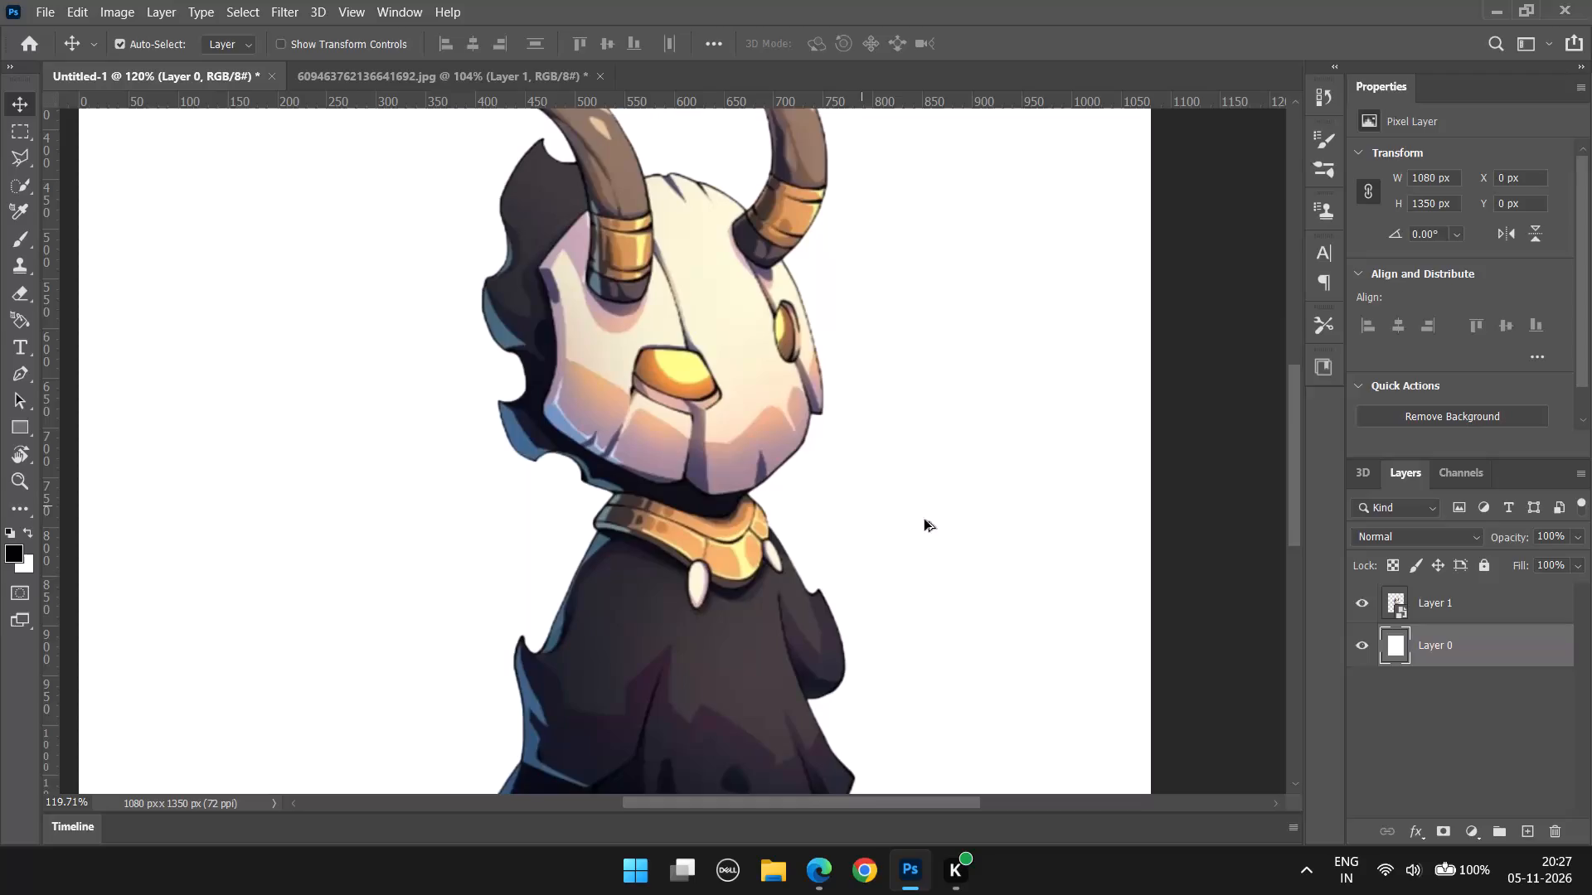
Start a Pen tool path at the mask's outer left corner, trace its upper-left edge, and bridge the left horn to the crown.
{"action": "scroll", "coordinate": [1058, 547], "scroll_direction": "down", "scroll_amount": 4}
{"action": "scroll", "coordinate": [604, 426], "scroll_direction": "up", "scroll_amount": 8}
{"action": "scroll", "coordinate": [561, 364], "scroll_direction": "up", "scroll_amount": 2}
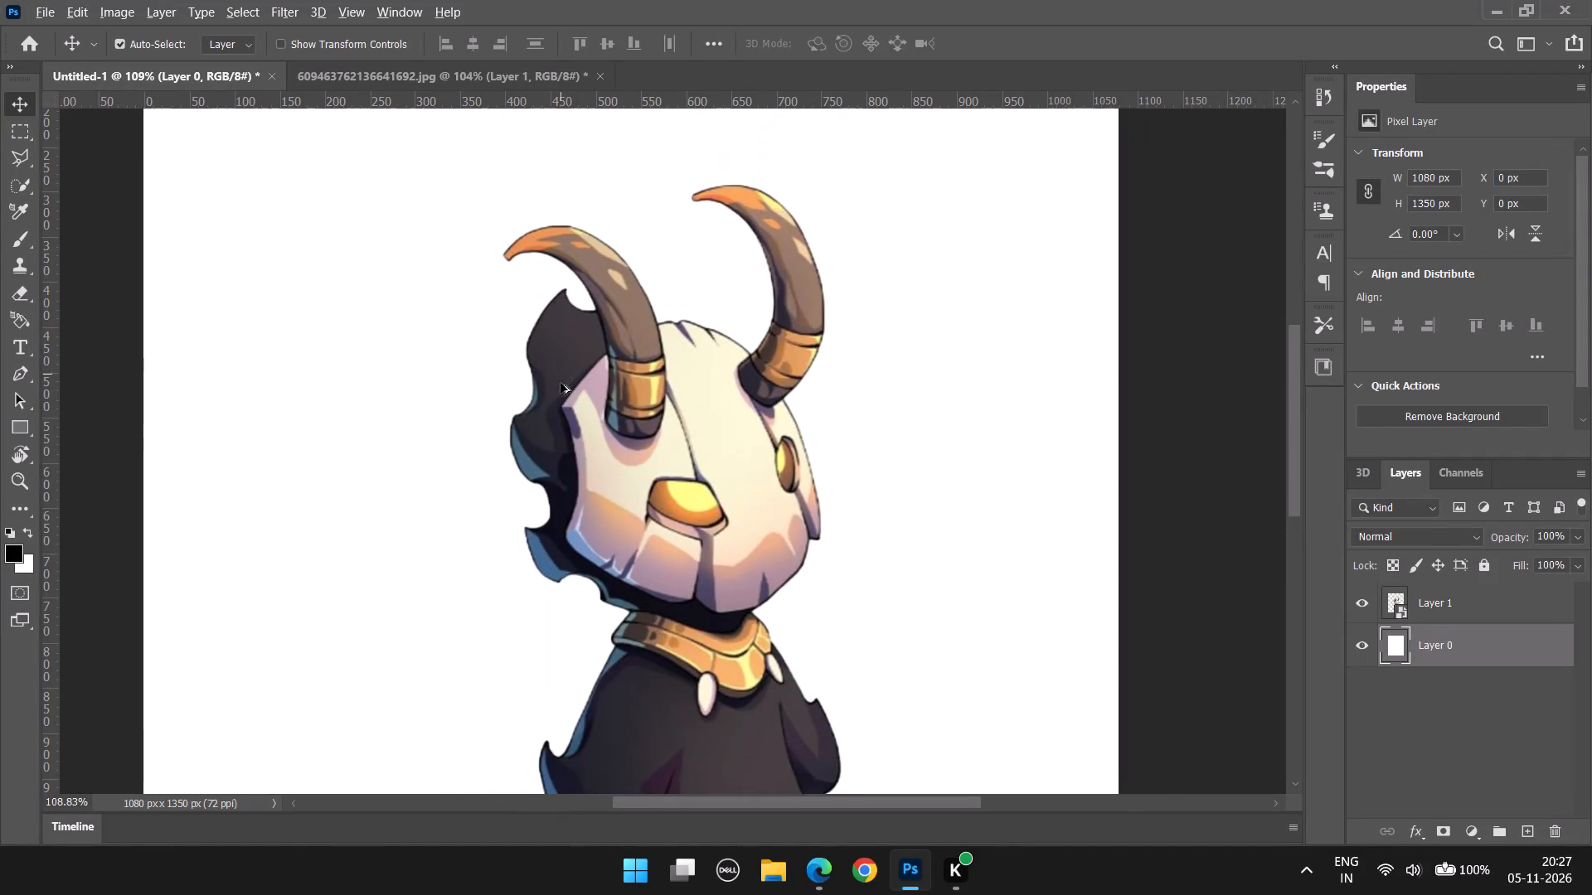
{"action": "scroll", "coordinate": [615, 428], "scroll_direction": "up", "scroll_amount": 5, "text": "alt"}
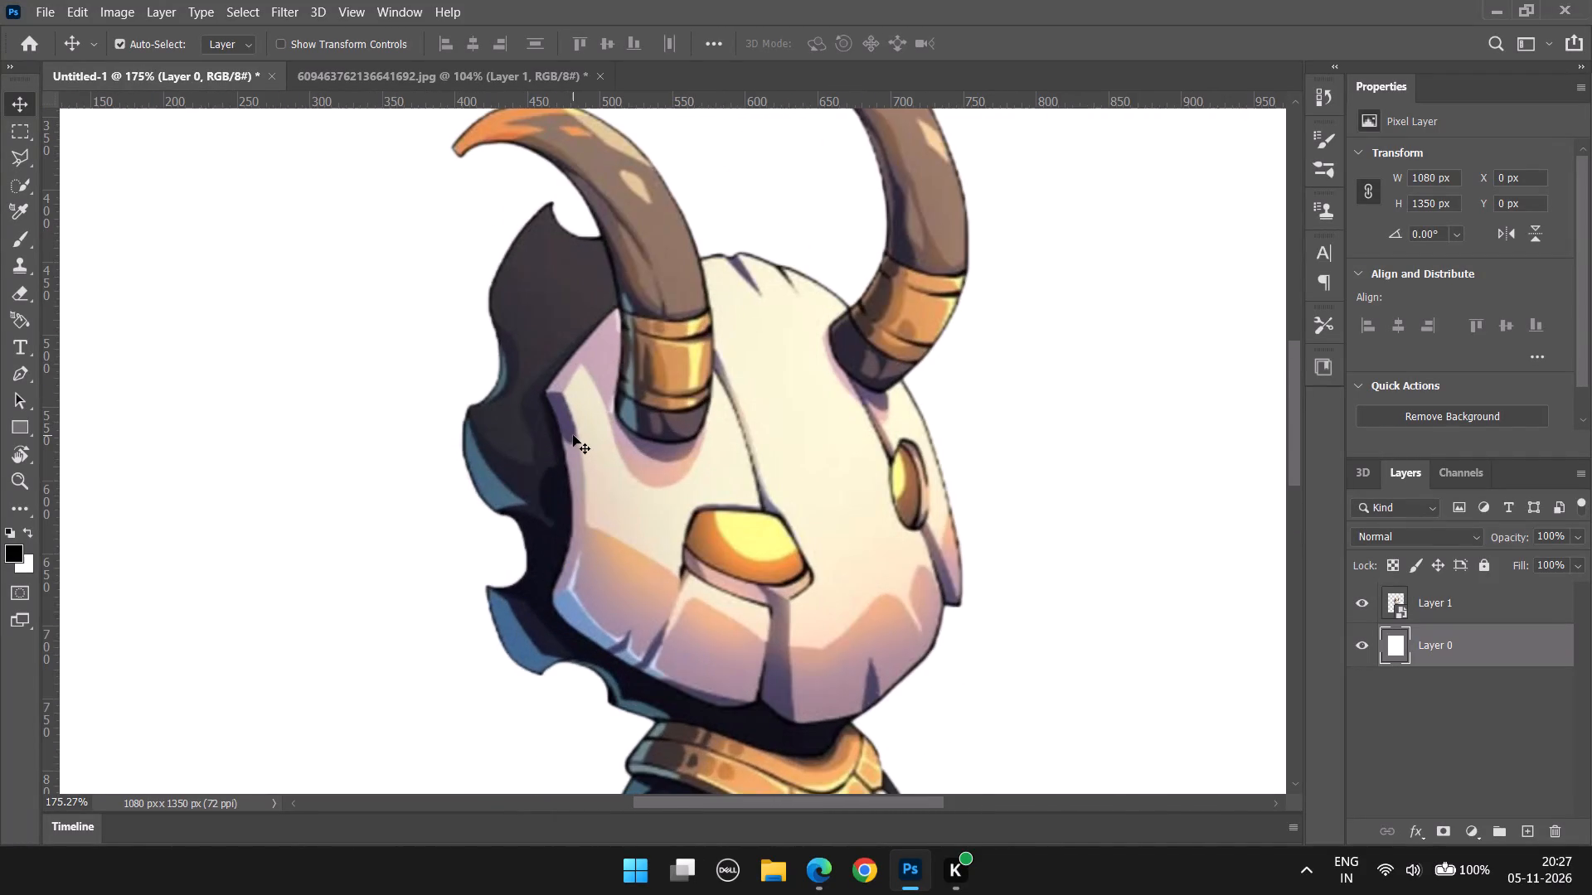
{"action": "scroll", "coordinate": [574, 434], "scroll_direction": "down", "scroll_amount": 2}
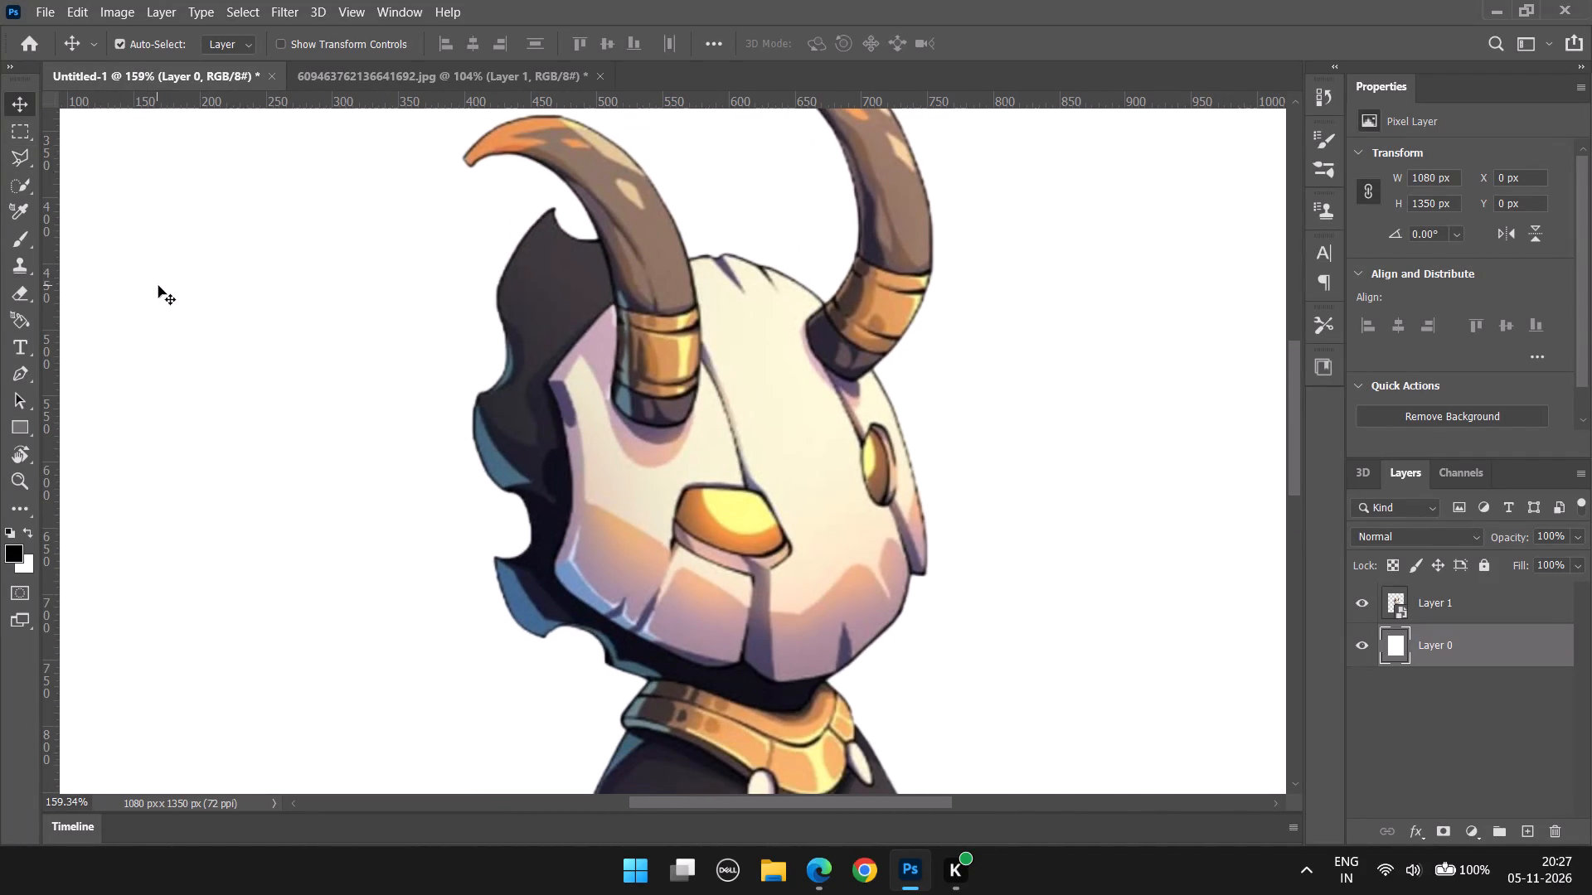
{"action": "key", "text": "p"}
{"action": "scroll", "coordinate": [566, 385], "scroll_direction": "up", "scroll_amount": 5, "text": "alt"}
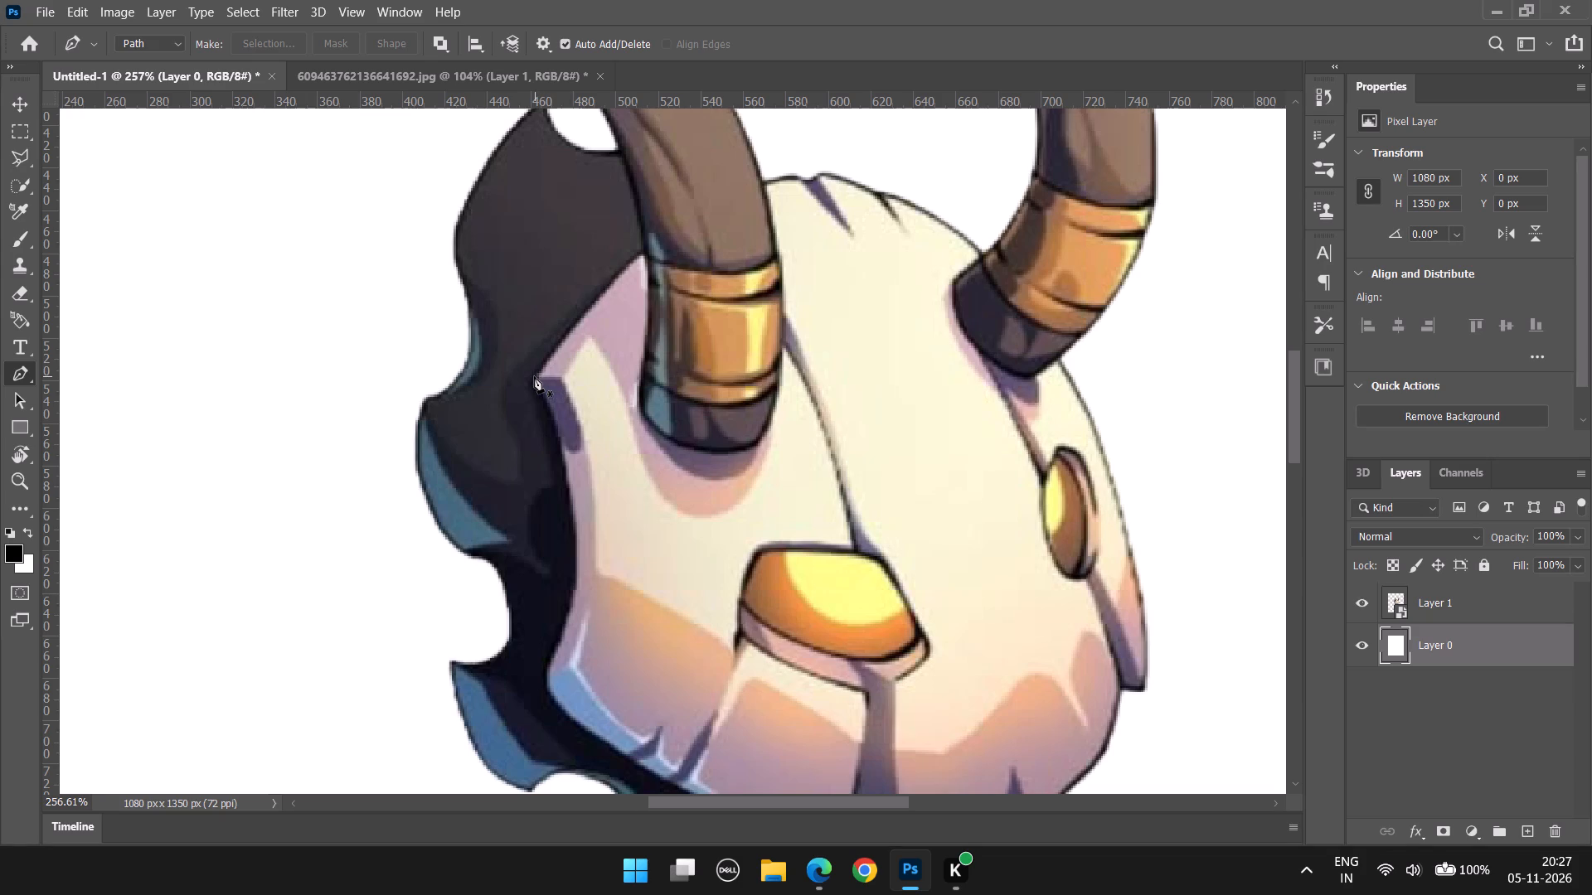
{"action": "left_click", "coordinate": [536, 379]}
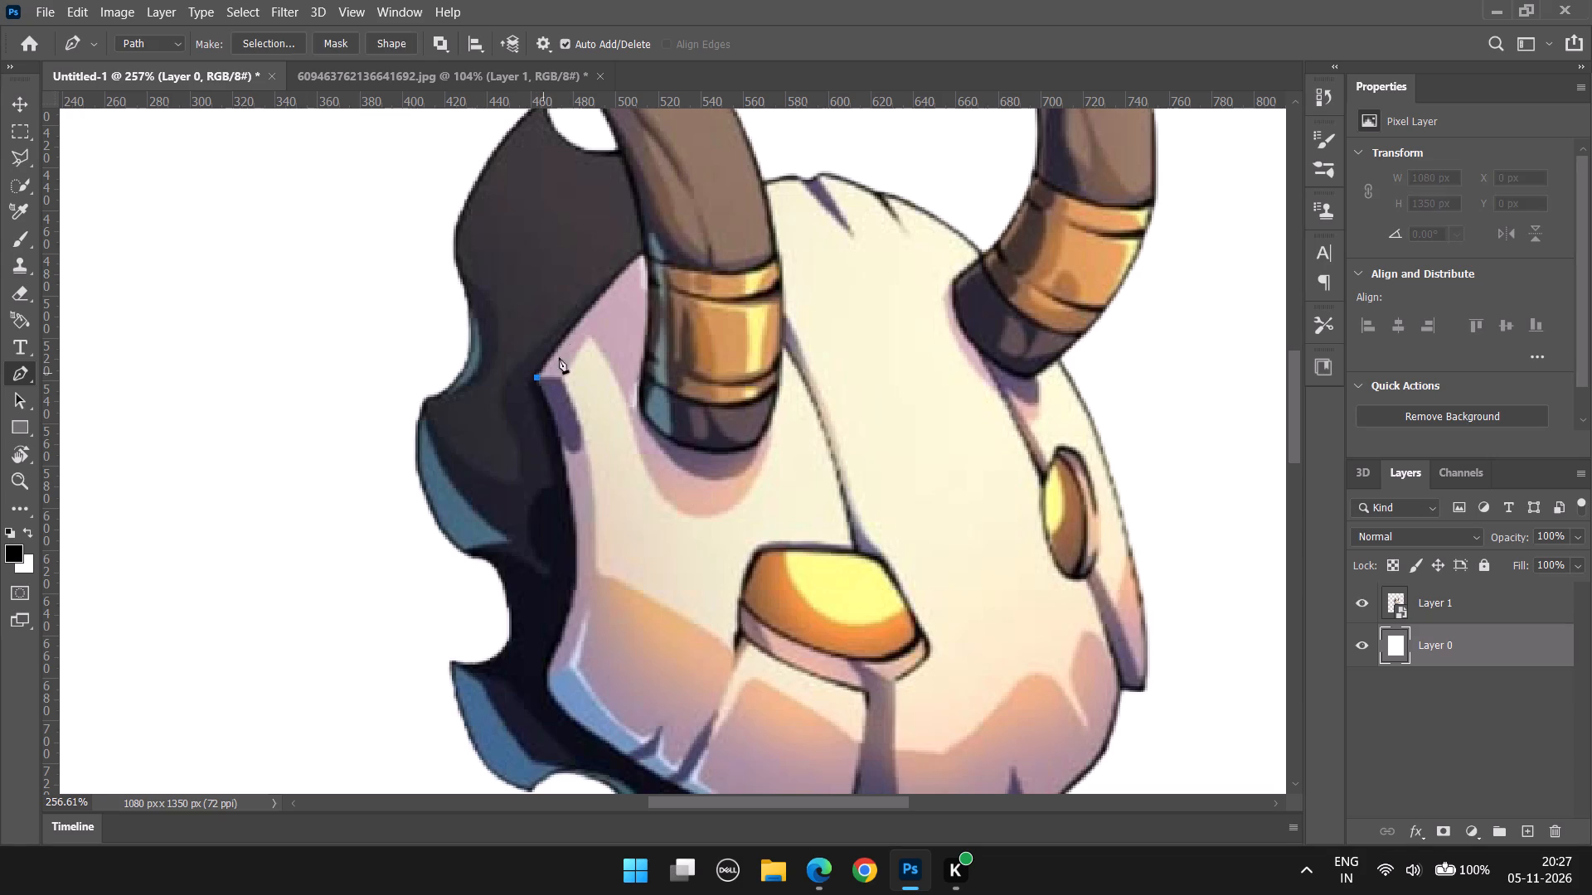
{"action": "left_click_drag", "start_coordinate": [648, 254], "coordinate": [688, 252]}
{"action": "left_click_drag", "start_coordinate": [688, 252], "coordinate": [681, 246]}
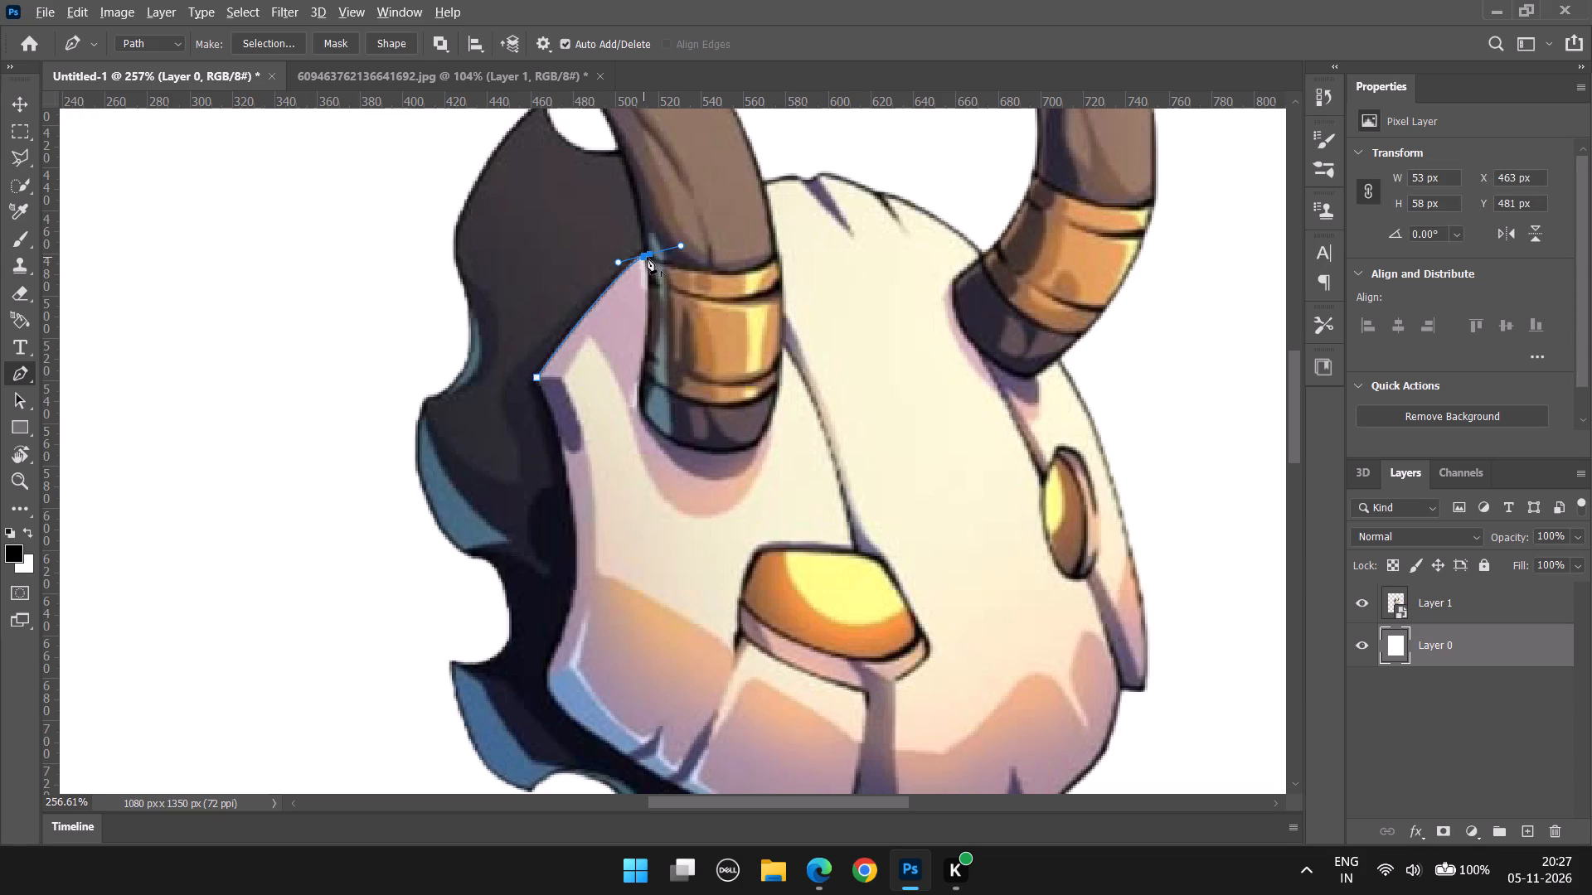
{"action": "left_click", "coordinate": [648, 257], "text": "alt"}
{"action": "left_click", "coordinate": [764, 185]}
Trace the path along the mask's crown from the left horn past the first notch to the second crack.
{"action": "left_click", "coordinate": [794, 175]}
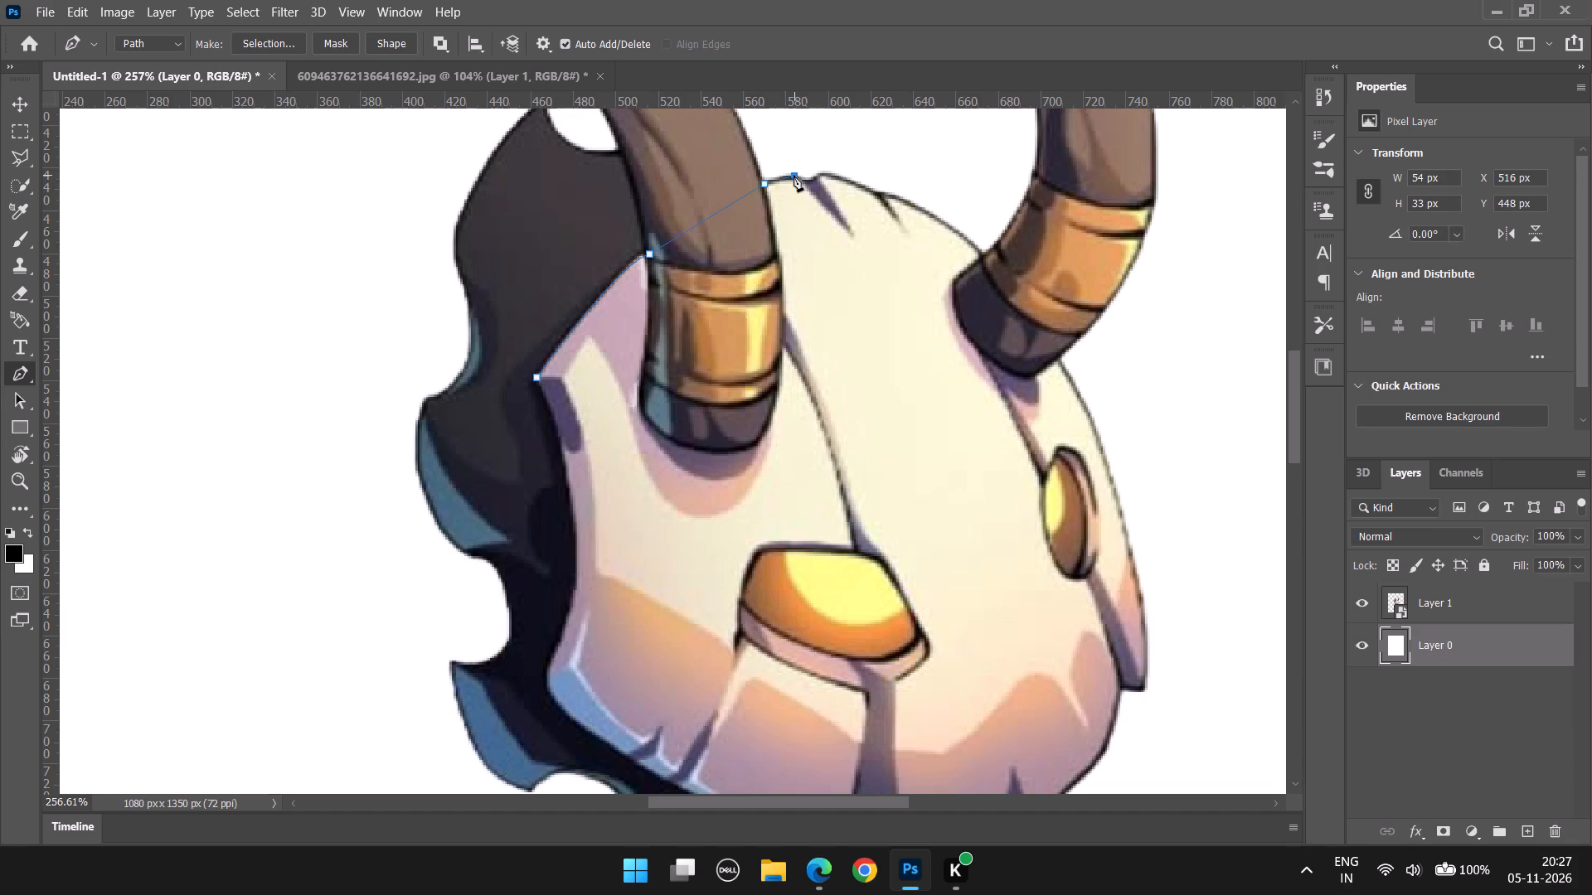
{"action": "left_click", "coordinate": [808, 182]}
{"action": "left_click", "coordinate": [818, 175]}
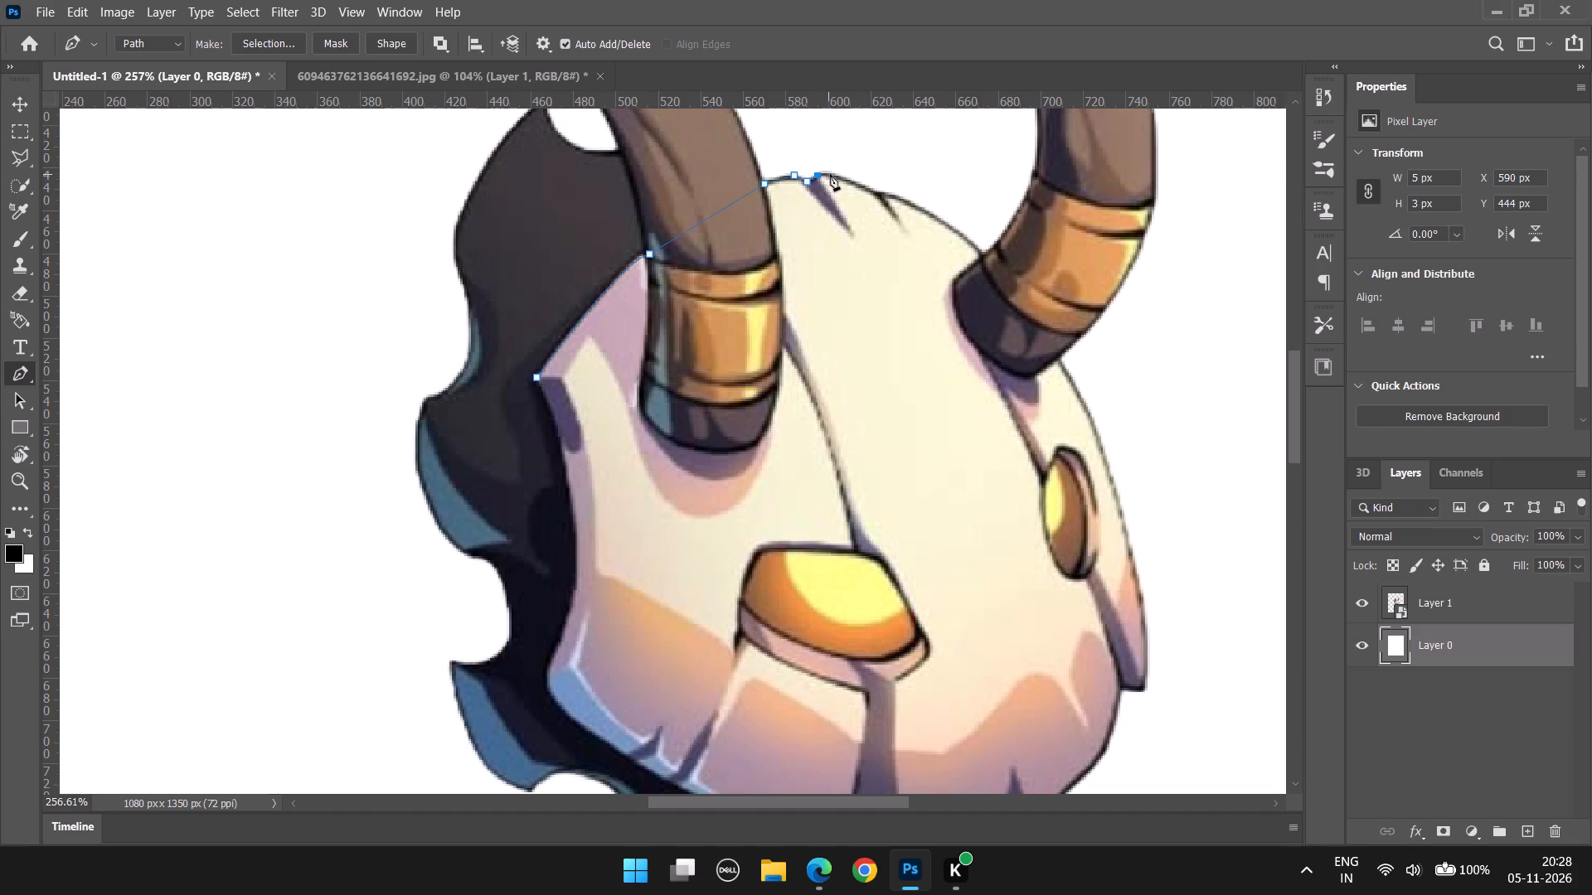
{"action": "left_click", "coordinate": [830, 174]}
{"action": "left_click", "coordinate": [852, 178]}
{"action": "left_click", "coordinate": [874, 188]}
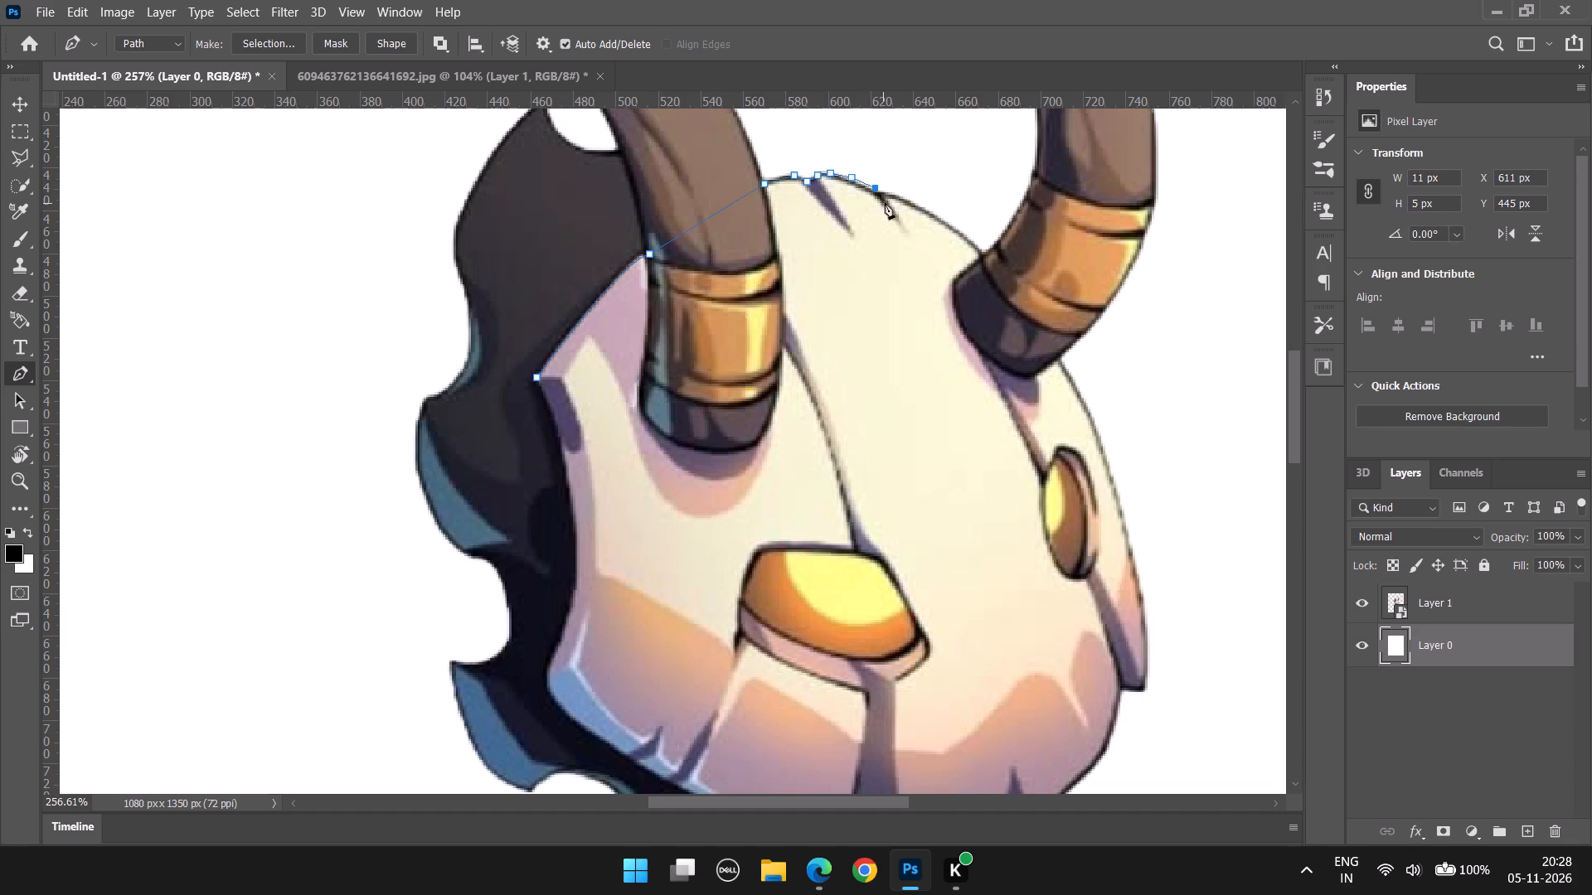
{"action": "left_click", "coordinate": [885, 199]}
{"action": "left_click", "coordinate": [905, 197]}
{"action": "key", "text": "ctrl+z"}
{"action": "scroll", "coordinate": [922, 206], "scroll_direction": "up", "scroll_amount": 14}
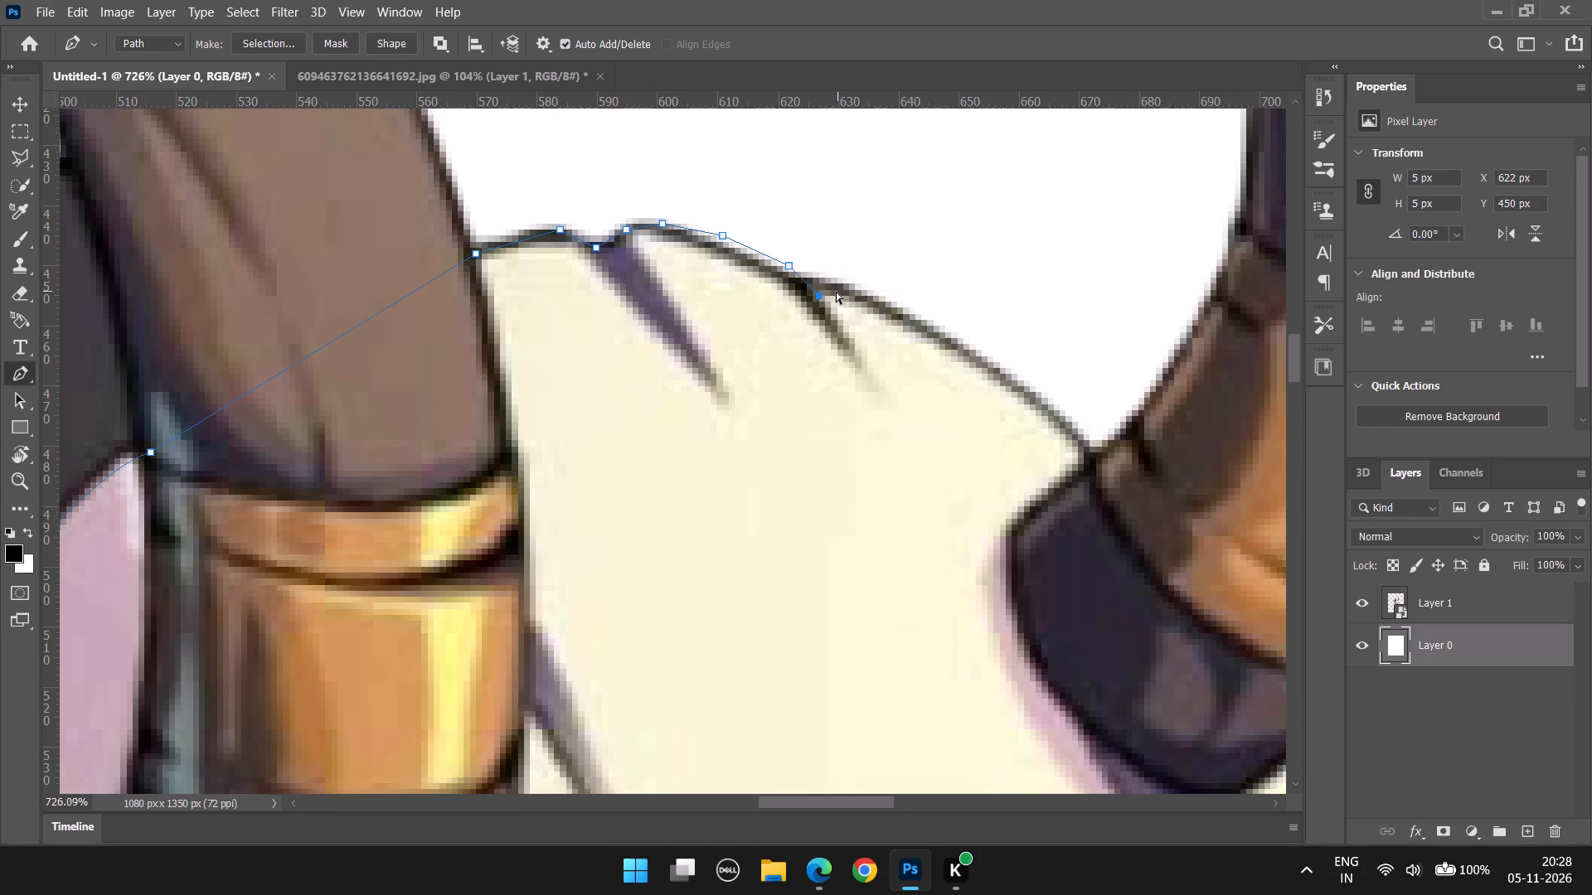
{"action": "key", "text": "ctrl+z"}
{"action": "left_click", "coordinate": [799, 283]}
Curve the path from the second crack to the right horn's base and bridge it across the horn to the mask's right side.
{"action": "left_click_drag", "start_coordinate": [1086, 452], "coordinate": [1131, 534]}
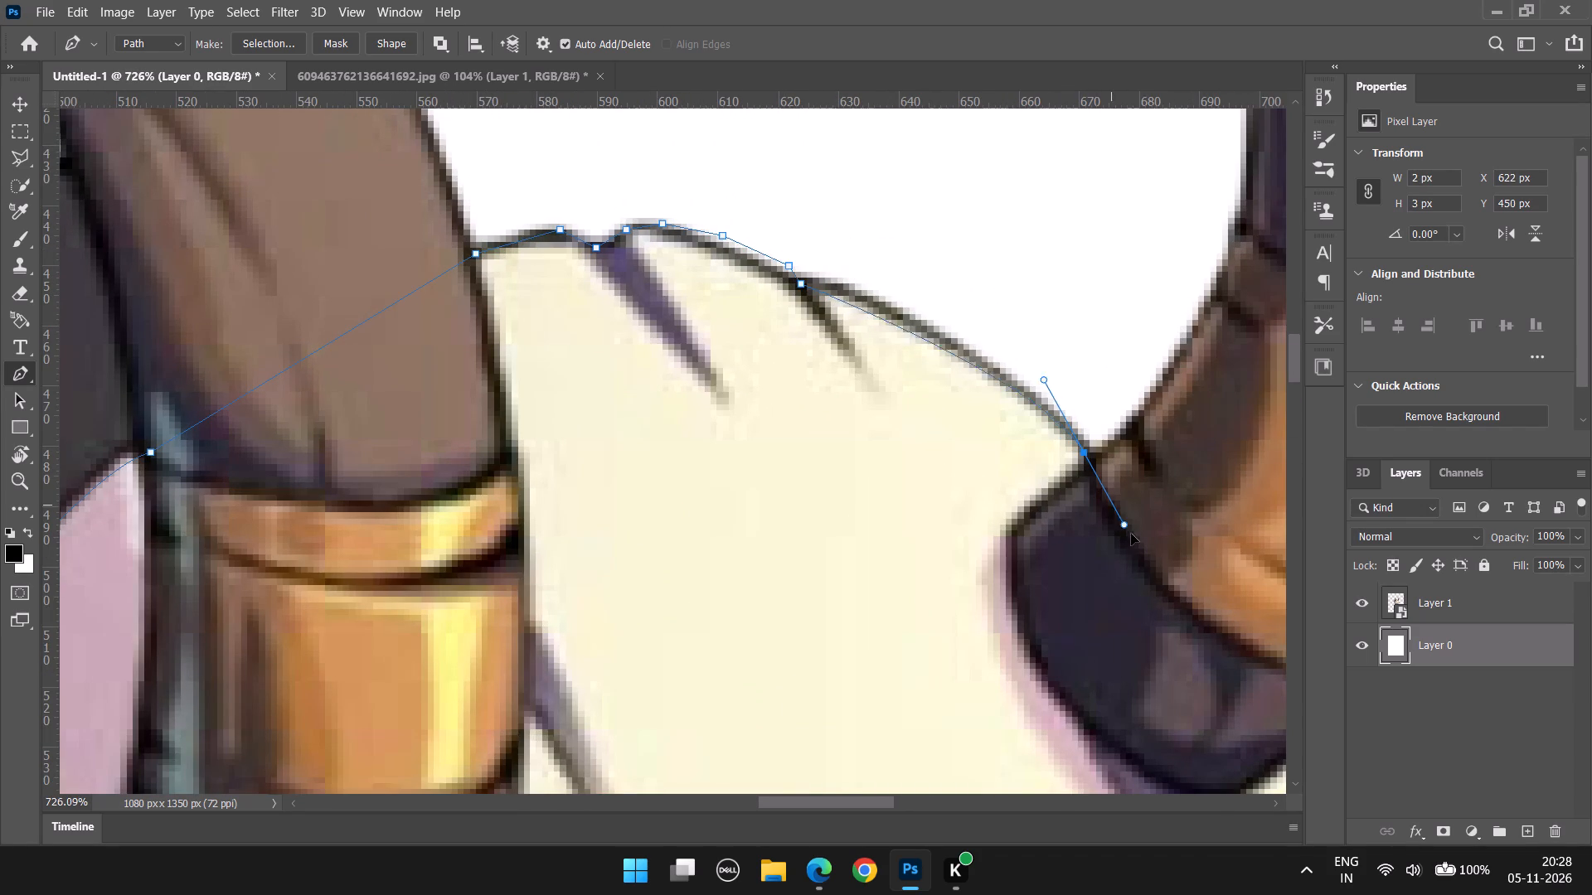
{"action": "left_click_drag", "start_coordinate": [1131, 534], "coordinate": [1145, 566]}
{"action": "left_click", "coordinate": [1087, 452], "text": "alt"}
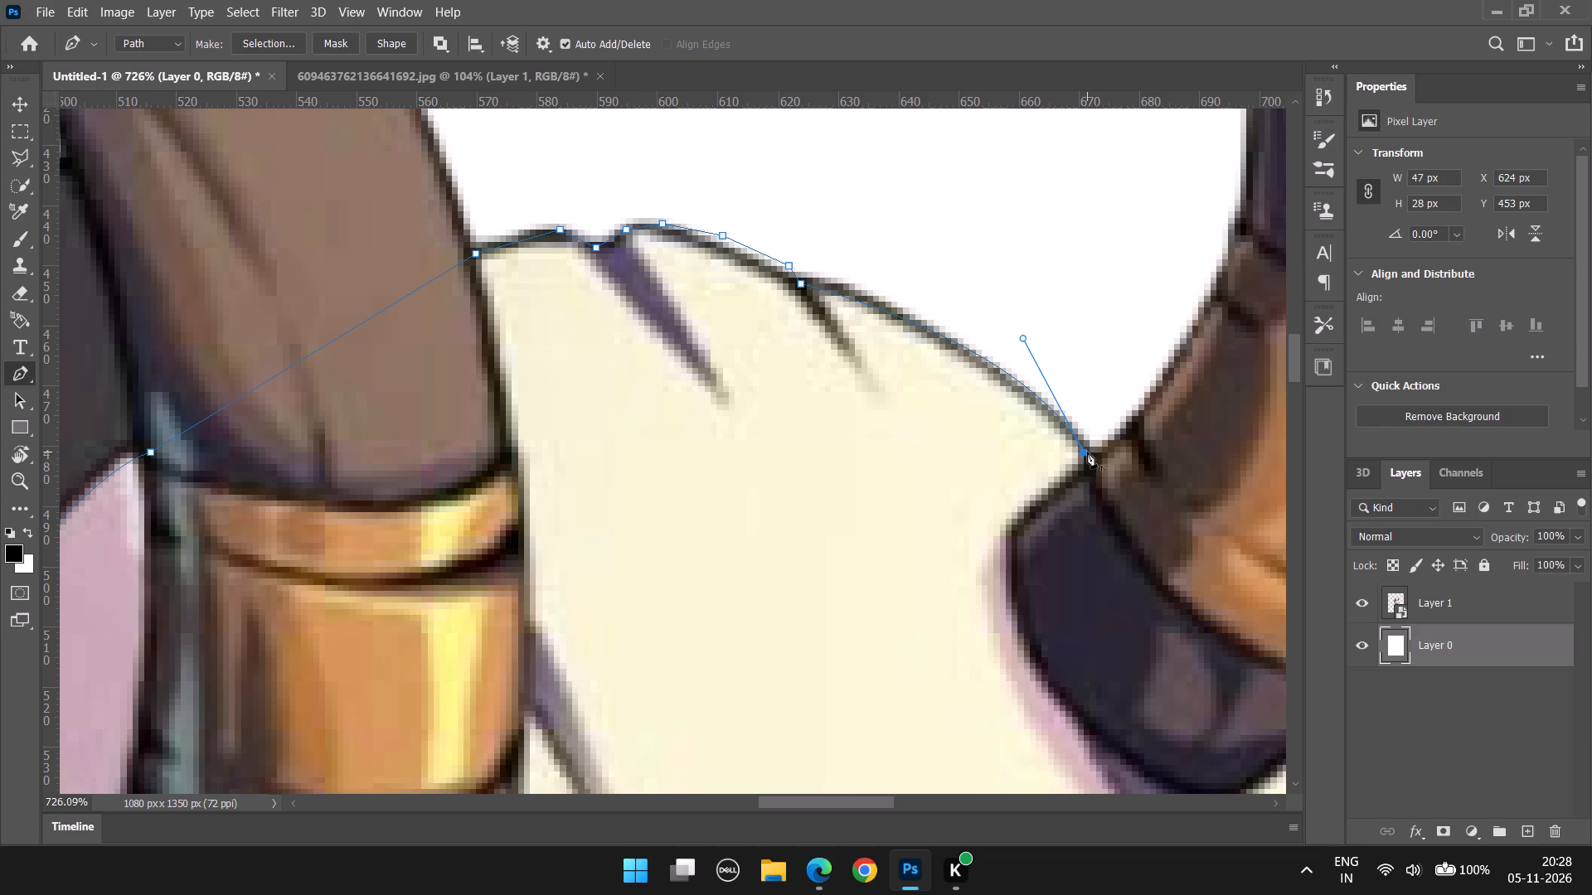
{"action": "scroll", "coordinate": [1087, 453], "scroll_direction": "down", "scroll_amount": 15, "text": "alt"}
{"action": "left_click", "coordinate": [1153, 536]}
Trace the path from beneath the right horn down the mask's right edge, past the narrow right eye.
{"action": "scroll", "coordinate": [1153, 536], "scroll_direction": "down", "scroll_amount": 6}
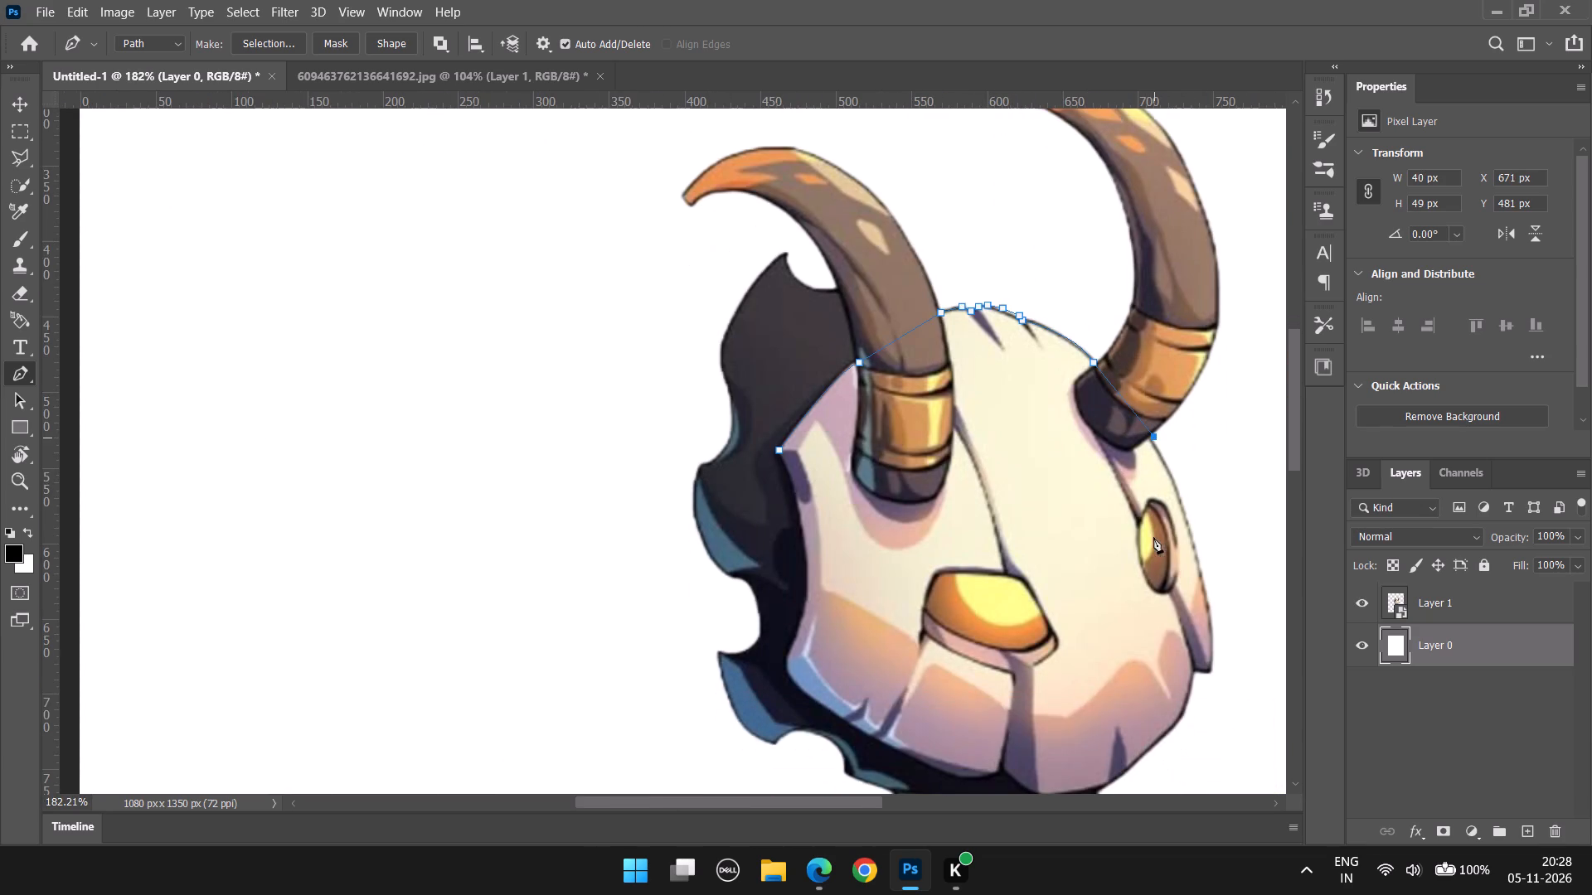
{"action": "scroll", "coordinate": [1235, 515], "scroll_direction": "up", "scroll_amount": 9, "text": "alt"}
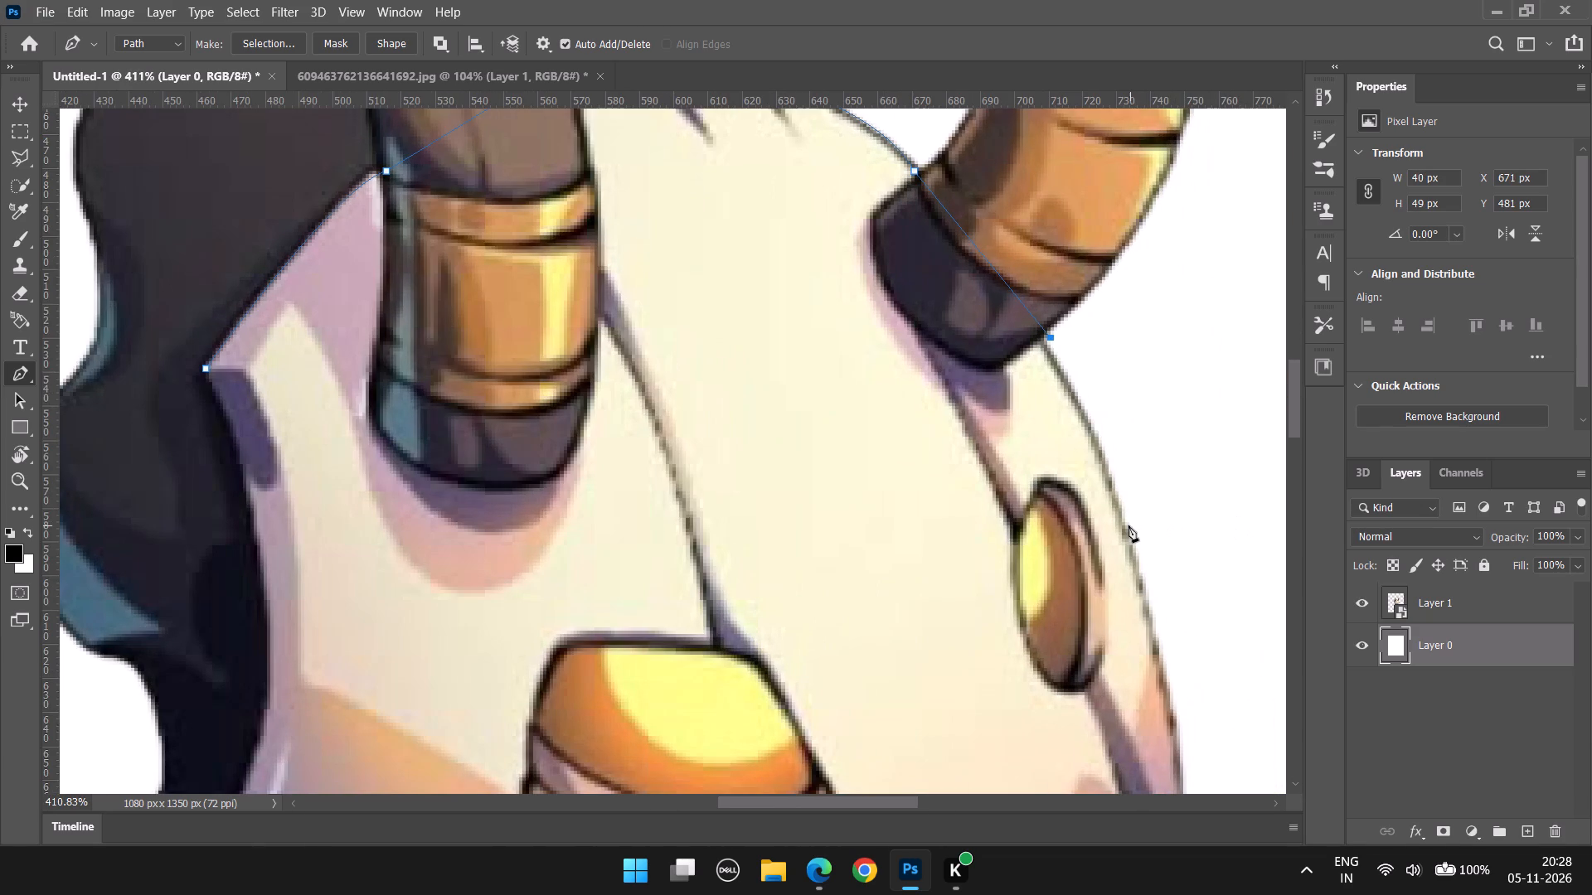
{"action": "left_click", "coordinate": [1128, 529]}
{"action": "key", "text": "ctrl+z"}
{"action": "left_click", "coordinate": [1043, 347]}
{"action": "left_click", "coordinate": [1059, 368]}
{"action": "left_click", "coordinate": [1075, 400]}
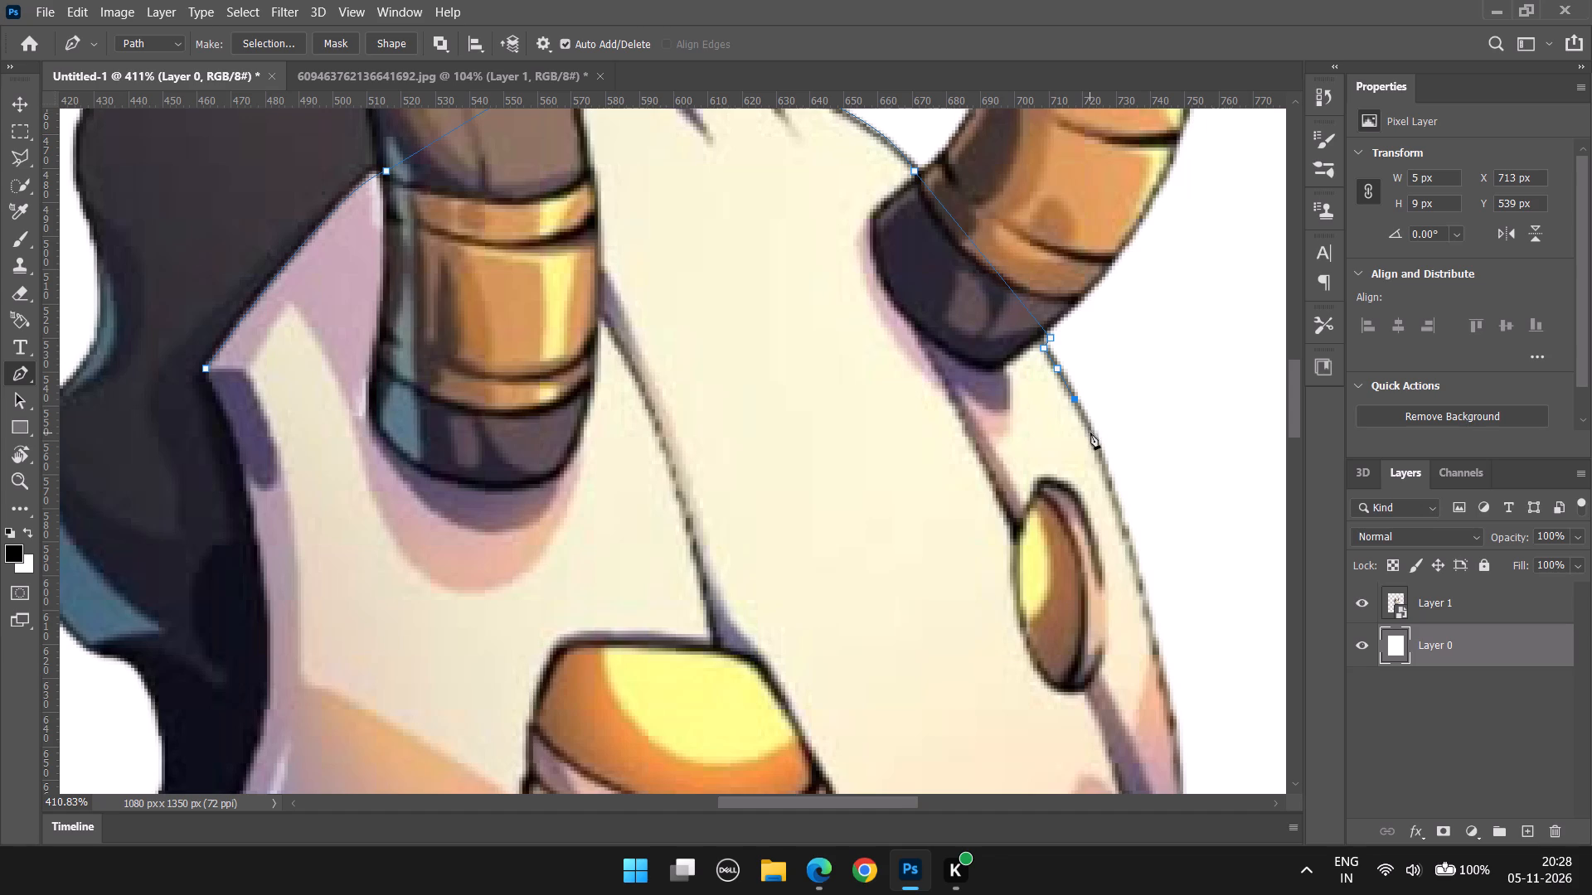
{"action": "left_click", "coordinate": [1096, 451]}
{"action": "left_click", "coordinate": [1123, 513]}
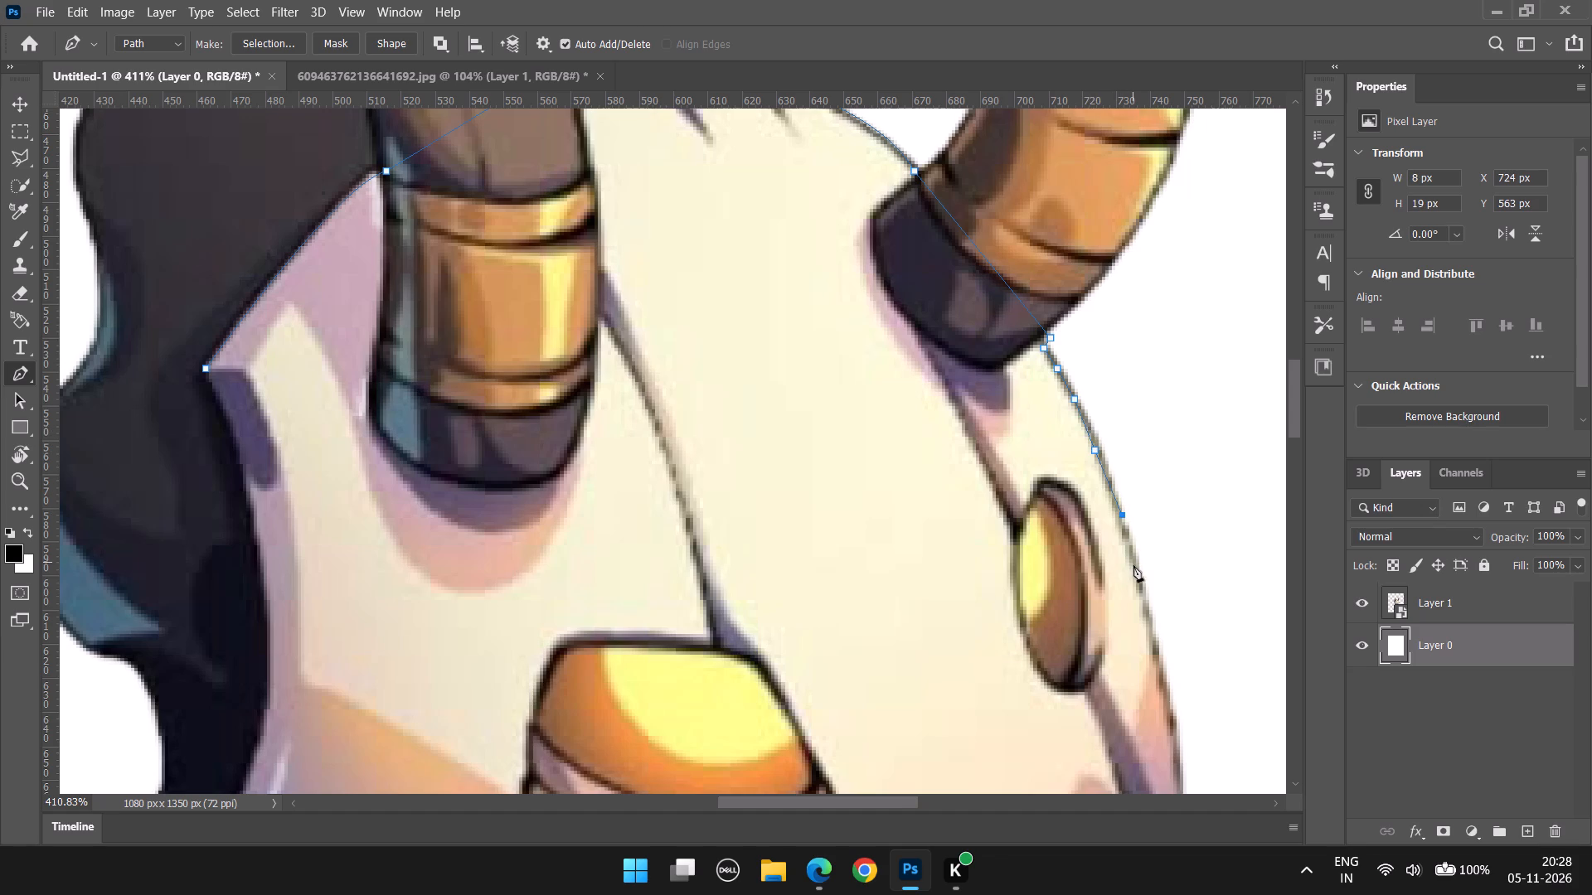
{"action": "left_click", "coordinate": [1142, 579]}
{"action": "scroll", "coordinate": [1142, 580], "scroll_direction": "down", "scroll_amount": 7}
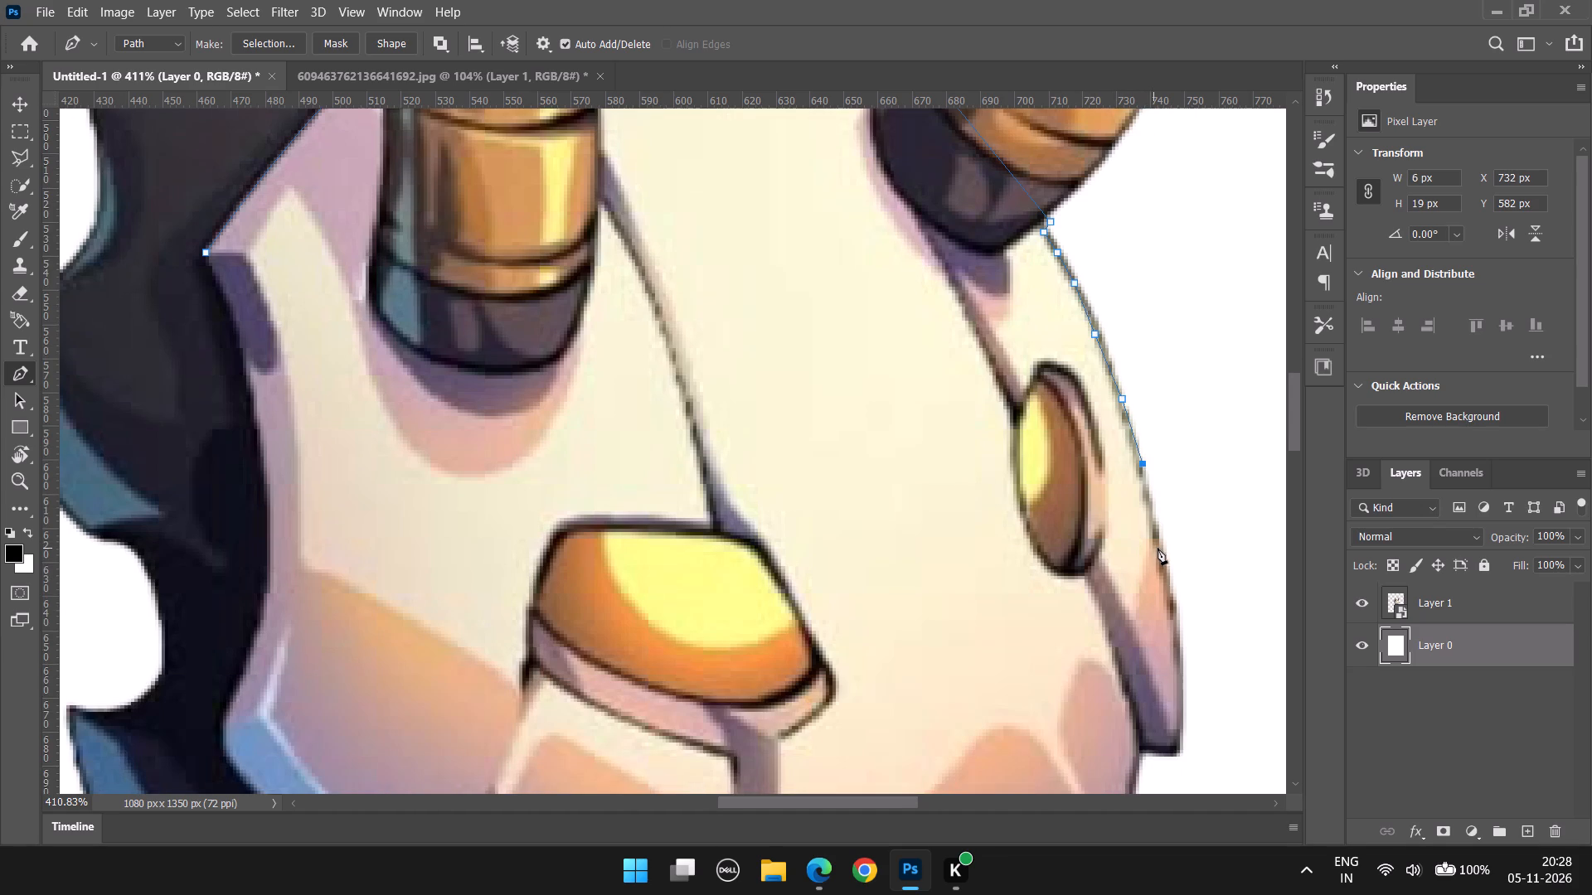
{"action": "left_click", "coordinate": [1158, 548]}
Continue the path down the outer edge of the mask's right side flap to just above its lower corner.
{"action": "scroll", "coordinate": [1160, 548], "scroll_direction": "down", "scroll_amount": 3}
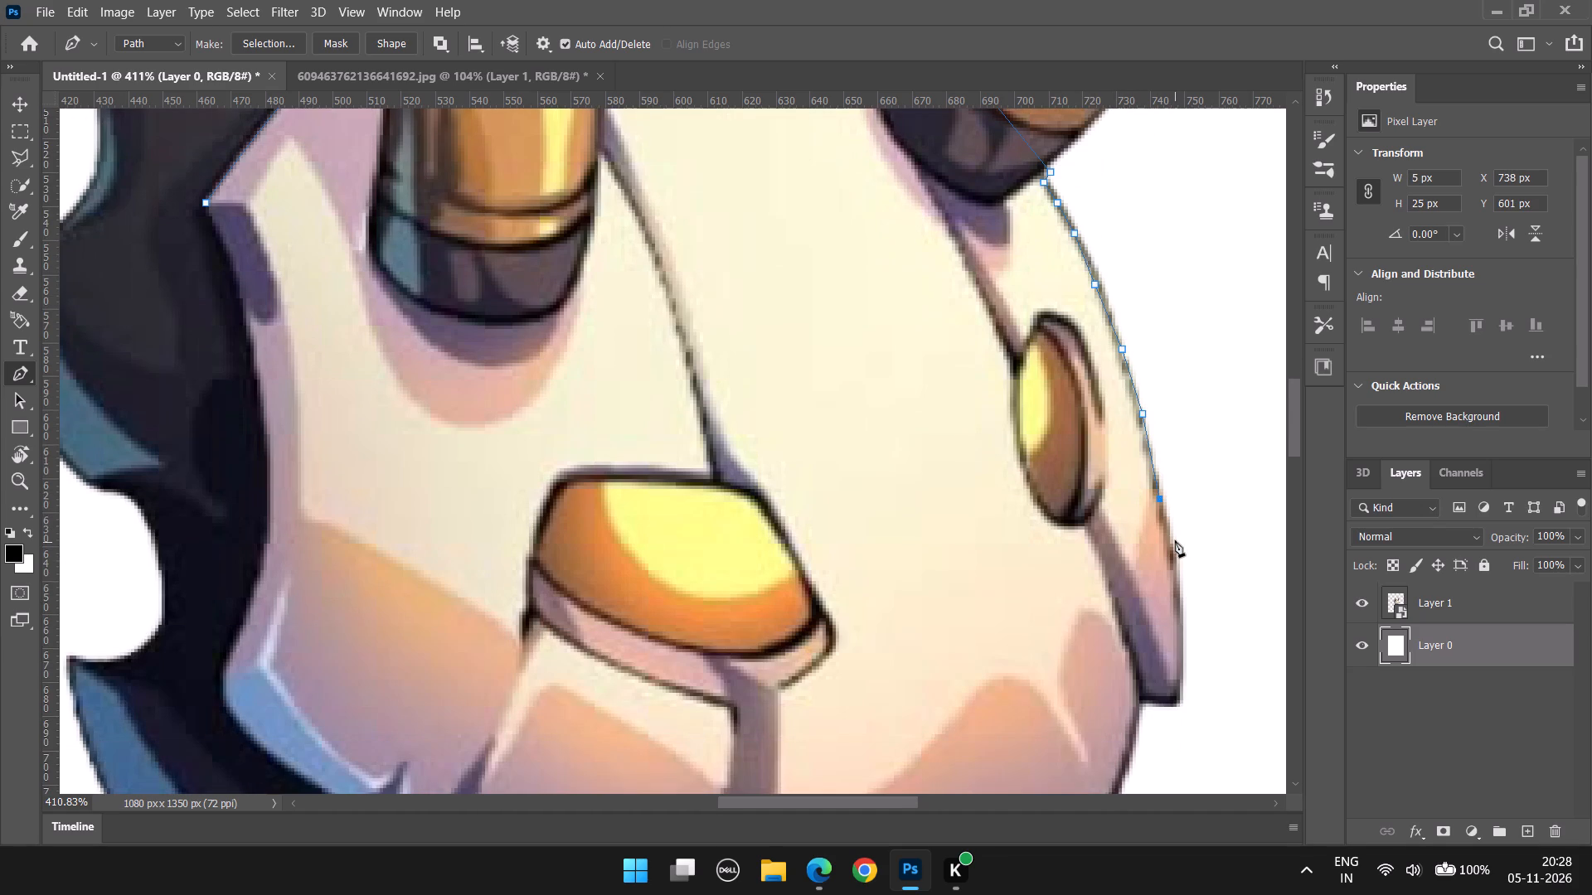
{"action": "left_click", "coordinate": [1172, 543]}
{"action": "key", "text": "ctrl+z"}
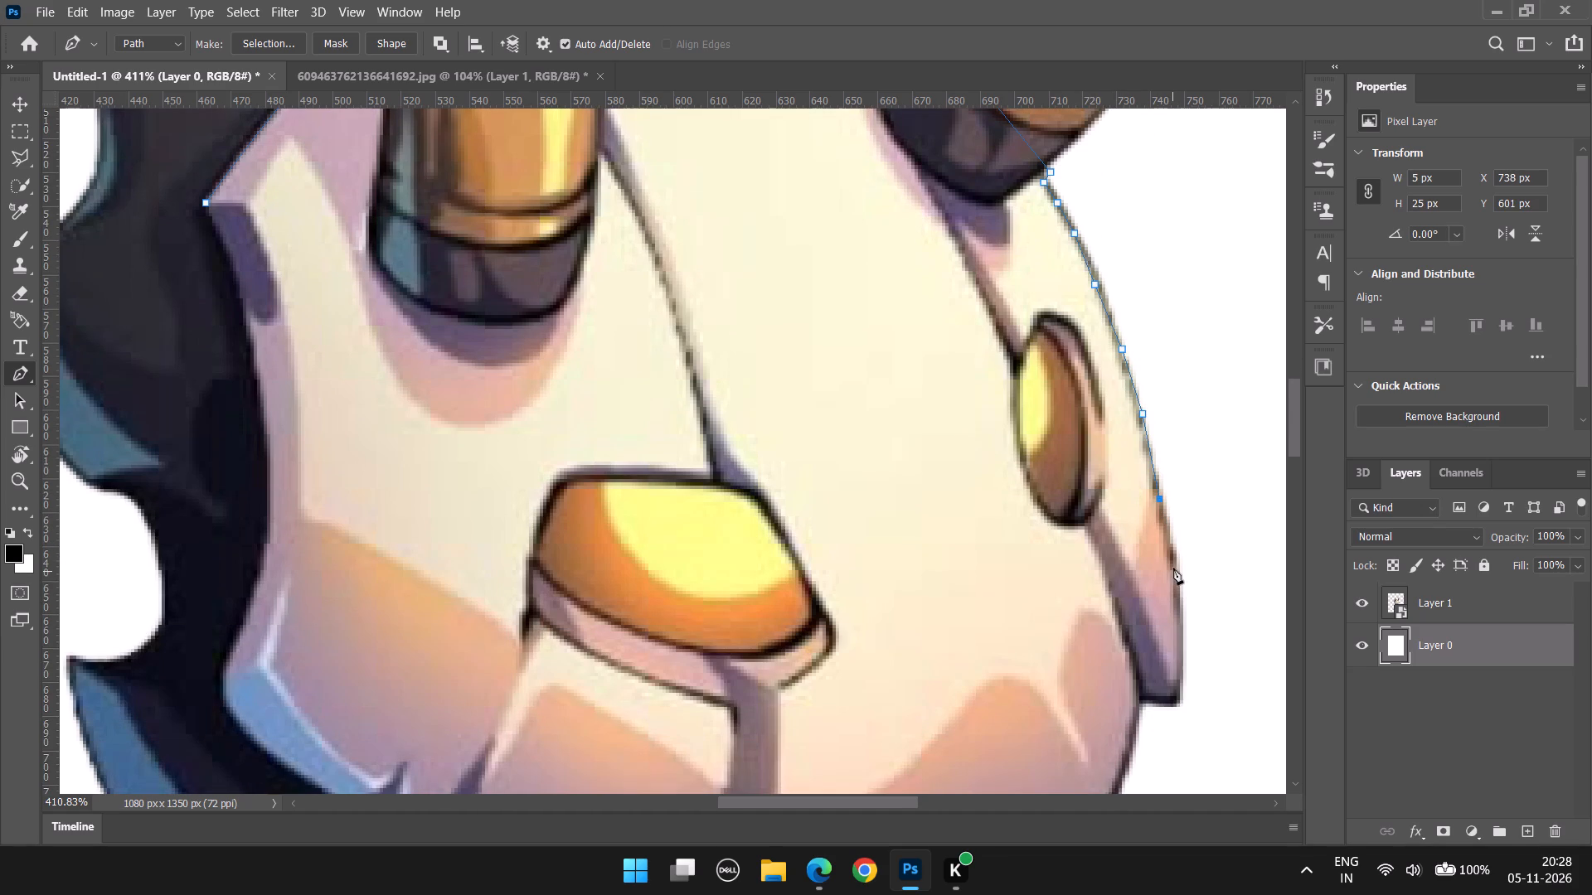
{"action": "left_click", "coordinate": [1172, 546]}
{"action": "left_click", "coordinate": [1177, 582]}
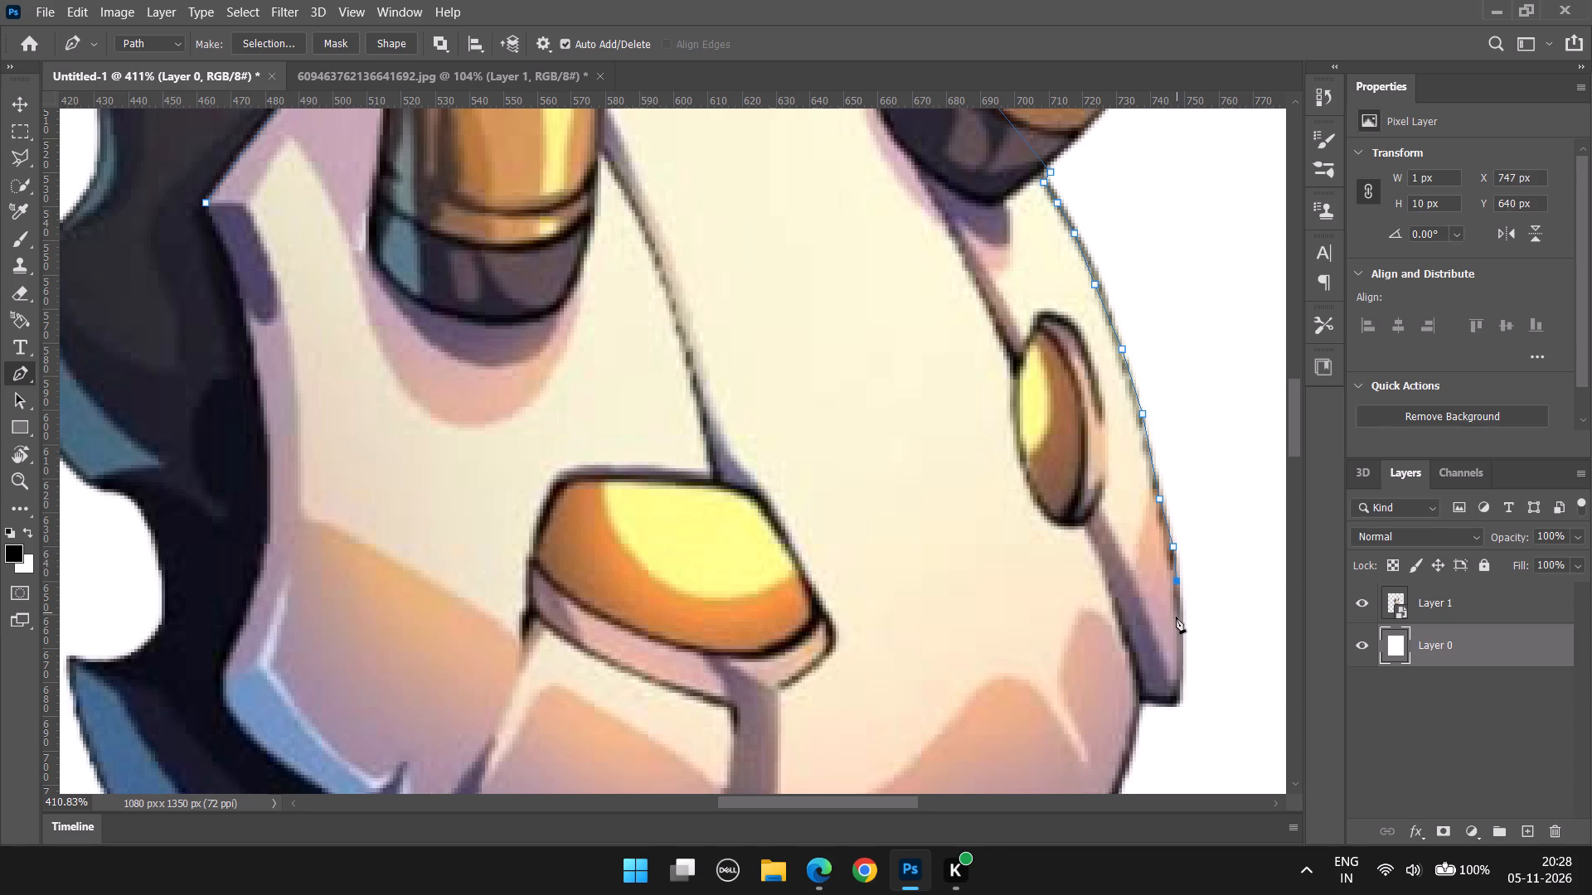
{"action": "left_click", "coordinate": [1176, 617]}
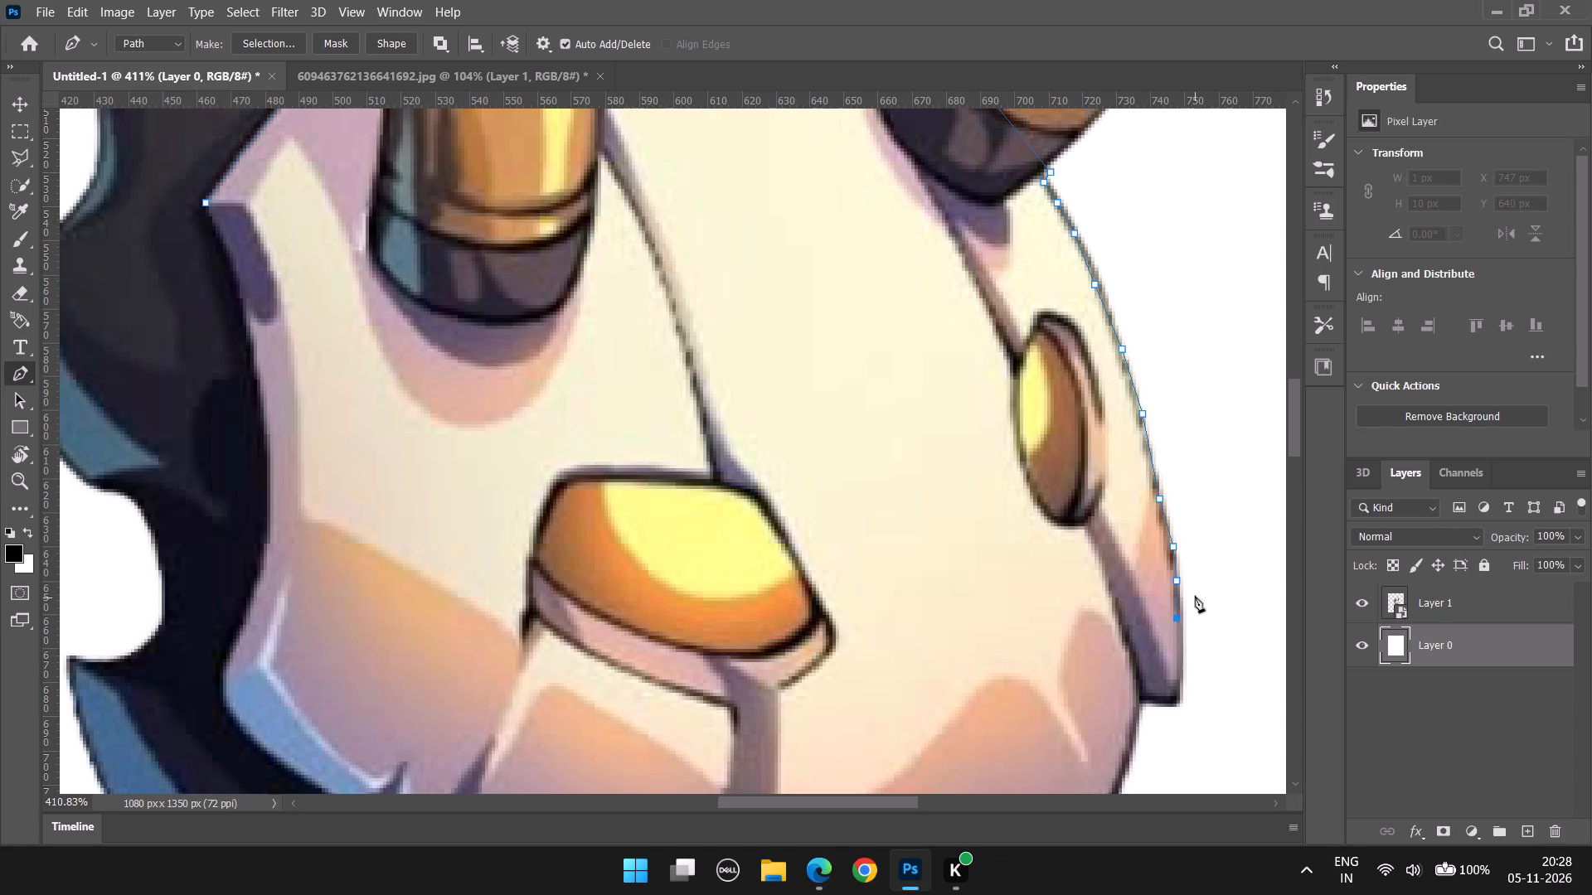
{"action": "scroll", "coordinate": [1228, 697], "scroll_direction": "down", "scroll_amount": 4, "text": "alt"}
{"action": "scroll", "coordinate": [1227, 695], "scroll_direction": "up", "scroll_amount": 9, "text": "alt"}
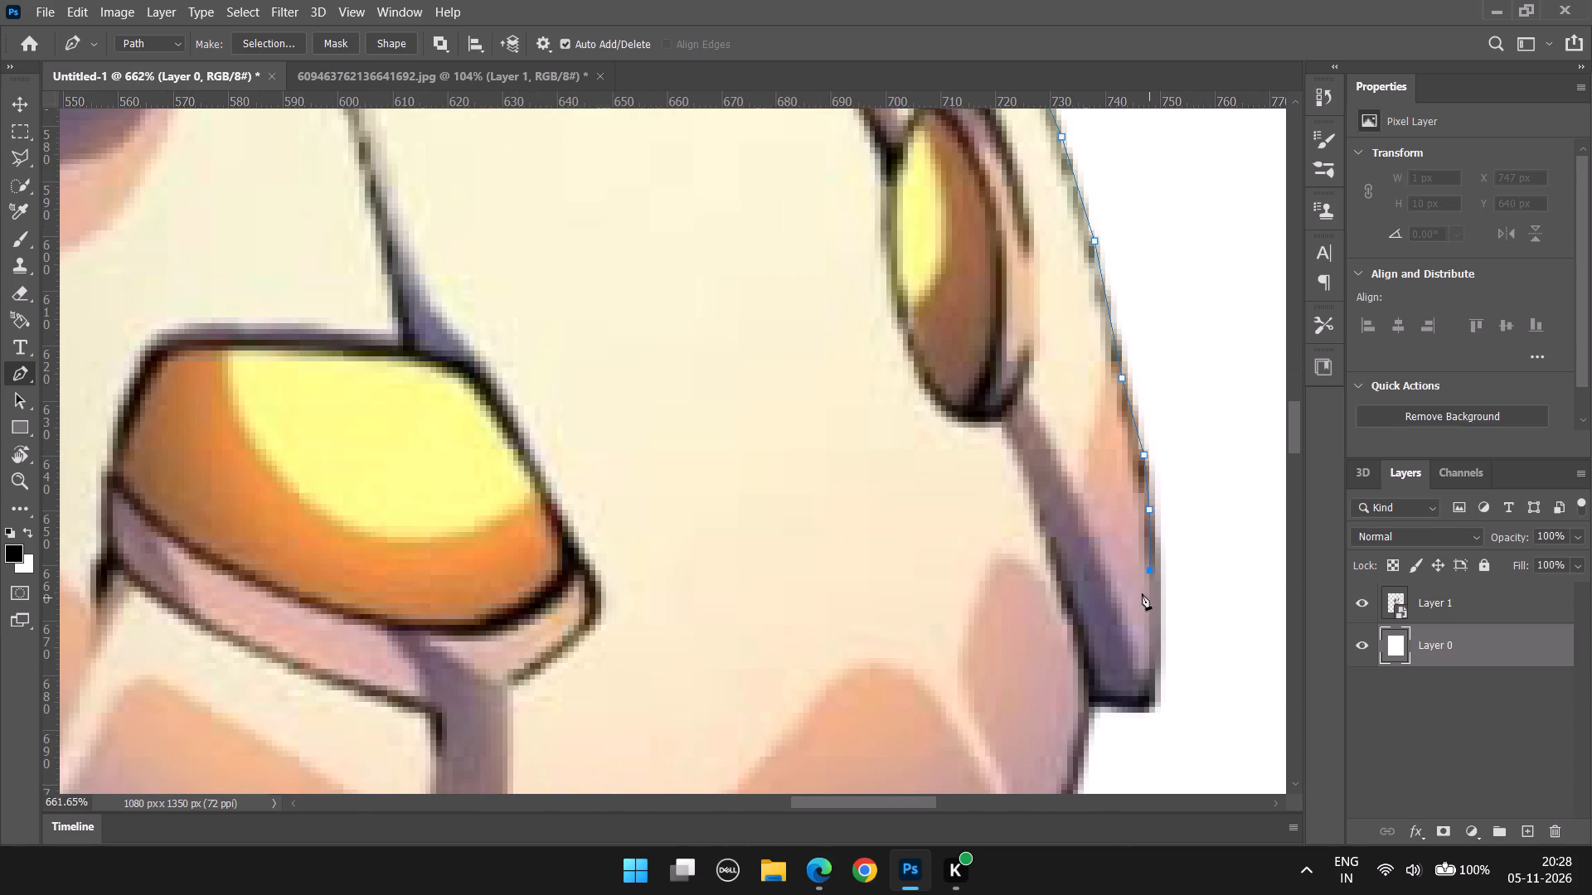
{"action": "key", "text": "ctrl+z"}
{"action": "left_click", "coordinate": [1160, 561]}
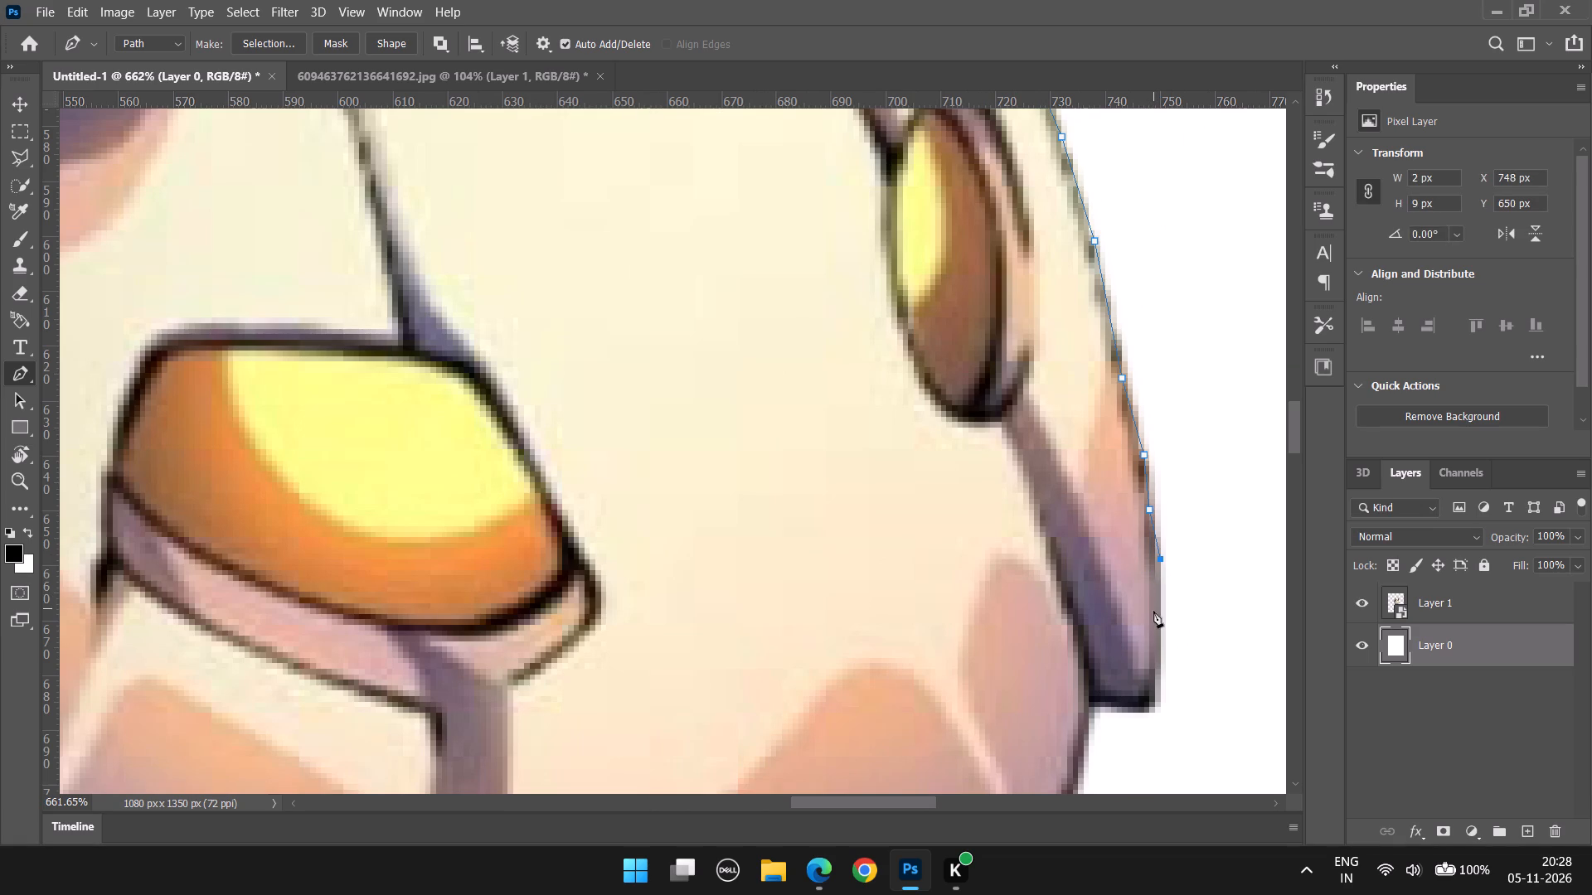
{"action": "left_click", "coordinate": [1153, 611]}
{"action": "key", "text": "ctrl+z"}
{"action": "left_click", "coordinate": [1160, 612]}
{"action": "left_click", "coordinate": [1158, 659]}
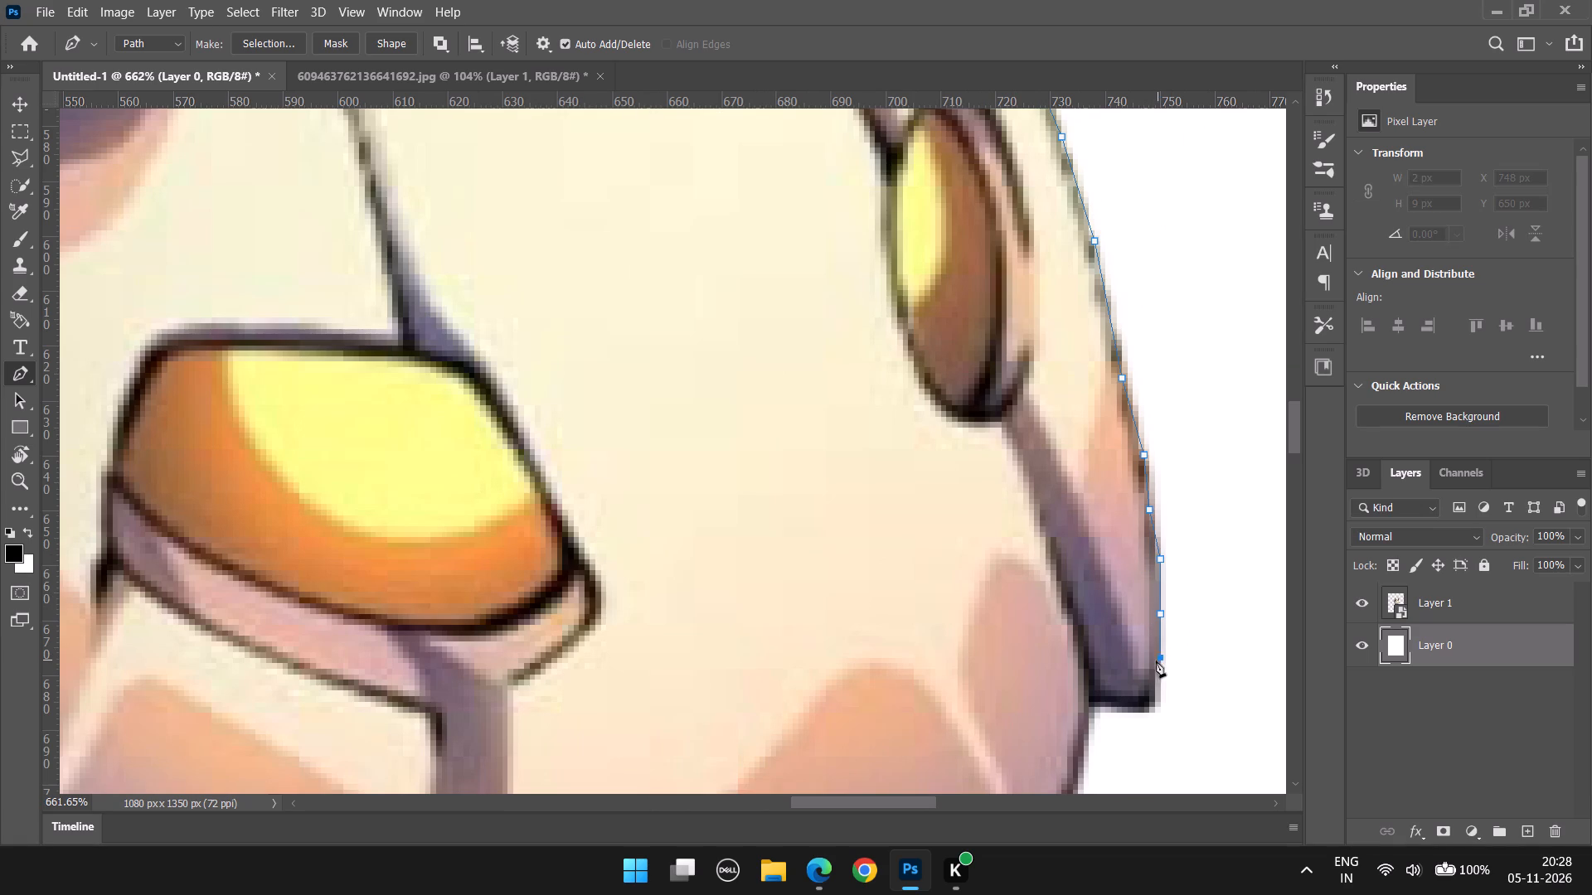
Take the path around the side flap's lower corner and along its short bottom edge to the jaw.
{"action": "left_click", "coordinate": [1151, 694]}
{"action": "left_click", "coordinate": [1143, 708]}
{"action": "left_click", "coordinate": [1109, 705]}
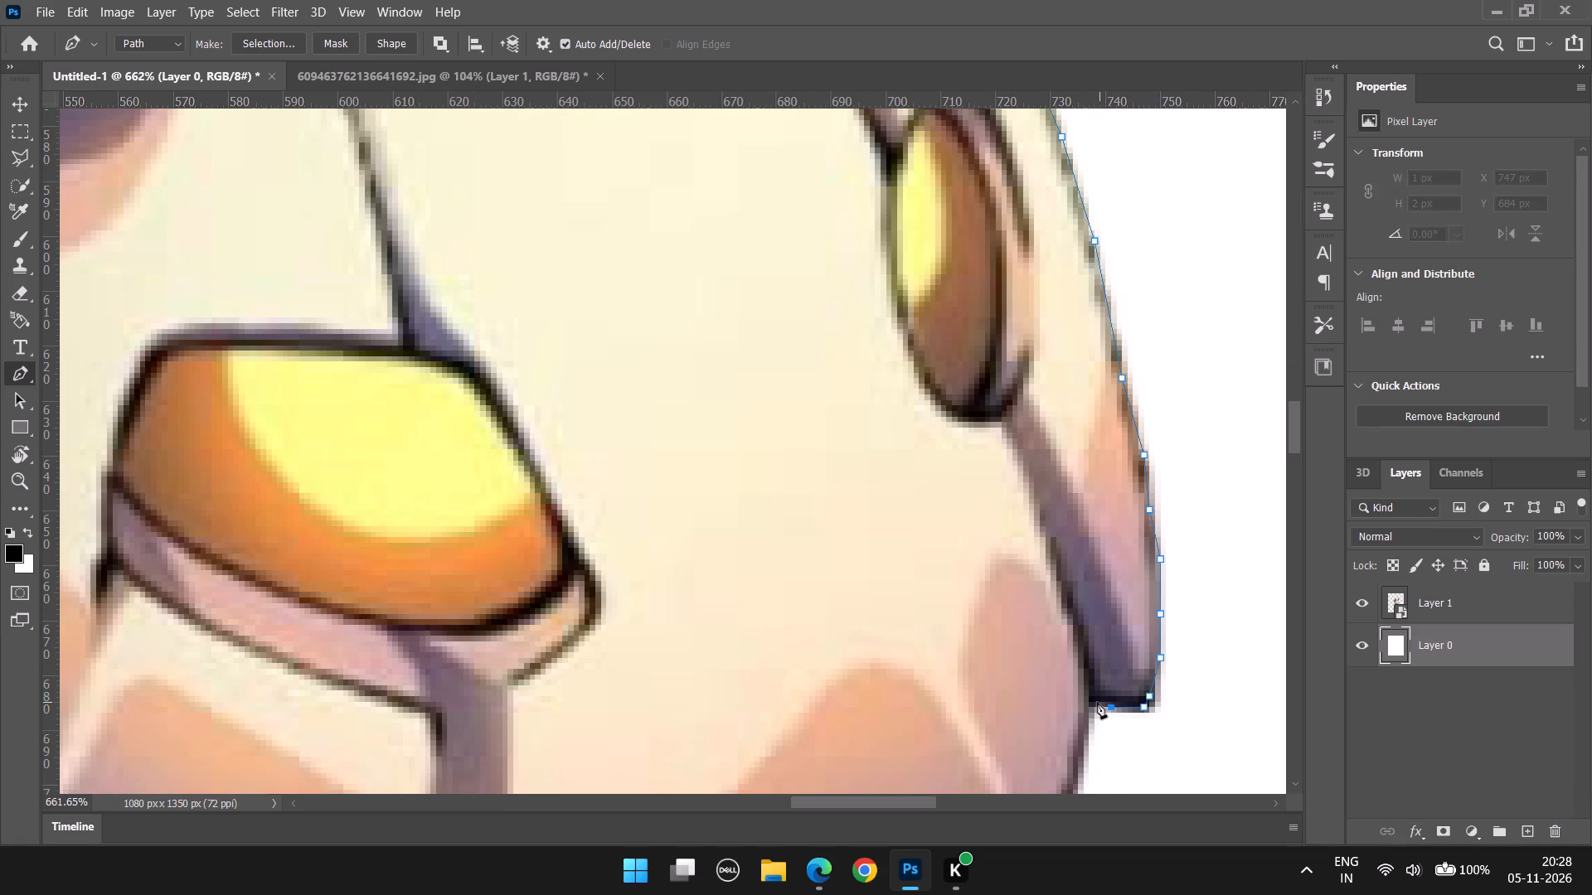
{"action": "left_click", "coordinate": [1097, 702]}
Continue the path from the side flap down the rounded right edge of the jaw.
{"action": "scroll", "coordinate": [1089, 670], "scroll_direction": "down", "scroll_amount": 9}
{"action": "scroll", "coordinate": [1080, 675], "scroll_direction": "down", "scroll_amount": 7, "text": "alt"}
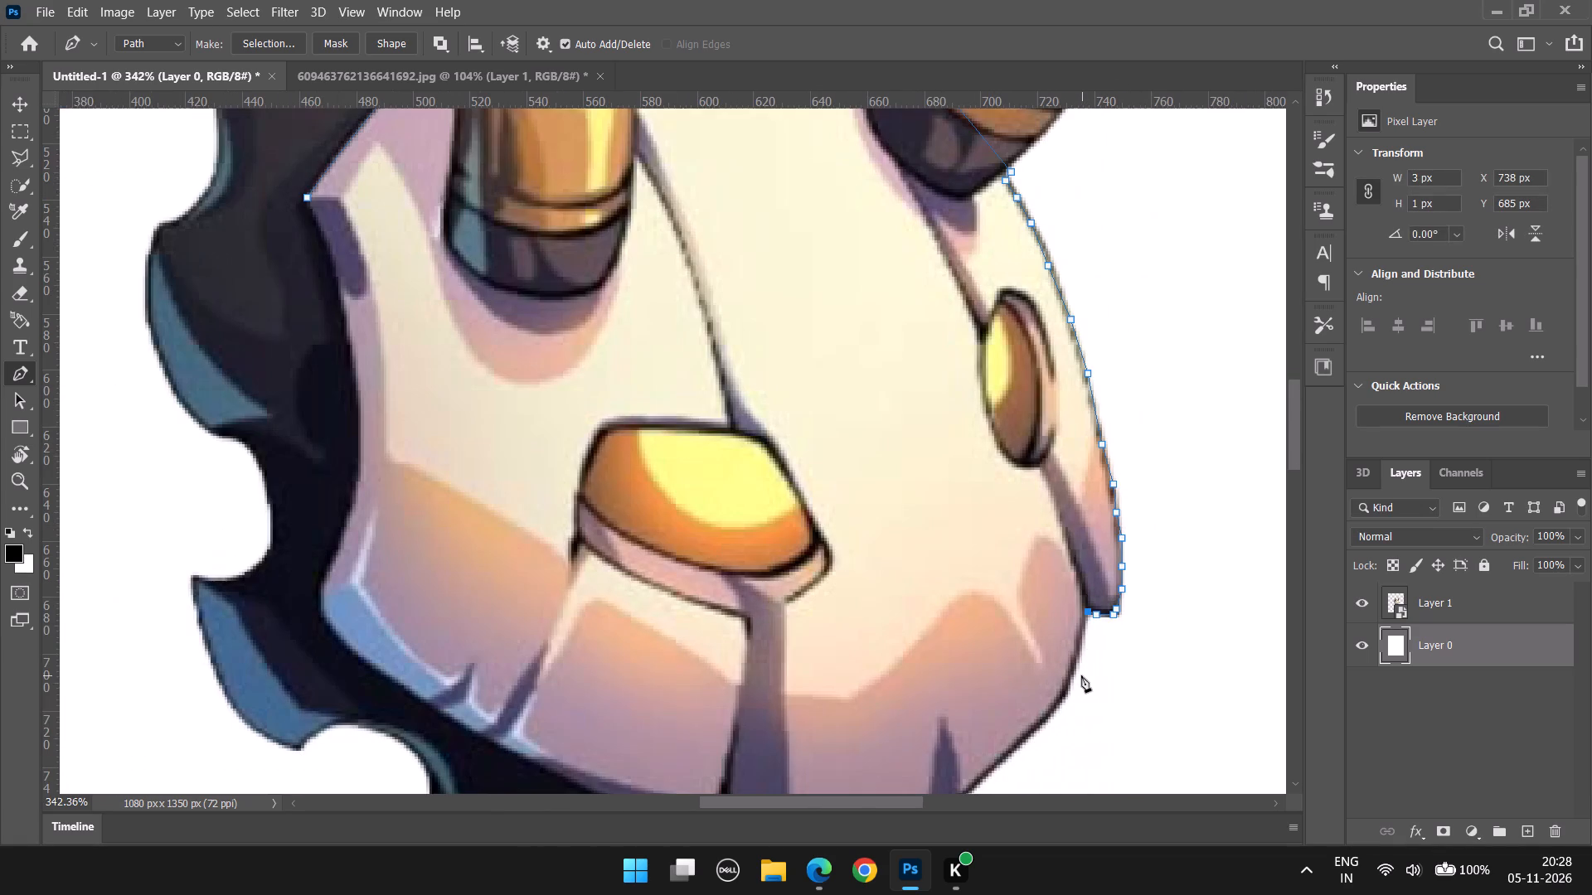
{"action": "scroll", "coordinate": [1090, 618], "scroll_direction": "down", "scroll_amount": 9}
{"action": "scroll", "coordinate": [1069, 540], "scroll_direction": "down", "scroll_amount": 3, "text": "alt"}
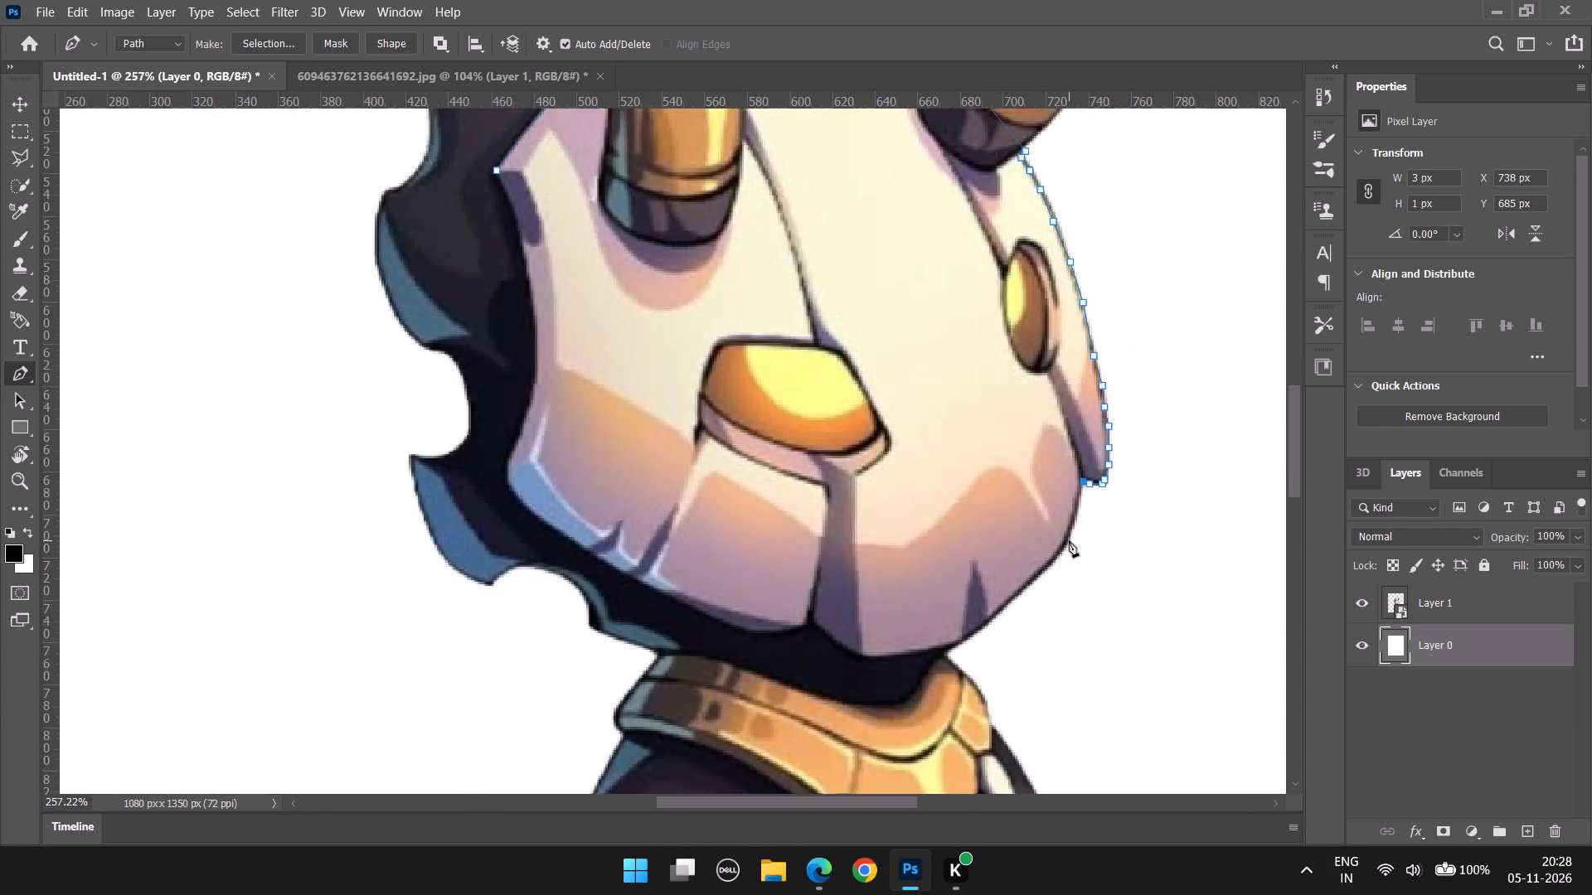
{"action": "scroll", "coordinate": [1069, 540], "scroll_direction": "up", "scroll_amount": 11, "text": "alt"}
{"action": "left_click", "coordinate": [1101, 419]}
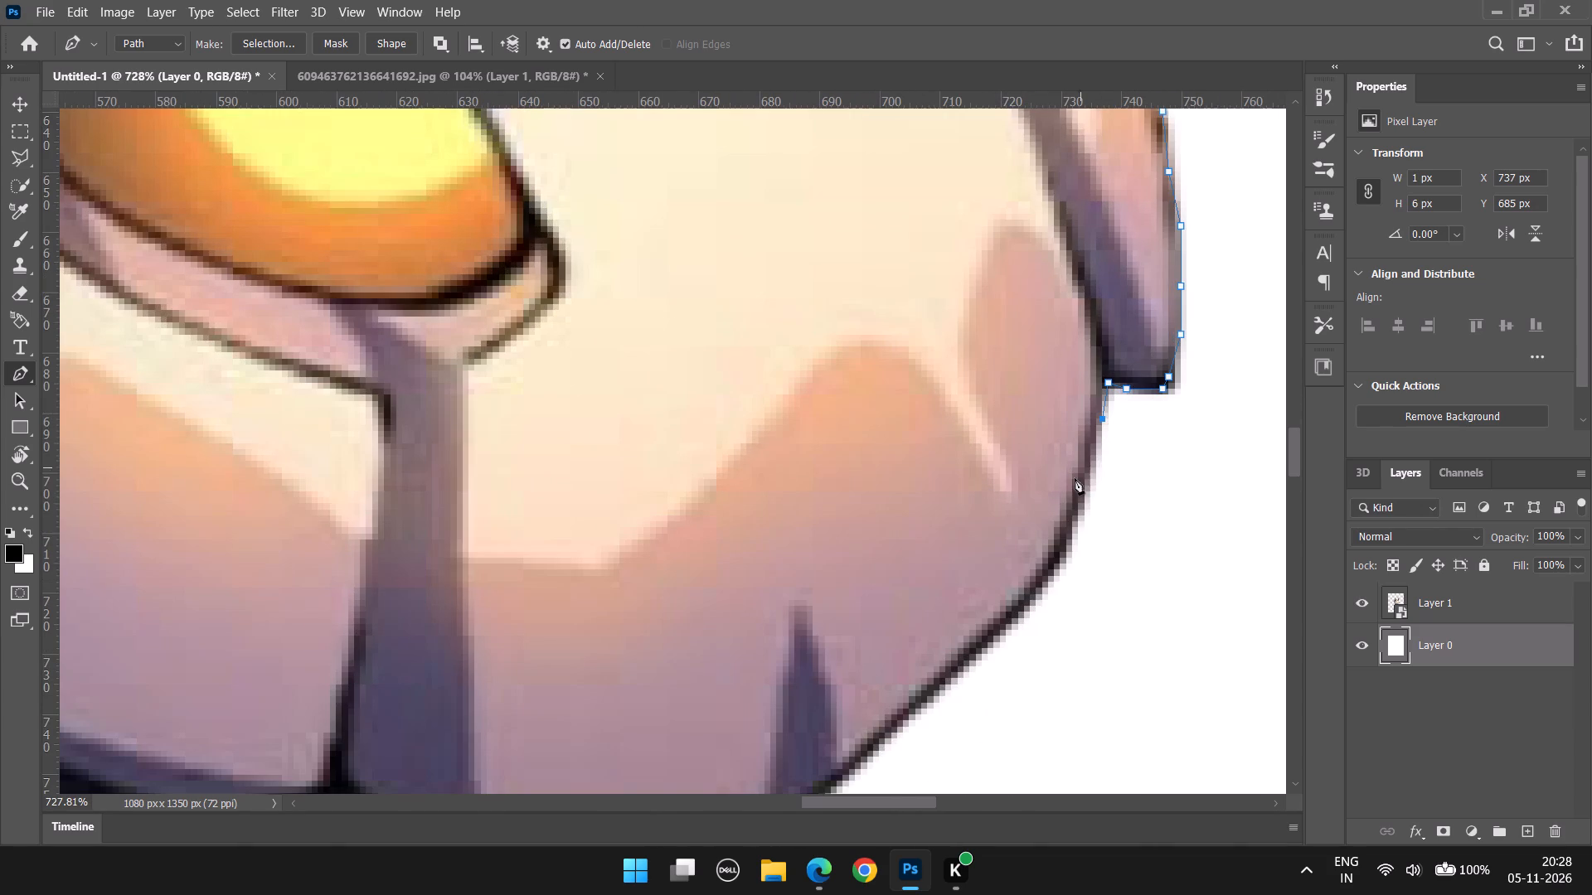
{"action": "left_click", "coordinate": [1075, 511]}
{"action": "left_click", "coordinate": [1056, 559]}
{"action": "left_click", "coordinate": [981, 646]}
Extend the path down the slanted jaw edge to just before the chin meets the golden collar.
{"action": "scroll", "coordinate": [981, 646], "scroll_direction": "down", "scroll_amount": 6}
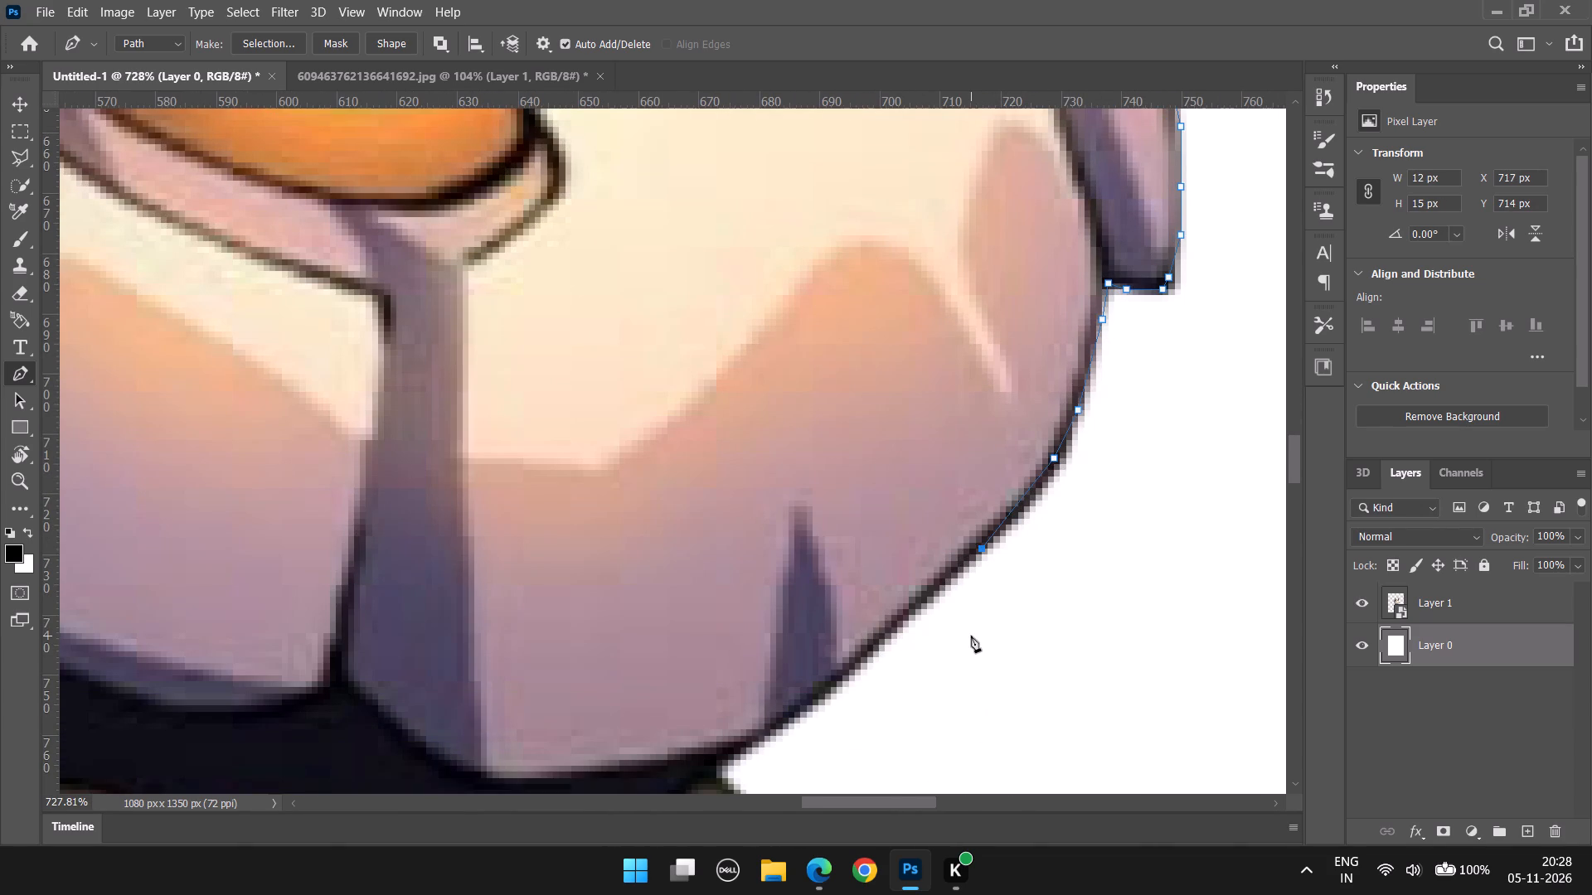
{"action": "scroll", "coordinate": [968, 641], "scroll_direction": "down", "scroll_amount": 4}
{"action": "left_click", "coordinate": [854, 608]}
{"action": "key", "text": "ctrl+z"}
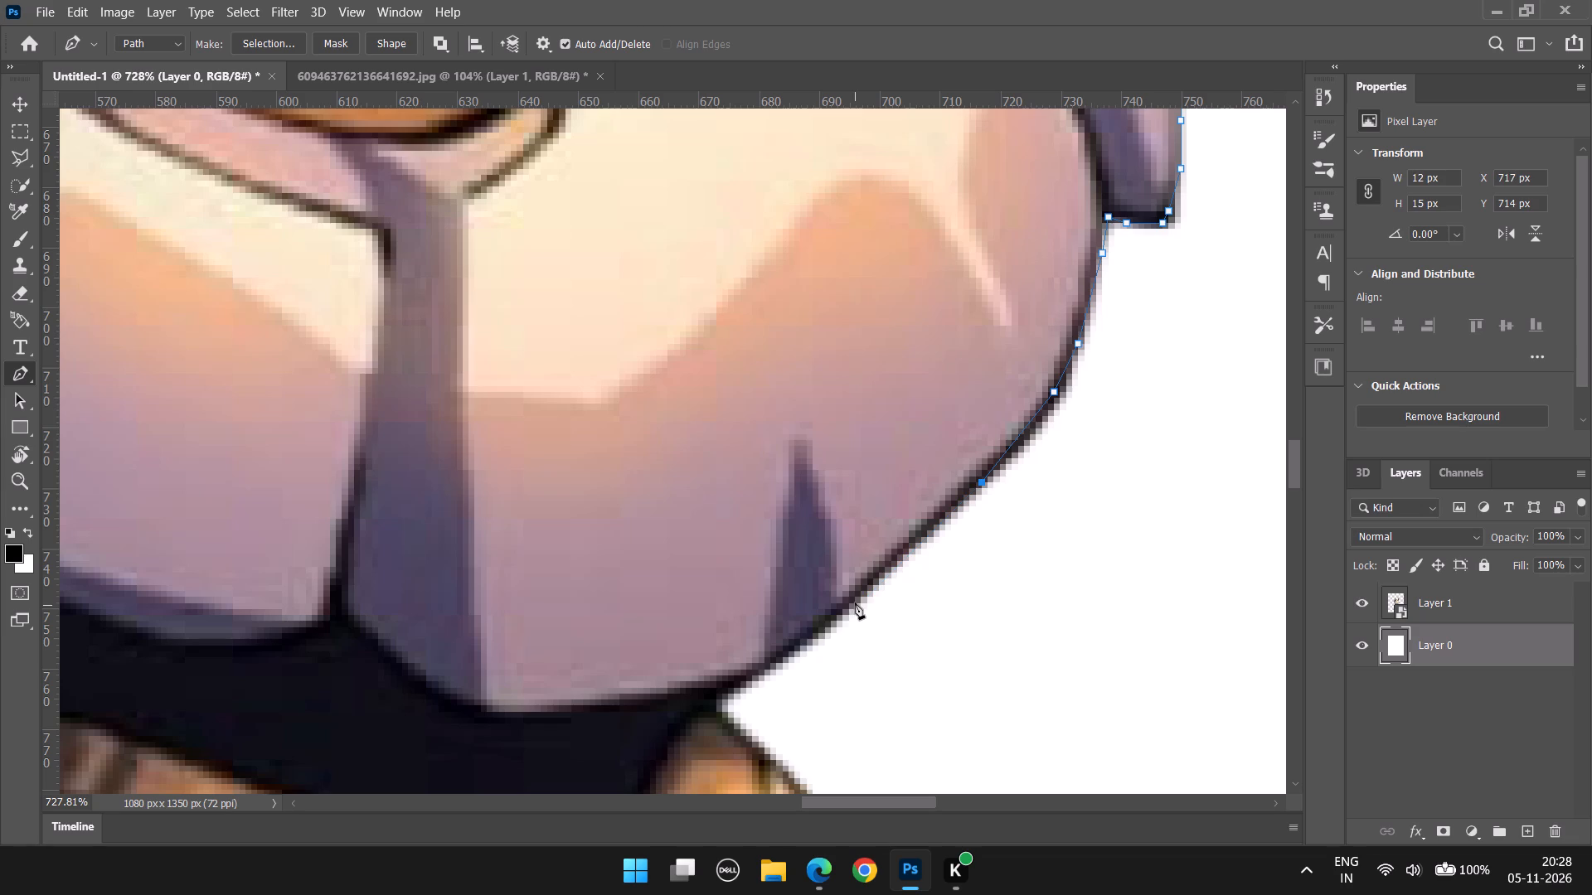
{"action": "left_click", "coordinate": [855, 601]}
{"action": "left_click", "coordinate": [810, 638]}
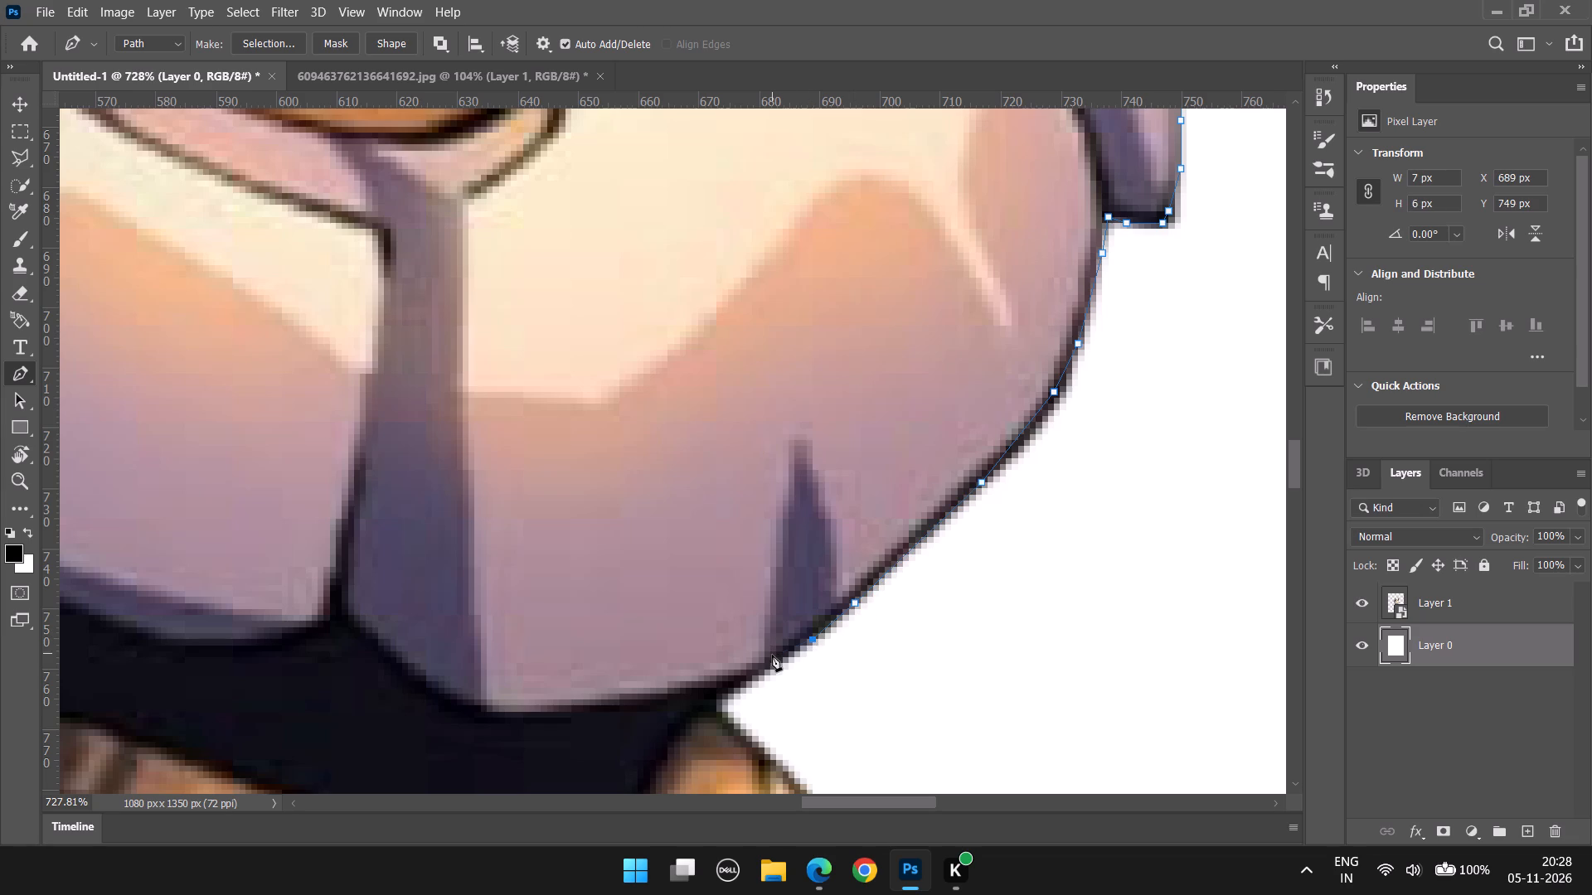
{"action": "left_click", "coordinate": [772, 655]}
{"action": "key", "text": "ctrl+z"}
{"action": "left_click", "coordinate": [766, 666]}
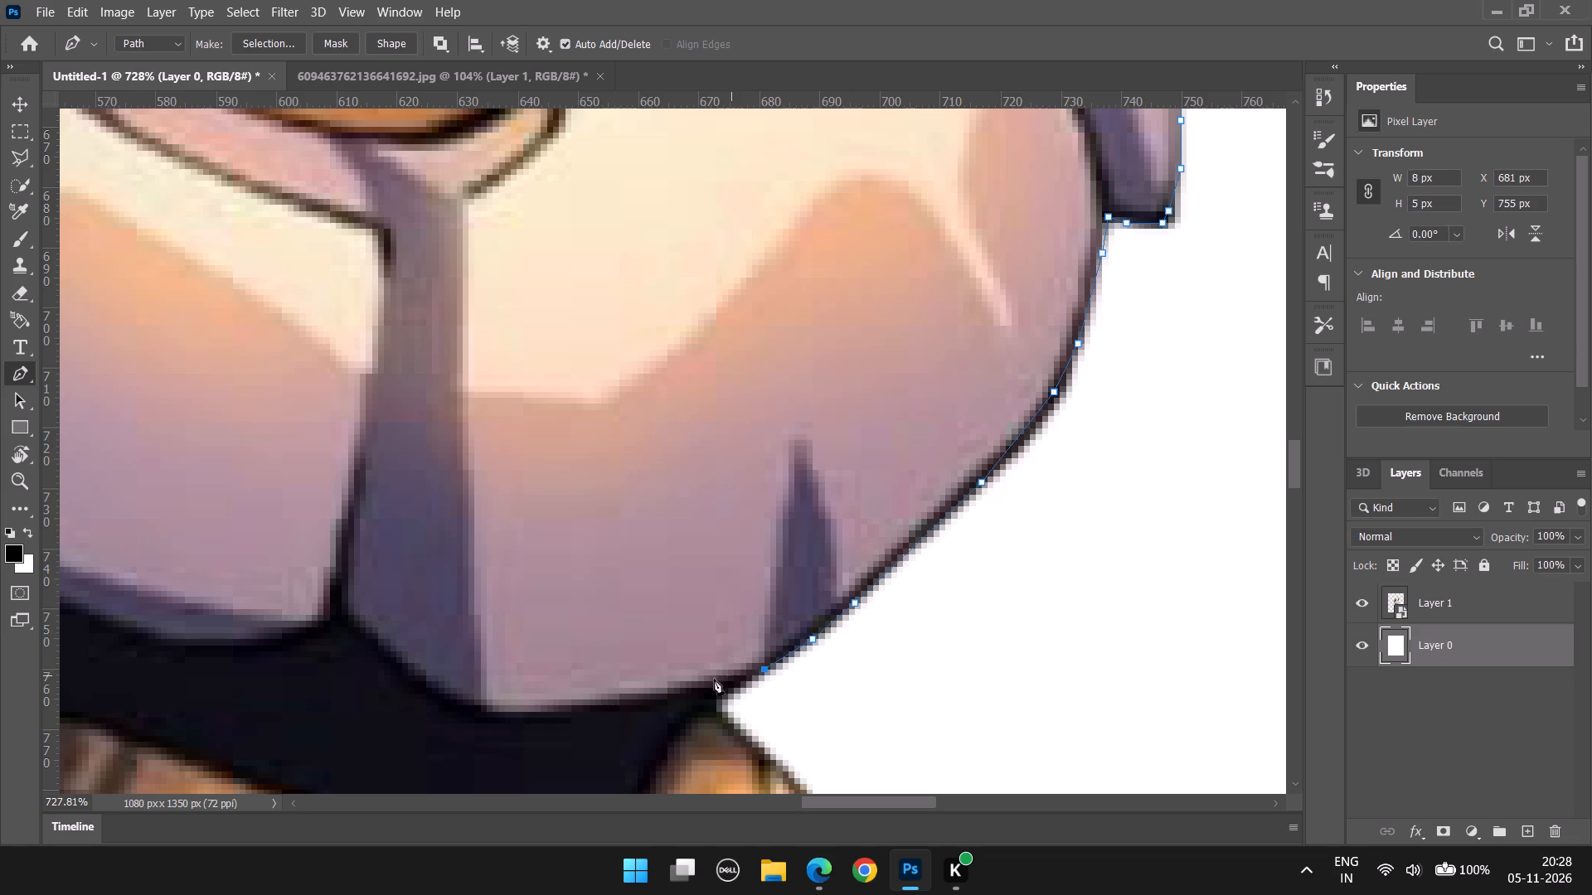
Trace the path along the chin's bottom edge to the lowest corner beside the purple centre shadow.
{"action": "left_click", "coordinate": [700, 685]}
{"action": "left_click", "coordinate": [625, 700]}
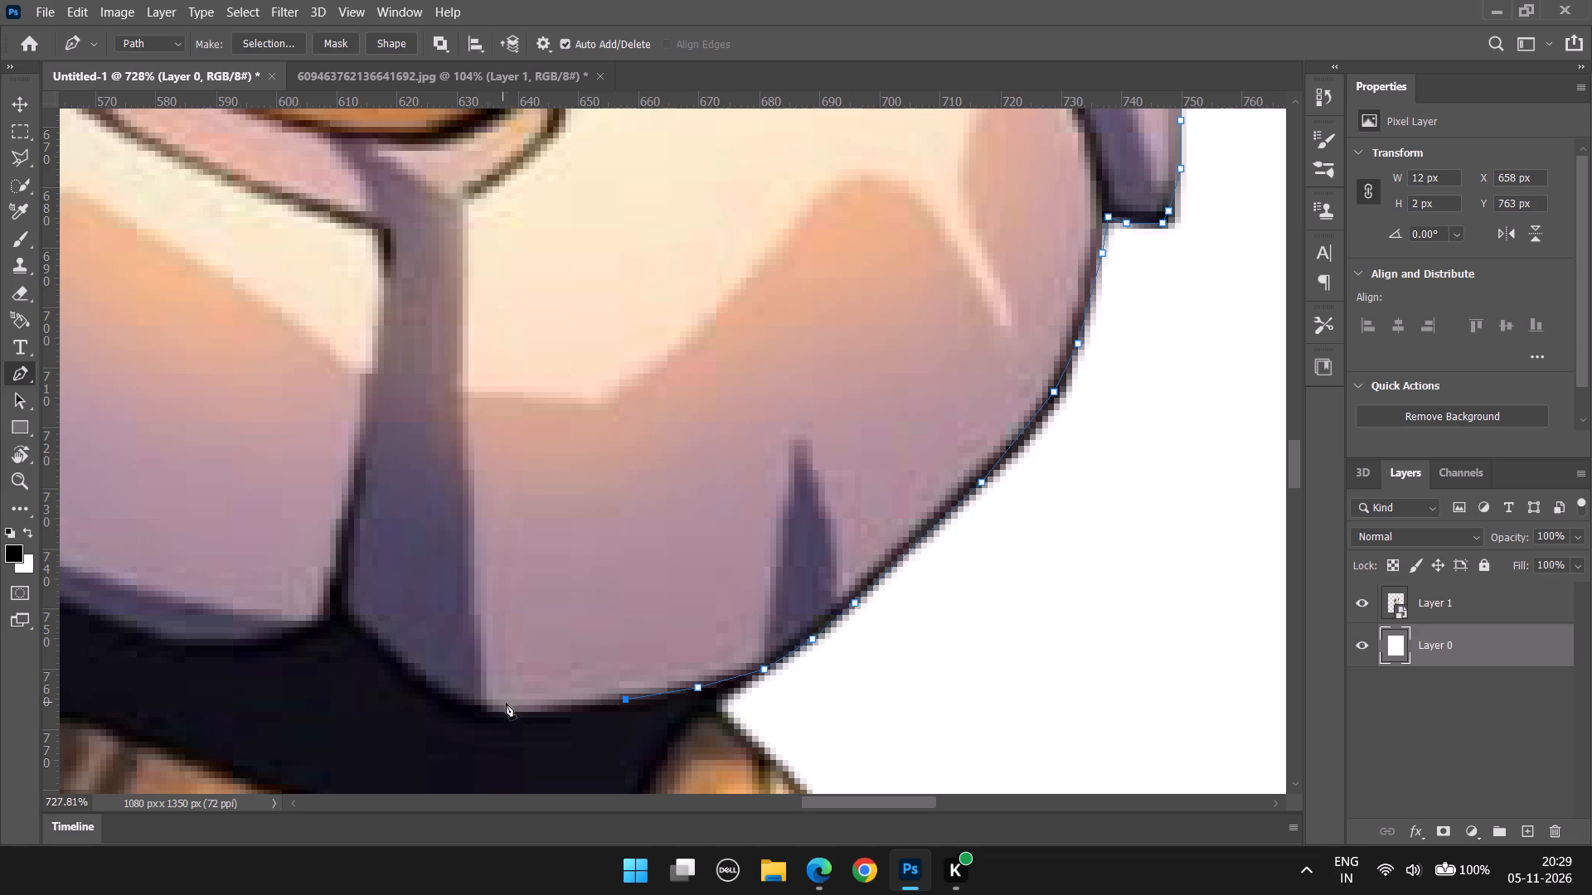
{"action": "left_click", "coordinate": [527, 708]}
{"action": "left_click", "coordinate": [490, 704]}
{"action": "scroll", "coordinate": [494, 701], "scroll_direction": "down", "scroll_amount": 12, "text": "alt"}
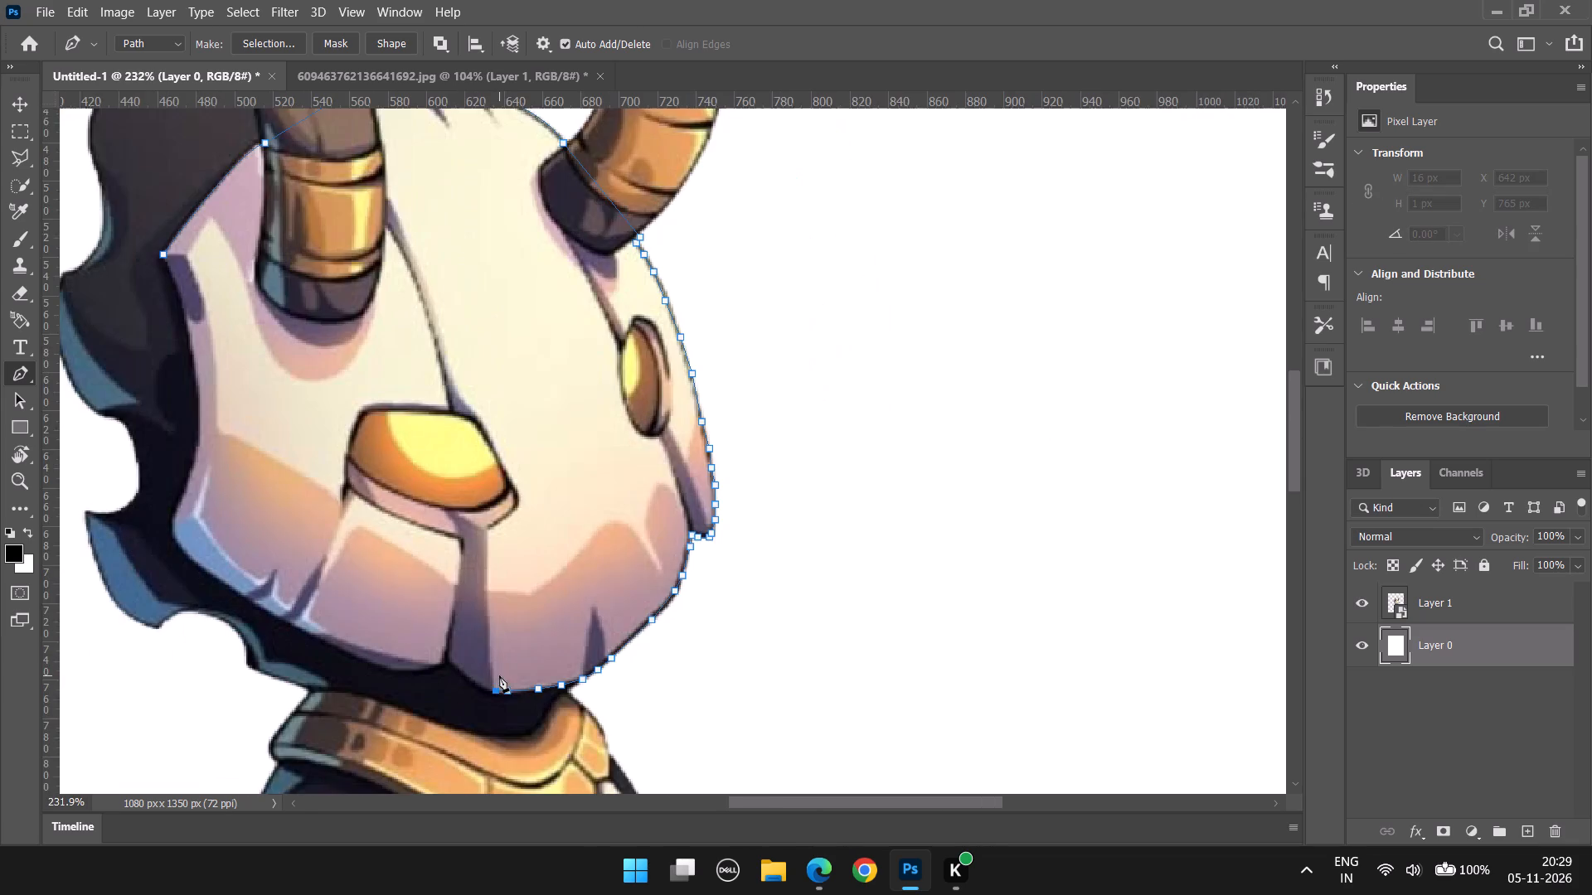
{"action": "scroll", "coordinate": [523, 724], "scroll_direction": "down", "scroll_amount": 6}
{"action": "scroll", "coordinate": [434, 617], "scroll_direction": "up", "scroll_amount": 10, "text": "alt"}
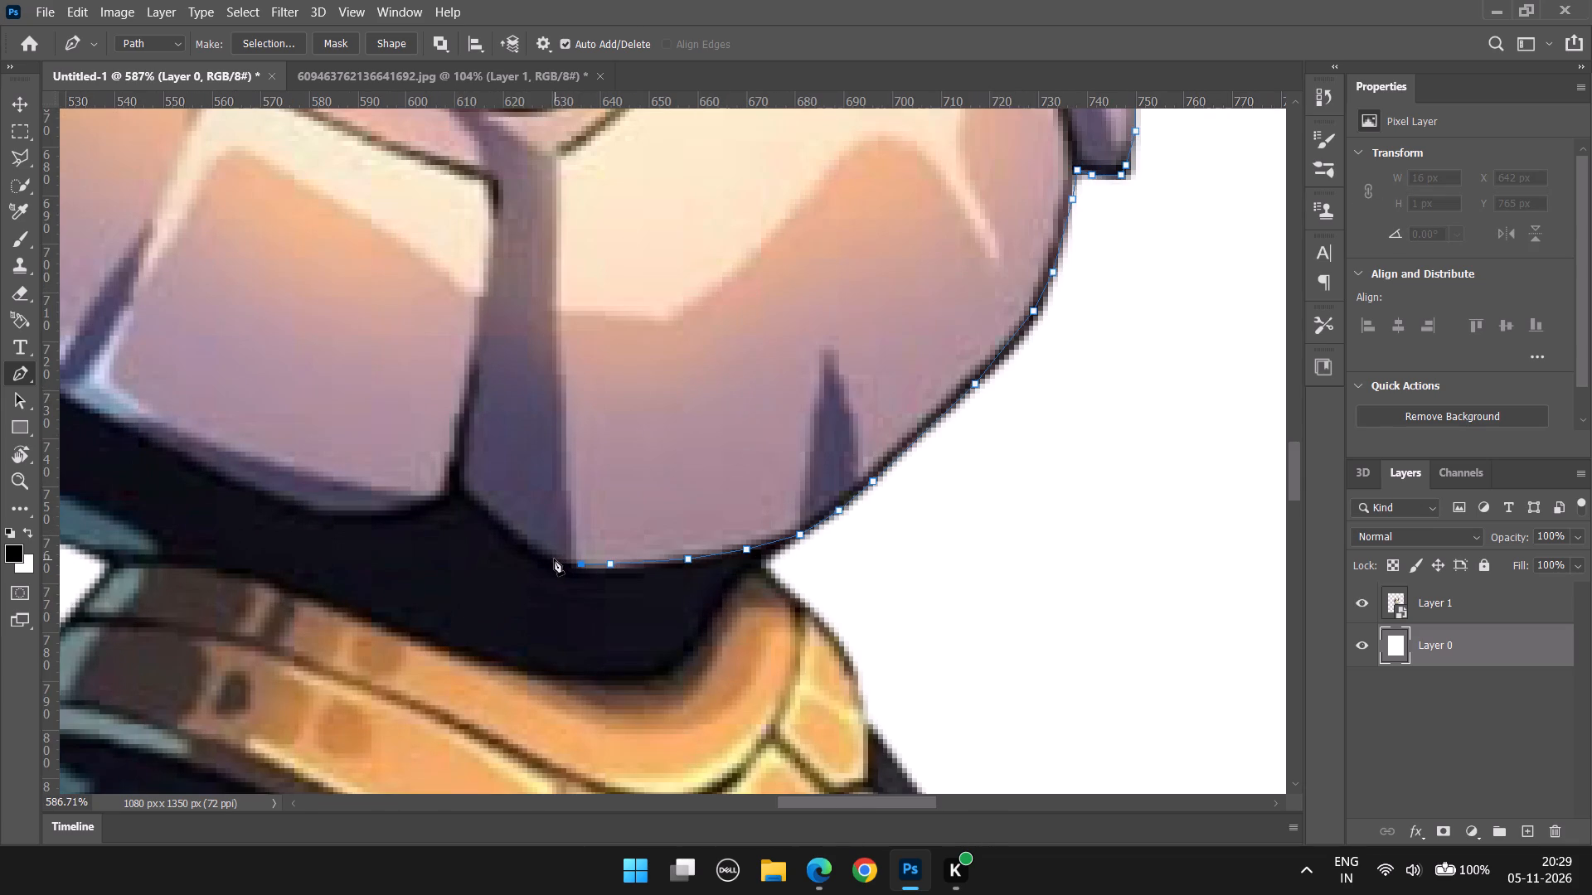
{"action": "key", "text": "ctrl+z"}
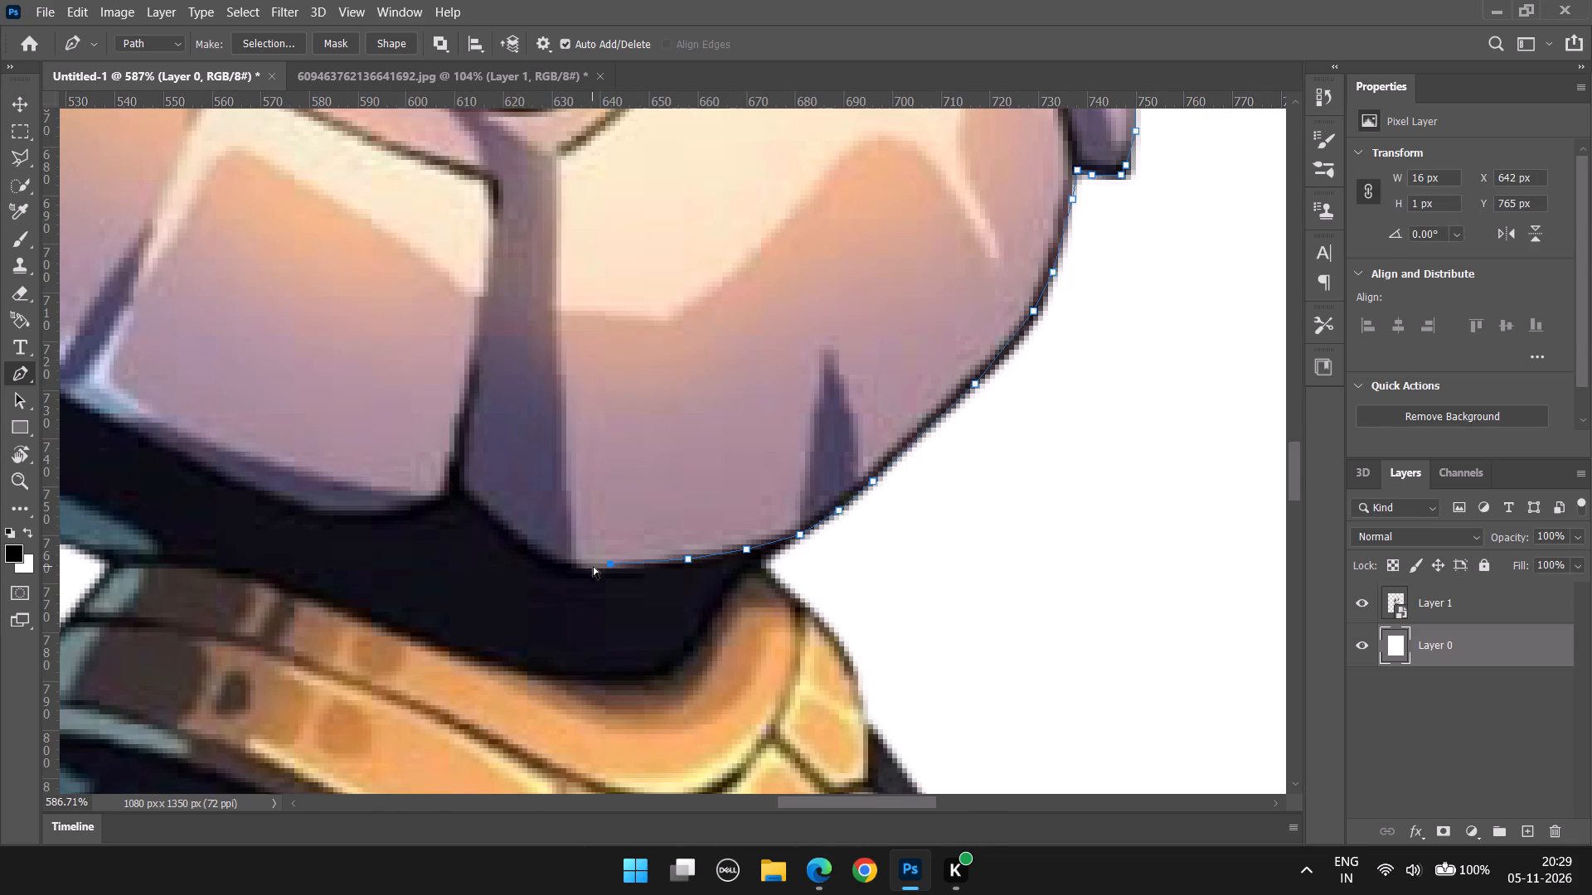
{"action": "key", "text": "ctrl+z"}
{"action": "left_click", "coordinate": [588, 573]}
{"action": "left_click", "coordinate": [575, 565]}
Curve the path up to the notch beneath the central crack and around it onto the left jaw panel.
{"action": "left_click", "coordinate": [507, 532]}
{"action": "key", "text": "ctrl+z"}
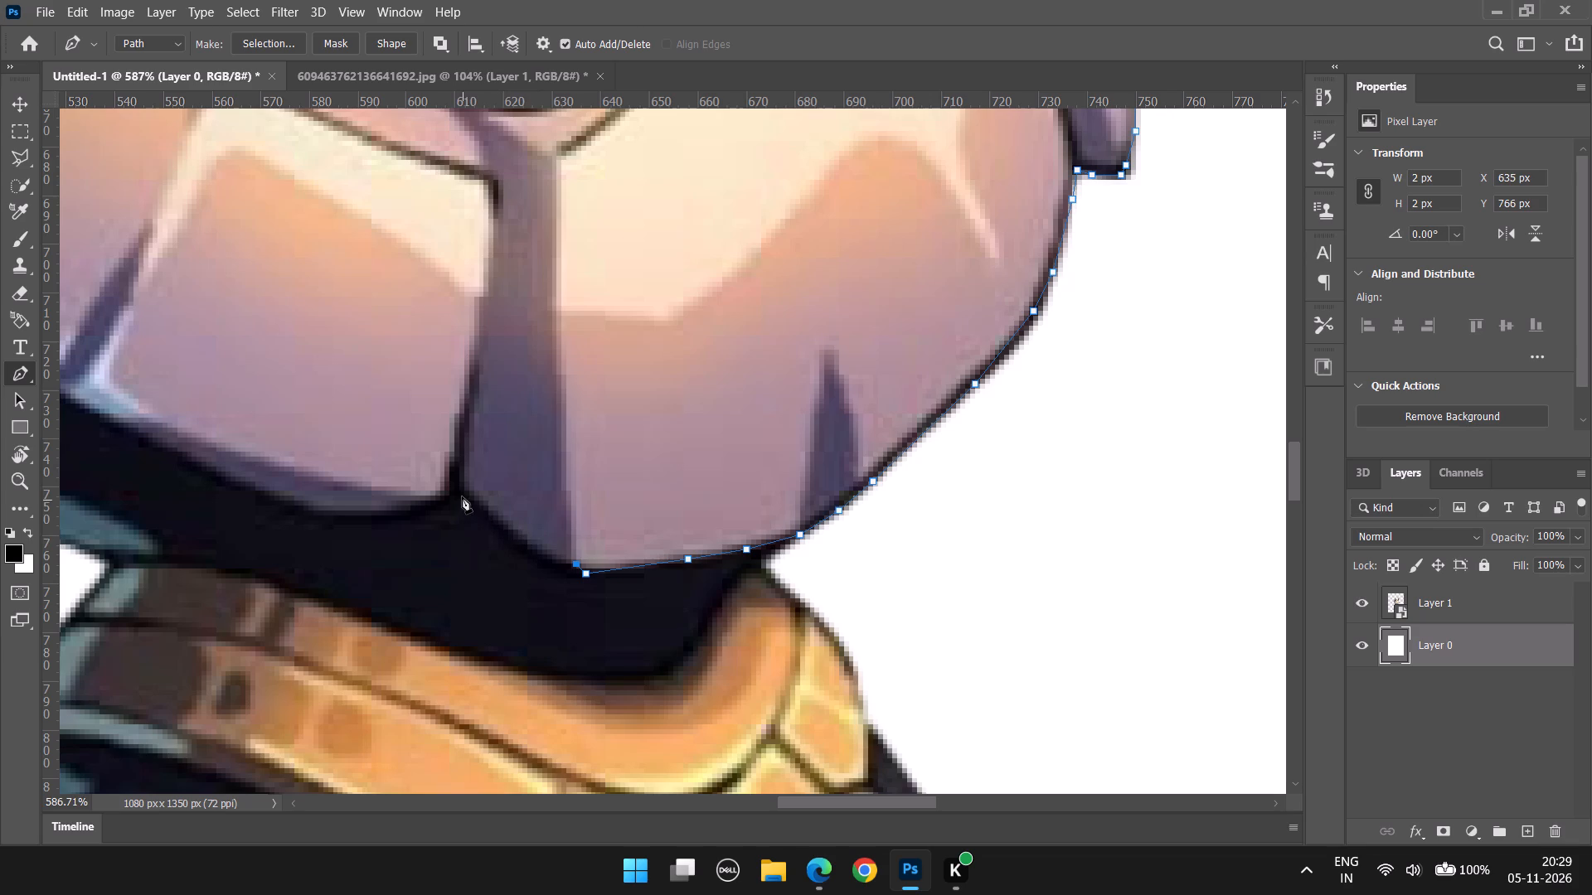
{"action": "left_click_drag", "start_coordinate": [462, 486], "coordinate": [408, 423]}
{"action": "left_click", "coordinate": [463, 488], "text": "alt"}
{"action": "scroll", "coordinate": [463, 488], "scroll_direction": "up", "scroll_amount": 4, "text": "alt"}
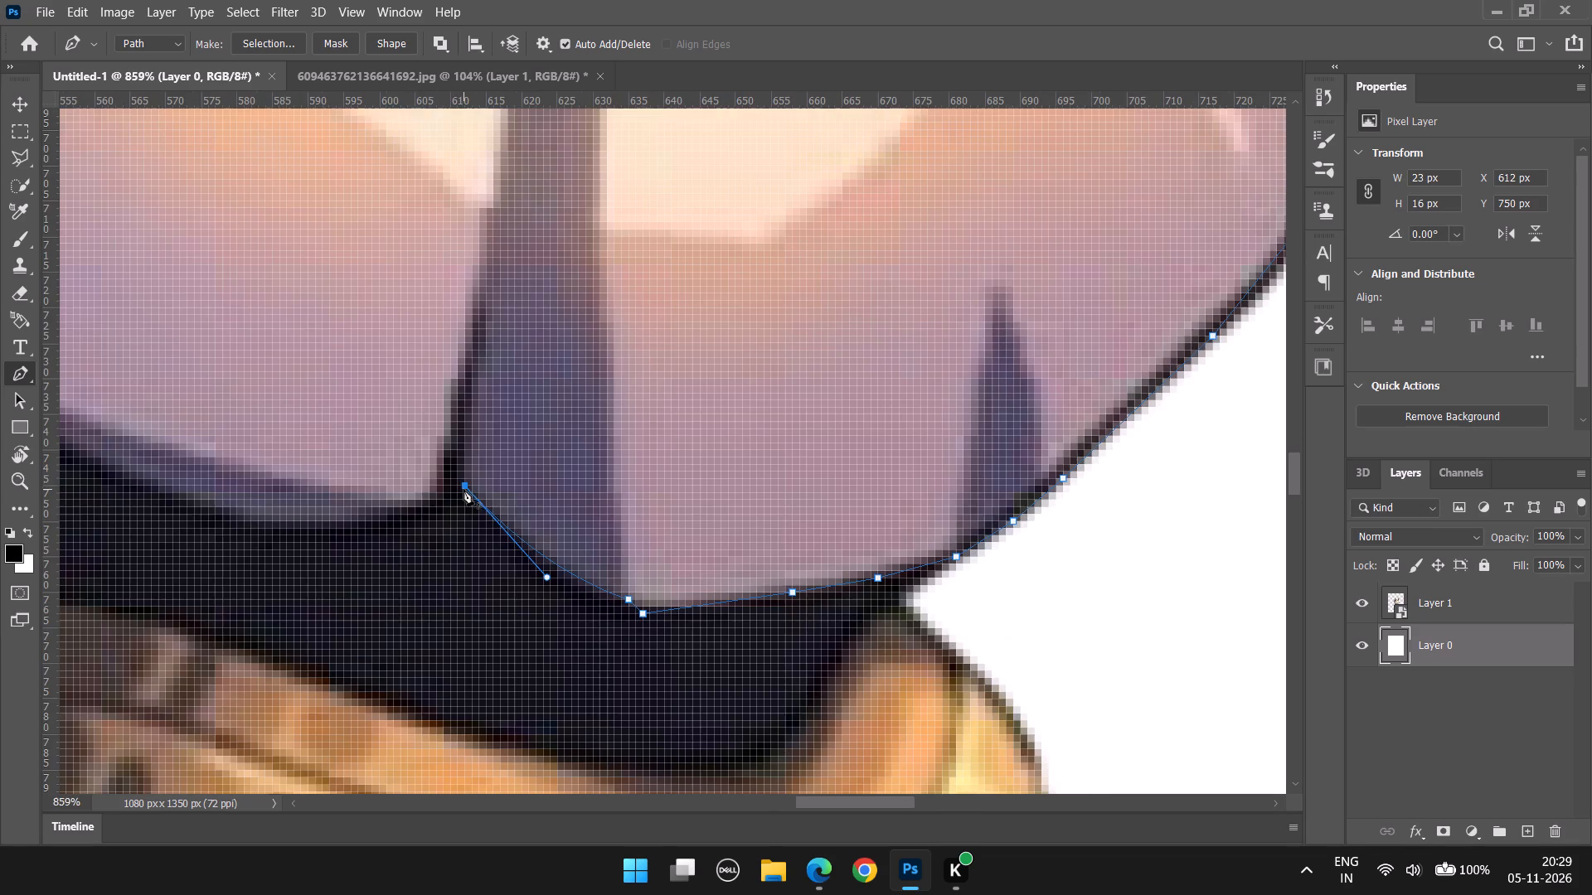
{"action": "left_click", "coordinate": [453, 477]}
{"action": "left_click", "coordinate": [420, 512]}
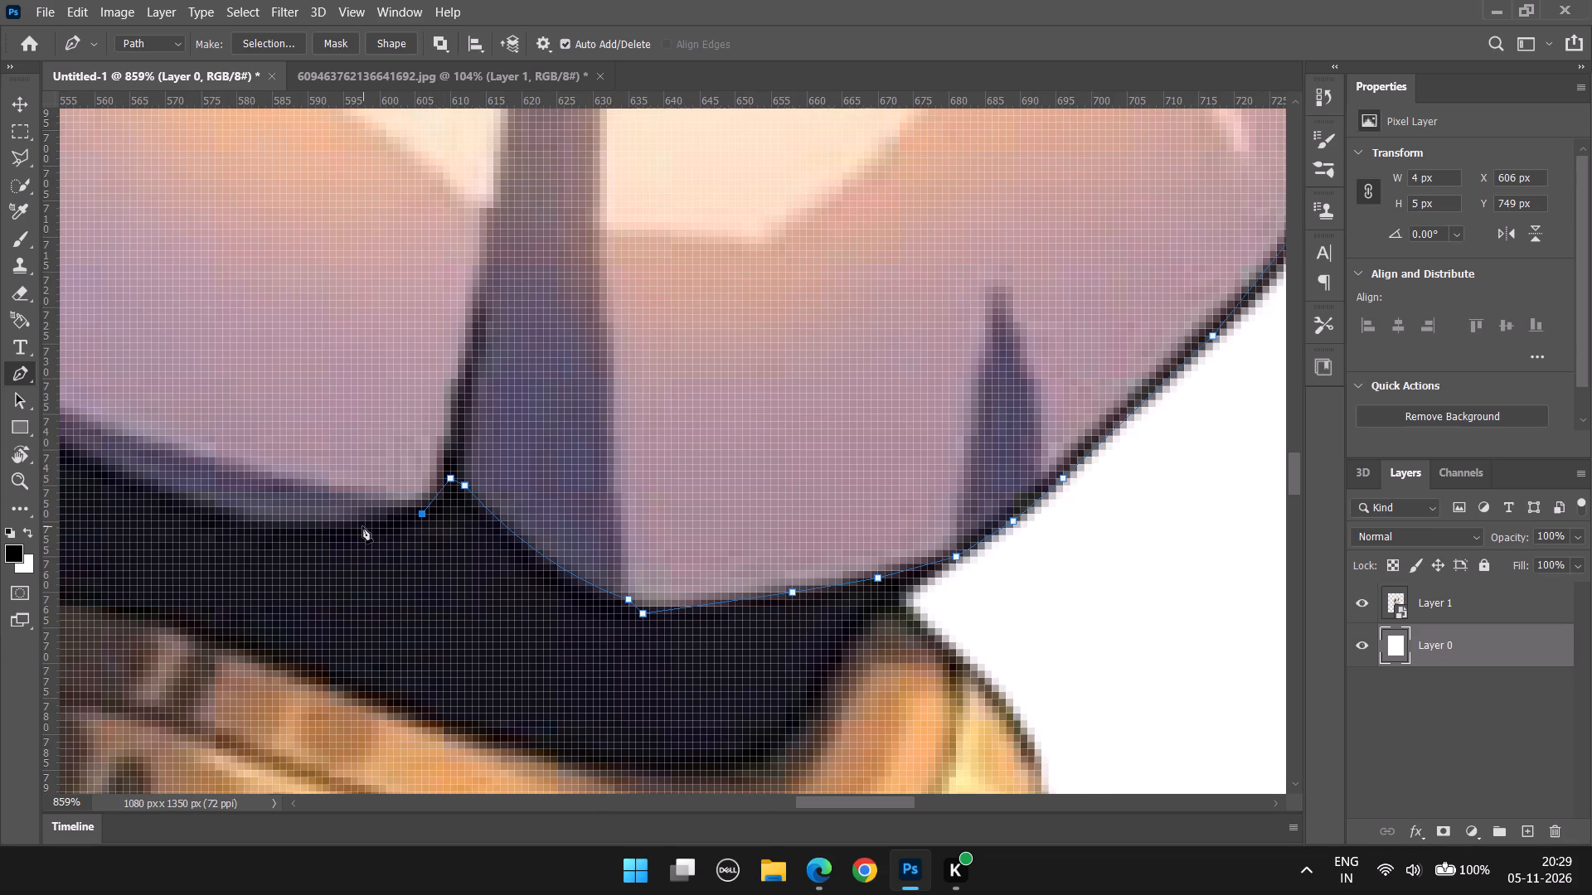
Follow the left jaw panel's bottom edge with the path to just past the next crack.
{"action": "left_click", "coordinate": [353, 530]}
{"action": "left_click", "coordinate": [266, 538]}
{"action": "left_click", "coordinate": [222, 520]}
{"action": "scroll", "coordinate": [222, 520], "scroll_direction": "down", "scroll_amount": 4, "text": "alt"}
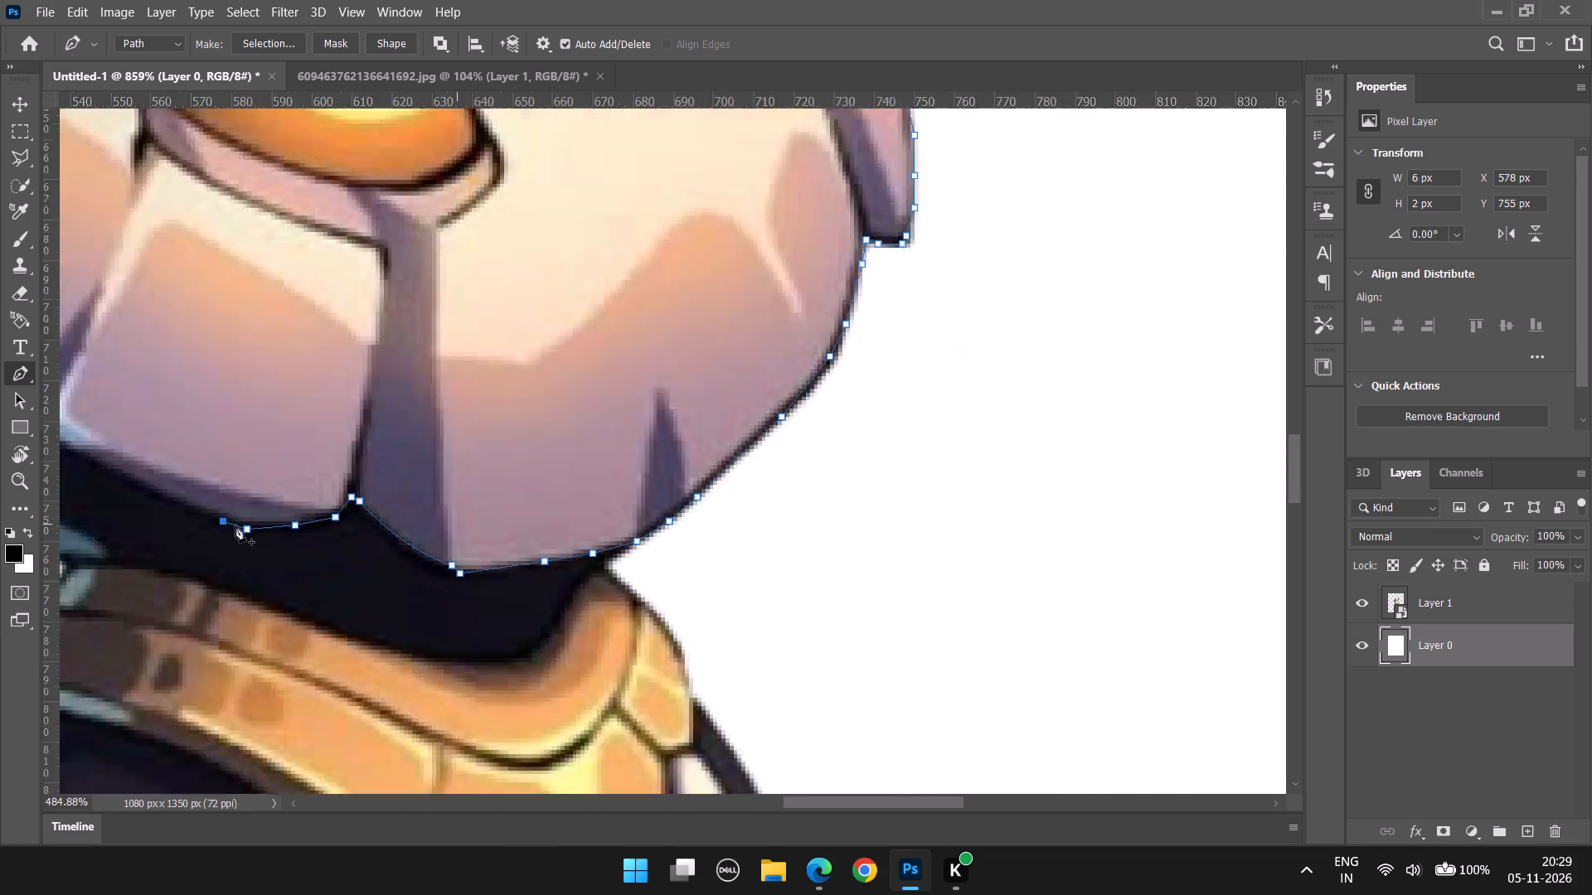
{"action": "scroll", "coordinate": [235, 525], "scroll_direction": "down", "scroll_amount": 8, "text": "alt"}
{"action": "left_click_drag", "start_coordinate": [901, 798], "coordinate": [794, 792]}
{"action": "scroll", "coordinate": [603, 535], "scroll_direction": "up", "scroll_amount": 4, "text": "alt"}
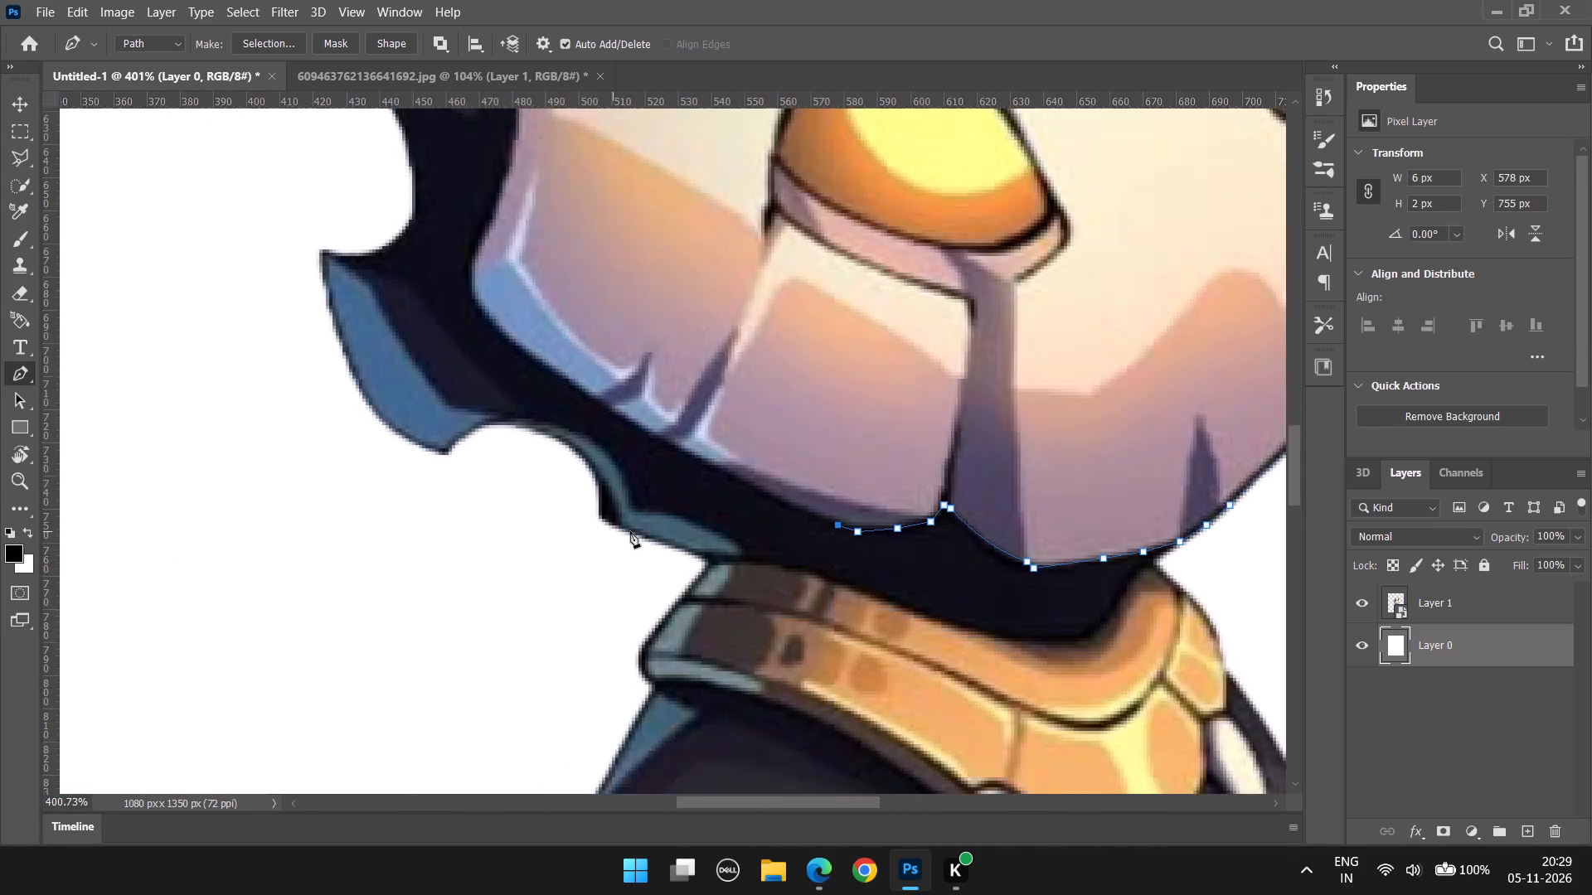
{"action": "scroll", "coordinate": [630, 531], "scroll_direction": "up", "scroll_amount": 2, "text": "alt"}
{"action": "left_click", "coordinate": [706, 444]}
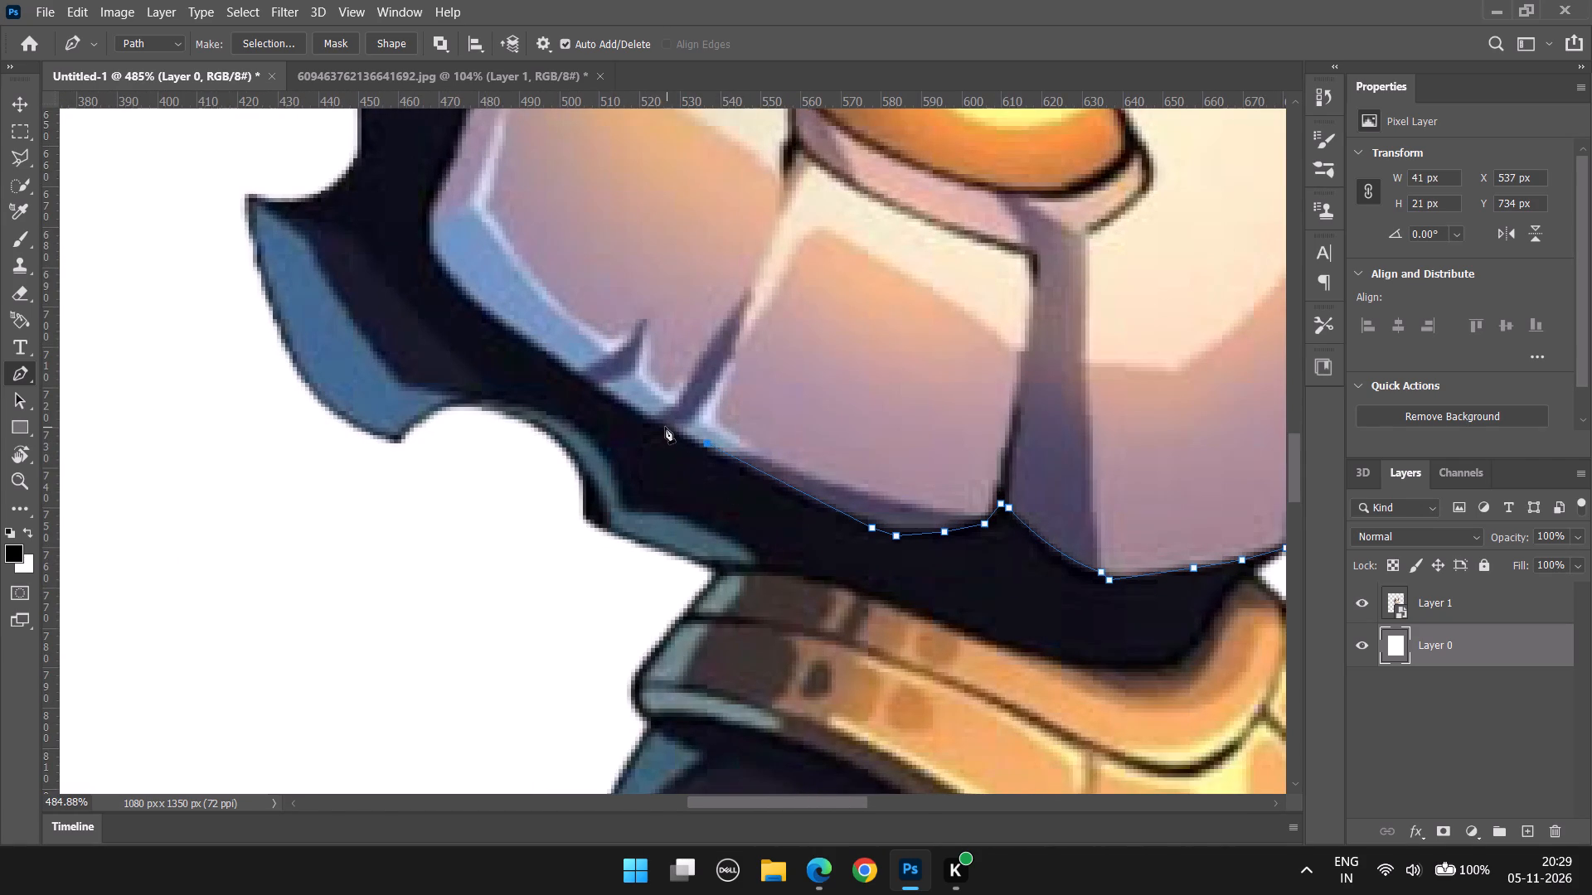
{"action": "left_click", "coordinate": [663, 424]}
Carry the path along the blue-highlighted lower edge and around the mask's lower-left corner.
{"action": "left_click", "coordinate": [588, 386]}
{"action": "key", "text": "ctrl+z"}
{"action": "left_click", "coordinate": [589, 380]}
{"action": "left_click", "coordinate": [533, 341]}
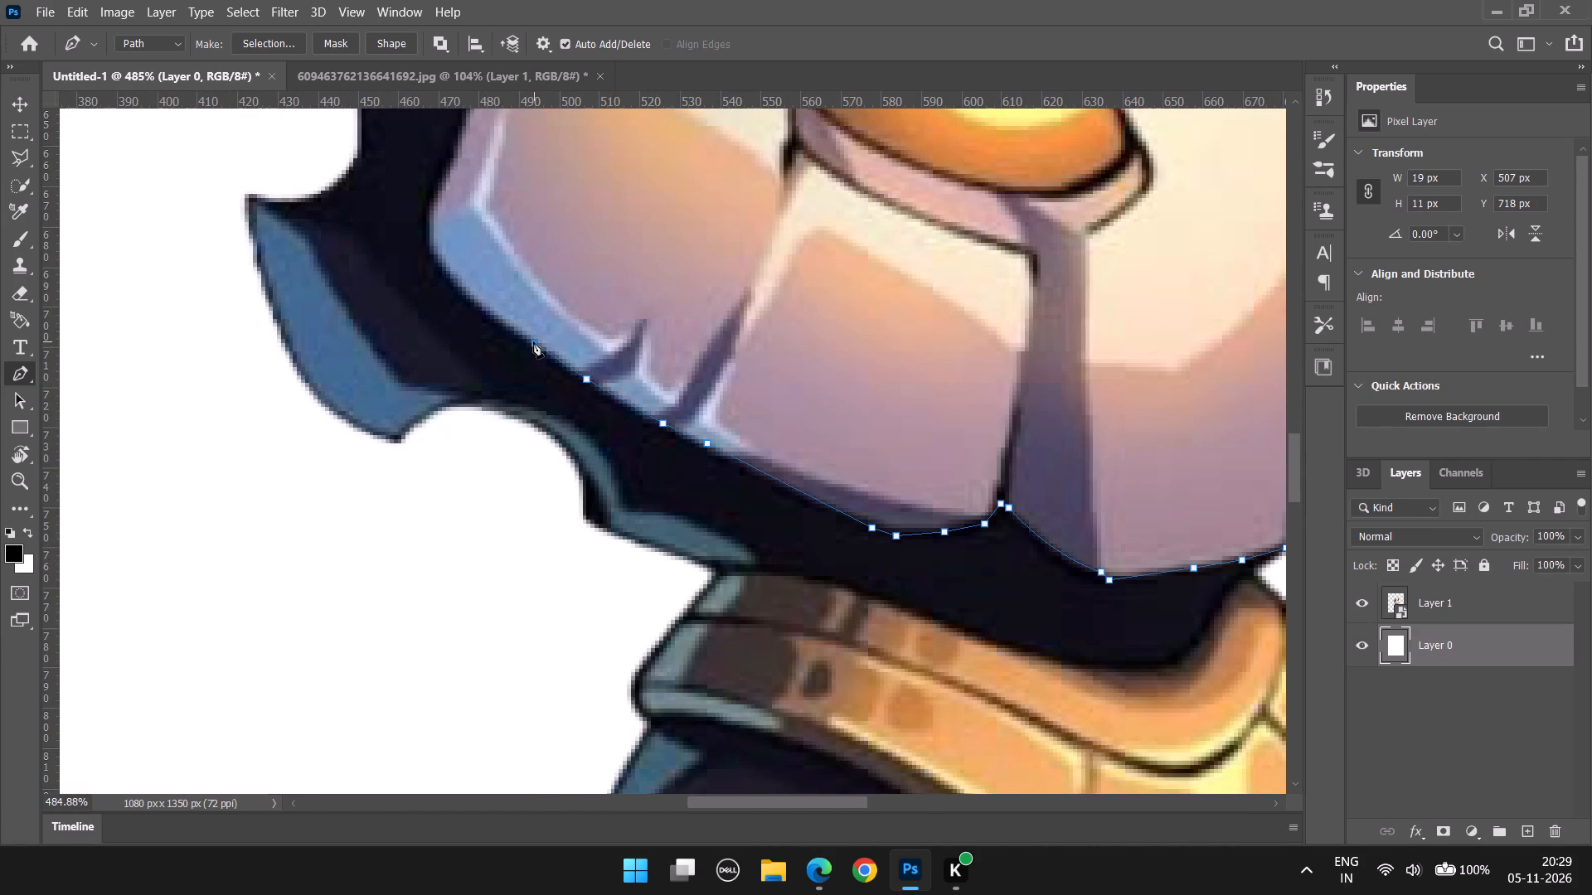
{"action": "left_click", "coordinate": [486, 312]}
{"action": "left_click", "coordinate": [445, 279]}
{"action": "key", "text": "ctrl+z"}
{"action": "left_click", "coordinate": [438, 257]}
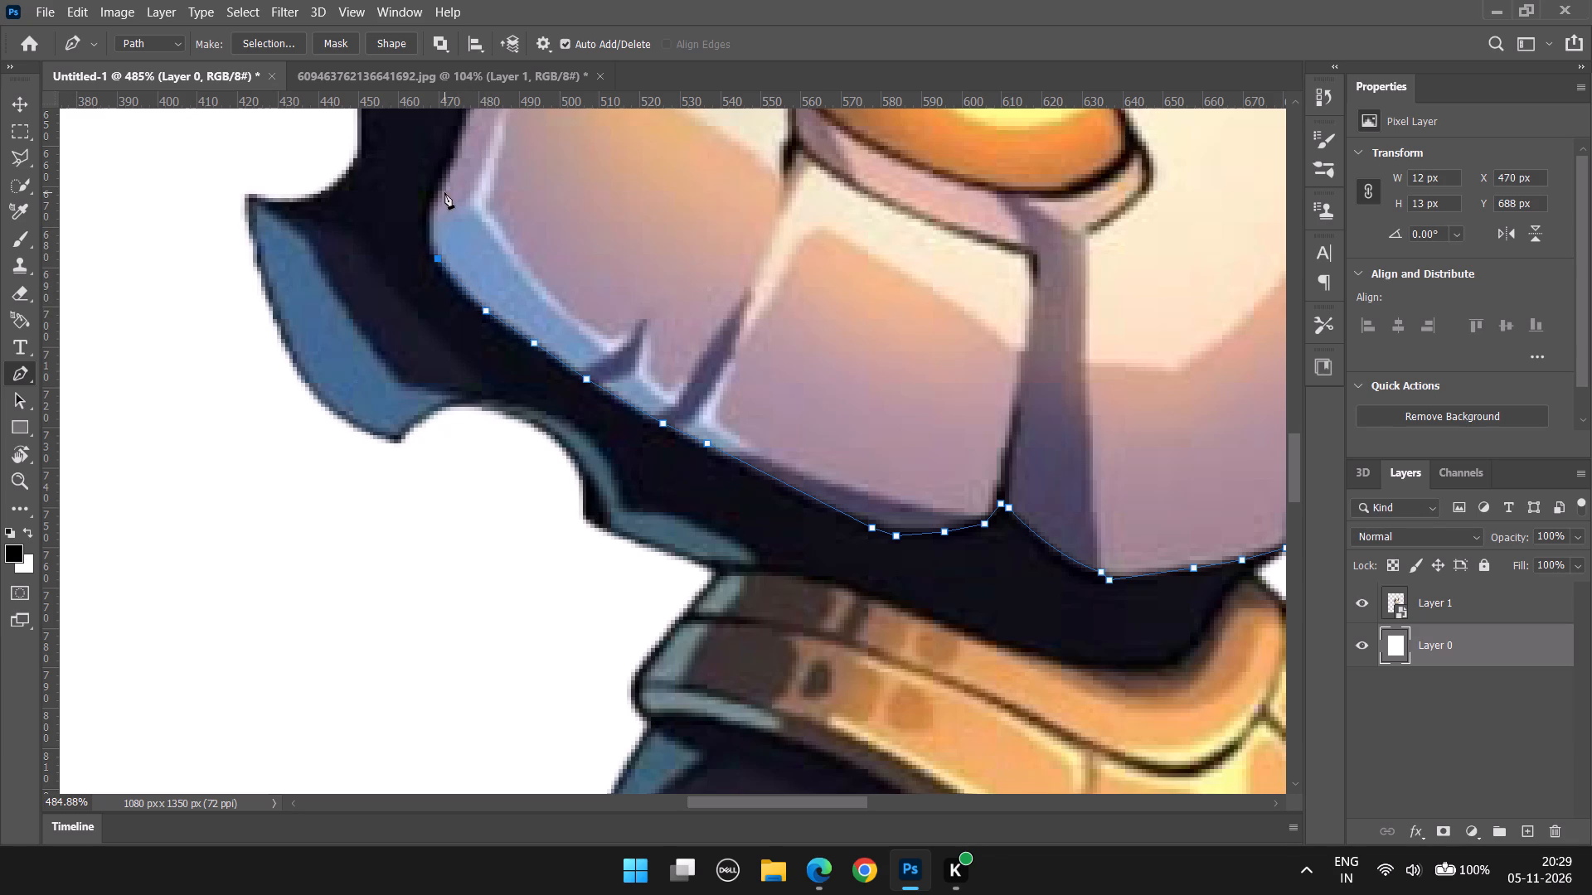
Trace the path up the mask's left edge from the lower-left corner to about eye level.
{"action": "left_click_drag", "start_coordinate": [445, 190], "coordinate": [474, 166]}
{"action": "left_click", "coordinate": [447, 191], "text": "alt"}
{"action": "scroll", "coordinate": [449, 192], "scroll_direction": "up", "scroll_amount": 5}
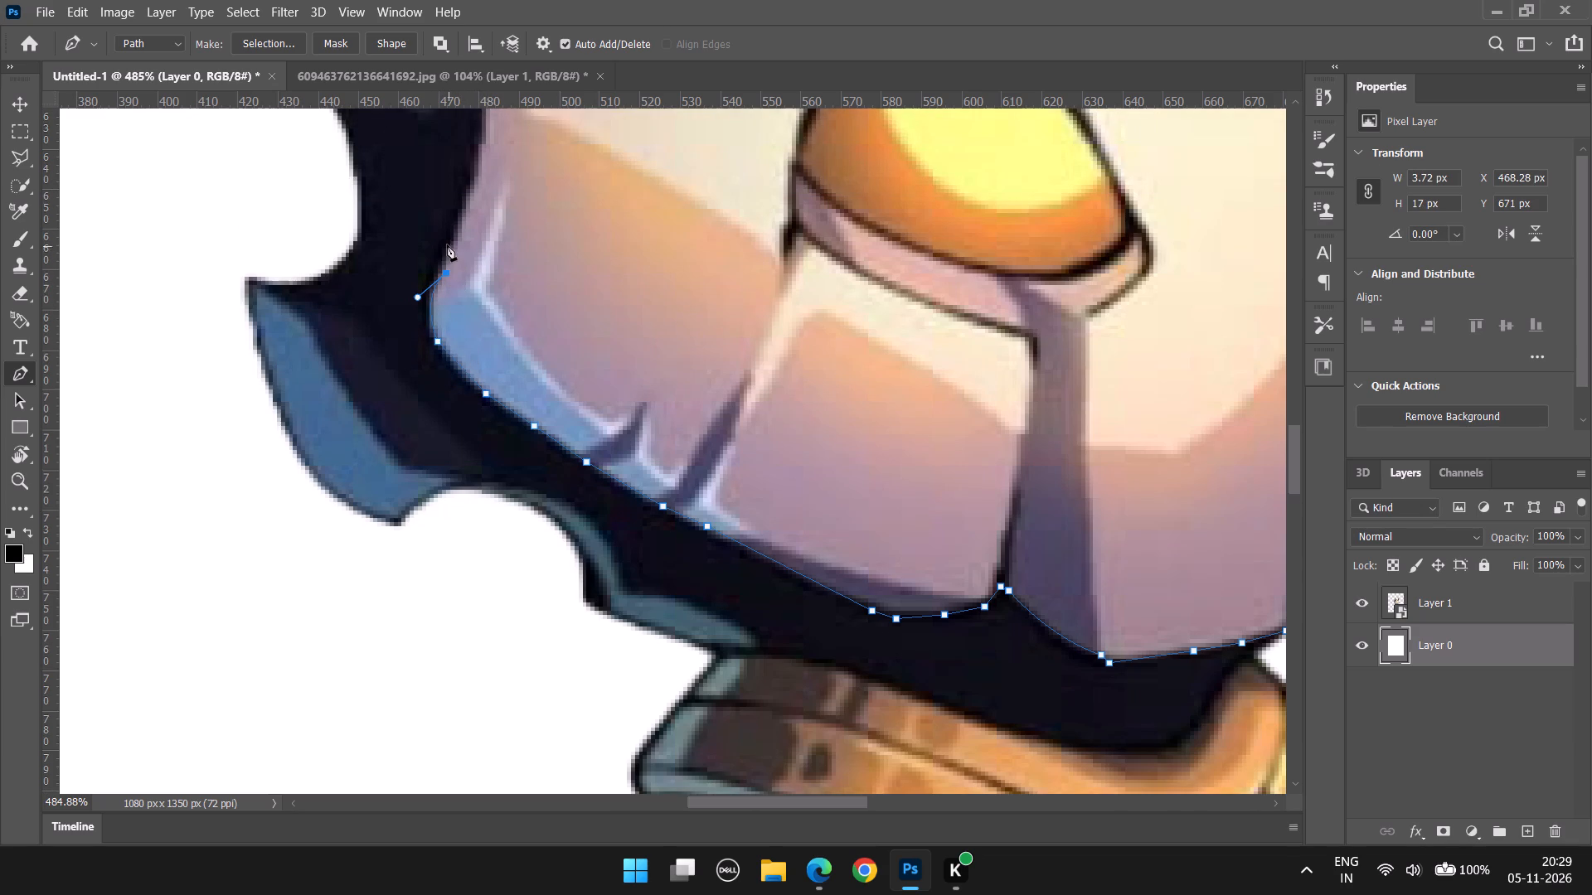
{"action": "left_click", "coordinate": [458, 232]}
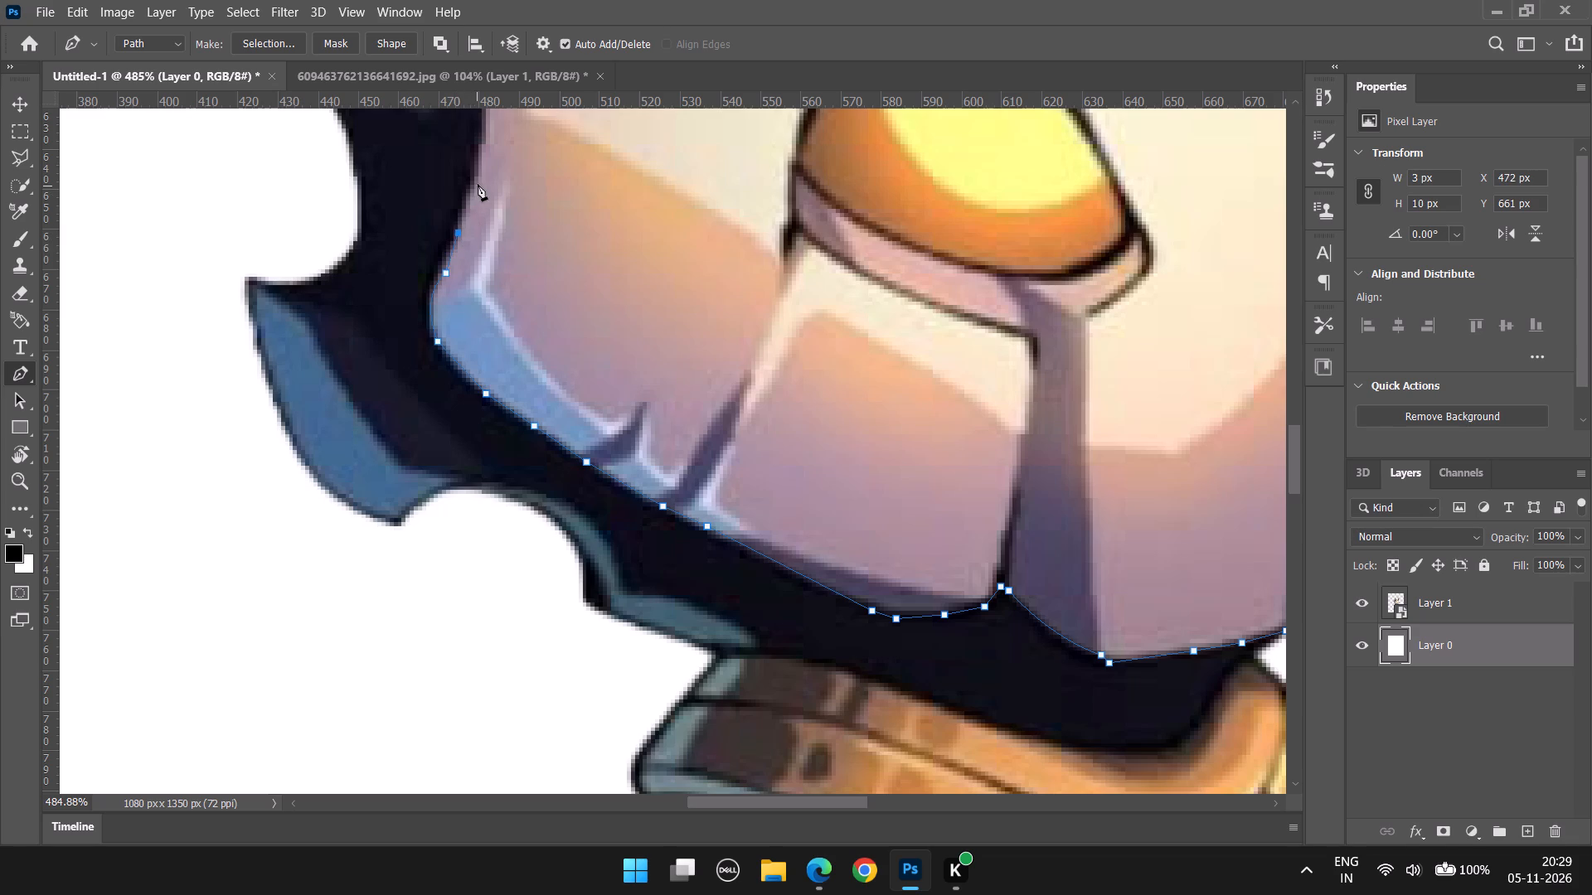
{"action": "left_click", "coordinate": [478, 184]}
{"action": "scroll", "coordinate": [478, 184], "scroll_direction": "up", "scroll_amount": 4}
{"action": "left_click", "coordinate": [485, 166]}
Add a curved segment up the mask's left edge to just below the purple shadow, ending with a corner anchor.
{"action": "scroll", "coordinate": [485, 166], "scroll_direction": "up", "scroll_amount": 12}
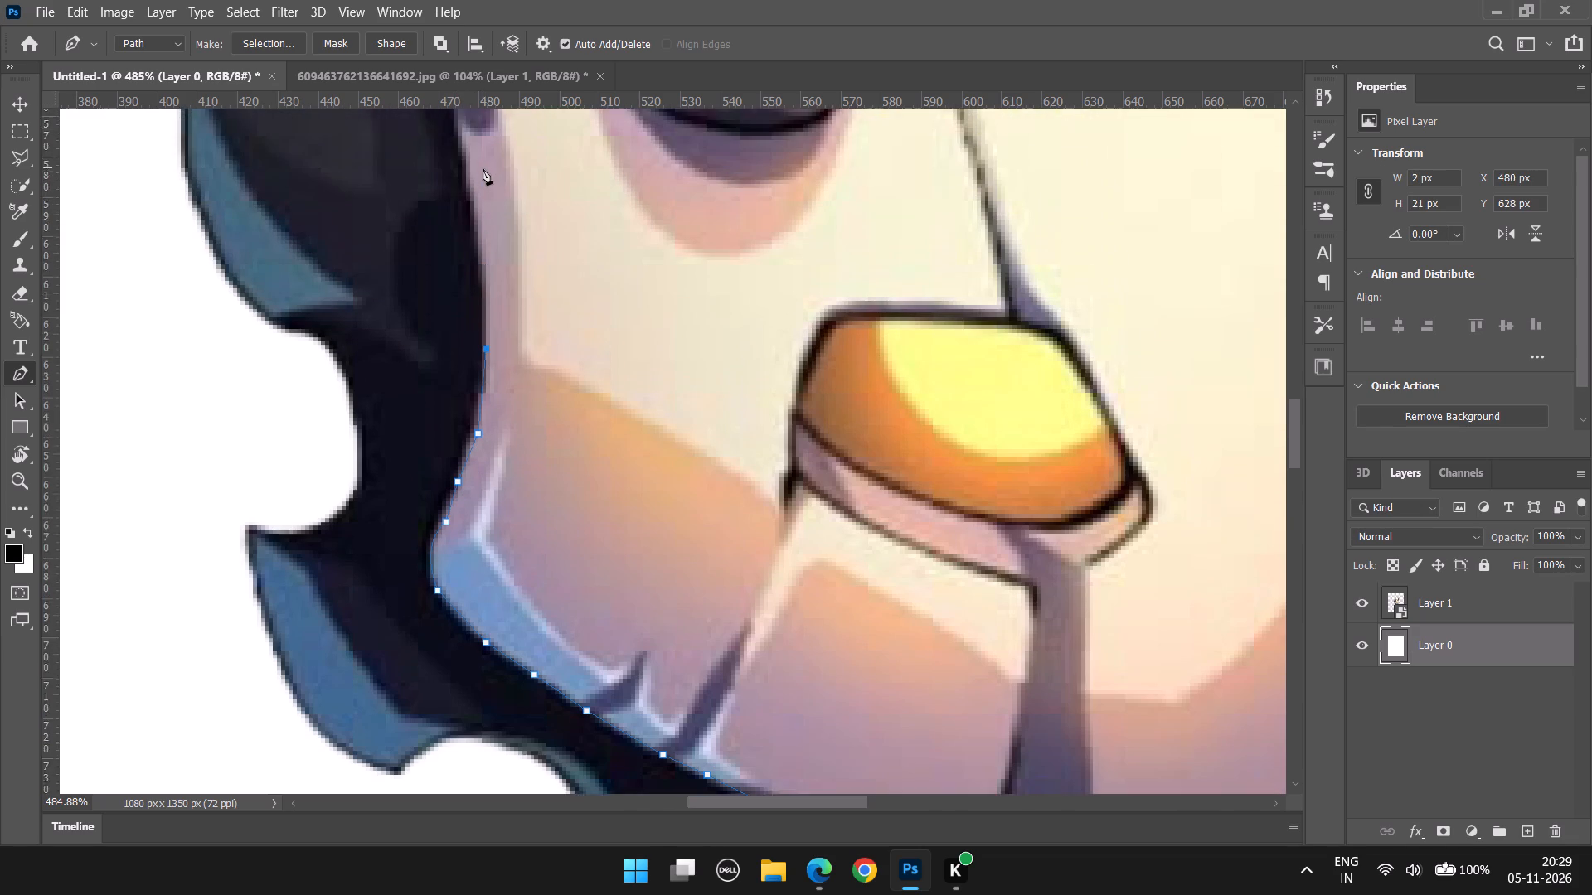
{"action": "scroll", "coordinate": [483, 168], "scroll_direction": "up", "scroll_amount": 2}
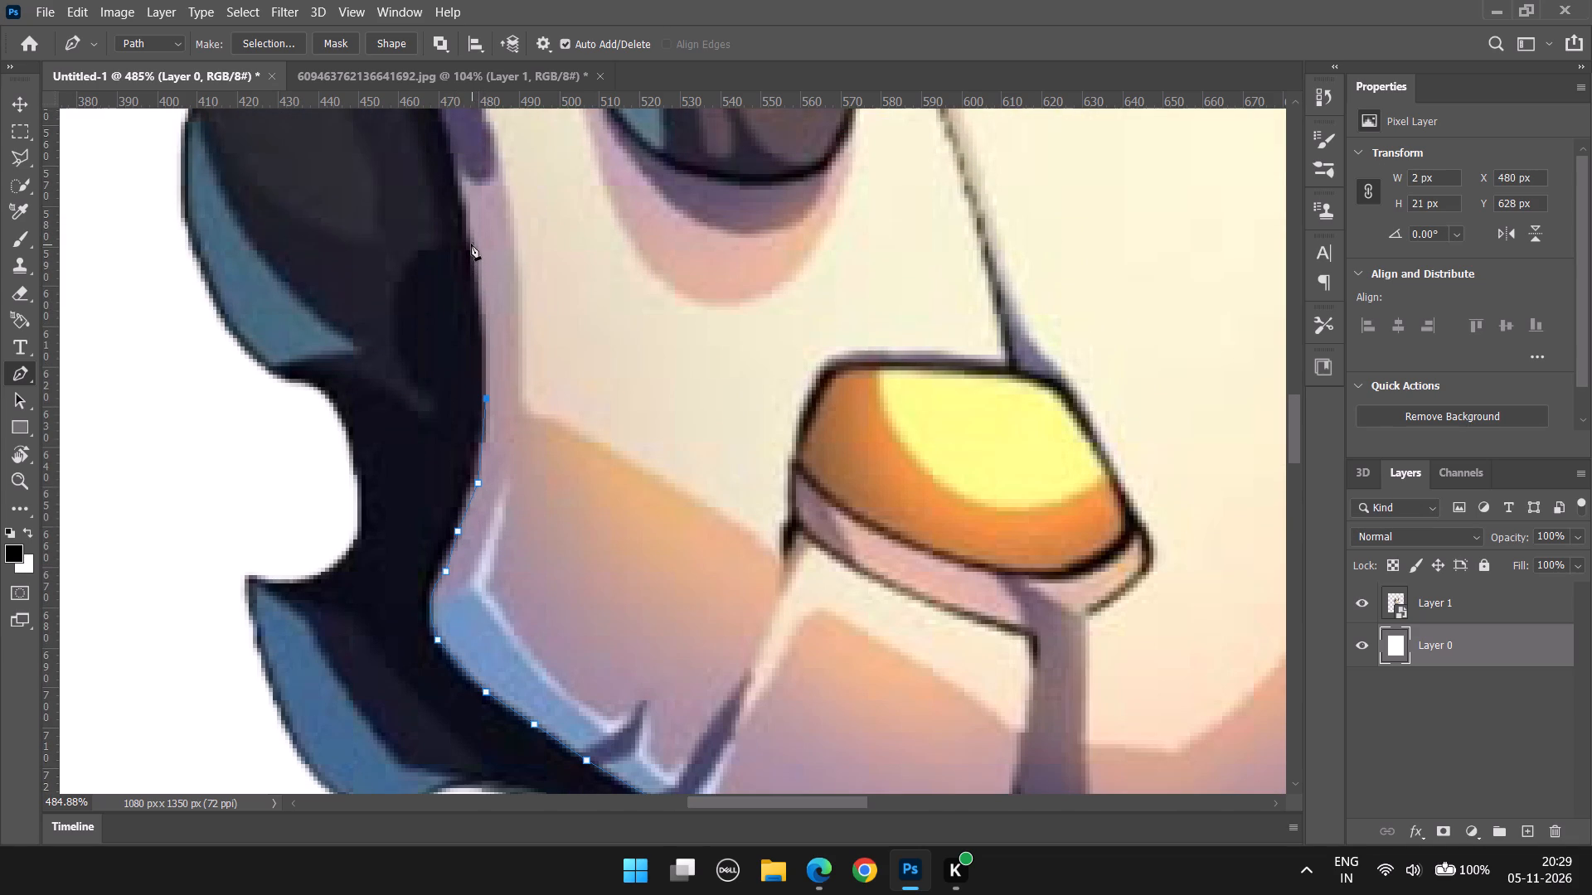
{"action": "left_click_drag", "start_coordinate": [471, 242], "coordinate": [454, 233]}
{"action": "key", "text": "ctrl+z"}
{"action": "left_click_drag", "start_coordinate": [468, 242], "coordinate": [445, 238]}
{"action": "left_click_drag", "start_coordinate": [445, 238], "coordinate": [449, 194]}
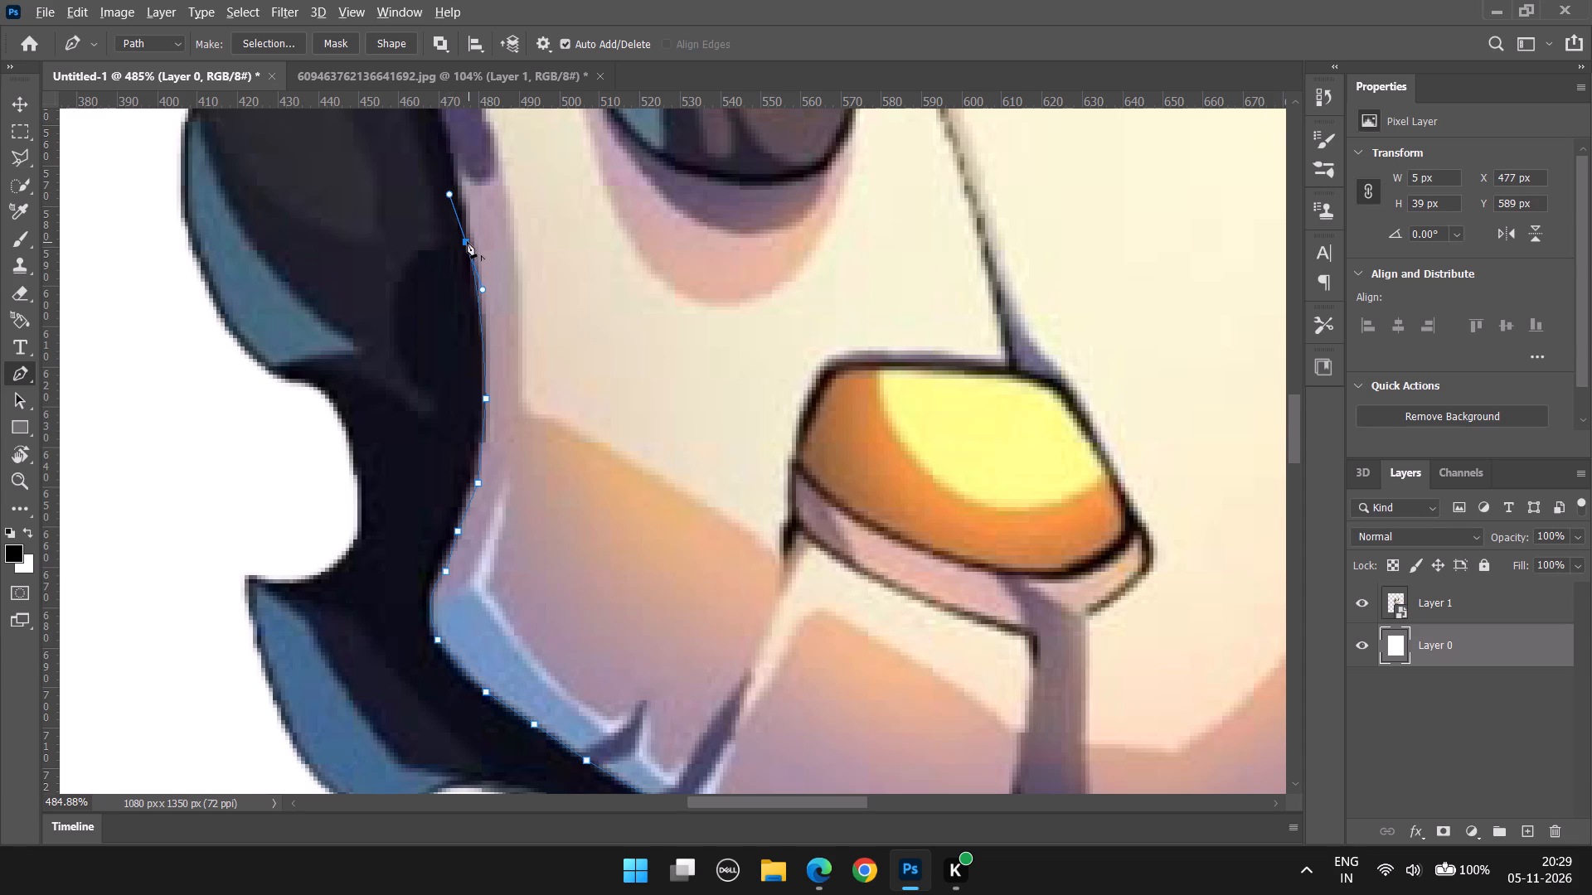
{"action": "left_click", "coordinate": [467, 241], "text": "alt"}
Continue the path up the mask's left edge, past the purple shadow, to just below the left corner.
{"action": "scroll", "coordinate": [466, 242], "scroll_direction": "up", "scroll_amount": 8}
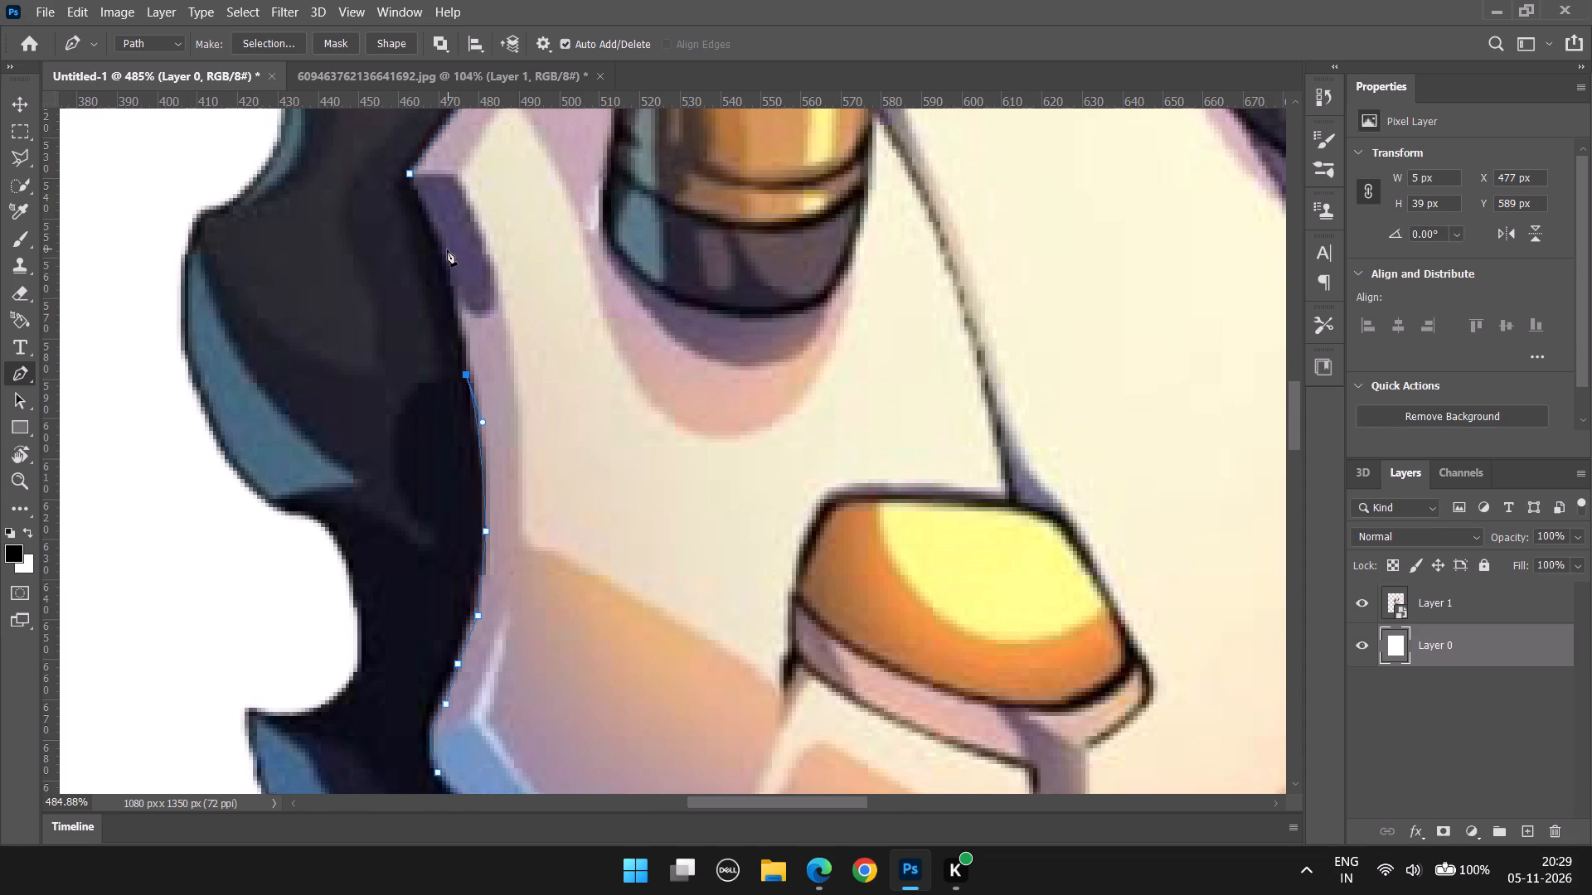
{"action": "left_click", "coordinate": [447, 249]}
{"action": "key", "text": "ctrl+z"}
{"action": "scroll", "coordinate": [469, 307], "scroll_direction": "up", "scroll_amount": 5, "text": "alt"}
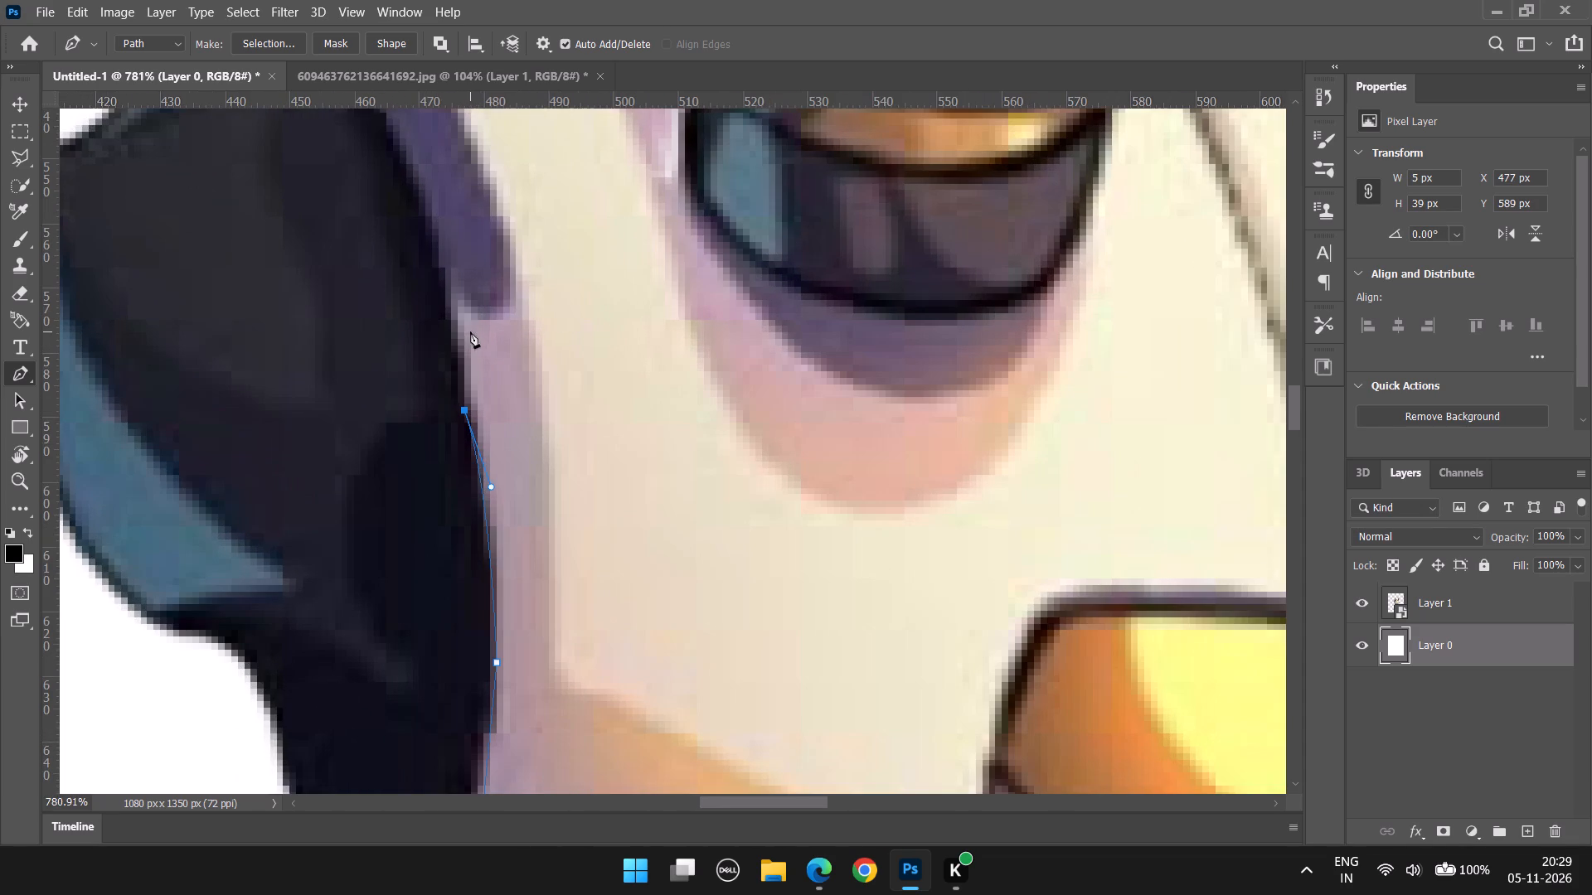
{"action": "left_click", "coordinate": [463, 355]}
{"action": "left_click", "coordinate": [446, 265]}
{"action": "left_click", "coordinate": [430, 220]}
{"action": "scroll", "coordinate": [430, 220], "scroll_direction": "up", "scroll_amount": 5}
{"action": "left_click_drag", "start_coordinate": [375, 182], "coordinate": [358, 176]}
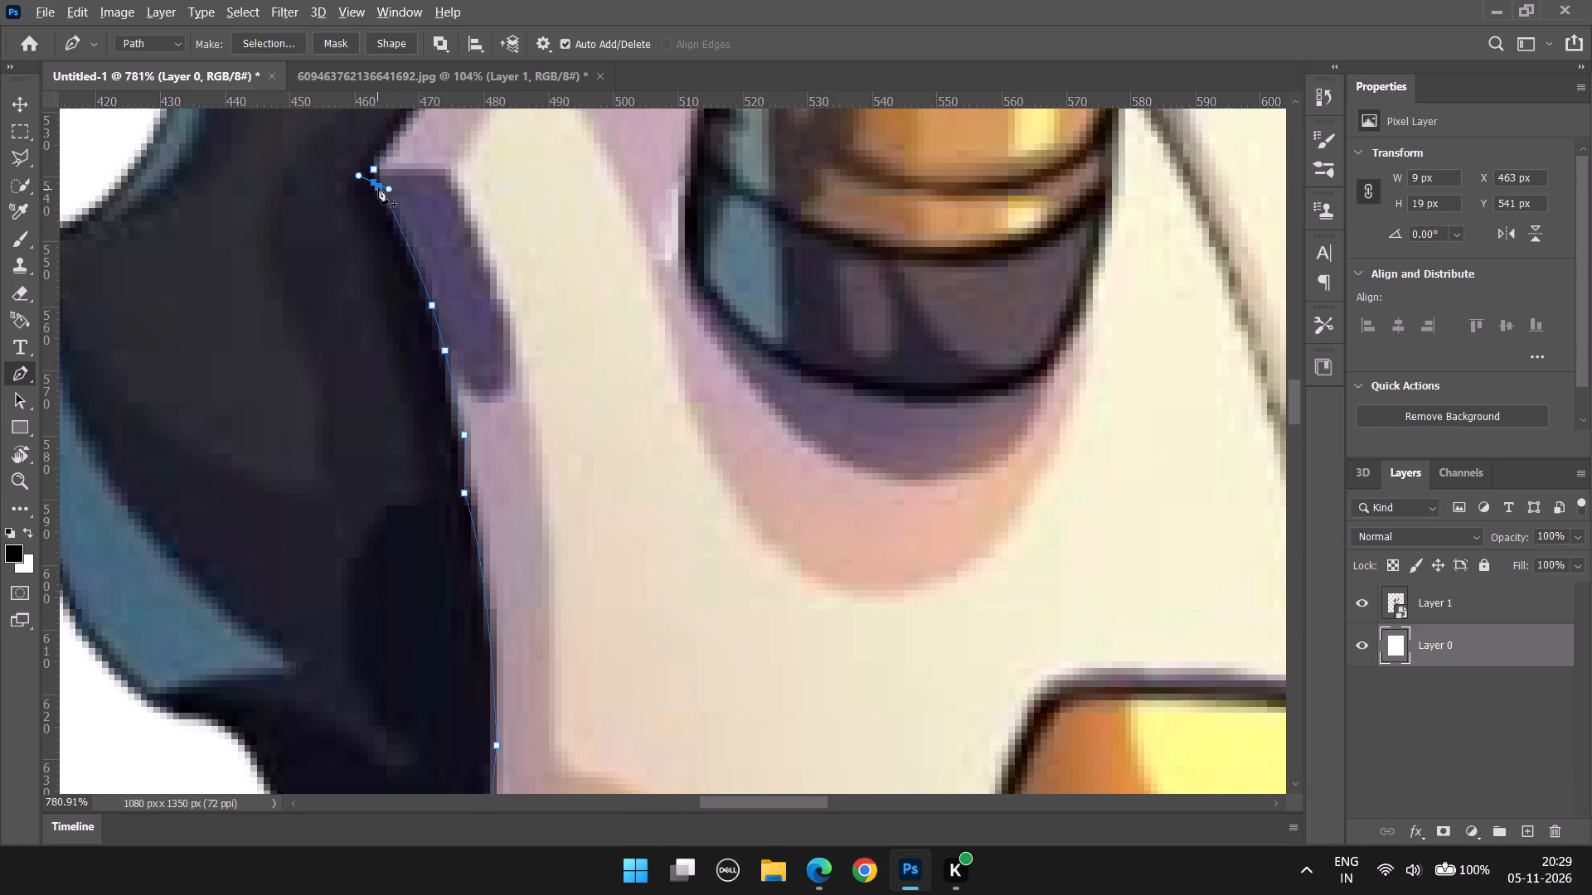
Make the last anchor a corner point and close the path at its starting anchor on the mask's left corner.
{"action": "left_click", "coordinate": [376, 182], "text": "alt"}
{"action": "scroll", "coordinate": [374, 186], "scroll_direction": "up", "scroll_amount": 7}
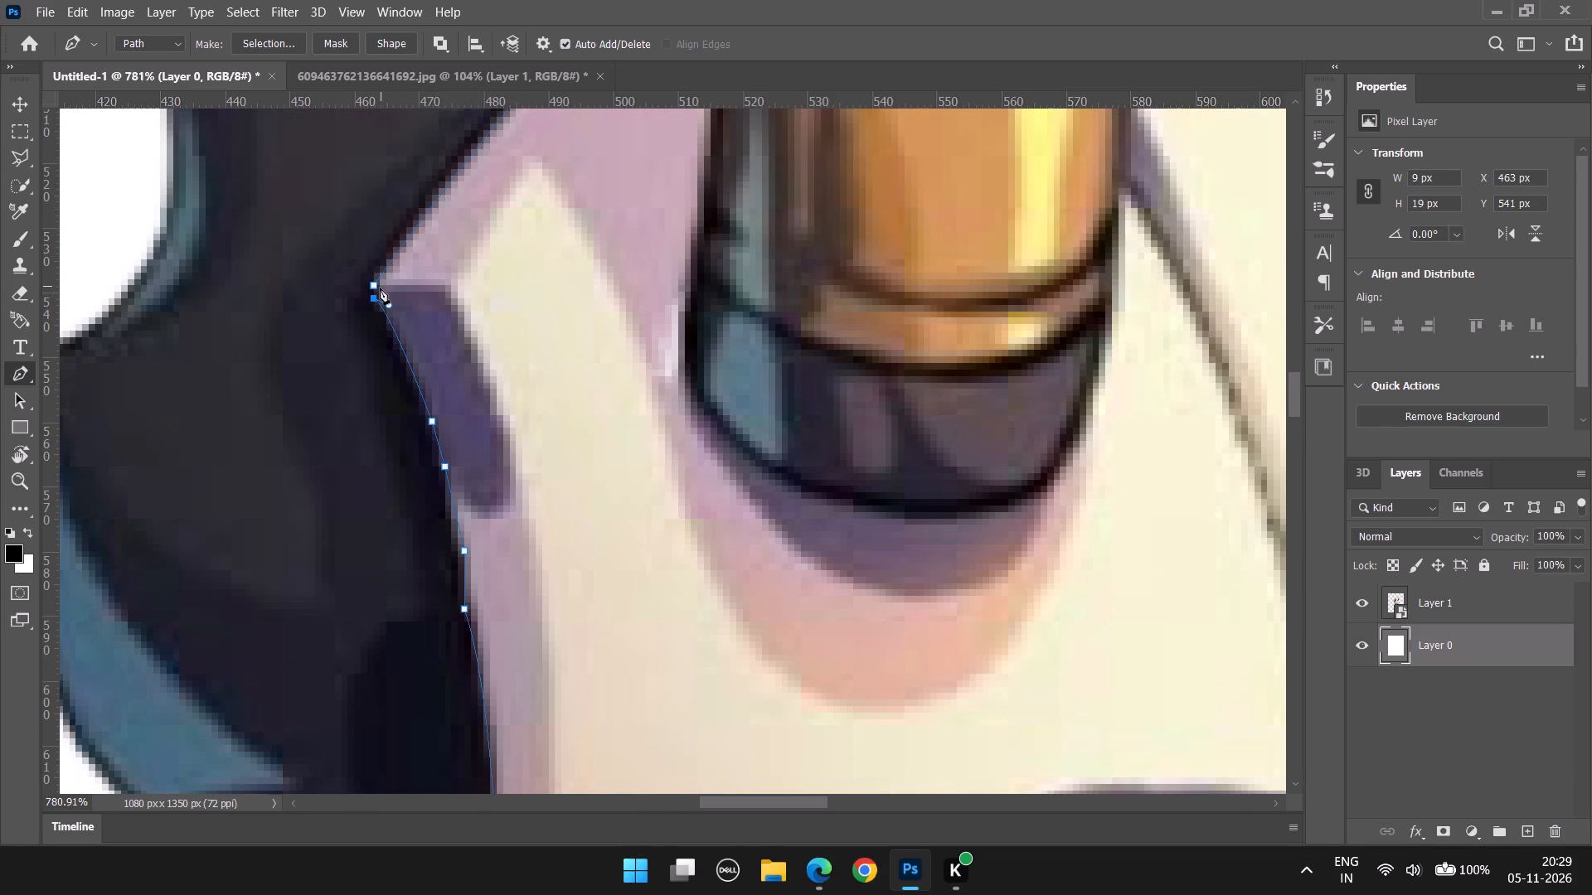
{"action": "left_click", "coordinate": [379, 289]}
{"action": "scroll", "coordinate": [403, 300], "scroll_direction": "down", "scroll_amount": 5, "text": "alt"}
{"action": "key", "text": "ctrl+z"}
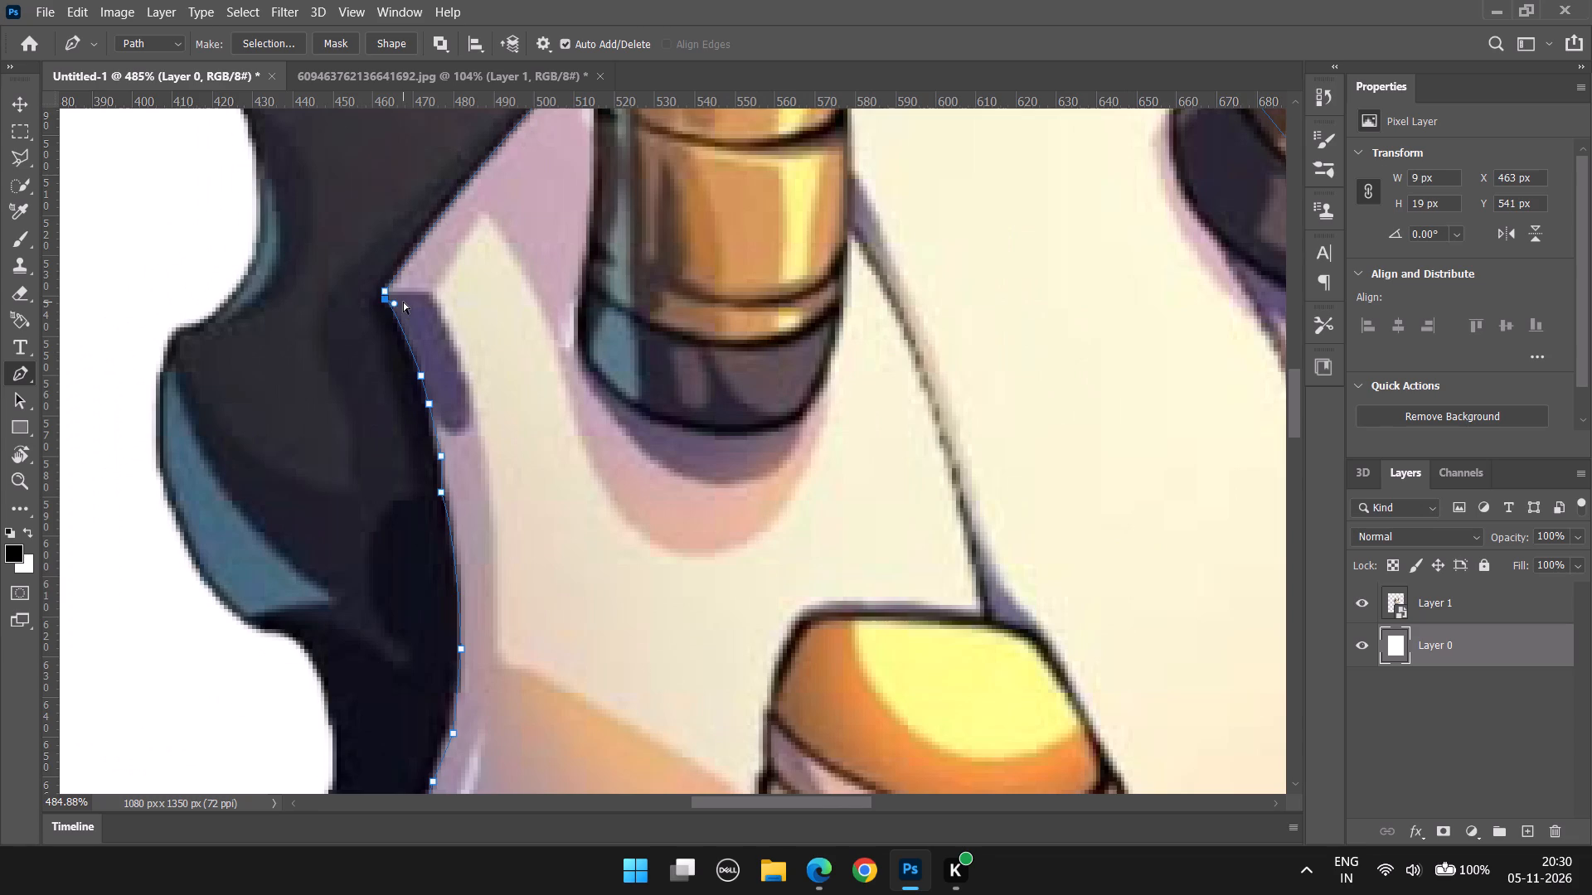
{"action": "scroll", "coordinate": [403, 302], "scroll_direction": "up", "scroll_amount": 11}
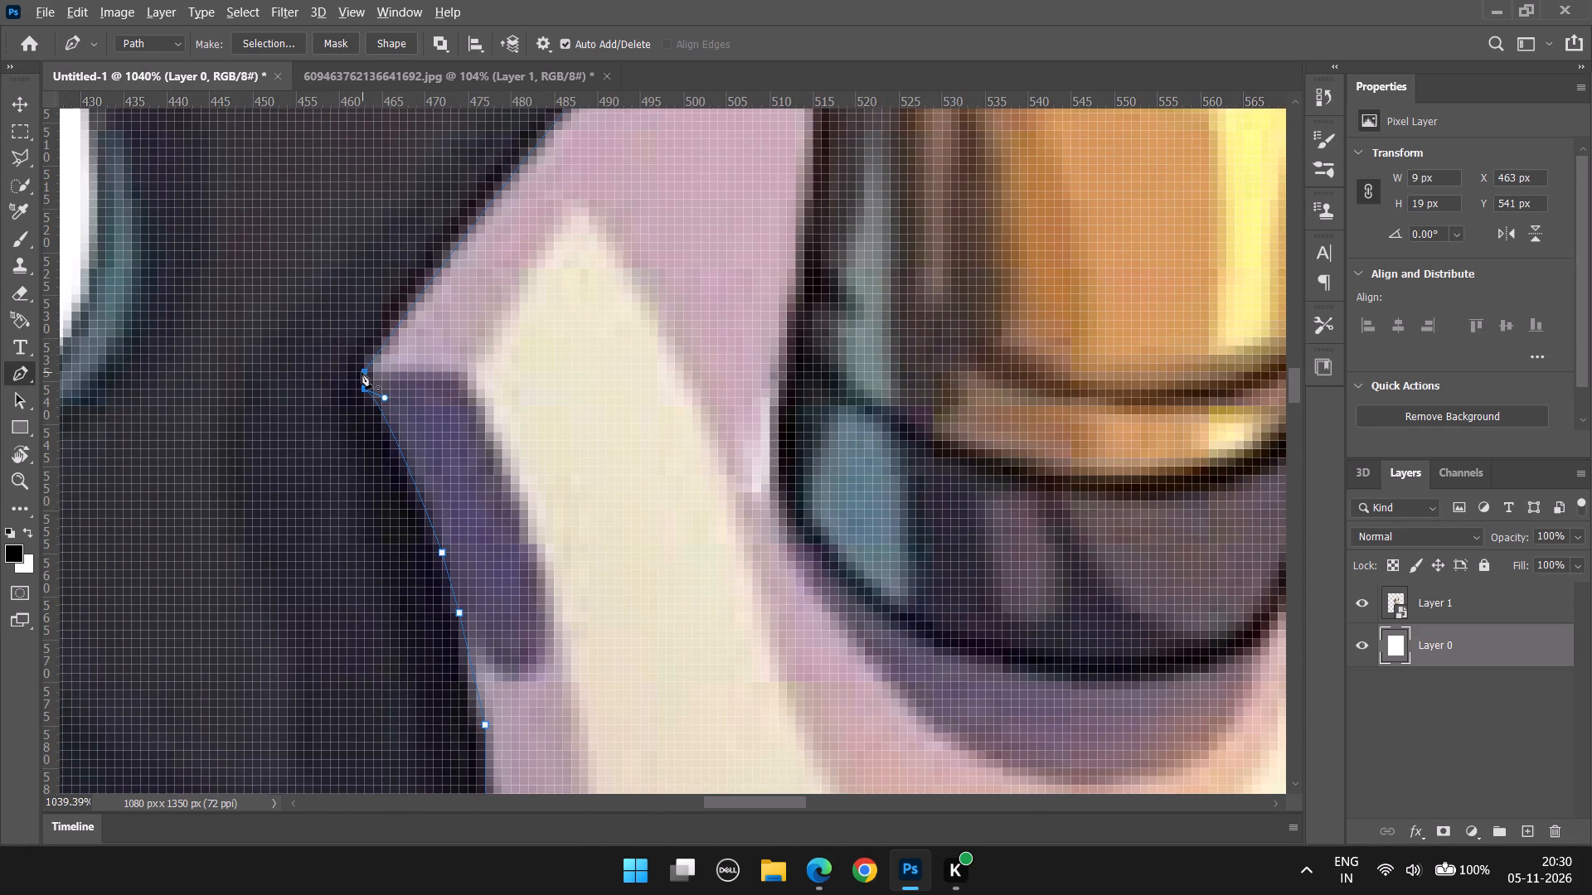
{"action": "left_click", "coordinate": [366, 369]}
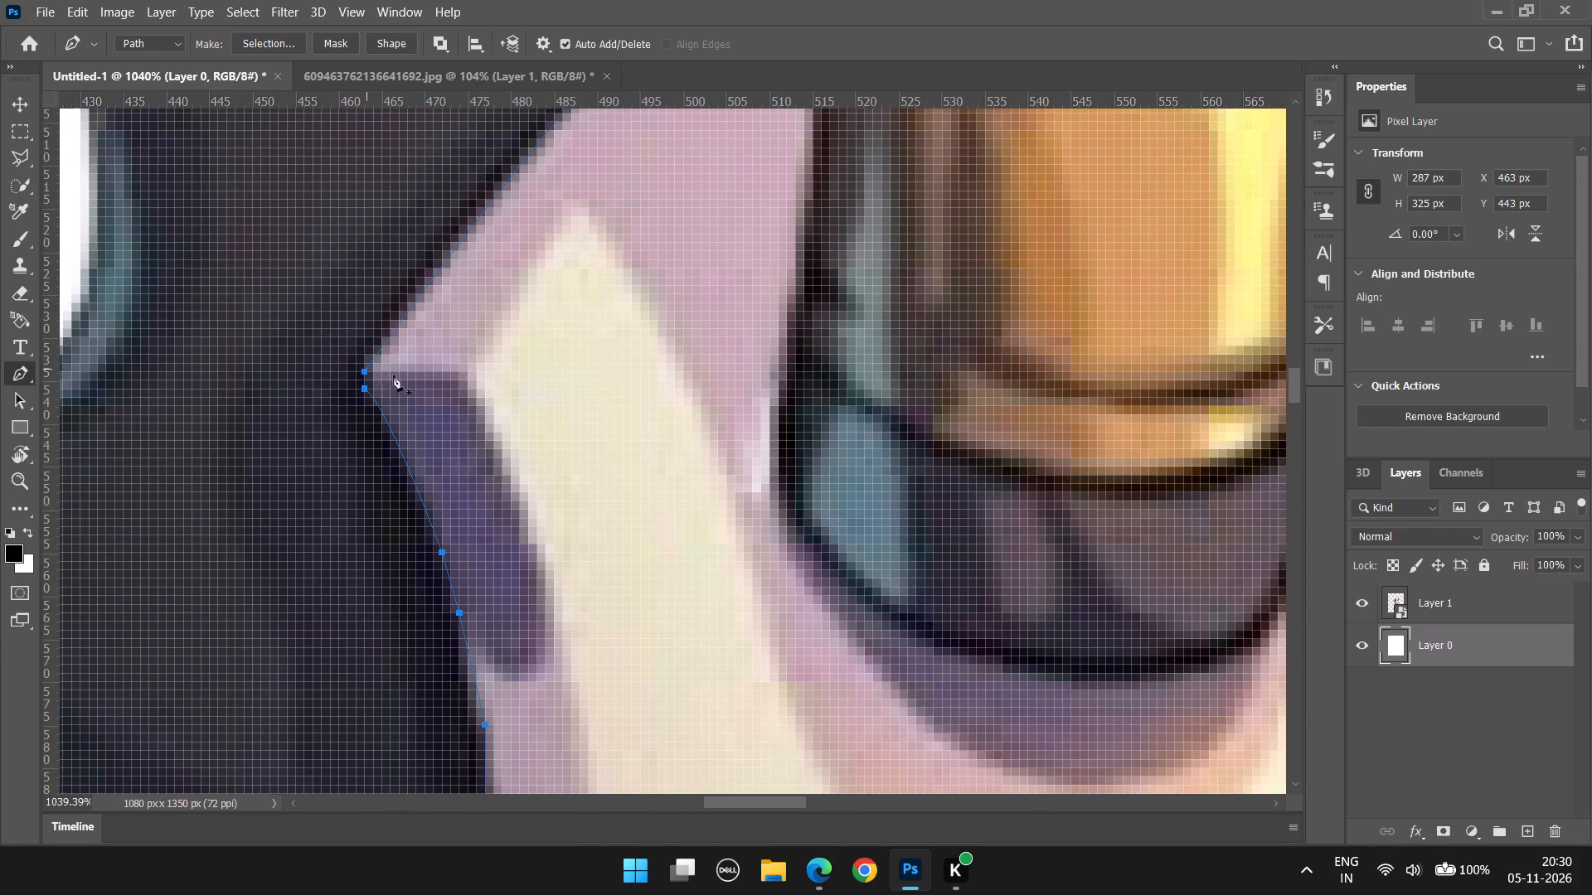
Add a new empty layer, place it above the character artwork in Layer 1, and make it active.
{"action": "scroll", "coordinate": [494, 388], "scroll_direction": "down", "scroll_amount": 16}
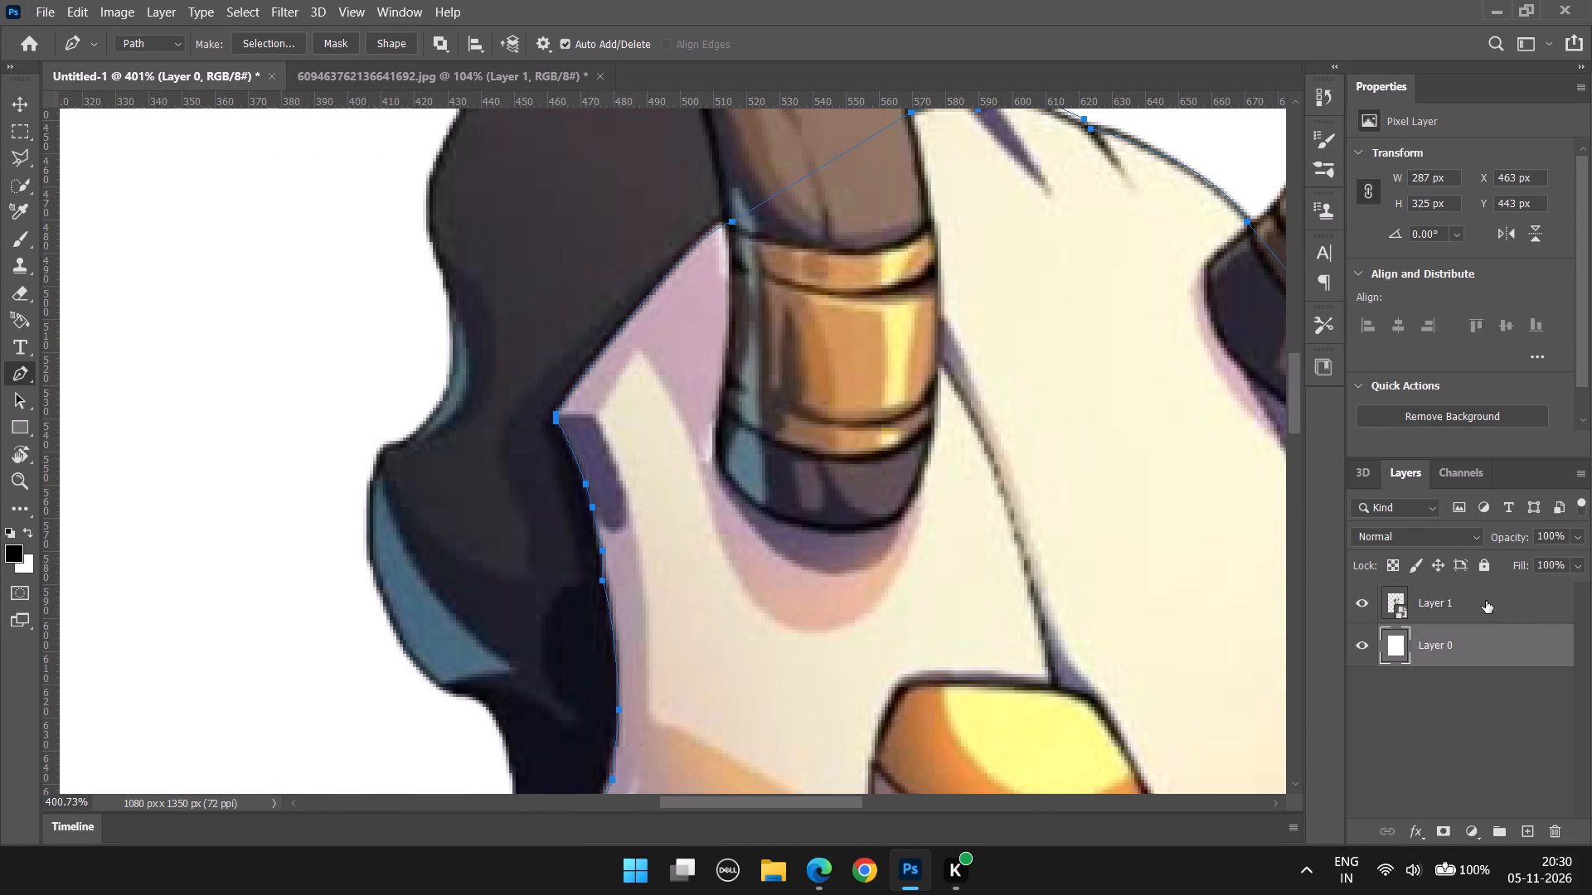
{"action": "left_click", "coordinate": [1536, 830]}
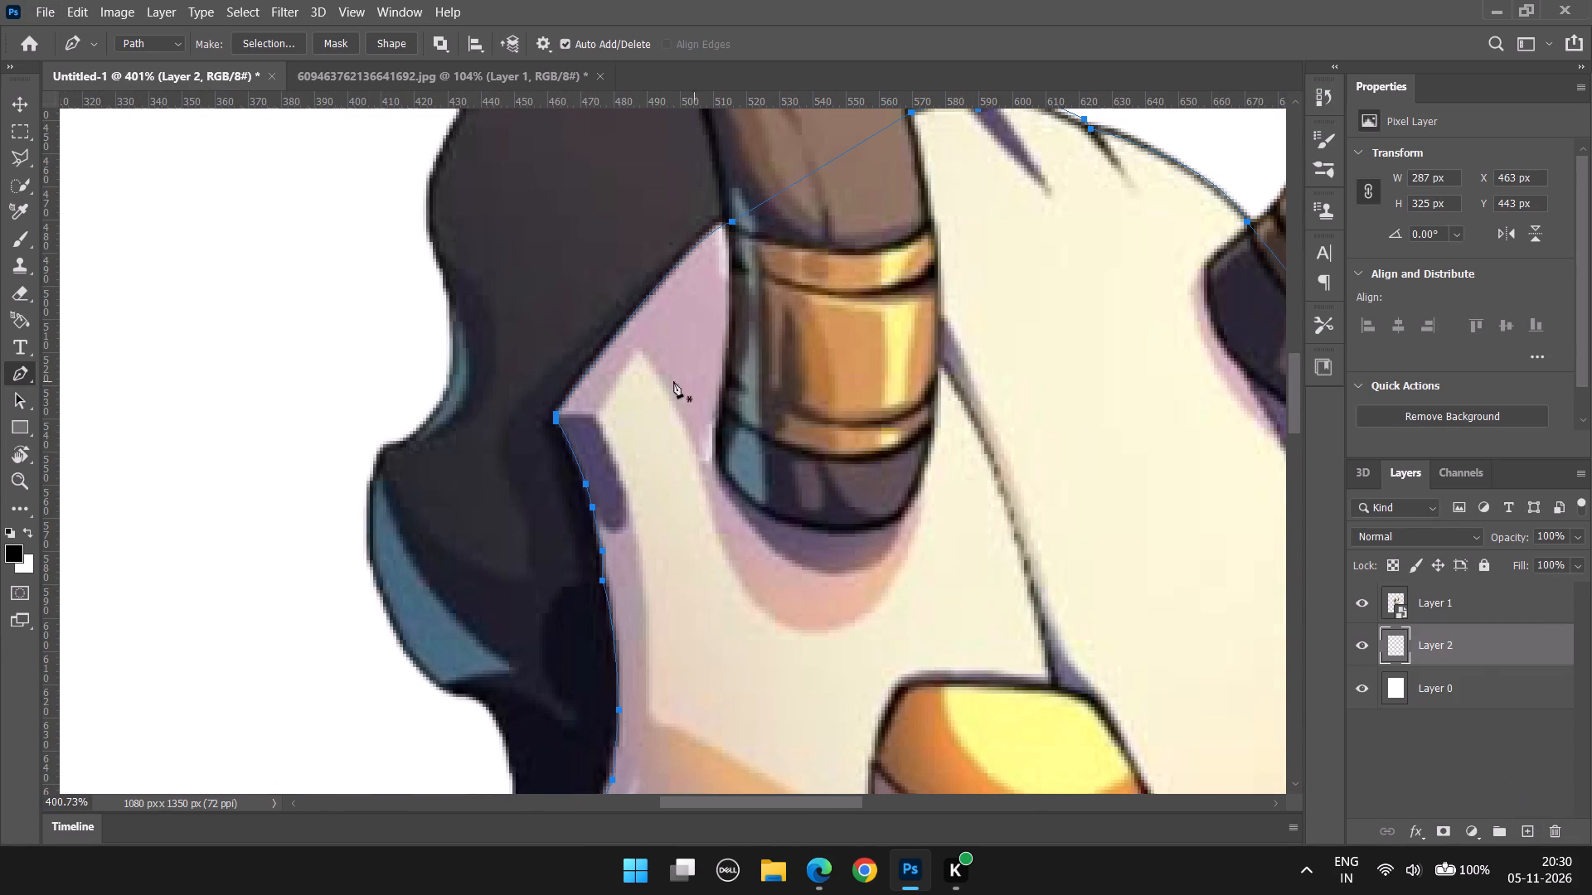
{"action": "left_click_drag", "start_coordinate": [1478, 612], "coordinate": [1483, 653]}
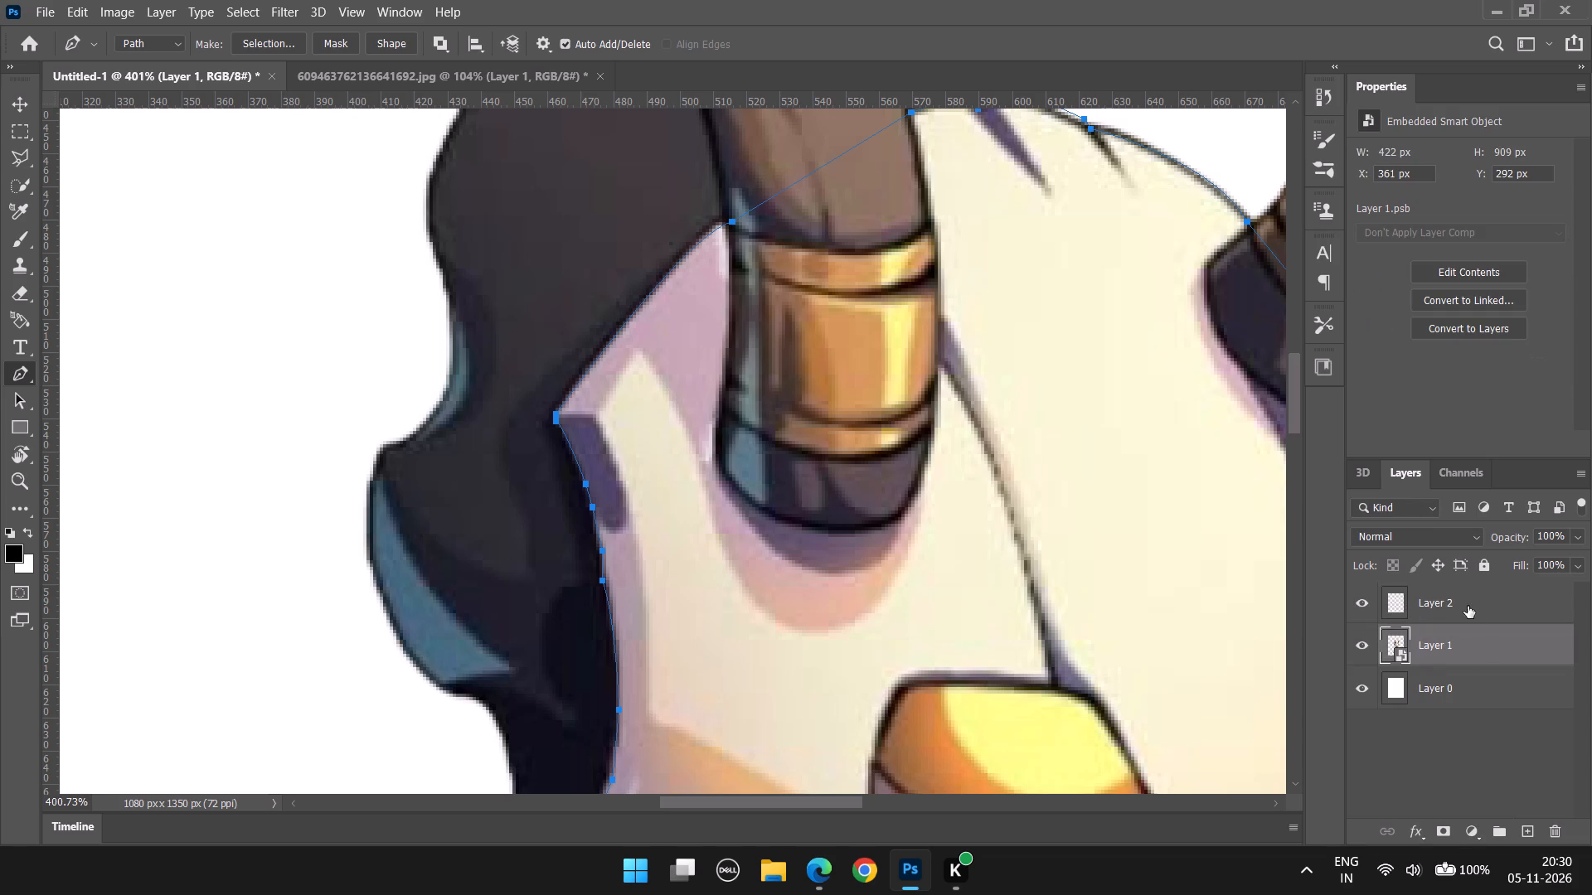
{"action": "left_click", "coordinate": [1468, 617]}
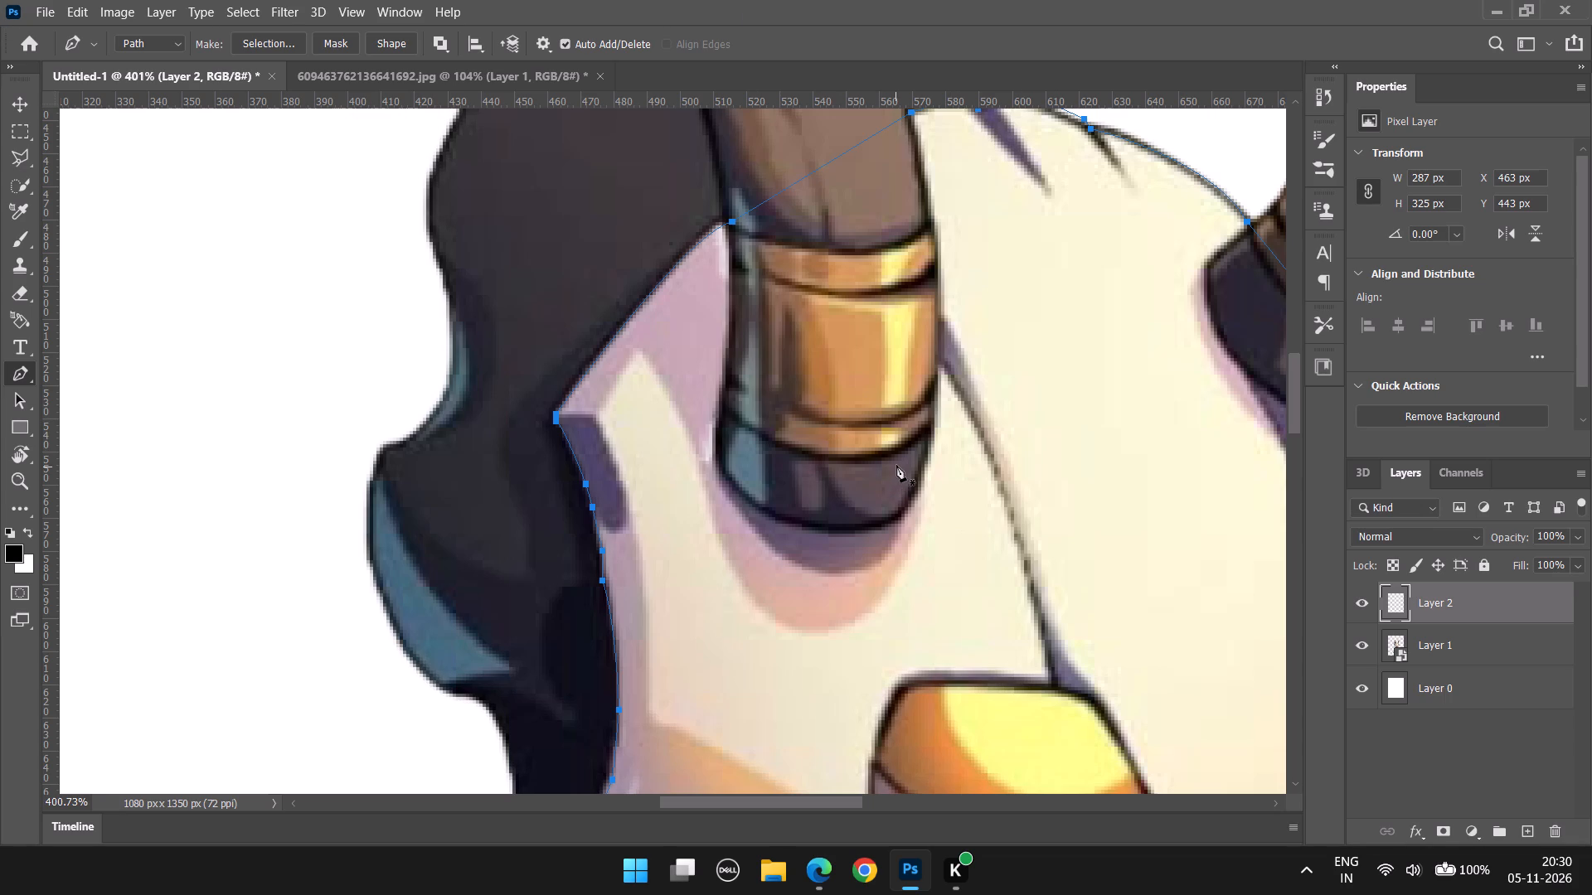
Convert the closed mask path into a new anti-aliased selection with a feather radius of 0 pixels.
{"action": "scroll", "coordinate": [896, 465], "scroll_direction": "down", "scroll_amount": 11, "text": "alt"}
{"action": "scroll", "coordinate": [994, 574], "scroll_direction": "up", "scroll_amount": 5, "text": "alt"}
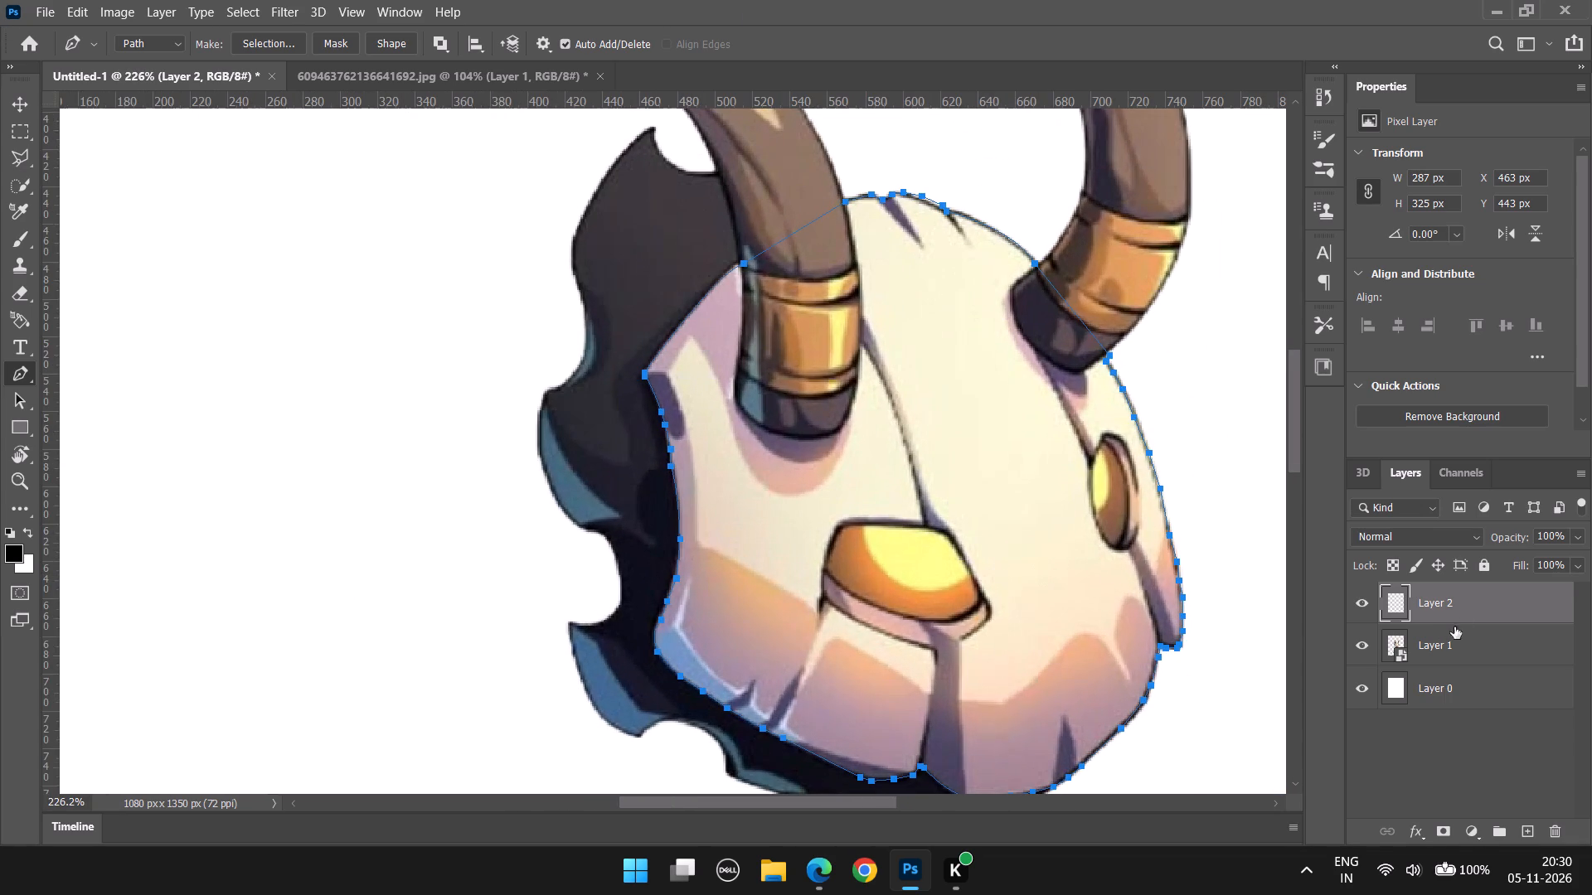
{"action": "right_click", "coordinate": [973, 531]}
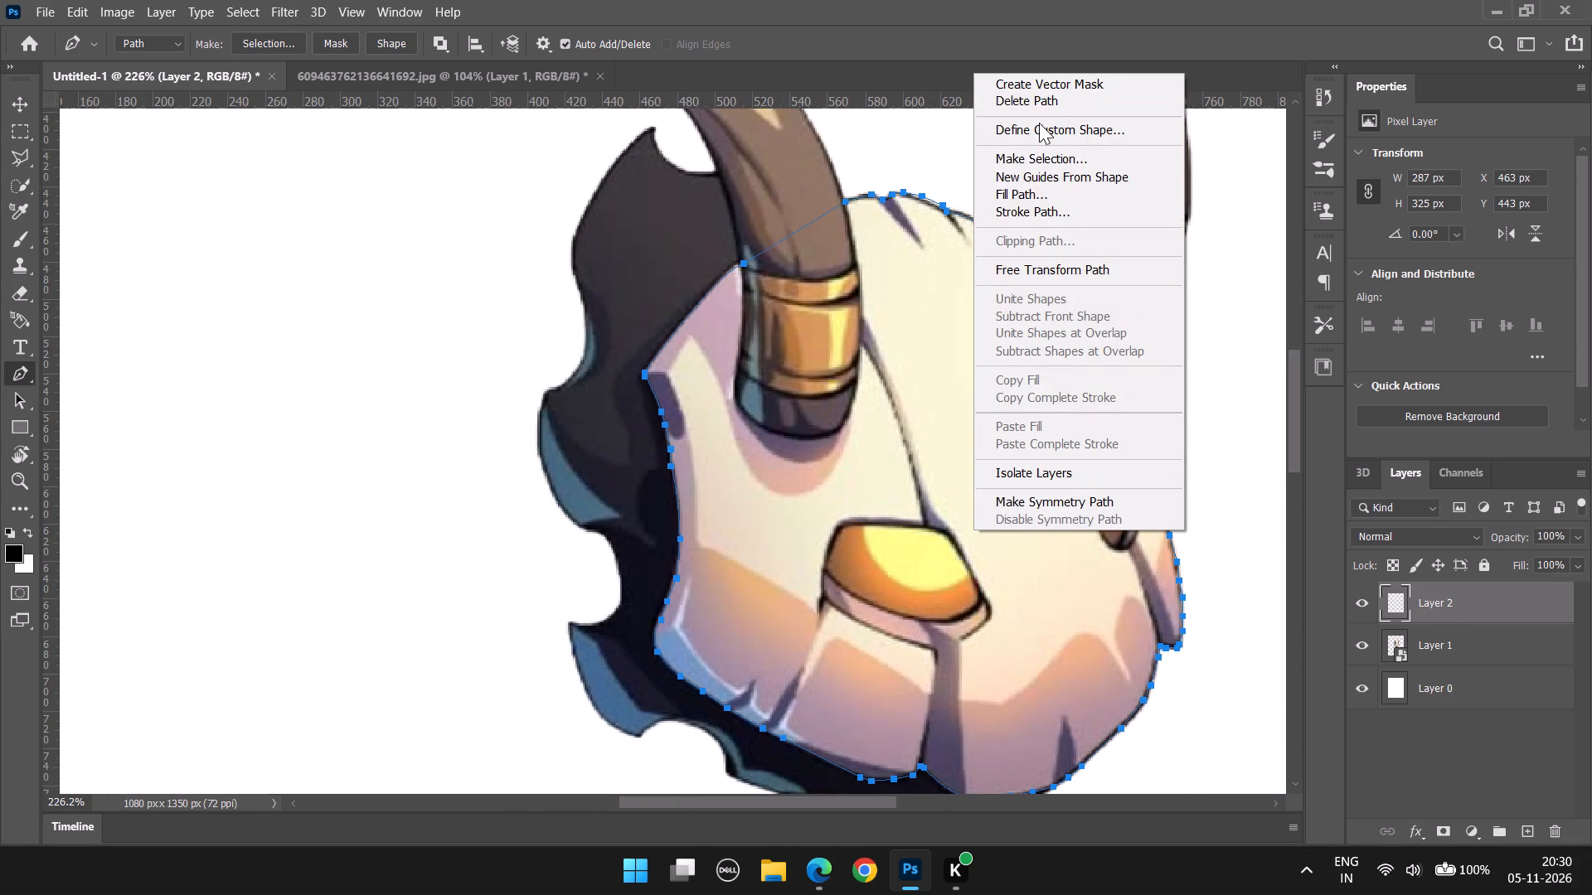
{"action": "left_click", "coordinate": [1060, 152]}
{"action": "left_click", "coordinate": [936, 225]}
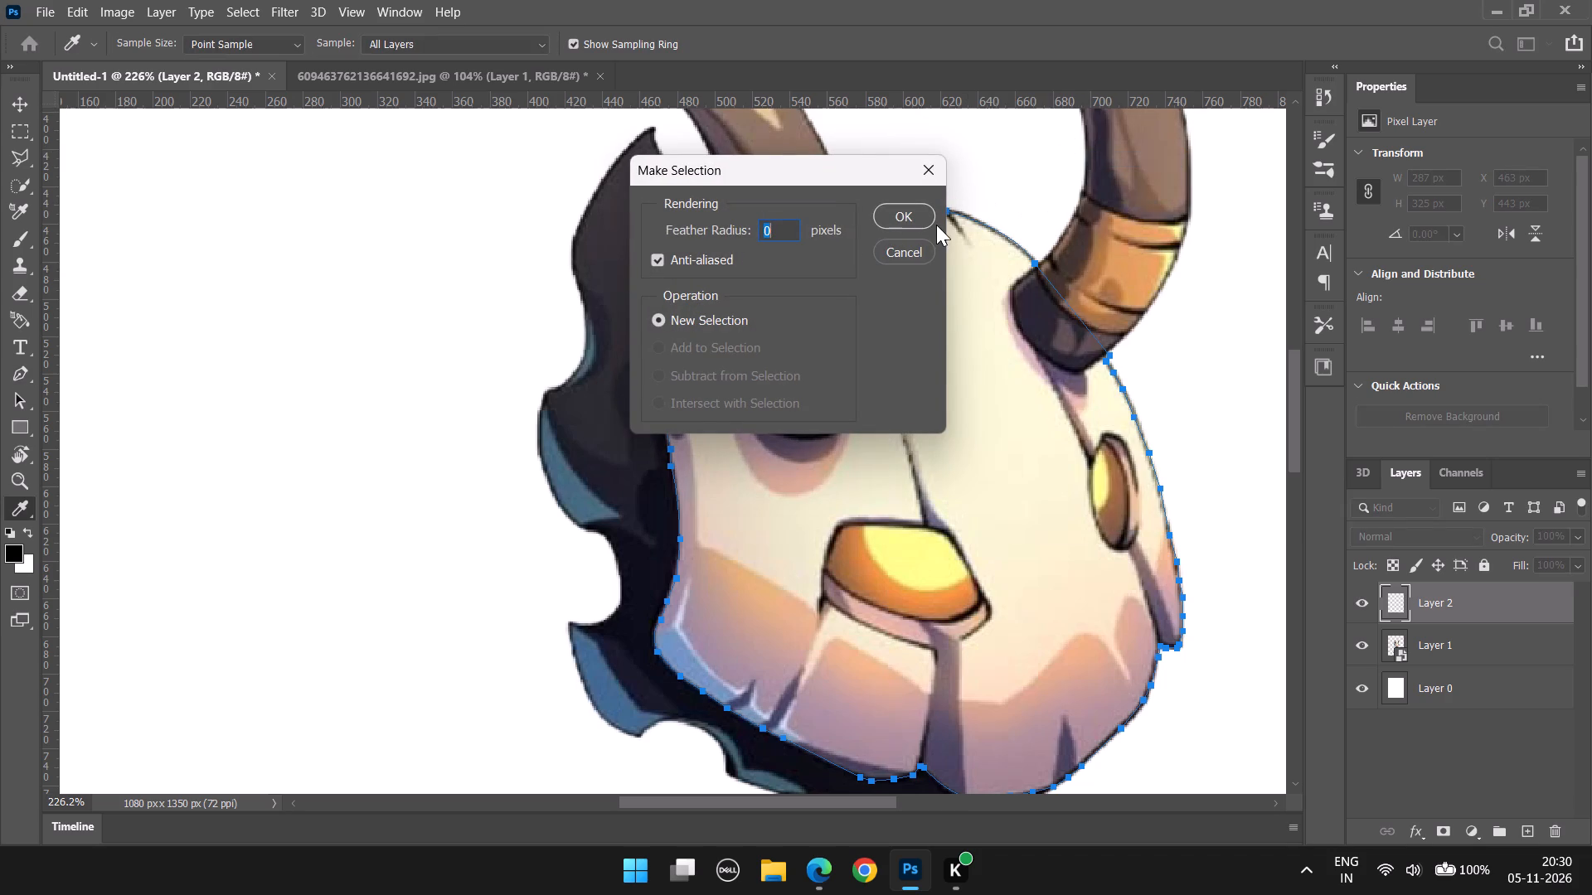
{"action": "left_click", "coordinate": [923, 217]}
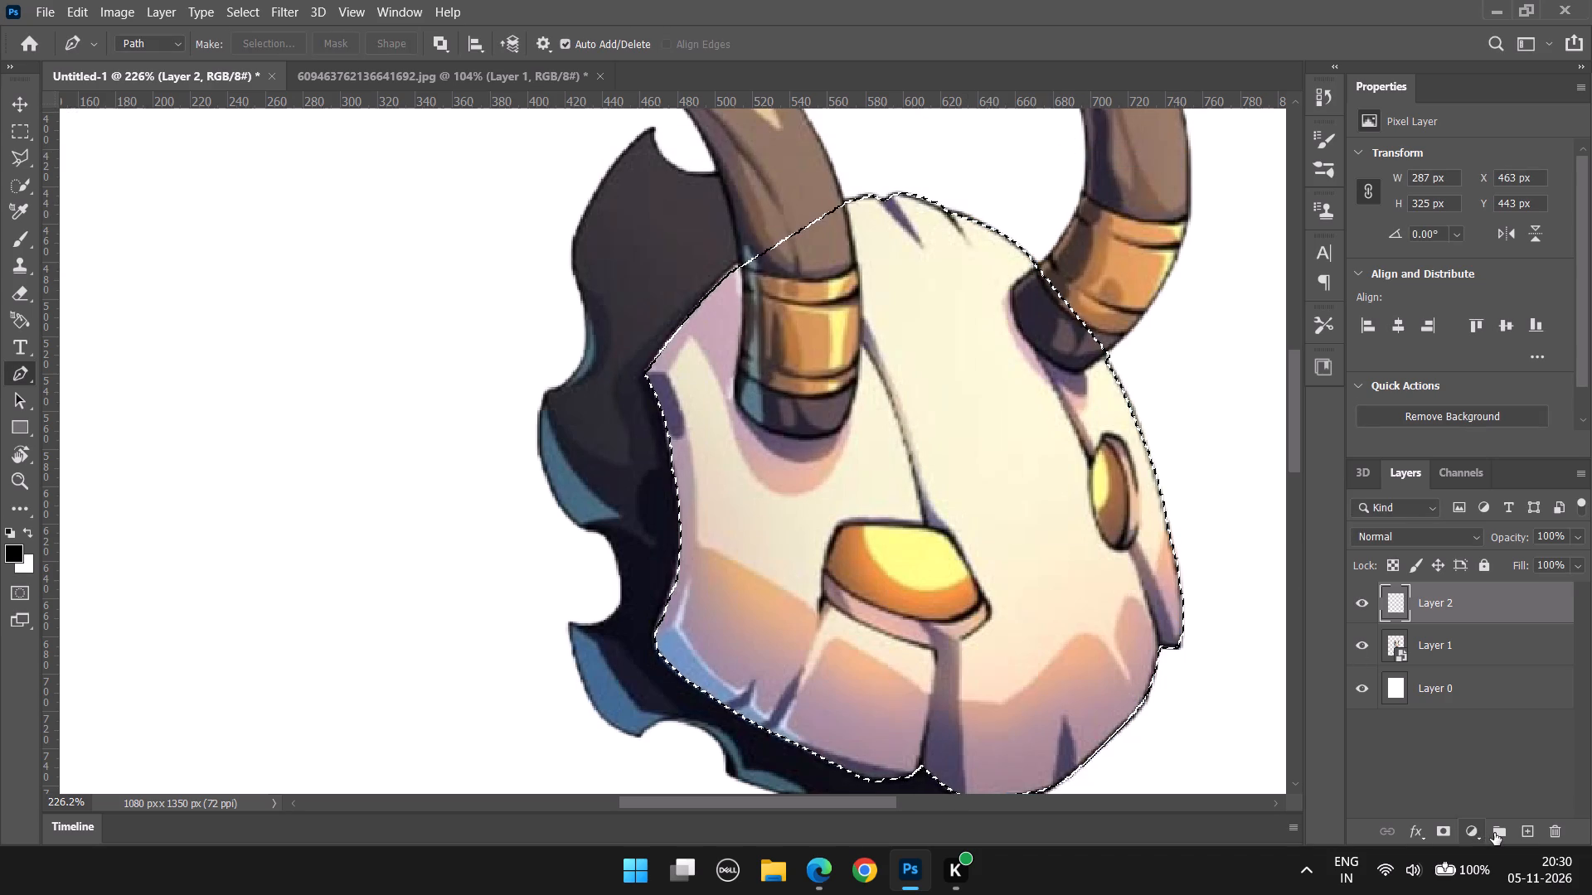
Fill the mask selection with a Solid Color fill layer in white (#ffffff).
{"action": "left_click", "coordinate": [1481, 834]}
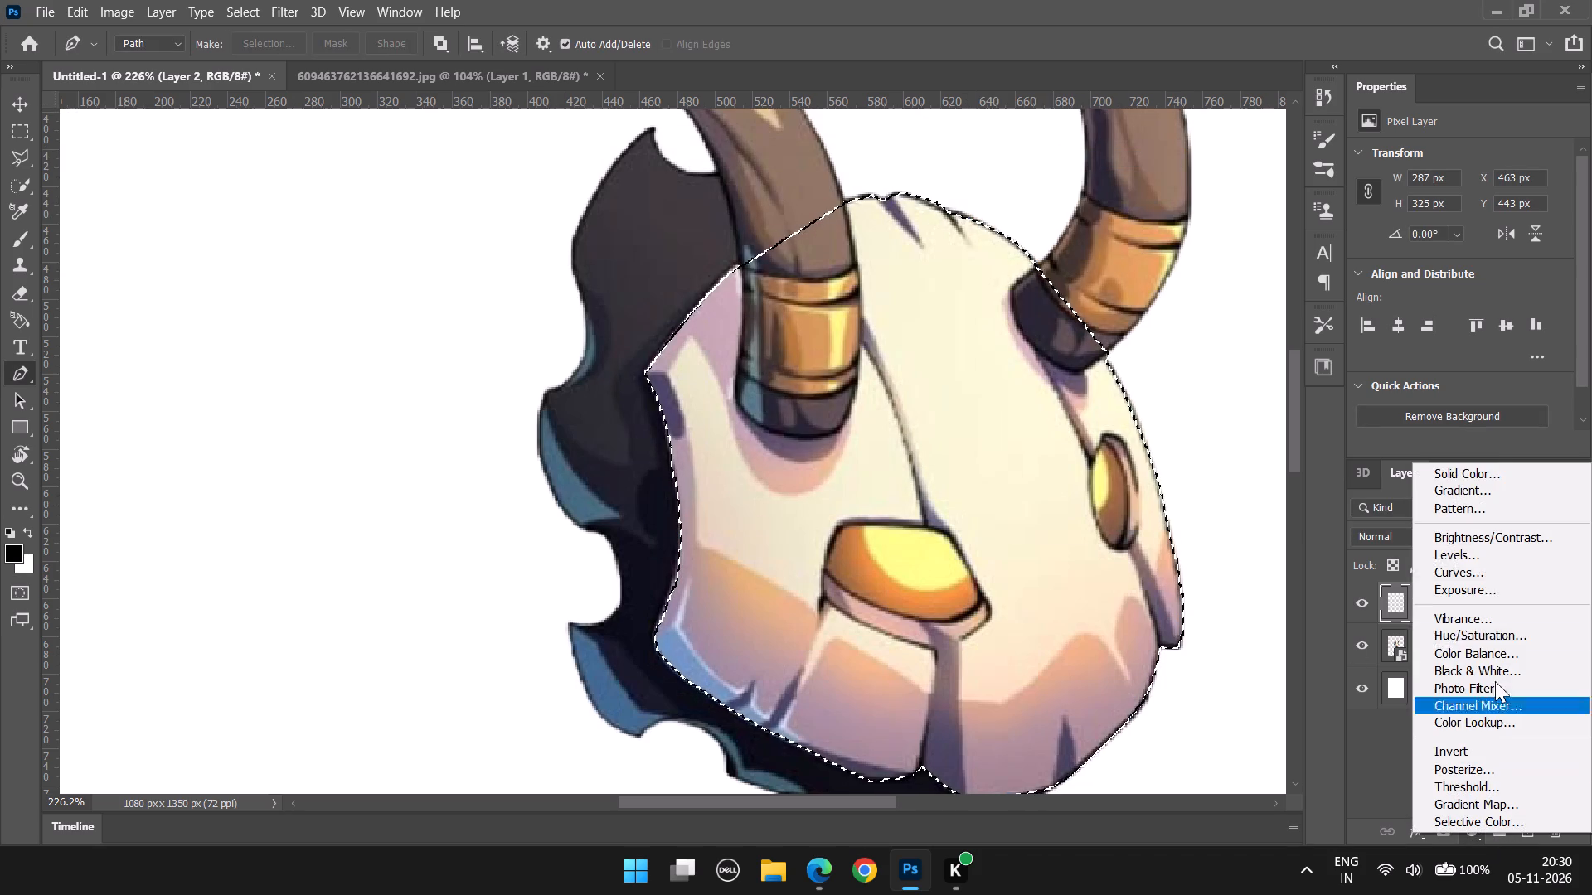
{"action": "left_click", "coordinate": [1492, 465]}
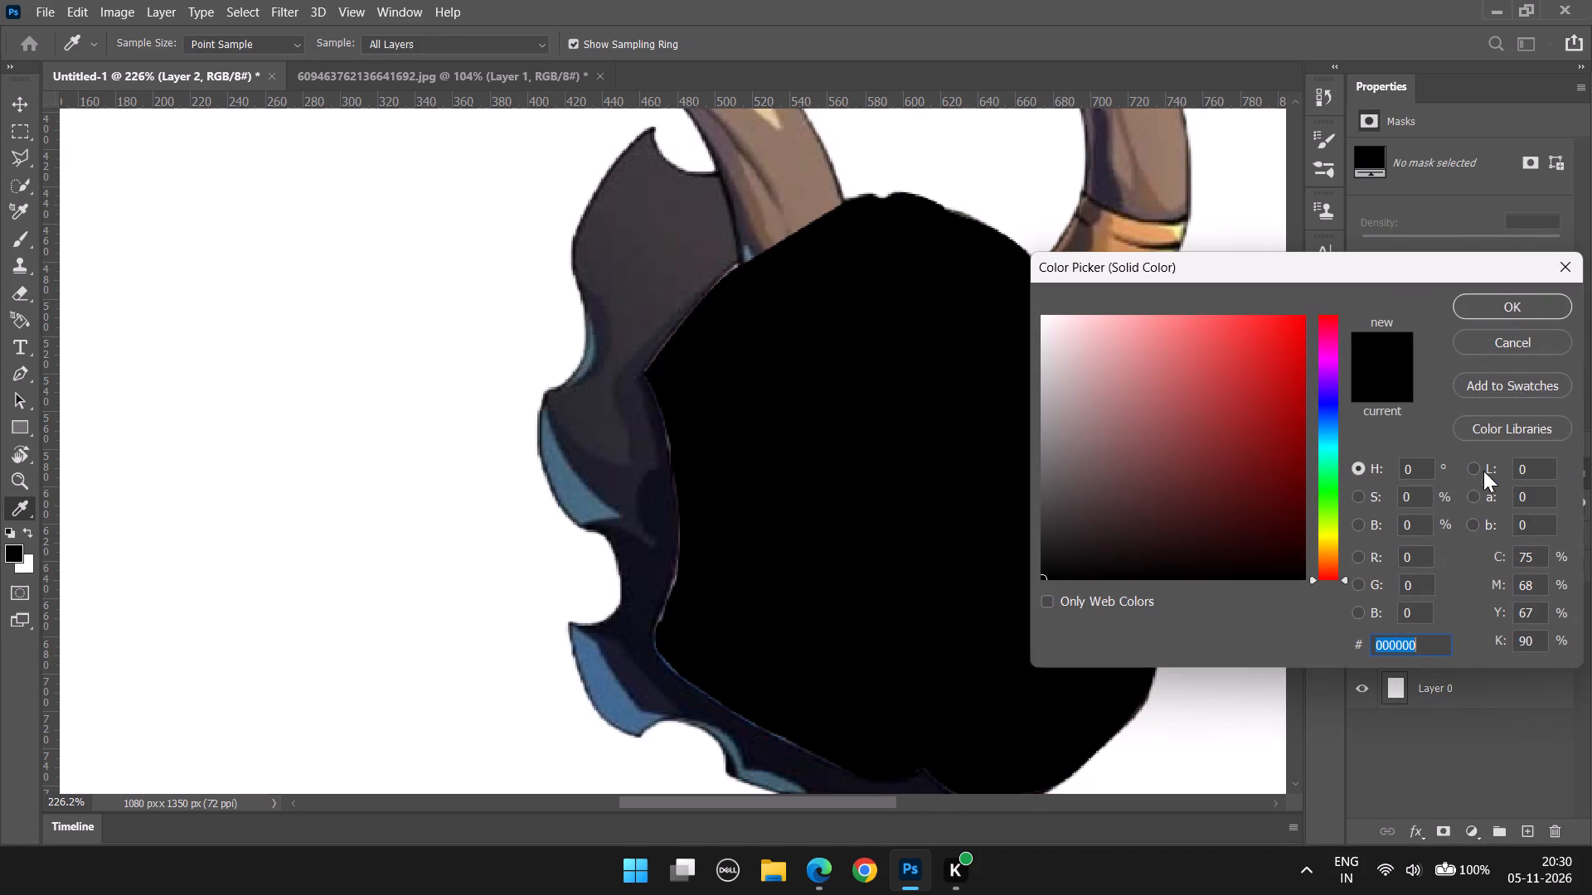
{"action": "left_click_drag", "start_coordinate": [1124, 417], "coordinate": [643, 167]}
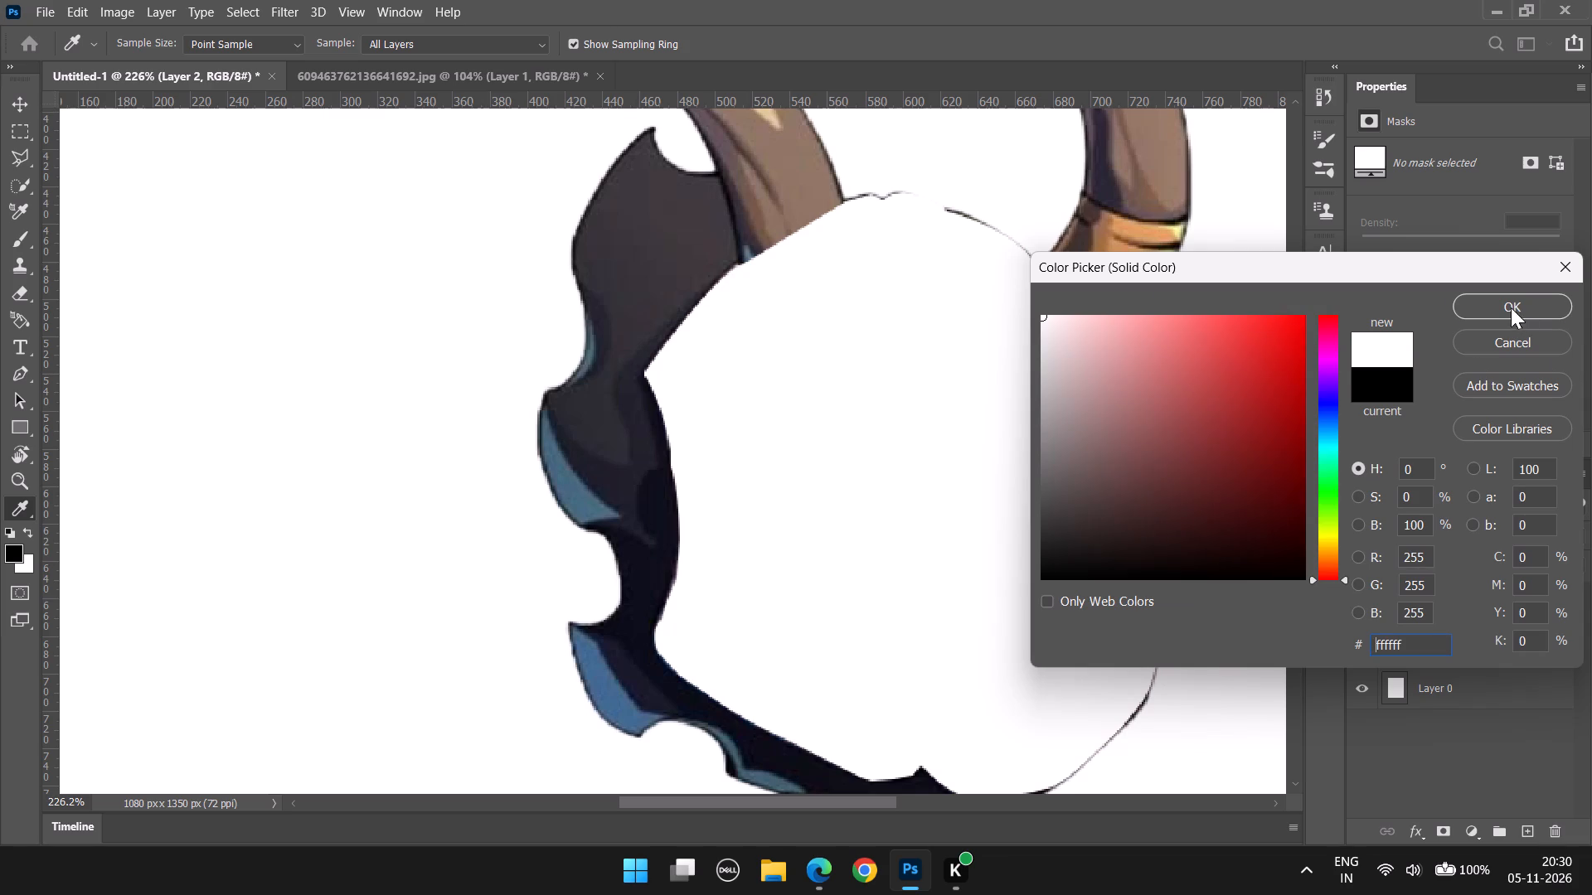
{"action": "left_click", "coordinate": [1511, 307]}
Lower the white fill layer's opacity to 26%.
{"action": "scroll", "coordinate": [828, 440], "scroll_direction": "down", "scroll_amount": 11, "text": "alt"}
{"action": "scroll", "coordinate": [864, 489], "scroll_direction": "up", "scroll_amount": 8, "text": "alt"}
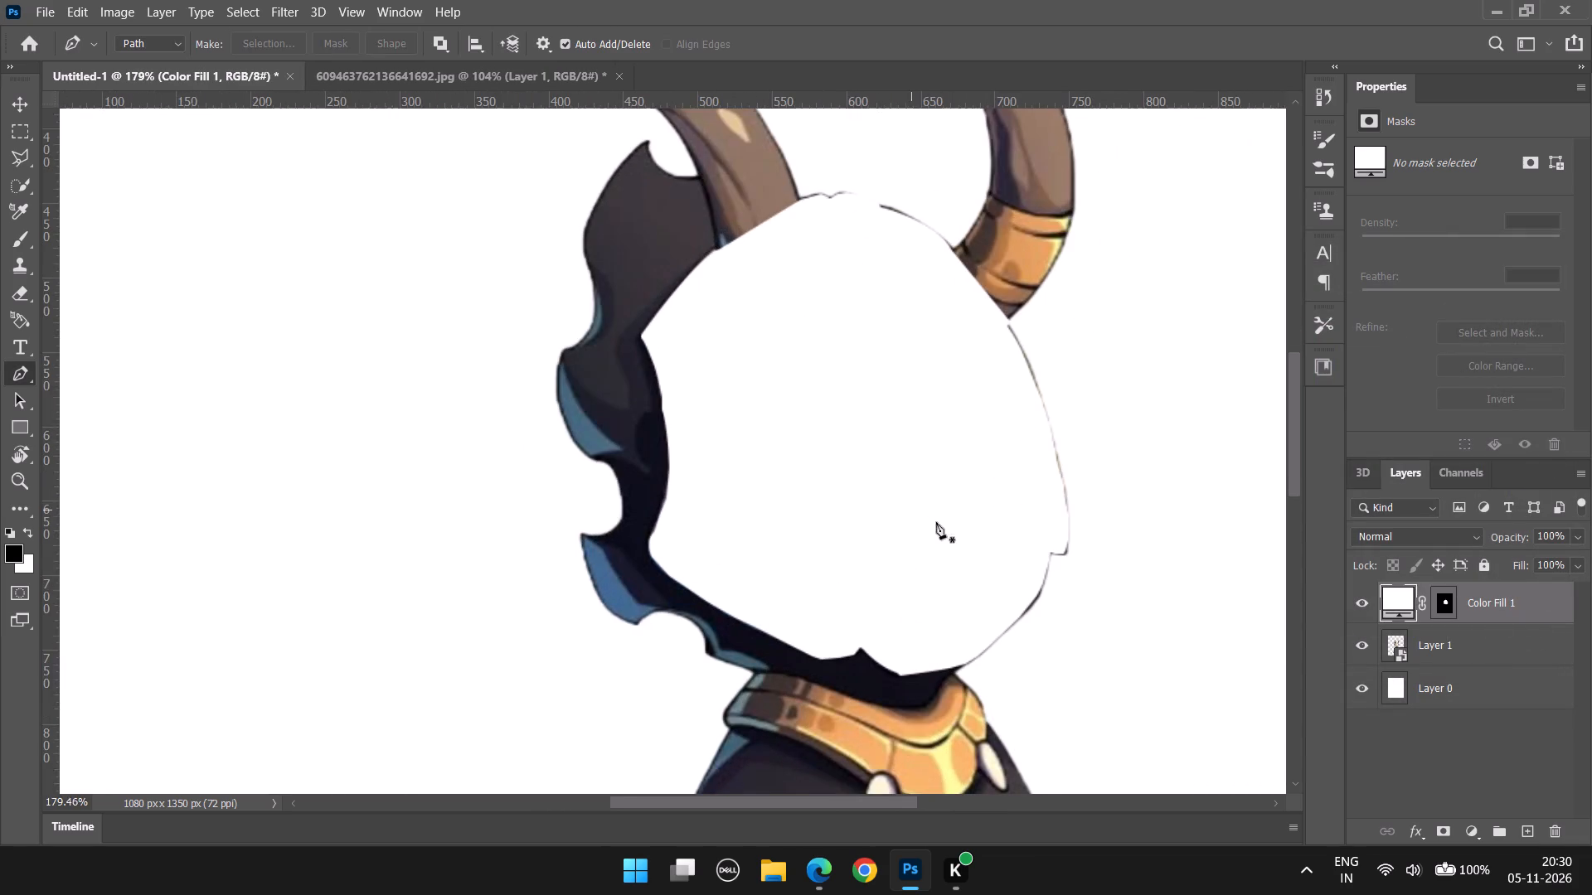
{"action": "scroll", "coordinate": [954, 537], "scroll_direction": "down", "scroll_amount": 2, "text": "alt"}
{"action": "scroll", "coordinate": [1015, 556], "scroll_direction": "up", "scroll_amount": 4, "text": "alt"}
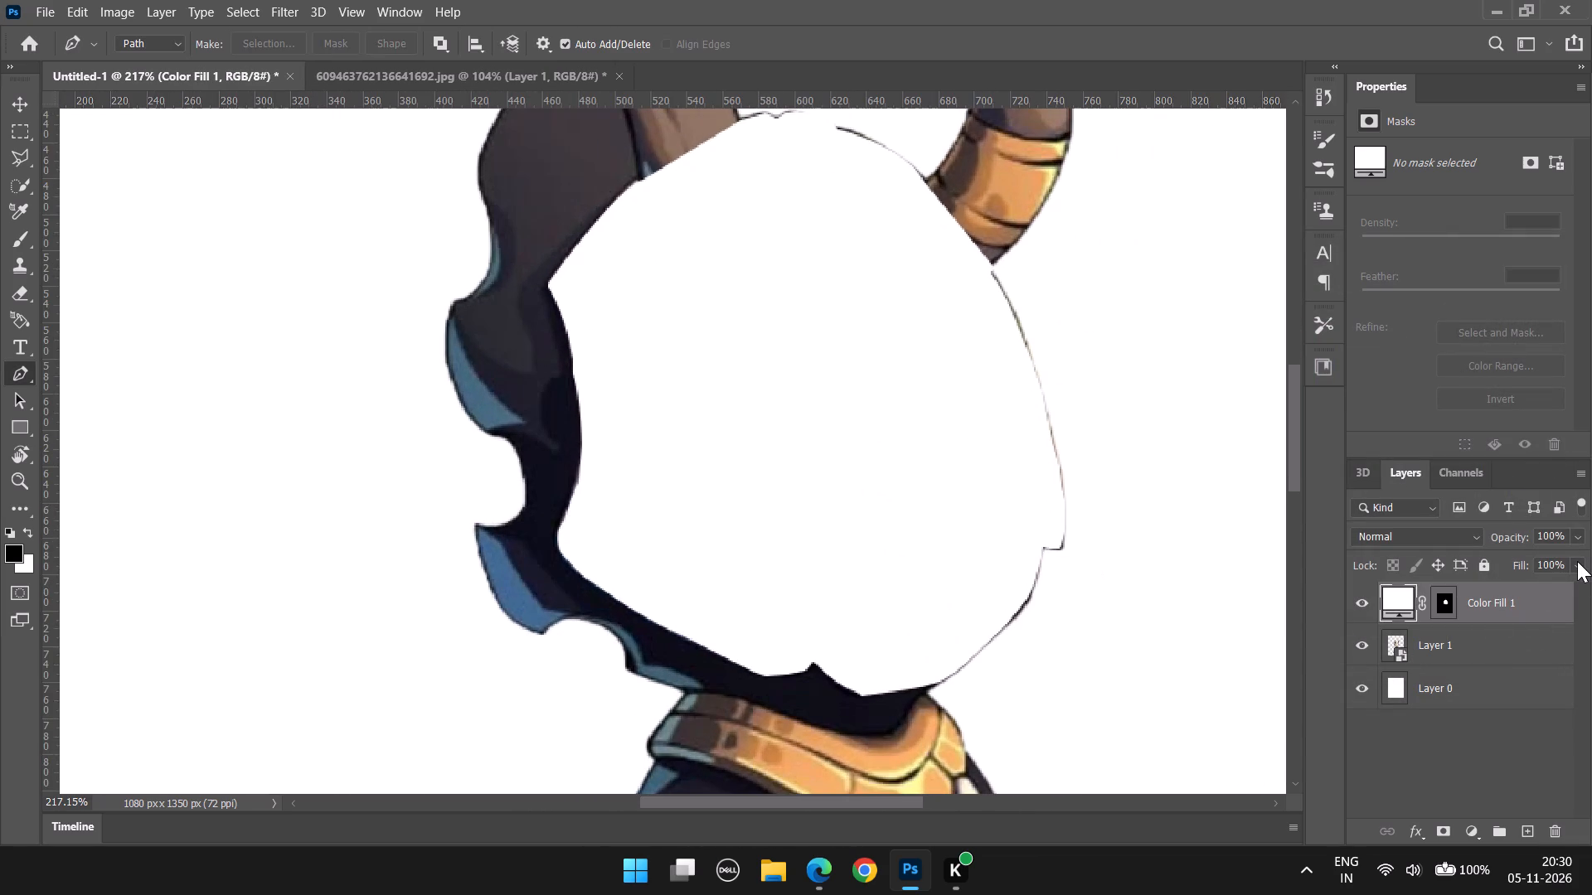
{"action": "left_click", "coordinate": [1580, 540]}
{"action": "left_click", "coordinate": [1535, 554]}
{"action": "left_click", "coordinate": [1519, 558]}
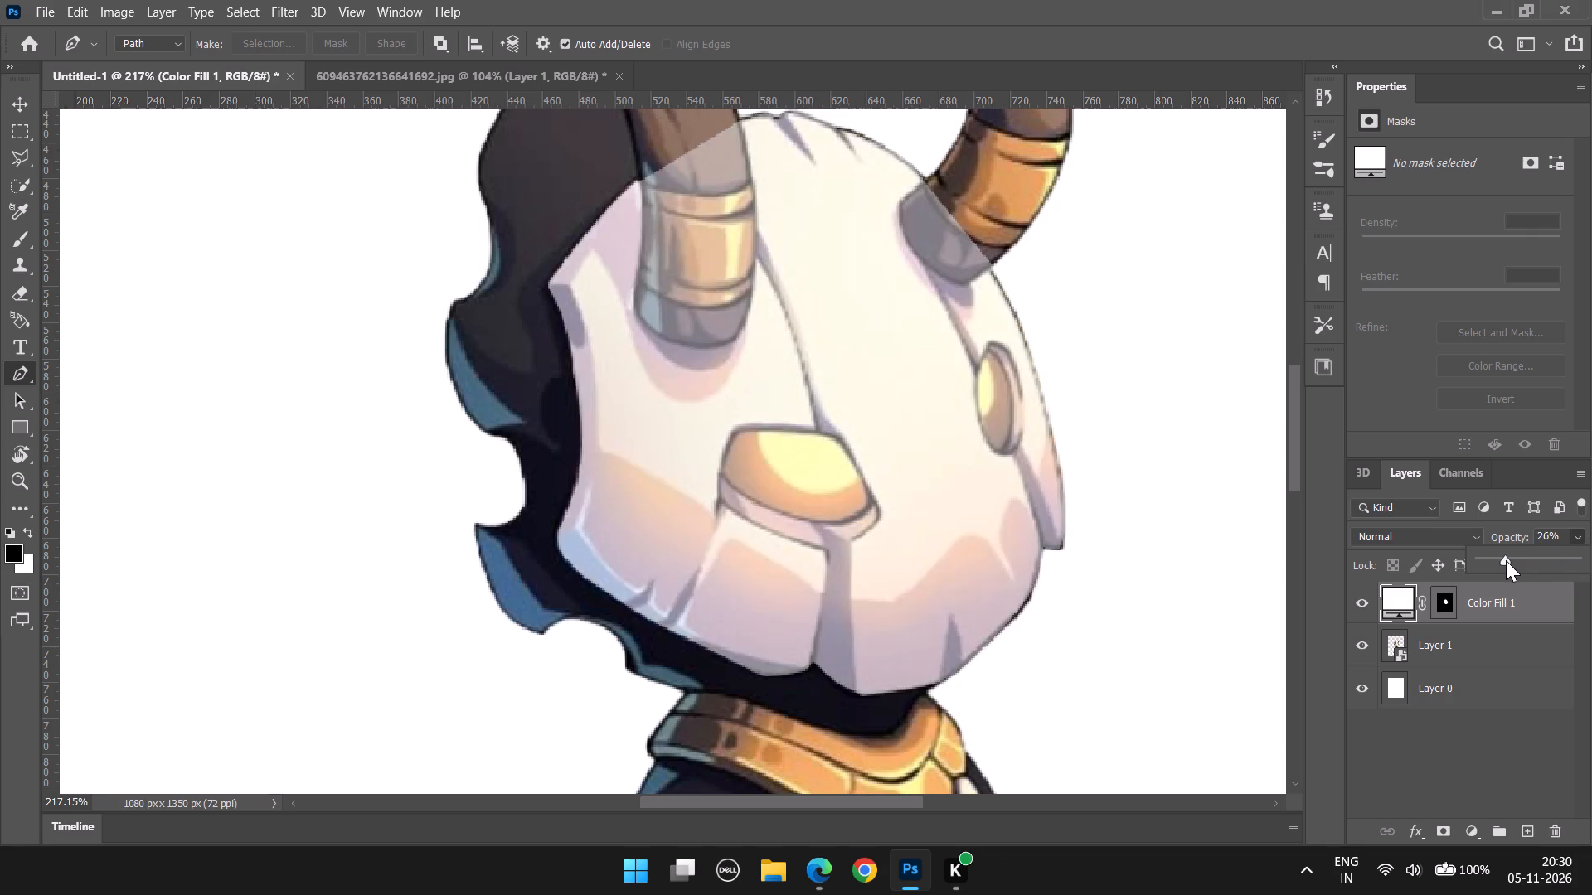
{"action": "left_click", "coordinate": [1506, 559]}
Examine how the translucent white fill matches the mask artwork beneath, toggling the fill layer's visibility.
{"action": "scroll", "coordinate": [716, 473], "scroll_direction": "down", "scroll_amount": 7, "text": "alt"}
{"action": "scroll", "coordinate": [717, 473], "scroll_direction": "up", "scroll_amount": 1, "text": "alt"}
{"action": "scroll", "coordinate": [725, 479], "scroll_direction": "down", "scroll_amount": 1, "text": "alt"}
{"action": "scroll", "coordinate": [871, 501], "scroll_direction": "up", "scroll_amount": 9, "text": "alt"}
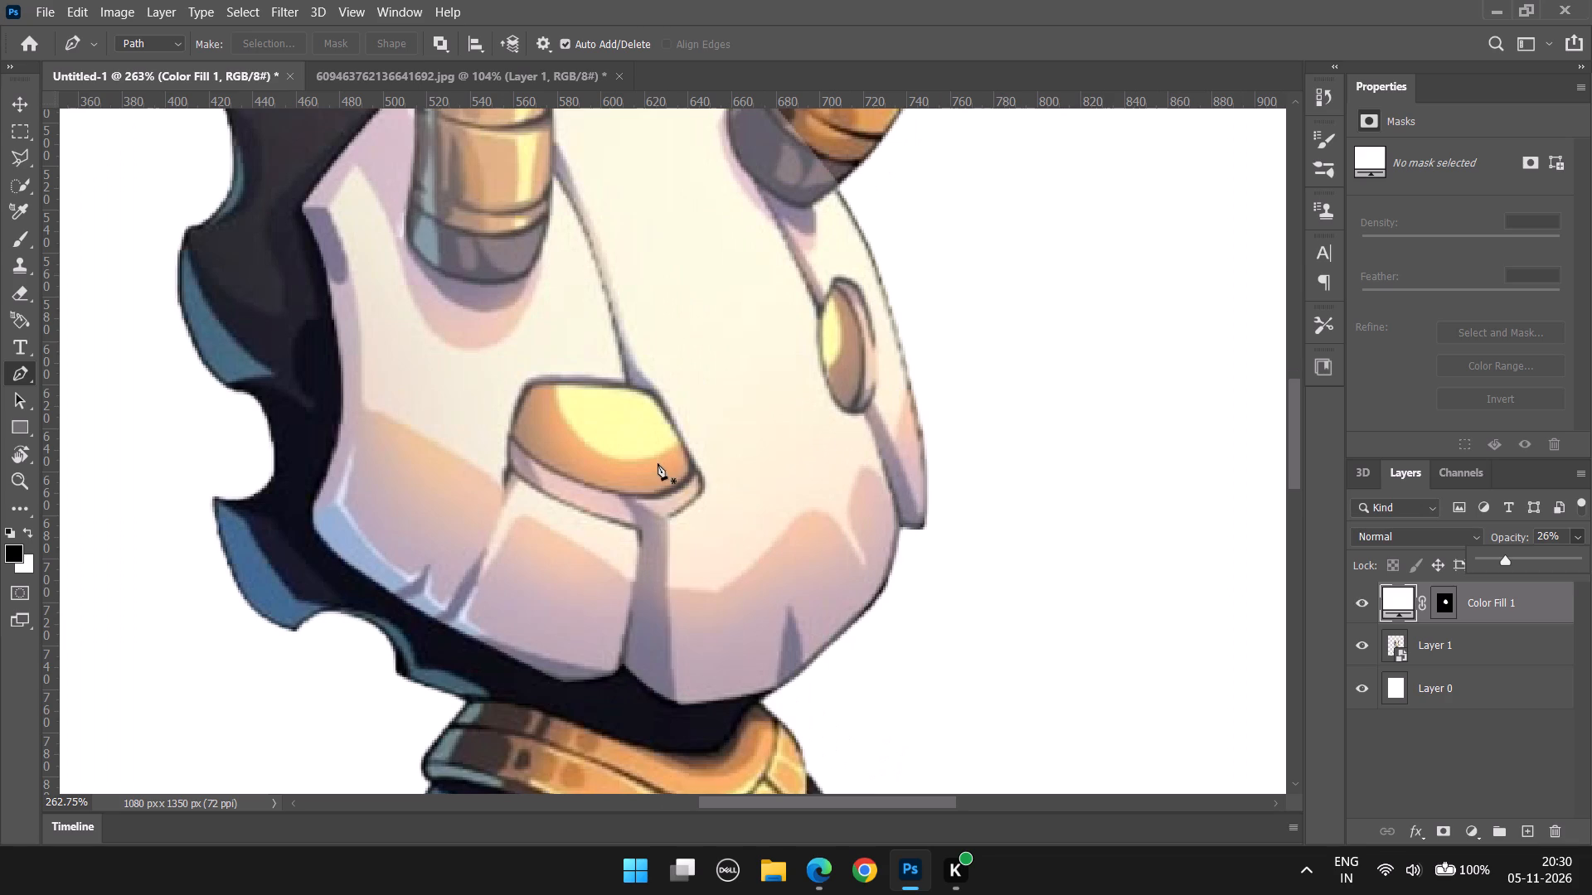
{"action": "scroll", "coordinate": [602, 562], "scroll_direction": "down", "scroll_amount": 4, "text": "alt"}
{"action": "scroll", "coordinate": [580, 585], "scroll_direction": "up", "scroll_amount": 6, "text": "alt"}
{"action": "scroll", "coordinate": [728, 478], "scroll_direction": "down", "scroll_amount": 7, "text": "alt"}
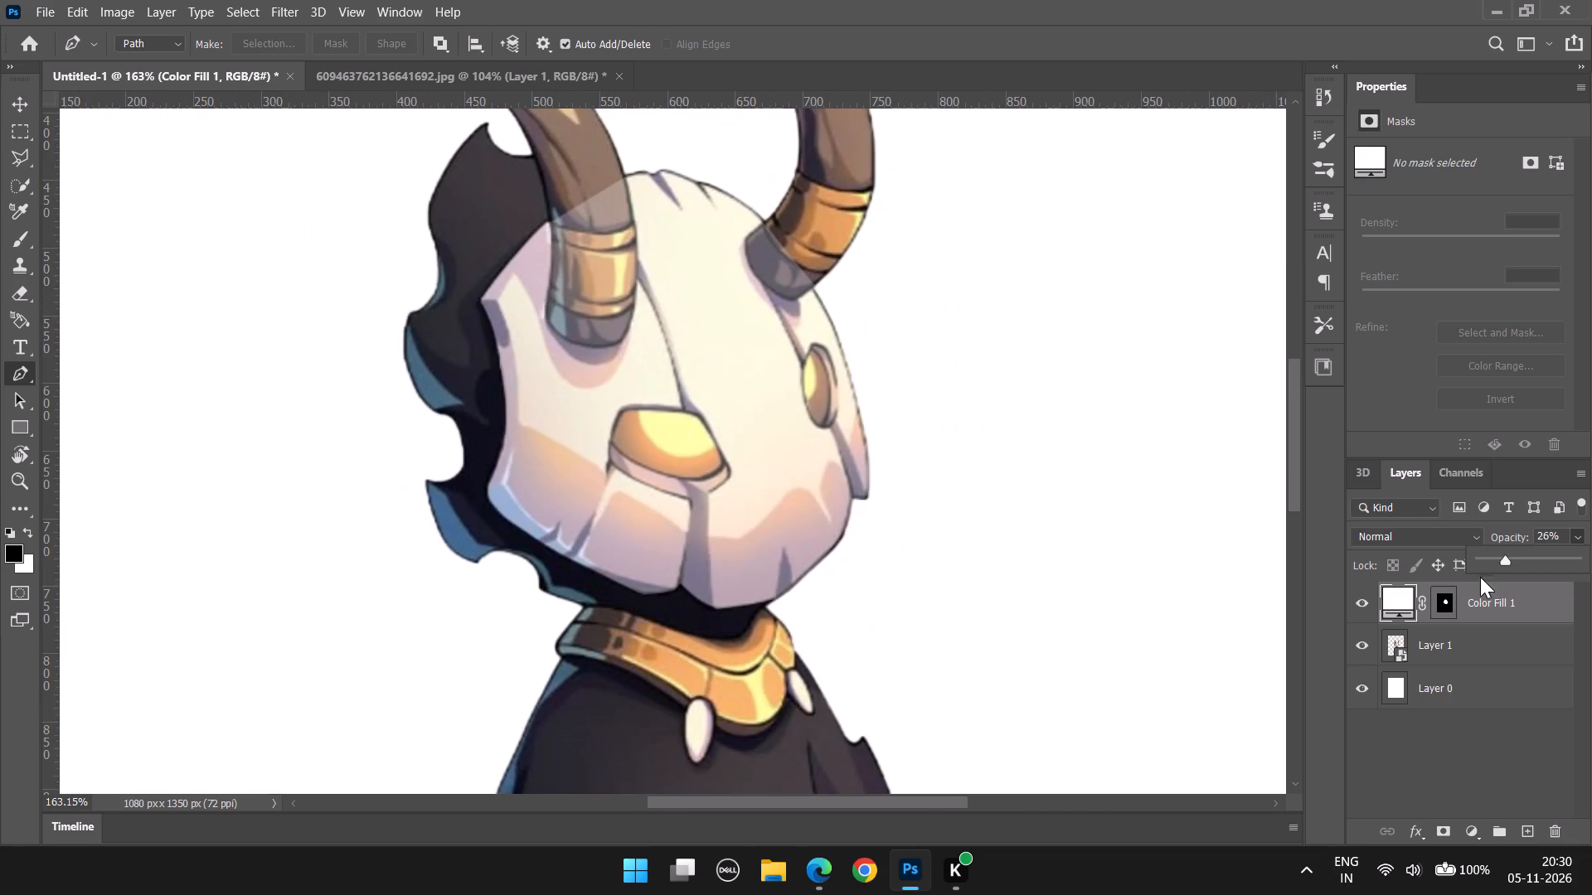
{"action": "scroll", "coordinate": [764, 516], "scroll_direction": "down", "scroll_amount": 2, "text": "alt"}
{"action": "scroll", "coordinate": [769, 515], "scroll_direction": "up", "scroll_amount": 2, "text": "alt"}
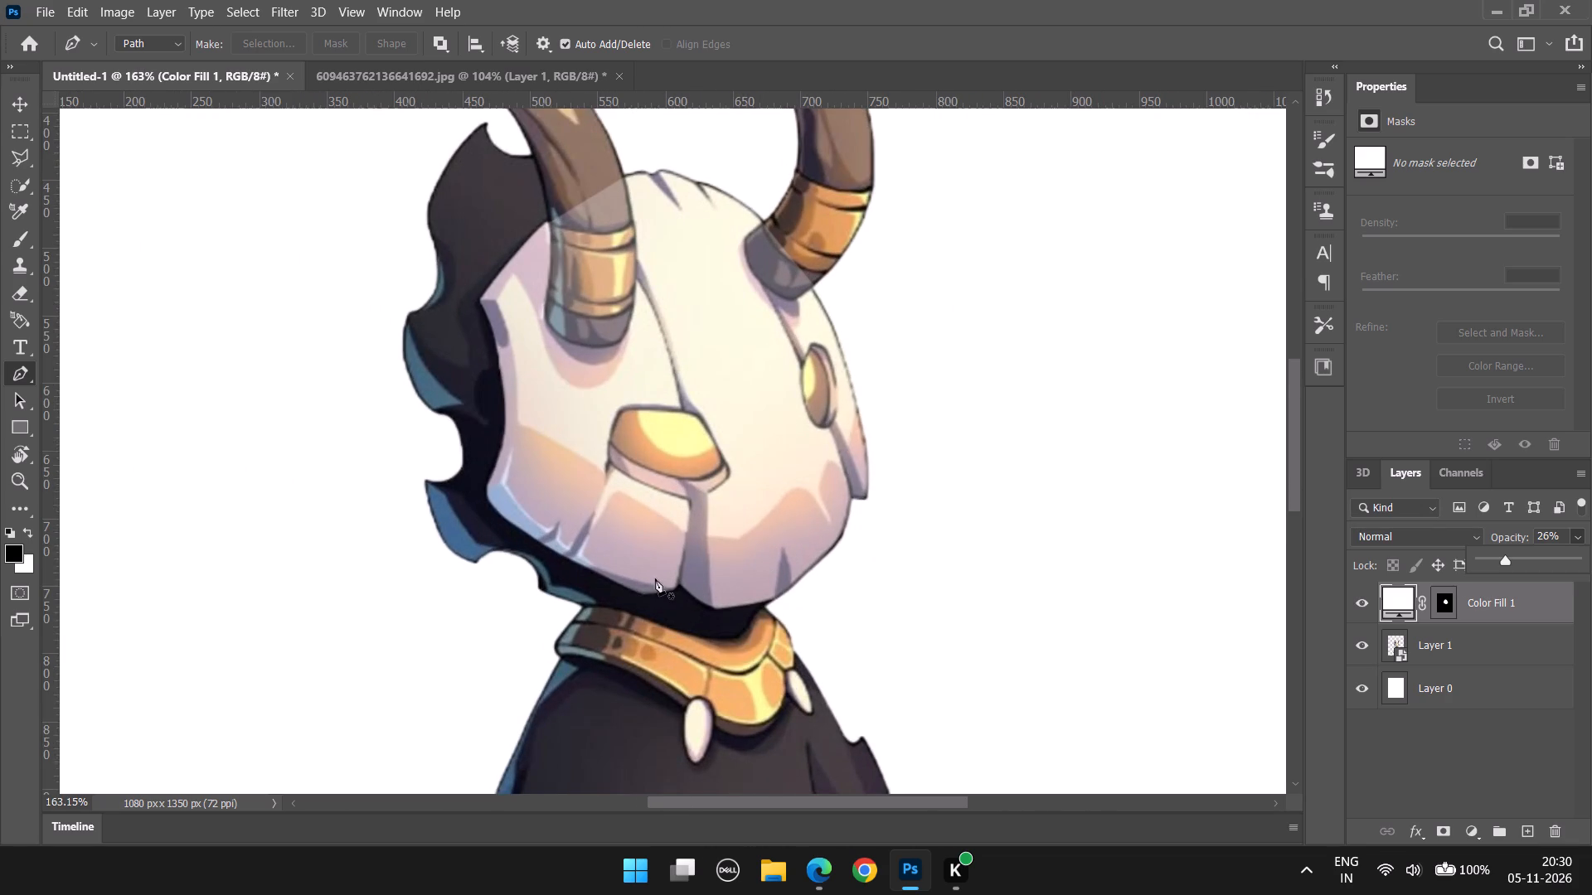
{"action": "scroll", "coordinate": [671, 566], "scroll_direction": "down", "scroll_amount": 2, "text": "alt"}
{"action": "scroll", "coordinate": [671, 566], "scroll_direction": "up", "scroll_amount": 5, "text": "alt"}
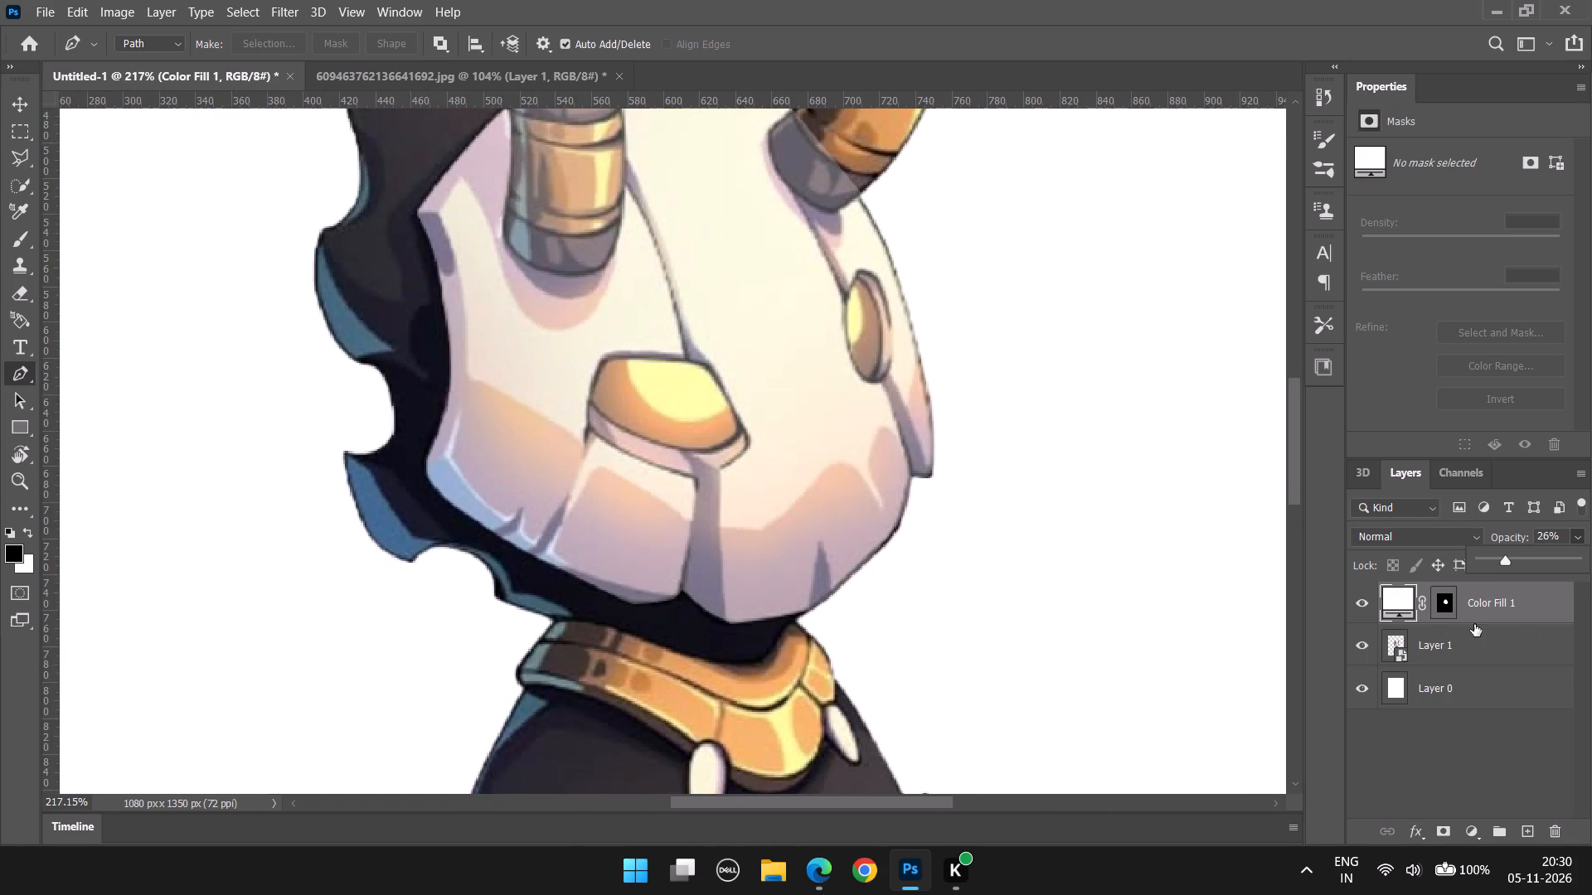
{"action": "left_click", "coordinate": [1369, 607]}
{"action": "left_click", "coordinate": [1368, 608]}
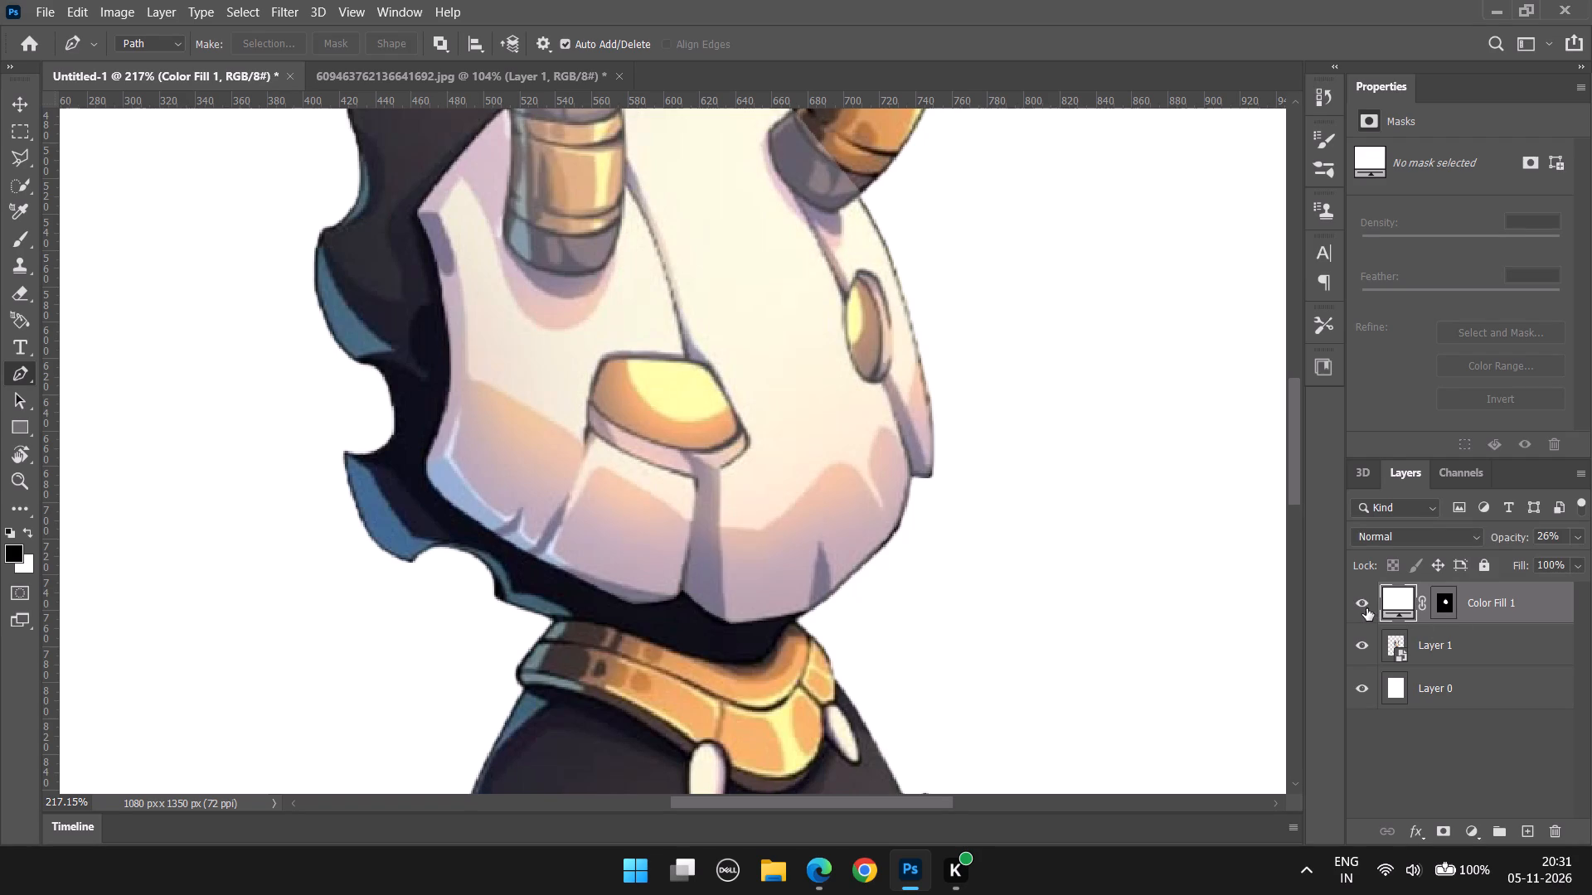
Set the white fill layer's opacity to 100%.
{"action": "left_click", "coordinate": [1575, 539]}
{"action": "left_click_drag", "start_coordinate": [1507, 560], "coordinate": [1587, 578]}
Toggle the visibility of Layer 0 and Layer 1 to check the mask fill against the background and artwork.
{"action": "left_click", "coordinate": [1365, 692]}
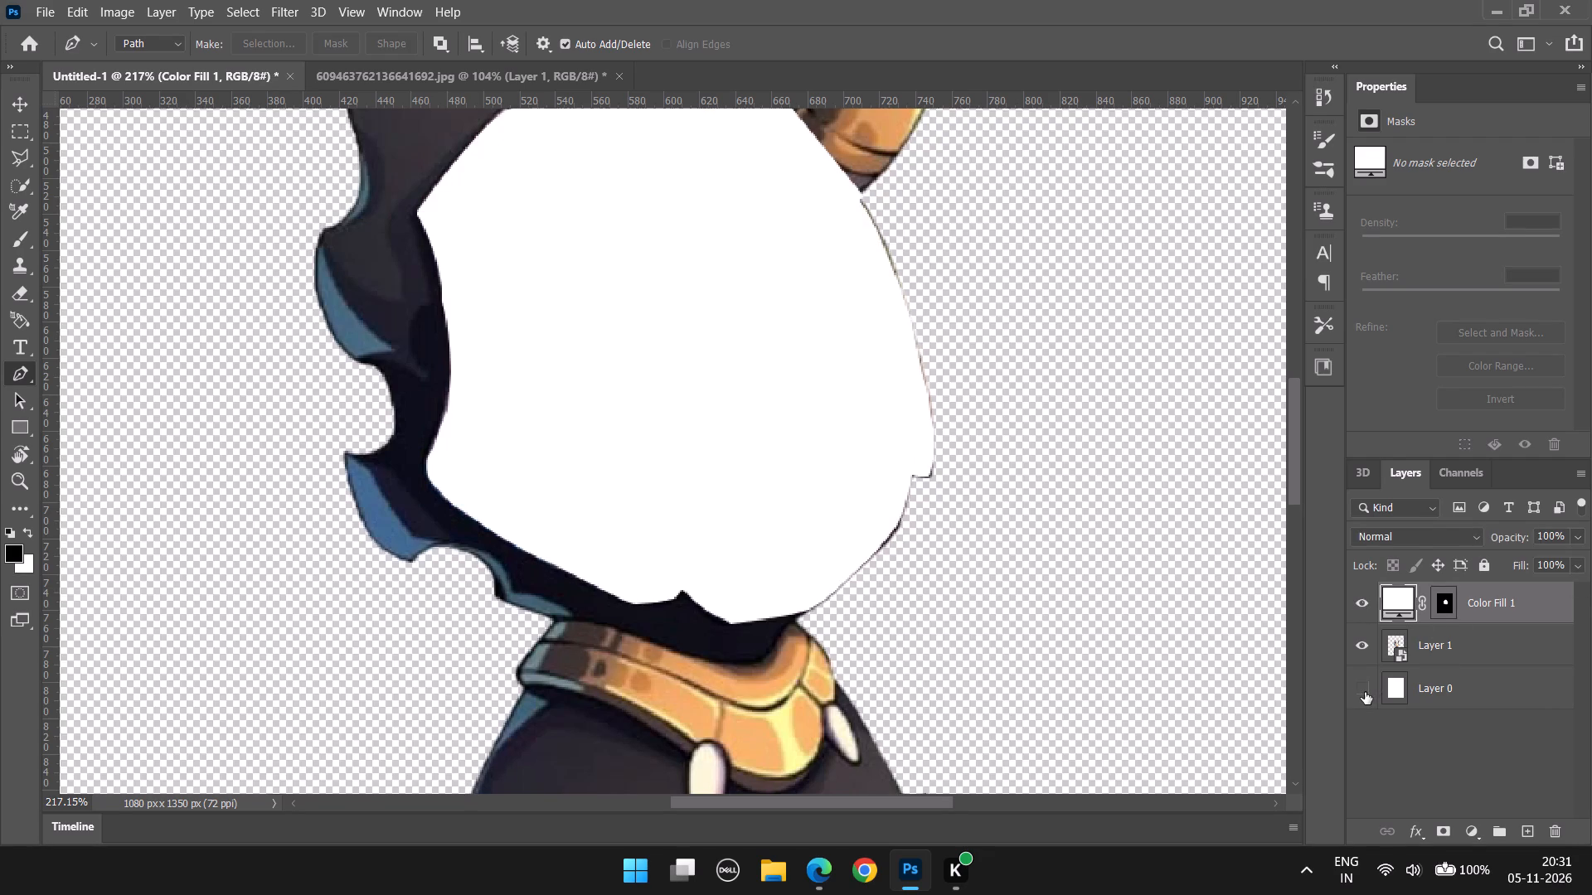
{"action": "double_click", "coordinate": [1364, 693]}
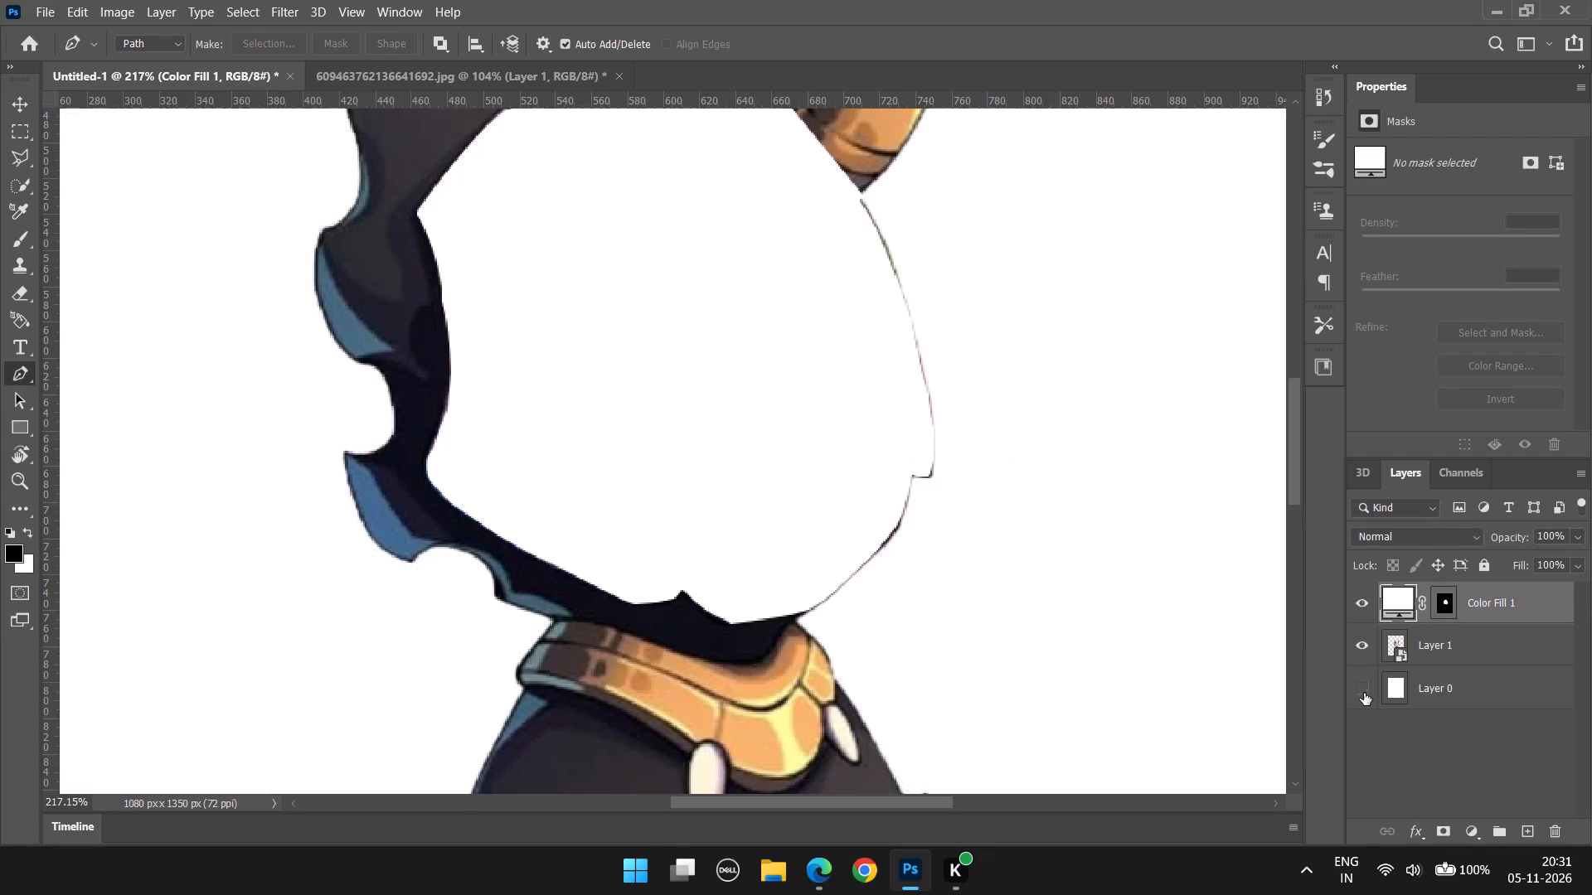
{"action": "left_click", "coordinate": [1361, 690]}
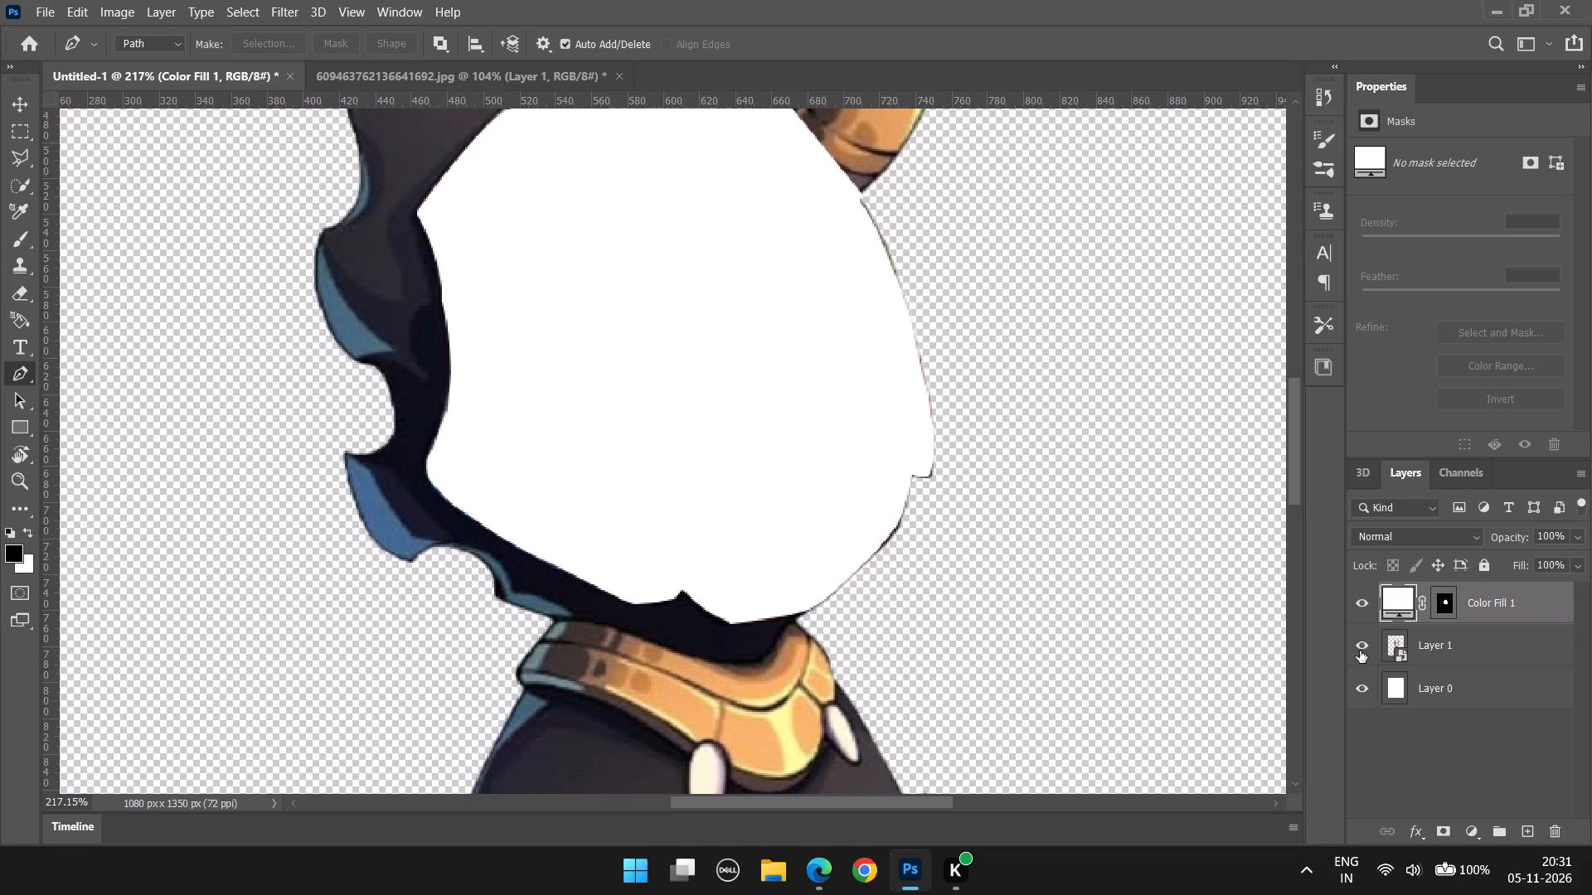
{"action": "left_click", "coordinate": [1360, 649]}
{"action": "left_click", "coordinate": [1360, 649]}
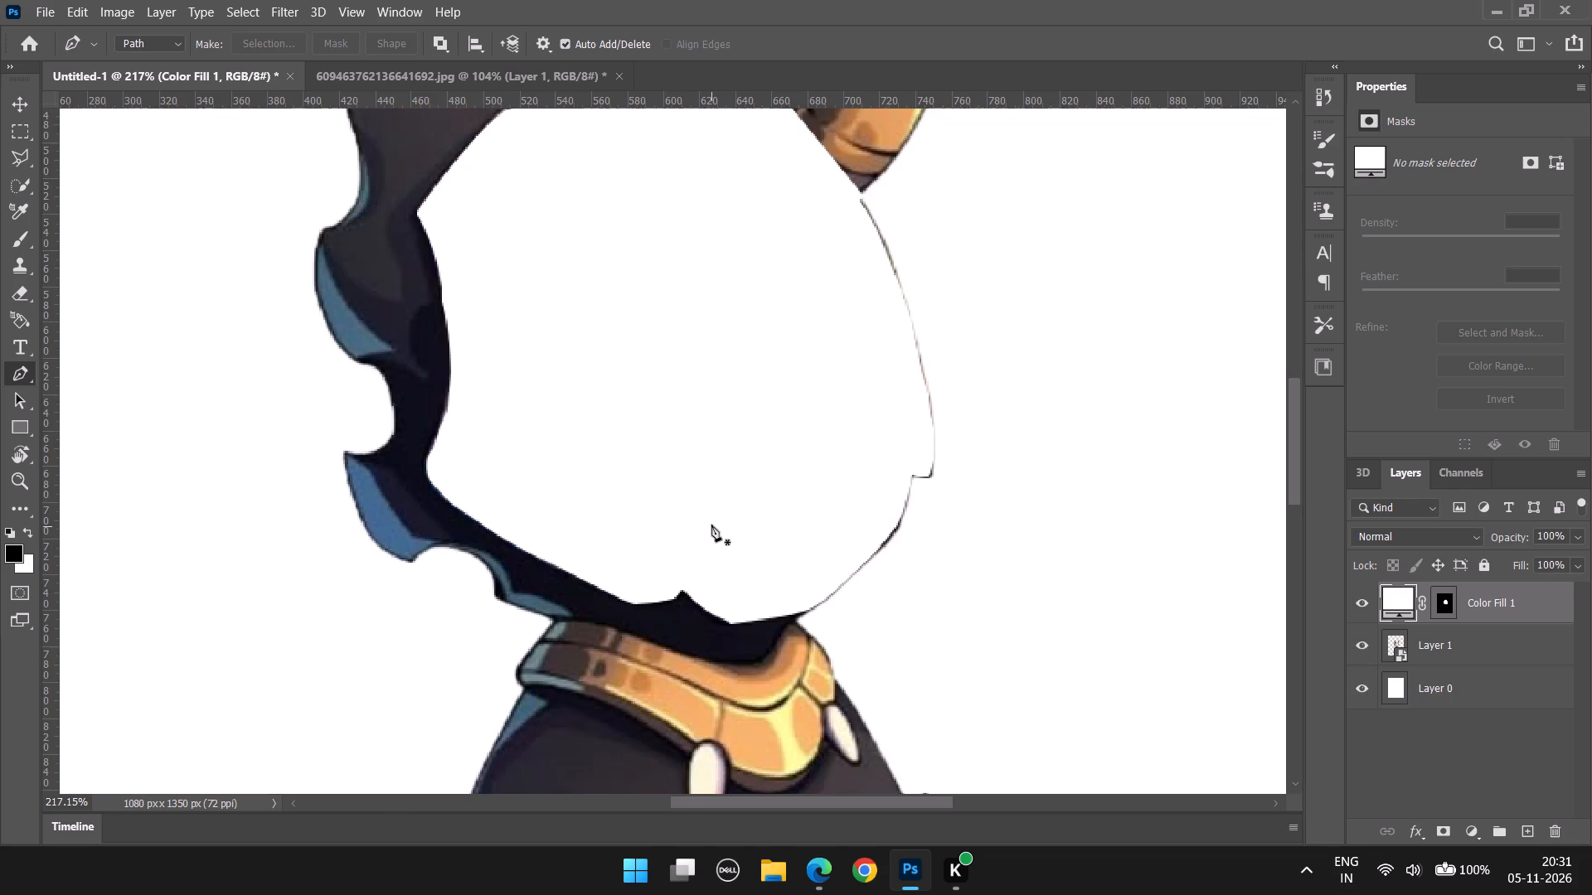
Set the white fill layer's opacity to 35% so the mask artwork can be seen through it.
{"action": "scroll", "coordinate": [711, 525], "scroll_direction": "down", "scroll_amount": 10, "text": "alt"}
{"action": "scroll", "coordinate": [711, 525], "scroll_direction": "up", "scroll_amount": 3, "text": "alt"}
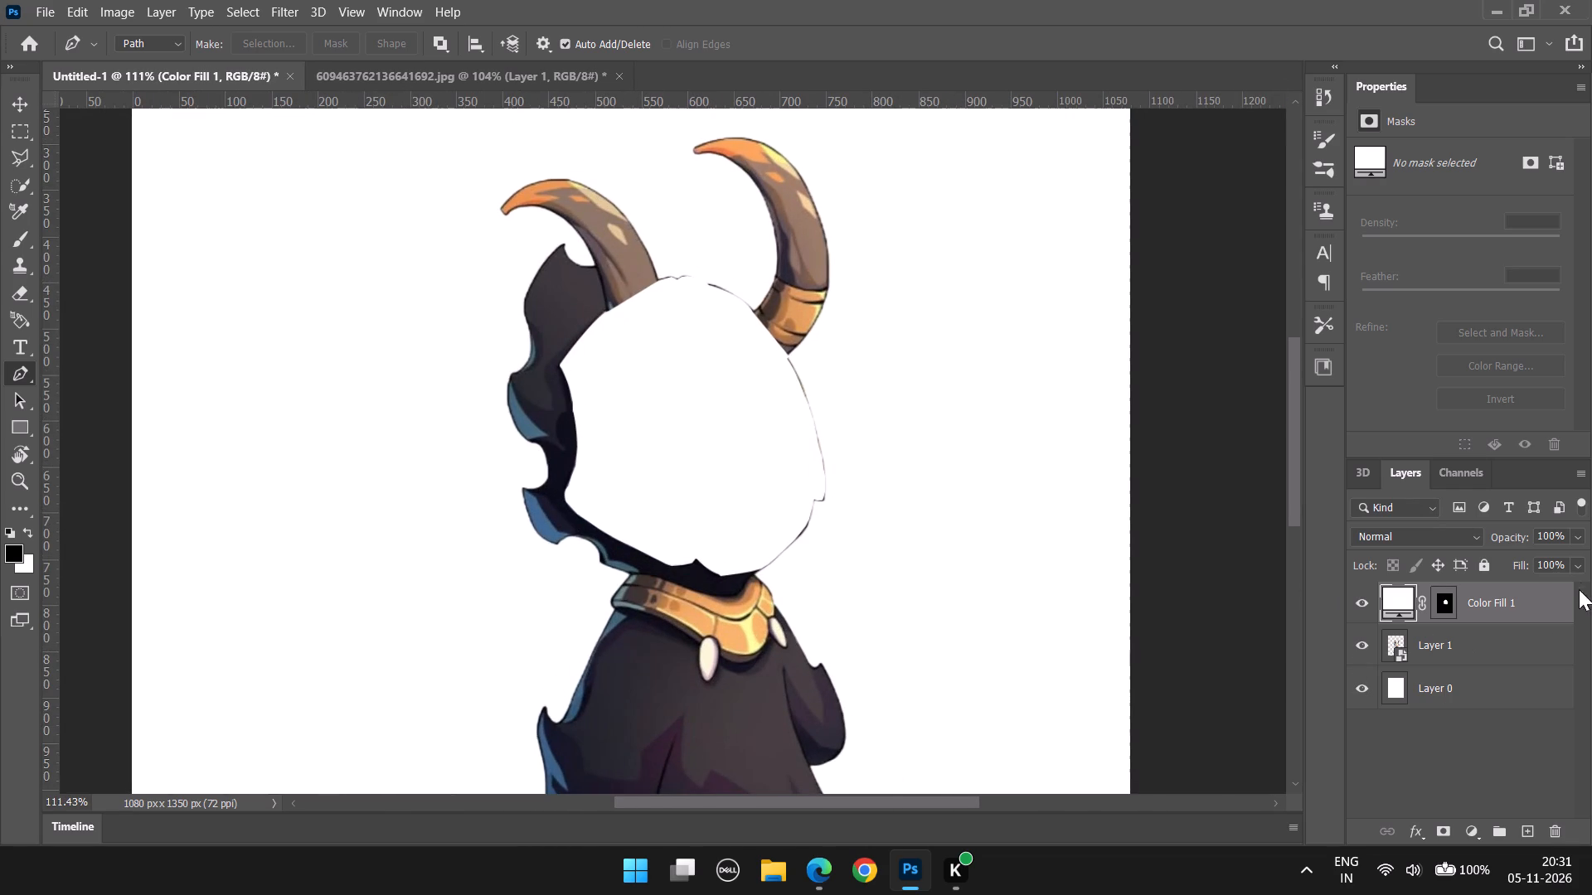
{"action": "left_click", "coordinate": [1580, 539]}
{"action": "left_click", "coordinate": [1526, 554]}
{"action": "left_click", "coordinate": [1514, 559]}
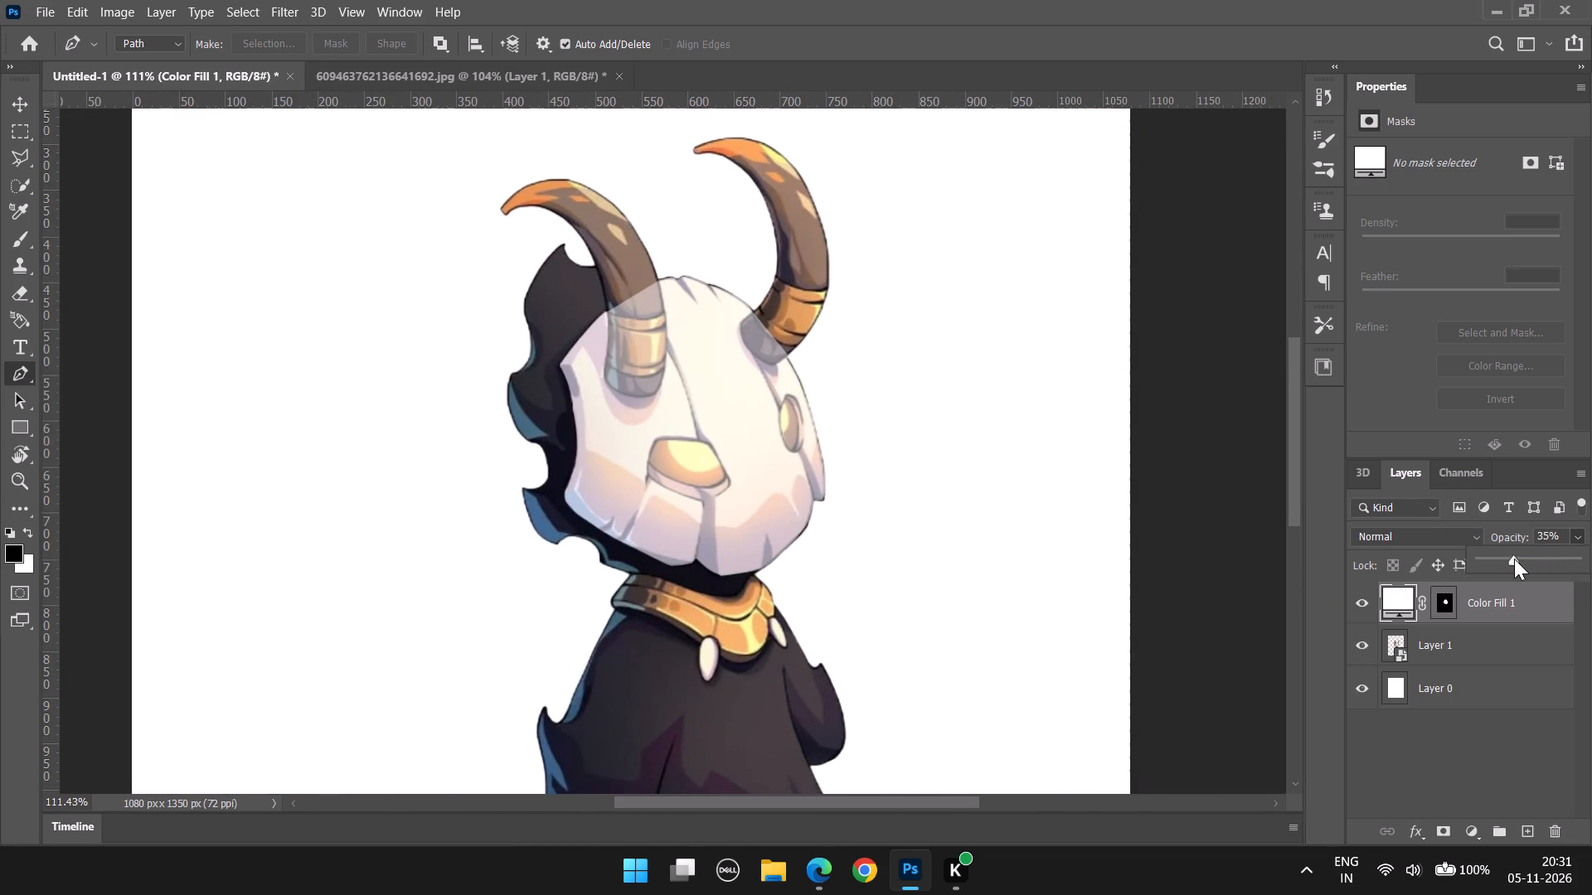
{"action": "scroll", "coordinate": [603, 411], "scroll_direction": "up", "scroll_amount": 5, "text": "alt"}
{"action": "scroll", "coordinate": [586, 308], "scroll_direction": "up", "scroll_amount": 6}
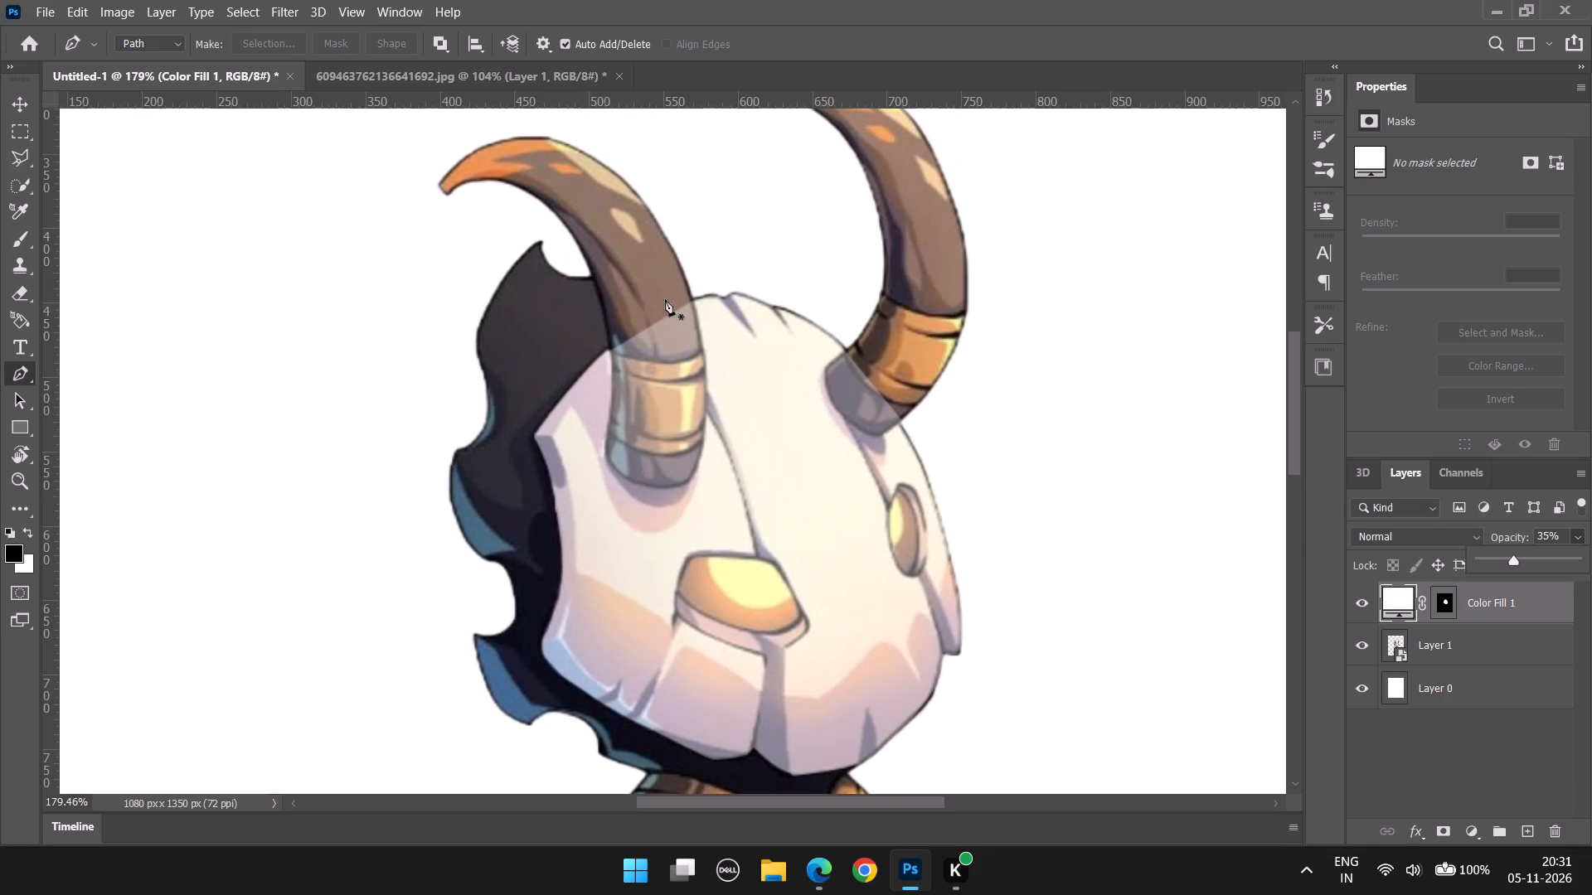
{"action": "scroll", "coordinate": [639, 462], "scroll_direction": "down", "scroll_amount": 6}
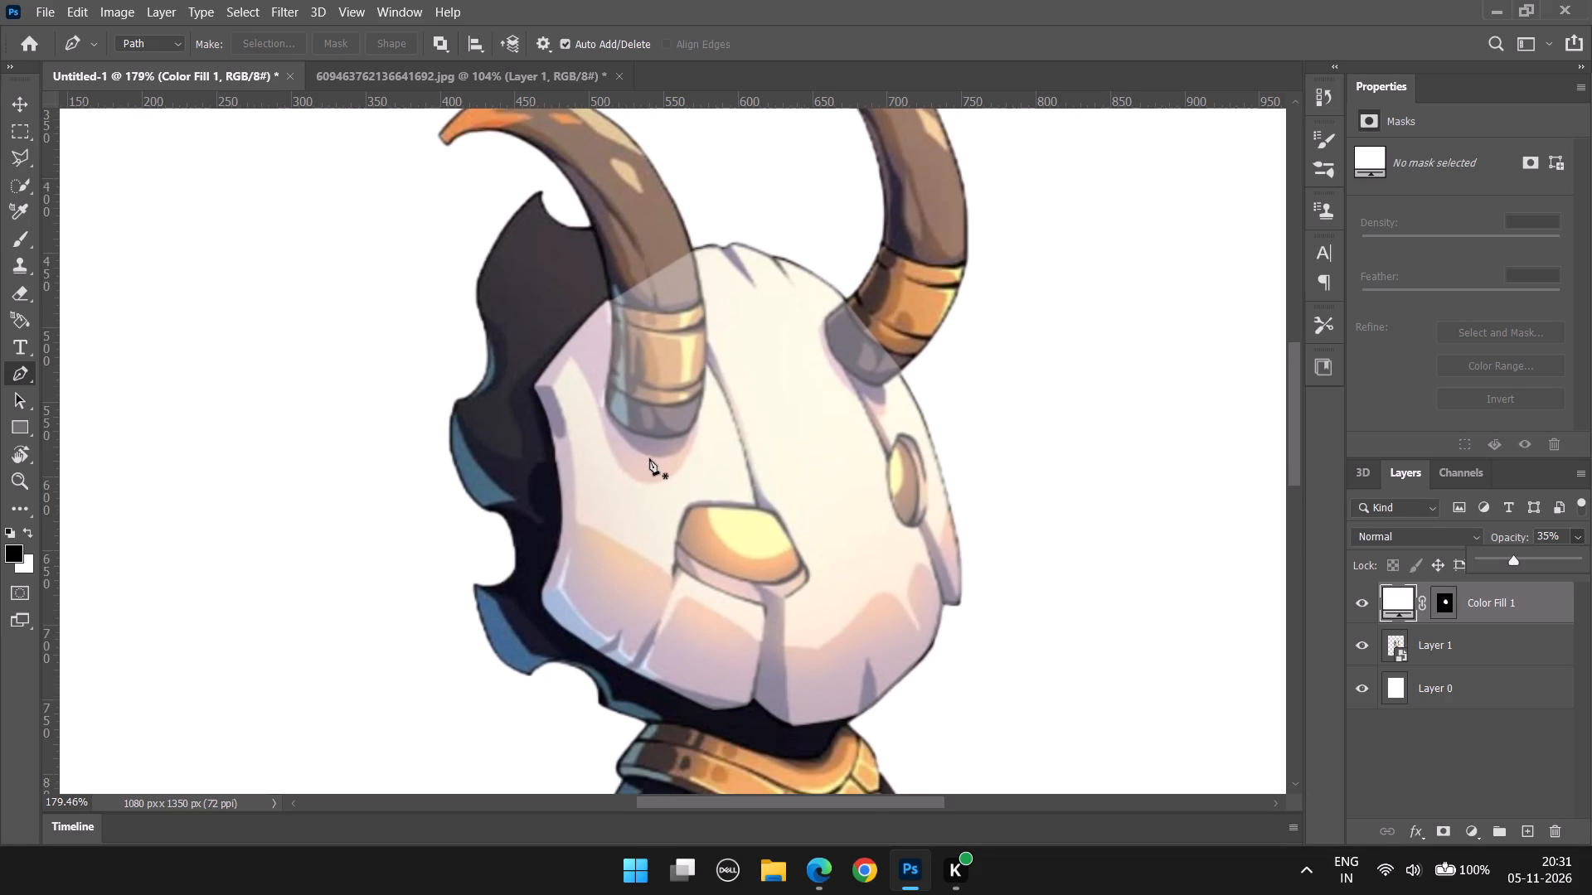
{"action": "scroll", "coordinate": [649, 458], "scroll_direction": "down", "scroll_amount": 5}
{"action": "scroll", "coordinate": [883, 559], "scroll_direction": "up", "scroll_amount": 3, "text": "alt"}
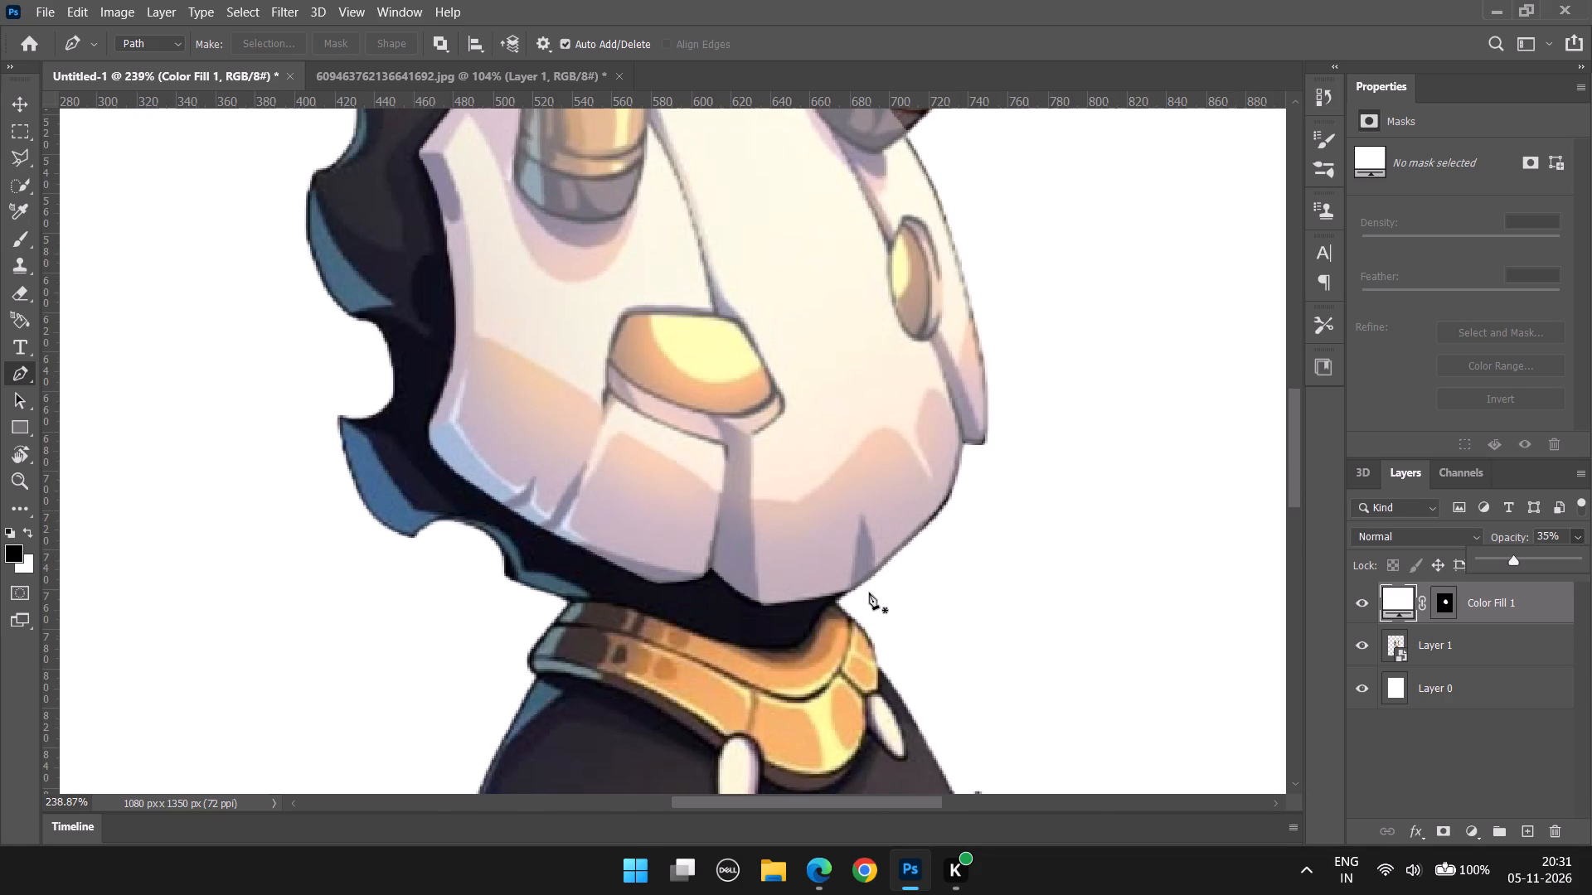
Start a new Pen path at the mask's lower right chin edge and trace down along the gold collar's inner edge.
{"action": "scroll", "coordinate": [843, 593], "scroll_direction": "down", "scroll_amount": 7, "text": "alt"}
{"action": "scroll", "coordinate": [843, 593], "scroll_direction": "up", "scroll_amount": 11, "text": "alt"}
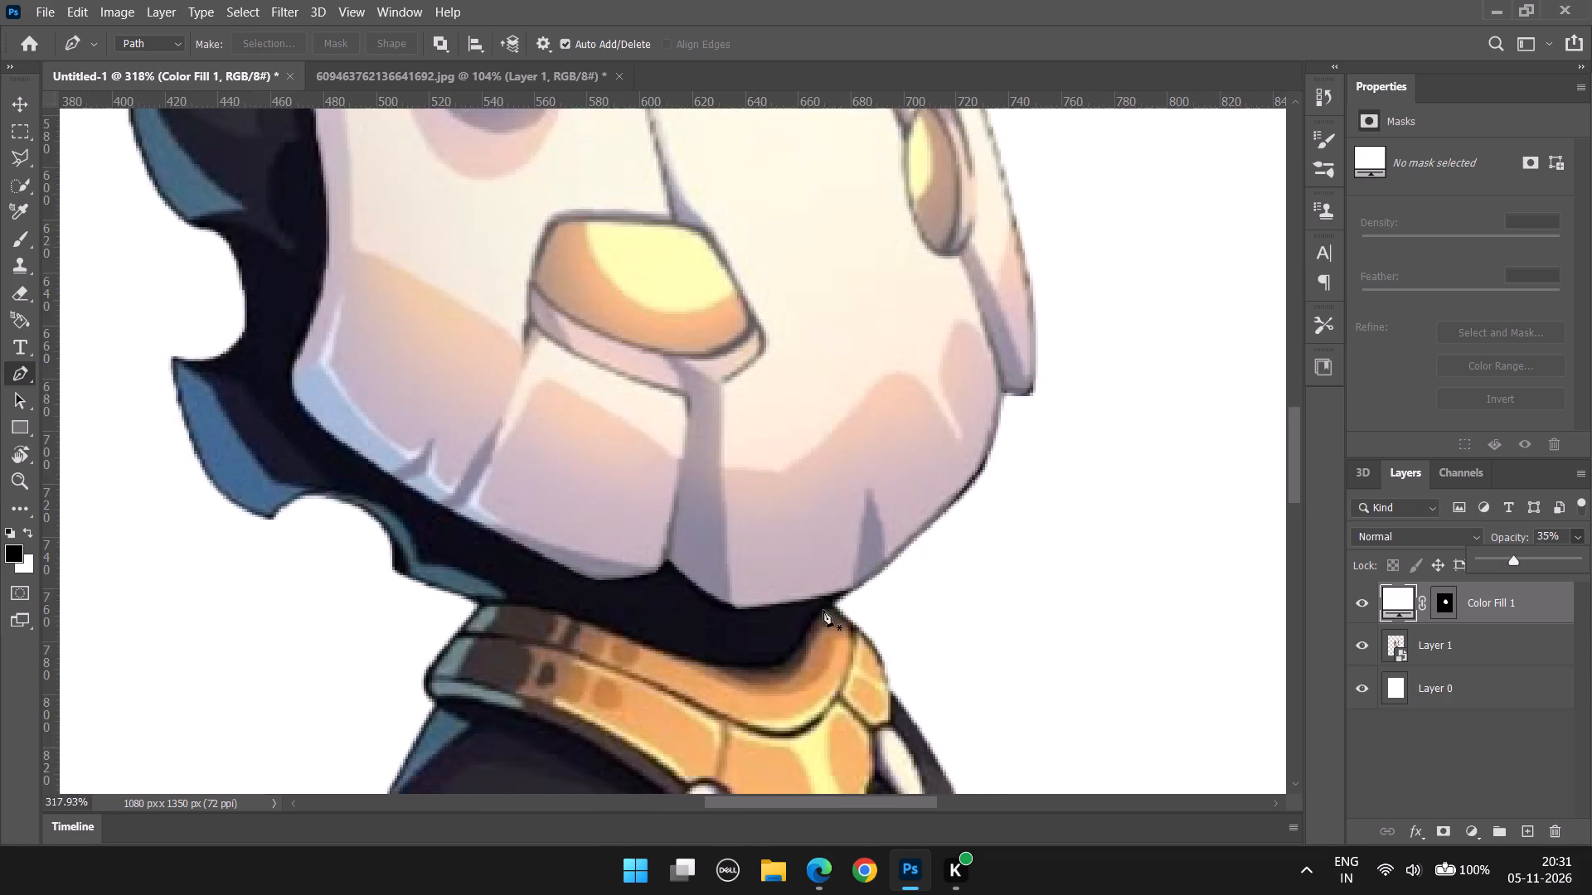
{"action": "scroll", "coordinate": [823, 610], "scroll_direction": "up", "scroll_amount": 3, "text": "alt"}
{"action": "left_click", "coordinate": [867, 581]}
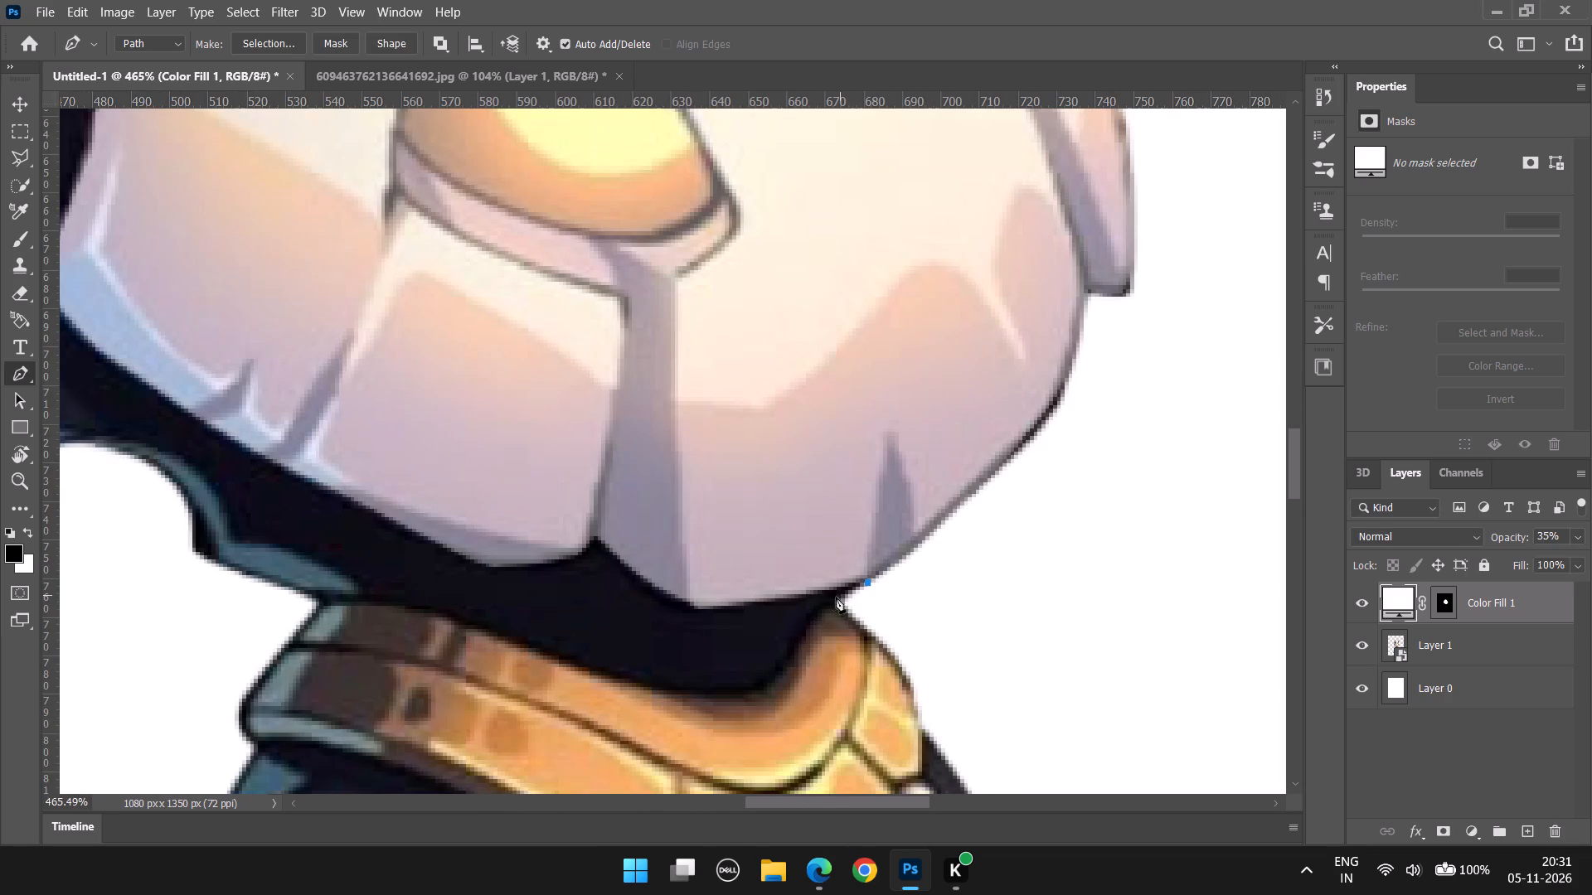
{"action": "left_click", "coordinate": [832, 603]}
{"action": "left_click", "coordinate": [805, 642]}
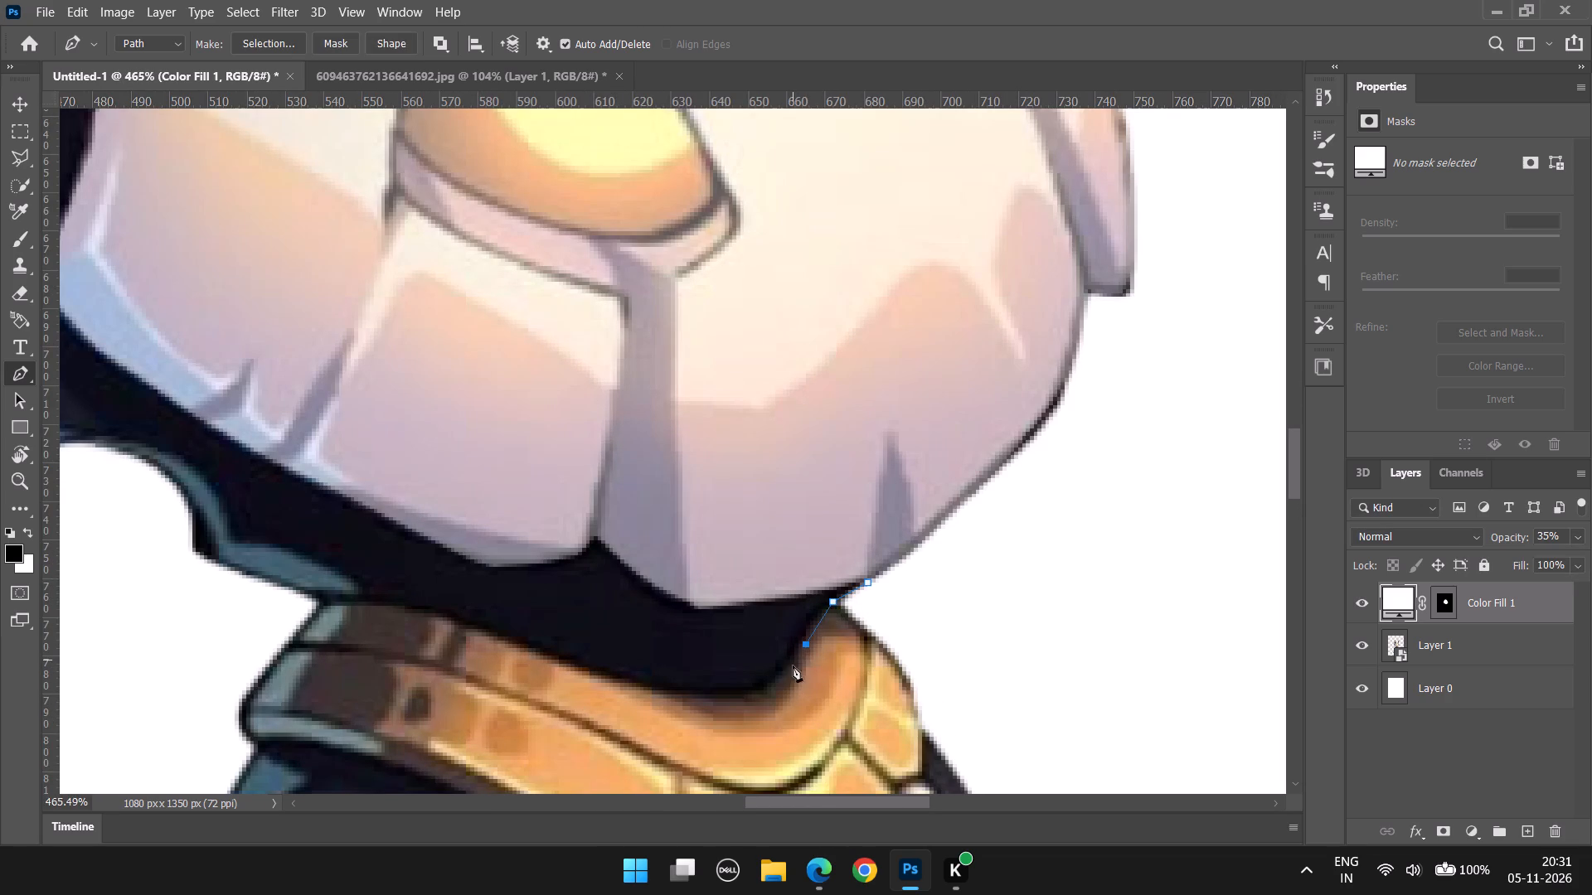
{"action": "left_click", "coordinate": [784, 676]}
{"action": "left_click", "coordinate": [759, 692]}
{"action": "key", "text": "ctrl+z"}
Continue the path around the collar's inner bend and along its upper edge below the mask to the brown patches.
{"action": "scroll", "coordinate": [757, 692], "scroll_direction": "down", "scroll_amount": 2}
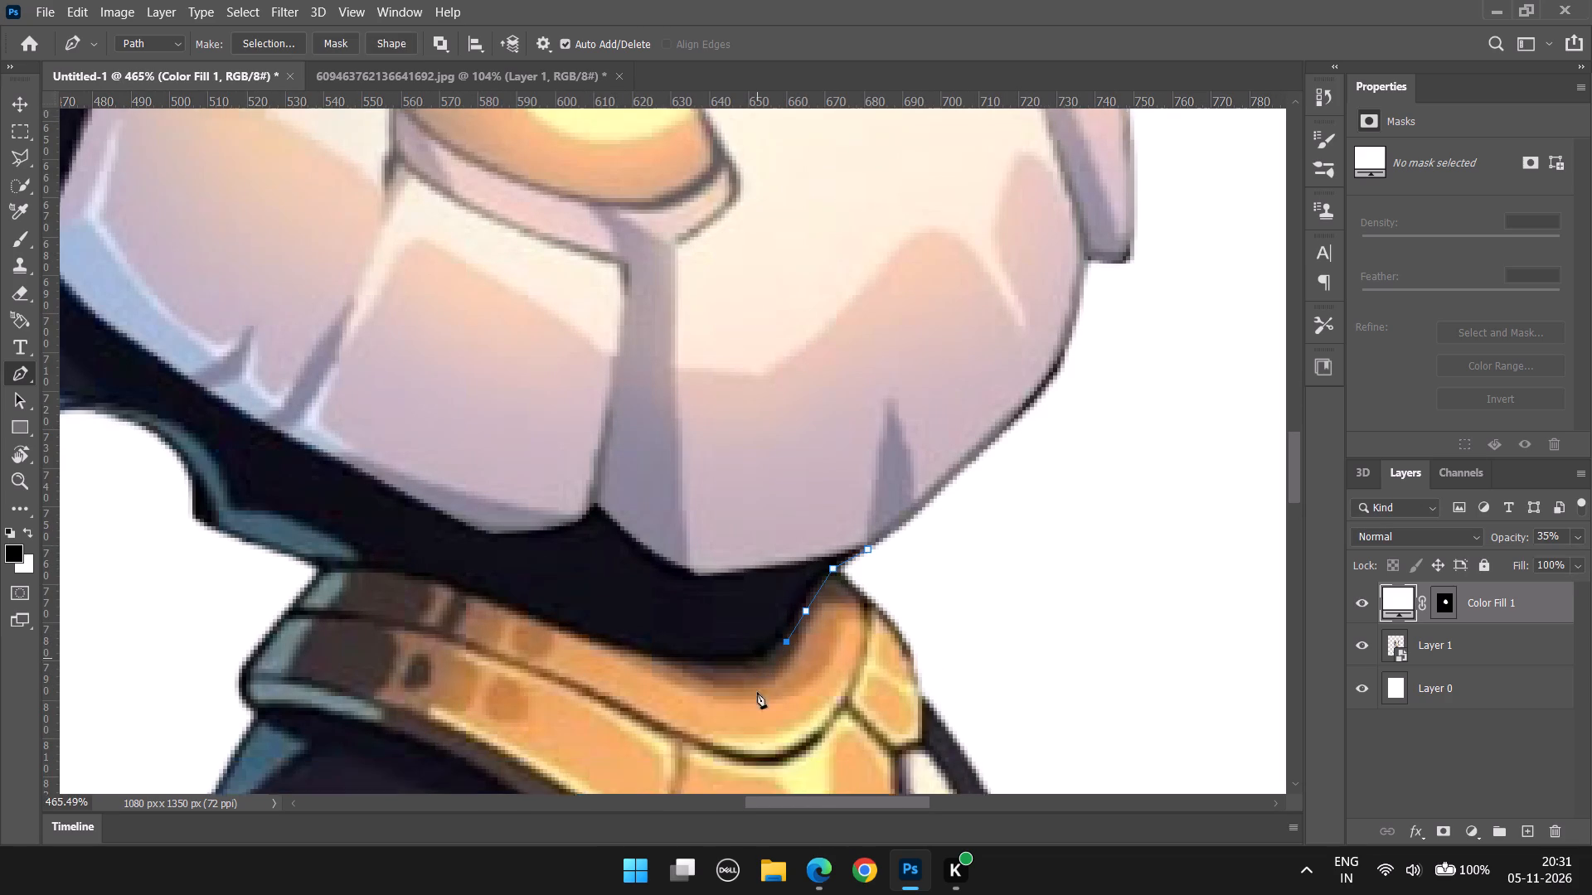
{"action": "scroll", "coordinate": [757, 692], "scroll_direction": "down", "scroll_amount": 2}
{"action": "scroll", "coordinate": [782, 671], "scroll_direction": "down", "scroll_amount": 13, "text": "alt"}
{"action": "scroll", "coordinate": [768, 664], "scroll_direction": "up", "scroll_amount": 6, "text": "alt"}
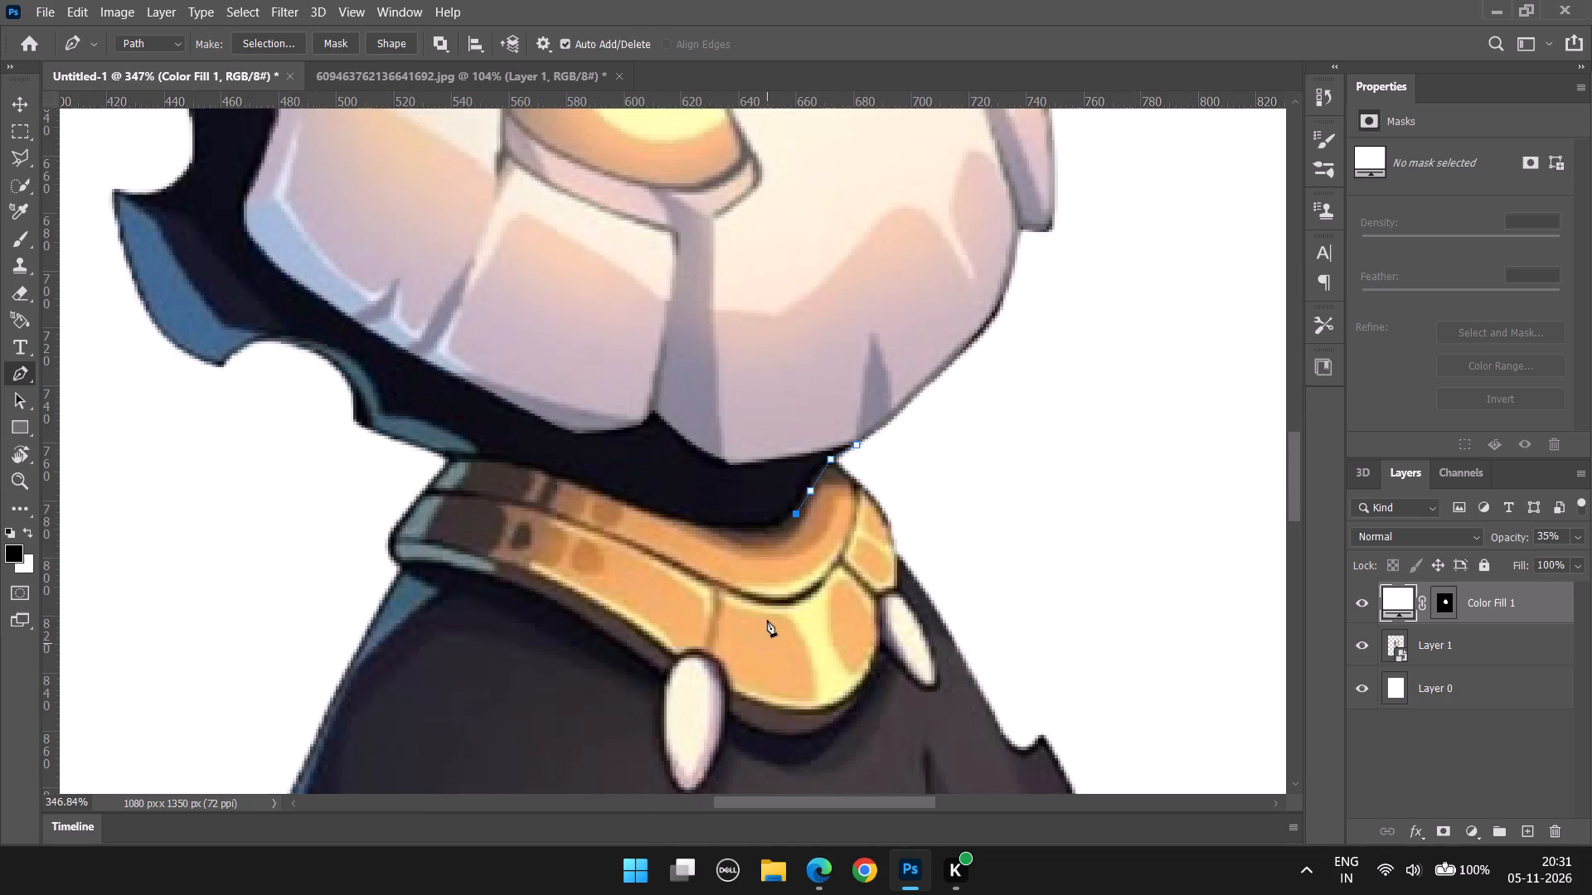
{"action": "scroll", "coordinate": [748, 562], "scroll_direction": "up", "scroll_amount": 12, "text": "alt"}
{"action": "left_click", "coordinate": [813, 493]}
{"action": "left_click", "coordinate": [743, 517]}
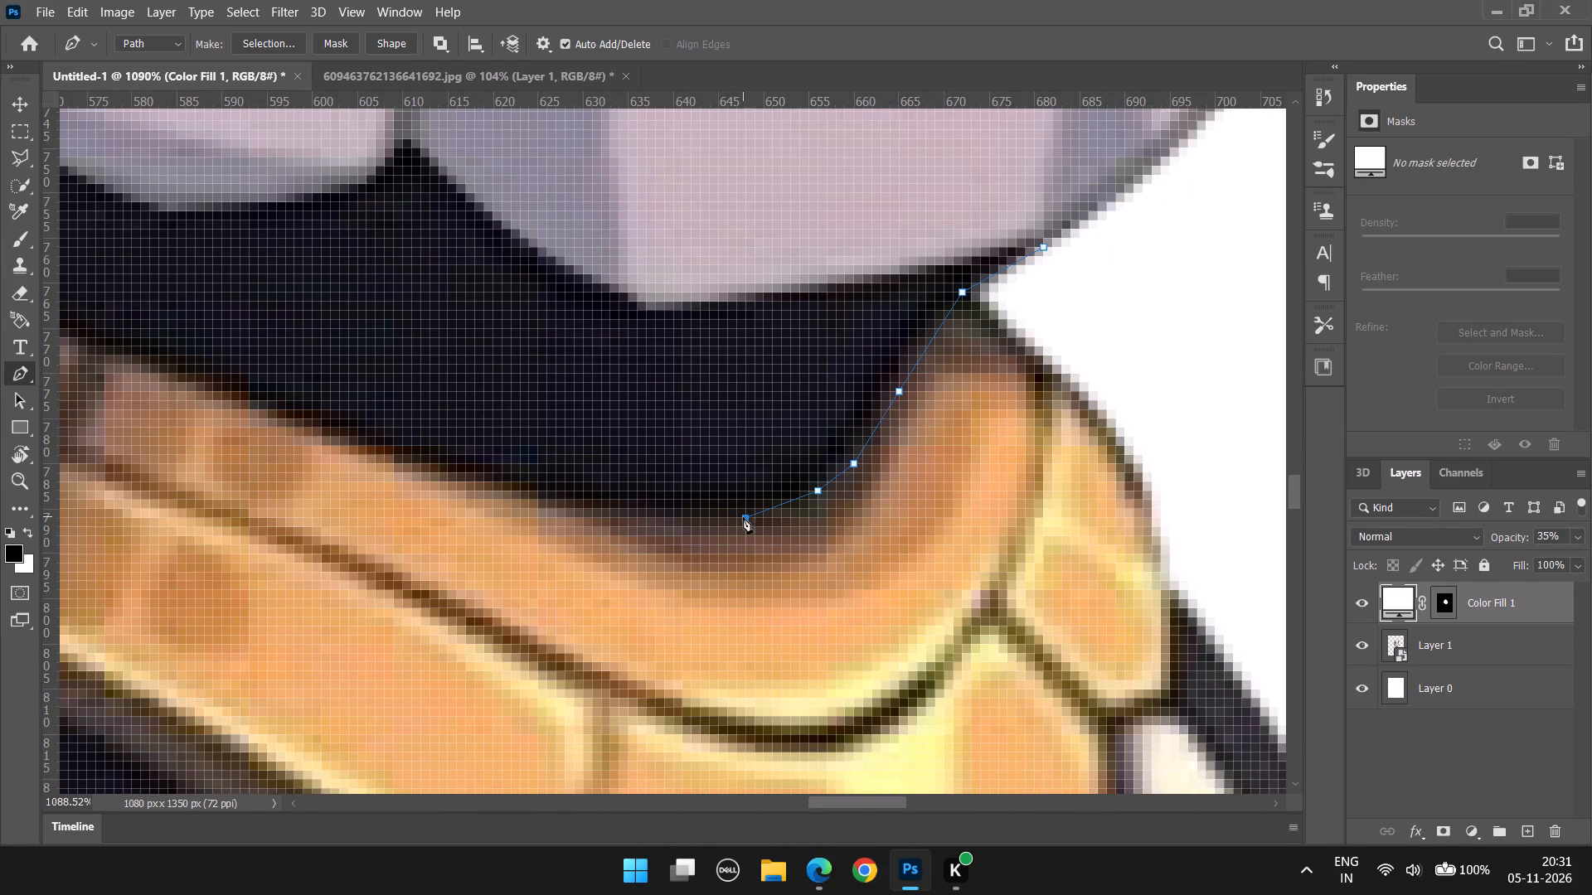
{"action": "left_click", "coordinate": [651, 517]}
{"action": "left_click", "coordinate": [570, 503]}
{"action": "left_click", "coordinate": [485, 472]}
{"action": "left_click", "coordinate": [366, 441]}
{"action": "left_click", "coordinate": [279, 409]}
{"action": "left_click", "coordinate": [203, 383]}
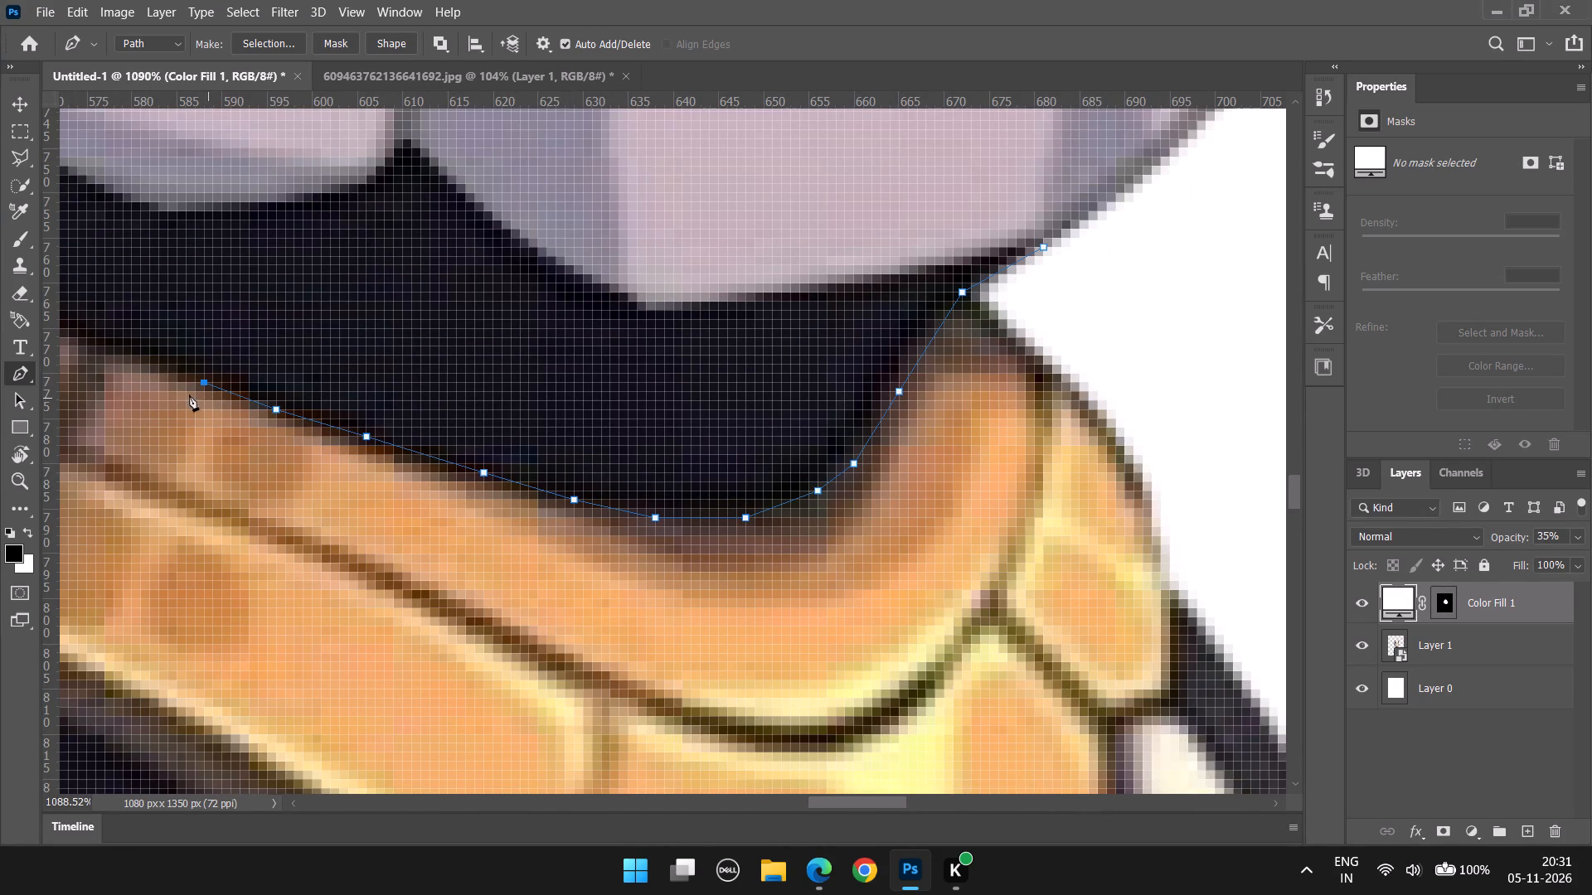
Extend the path along the collar's dark upper edge to its left corner where it meets the hood.
{"action": "left_click_drag", "start_coordinate": [833, 802], "coordinate": [784, 803]}
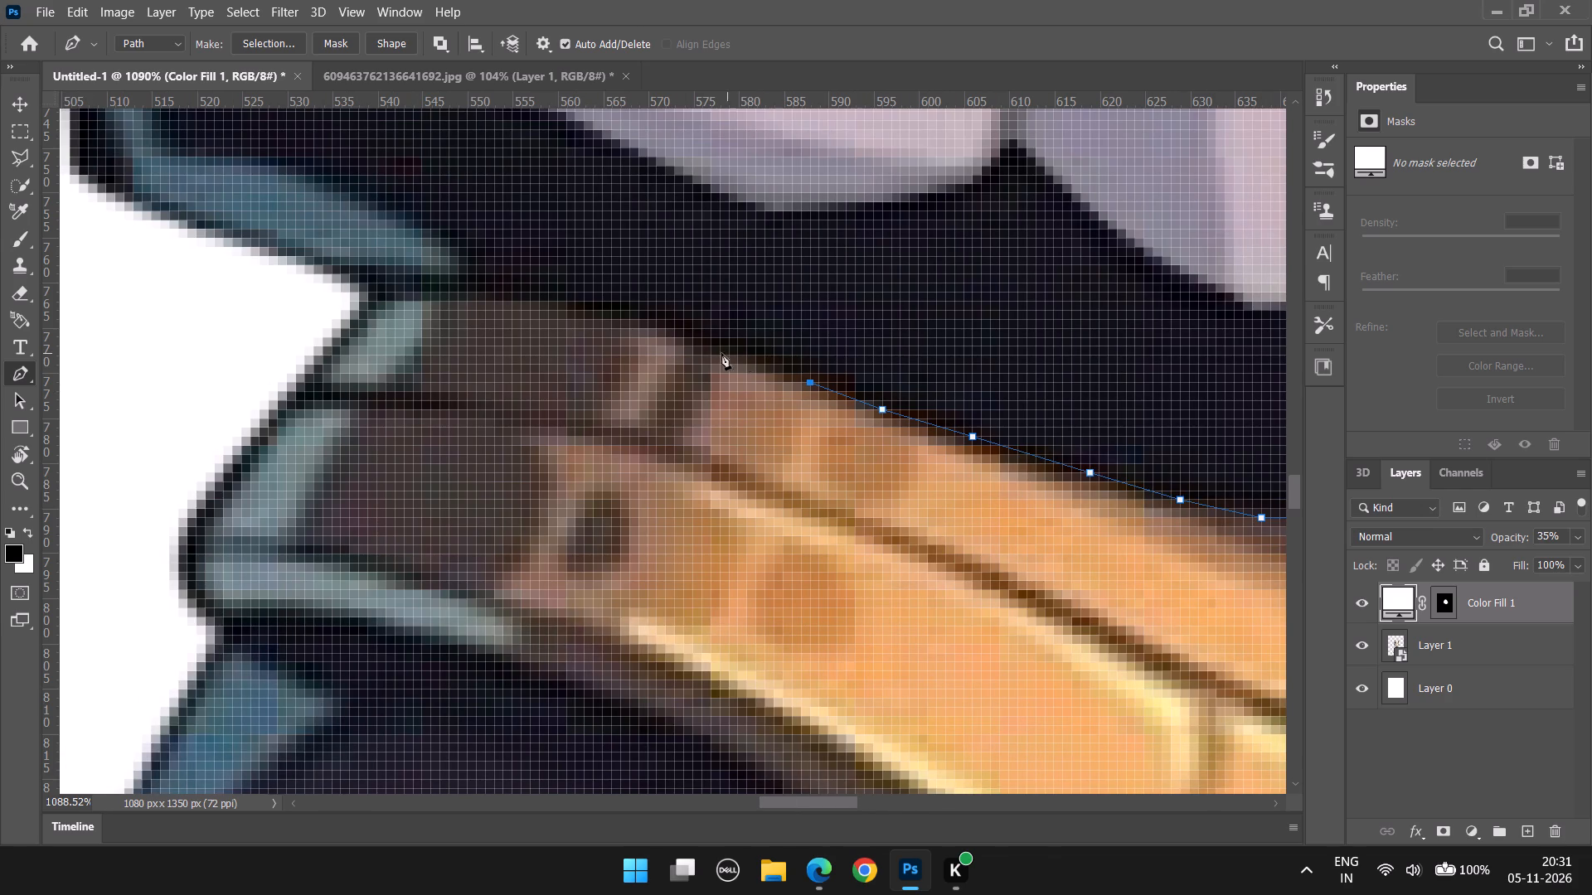
{"action": "left_click", "coordinate": [699, 351]}
{"action": "left_click", "coordinate": [585, 313]}
{"action": "left_click", "coordinate": [491, 300]}
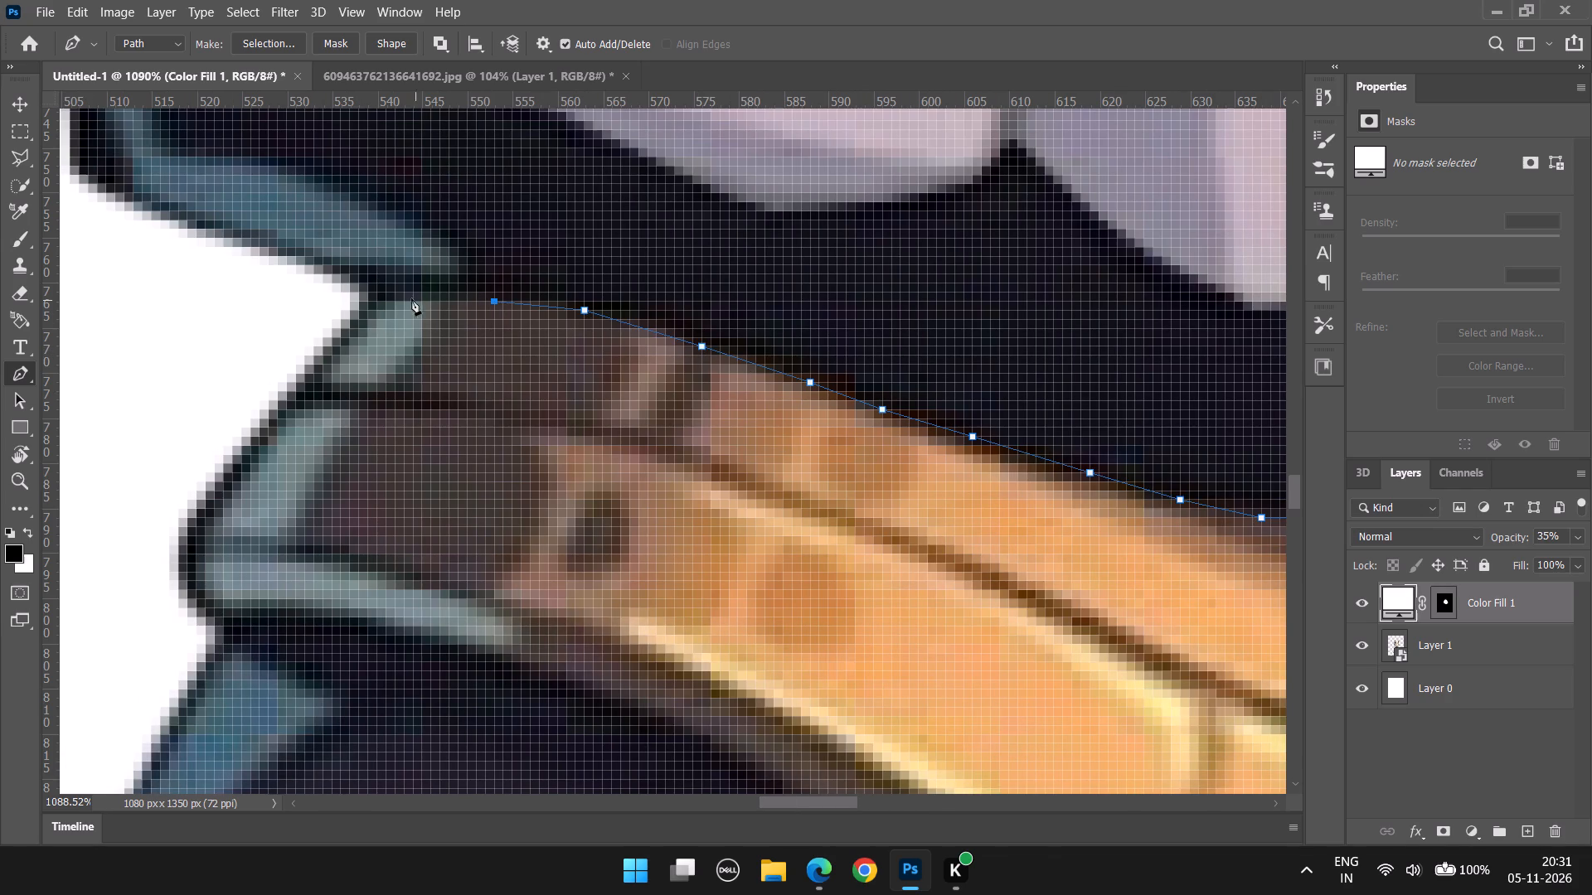
{"action": "left_click", "coordinate": [407, 298]}
{"action": "left_click", "coordinate": [371, 295]}
Carry the path along the hood's lower teal edge and around the corner at the base of the rounded notch.
{"action": "scroll", "coordinate": [349, 331], "scroll_direction": "down", "scroll_amount": 9, "text": "alt"}
{"action": "scroll", "coordinate": [255, 313], "scroll_direction": "up", "scroll_amount": 3}
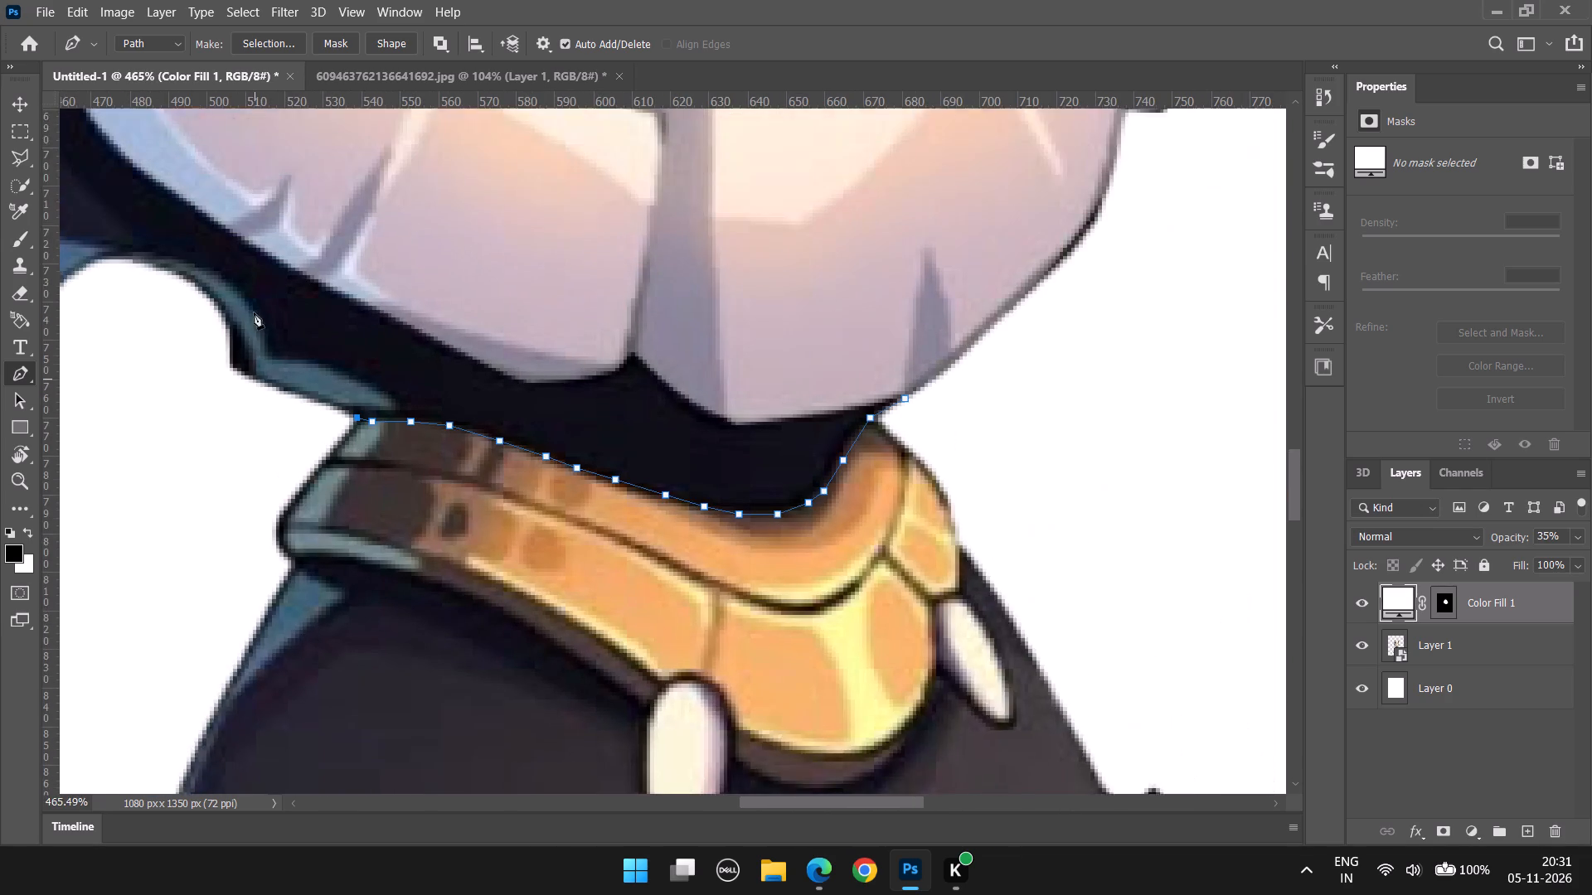
{"action": "scroll", "coordinate": [254, 312], "scroll_direction": "up", "scroll_amount": 20}
{"action": "scroll", "coordinate": [254, 312], "scroll_direction": "up", "scroll_amount": 4}
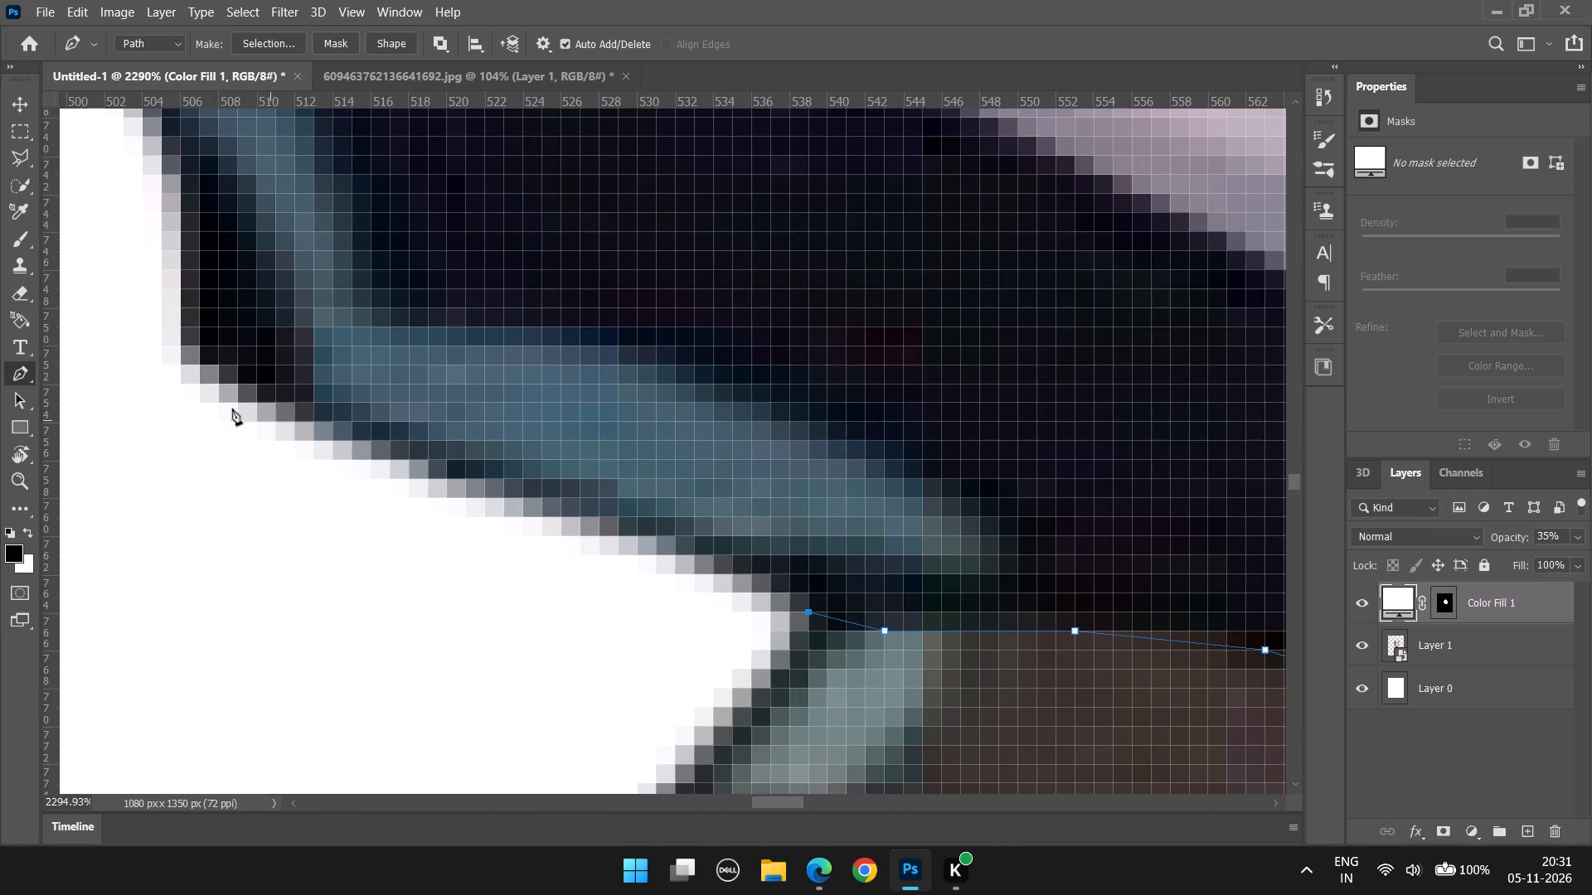
{"action": "left_click", "coordinate": [197, 367]}
{"action": "scroll", "coordinate": [198, 367], "scroll_direction": "down", "scroll_amount": 14, "text": "alt"}
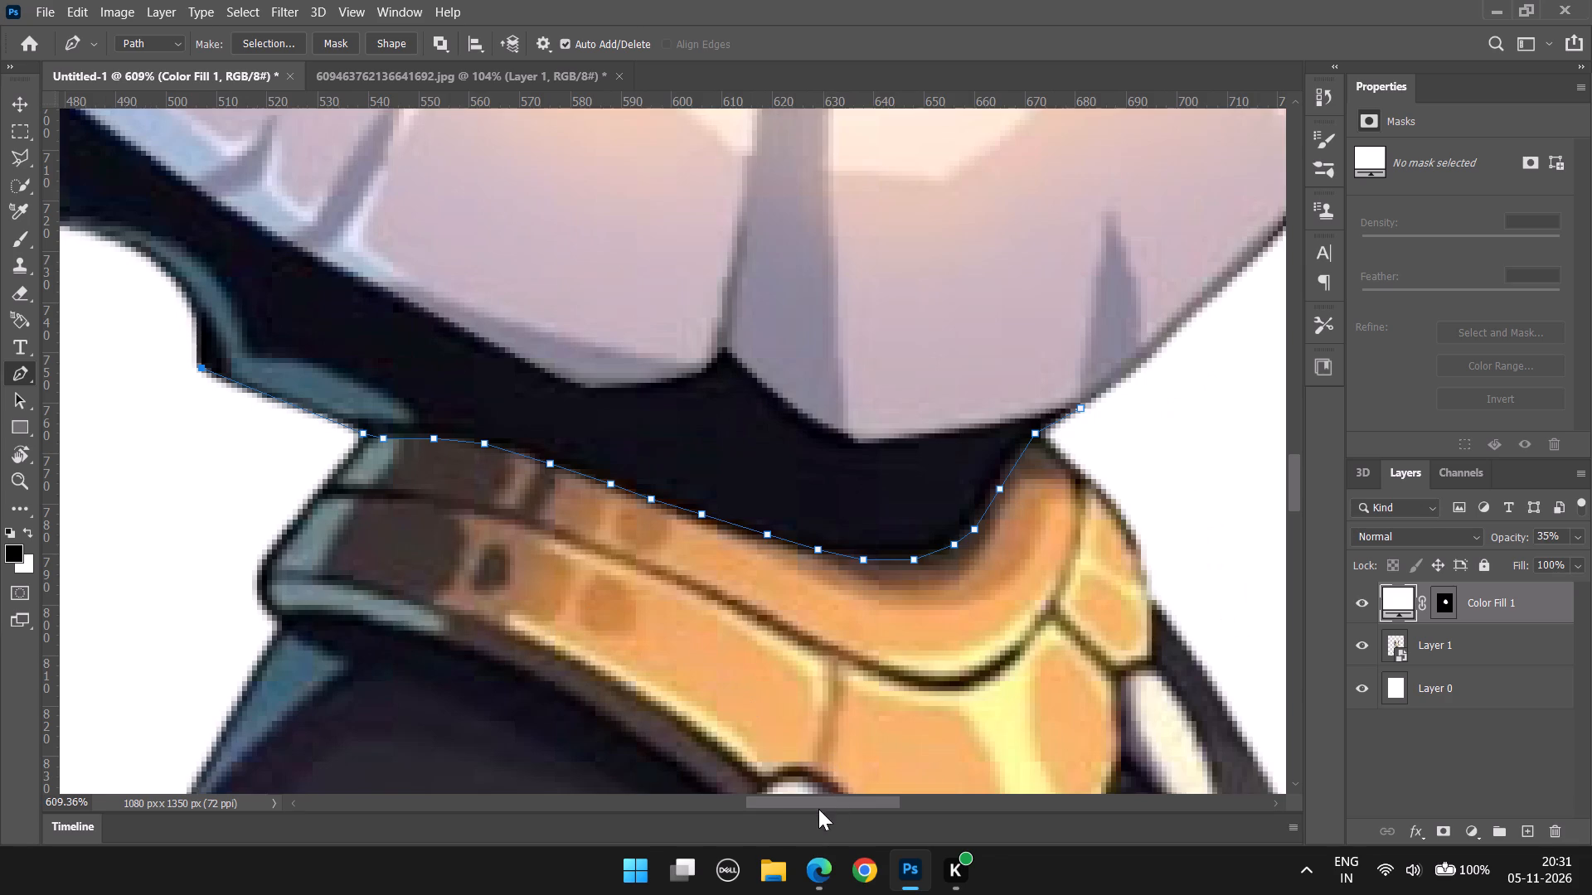
{"action": "left_click_drag", "start_coordinate": [811, 806], "coordinate": [740, 810]}
{"action": "scroll", "coordinate": [834, 382], "scroll_direction": "up", "scroll_amount": 10}
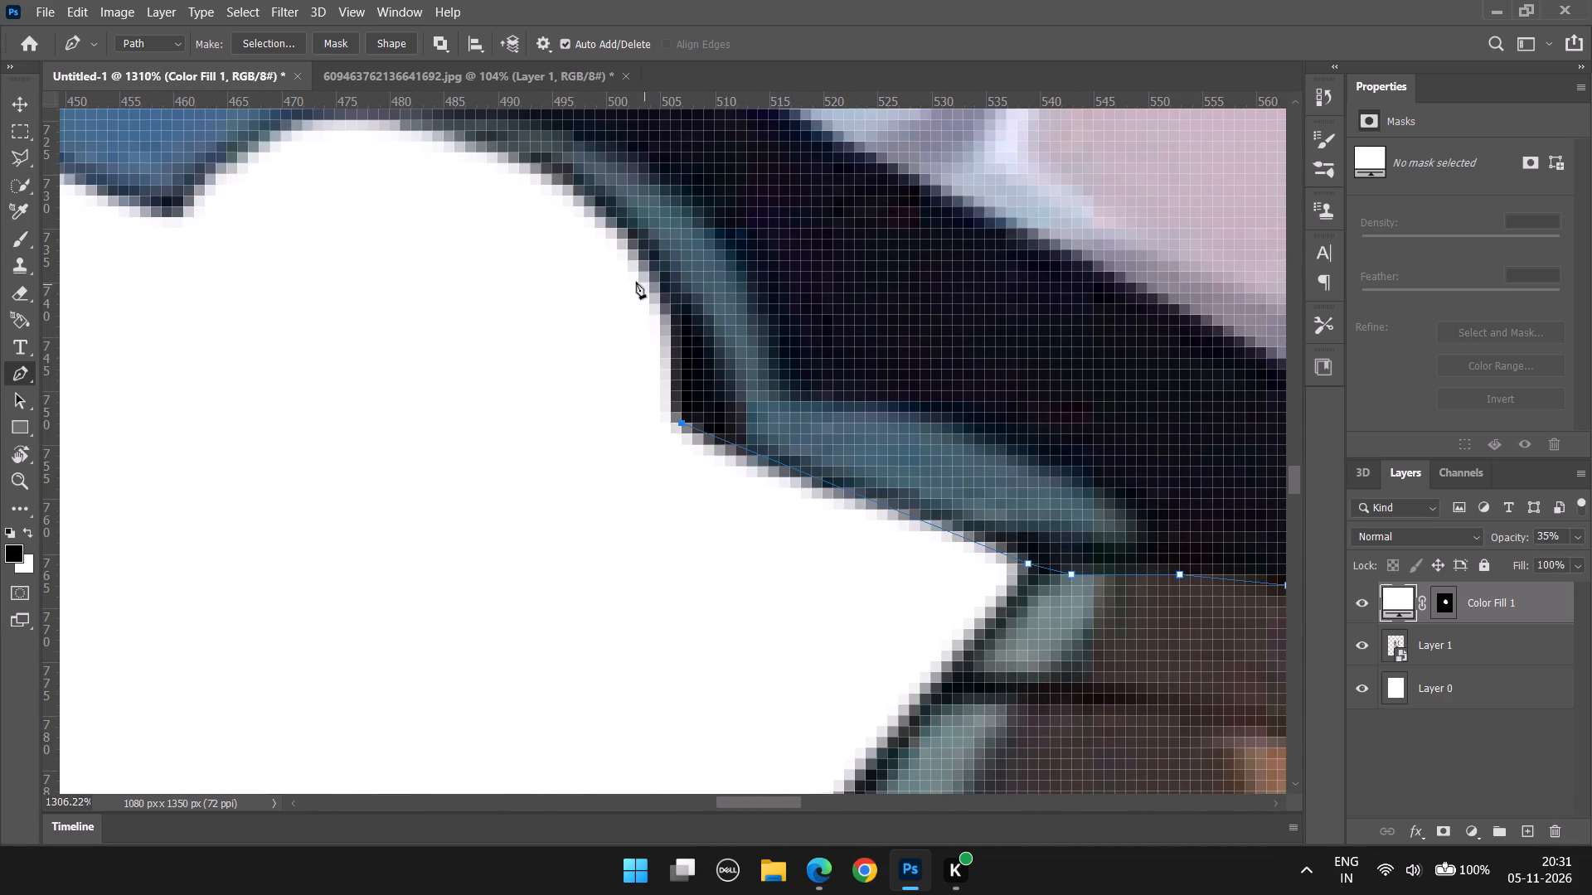
{"action": "scroll", "coordinate": [634, 280], "scroll_direction": "down", "scroll_amount": 6, "text": "alt"}
{"action": "scroll", "coordinate": [469, 249], "scroll_direction": "up", "scroll_amount": 12}
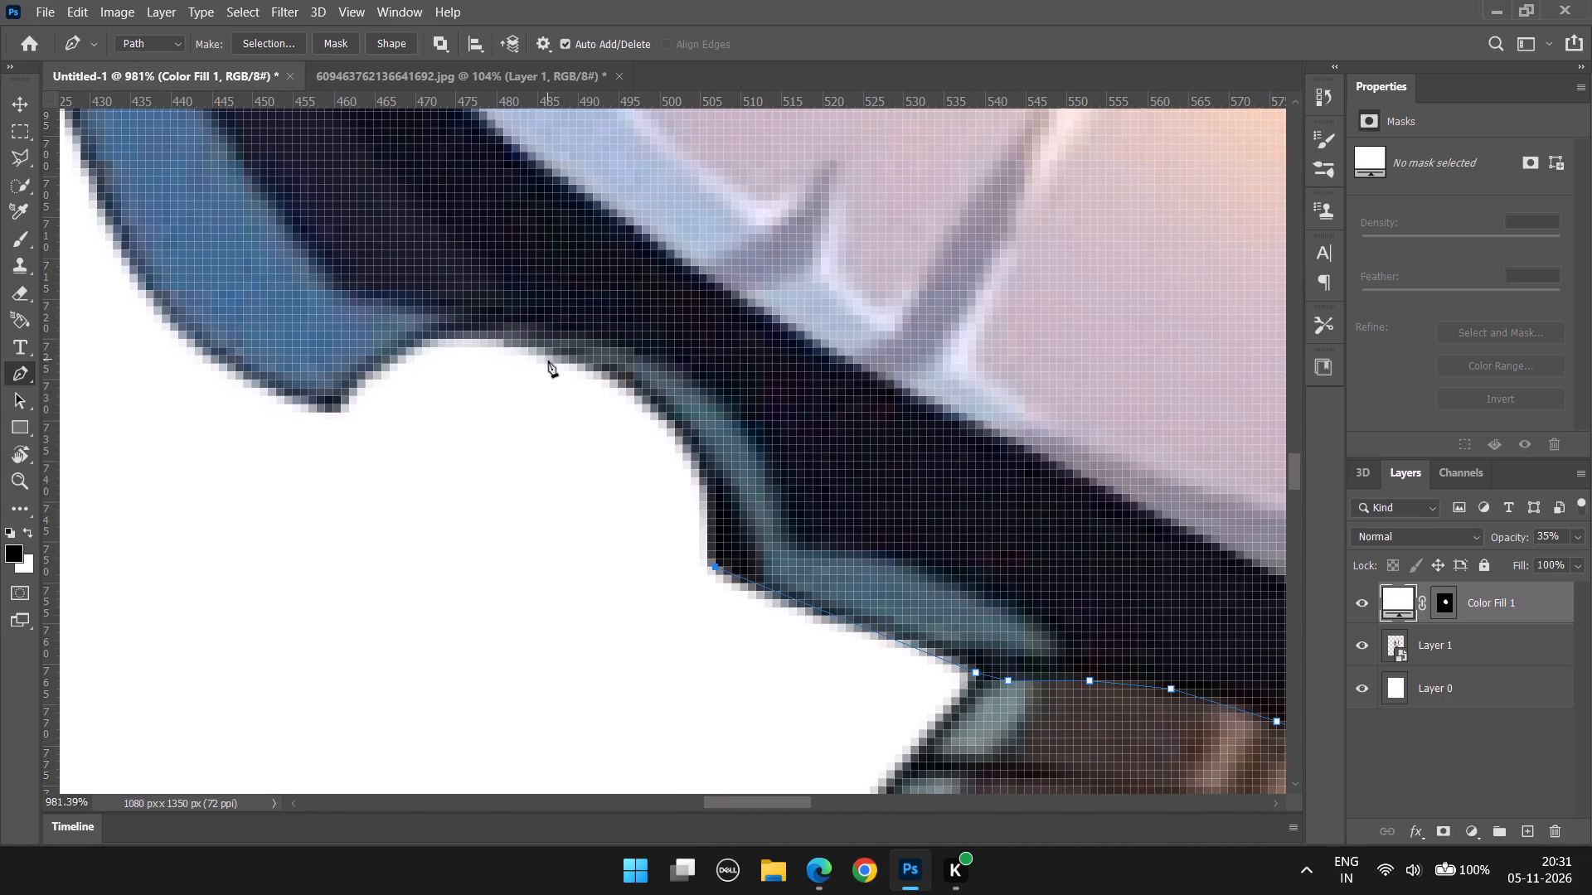
{"action": "left_click_drag", "start_coordinate": [580, 358], "coordinate": [463, 353]}
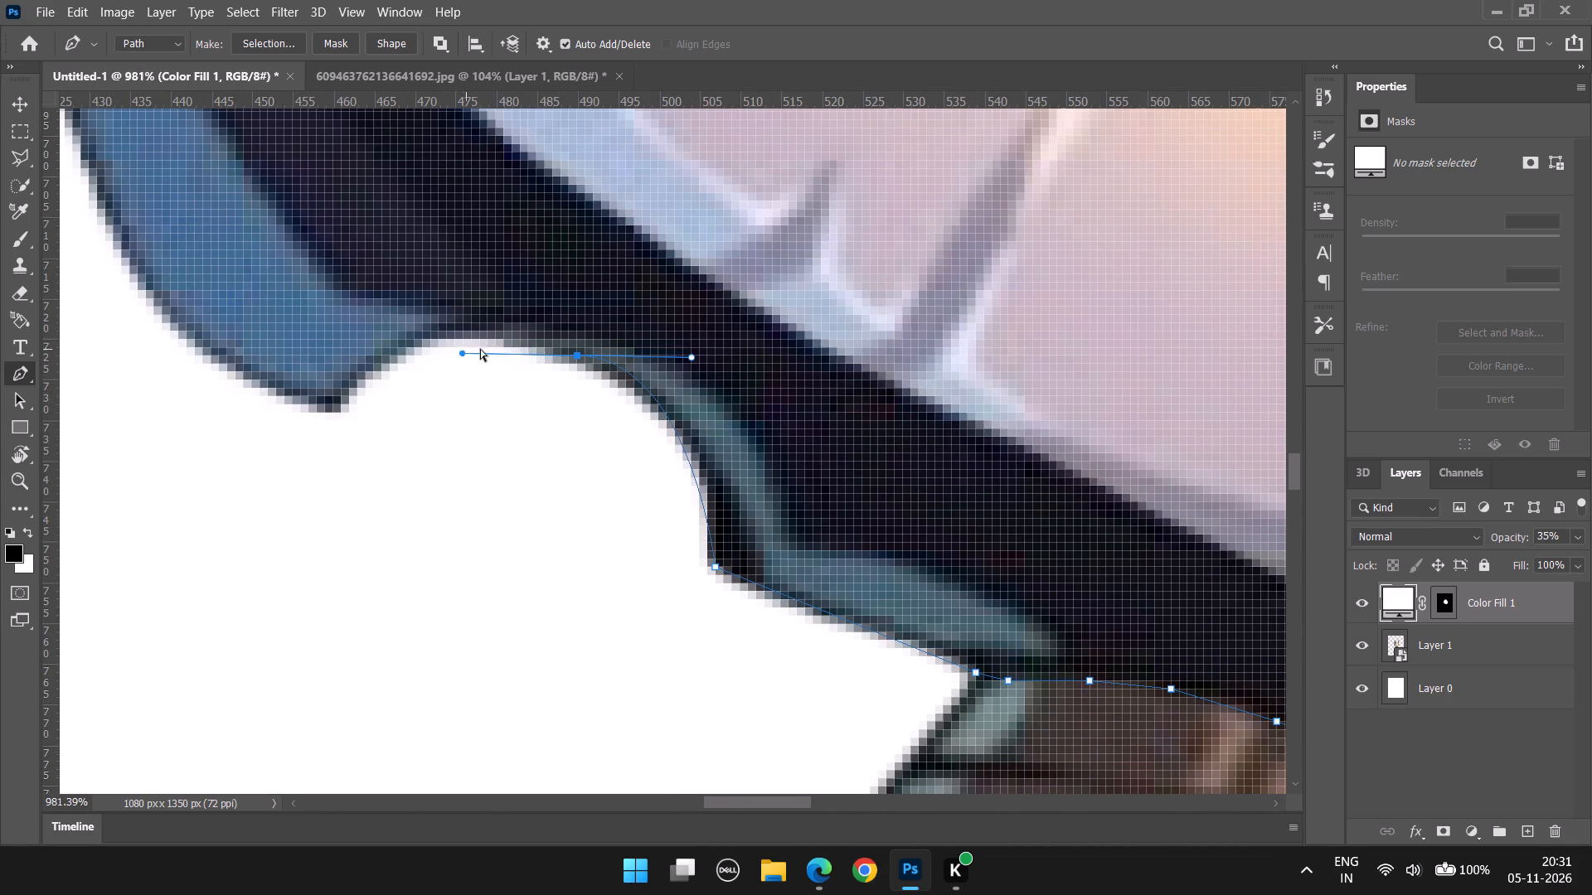
{"action": "key", "text": "ctrl+z"}
{"action": "scroll", "coordinate": [789, 504], "scroll_direction": "up", "scroll_amount": 8}
{"action": "left_click", "coordinate": [642, 599]}
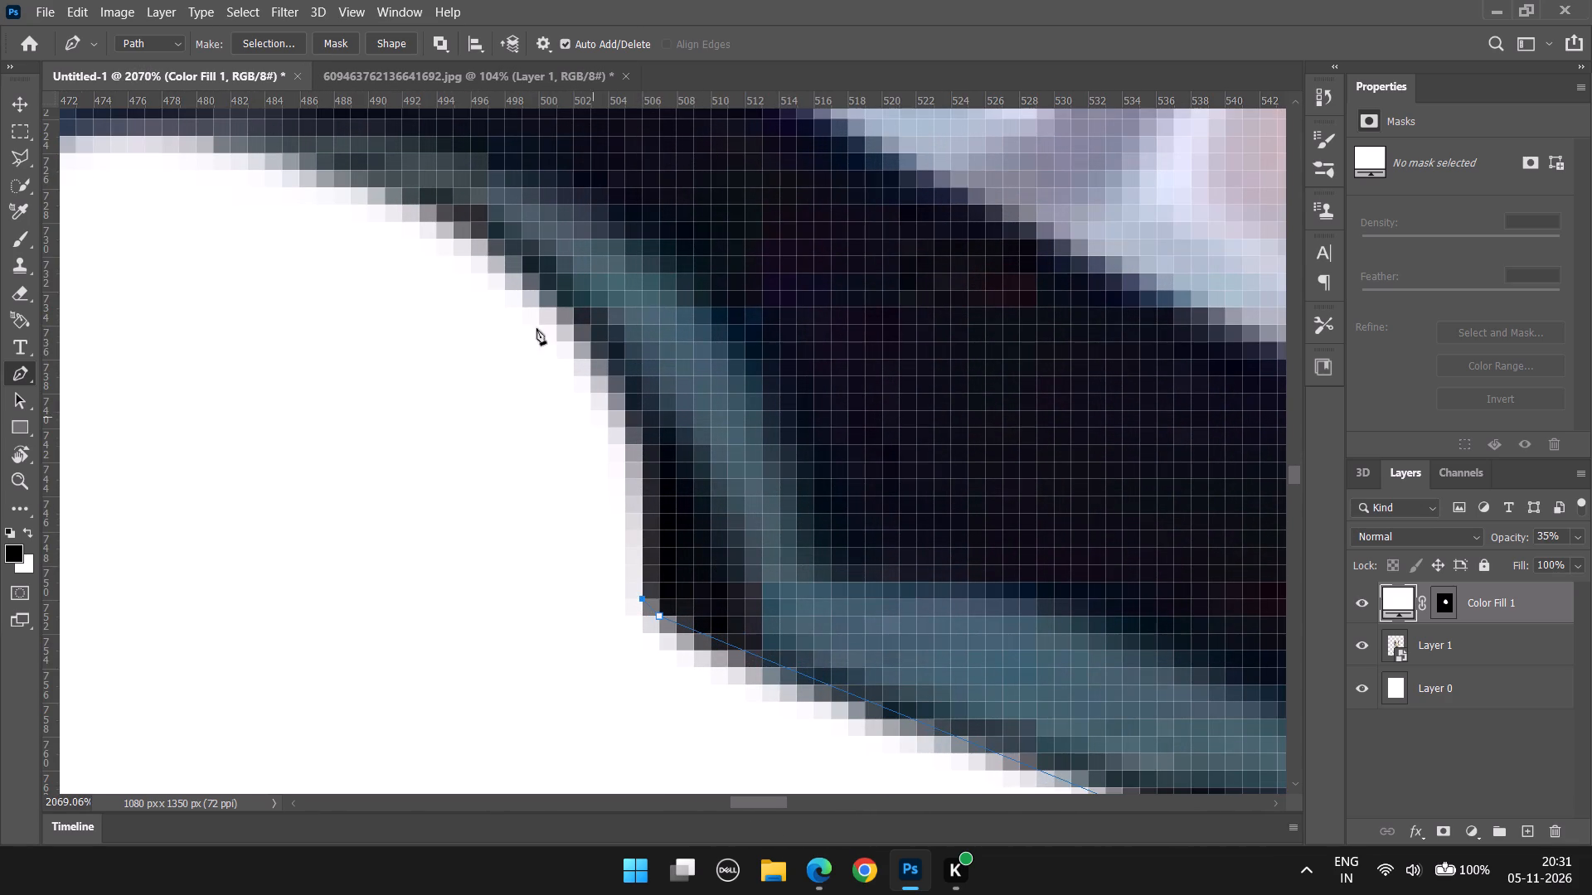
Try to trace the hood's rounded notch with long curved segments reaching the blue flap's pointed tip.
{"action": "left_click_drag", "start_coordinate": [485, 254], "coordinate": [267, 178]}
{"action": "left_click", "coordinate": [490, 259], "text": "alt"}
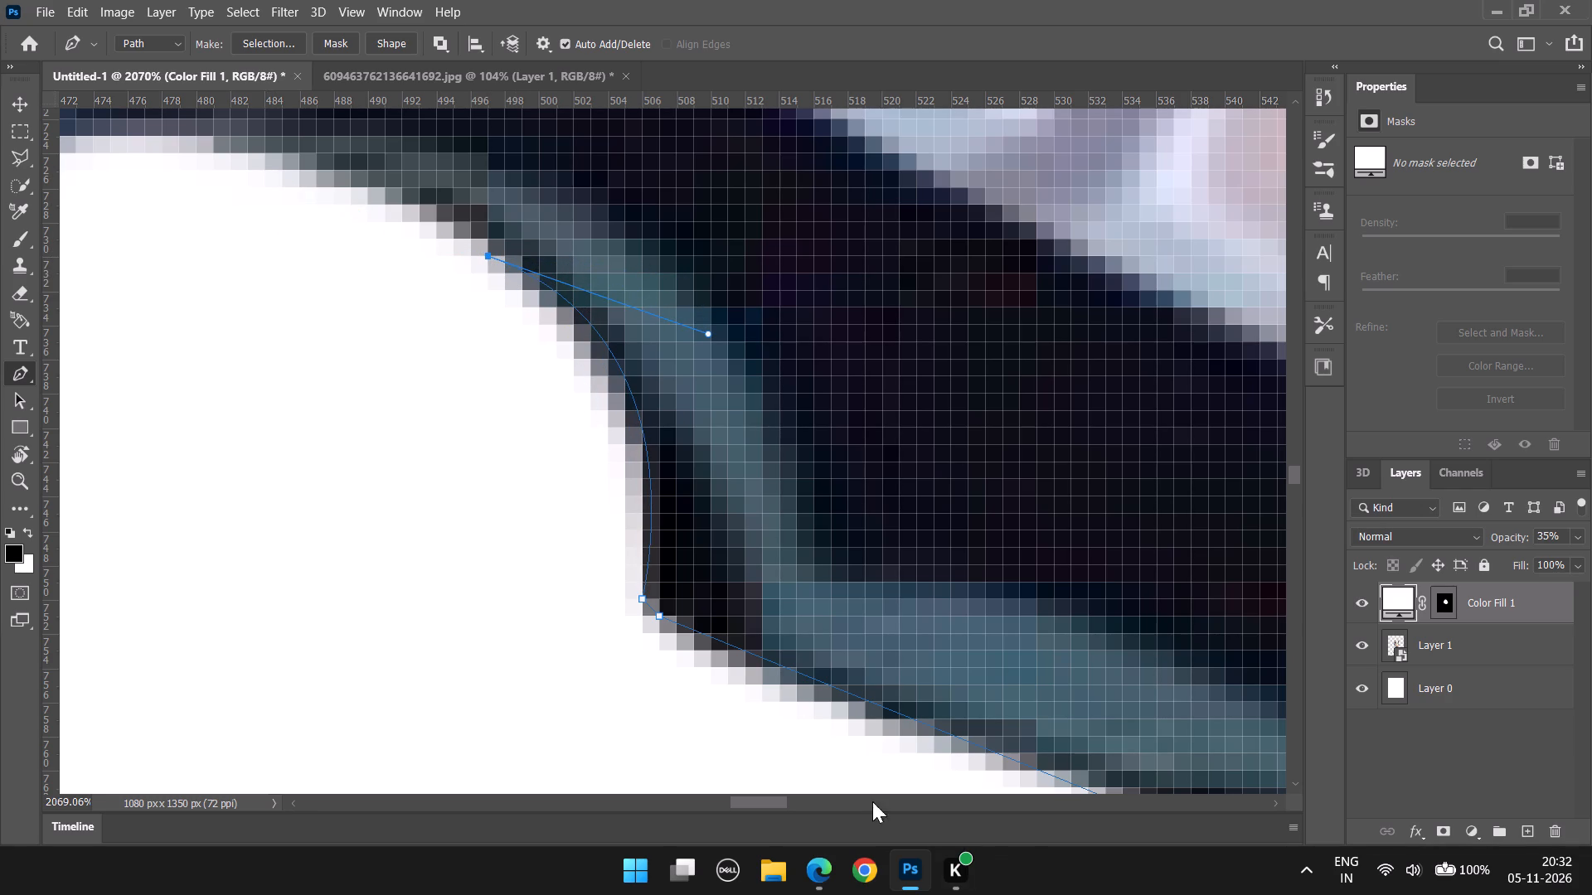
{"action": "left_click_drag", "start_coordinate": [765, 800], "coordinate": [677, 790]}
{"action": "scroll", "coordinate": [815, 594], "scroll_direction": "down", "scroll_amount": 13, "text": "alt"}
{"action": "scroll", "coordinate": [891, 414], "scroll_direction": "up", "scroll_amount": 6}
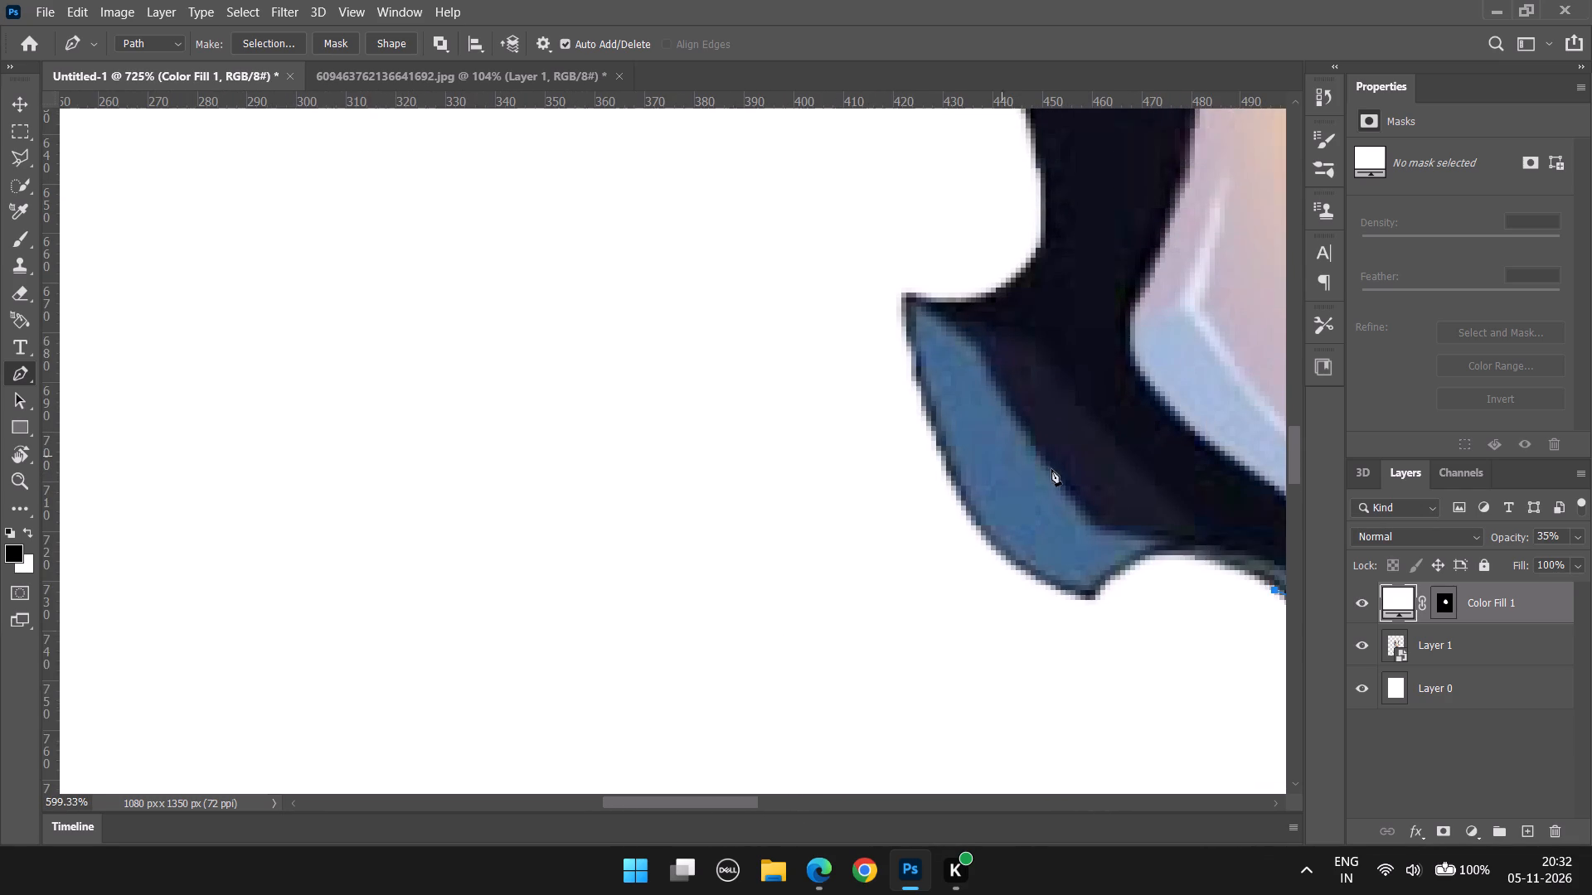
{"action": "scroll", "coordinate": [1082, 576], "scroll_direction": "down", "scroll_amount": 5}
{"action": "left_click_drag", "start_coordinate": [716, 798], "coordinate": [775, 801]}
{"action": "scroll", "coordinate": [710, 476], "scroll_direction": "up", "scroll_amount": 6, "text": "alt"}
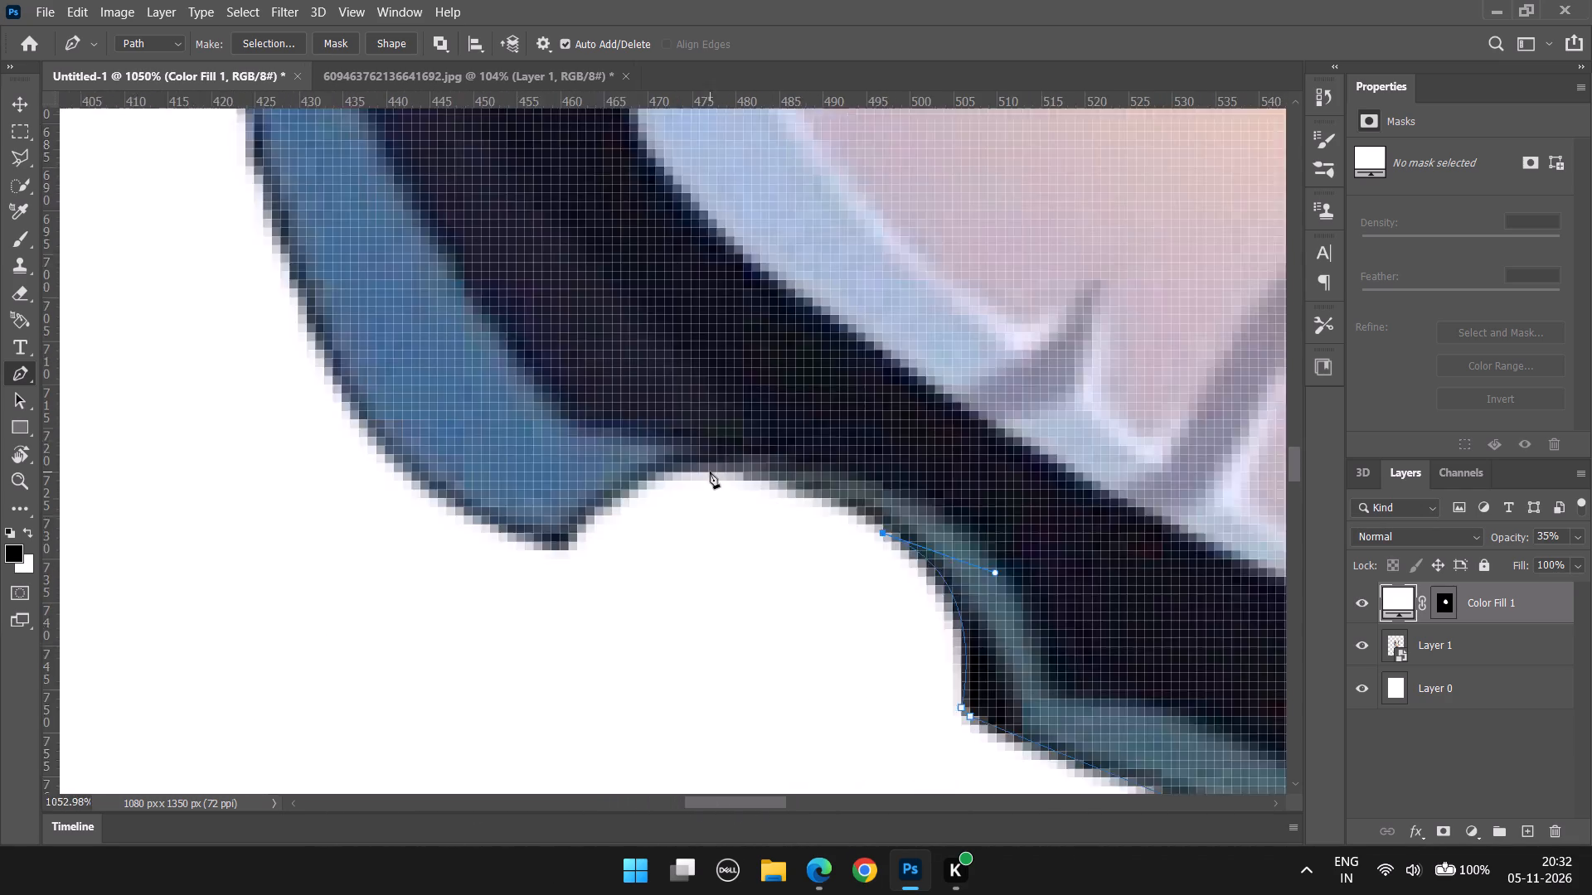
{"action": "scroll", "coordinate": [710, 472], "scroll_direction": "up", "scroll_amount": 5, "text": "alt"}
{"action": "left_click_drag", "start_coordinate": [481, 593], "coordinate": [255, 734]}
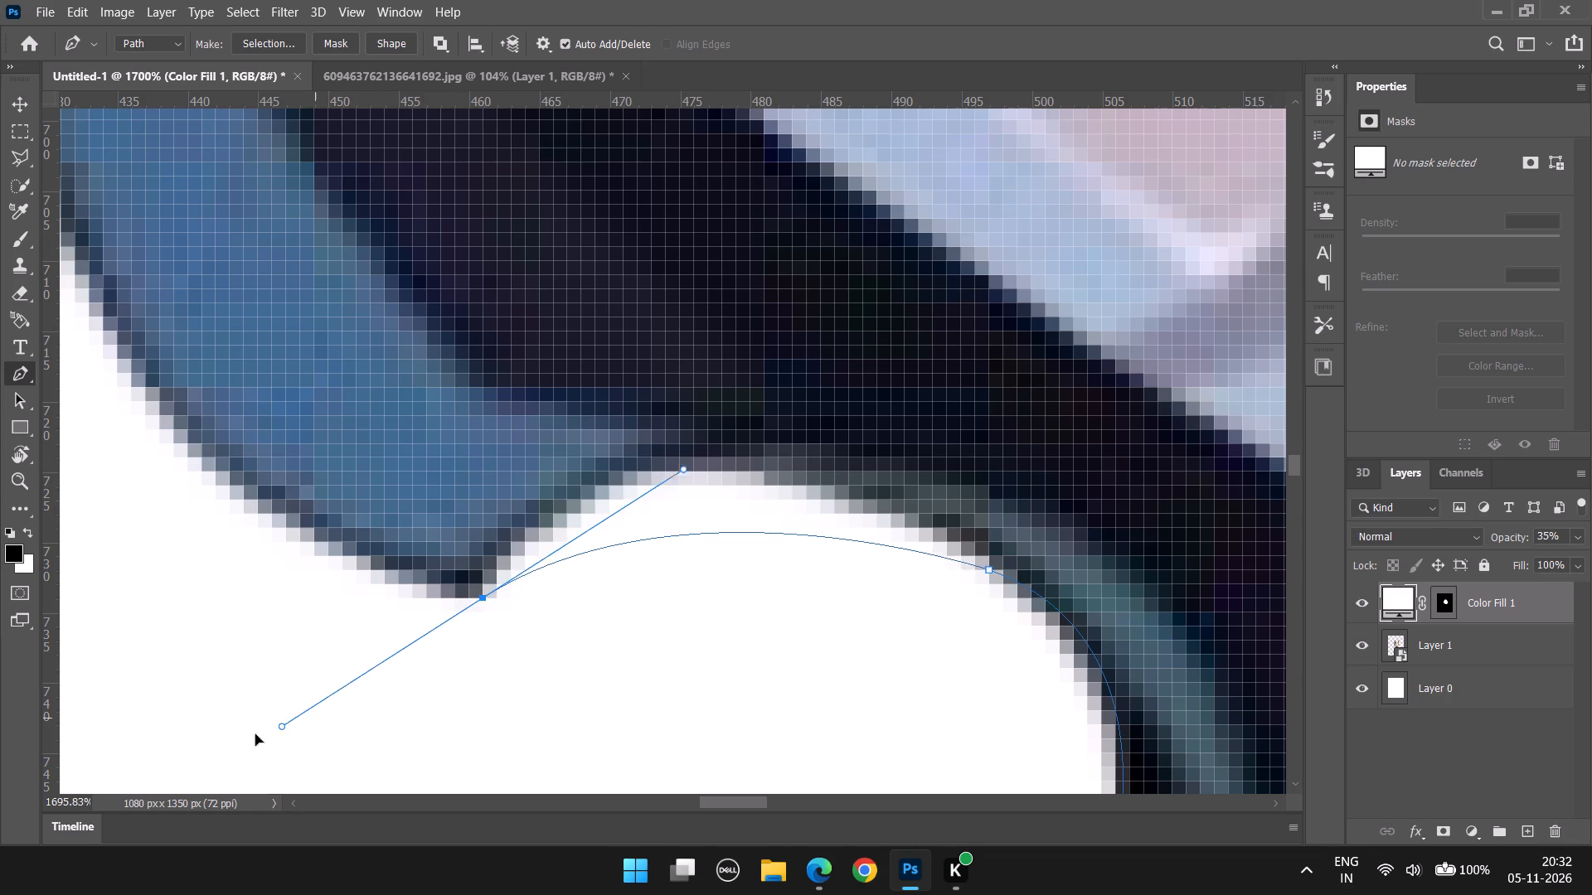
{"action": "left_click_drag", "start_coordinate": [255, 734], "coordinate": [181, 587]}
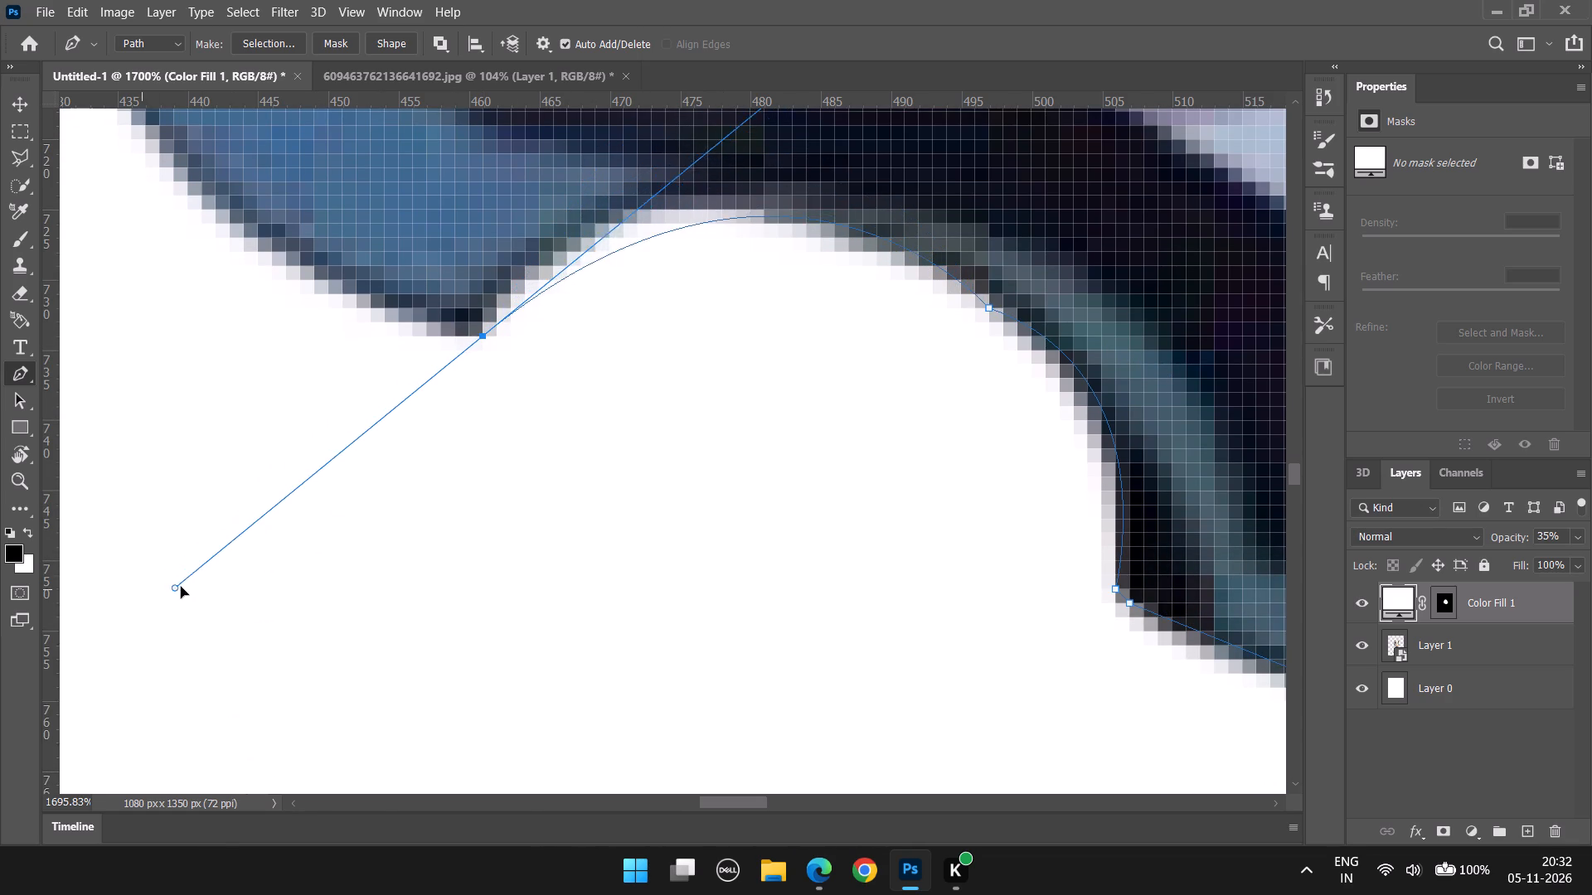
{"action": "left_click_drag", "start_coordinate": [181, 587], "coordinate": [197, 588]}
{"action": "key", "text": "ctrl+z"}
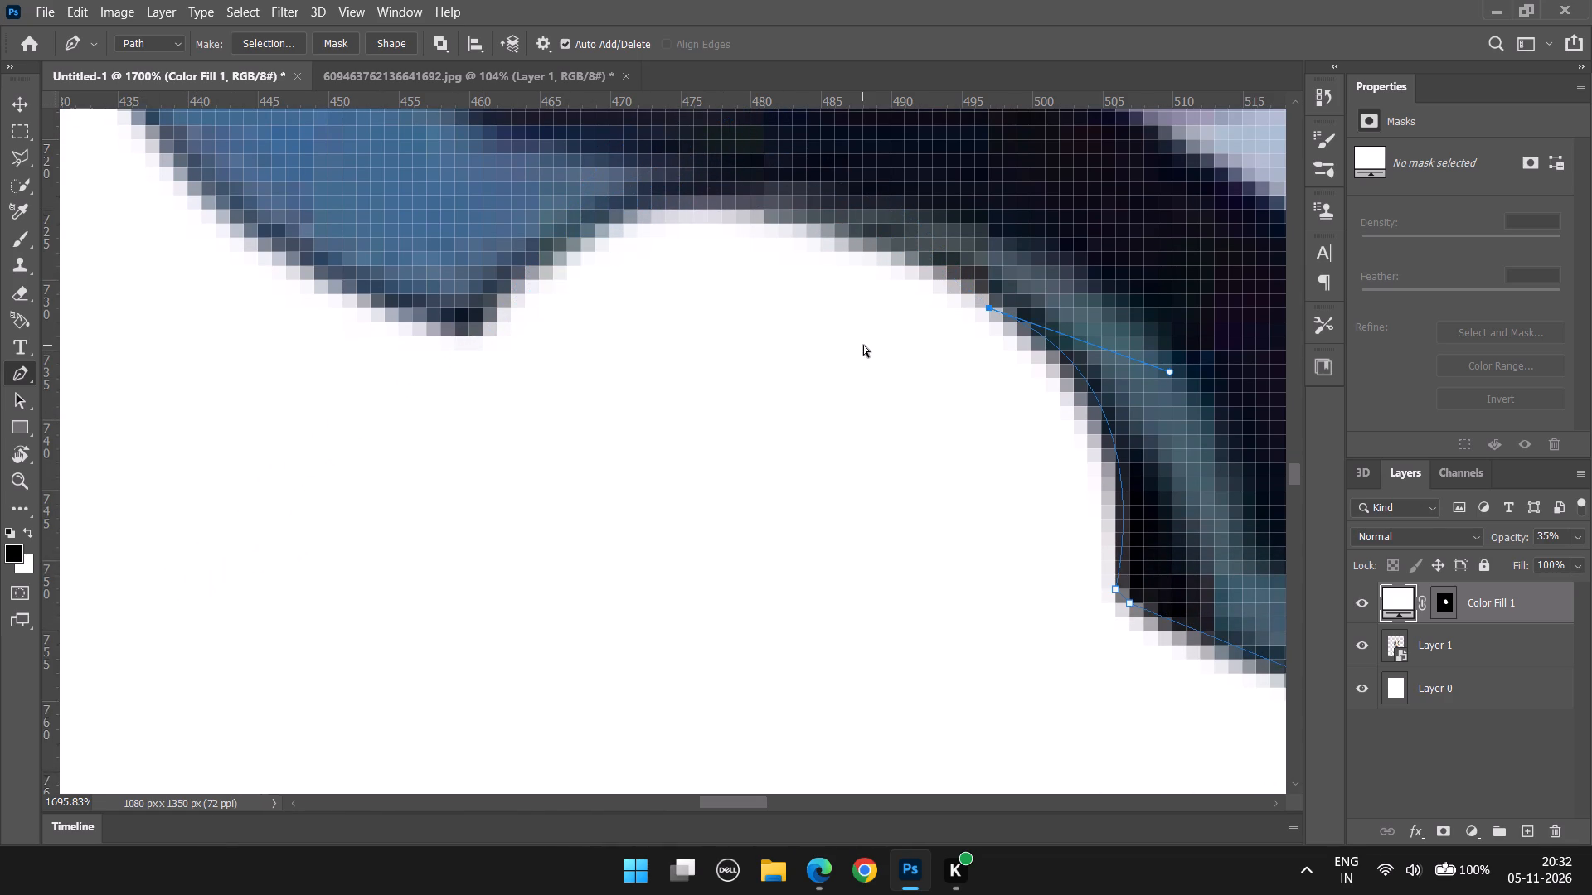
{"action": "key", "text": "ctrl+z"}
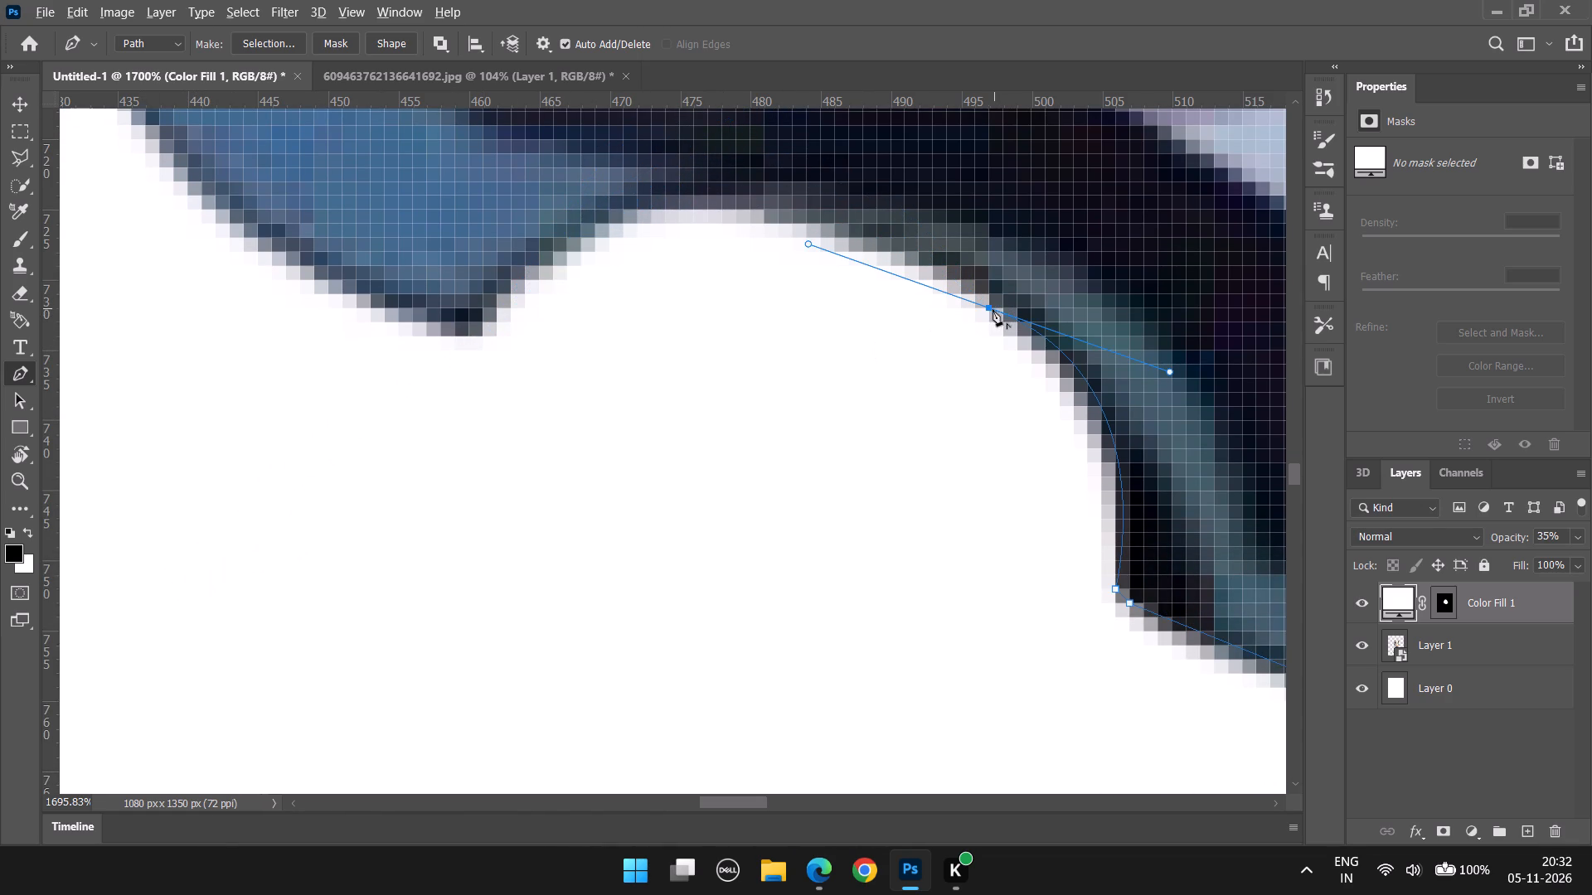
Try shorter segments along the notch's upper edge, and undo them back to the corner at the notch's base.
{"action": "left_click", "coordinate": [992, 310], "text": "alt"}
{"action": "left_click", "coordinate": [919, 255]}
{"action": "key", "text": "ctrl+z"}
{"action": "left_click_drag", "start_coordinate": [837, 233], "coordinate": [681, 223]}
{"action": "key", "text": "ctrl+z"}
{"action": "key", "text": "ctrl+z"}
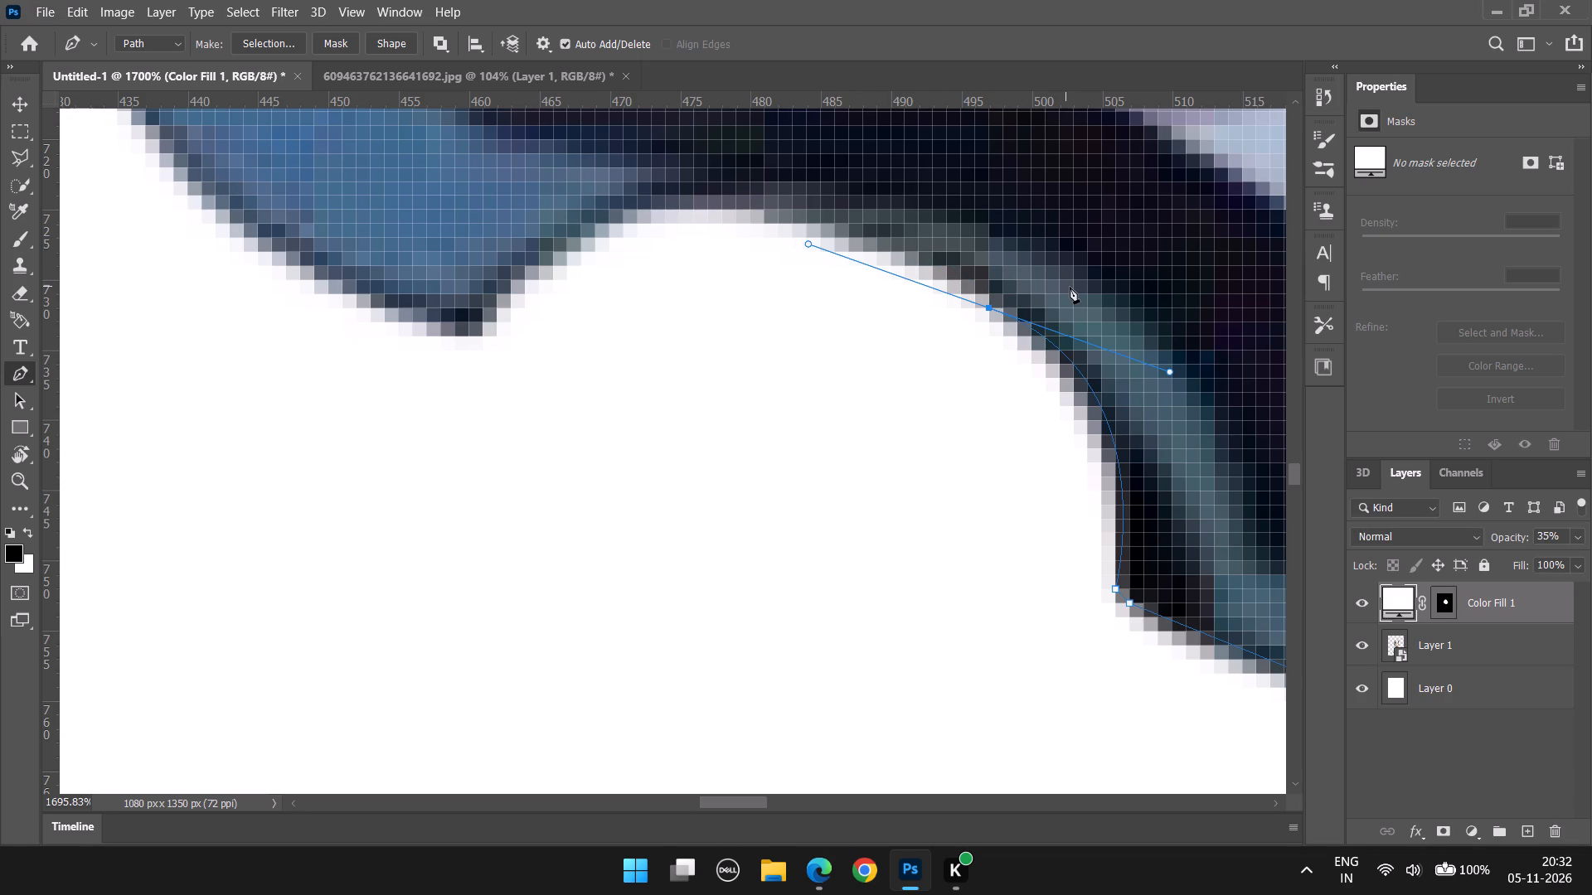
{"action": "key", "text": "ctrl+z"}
Trace up the notch's side with two corner anchors and a curved segment, removing the curve anchor's outgoing handle.
{"action": "left_click", "coordinate": [1121, 530]}
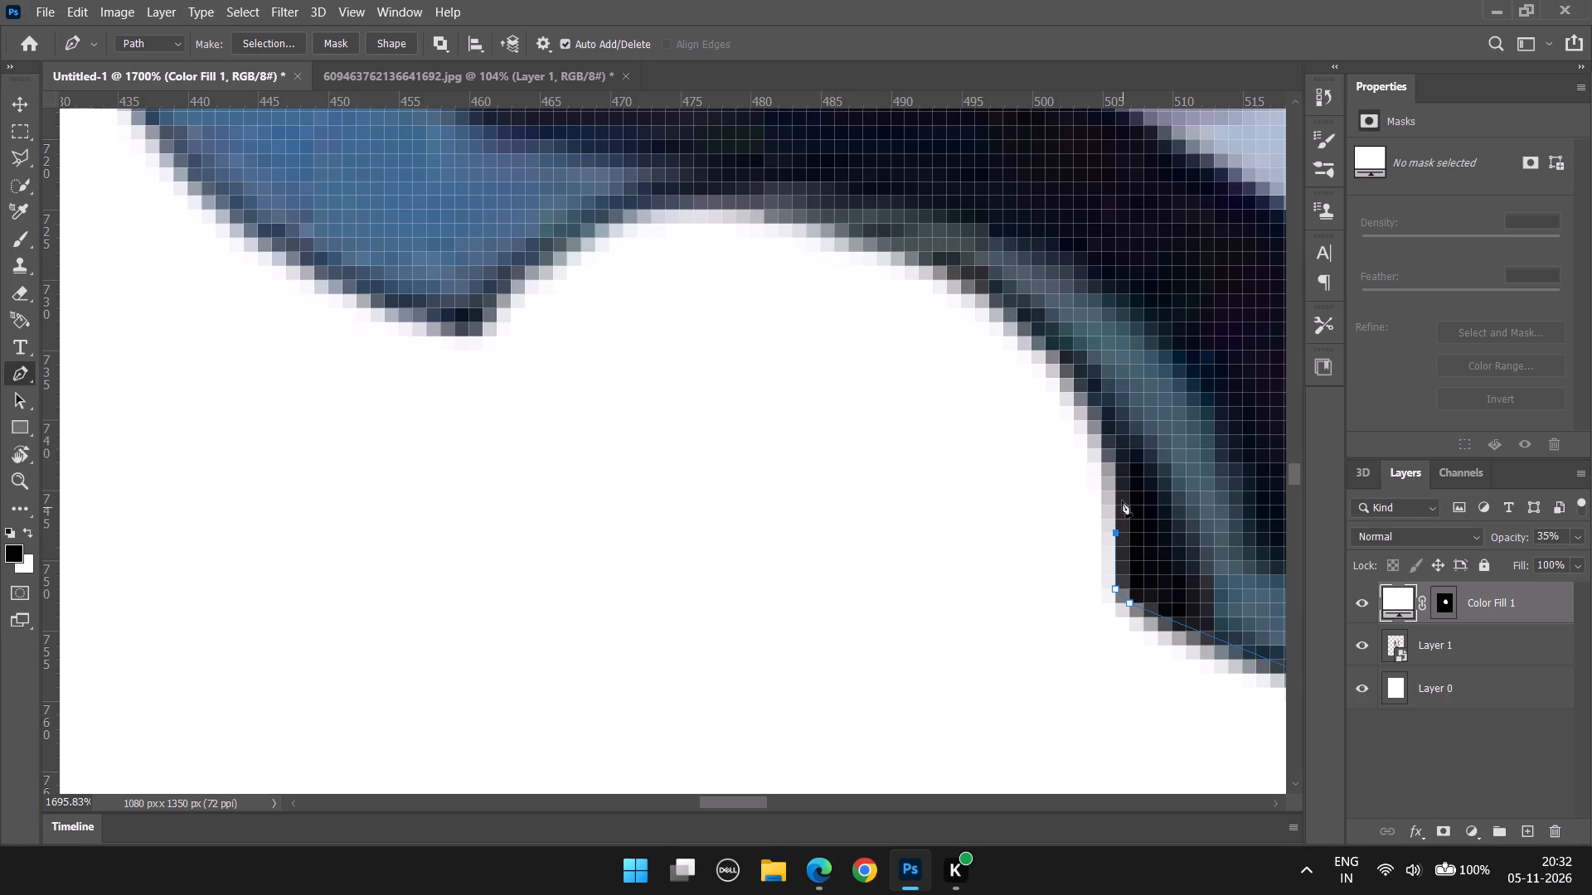
{"action": "left_click", "coordinate": [1109, 436]}
{"action": "left_click", "coordinate": [1054, 350]}
{"action": "key", "text": "ctrl+z"}
{"action": "left_click_drag", "start_coordinate": [880, 249], "coordinate": [705, 218]}
{"action": "left_click", "coordinate": [879, 256], "text": "alt"}
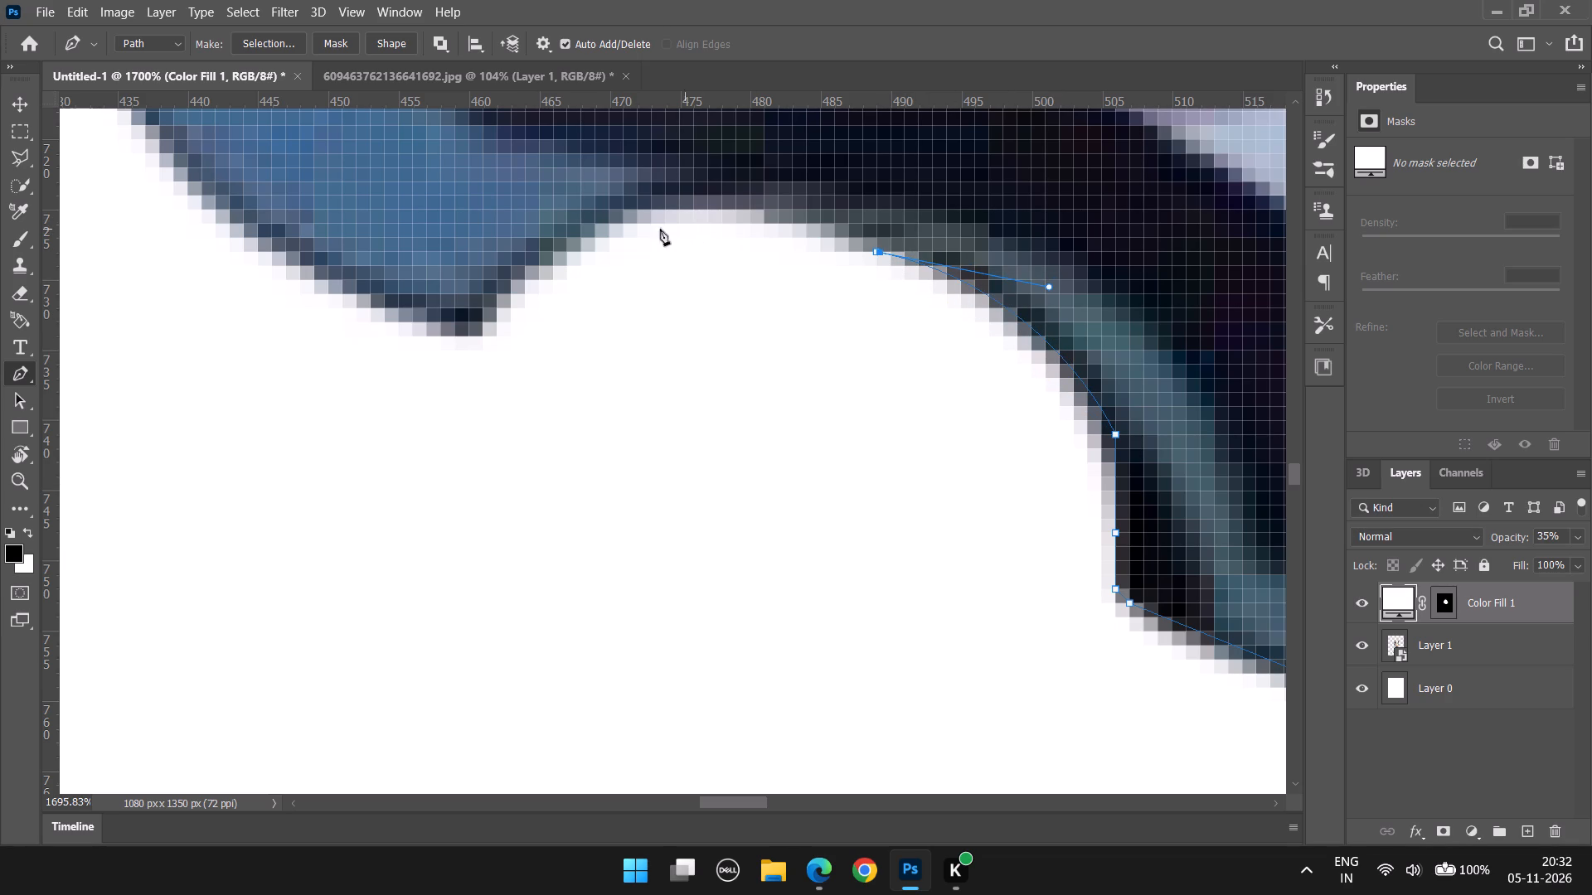
{"action": "left_click", "coordinate": [808, 218]}
{"action": "key", "text": "ctrl+z"}
{"action": "key", "text": "ctrl+z"}
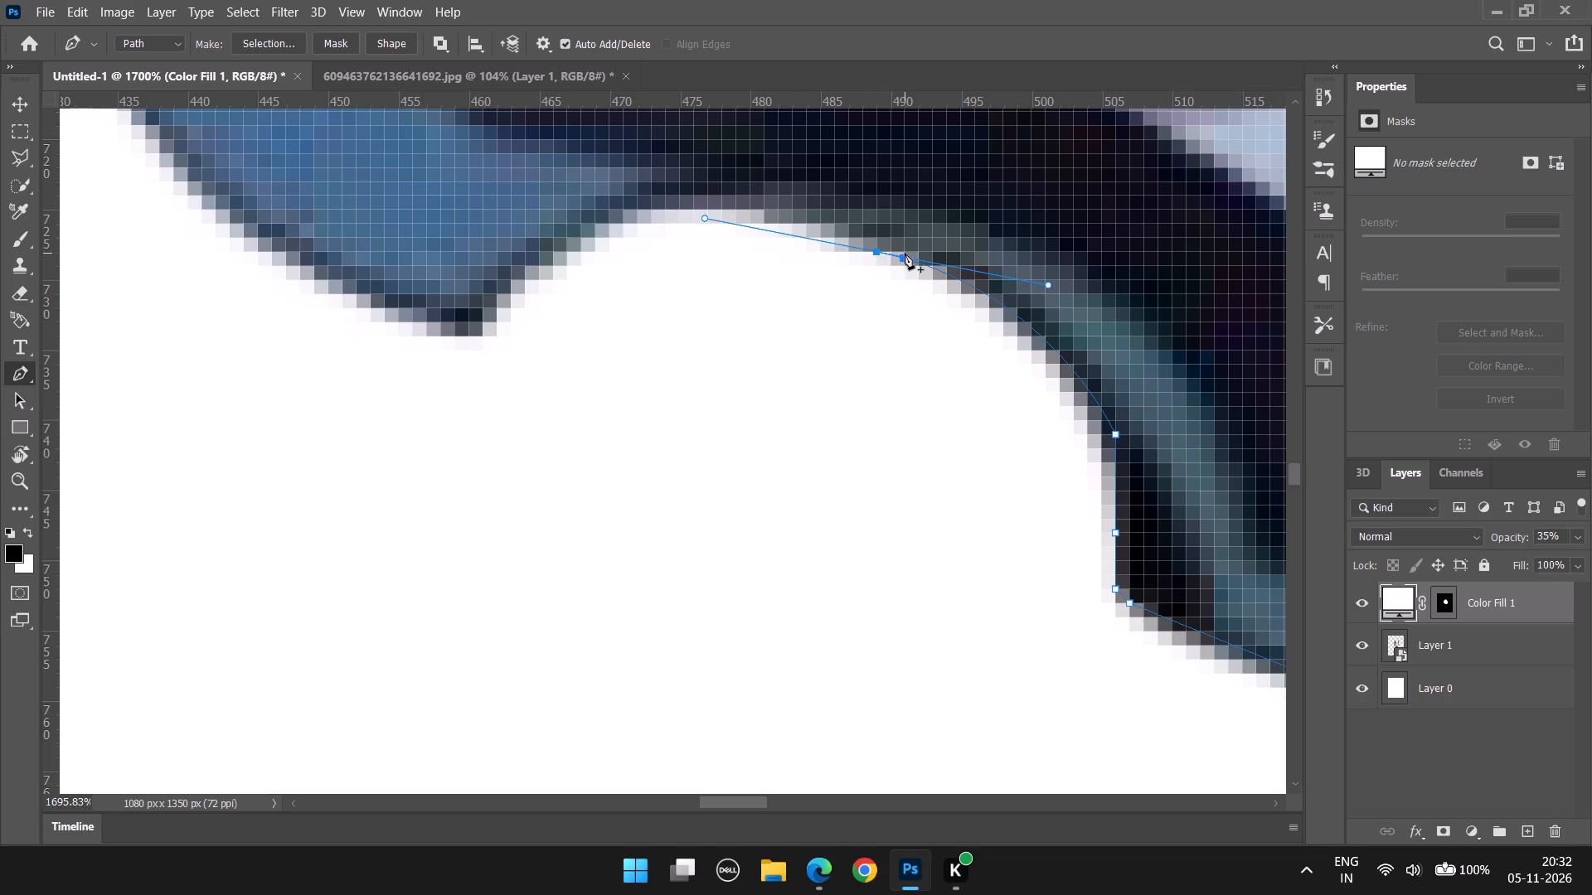
{"action": "left_click", "coordinate": [879, 255], "text": "alt"}
Curve the path over the notch's top to the blue flap's pointed tip and add a corner anchor just past it.
{"action": "left_click_drag", "start_coordinate": [677, 201], "coordinate": [541, 204]}
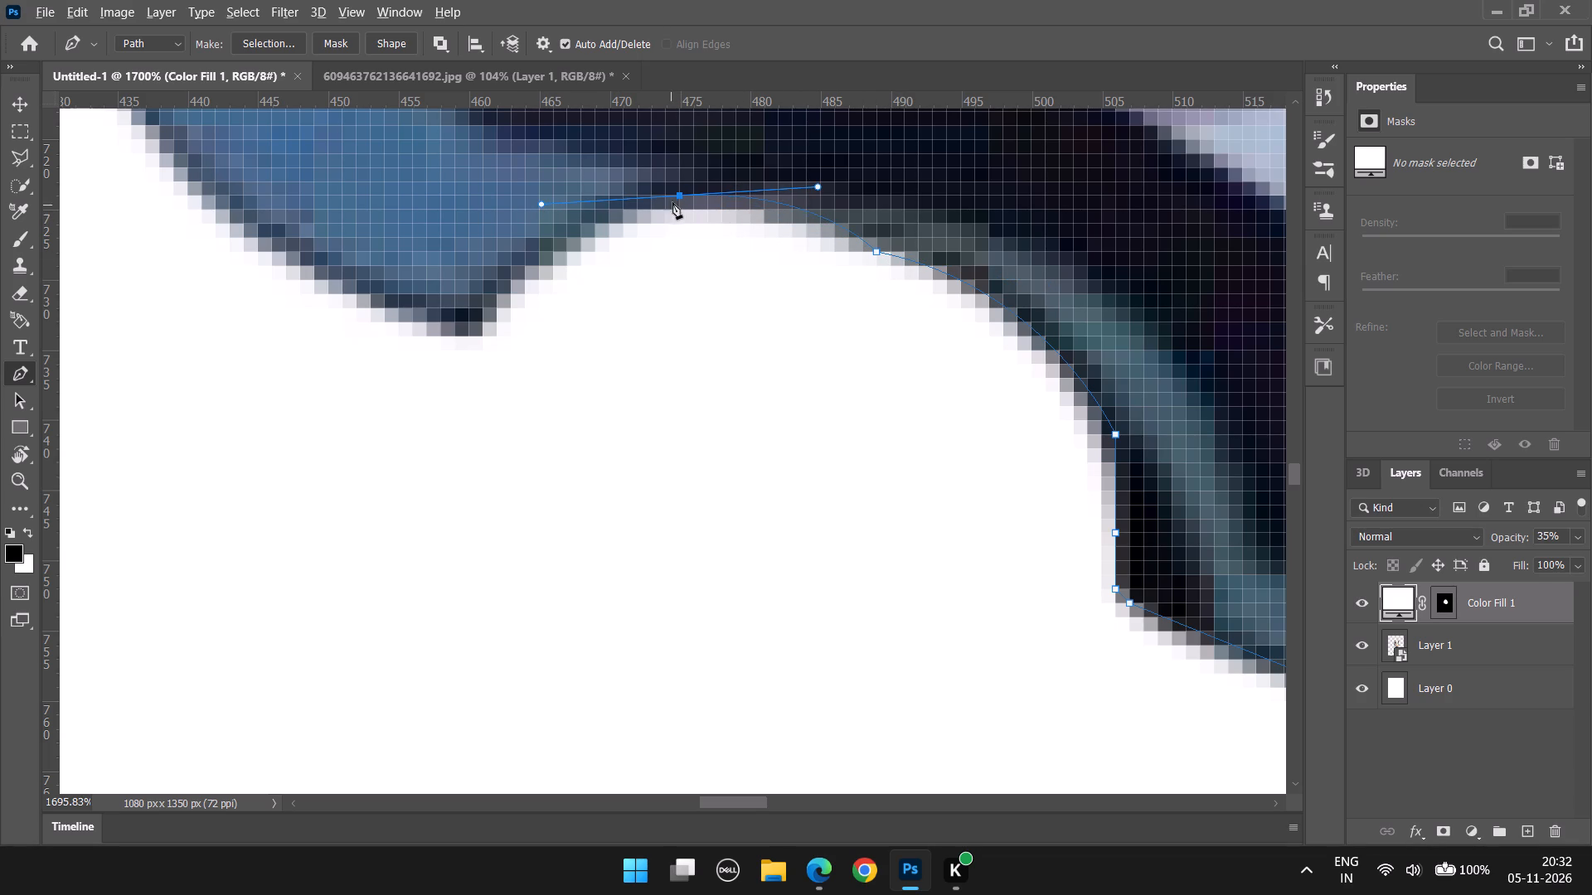
{"action": "left_click", "coordinate": [682, 196], "text": "alt"}
{"action": "left_click_drag", "start_coordinate": [475, 332], "coordinate": [405, 423]}
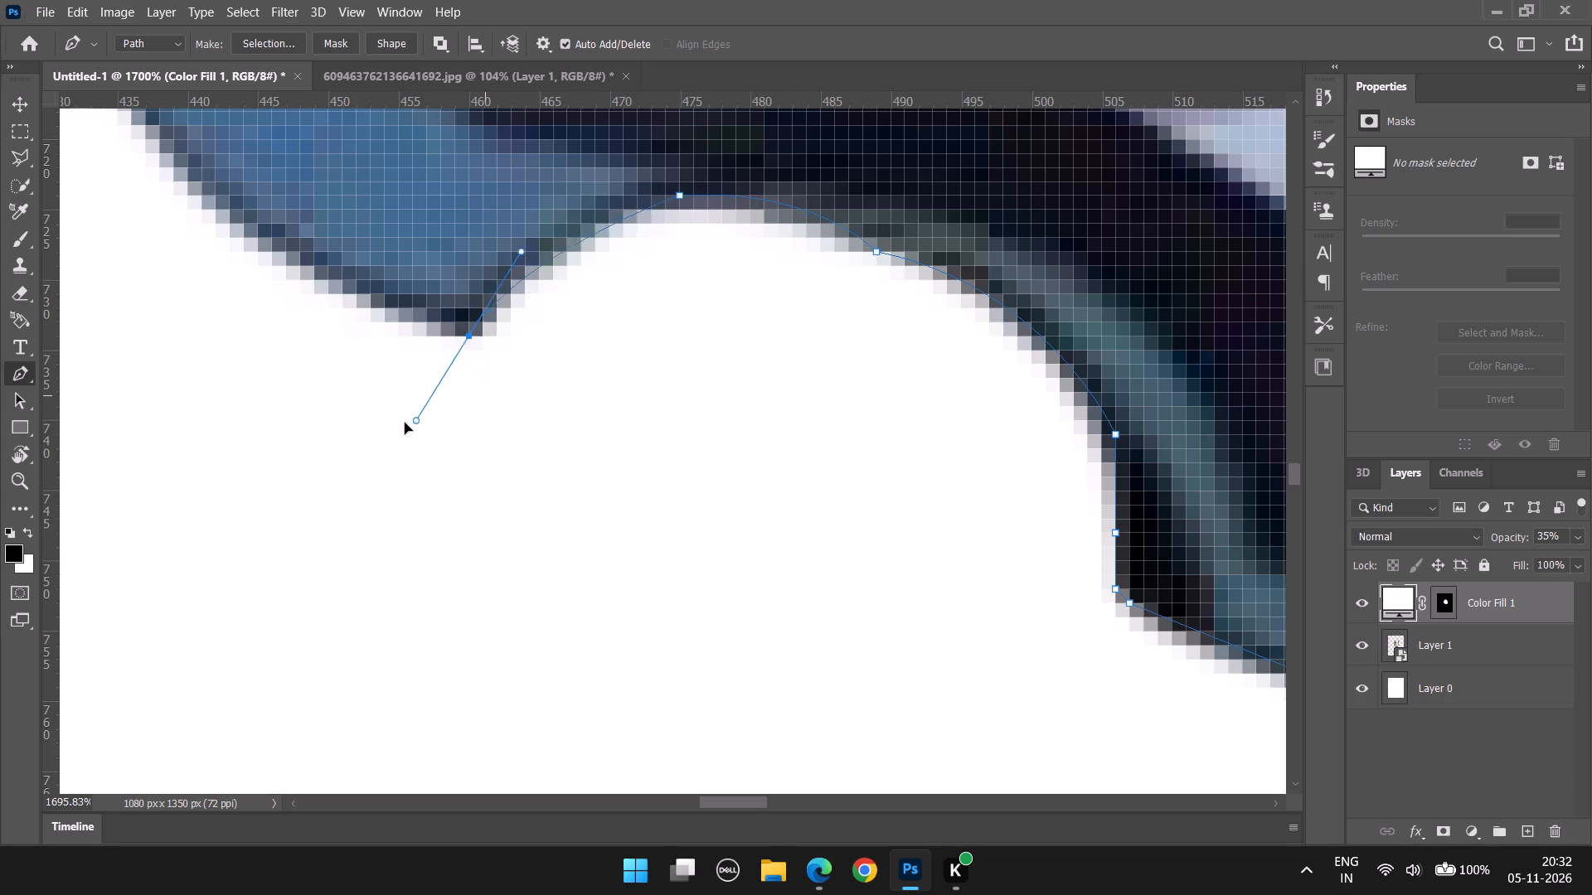
{"action": "left_click_drag", "start_coordinate": [405, 423], "coordinate": [391, 440]}
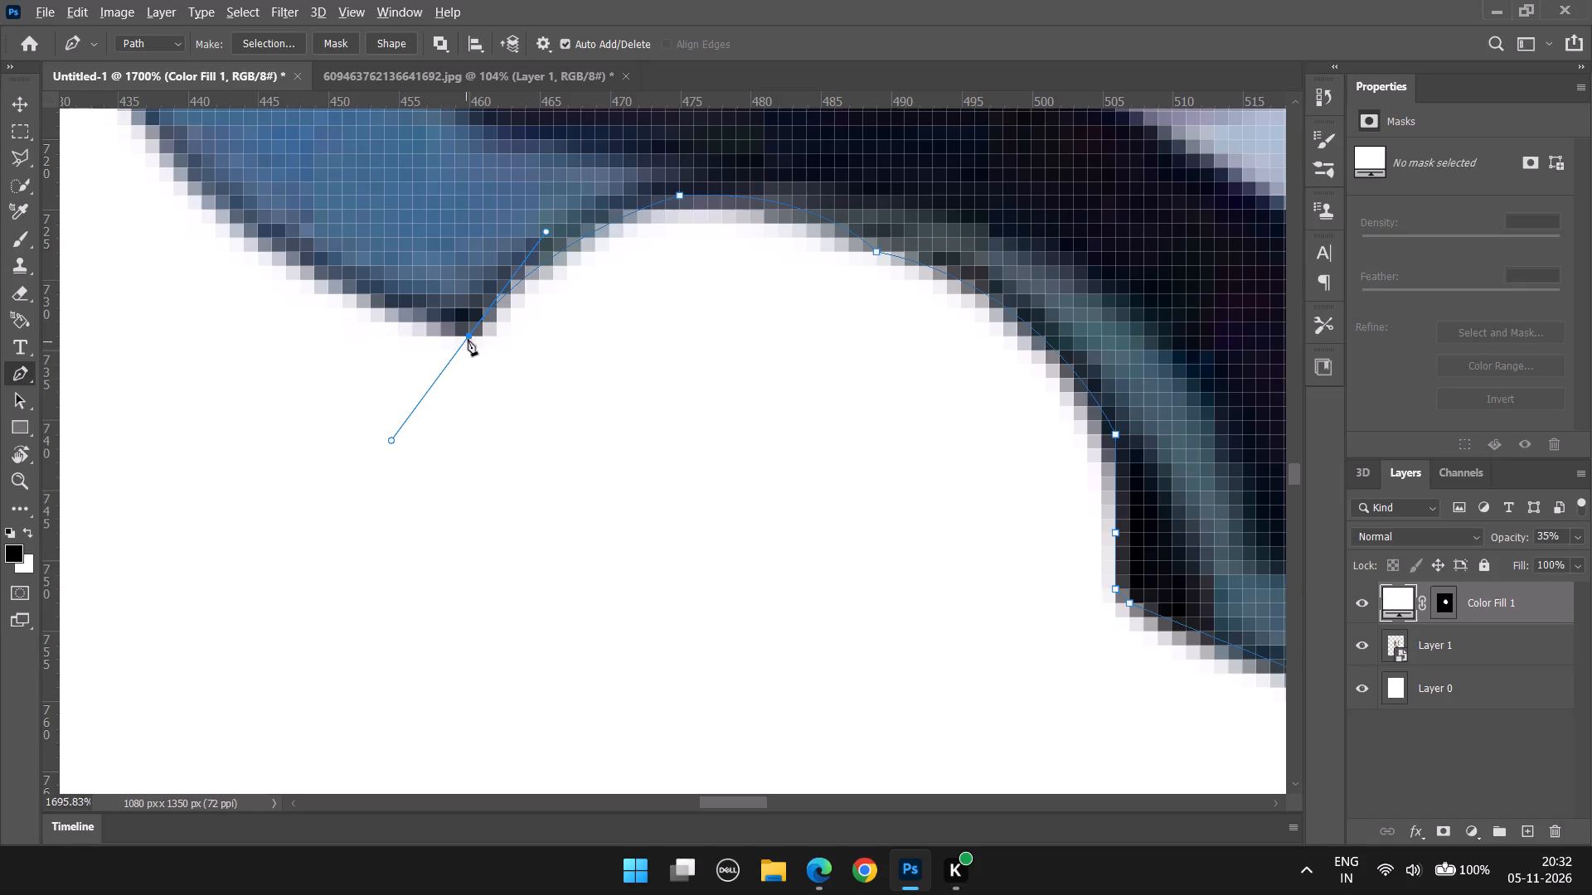
{"action": "left_click", "coordinate": [472, 336], "text": "alt"}
{"action": "left_click", "coordinate": [434, 332]}
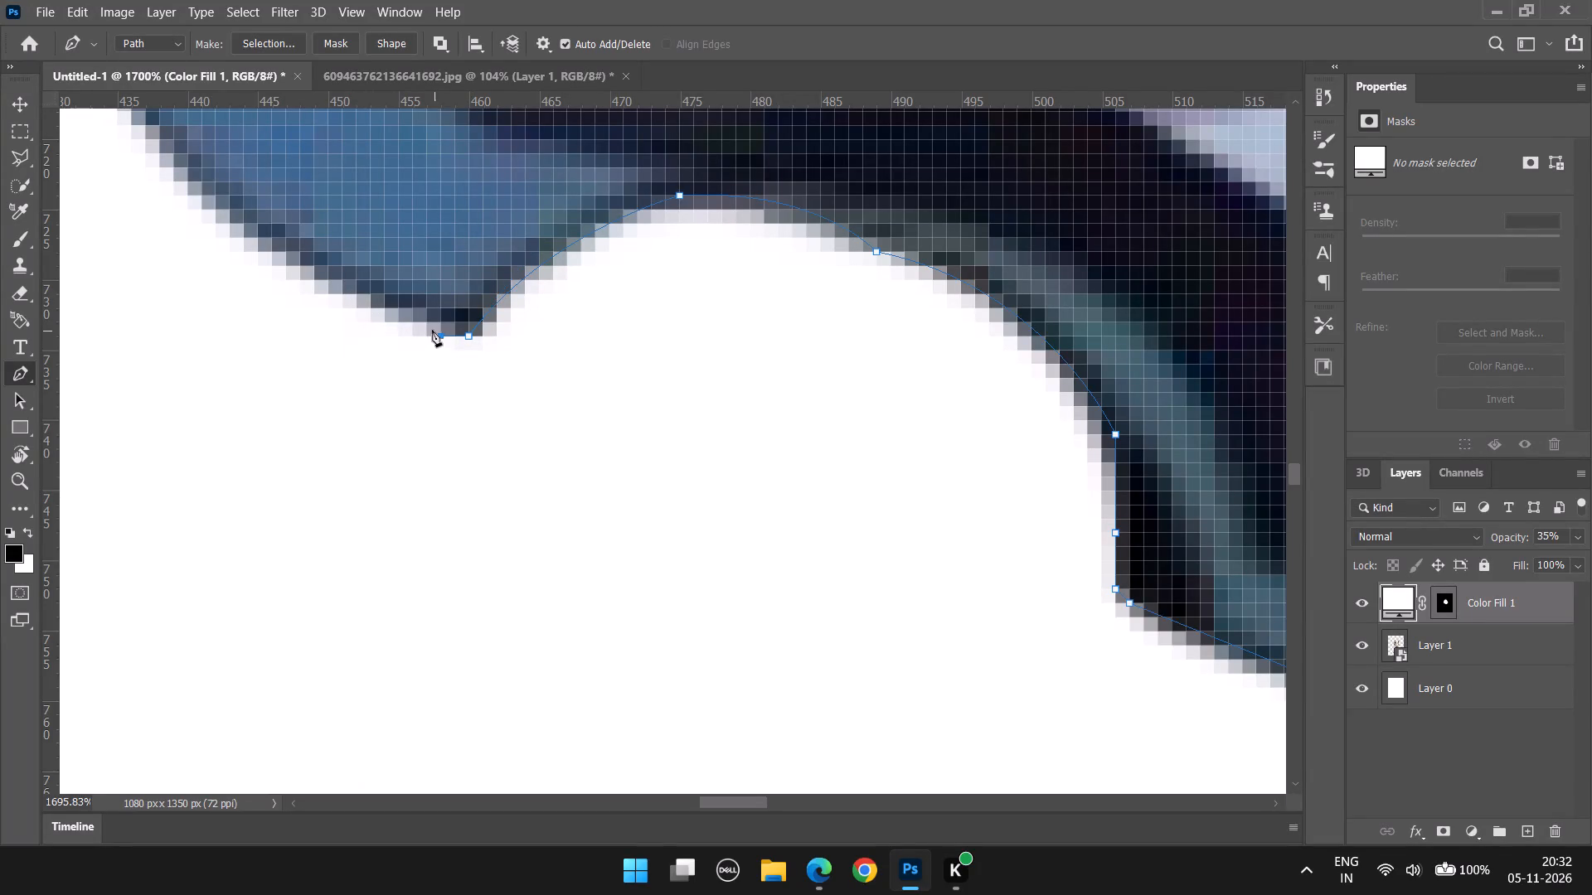
Trace the blue flap's lower outer edge away from its bottom tip with four corner anchors.
{"action": "left_click", "coordinate": [355, 300]}
{"action": "left_click", "coordinate": [292, 251]}
{"action": "left_click", "coordinate": [239, 221]}
{"action": "left_click", "coordinate": [176, 158]}
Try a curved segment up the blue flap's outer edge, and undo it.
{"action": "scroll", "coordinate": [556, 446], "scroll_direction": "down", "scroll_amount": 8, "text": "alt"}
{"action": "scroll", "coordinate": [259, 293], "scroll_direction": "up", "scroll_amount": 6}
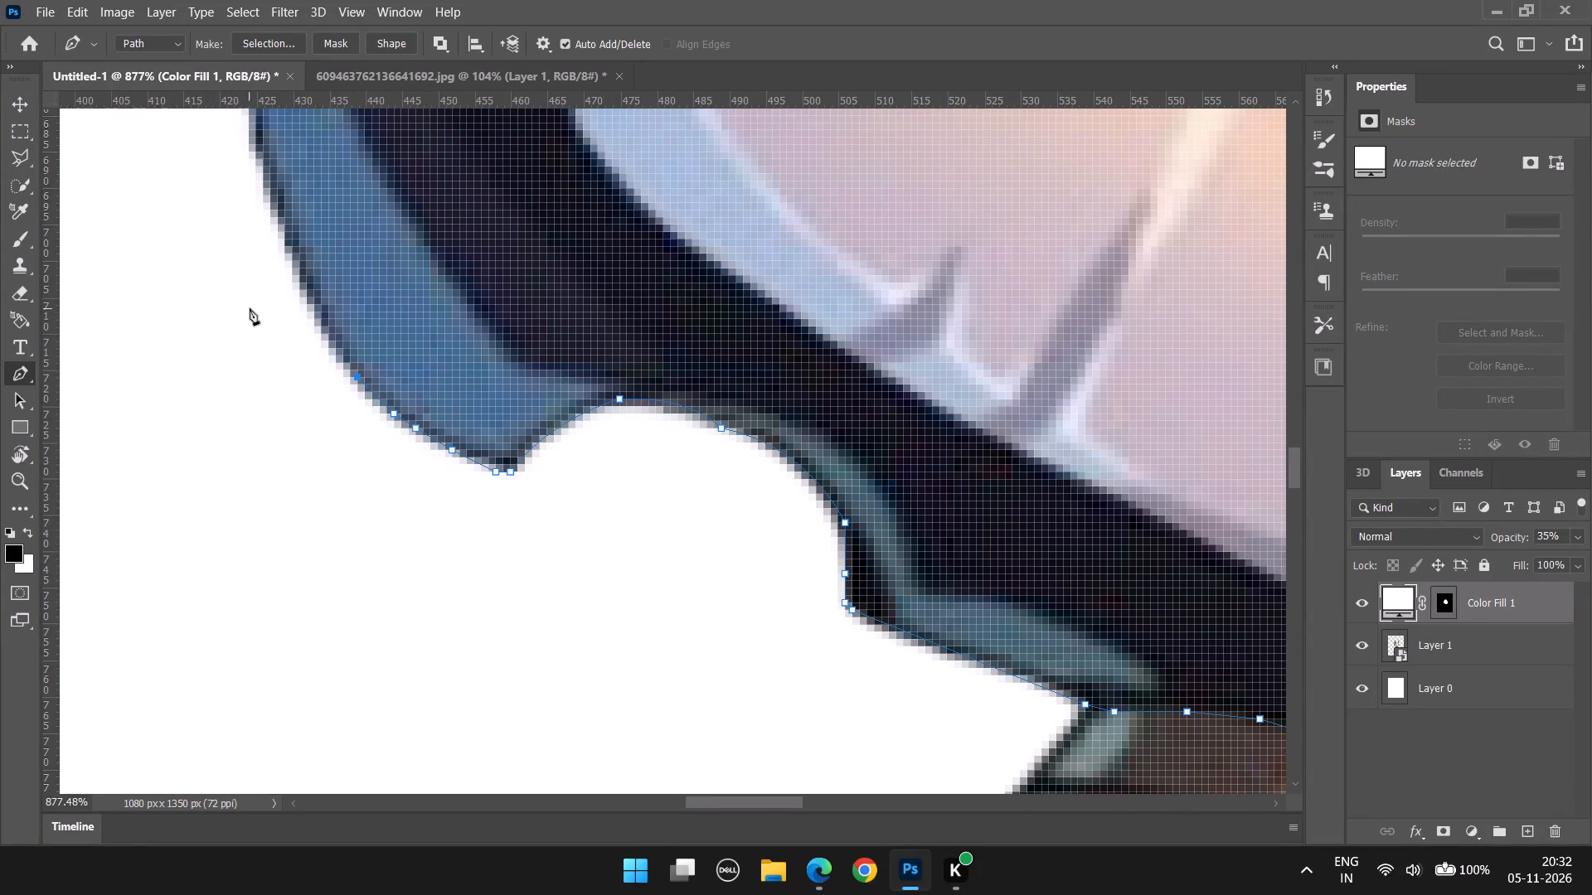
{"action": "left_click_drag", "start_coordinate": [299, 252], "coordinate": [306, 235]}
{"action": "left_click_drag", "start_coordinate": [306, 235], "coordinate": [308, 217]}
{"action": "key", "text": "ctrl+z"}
Trace the rest of the blue flap's outer edge with closely spaced corner anchors up to its upper pointed tip.
{"action": "left_click", "coordinate": [337, 337]}
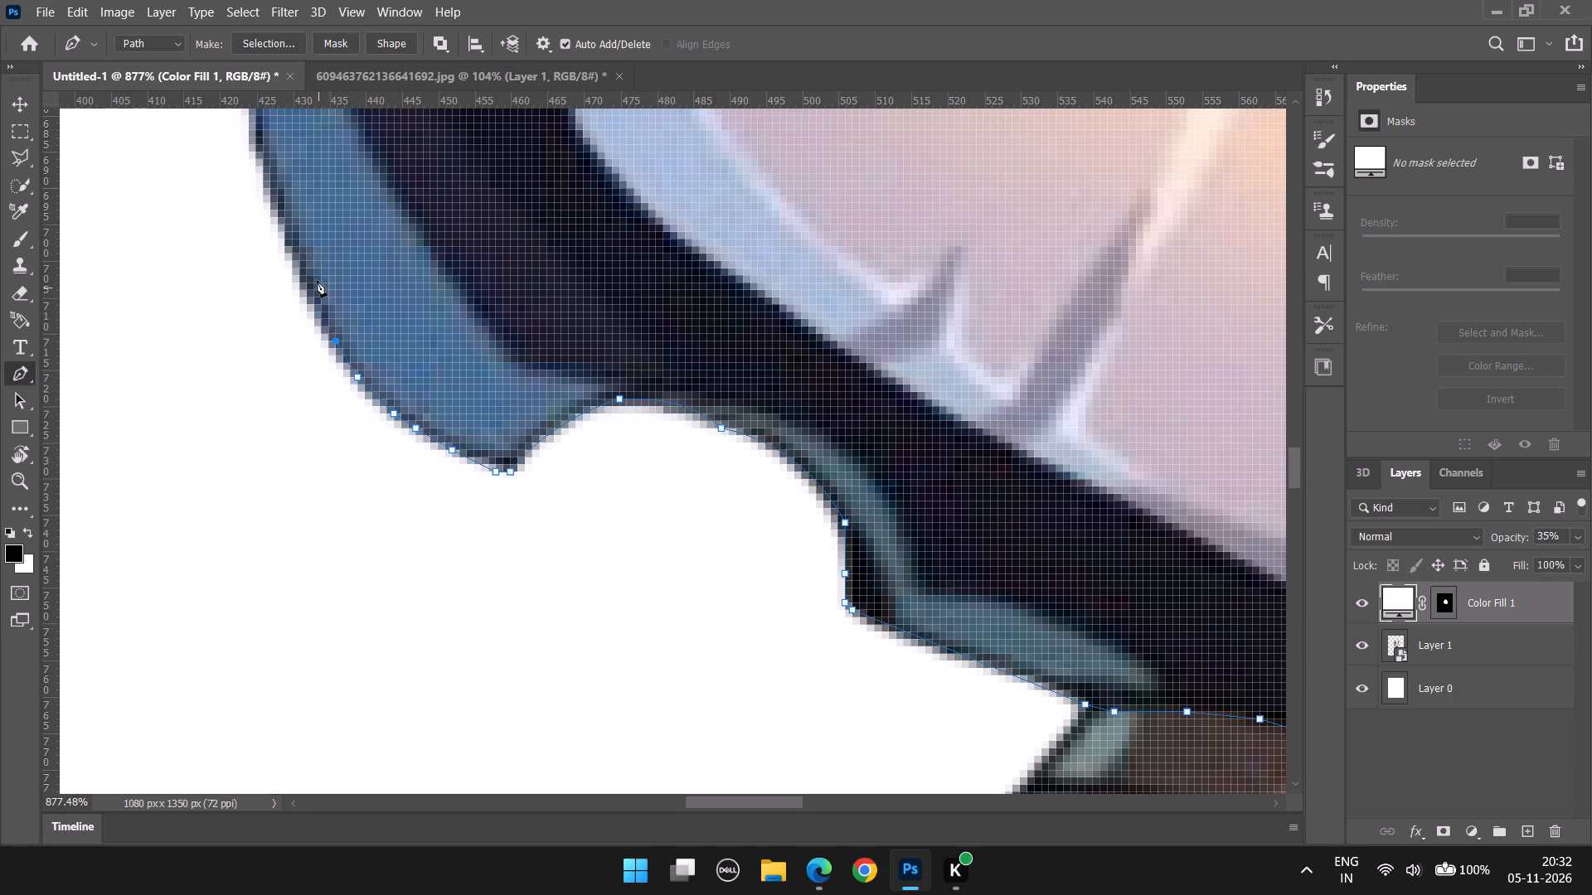
{"action": "left_click", "coordinate": [303, 267]}
{"action": "left_click", "coordinate": [283, 212]}
{"action": "left_click", "coordinate": [264, 158]}
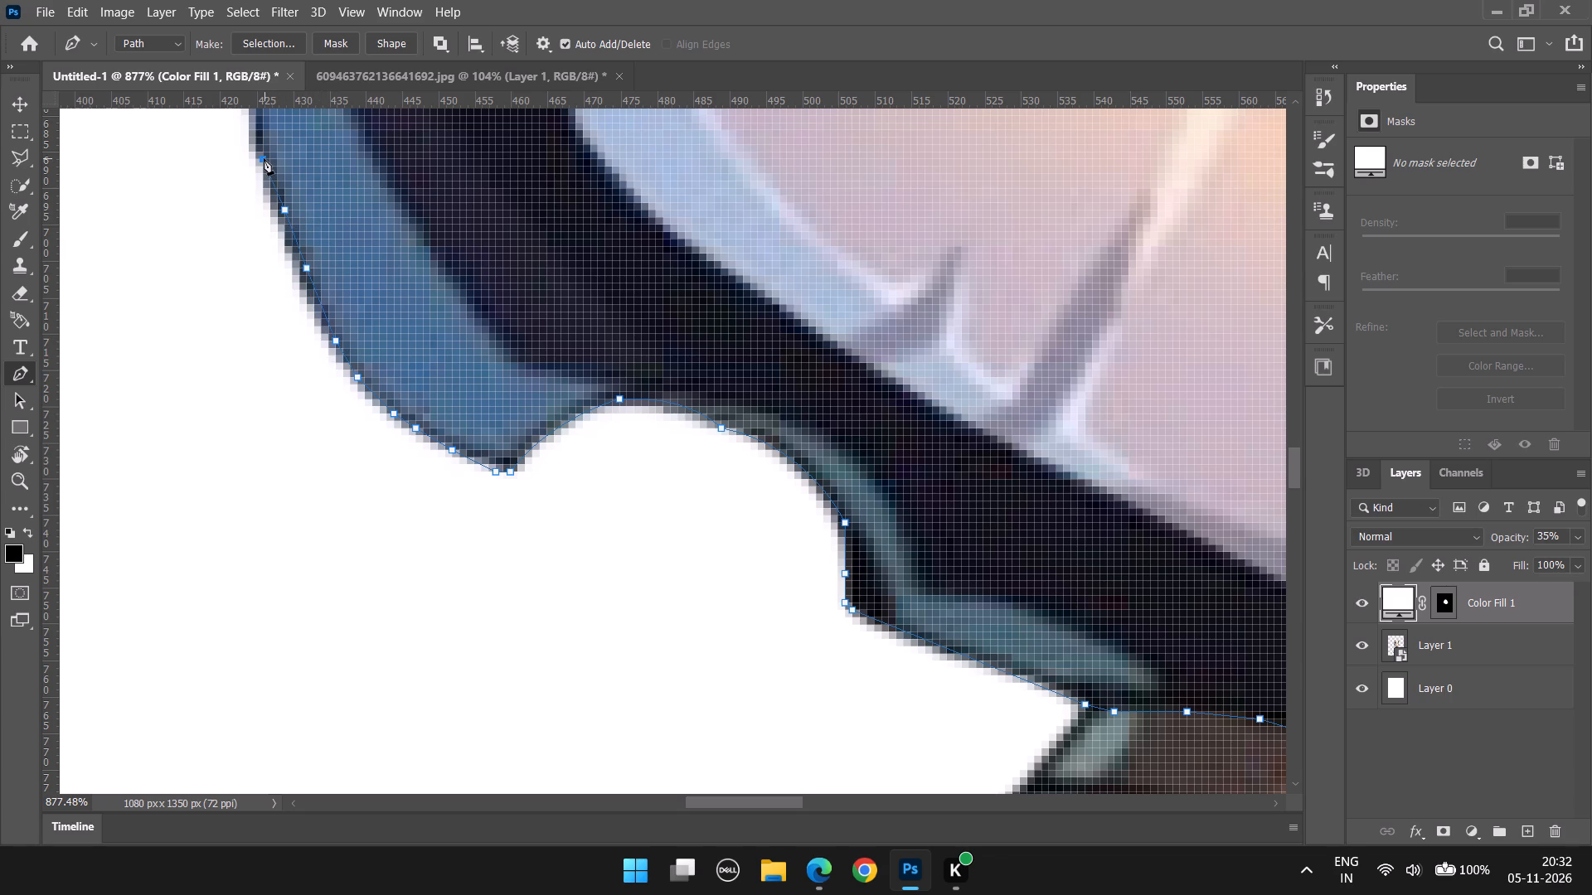
{"action": "scroll", "coordinate": [264, 158], "scroll_direction": "up", "scroll_amount": 5}
{"action": "left_click", "coordinate": [255, 193]}
{"action": "left_click", "coordinate": [250, 155]}
{"action": "scroll", "coordinate": [250, 154], "scroll_direction": "up", "scroll_amount": 3}
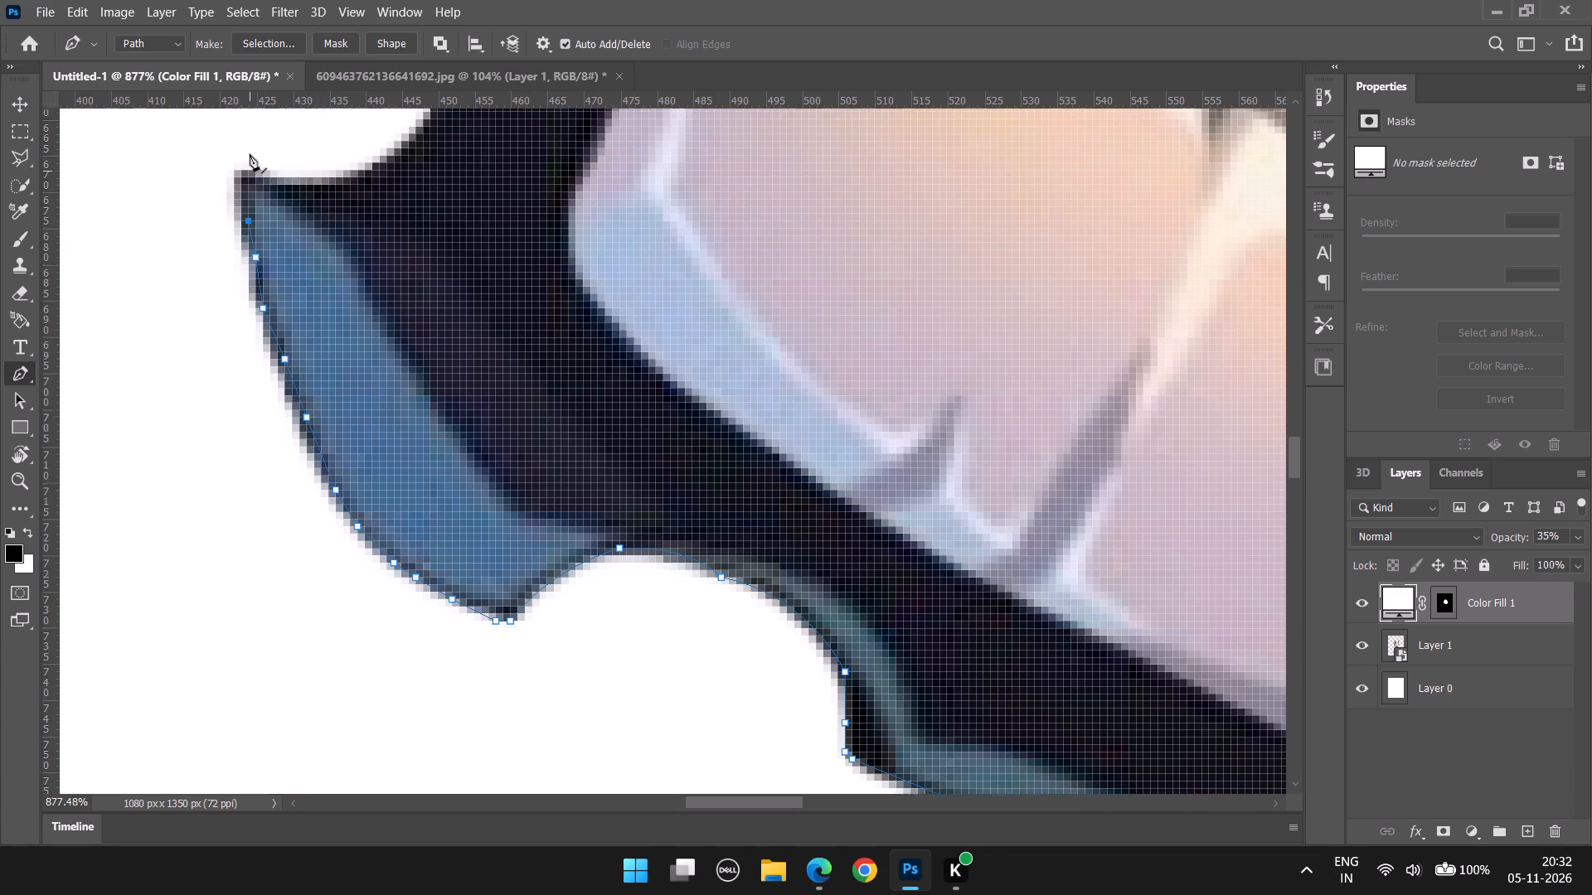
{"action": "scroll", "coordinate": [250, 154], "scroll_direction": "up", "scroll_amount": 4}
{"action": "left_click", "coordinate": [246, 226]}
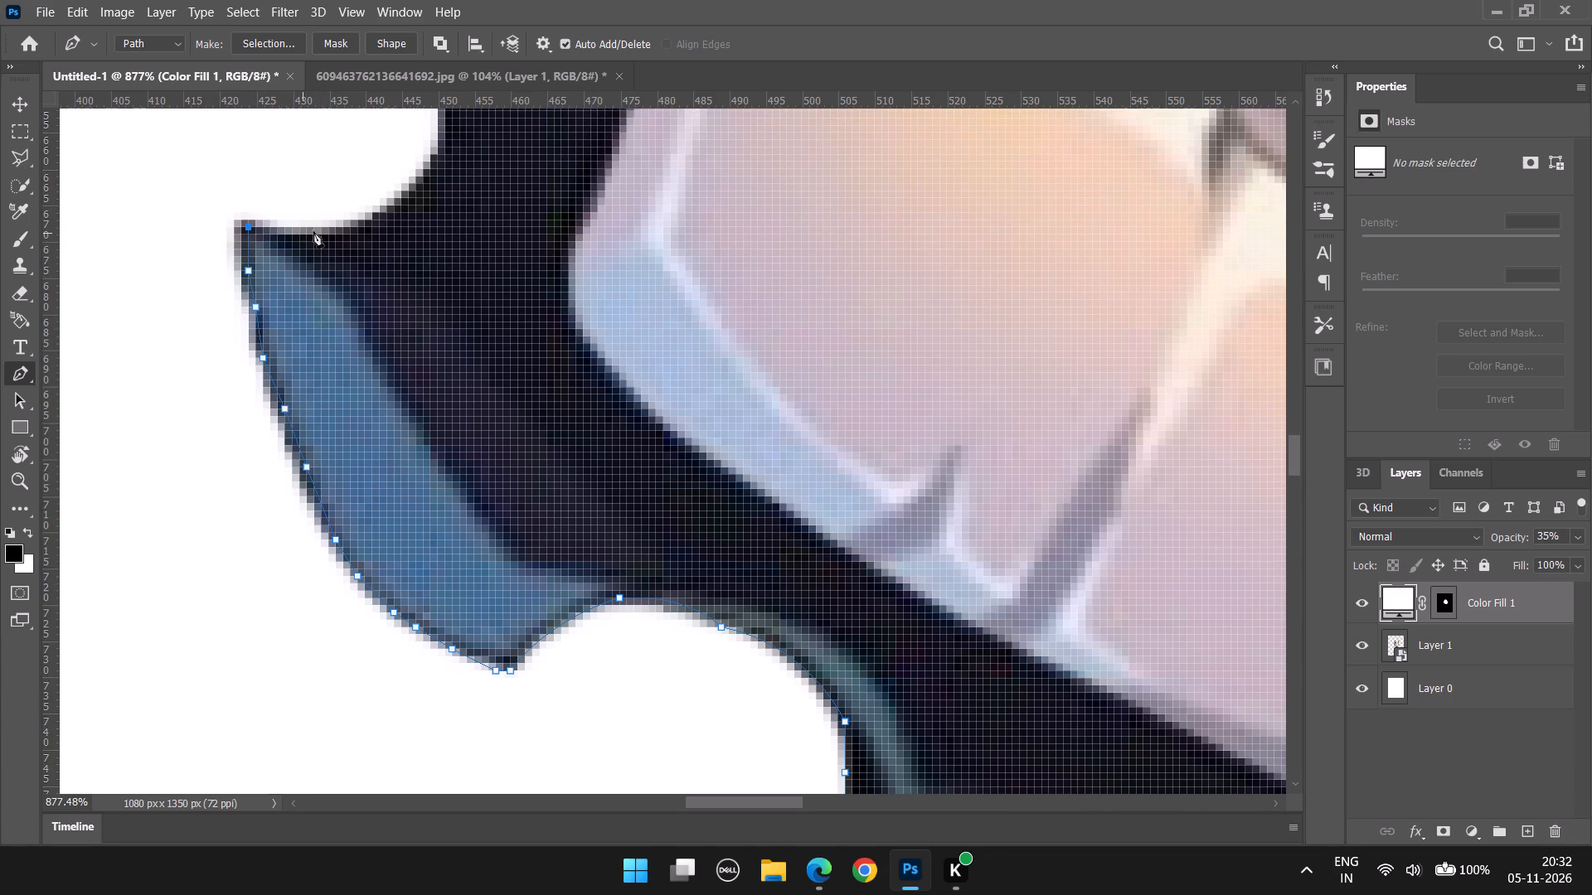
Curve the path from the flap's upper tip along the bottom of the next notch, removing the end anchor's outgoing handle.
{"action": "left_click_drag", "start_coordinate": [426, 179], "coordinate": [522, 99]}
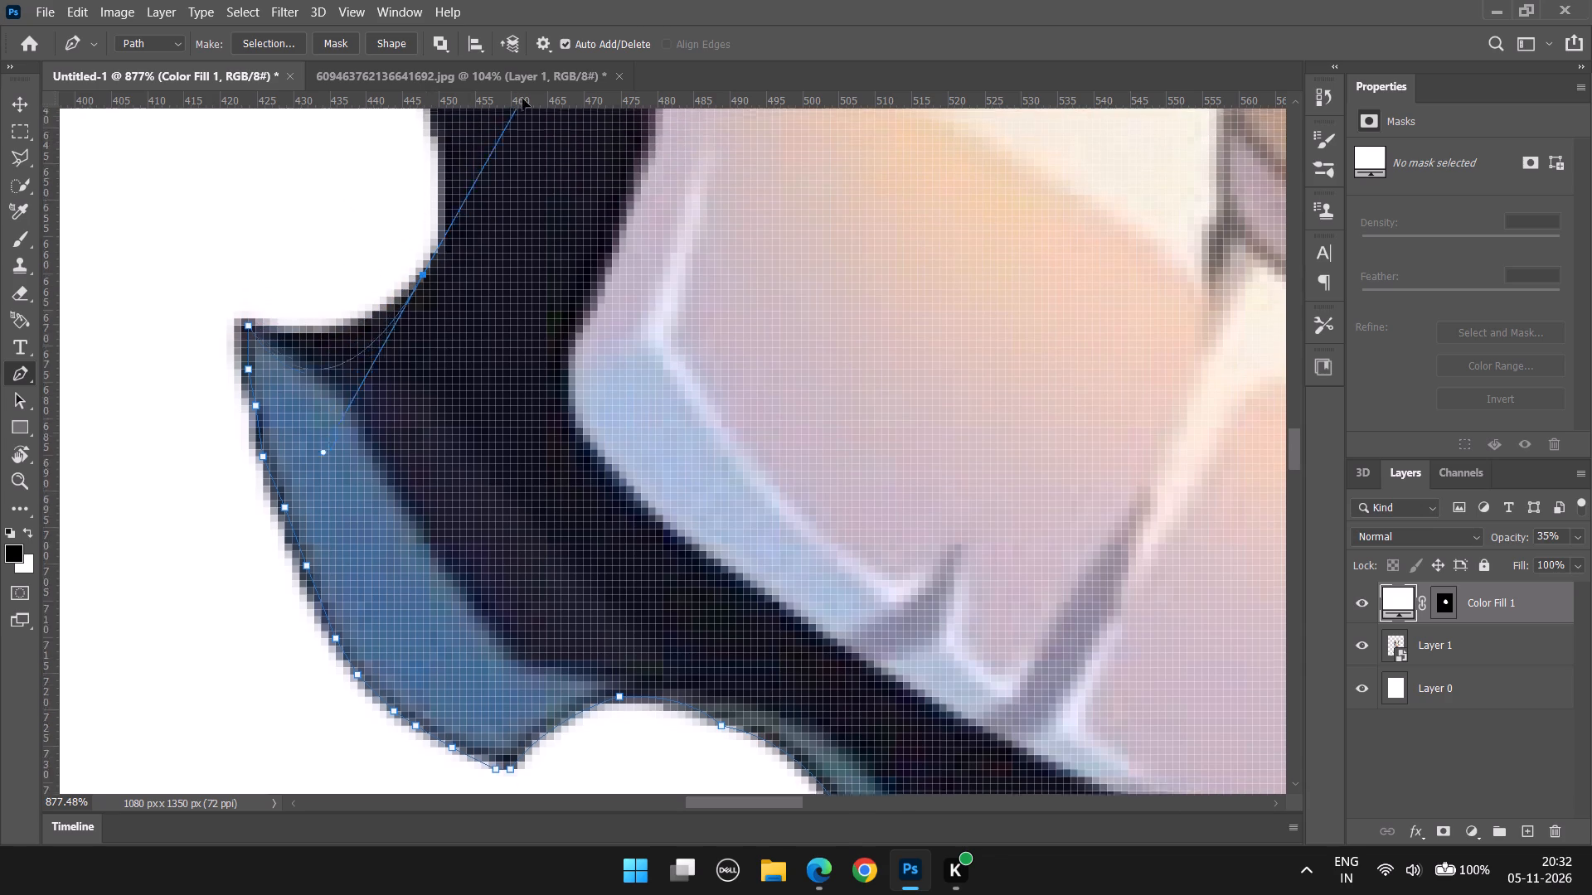
{"action": "left_click_drag", "start_coordinate": [522, 99], "coordinate": [460, 202]}
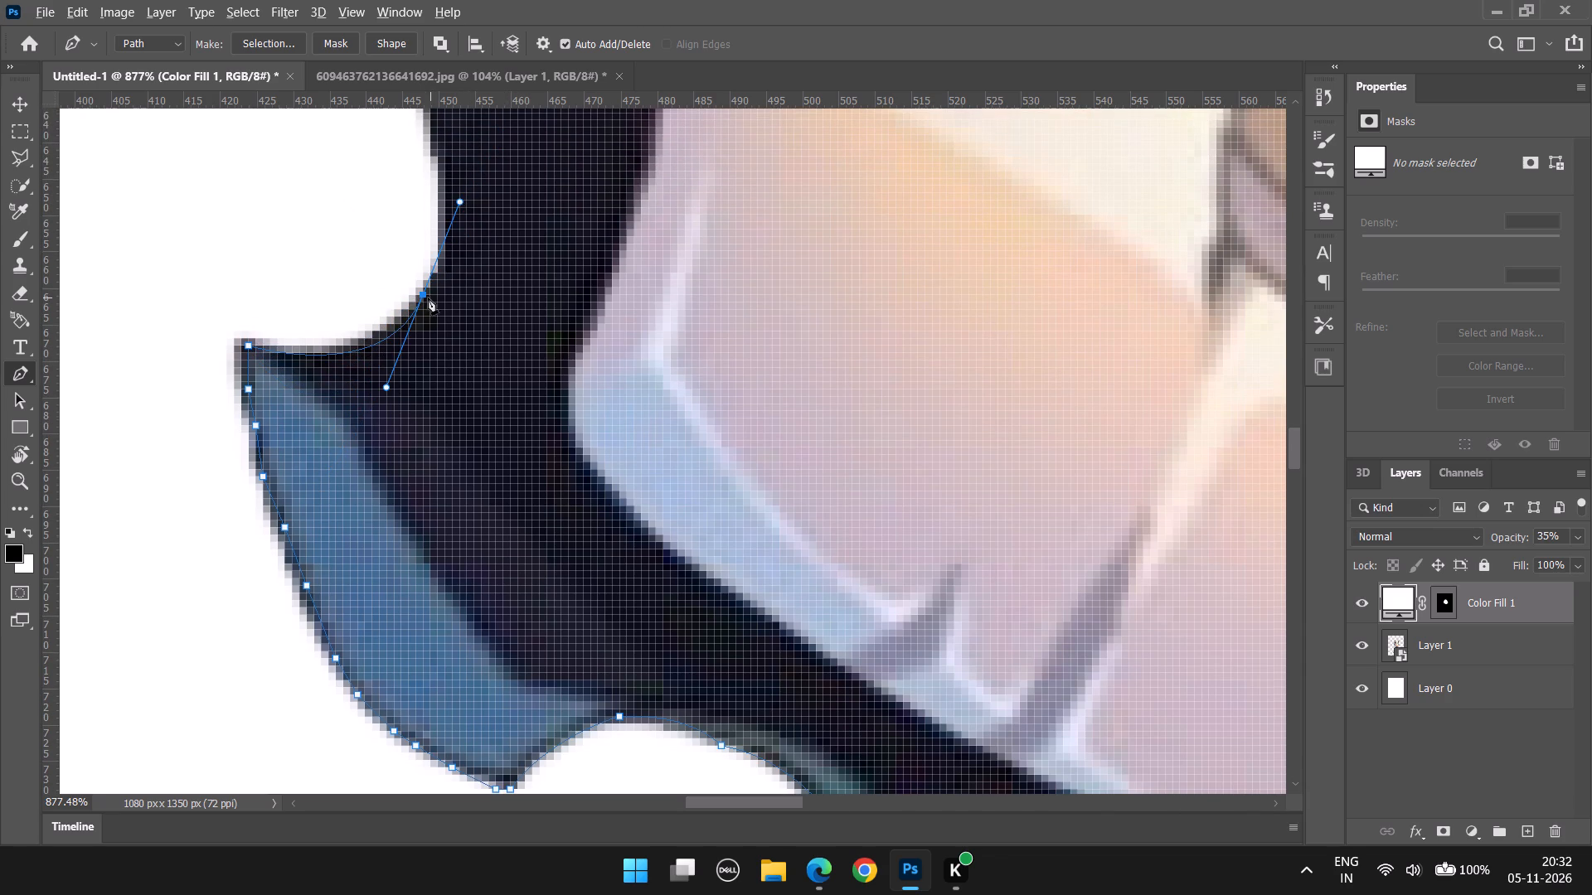
{"action": "left_click", "coordinate": [425, 297], "text": "alt"}
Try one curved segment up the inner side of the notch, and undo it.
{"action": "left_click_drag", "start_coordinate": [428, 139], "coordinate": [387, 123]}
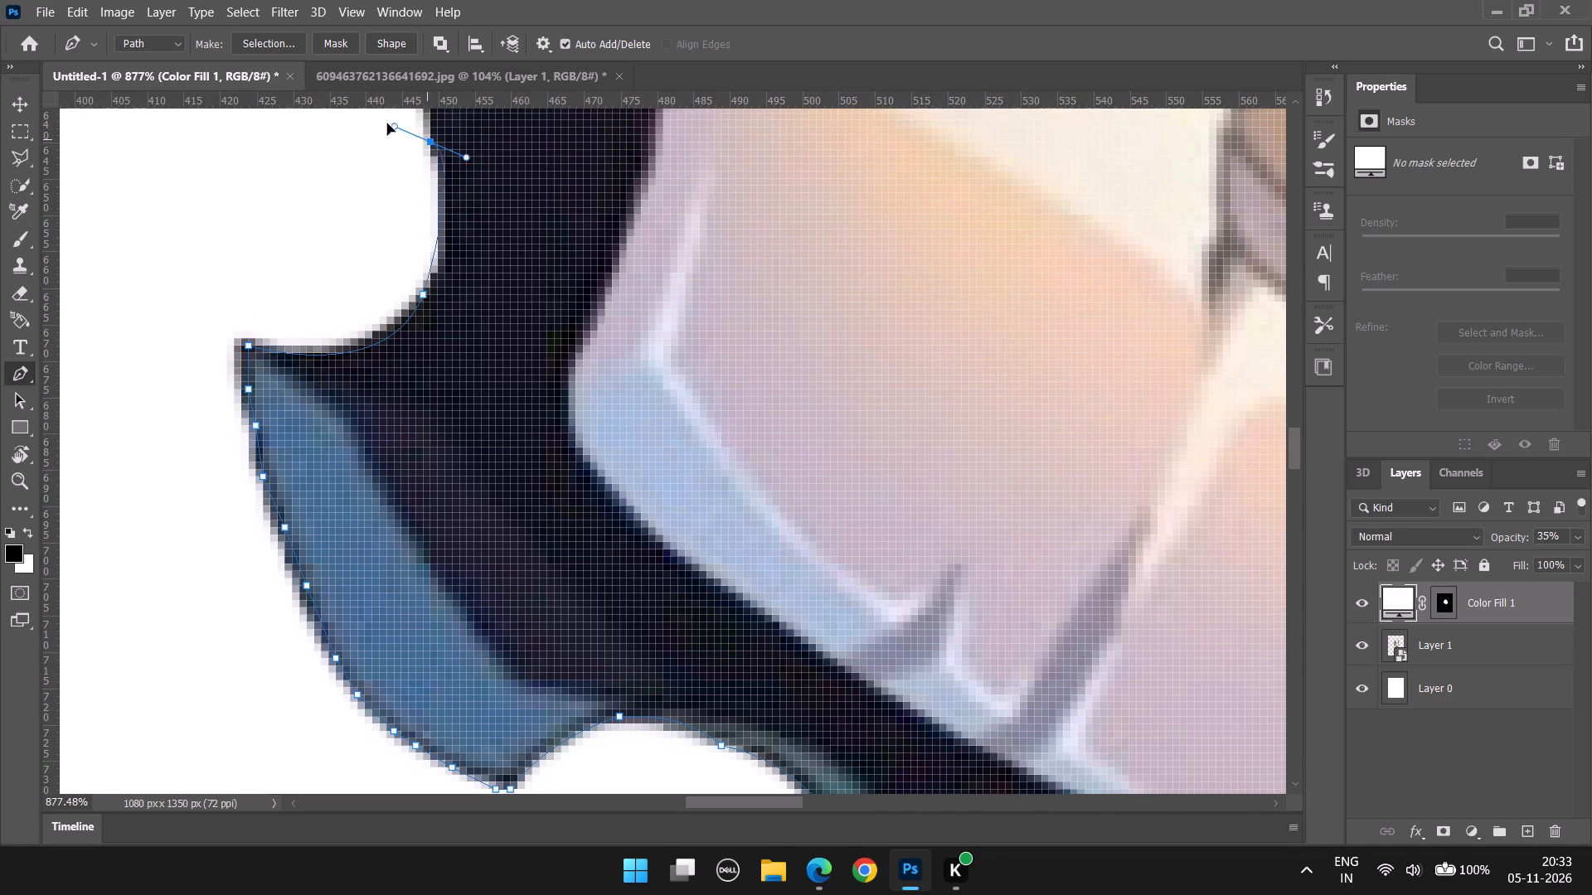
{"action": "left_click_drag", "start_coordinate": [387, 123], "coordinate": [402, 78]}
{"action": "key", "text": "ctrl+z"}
Trace up the inner side of the notch with four corner anchors.
{"action": "scroll", "coordinate": [465, 625], "scroll_direction": "up", "scroll_amount": 4, "text": "alt"}
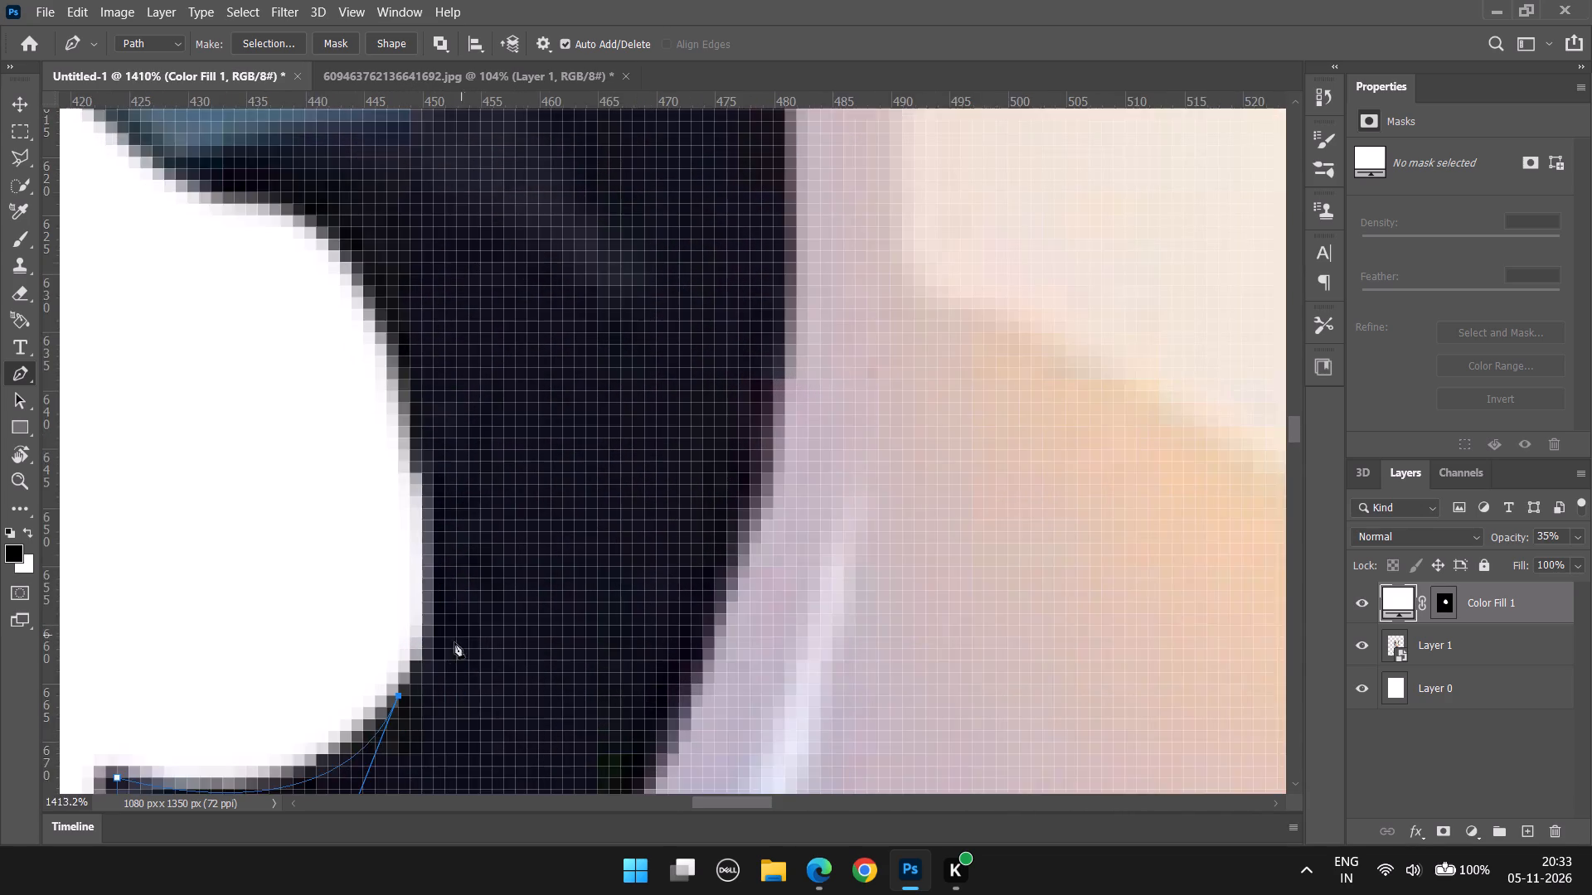
{"action": "scroll", "coordinate": [454, 642], "scroll_direction": "up", "scroll_amount": 4, "text": "alt"}
{"action": "left_click", "coordinate": [435, 571]}
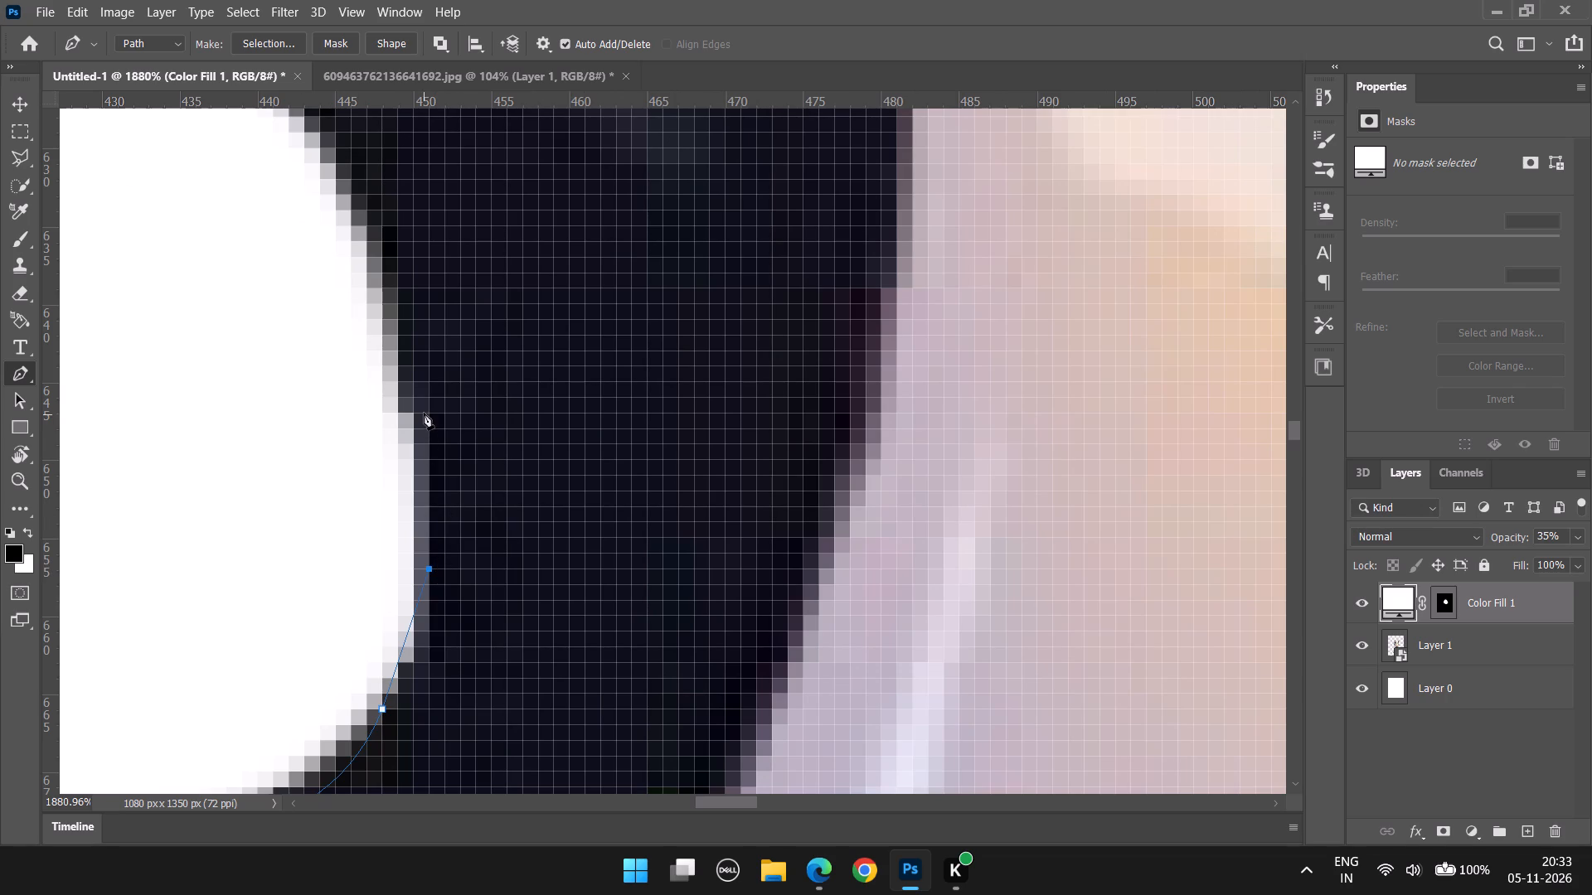
{"action": "left_click", "coordinate": [424, 413]}
{"action": "left_click", "coordinate": [380, 252]}
{"action": "left_click", "coordinate": [328, 169]}
Curve the path over the notch's top, remove the outgoing handle, and add a corner anchor just past it.
{"action": "scroll", "coordinate": [324, 164], "scroll_direction": "down", "scroll_amount": 7, "text": "alt"}
{"action": "scroll", "coordinate": [313, 166], "scroll_direction": "up", "scroll_amount": 5}
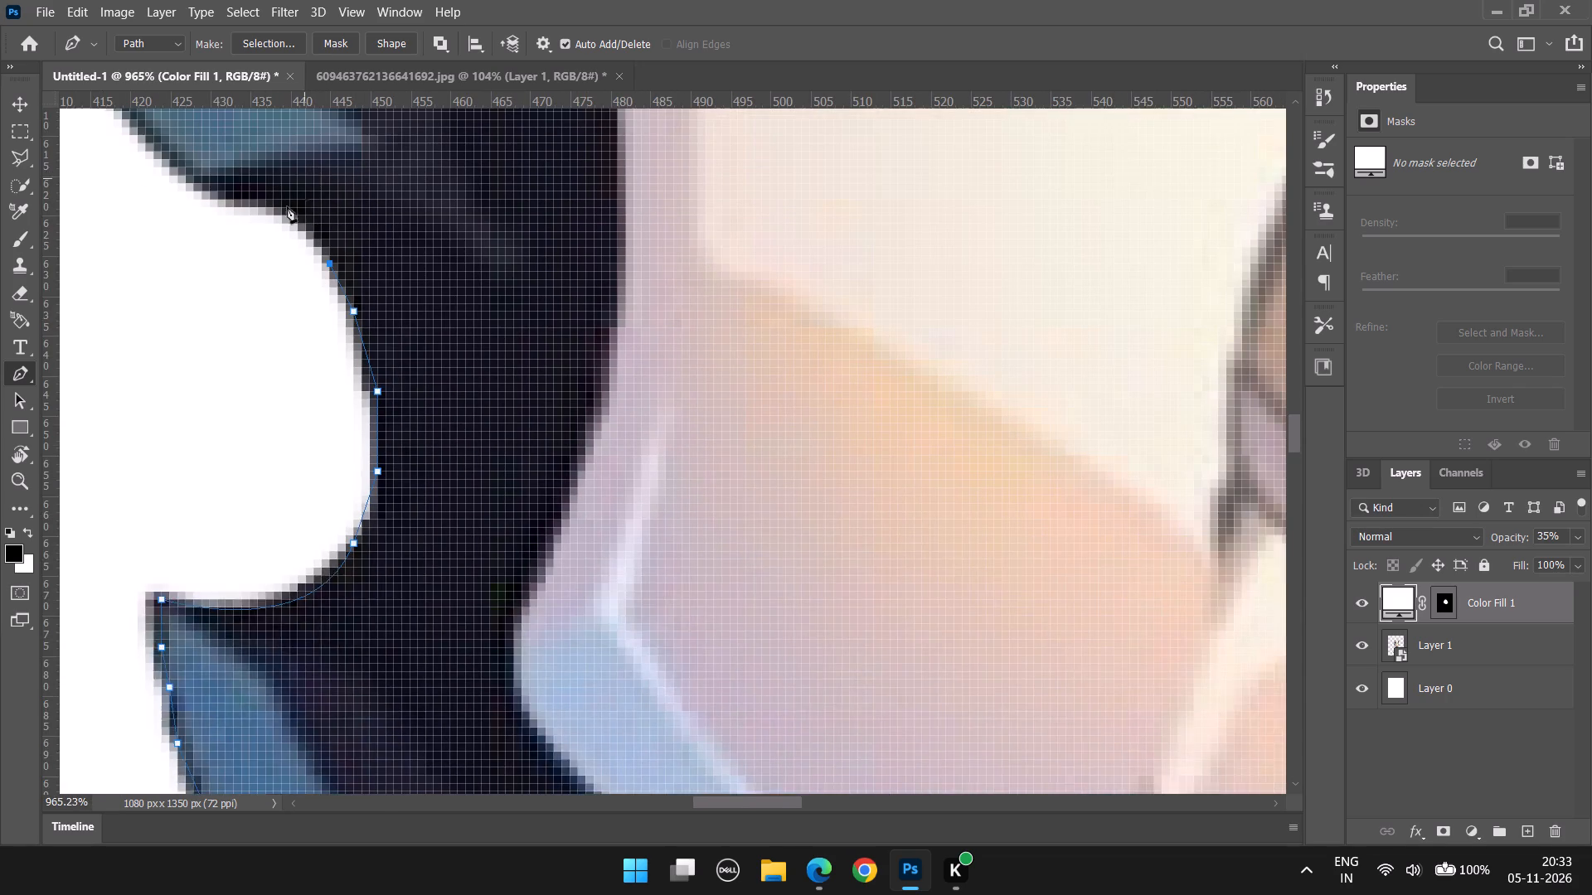
{"action": "scroll", "coordinate": [287, 206], "scroll_direction": "up", "scroll_amount": 6}
{"action": "left_click_drag", "start_coordinate": [228, 279], "coordinate": [142, 274]}
{"action": "left_click", "coordinate": [229, 283], "text": "alt"}
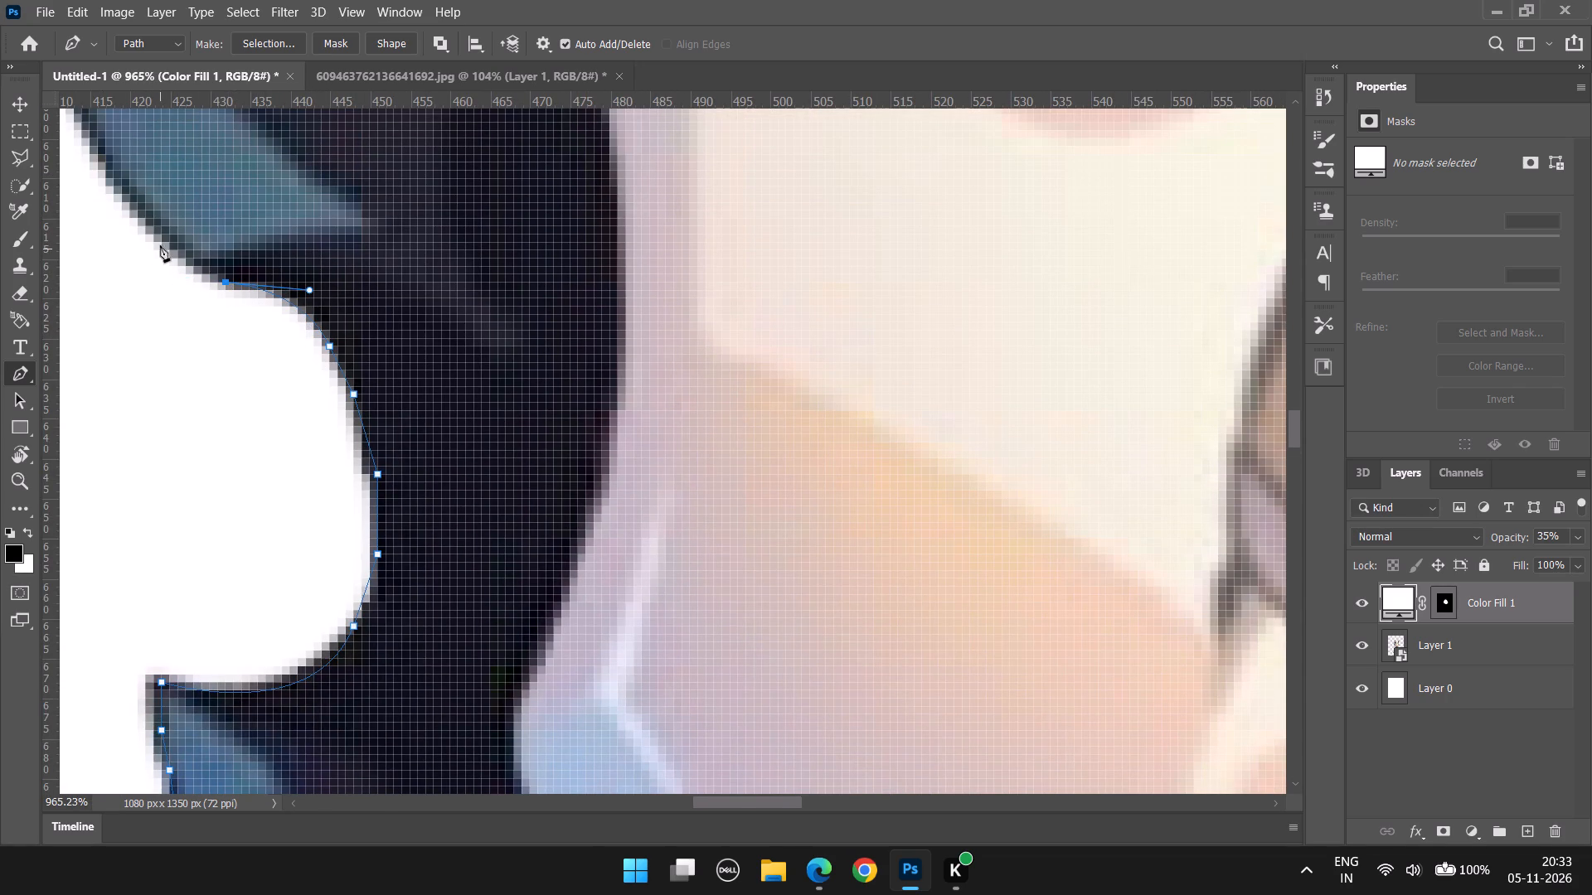
{"action": "left_click", "coordinate": [211, 282]}
Trace the upper blue flap's lower outer edge with a corner anchor and a curved segment, continuing without an outgoing handle.
{"action": "left_click", "coordinate": [132, 204]}
{"action": "scroll", "coordinate": [132, 204], "scroll_direction": "up", "scroll_amount": 5}
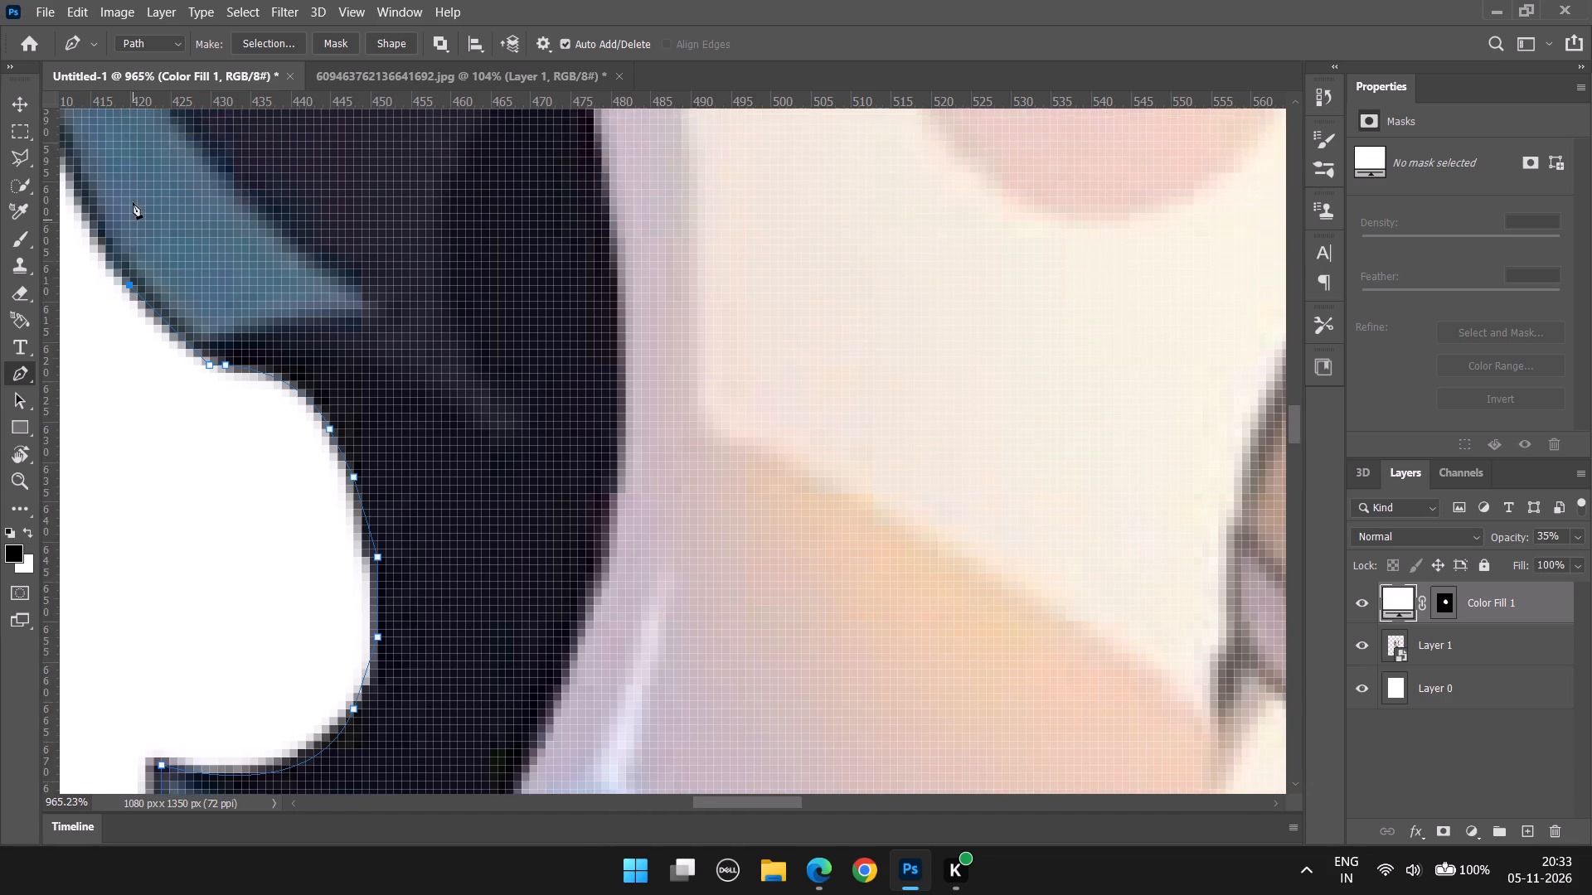
{"action": "scroll", "coordinate": [133, 202], "scroll_direction": "up", "scroll_amount": 2}
{"action": "scroll", "coordinate": [133, 216], "scroll_direction": "down", "scroll_amount": 7, "text": "alt"}
{"action": "scroll", "coordinate": [49, 201], "scroll_direction": "up", "scroll_amount": 5}
{"action": "left_click_drag", "start_coordinate": [745, 801], "coordinate": [698, 798]}
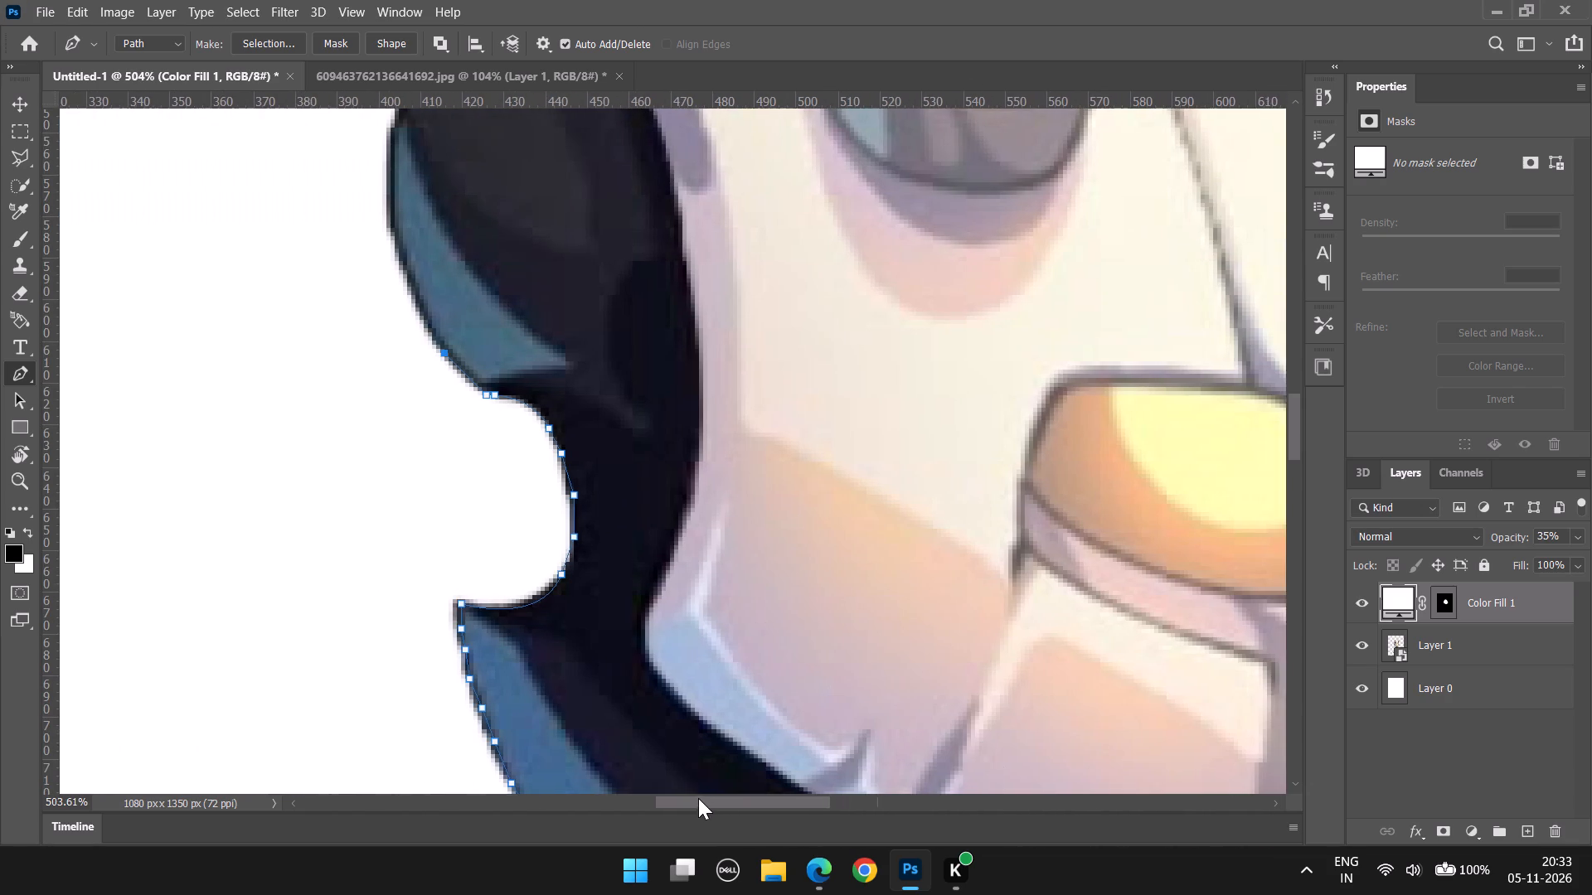
{"action": "left_click_drag", "start_coordinate": [698, 798], "coordinate": [696, 797]}
{"action": "scroll", "coordinate": [415, 292], "scroll_direction": "up", "scroll_amount": 10}
{"action": "left_click_drag", "start_coordinate": [464, 291], "coordinate": [469, 264]}
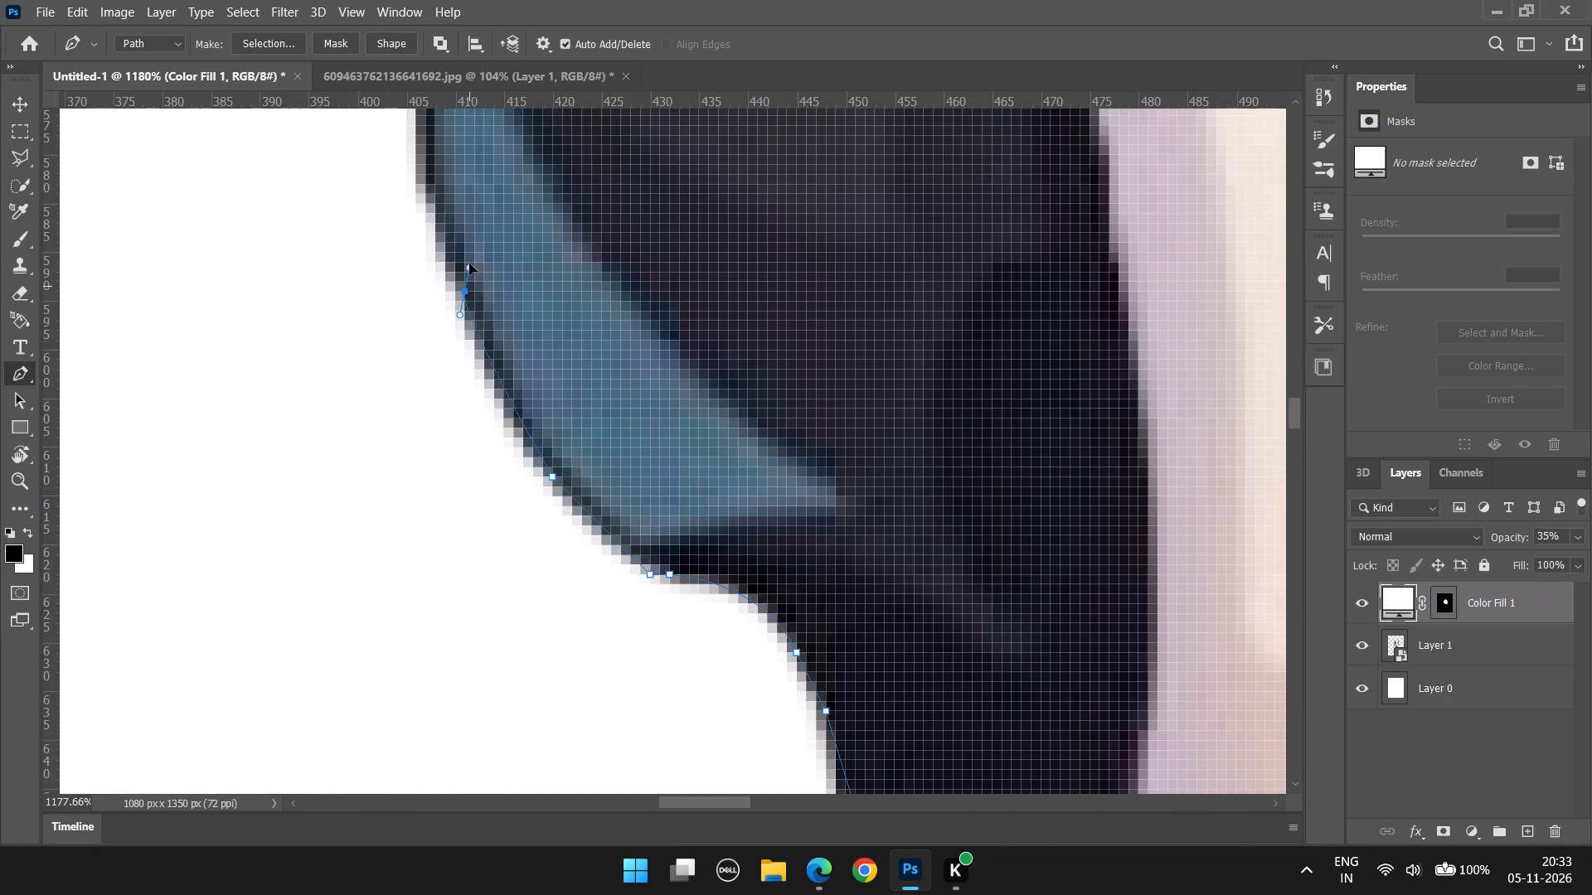
{"action": "left_click_drag", "start_coordinate": [469, 264], "coordinate": [430, 190]}
{"action": "left_click", "coordinate": [469, 297], "text": "alt"}
Trace straight segments up the upper blue flap's outer edge, around the hood's corner and onto the short ledge above.
{"action": "scroll", "coordinate": [468, 295], "scroll_direction": "up", "scroll_amount": 5}
{"action": "left_click", "coordinate": [425, 258]}
{"action": "left_click", "coordinate": [425, 209]}
{"action": "scroll", "coordinate": [423, 201], "scroll_direction": "up", "scroll_amount": 7}
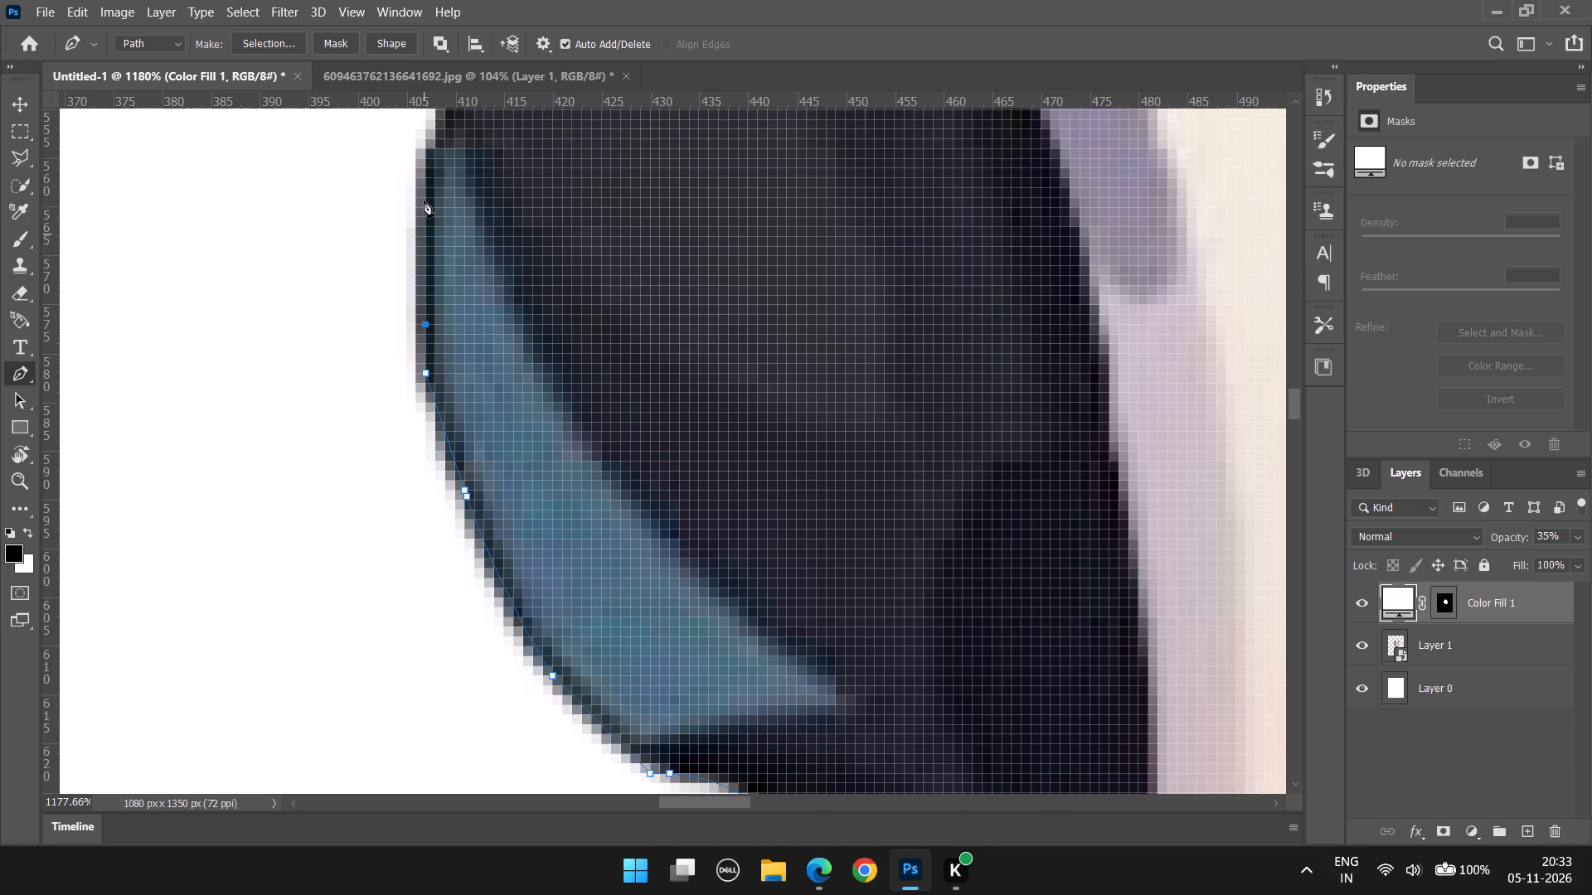
{"action": "left_click", "coordinate": [424, 201]}
{"action": "left_click", "coordinate": [430, 162]}
{"action": "scroll", "coordinate": [428, 162], "scroll_direction": "up", "scroll_amount": 9}
{"action": "left_click", "coordinate": [468, 198]}
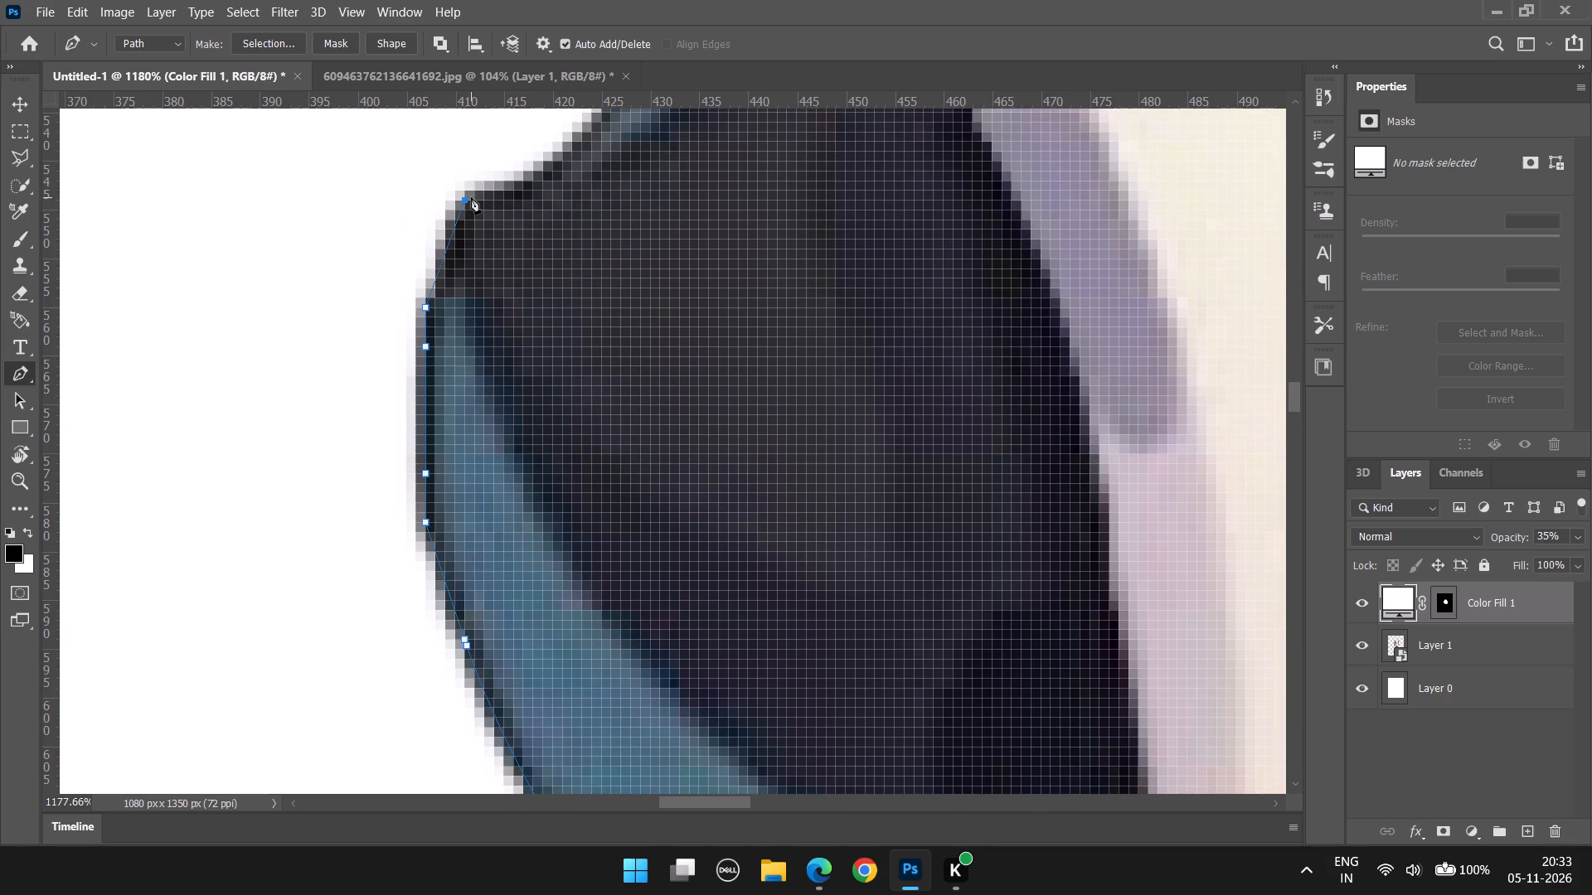
{"action": "left_click", "coordinate": [502, 192]}
{"action": "left_click", "coordinate": [530, 191]}
Curve the path from the ledge up the concave blue-highlighted edge of the hood and remove the end anchor's outgoing handle.
{"action": "scroll", "coordinate": [559, 176], "scroll_direction": "down", "scroll_amount": 12, "text": "alt"}
{"action": "scroll", "coordinate": [609, 181], "scroll_direction": "up", "scroll_amount": 10}
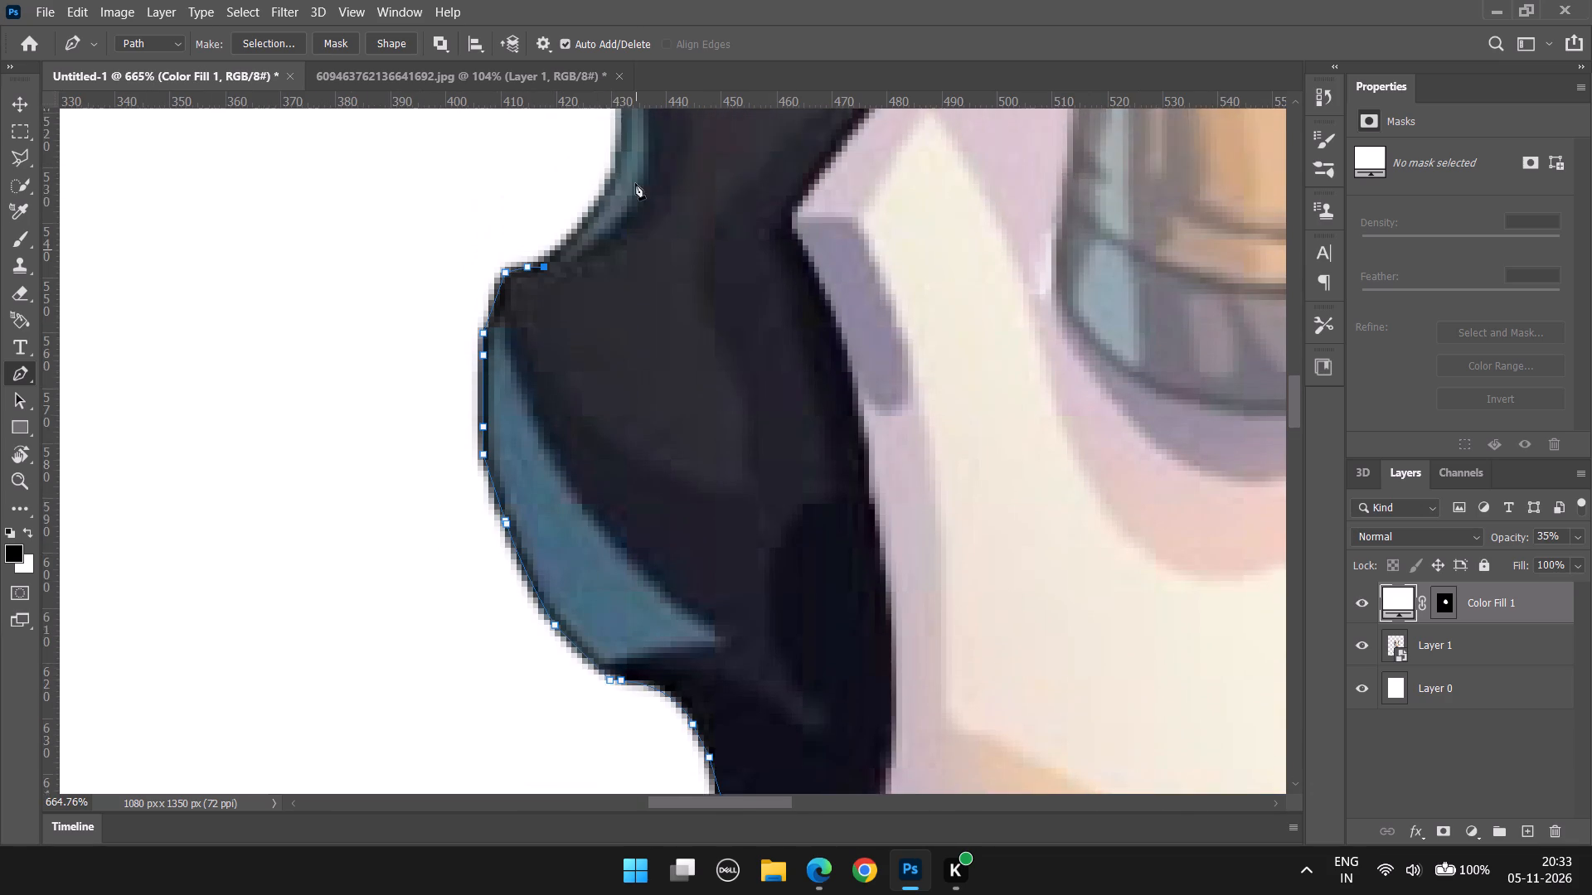
{"action": "scroll", "coordinate": [635, 183], "scroll_direction": "up", "scroll_amount": 7}
{"action": "left_click_drag", "start_coordinate": [624, 215], "coordinate": [611, 196]}
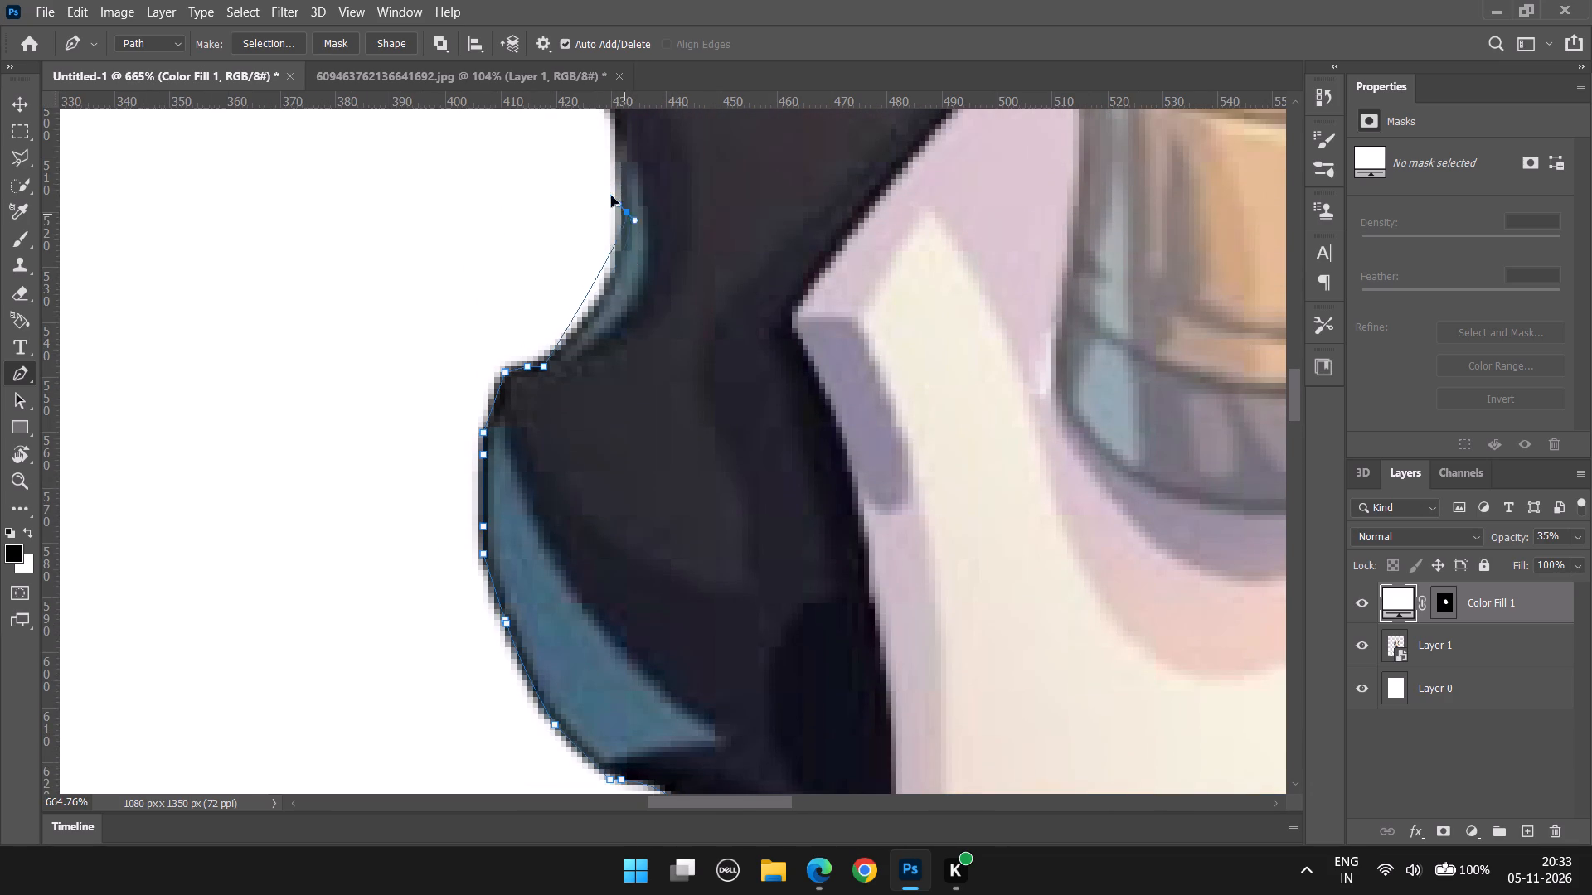
{"action": "left_click_drag", "start_coordinate": [611, 196], "coordinate": [614, 147]}
{"action": "left_click", "coordinate": [631, 217], "text": "alt"}
{"action": "scroll", "coordinate": [631, 217], "scroll_direction": "up", "scroll_amount": 6}
{"action": "key", "text": "ctrl+z"}
{"action": "left_click", "coordinate": [628, 314], "text": "alt"}
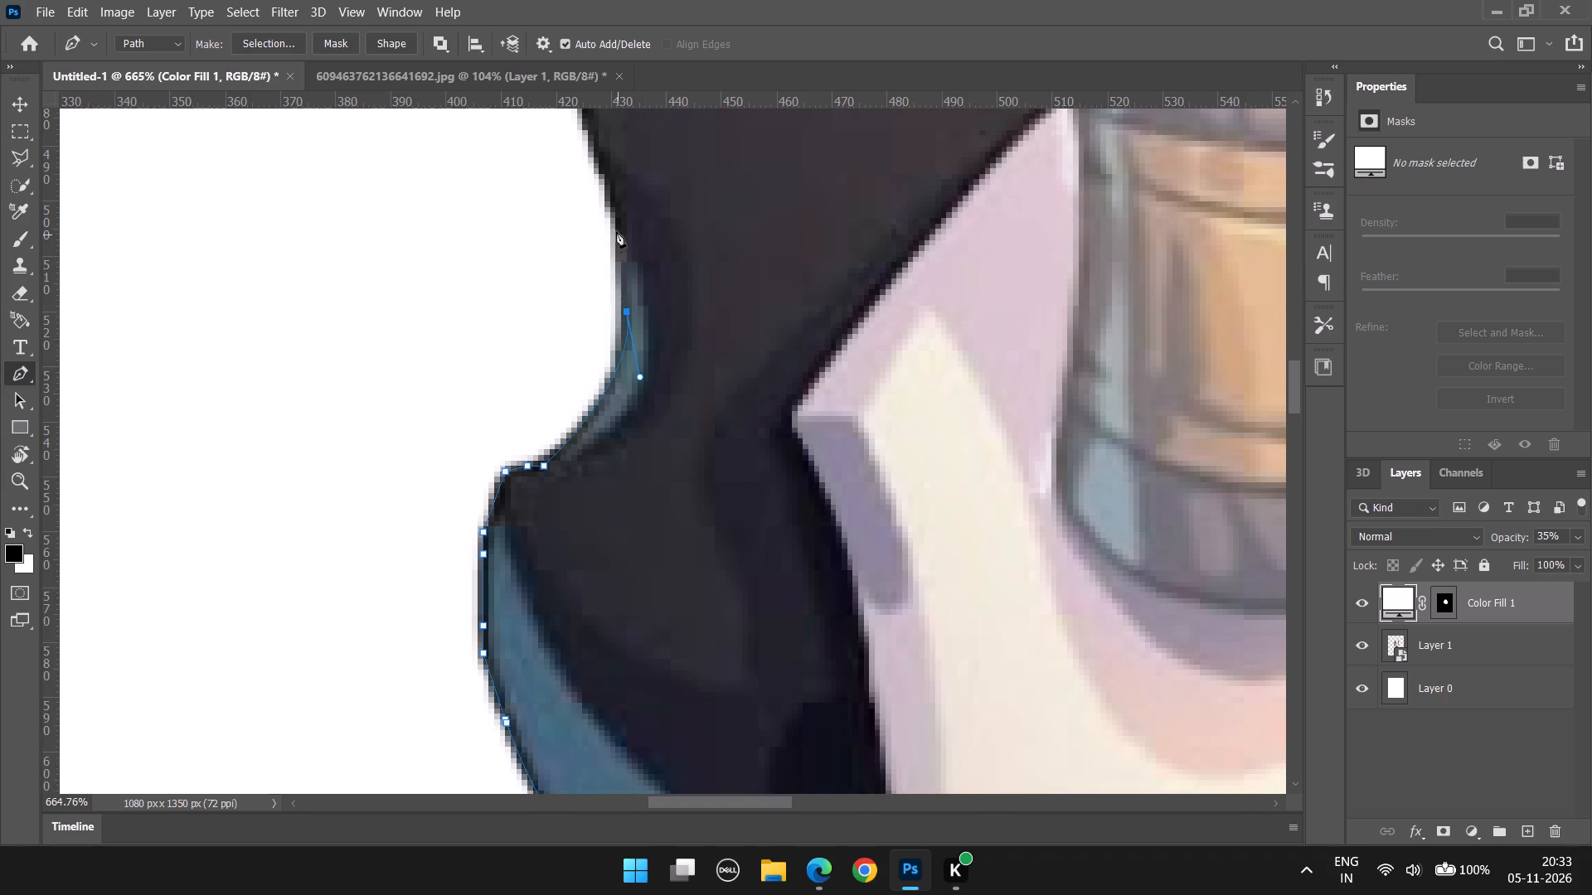
Trace corner anchors up the hood's outer edge and around the start of the upper bulge.
{"action": "left_click", "coordinate": [617, 218]}
{"action": "scroll", "coordinate": [631, 217], "scroll_direction": "up", "scroll_amount": 8}
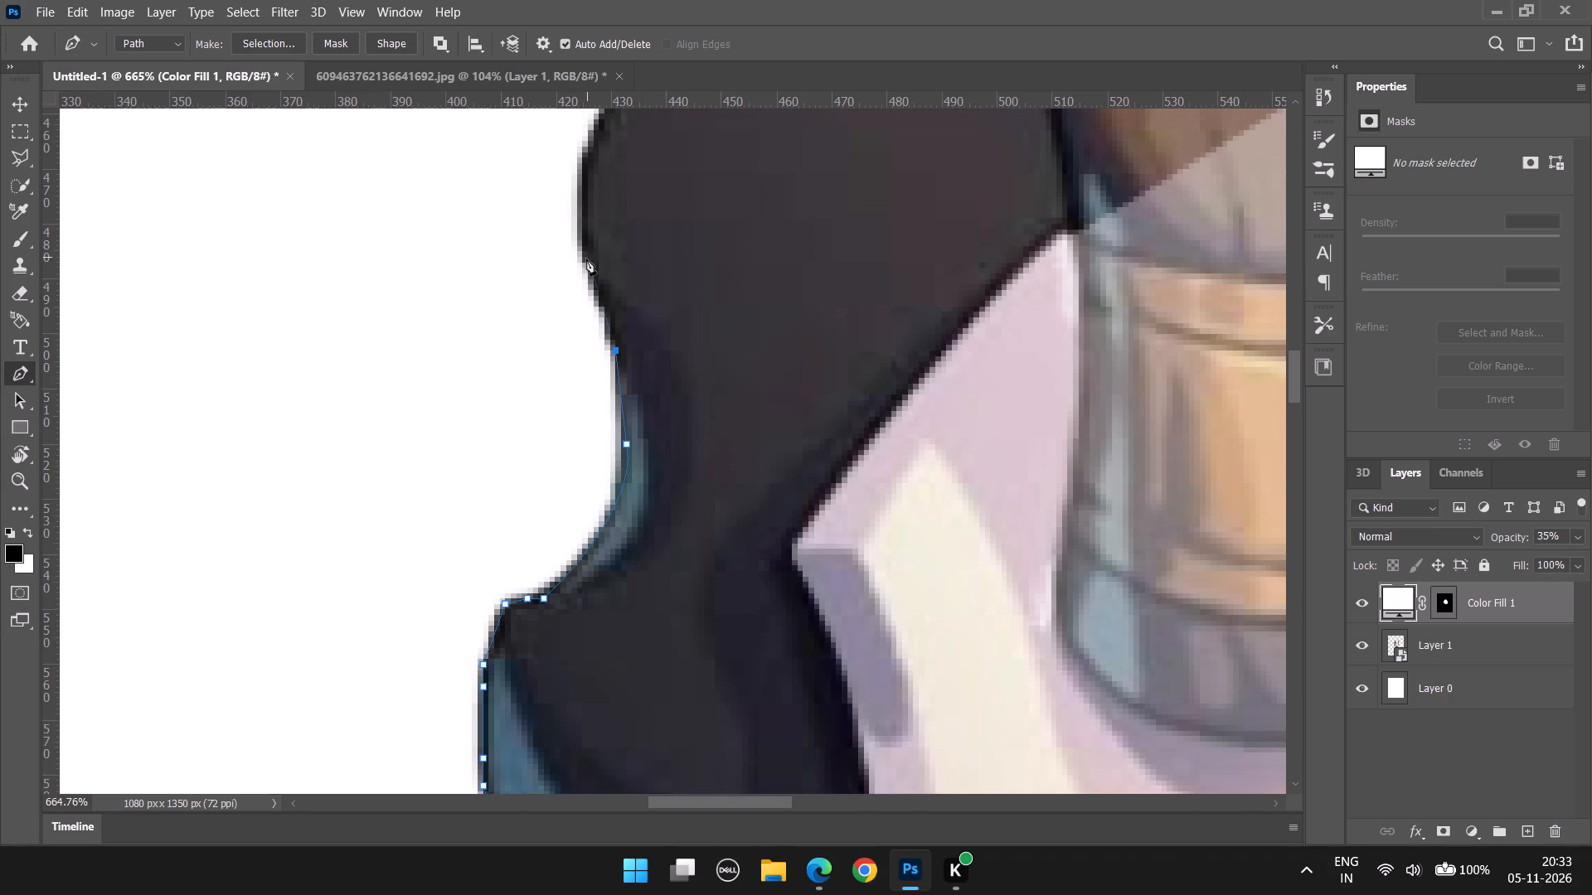
{"action": "left_click", "coordinate": [586, 259]}
{"action": "left_click", "coordinate": [582, 201]}
{"action": "left_click", "coordinate": [585, 161]}
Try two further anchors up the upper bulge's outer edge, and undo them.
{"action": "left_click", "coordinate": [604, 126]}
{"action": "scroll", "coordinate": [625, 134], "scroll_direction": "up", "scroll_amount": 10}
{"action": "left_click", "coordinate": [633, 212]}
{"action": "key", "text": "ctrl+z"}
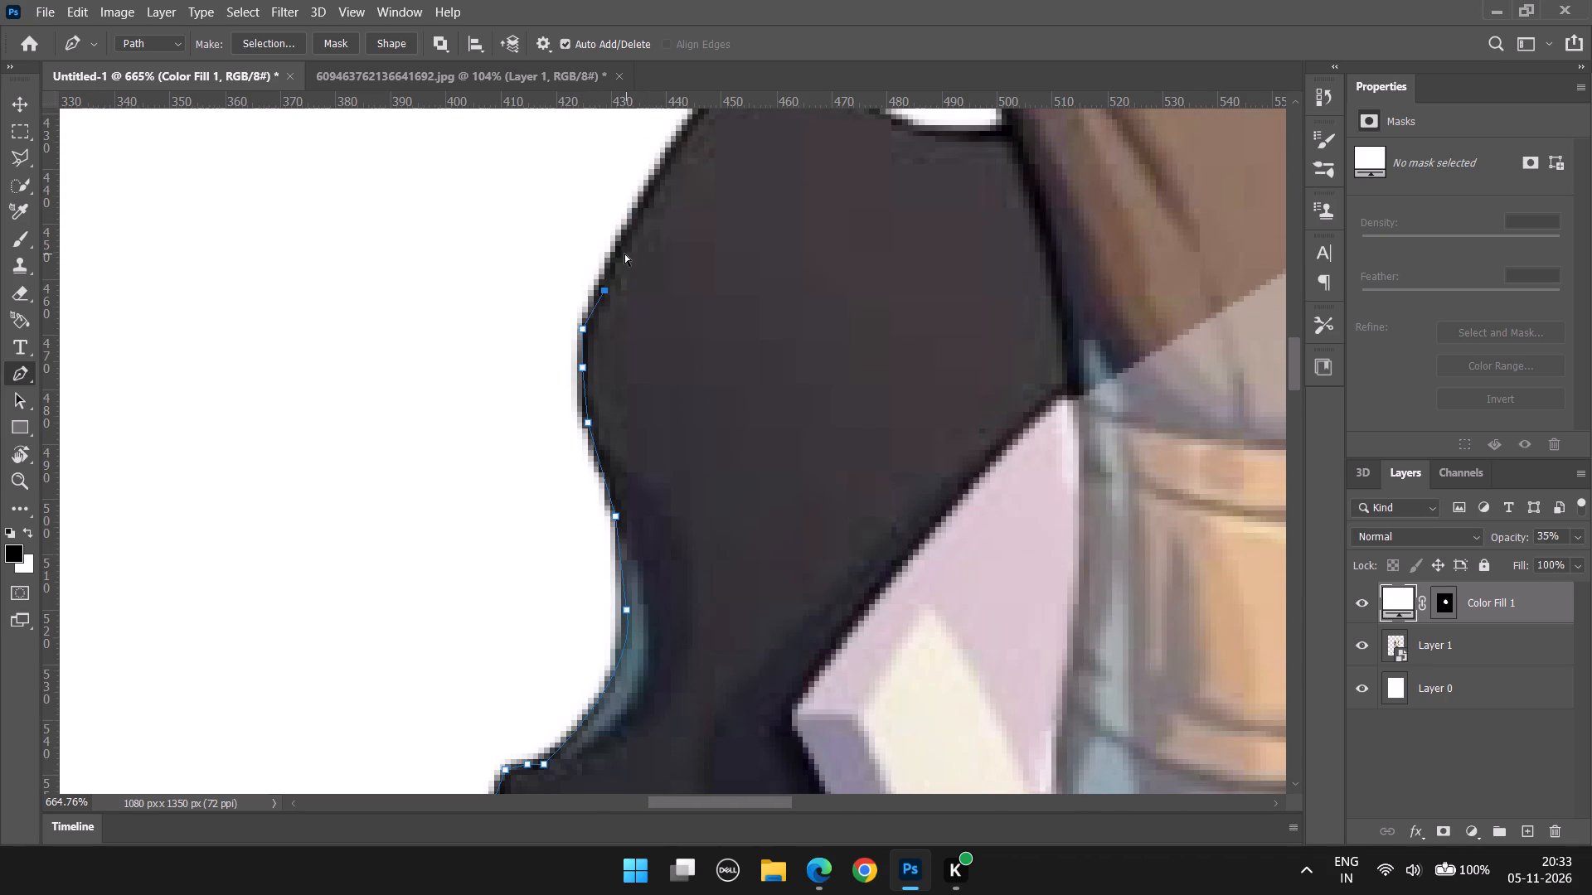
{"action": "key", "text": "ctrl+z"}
Trace the upper bulge's sloping outer edge with closely spaced corner anchors up to the hood's pointed top.
{"action": "left_click", "coordinate": [609, 261]}
{"action": "left_click", "coordinate": [641, 212]}
{"action": "left_click", "coordinate": [667, 167]}
{"action": "scroll", "coordinate": [667, 167], "scroll_direction": "up", "scroll_amount": 3}
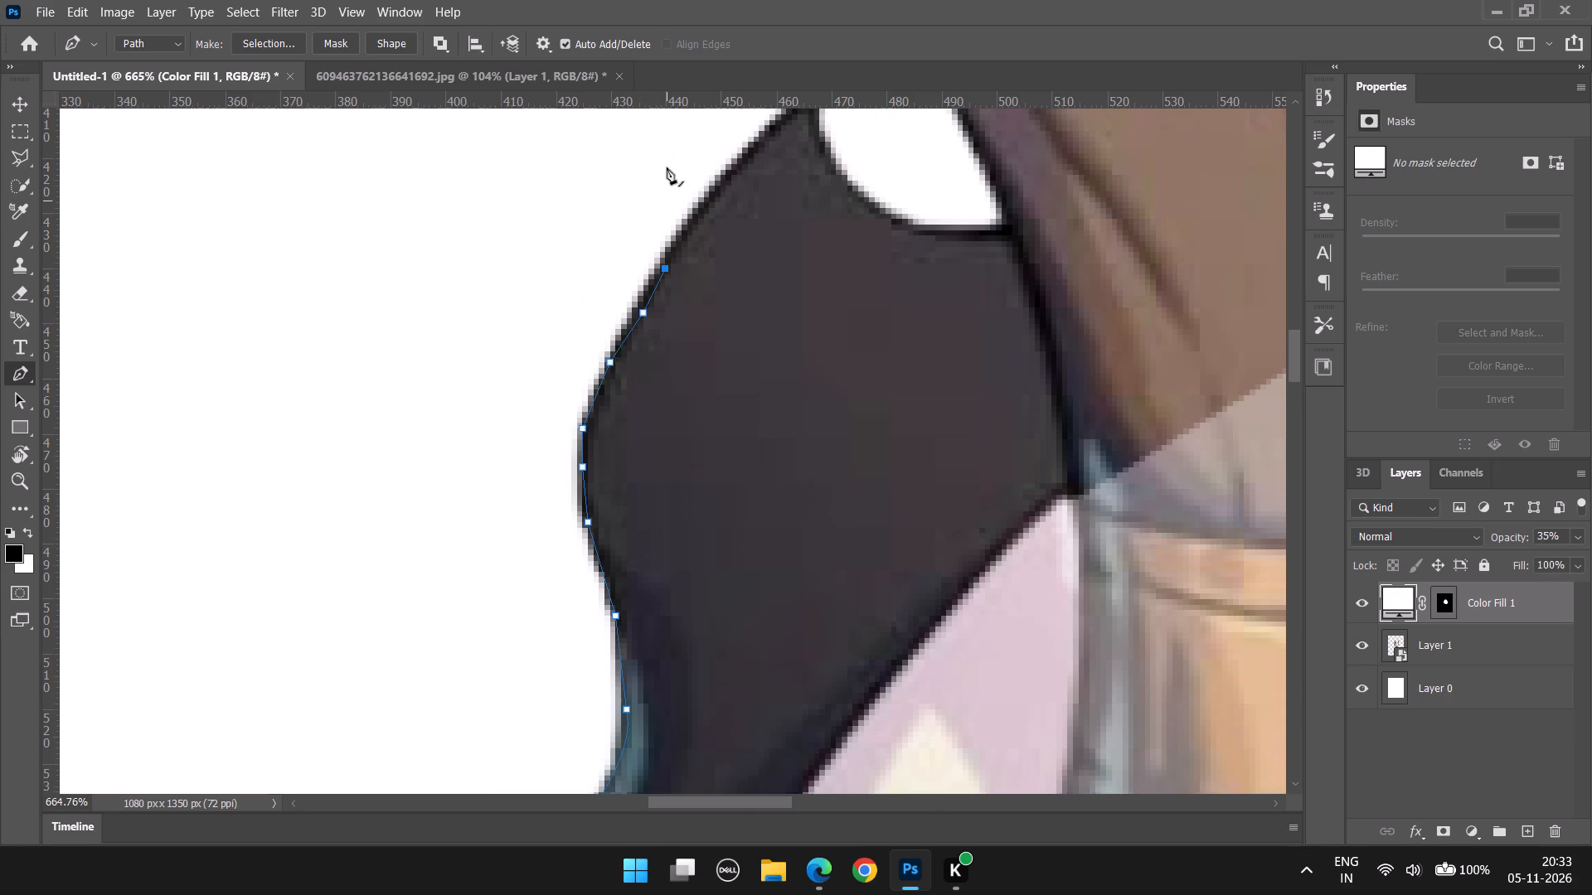
{"action": "scroll", "coordinate": [667, 167], "scroll_direction": "up", "scroll_amount": 4}
{"action": "left_click", "coordinate": [701, 207]}
{"action": "left_click", "coordinate": [725, 192]}
{"action": "left_click", "coordinate": [759, 163]}
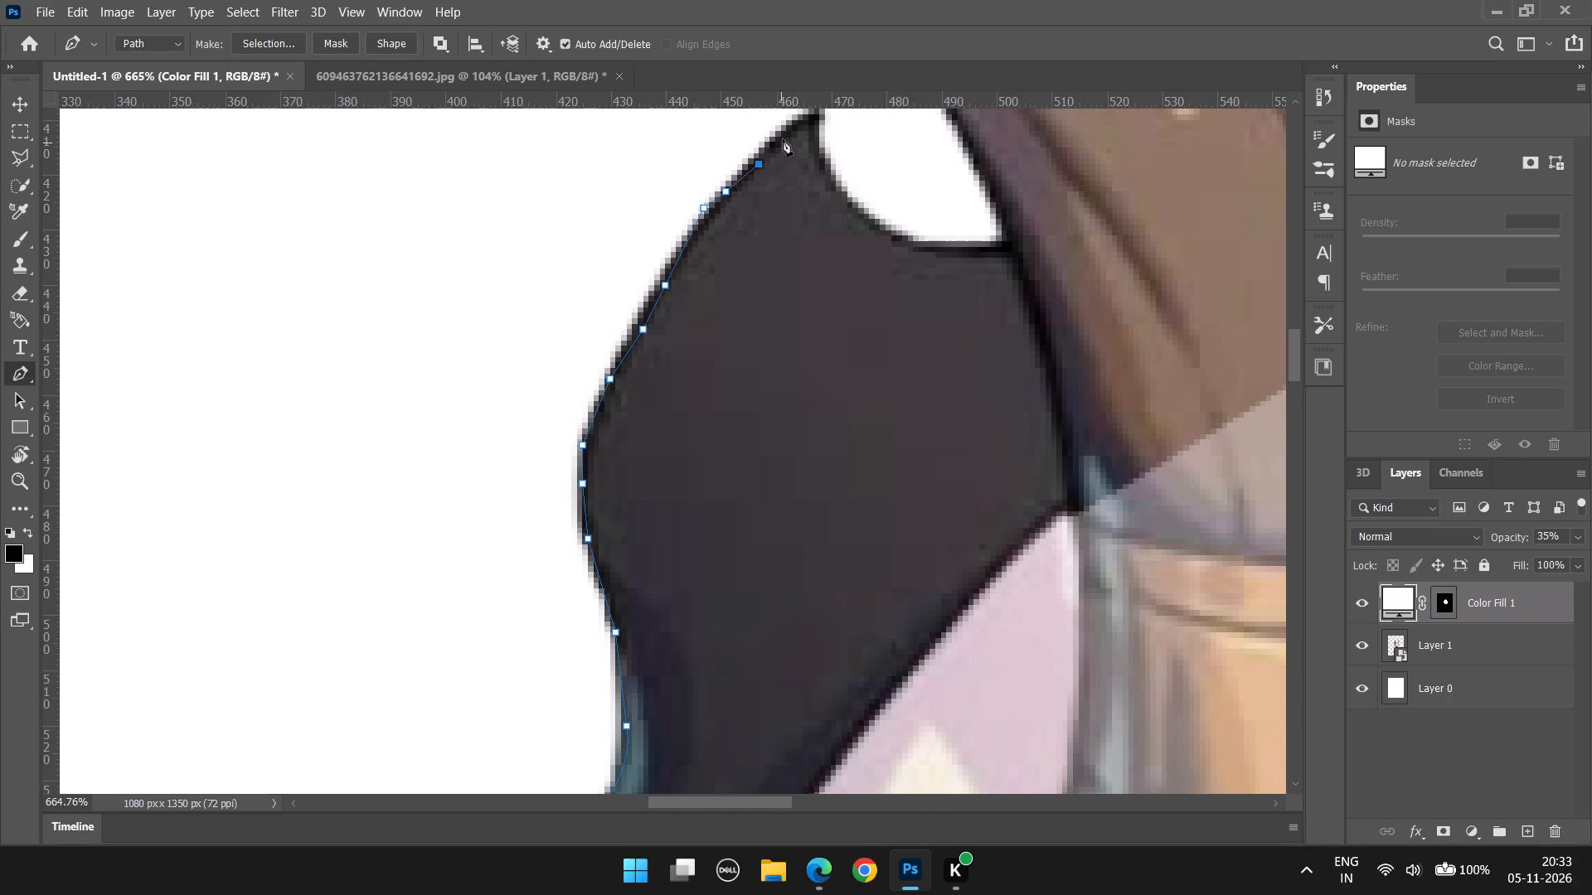
{"action": "left_click", "coordinate": [786, 132]}
{"action": "left_click", "coordinate": [822, 111]}
Trace the rounded cut-out beside the pointed top with corner anchors until the path meets the brown cloth.
{"action": "scroll", "coordinate": [829, 162], "scroll_direction": "up", "scroll_amount": 4}
{"action": "left_click", "coordinate": [819, 208]}
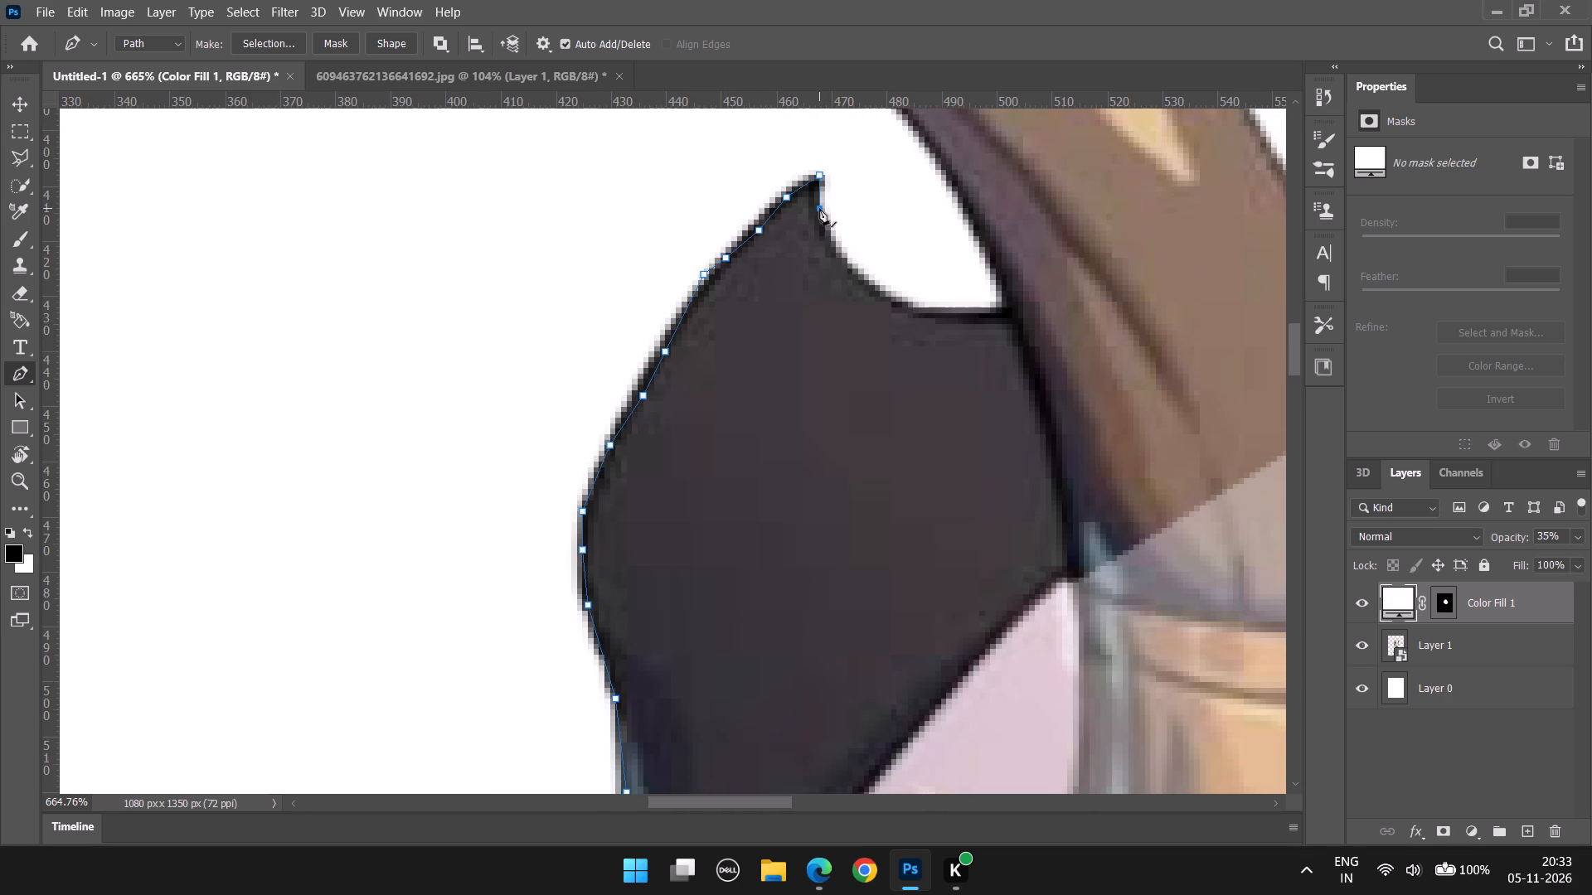
{"action": "left_click", "coordinate": [833, 249]}
{"action": "left_click", "coordinate": [849, 267]}
{"action": "left_click", "coordinate": [891, 299]}
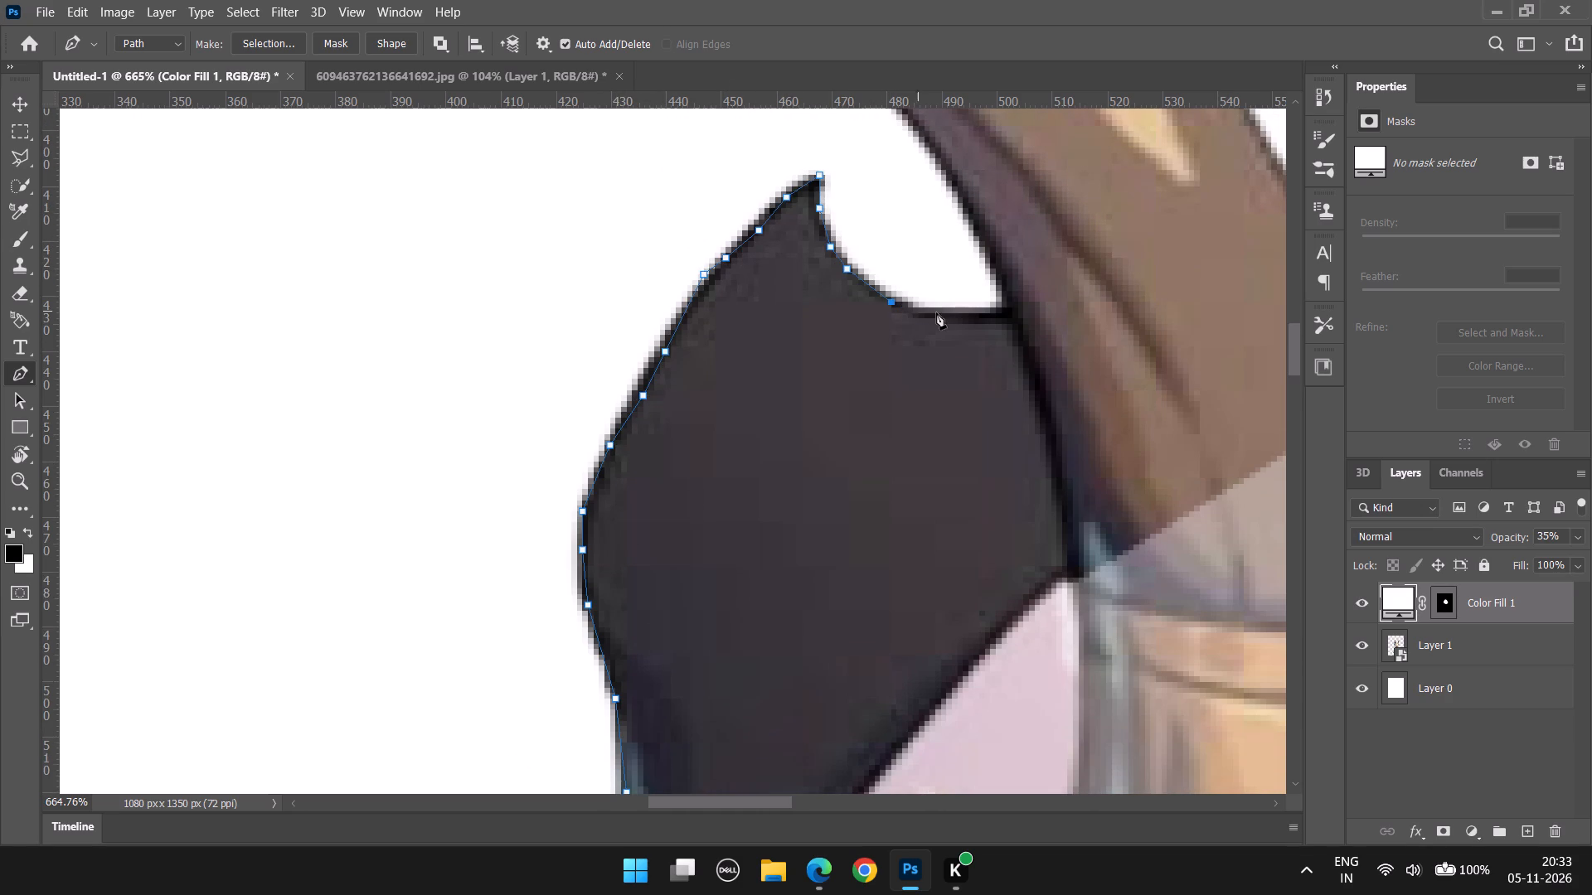
{"action": "left_click", "coordinate": [937, 314]}
{"action": "left_click", "coordinate": [1012, 317]}
Trace the hood's edge down along the brown cloth to the top corner of the lilac mask area.
{"action": "scroll", "coordinate": [1023, 323], "scroll_direction": "down", "scroll_amount": 2}
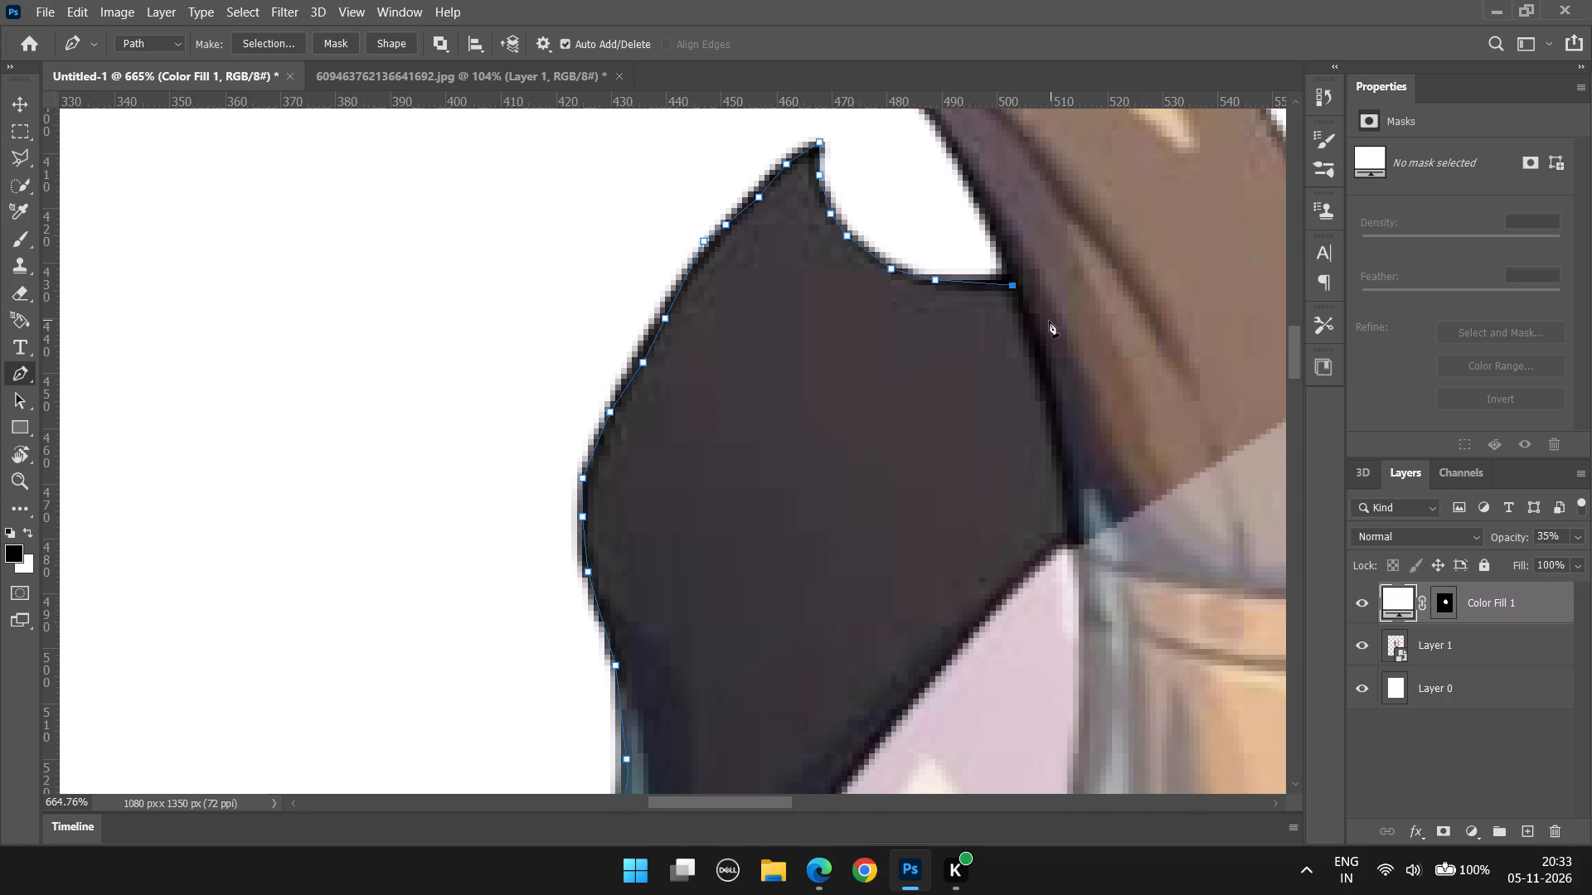
{"action": "left_click", "coordinate": [1044, 327]}
{"action": "left_click", "coordinate": [1056, 378]}
{"action": "left_click", "coordinate": [1073, 447]}
{"action": "left_click", "coordinate": [1078, 525]}
{"action": "left_click", "coordinate": [1078, 548]}
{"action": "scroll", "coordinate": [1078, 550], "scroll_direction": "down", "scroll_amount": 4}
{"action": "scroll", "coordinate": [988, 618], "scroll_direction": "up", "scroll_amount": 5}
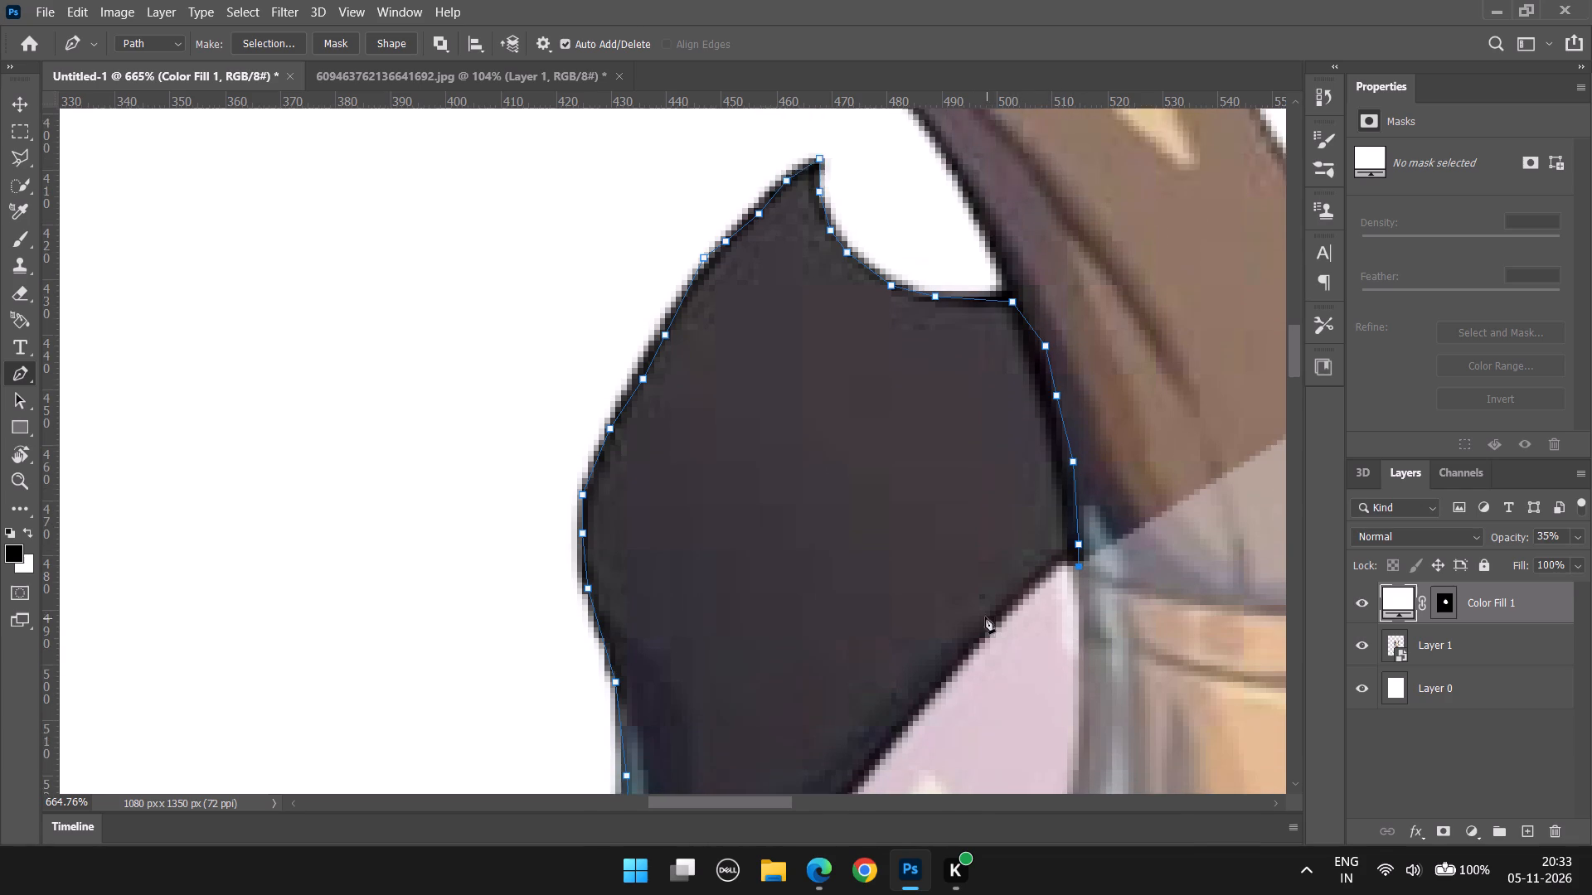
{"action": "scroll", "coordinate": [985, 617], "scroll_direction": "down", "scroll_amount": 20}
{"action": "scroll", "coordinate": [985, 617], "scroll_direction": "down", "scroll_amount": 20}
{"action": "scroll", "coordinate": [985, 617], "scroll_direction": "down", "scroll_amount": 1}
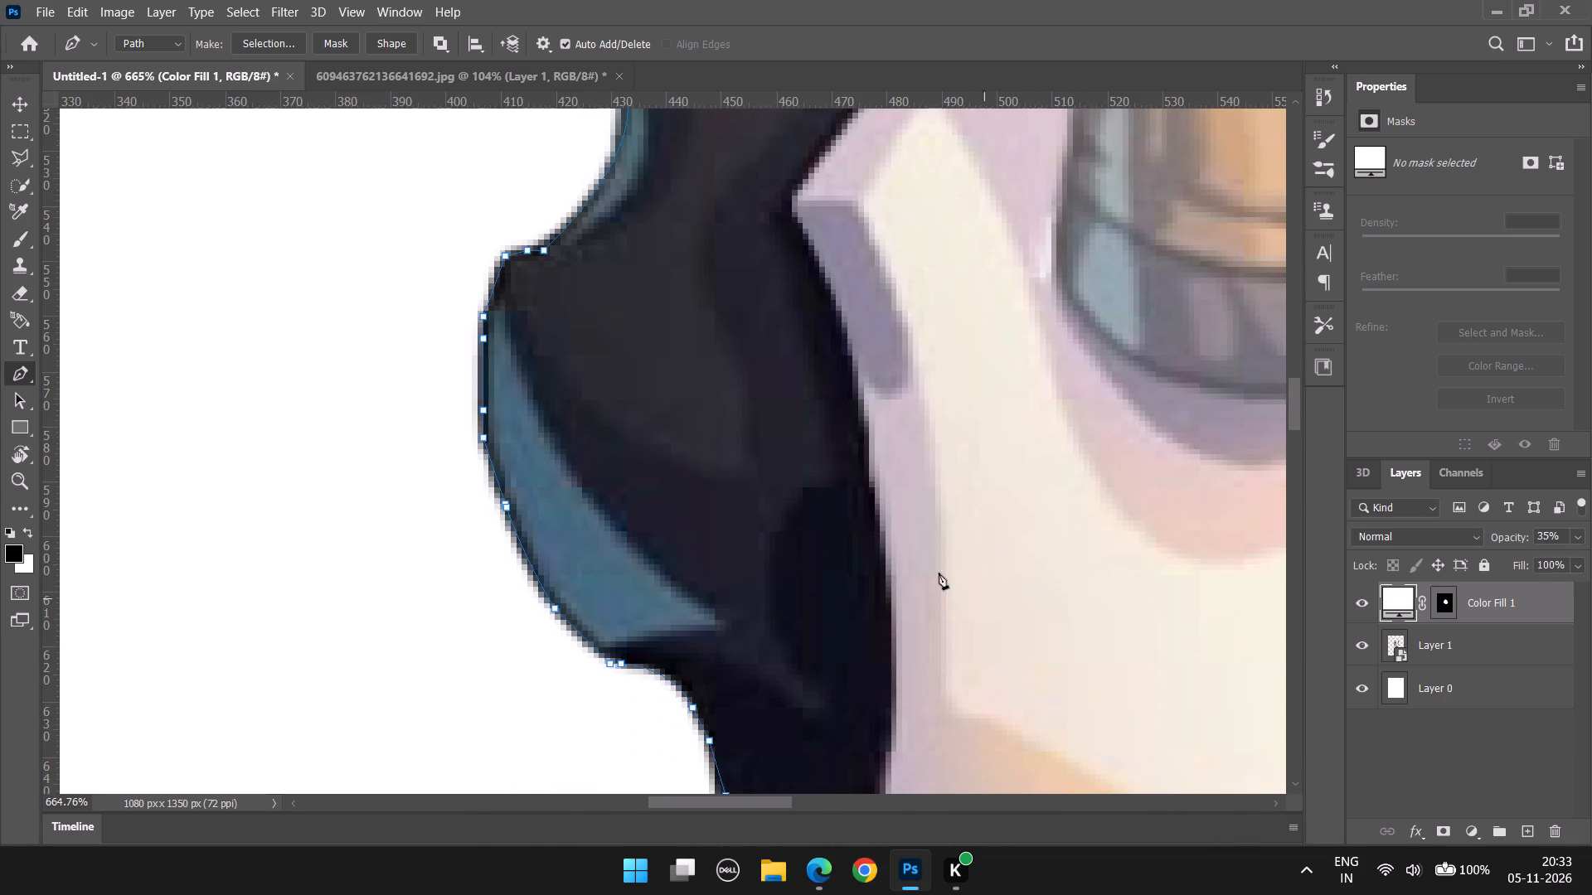
Run the hood path down just inside the mask's side edge with widely spaced corner anchors to the mask's lower corner.
{"action": "left_click", "coordinate": [904, 520]}
{"action": "scroll", "coordinate": [904, 520], "scroll_direction": "down", "scroll_amount": 7}
{"action": "left_click", "coordinate": [912, 551]}
{"action": "scroll", "coordinate": [925, 589], "scroll_direction": "down", "scroll_amount": 7}
{"action": "left_click", "coordinate": [927, 593]}
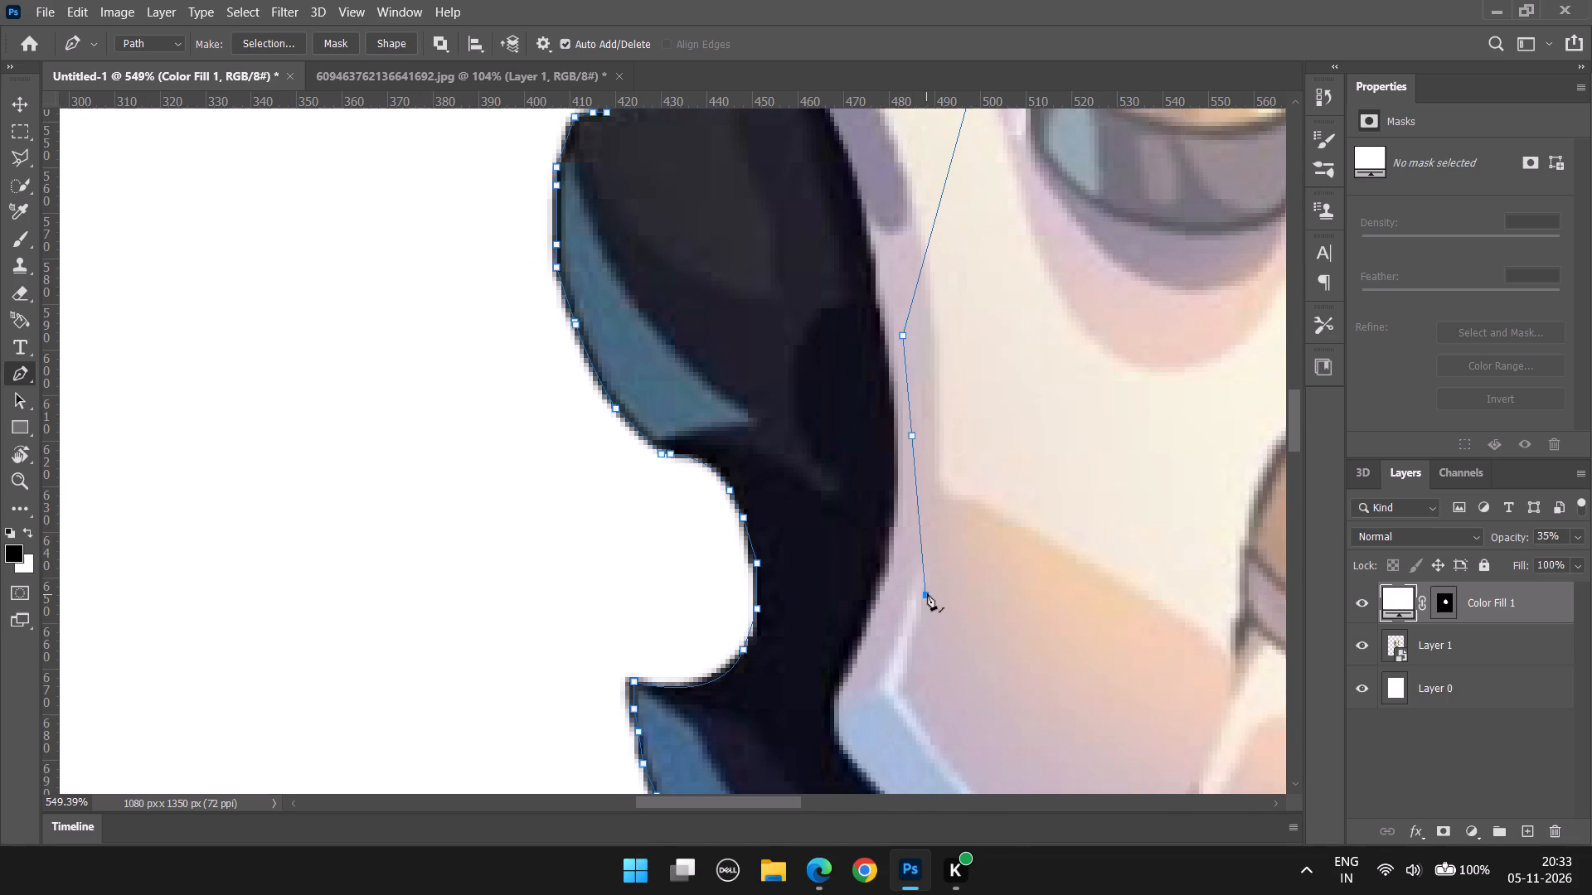
{"action": "scroll", "coordinate": [929, 612], "scroll_direction": "down", "scroll_amount": 11}
{"action": "left_click", "coordinate": [949, 609]}
Continue the hood path across the mask's lower edge with corner anchors to just past the chin's central groove.
{"action": "left_click", "coordinate": [1052, 663]}
{"action": "scroll", "coordinate": [1056, 666], "scroll_direction": "down", "scroll_amount": 7}
{"action": "left_click", "coordinate": [1160, 643]}
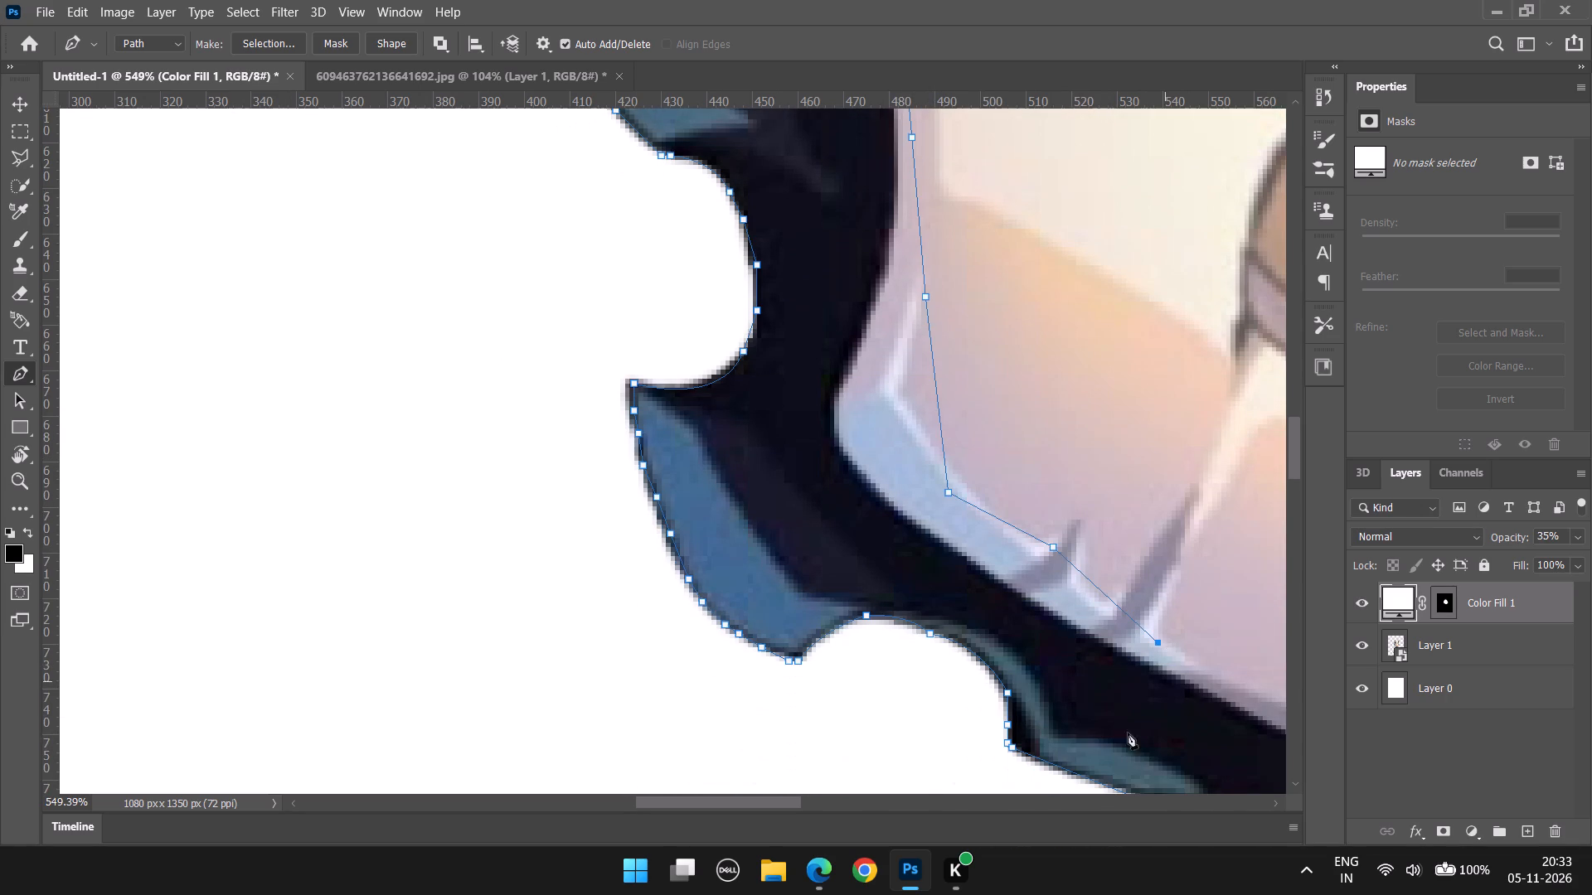
{"action": "left_click_drag", "start_coordinate": [768, 800], "coordinate": [828, 801]}
{"action": "scroll", "coordinate": [883, 709], "scroll_direction": "down", "scroll_amount": 5}
{"action": "left_click", "coordinate": [999, 646]}
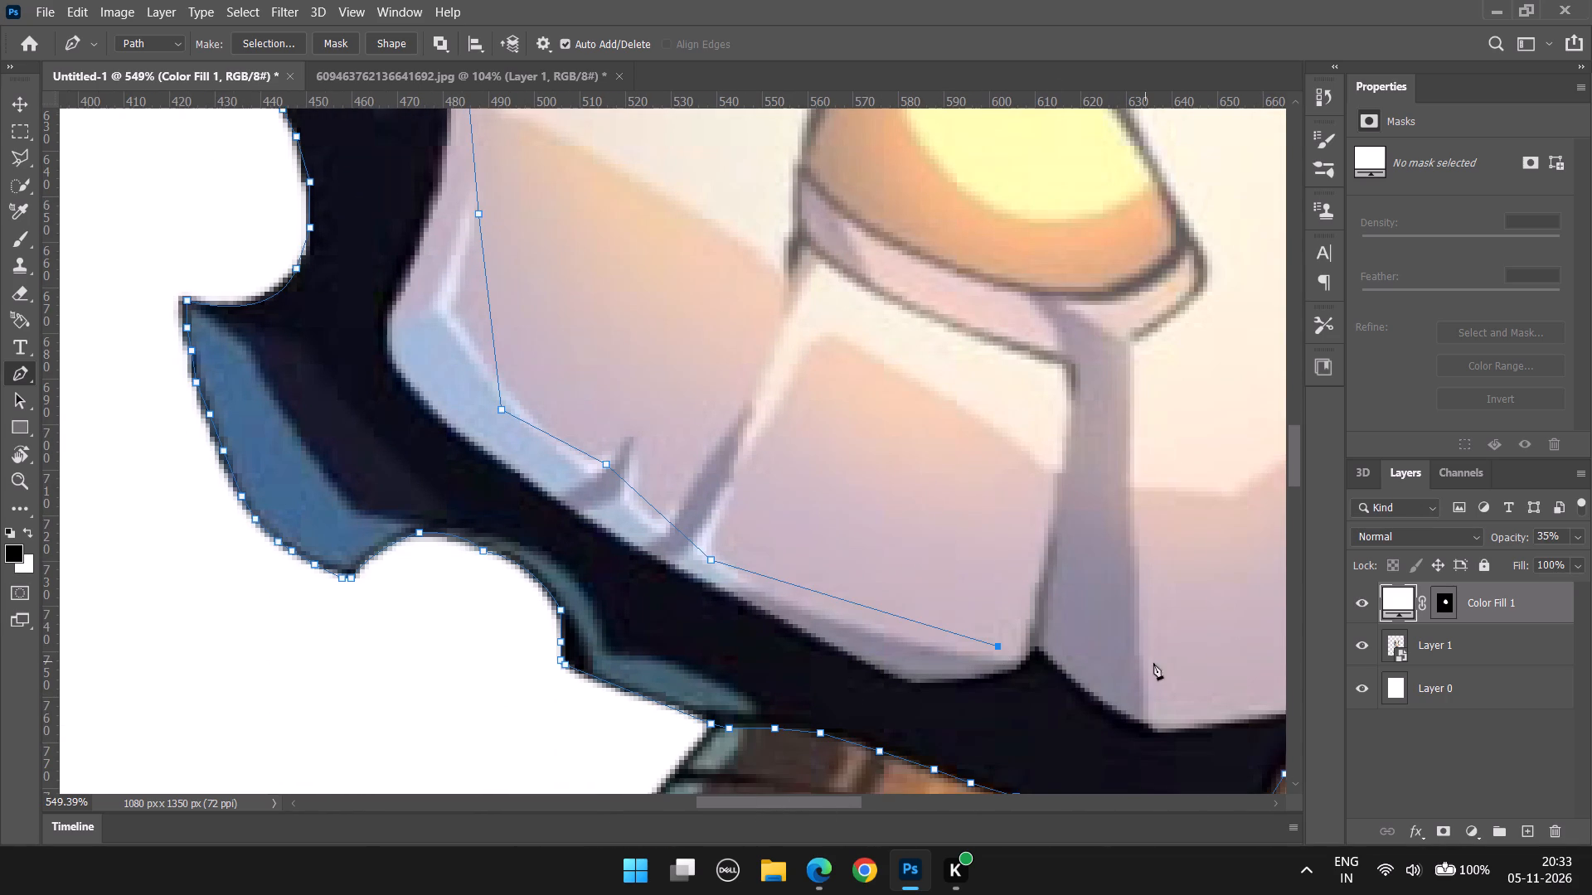
{"action": "left_click", "coordinate": [1153, 663]}
{"action": "left_click_drag", "start_coordinate": [826, 796], "coordinate": [887, 800]}
{"action": "scroll", "coordinate": [907, 731], "scroll_direction": "down", "scroll_amount": 1}
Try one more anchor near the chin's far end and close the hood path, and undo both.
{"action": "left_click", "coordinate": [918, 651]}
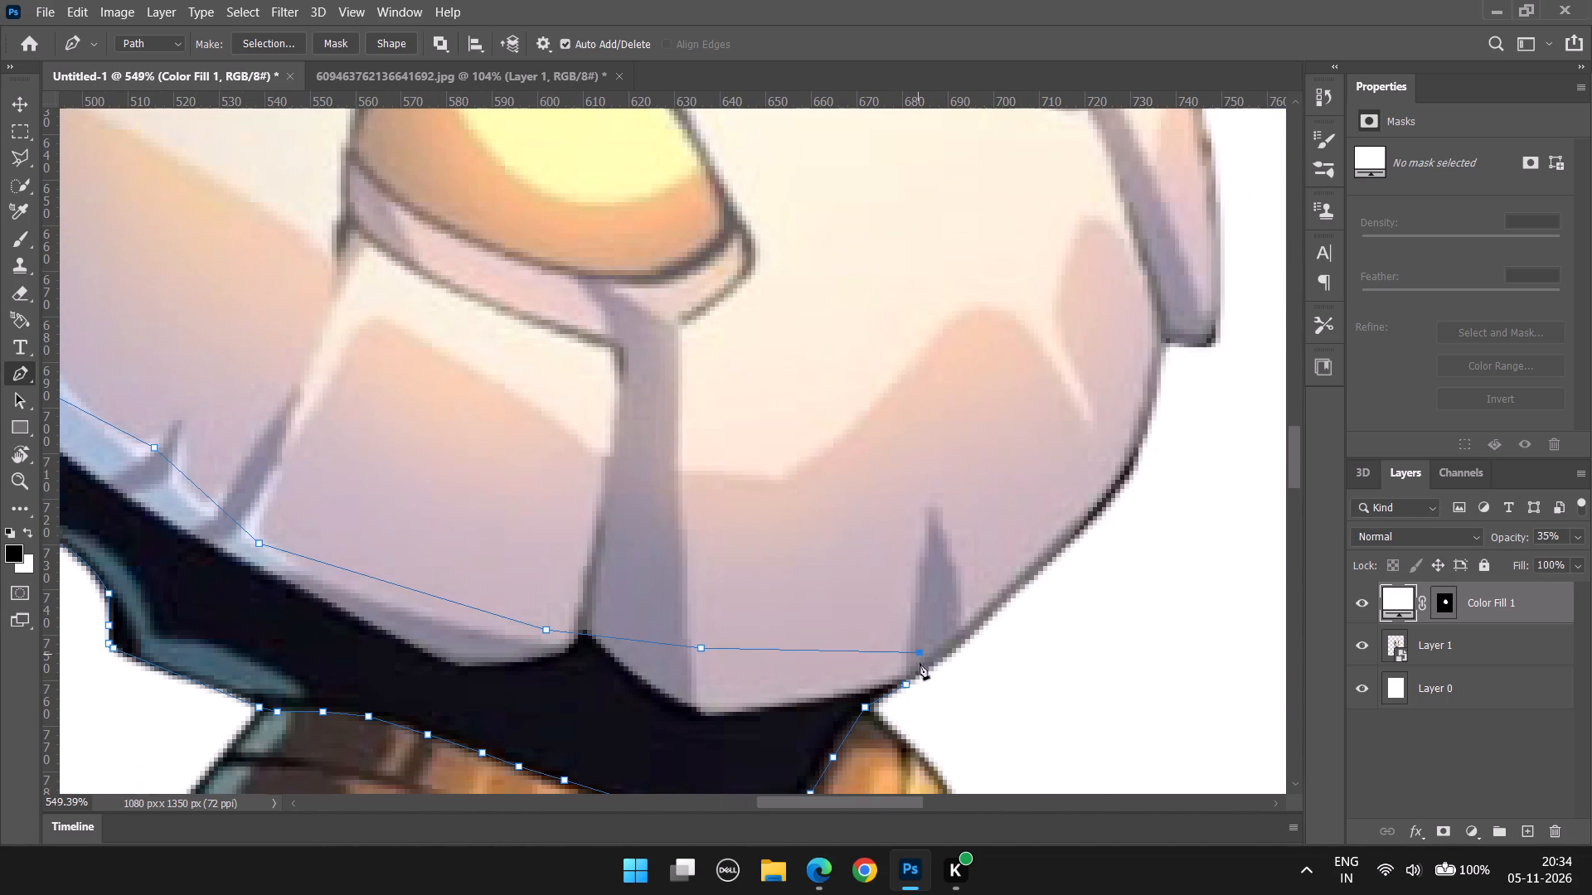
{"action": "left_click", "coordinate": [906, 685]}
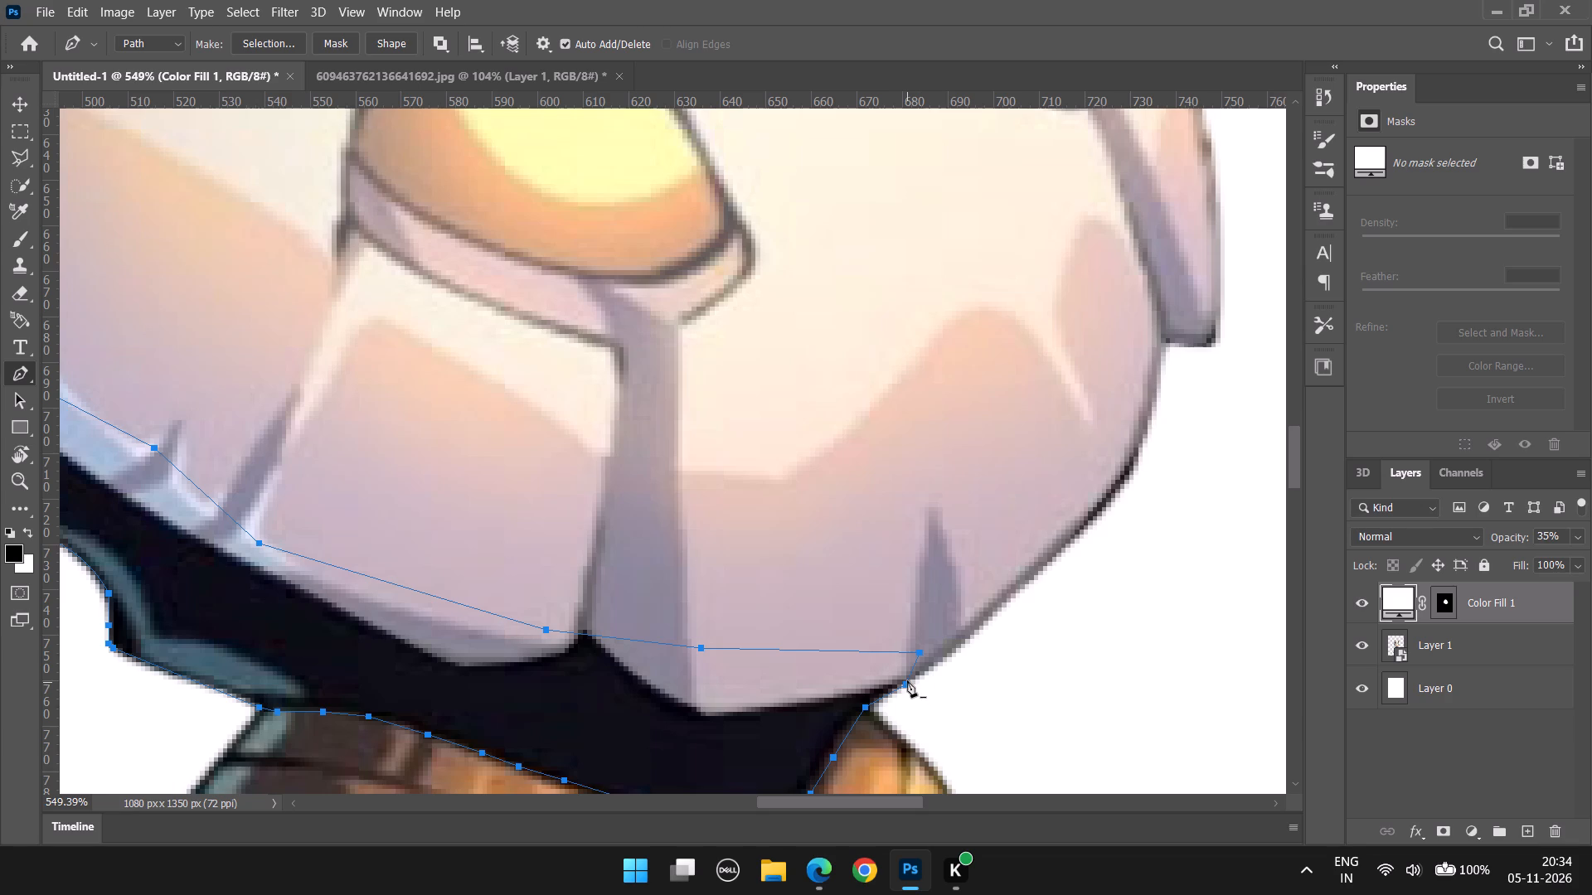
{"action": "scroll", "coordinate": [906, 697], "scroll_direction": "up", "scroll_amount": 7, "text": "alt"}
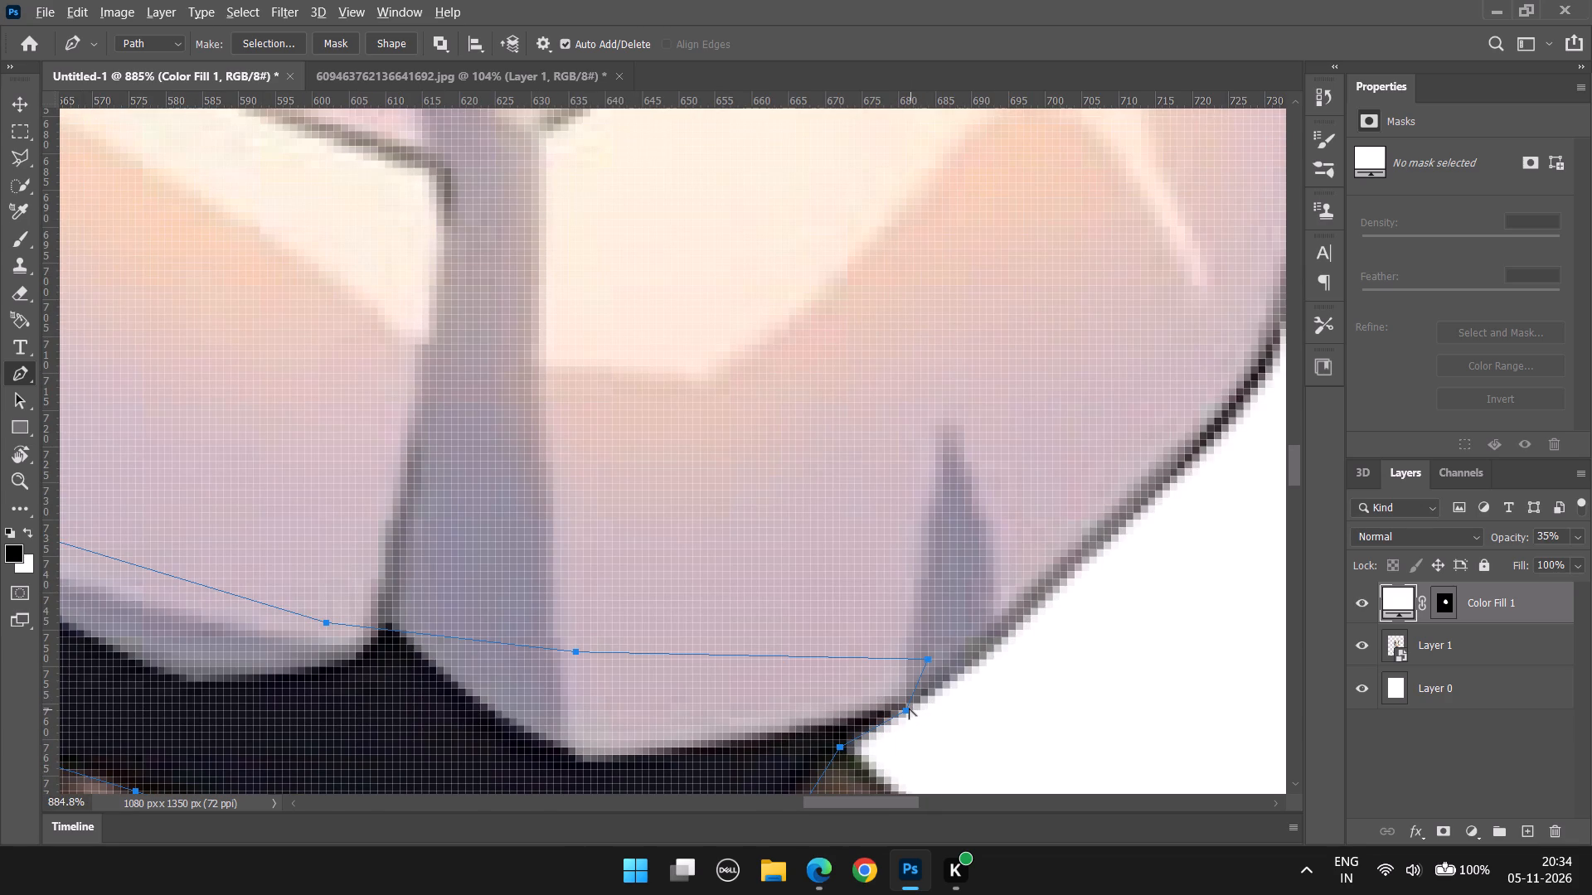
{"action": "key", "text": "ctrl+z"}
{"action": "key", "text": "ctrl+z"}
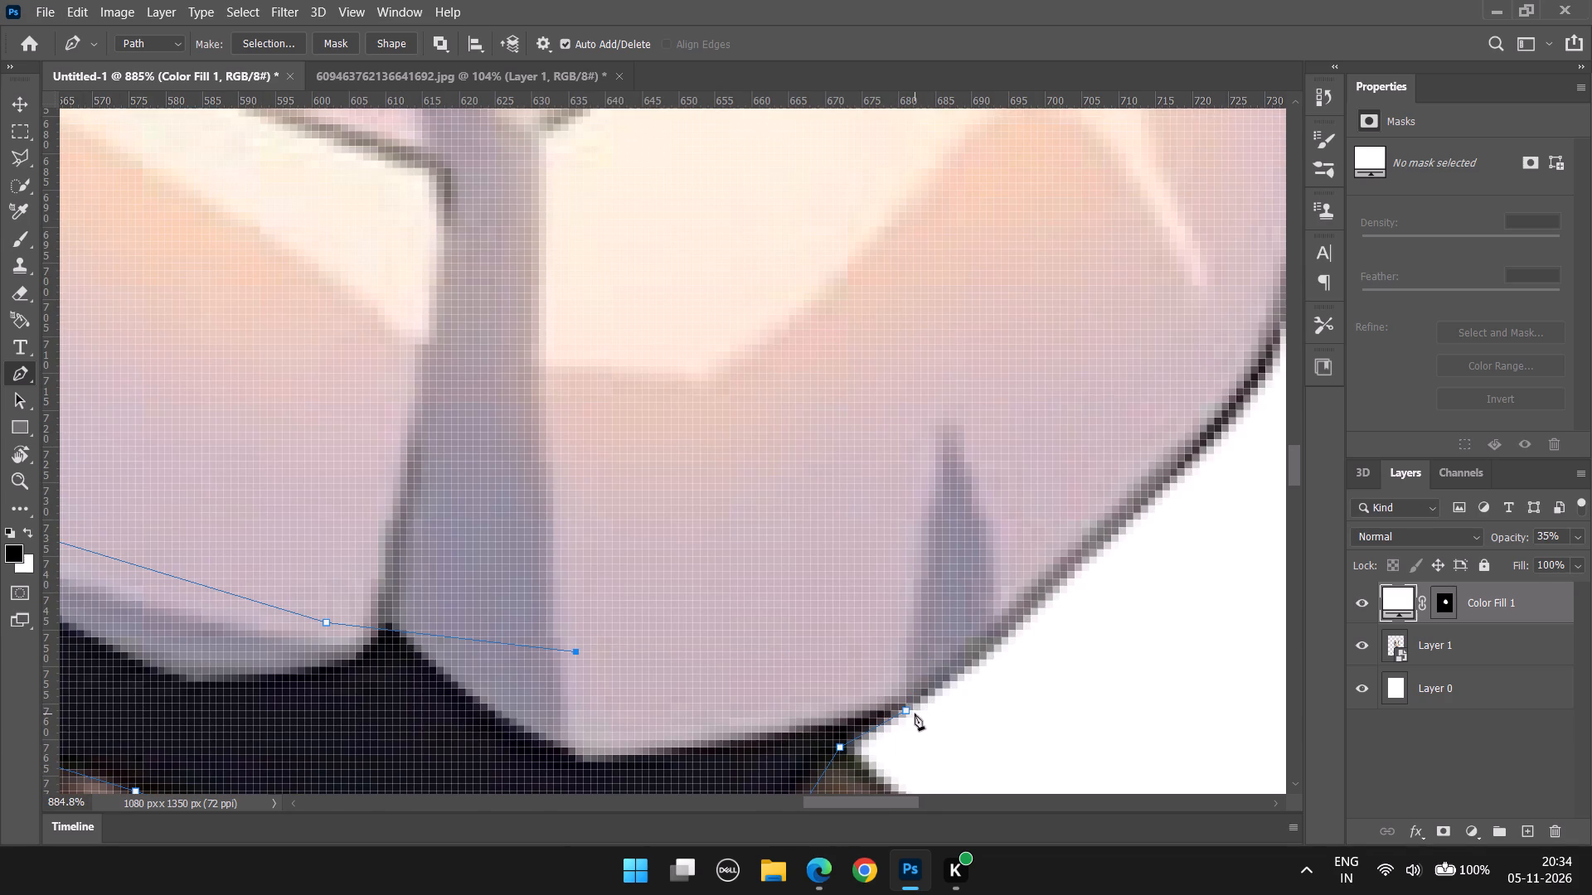
Place the last anchor inside the chin's far end and close the hood path at its starting anchor.
{"action": "left_click", "coordinate": [916, 645]}
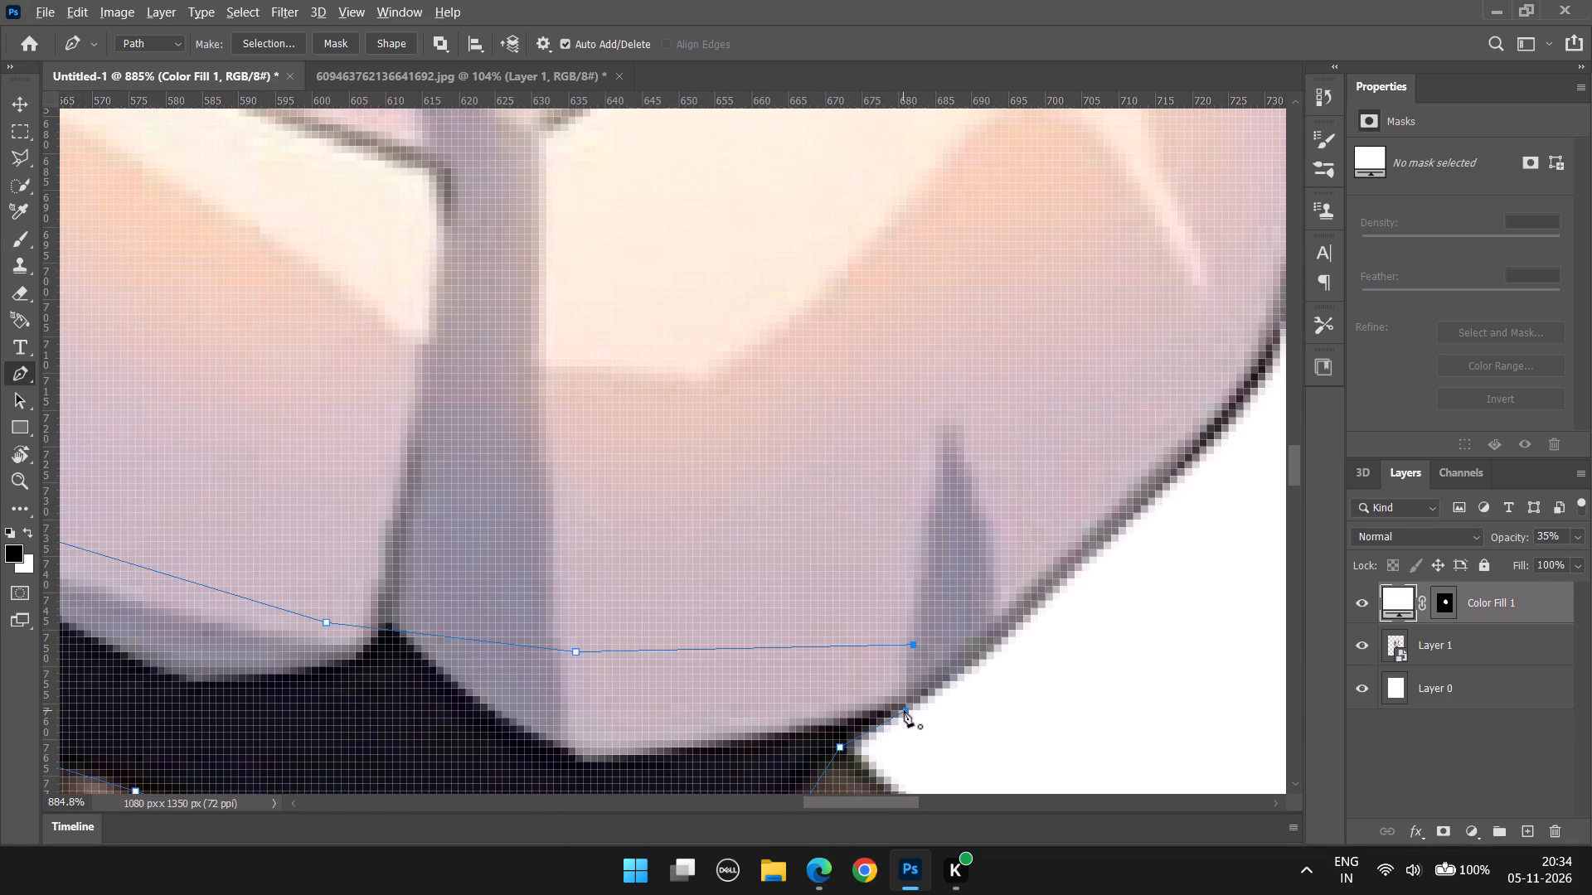
{"action": "left_click", "coordinate": [906, 710]}
Add a new layer above the mask fill and convert the closed hood path into a selection.
{"action": "scroll", "coordinate": [907, 710], "scroll_direction": "down", "scroll_amount": 5}
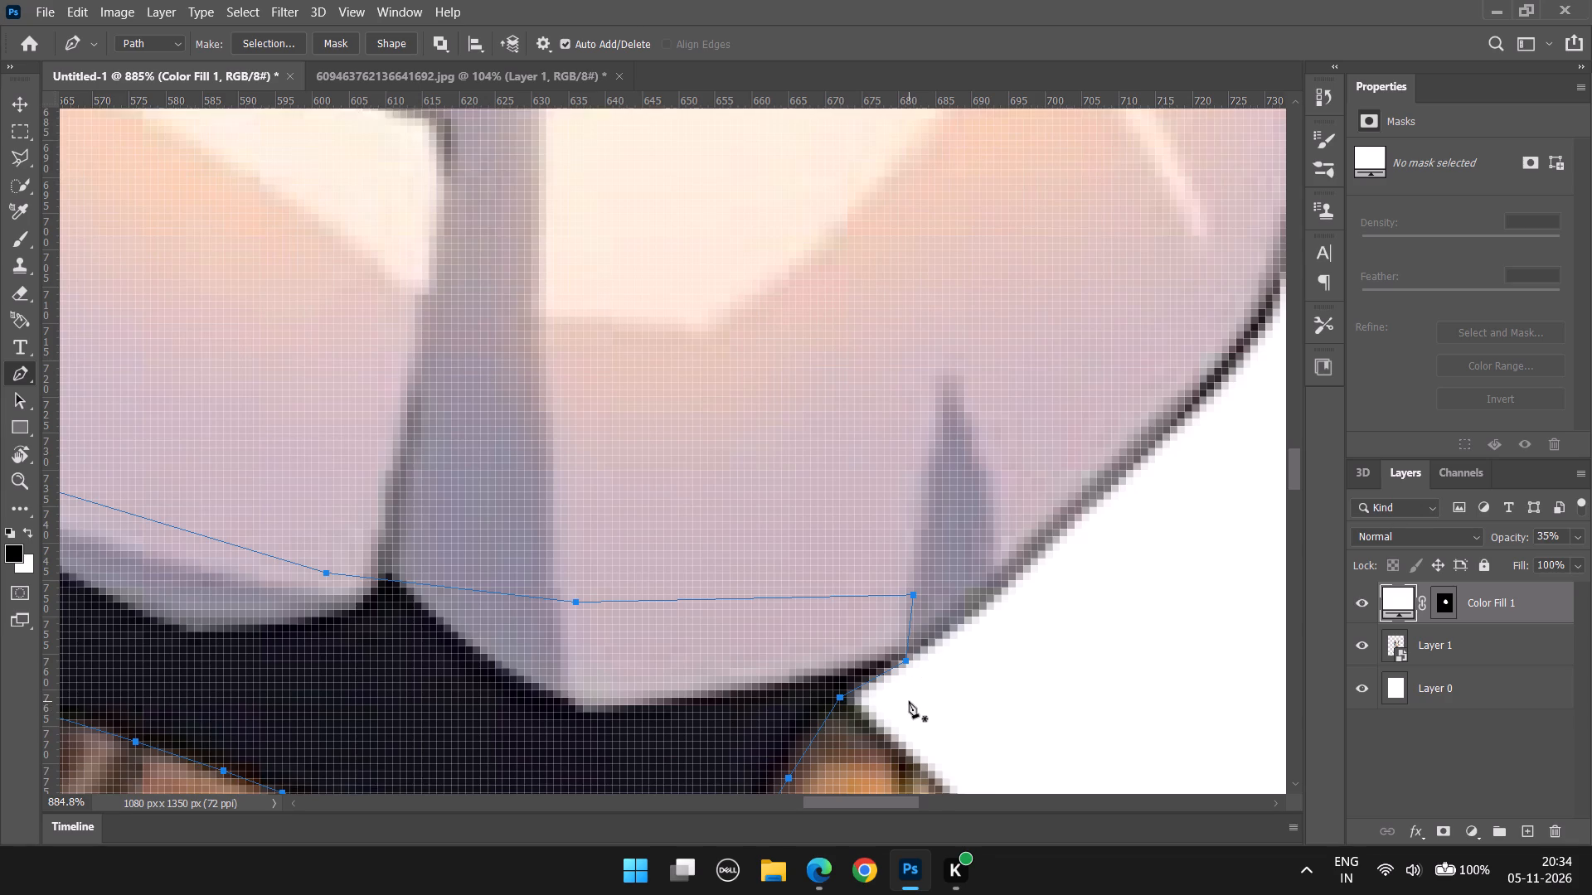
{"action": "scroll", "coordinate": [909, 701], "scroll_direction": "down", "scroll_amount": 2}
{"action": "left_click", "coordinate": [1534, 835]}
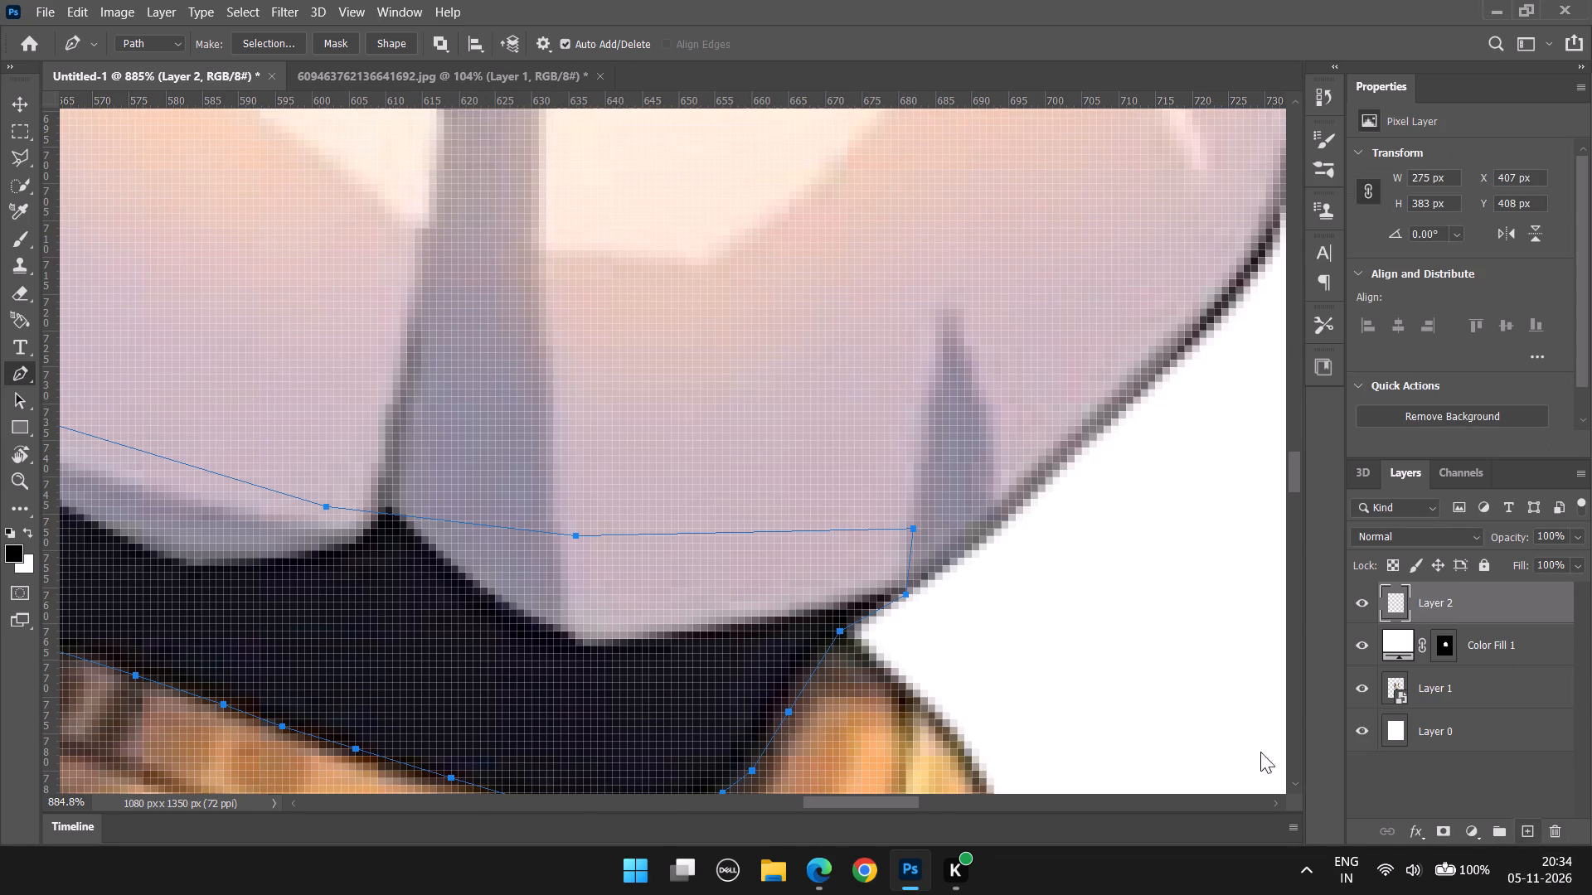
{"action": "scroll", "coordinate": [757, 633], "scroll_direction": "down", "scroll_amount": 4}
{"action": "right_click", "coordinate": [624, 614]}
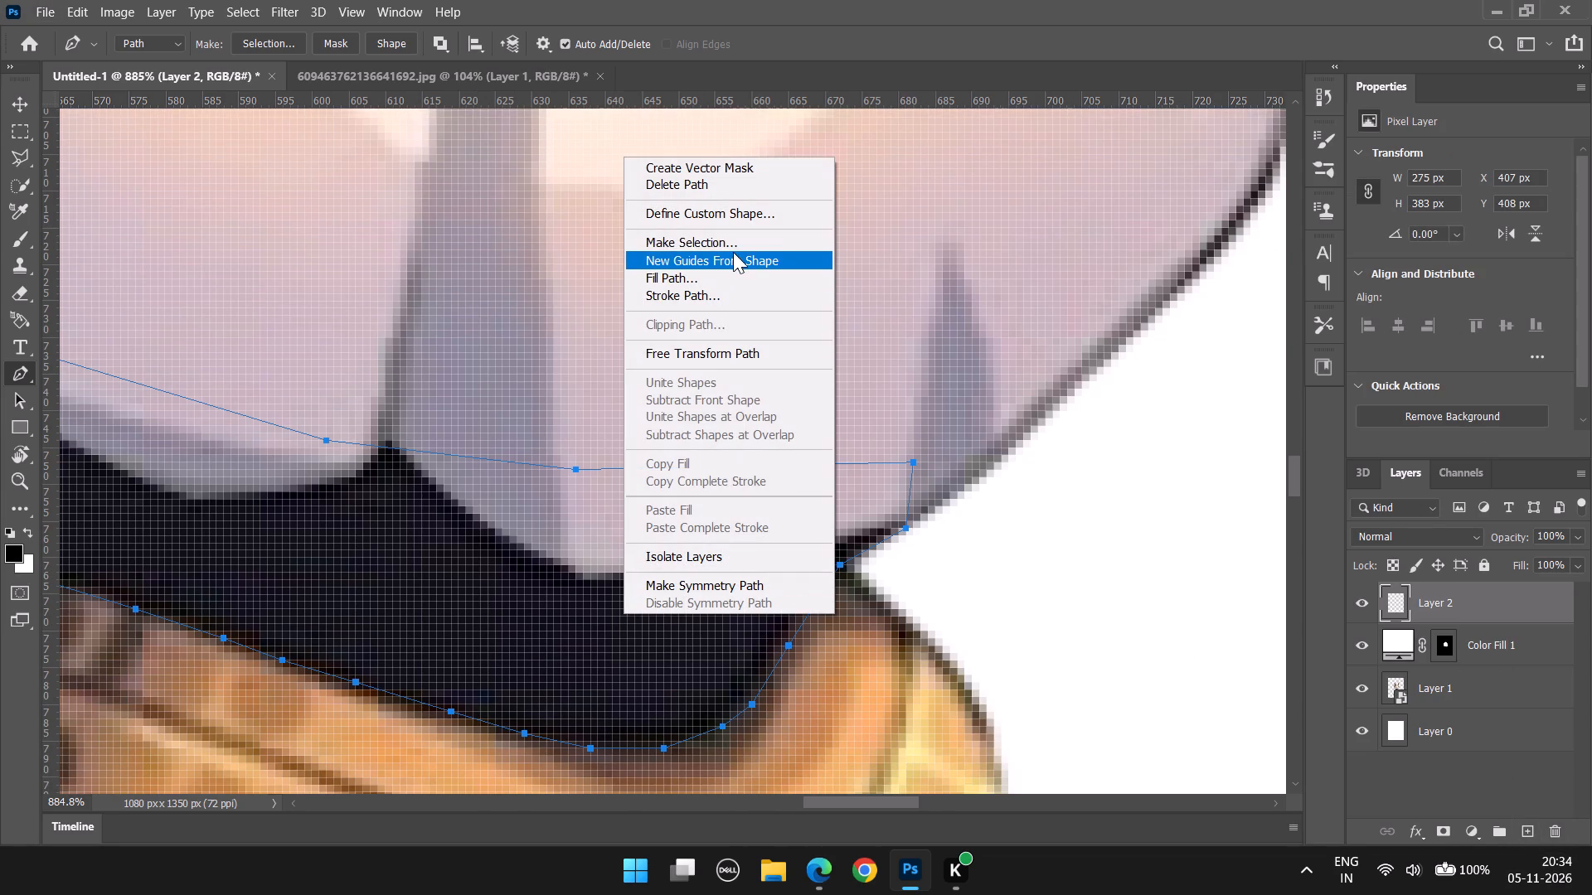
{"action": "left_click", "coordinate": [733, 249]}
{"action": "left_click", "coordinate": [925, 214]}
{"action": "scroll", "coordinate": [898, 416], "scroll_direction": "down", "scroll_amount": 9}
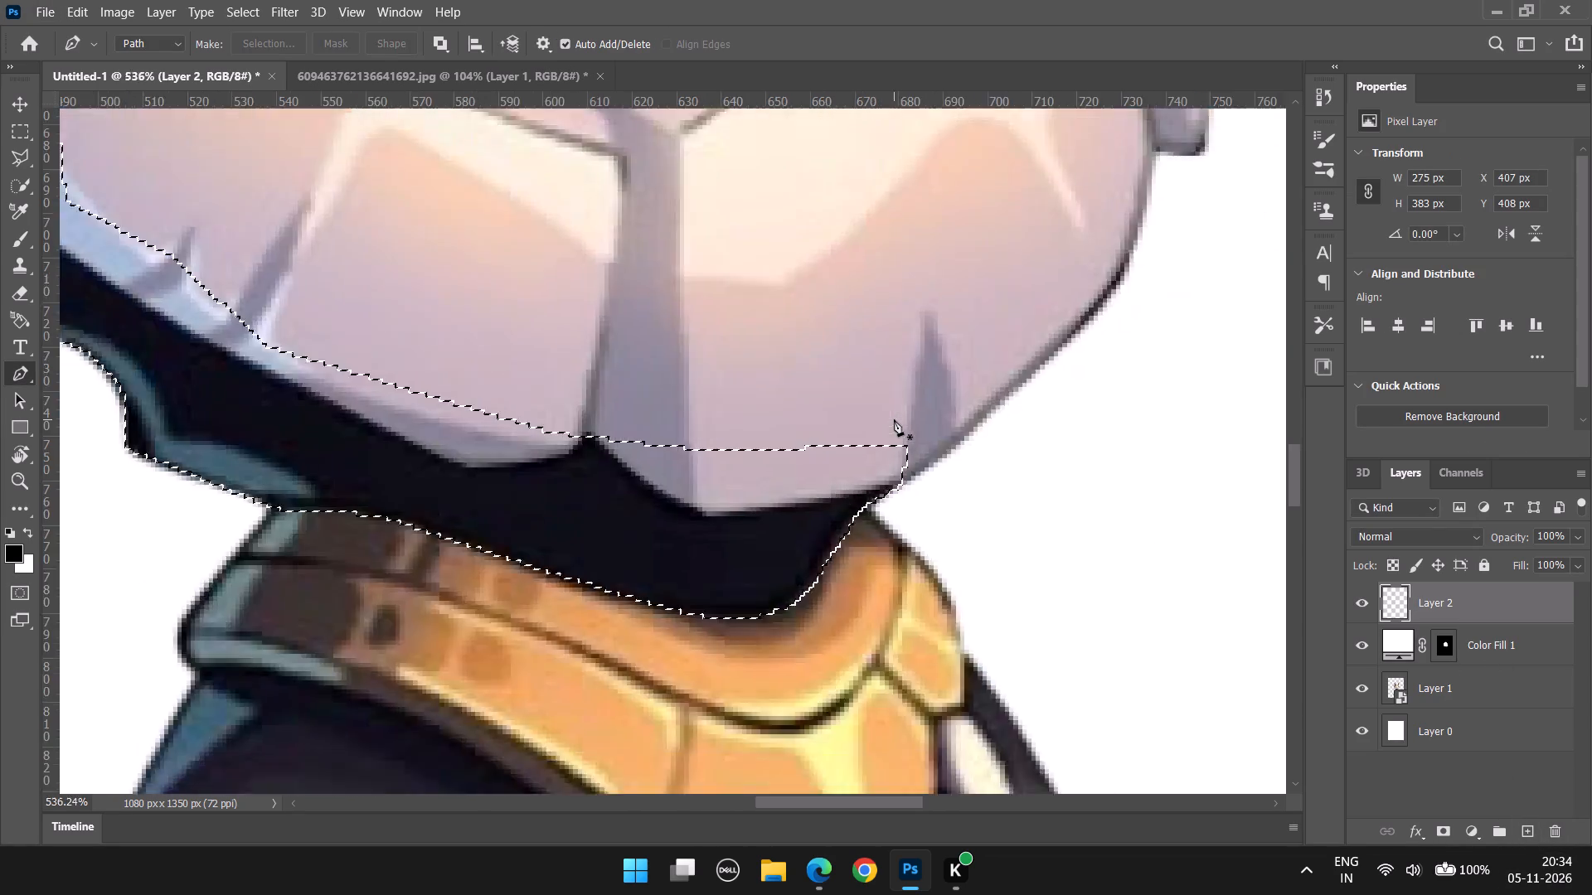
{"action": "scroll", "coordinate": [894, 419], "scroll_direction": "down", "scroll_amount": 3}
{"action": "scroll", "coordinate": [721, 417], "scroll_direction": "down", "scroll_amount": 5, "text": "alt"}
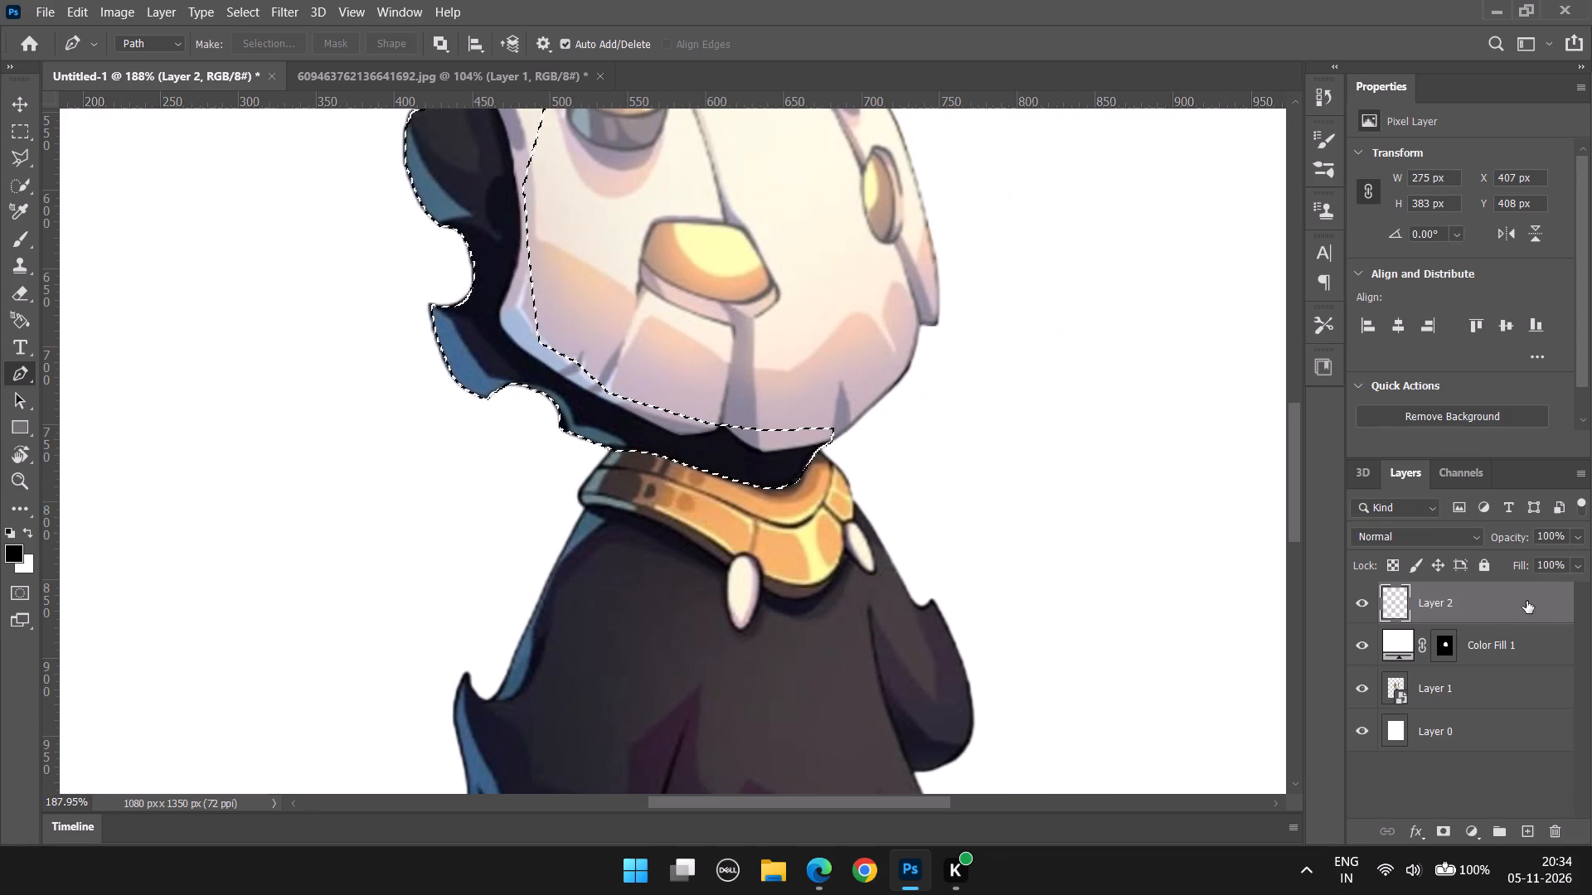
Fill the hood selection with a Solid Color fill layer in black, 000000.
{"action": "left_click", "coordinate": [1481, 839]}
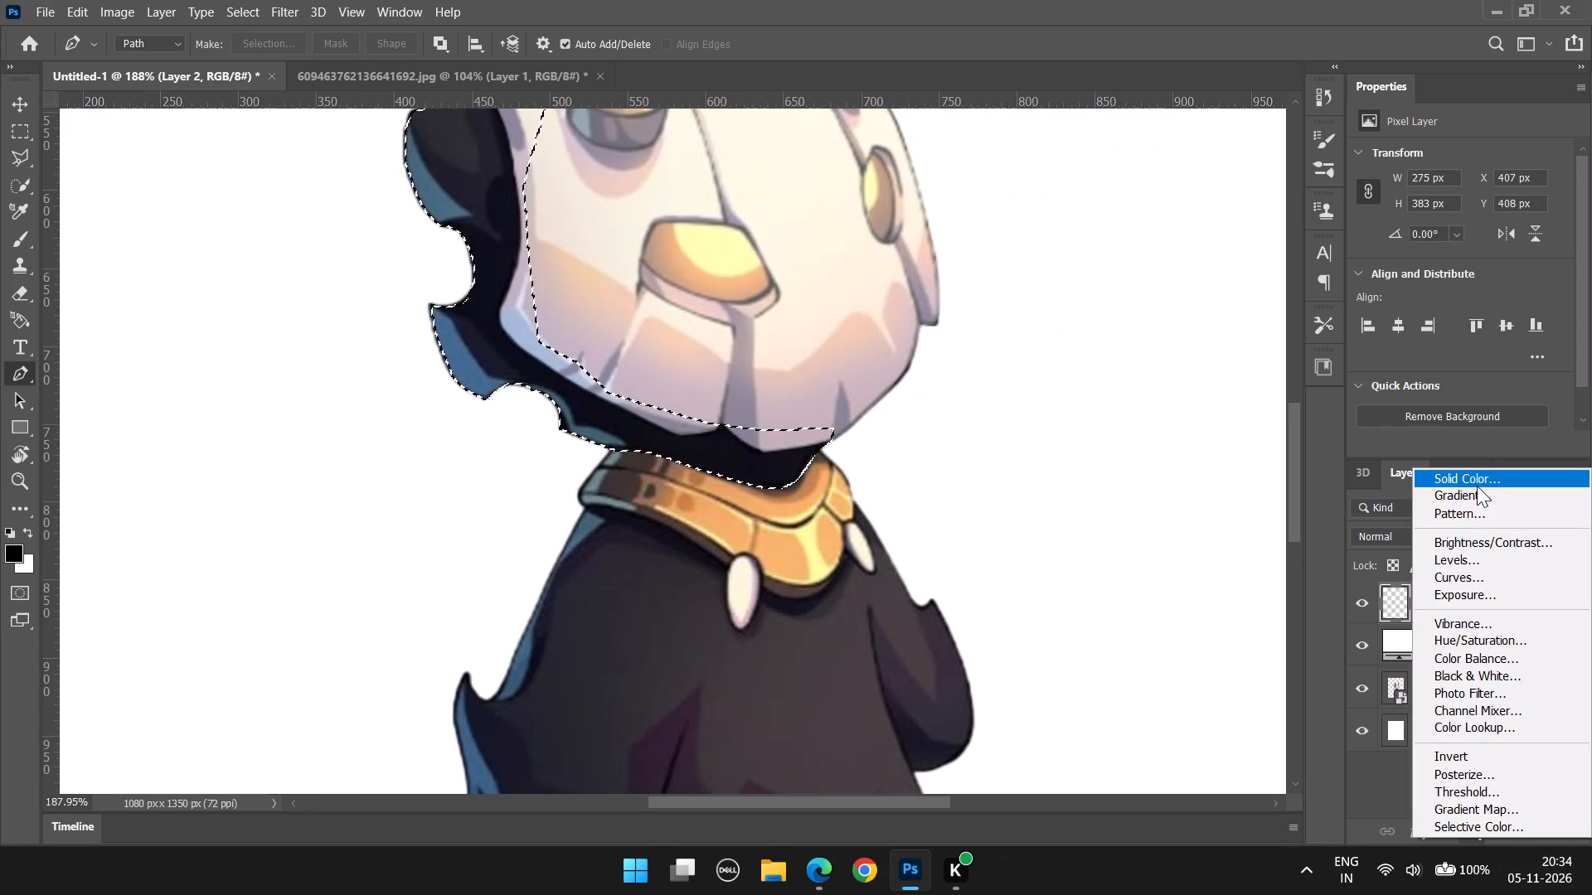
{"action": "left_click", "coordinate": [1477, 482]}
{"action": "left_click_drag", "start_coordinate": [1149, 457], "coordinate": [800, 728]}
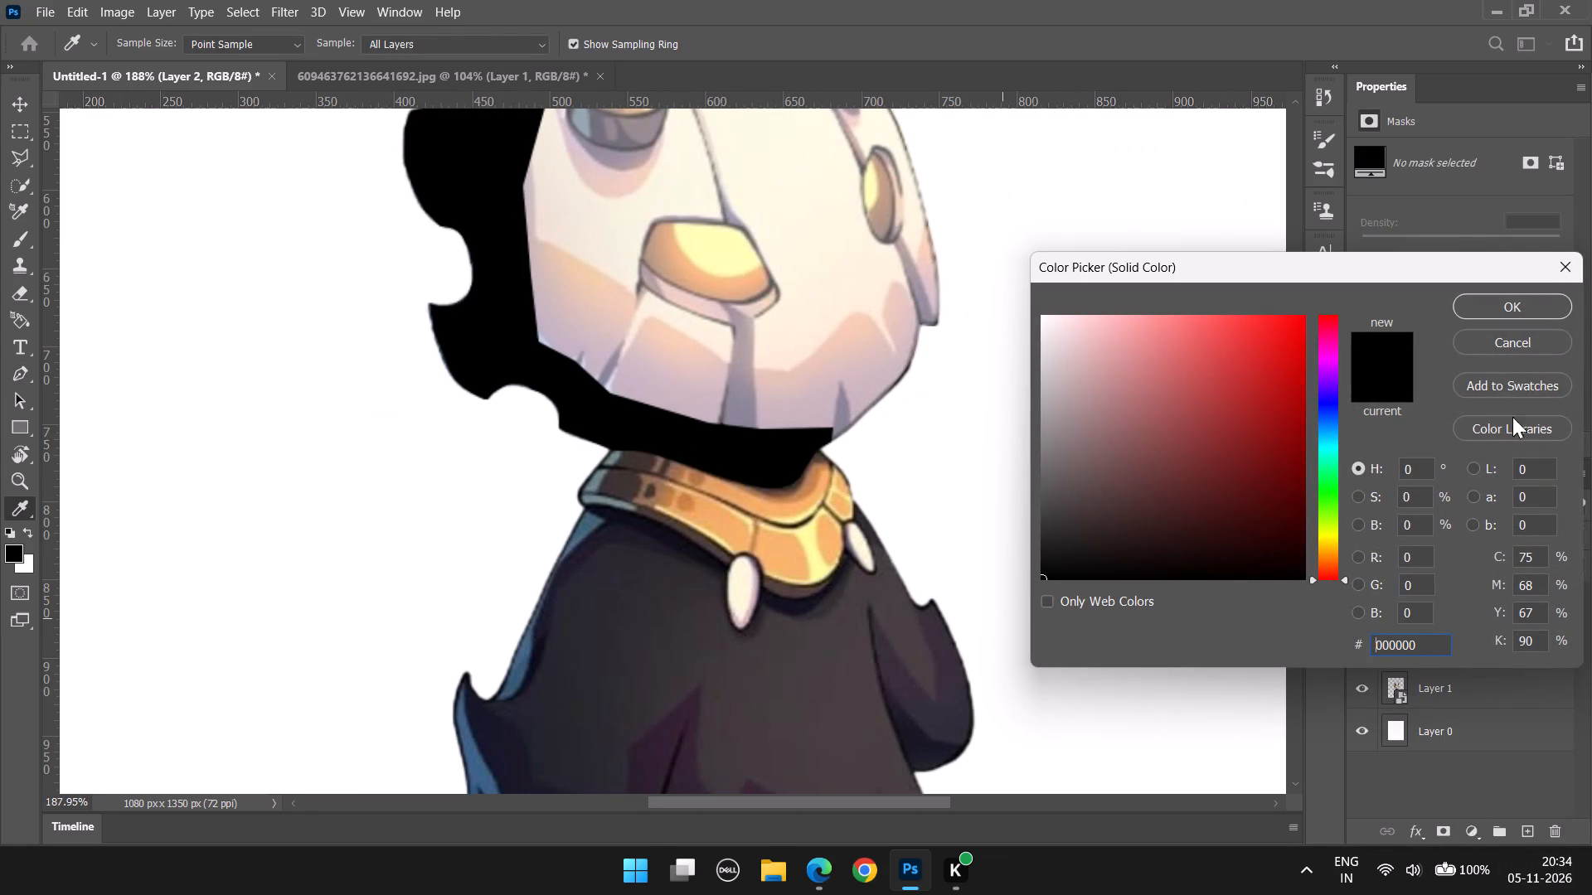
{"action": "left_click", "coordinate": [1556, 305]}
Move the black hood fill layer below the reference image Layer 1.
{"action": "scroll", "coordinate": [1328, 661], "scroll_direction": "down", "scroll_amount": 4, "text": "alt"}
{"action": "scroll", "coordinate": [818, 577], "scroll_direction": "up", "scroll_amount": 6, "text": "alt"}
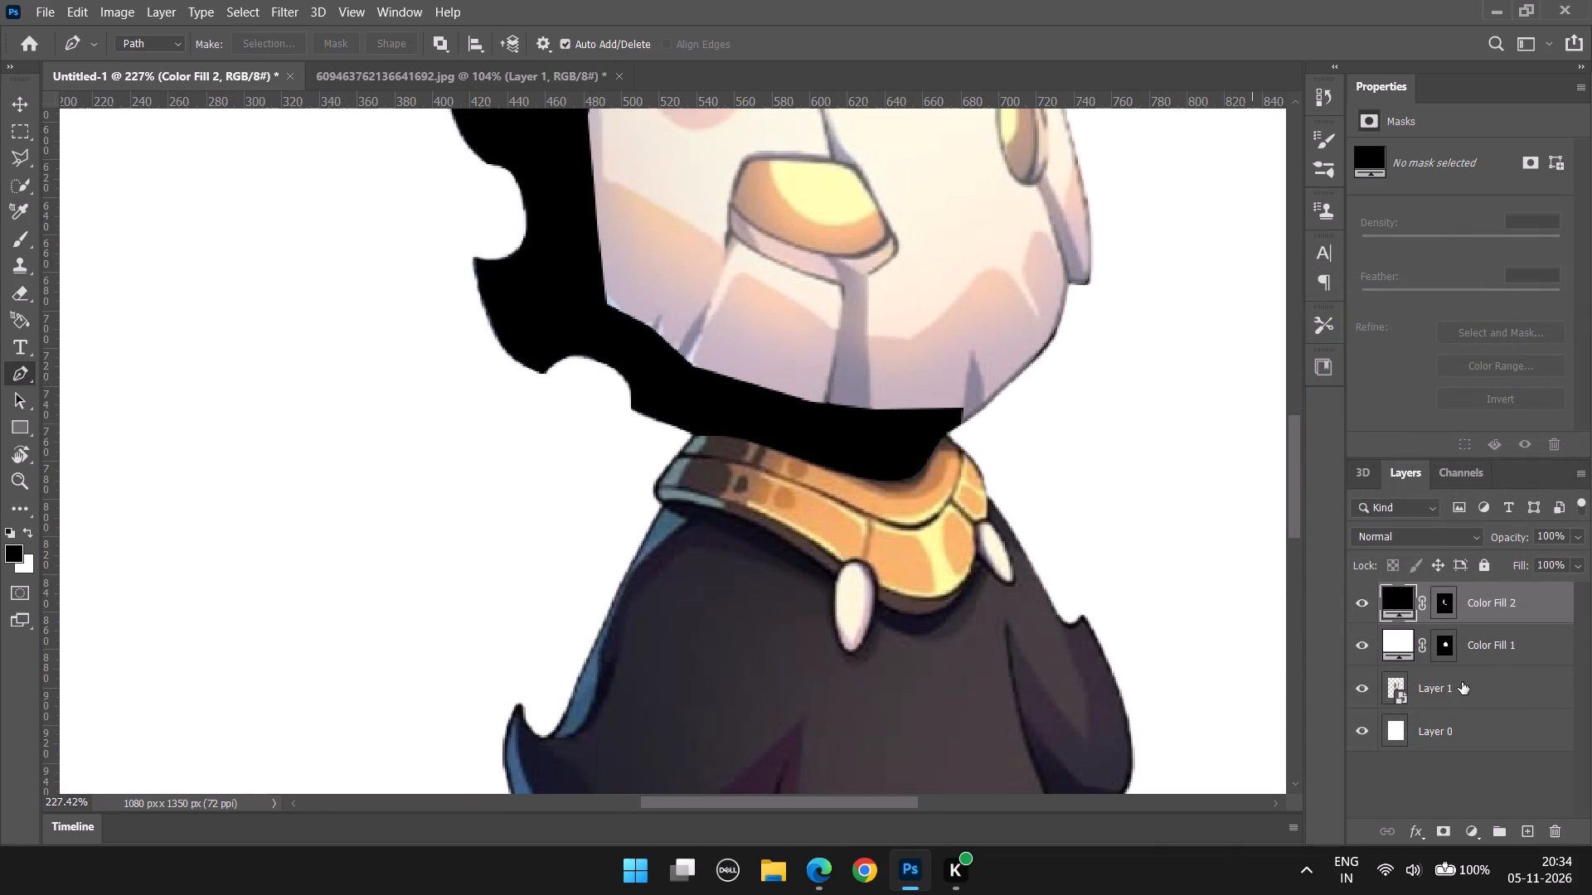
{"action": "left_click_drag", "start_coordinate": [1503, 596], "coordinate": [1513, 689]}
{"action": "scroll", "coordinate": [1012, 509], "scroll_direction": "down", "scroll_amount": 3, "text": "alt"}
{"action": "scroll", "coordinate": [1012, 509], "scroll_direction": "up", "scroll_amount": 2, "text": "alt"}
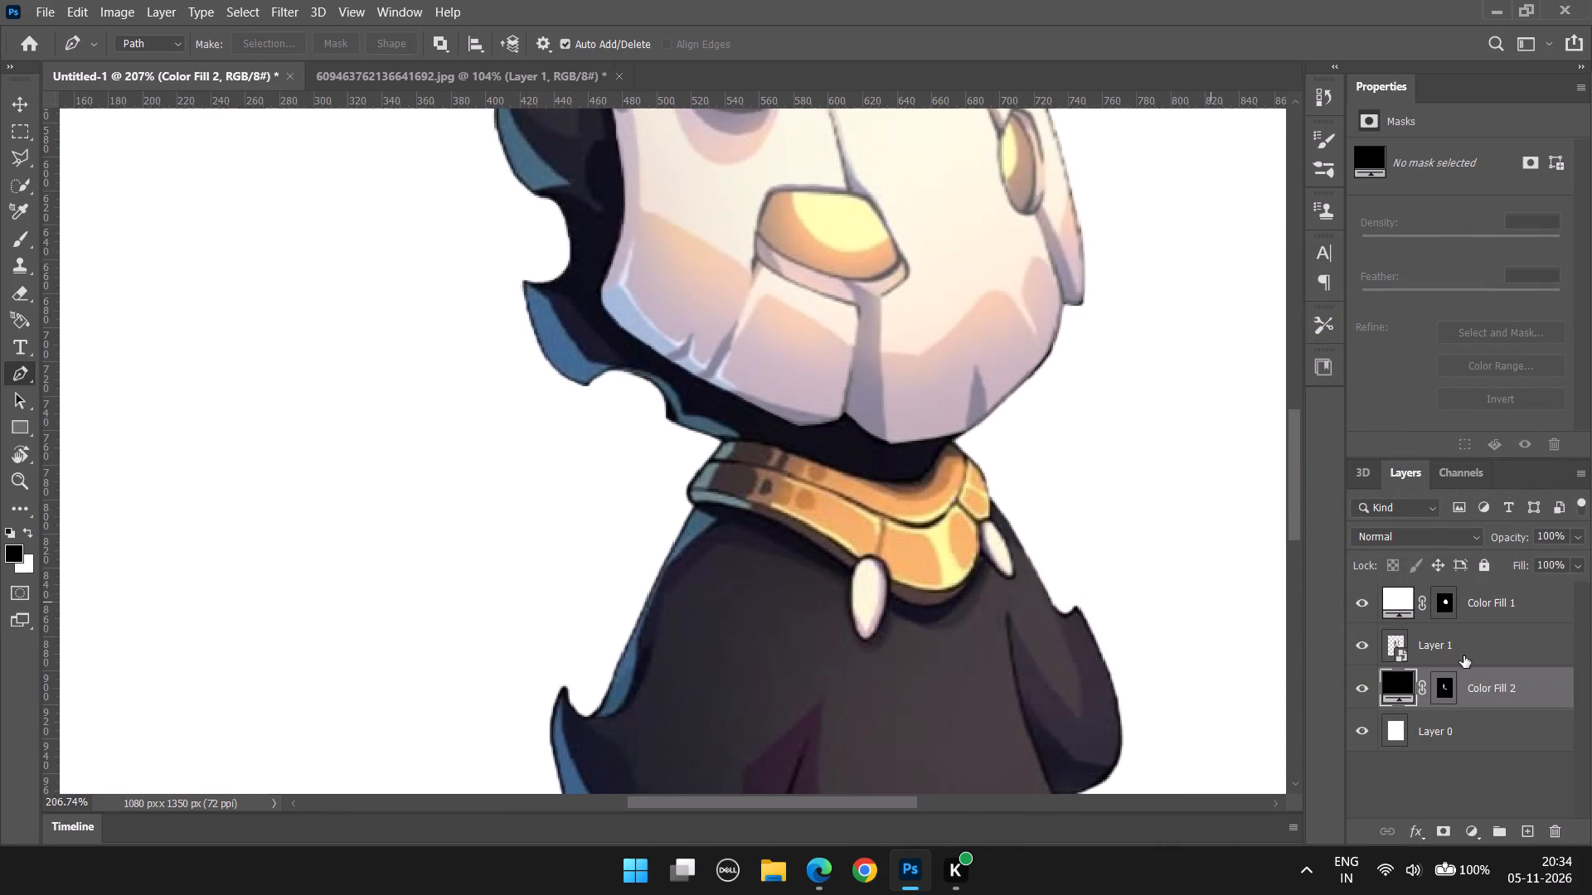
Toggle the reference image Layer 1 off and on to examine the hood fill, leaving the reference shown.
{"action": "left_click", "coordinate": [1356, 646]}
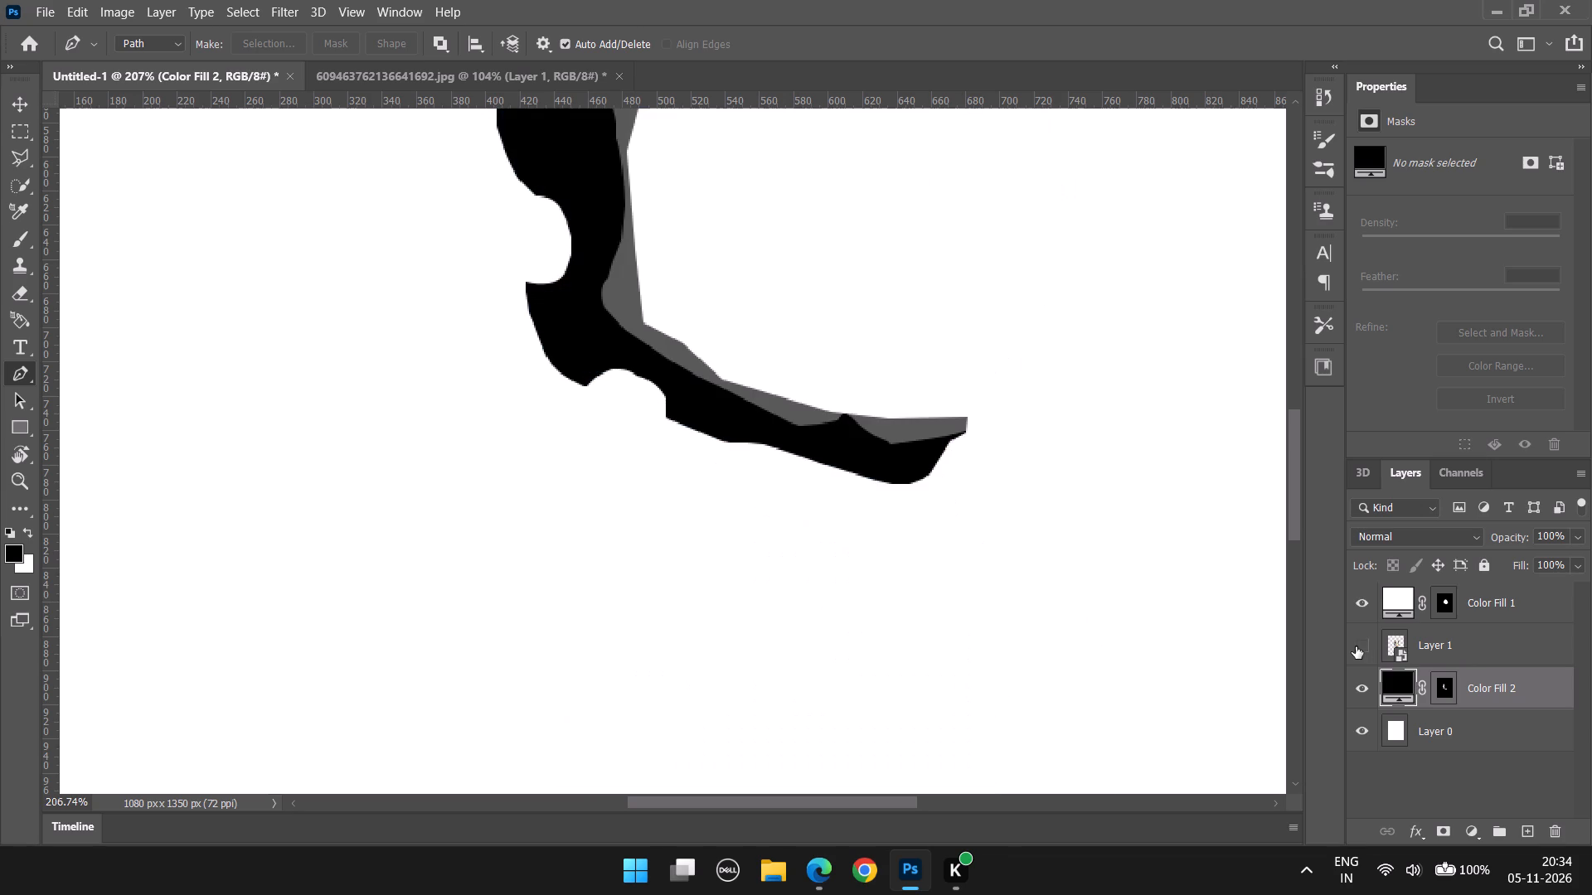
{"action": "left_click", "coordinate": [1356, 646]}
{"action": "left_click", "coordinate": [1356, 646]}
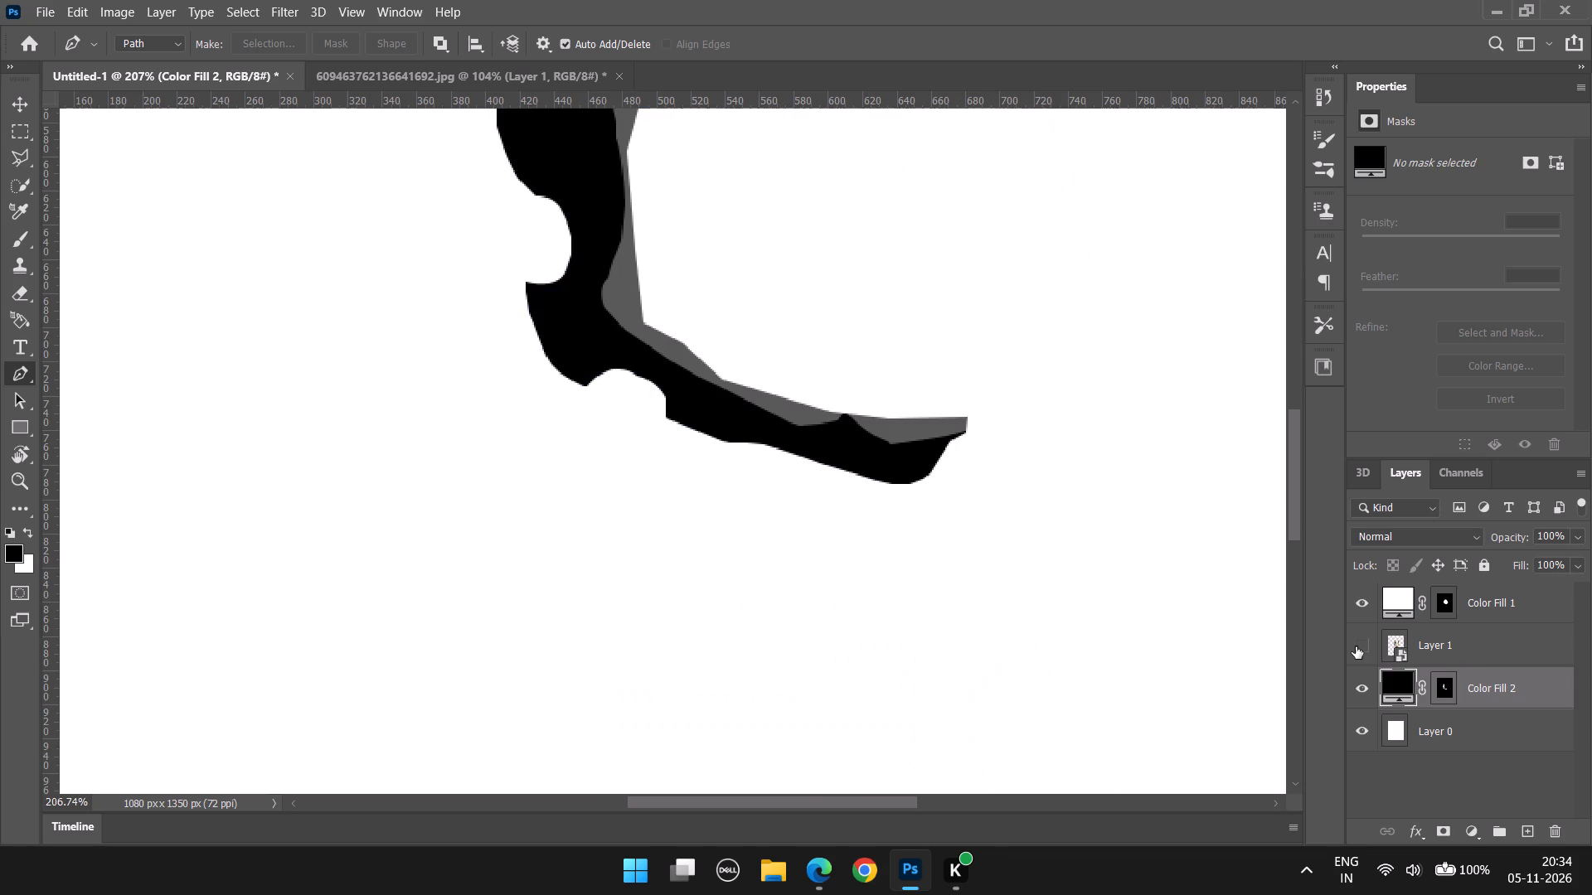
{"action": "left_click", "coordinate": [1356, 646]}
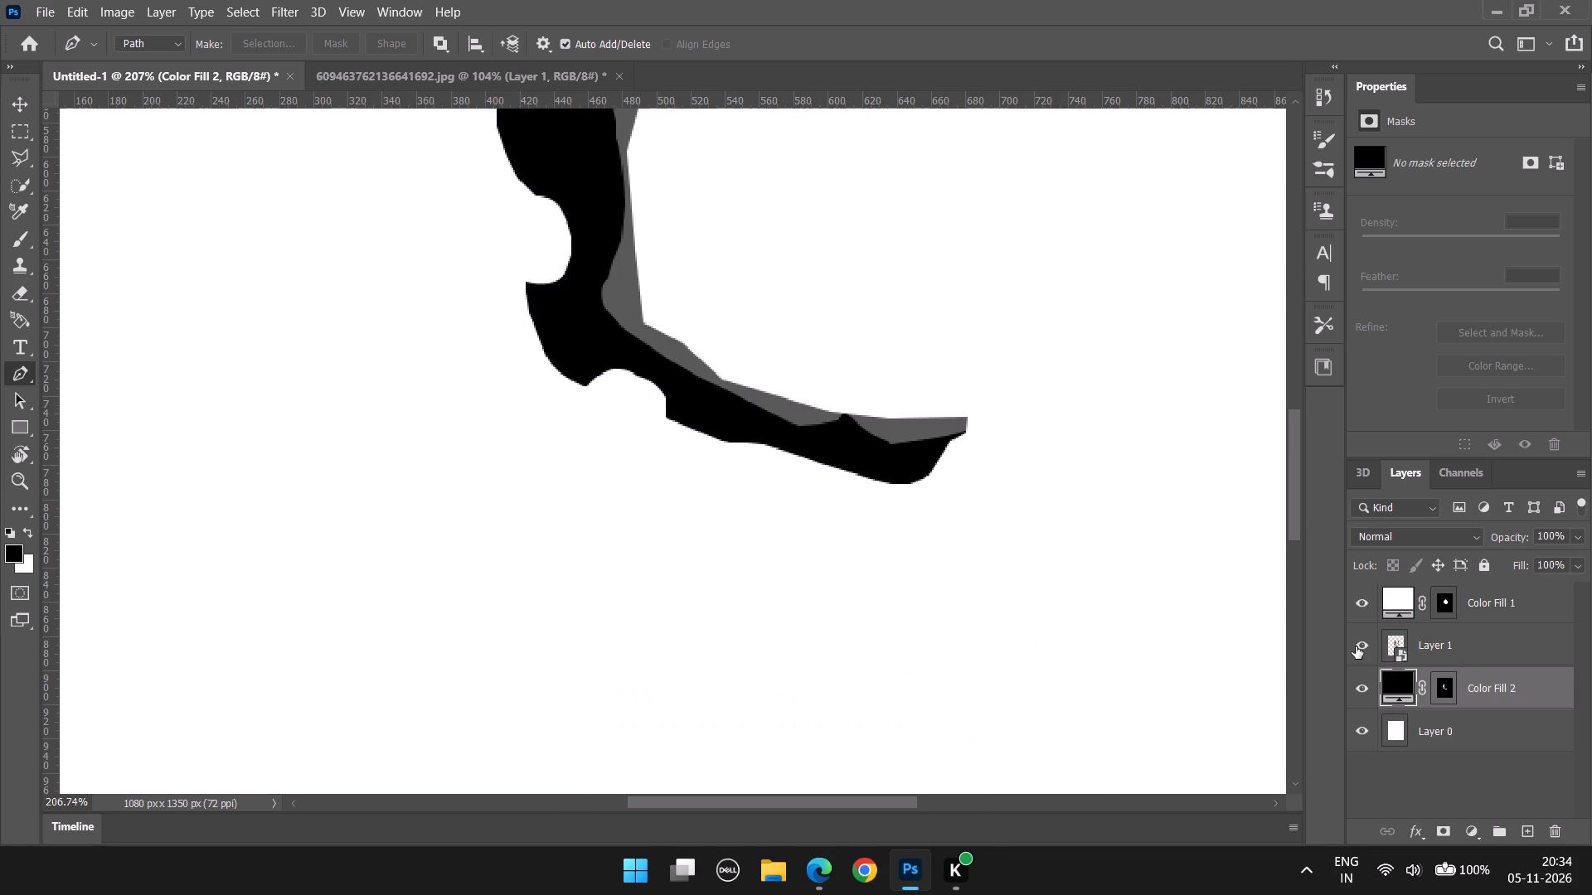
{"action": "left_click", "coordinate": [1356, 646]}
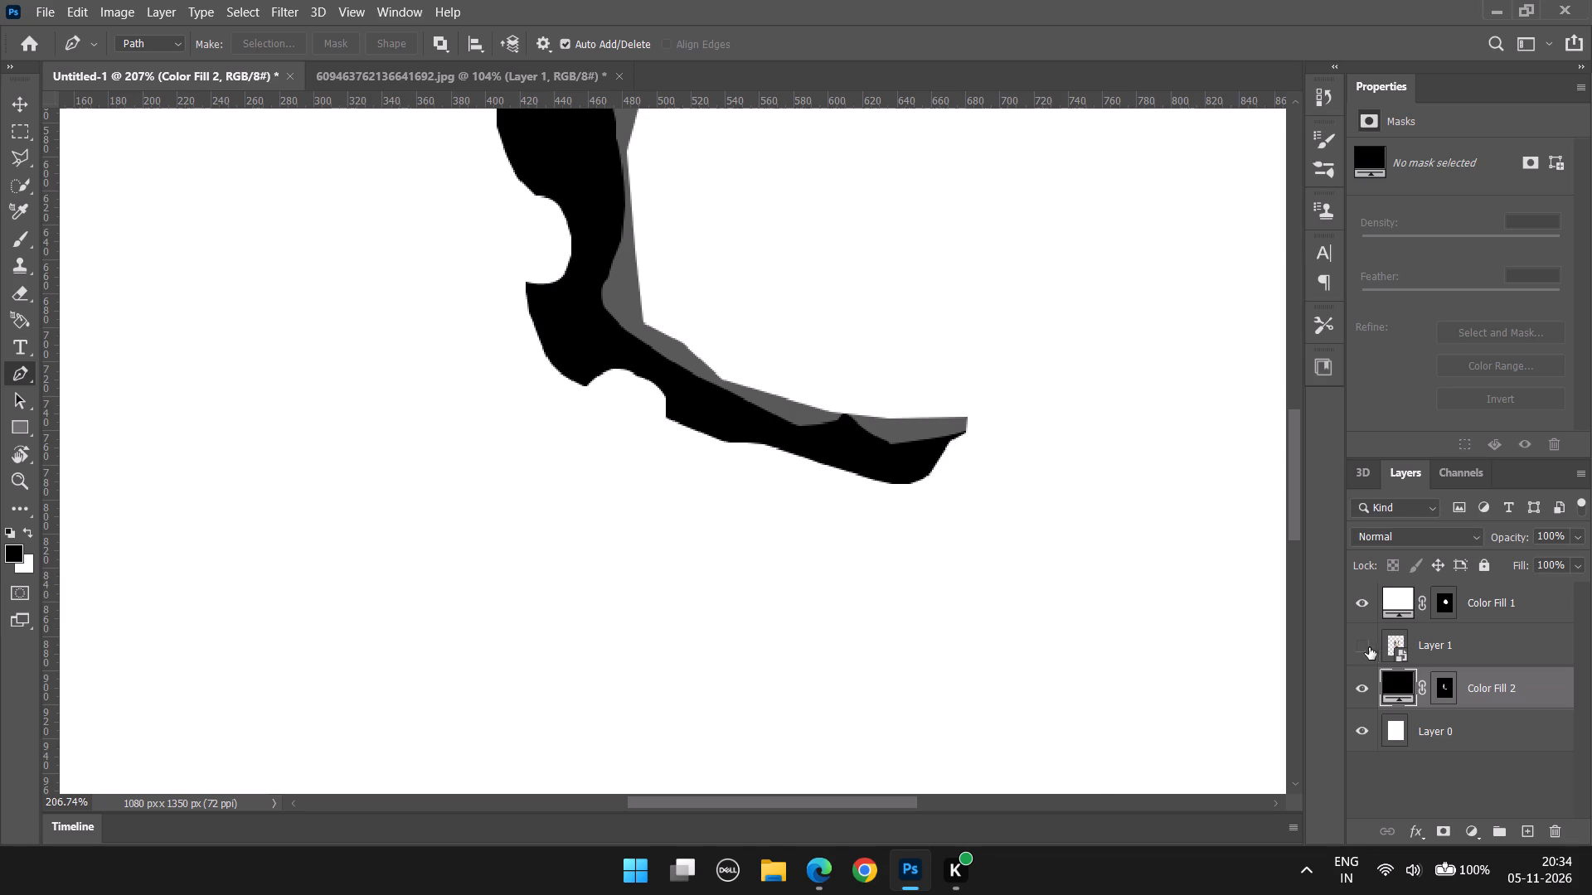
{"action": "left_click", "coordinate": [1358, 647]}
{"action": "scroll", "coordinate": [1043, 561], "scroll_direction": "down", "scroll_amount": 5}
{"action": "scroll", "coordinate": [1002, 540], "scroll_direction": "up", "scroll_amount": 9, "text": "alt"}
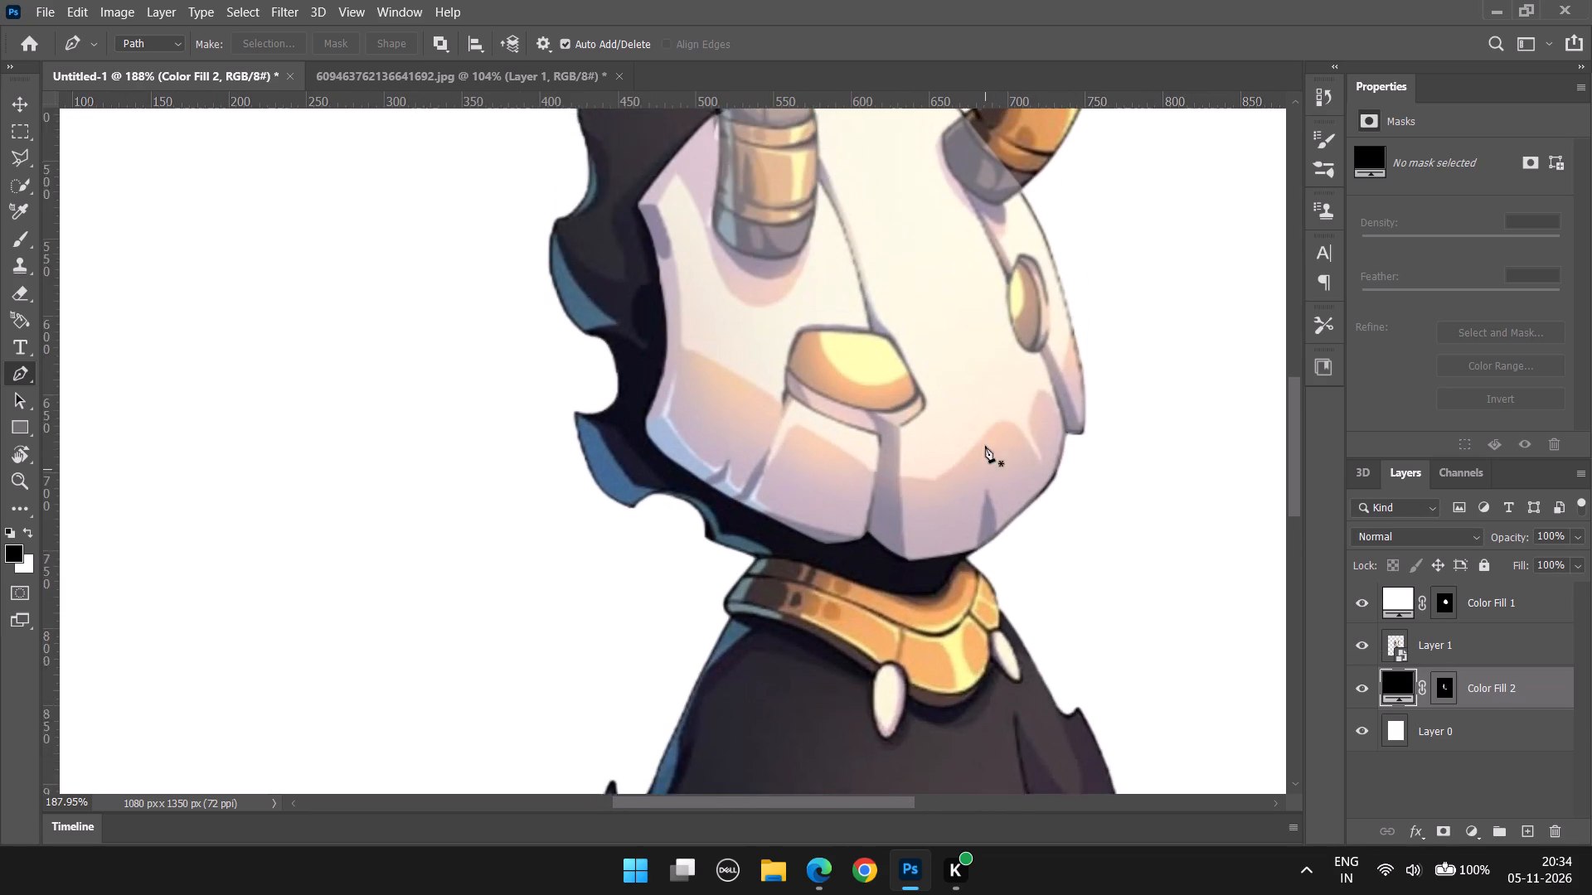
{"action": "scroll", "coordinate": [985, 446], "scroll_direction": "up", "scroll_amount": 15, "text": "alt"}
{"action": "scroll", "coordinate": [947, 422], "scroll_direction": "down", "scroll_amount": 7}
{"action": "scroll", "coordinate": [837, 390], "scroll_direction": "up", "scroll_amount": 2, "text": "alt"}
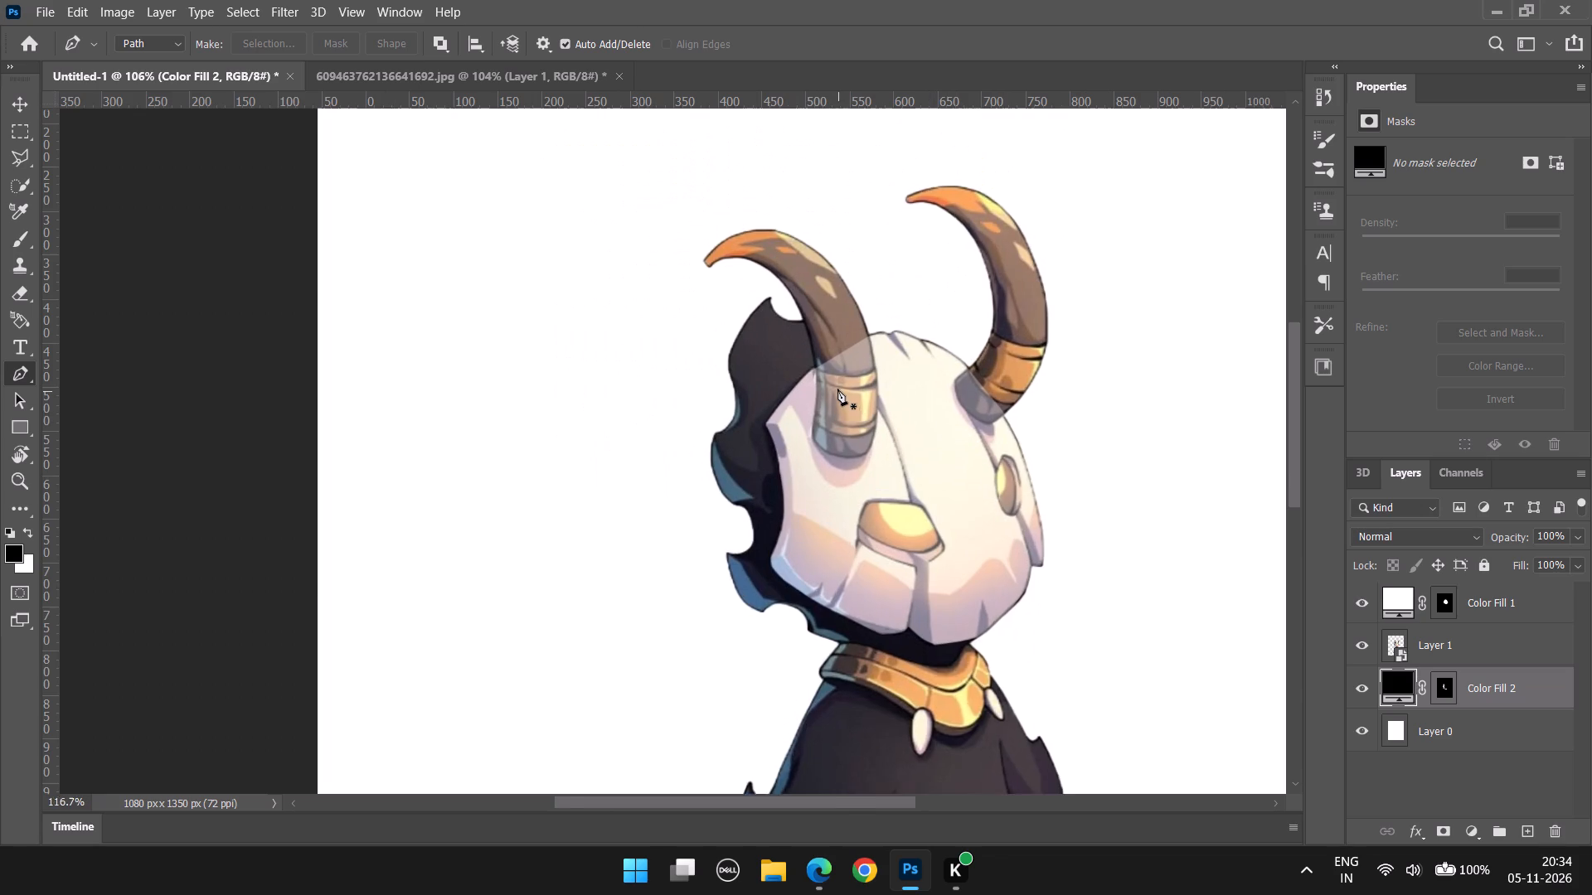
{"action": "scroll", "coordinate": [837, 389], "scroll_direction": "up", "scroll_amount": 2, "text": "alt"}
Switch to Google Chrome and search Google Images for "horn".
{"action": "left_click", "coordinate": [865, 874]}
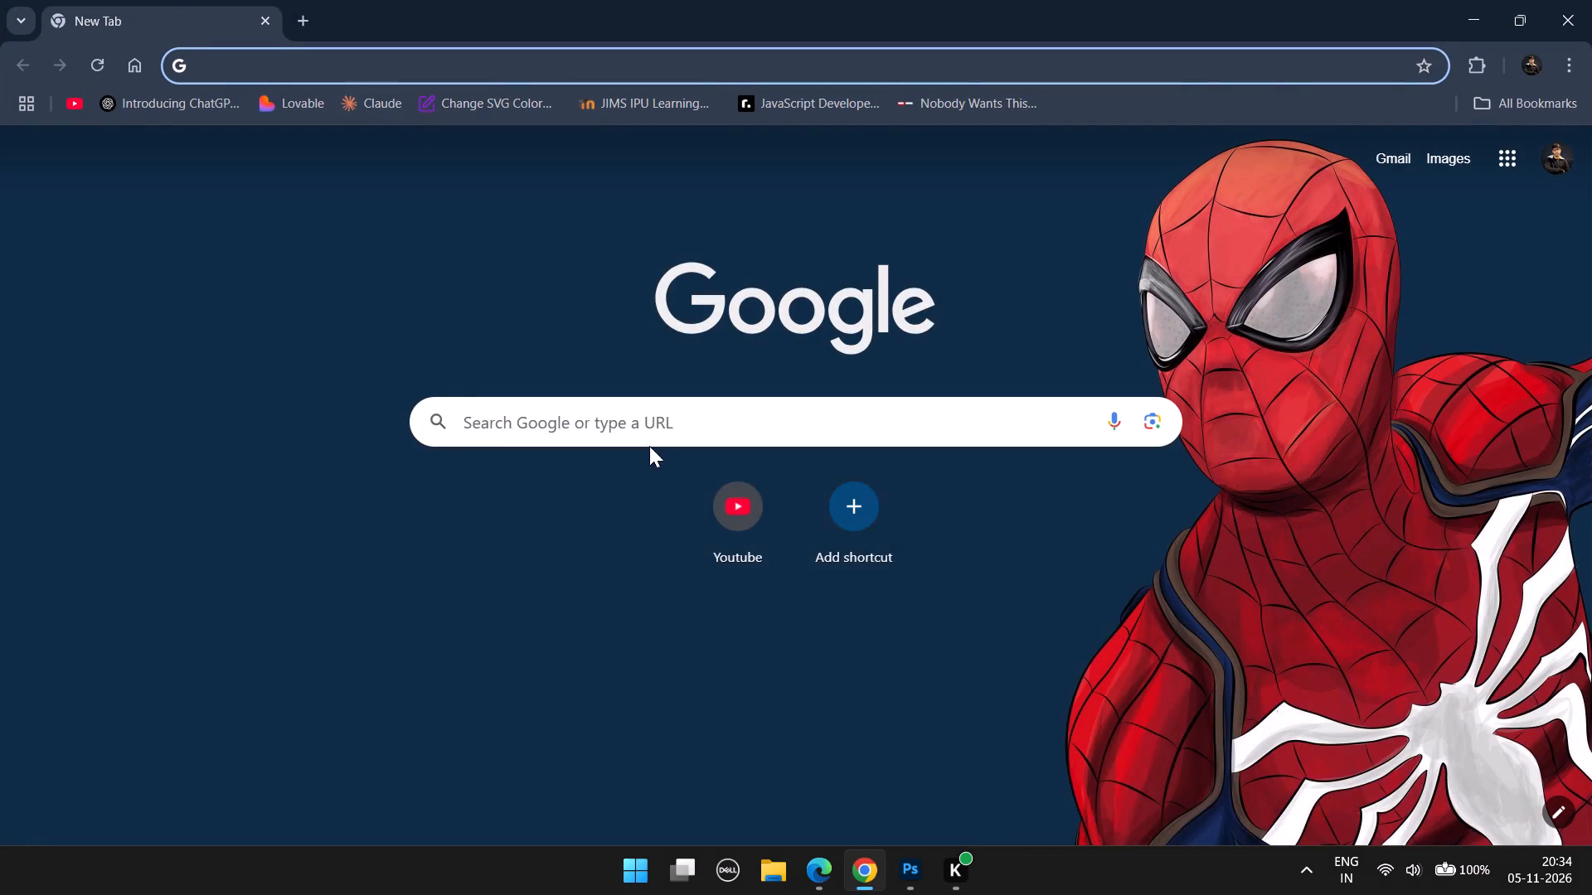
{"action": "left_click", "coordinate": [644, 433]}
{"action": "key", "text": "h"}
{"action": "type", "text": "orn"}
{"action": "key", "text": "Return"}
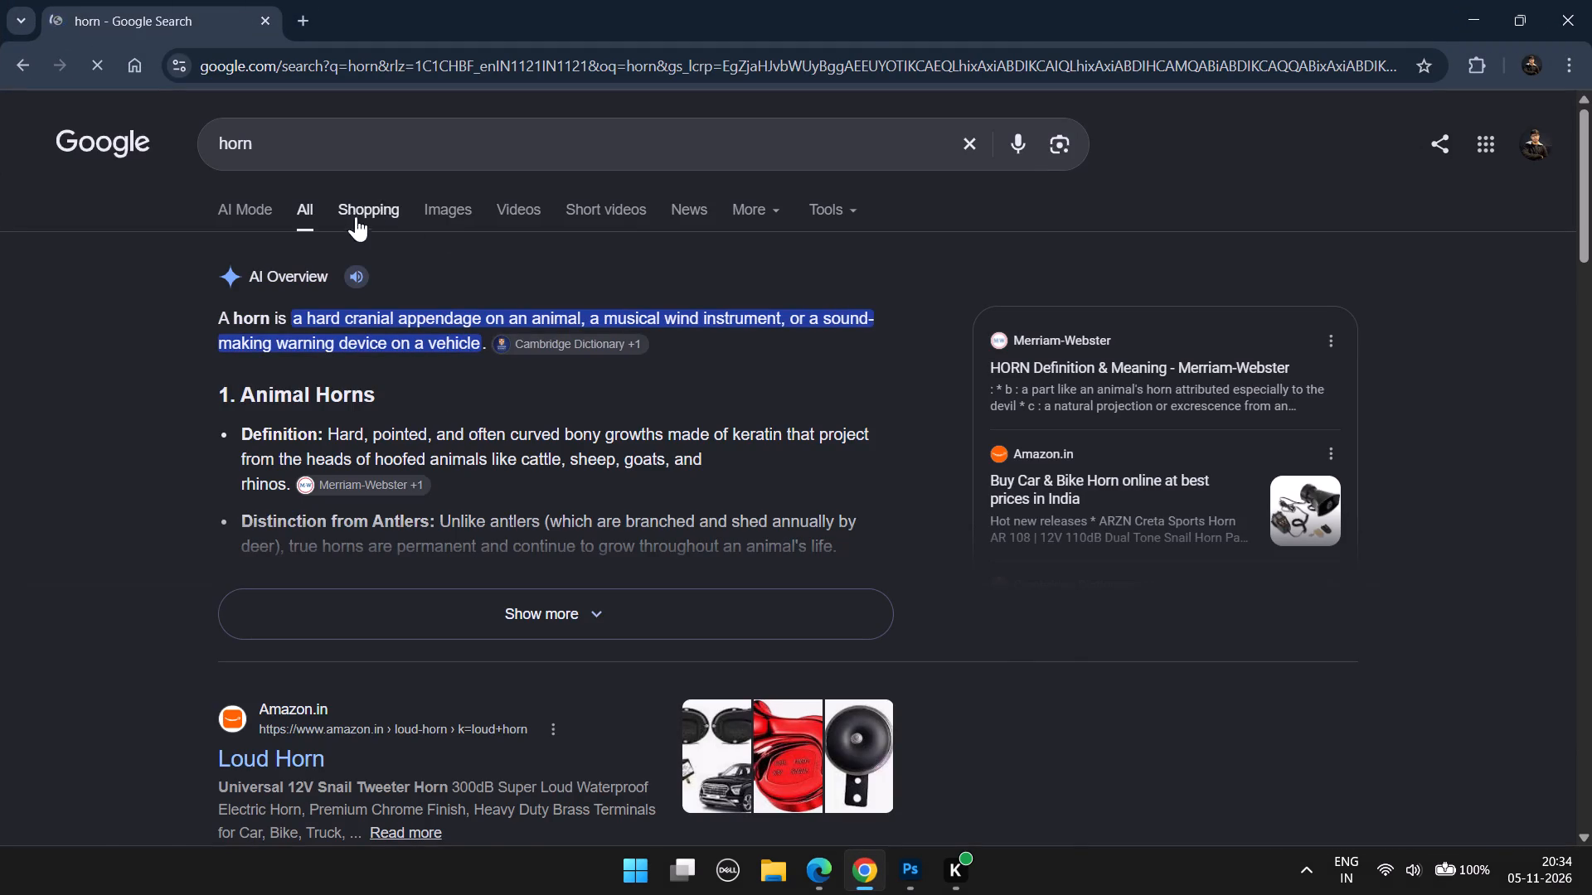
{"action": "left_click", "coordinate": [468, 205]}
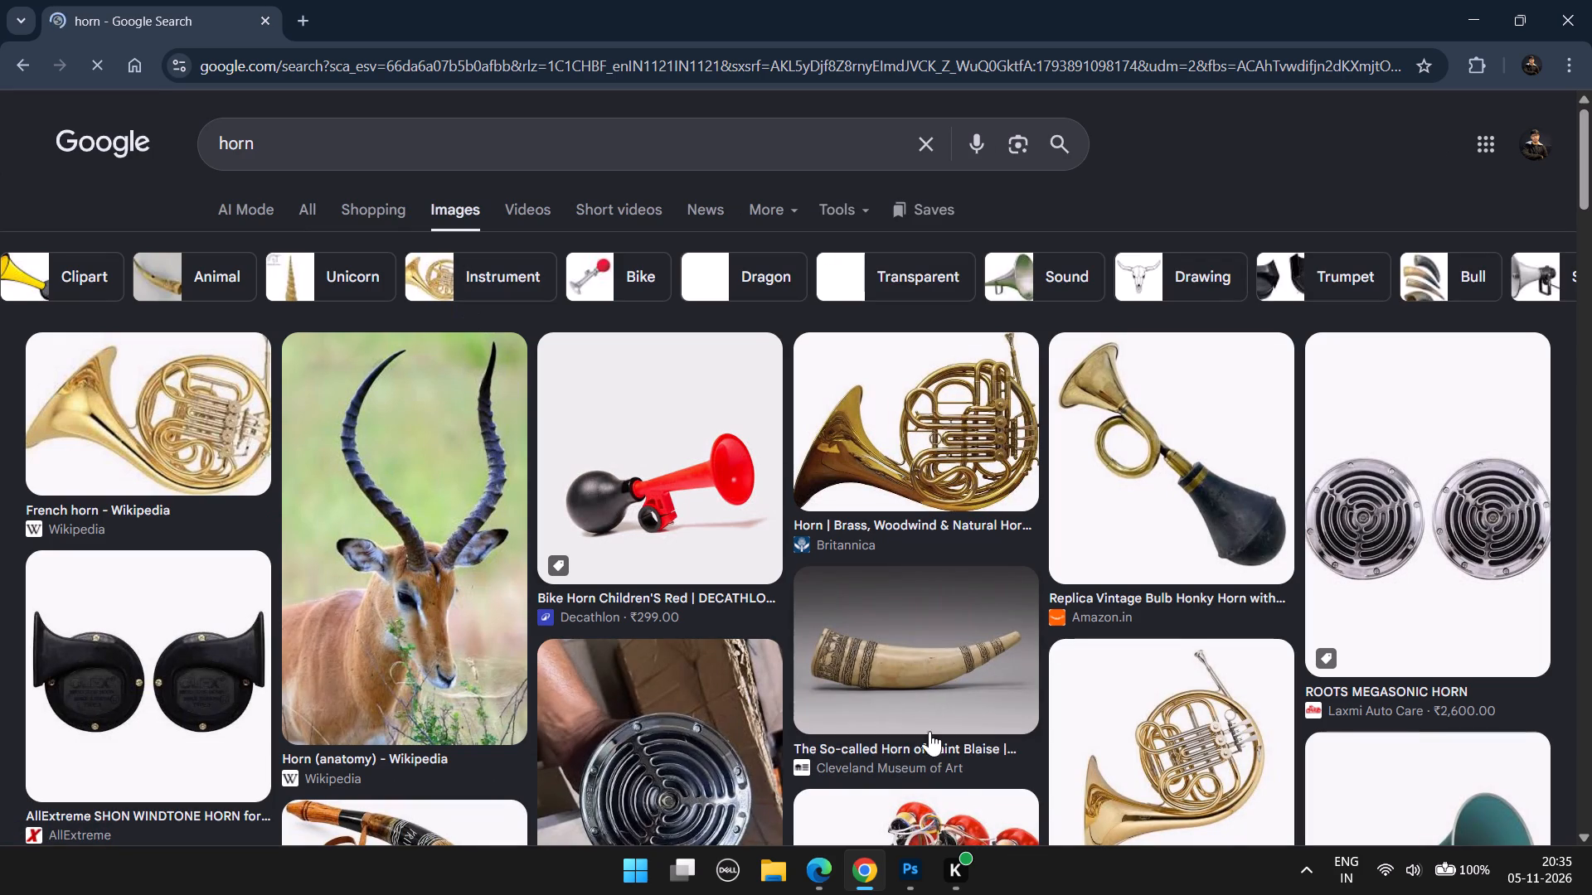
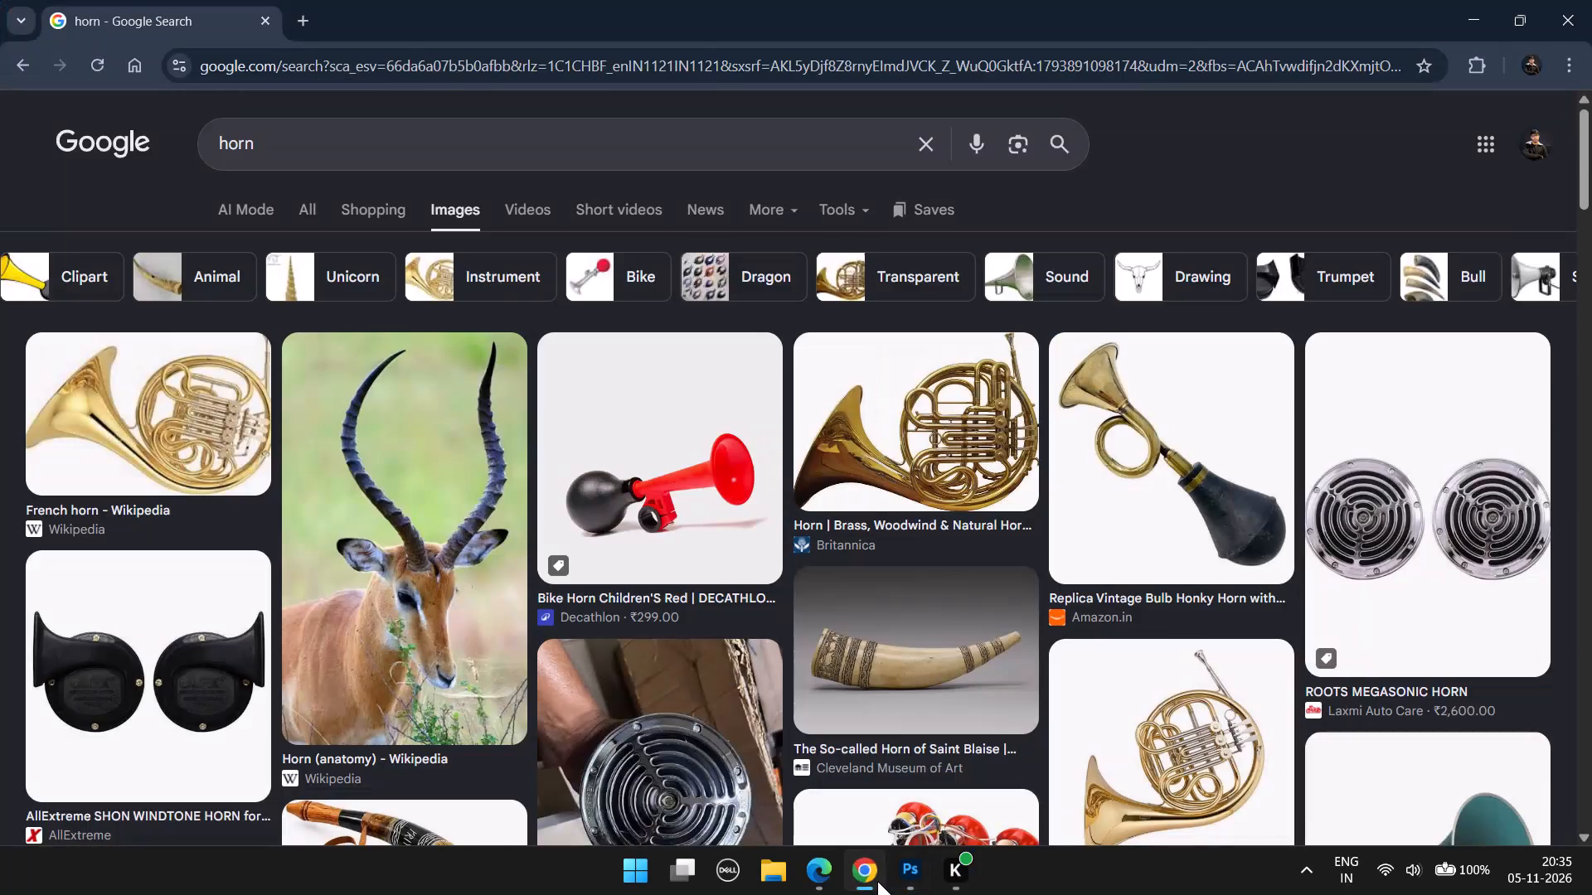
Compare the horn image results with the character's horns in the Photoshop document, switching between Chrome and Photoshop.
{"action": "left_click", "coordinate": [877, 881]}
{"action": "left_click", "coordinate": [876, 880]}
{"action": "scroll", "coordinate": [777, 524], "scroll_direction": "down", "scroll_amount": 2}
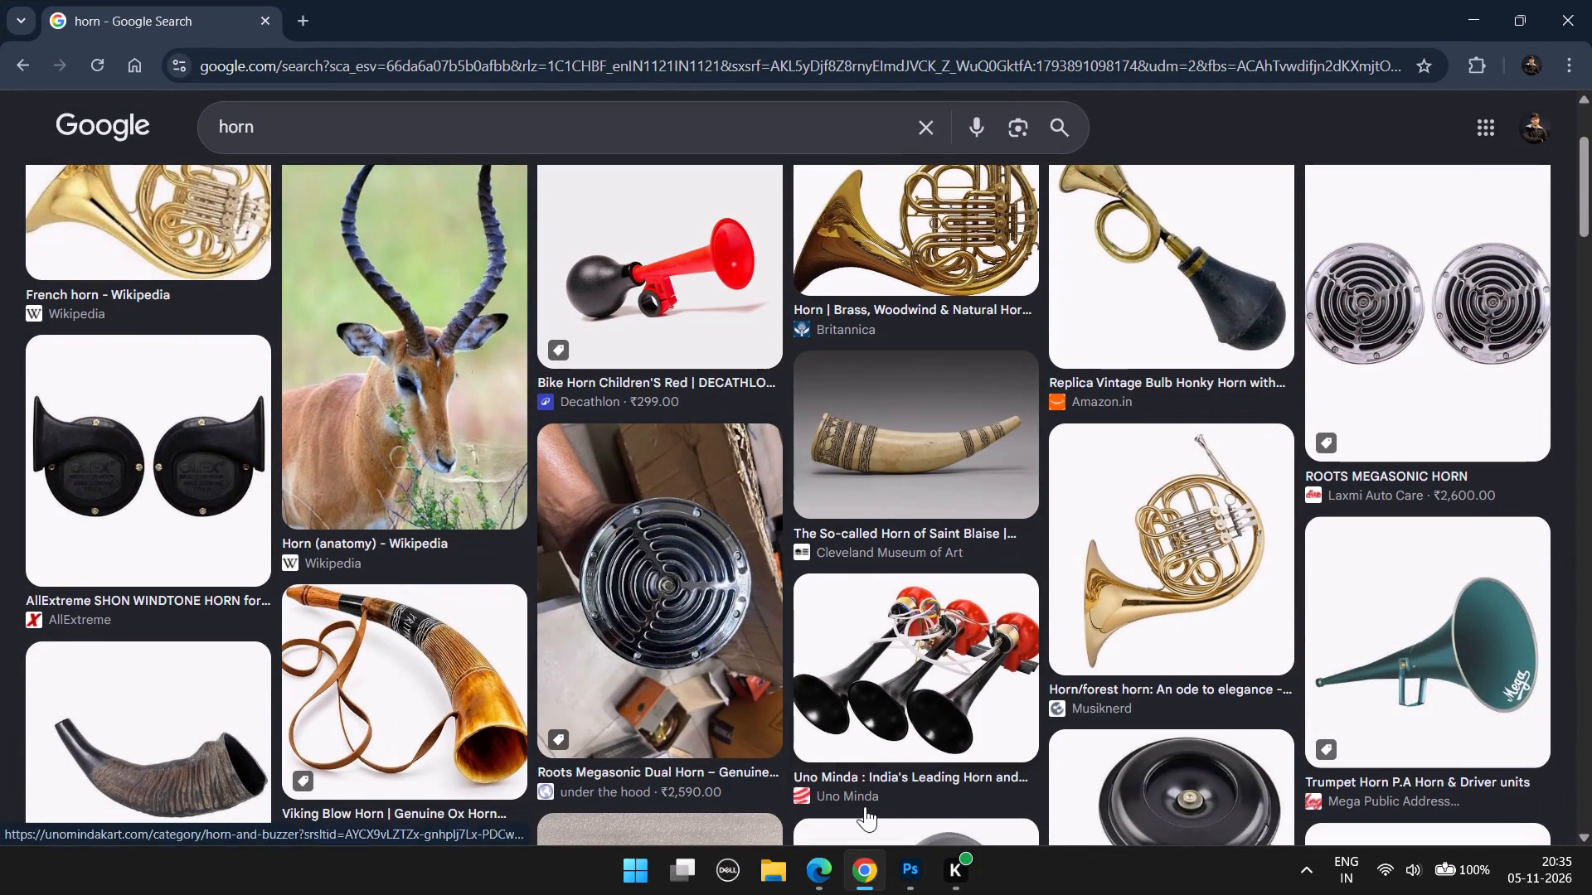
{"action": "left_click", "coordinate": [876, 881]}
{"action": "left_click", "coordinate": [873, 879]}
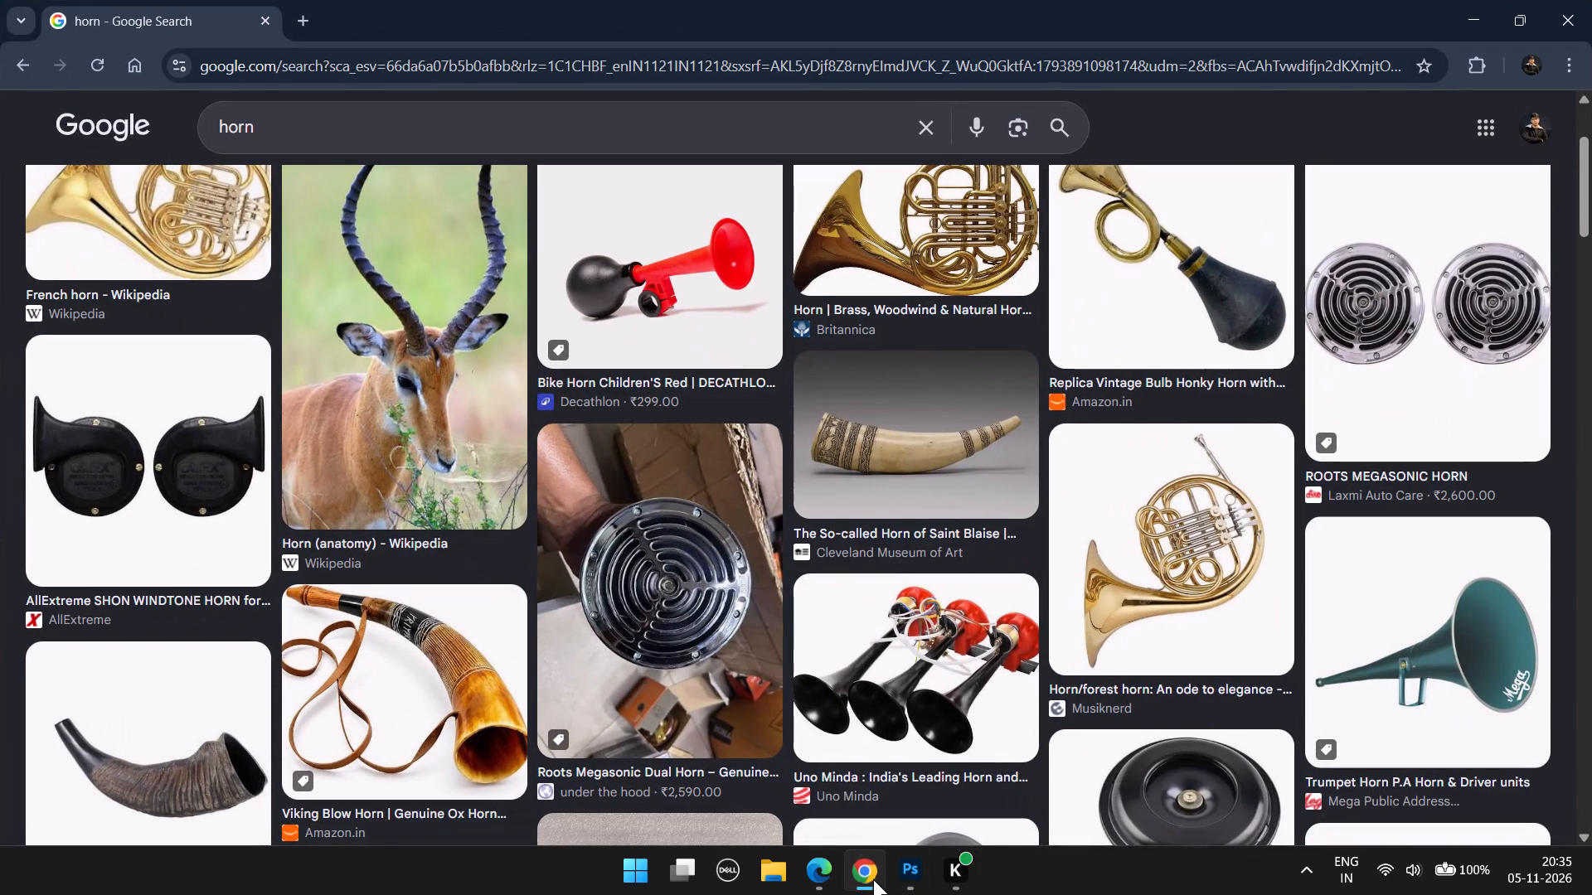
{"action": "left_click", "coordinate": [873, 879]}
{"action": "left_click", "coordinate": [873, 879]}
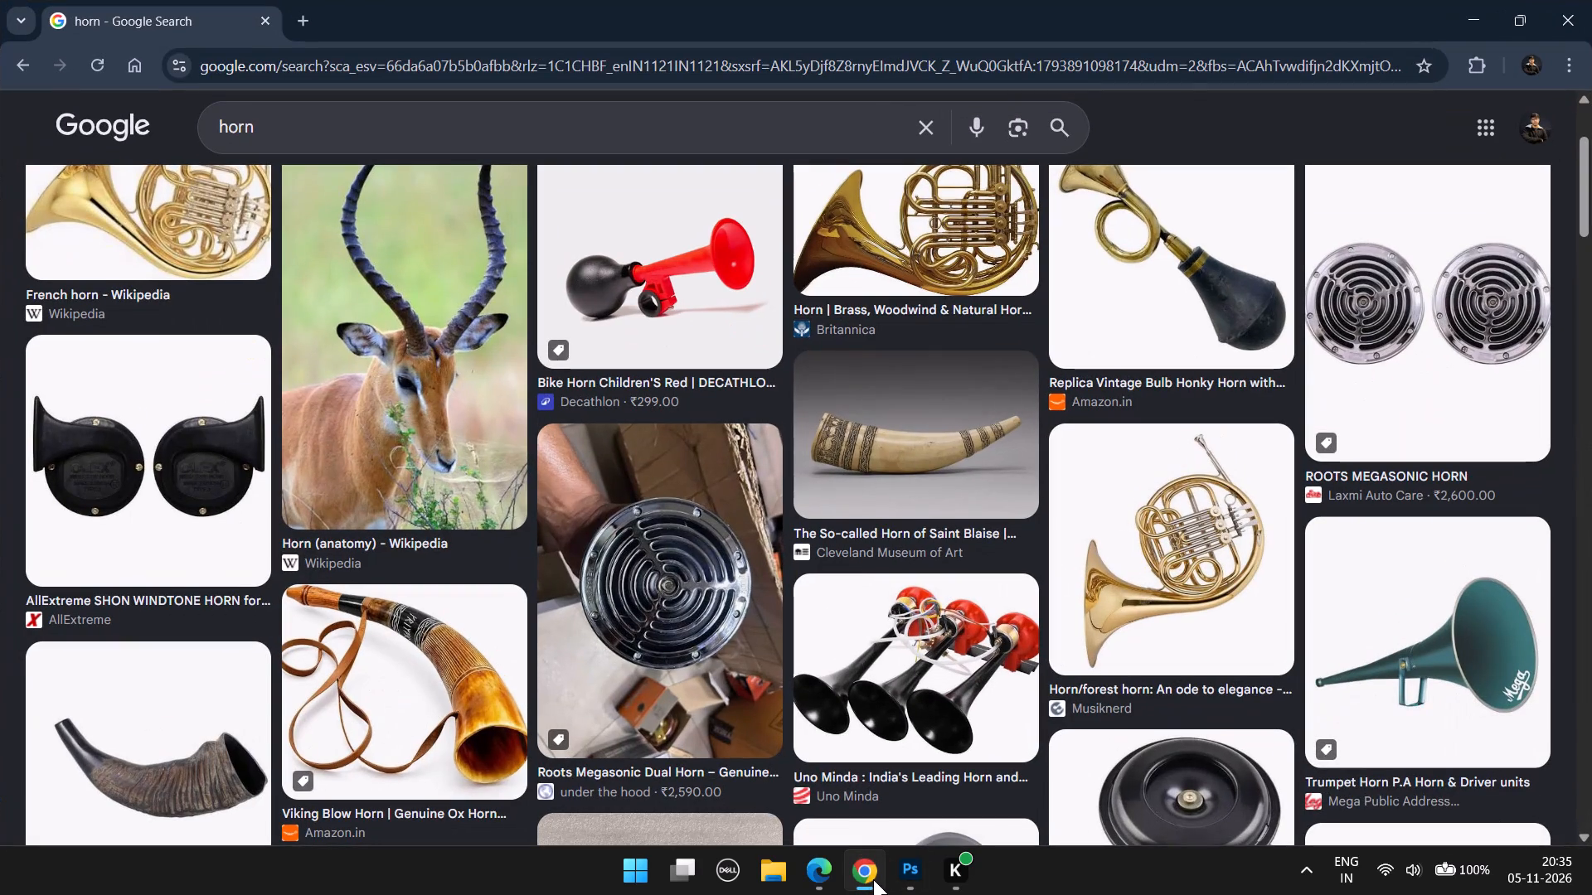
{"action": "scroll", "coordinate": [673, 596], "scroll_direction": "down", "scroll_amount": 4}
{"action": "scroll", "coordinate": [702, 263], "scroll_direction": "down", "scroll_amount": 3}
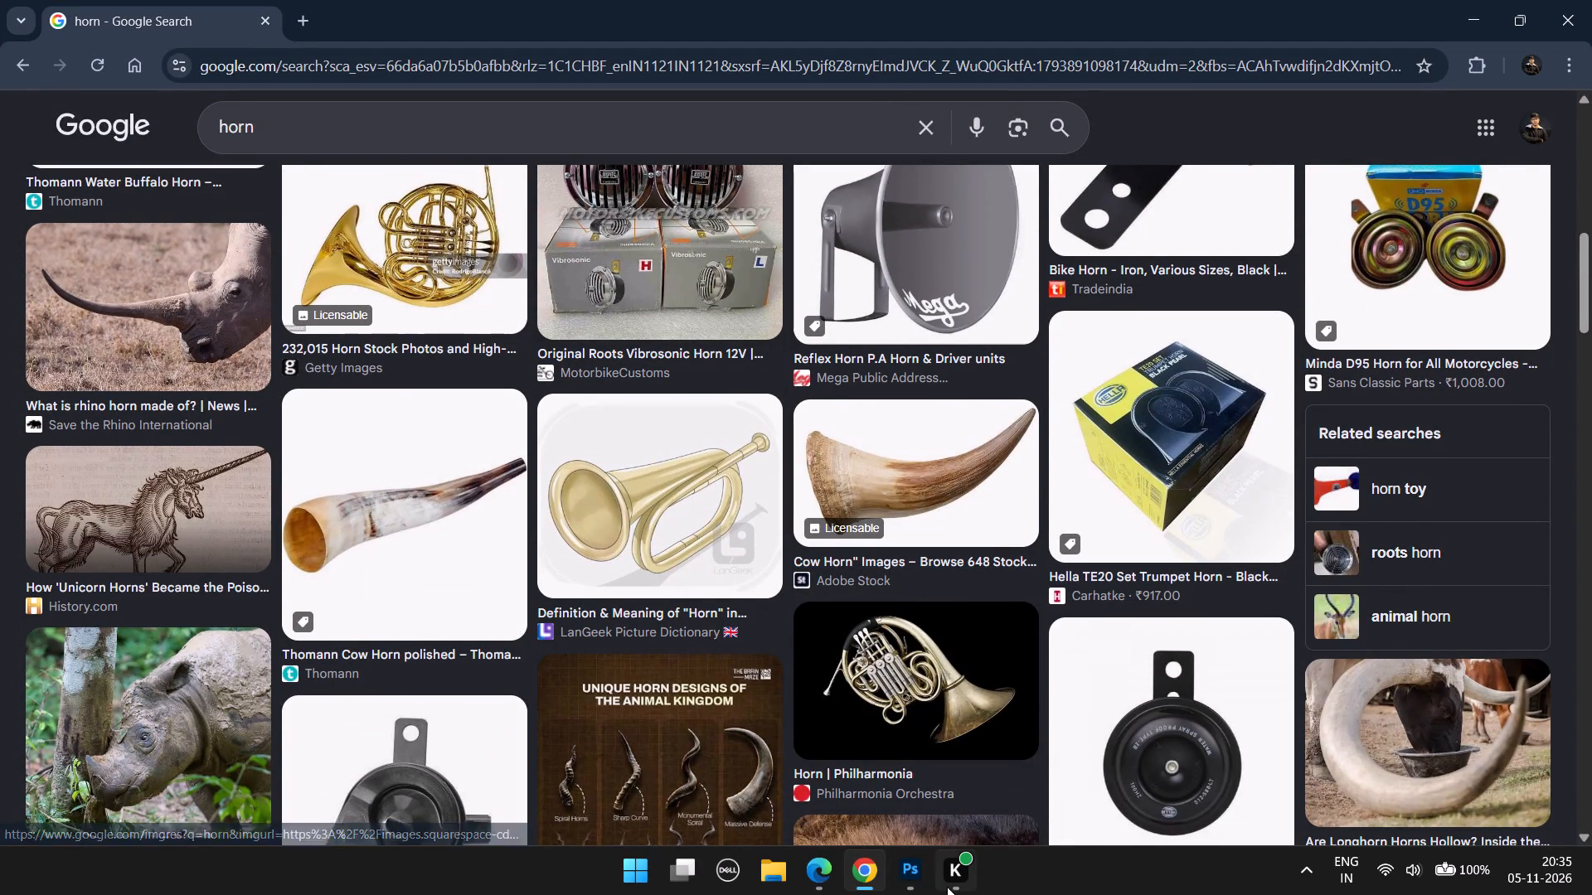
{"action": "left_click", "coordinate": [905, 874]}
{"action": "left_click", "coordinate": [905, 874]}
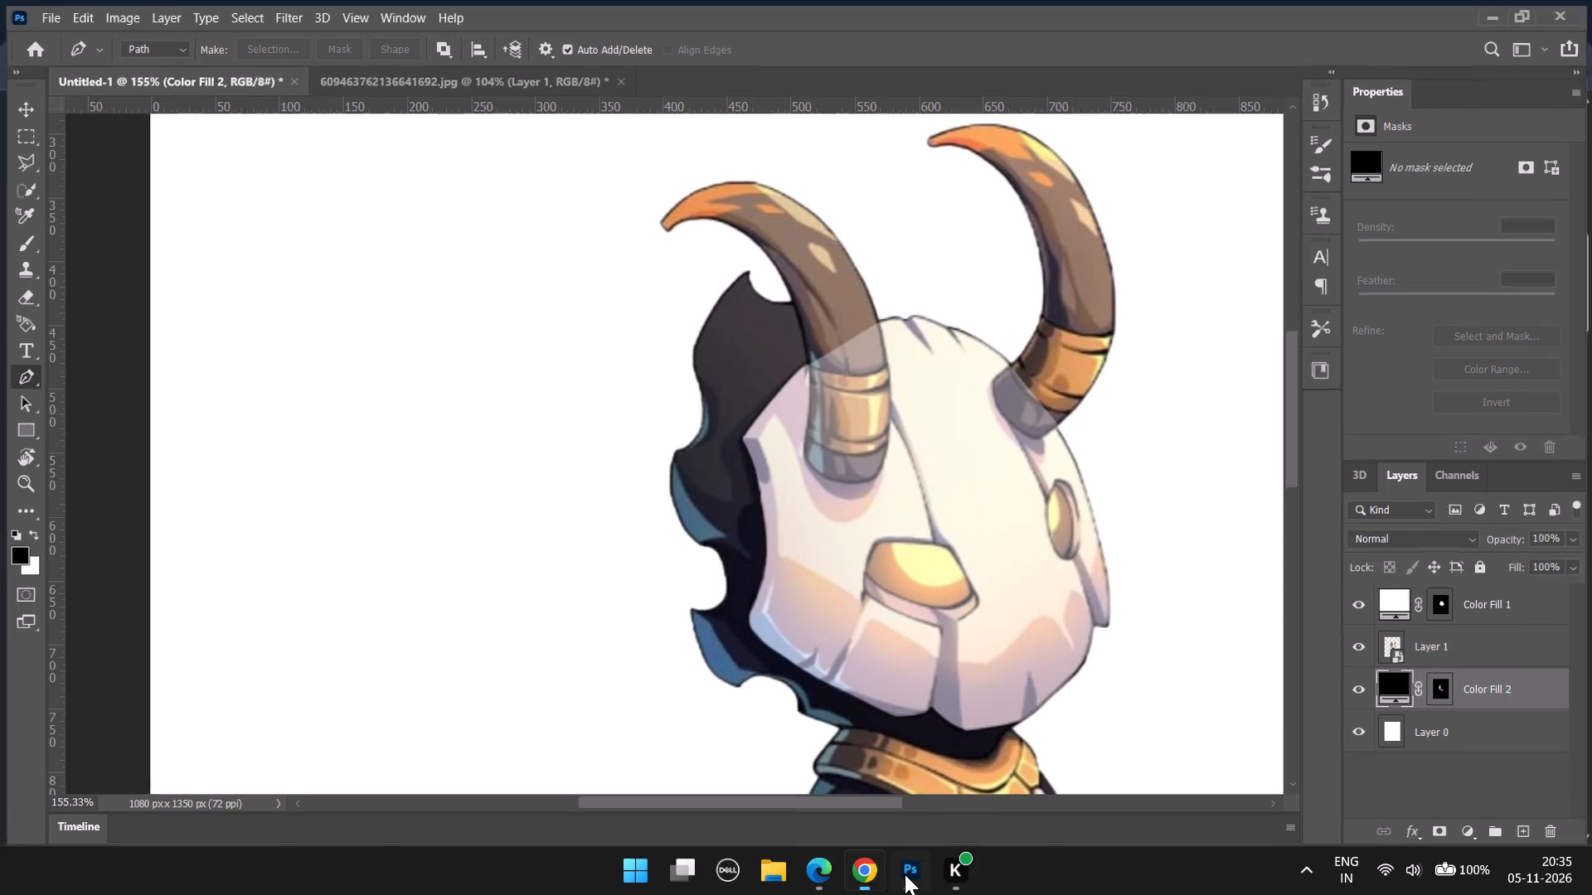
{"action": "double_click", "coordinate": [905, 874]}
{"action": "scroll", "coordinate": [739, 625], "scroll_direction": "down", "scroll_amount": 5}
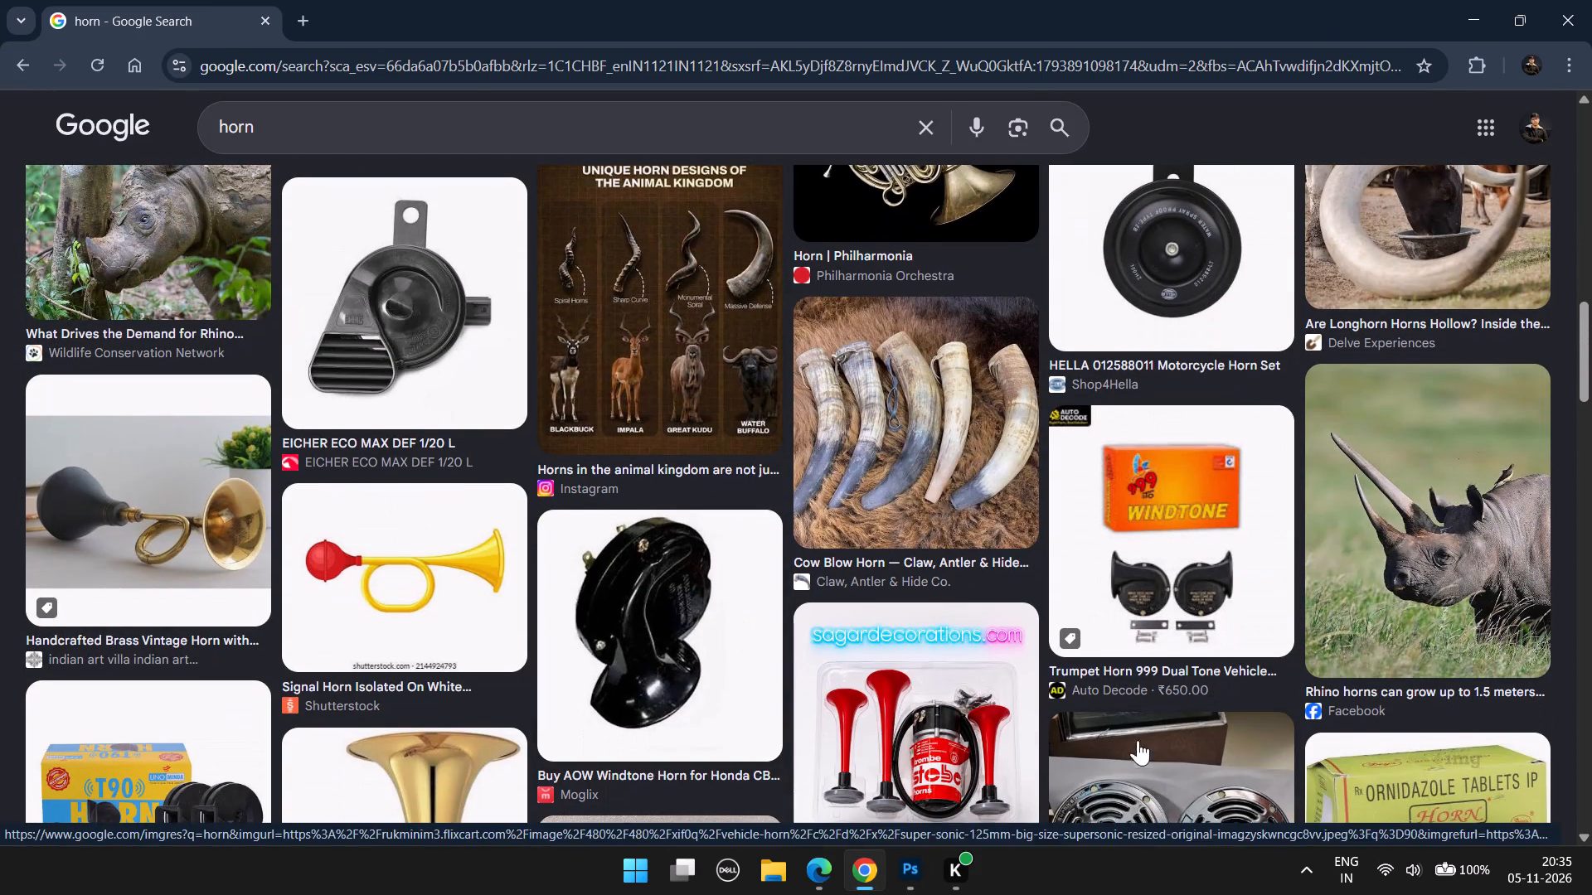
{"action": "left_click", "coordinate": [916, 869]}
{"action": "left_click", "coordinate": [916, 869]}
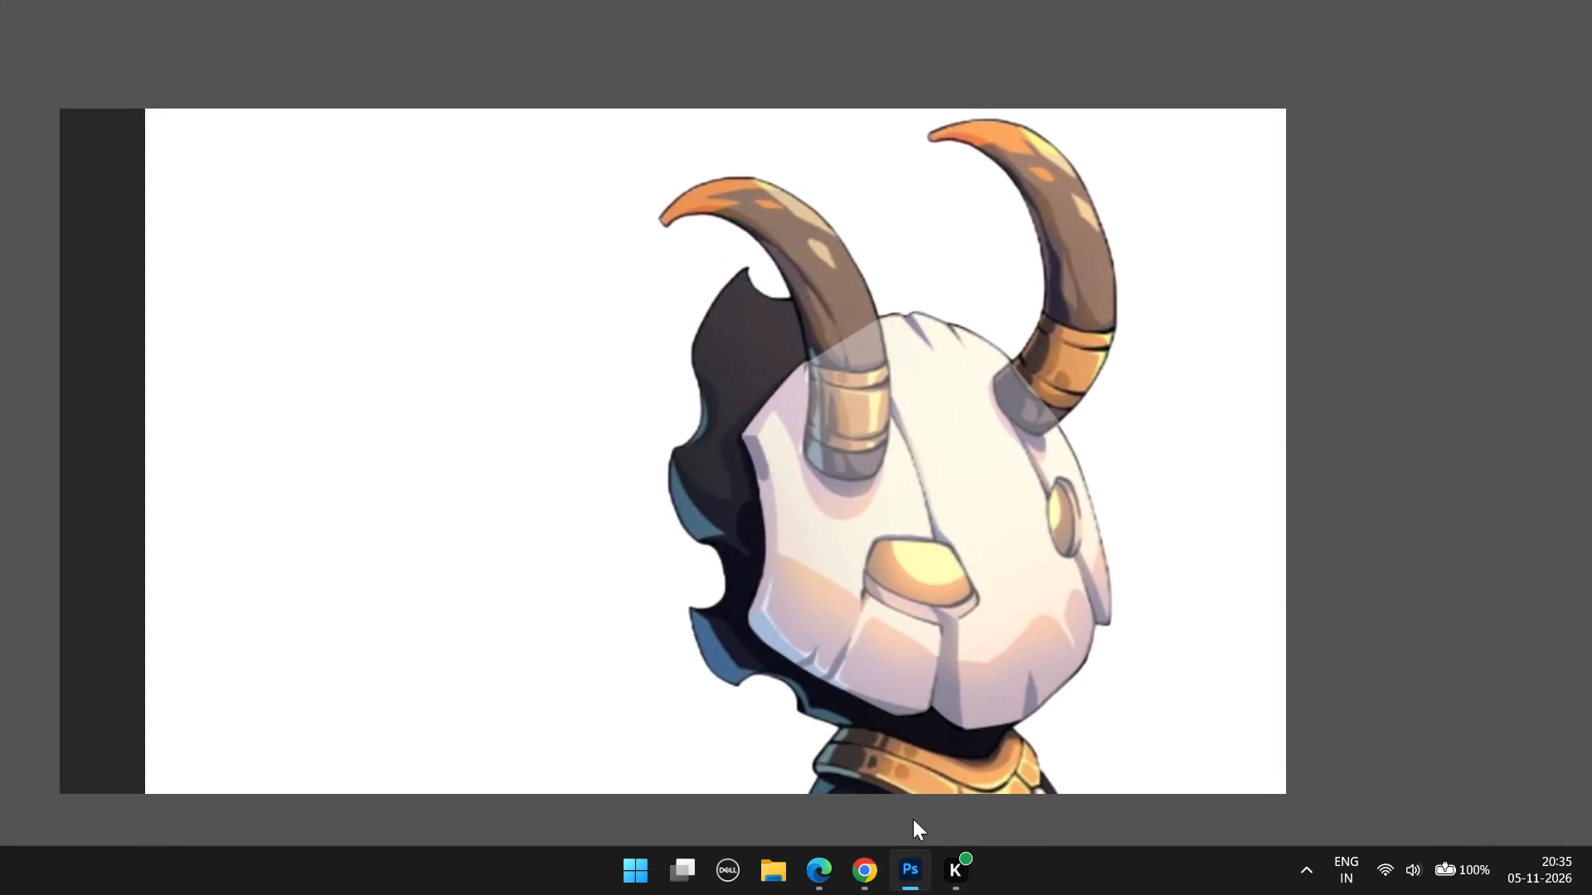
Look through the remaining "horn" image results for a curved animal horn to use as reference.
{"action": "scroll", "coordinate": [868, 513], "scroll_direction": "down", "scroll_amount": 4}
{"action": "scroll", "coordinate": [896, 617], "scroll_direction": "down", "scroll_amount": 6}
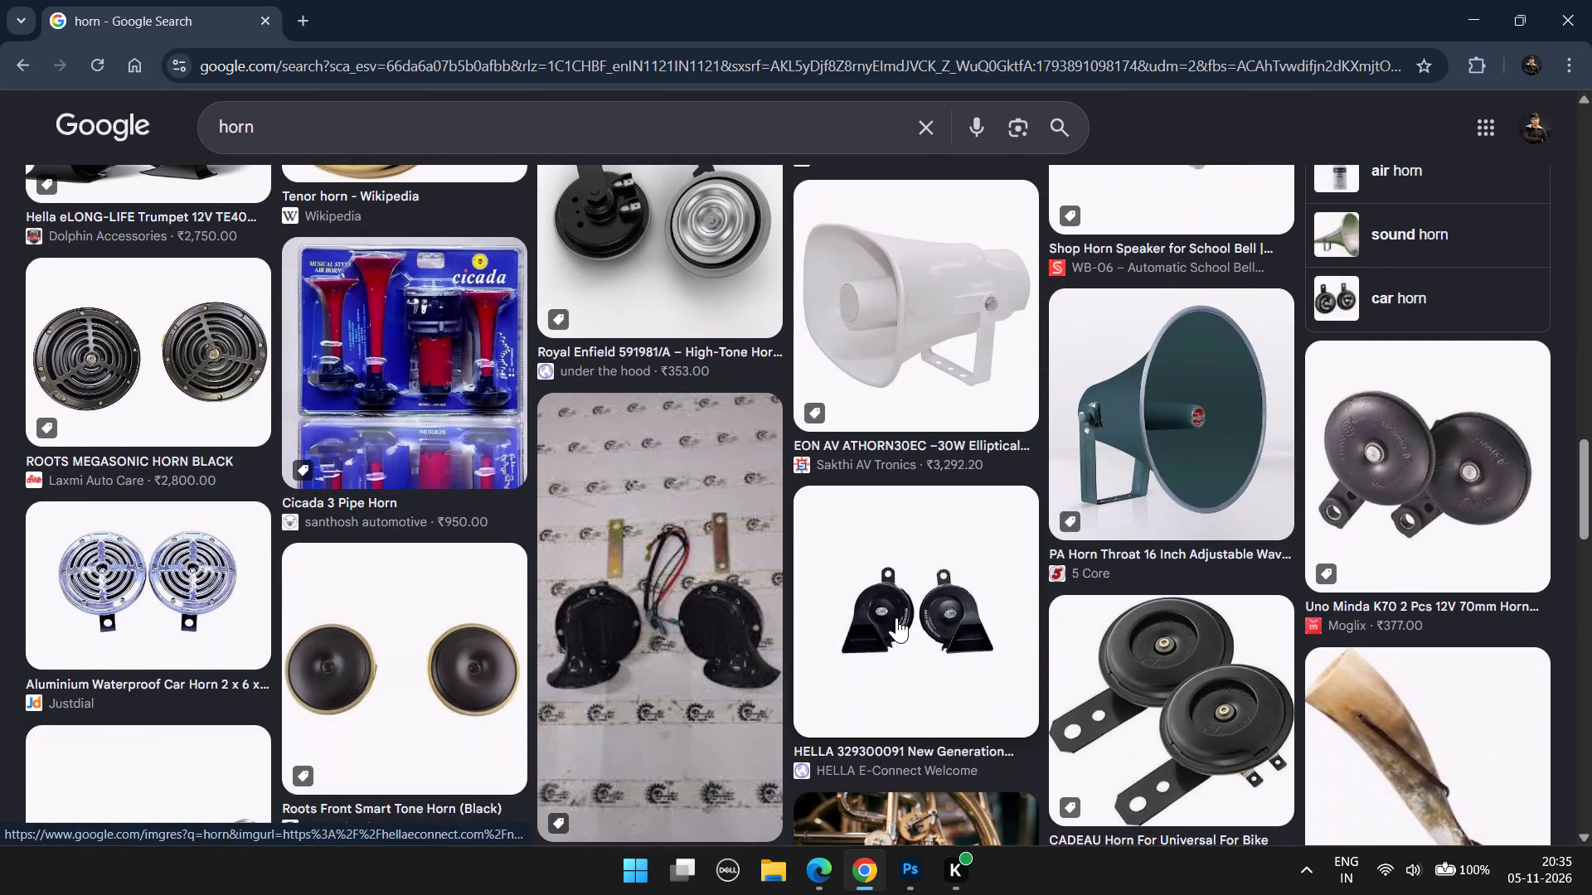
{"action": "scroll", "coordinate": [896, 617], "scroll_direction": "down", "scroll_amount": 7}
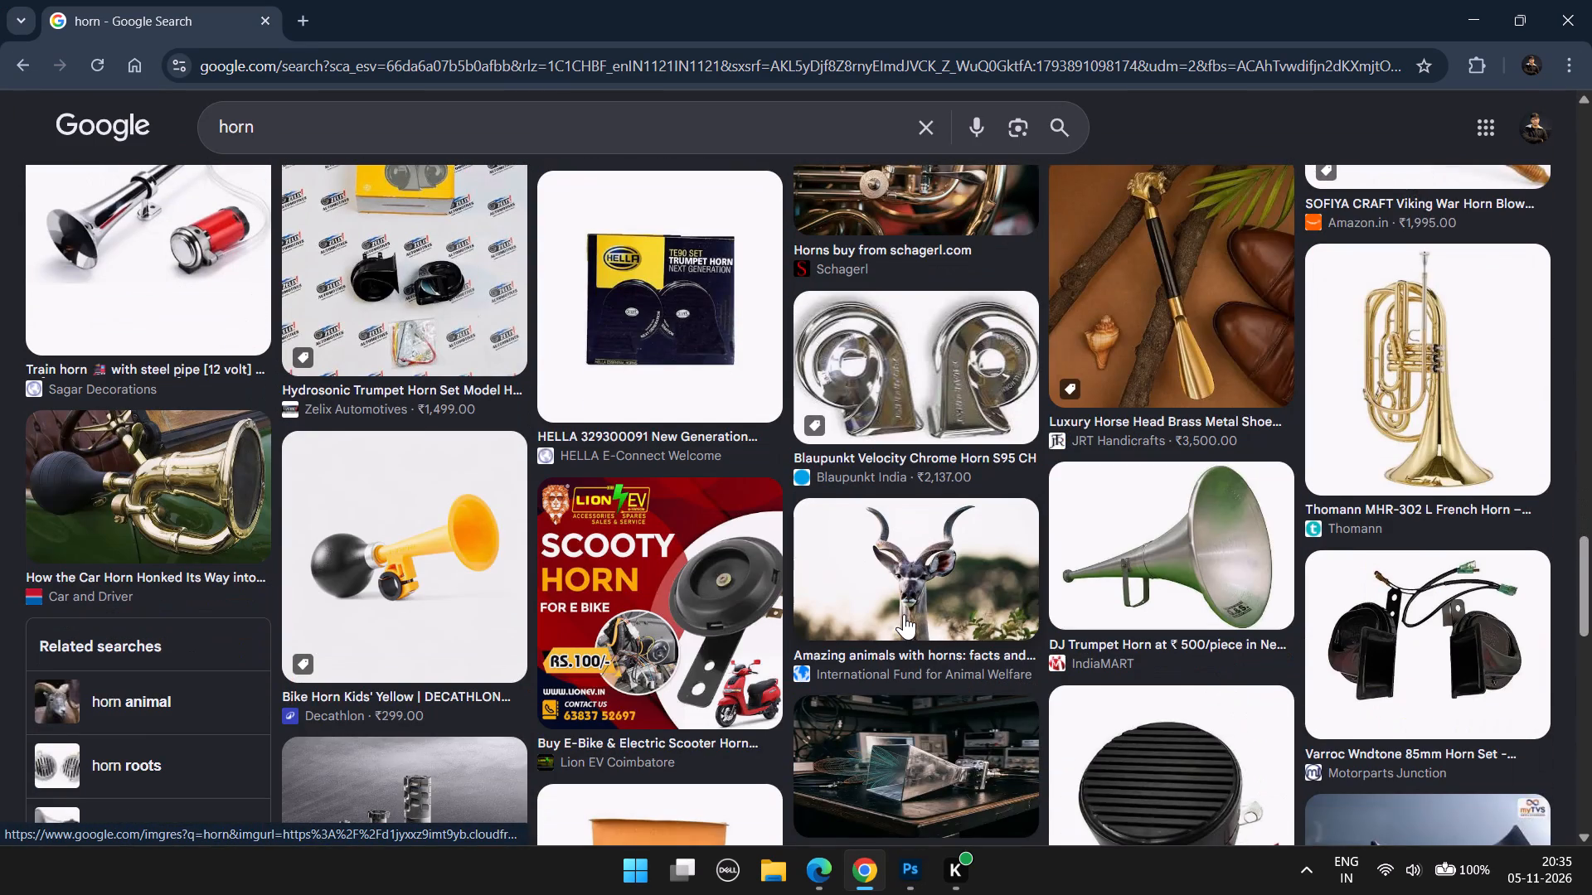
{"action": "scroll", "coordinate": [904, 614], "scroll_direction": "down", "scroll_amount": 7}
{"action": "scroll", "coordinate": [968, 520], "scroll_direction": "down", "scroll_amount": 8}
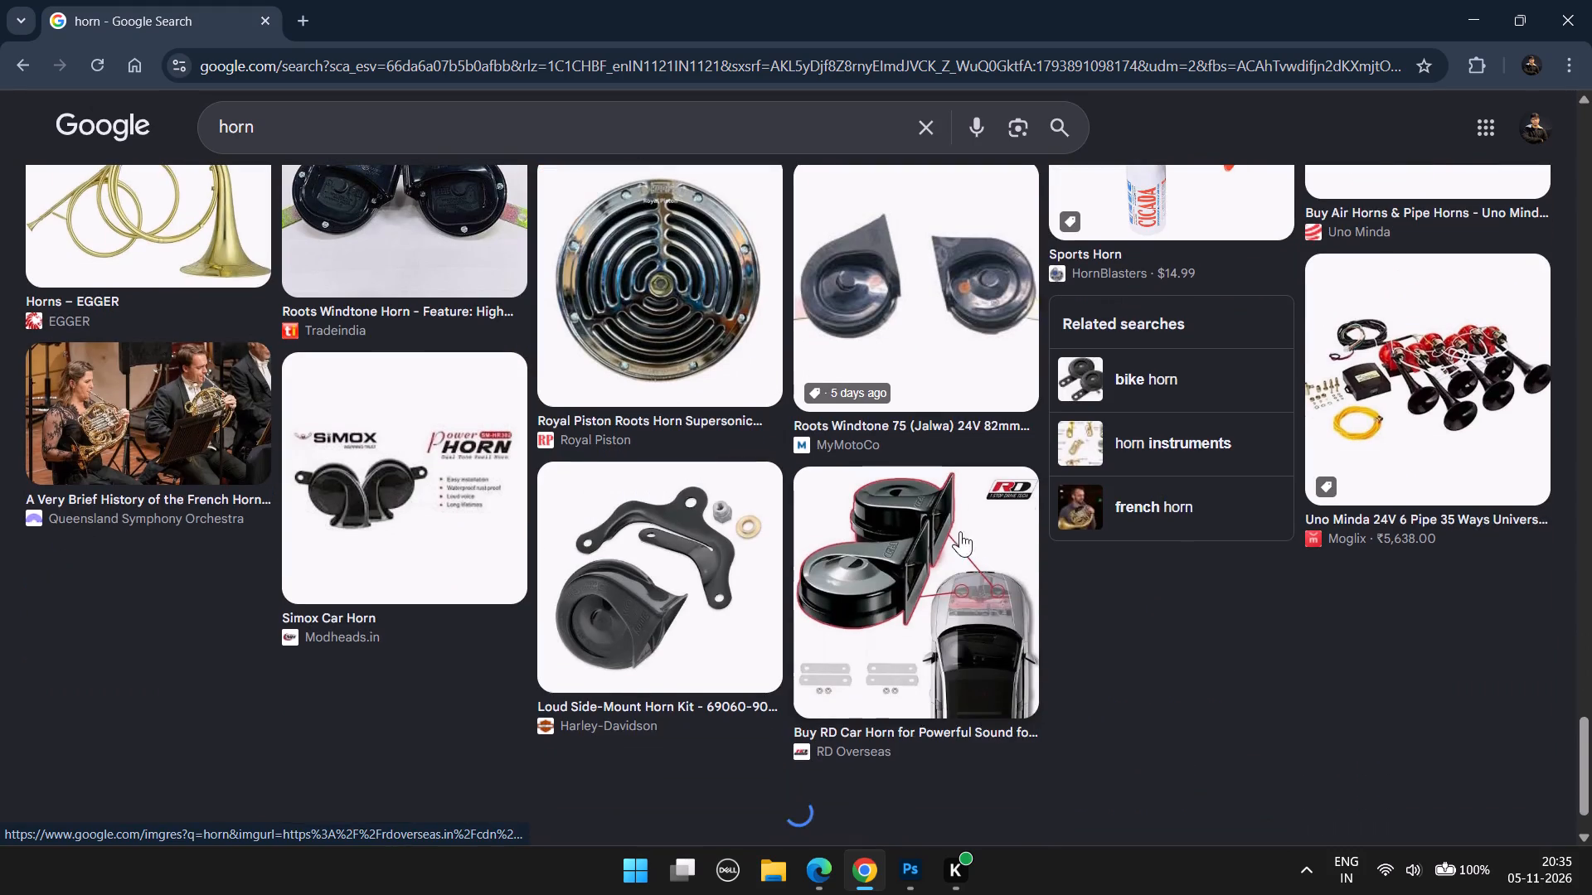
{"action": "scroll", "coordinate": [564, 425], "scroll_direction": "up", "scroll_amount": 20}
{"action": "scroll", "coordinate": [564, 425], "scroll_direction": "up", "scroll_amount": 20}
{"action": "scroll", "coordinate": [564, 425], "scroll_direction": "up", "scroll_amount": 8}
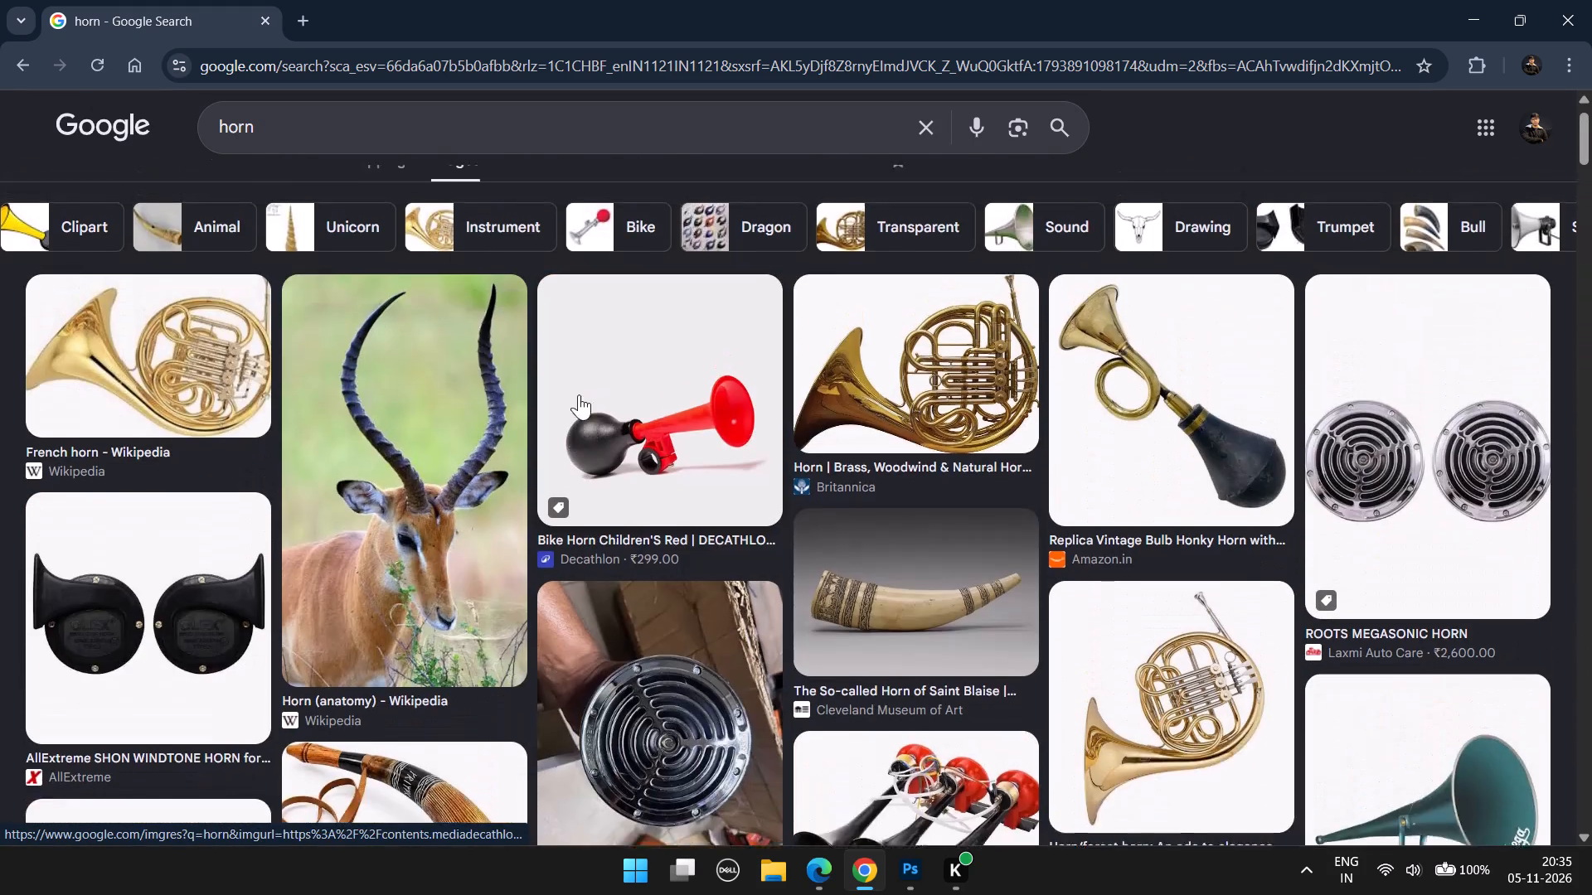
{"action": "scroll", "coordinate": [579, 394], "scroll_direction": "up", "scroll_amount": 9}
Open the Cleveland Museum of Art's Horn of Saint Blaise result and examine its related horn images.
{"action": "left_click", "coordinate": [890, 661]}
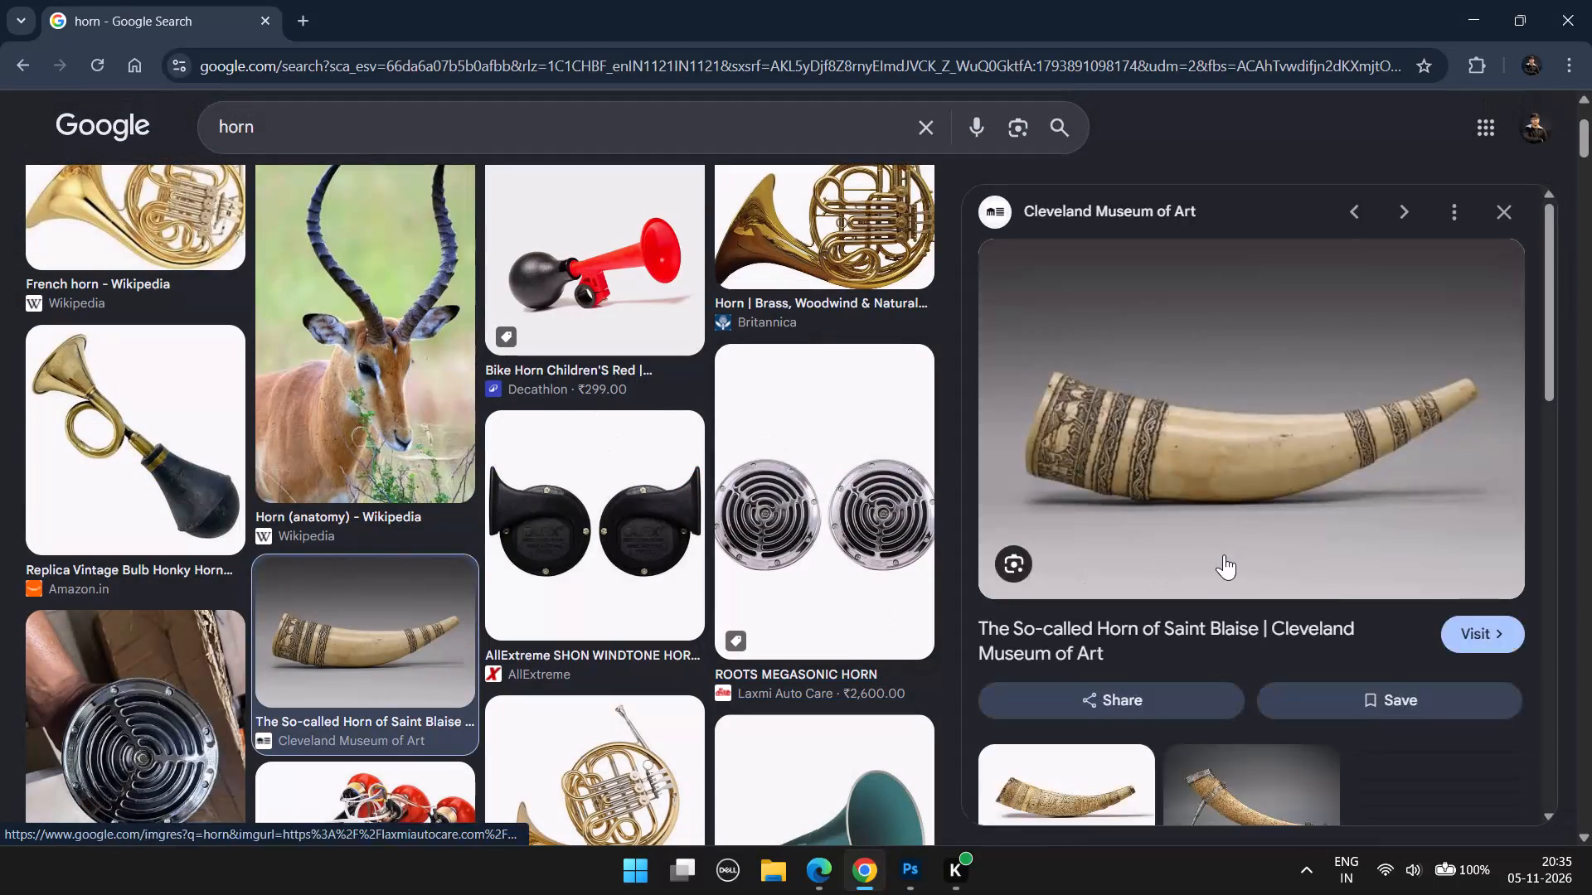
{"action": "scroll", "coordinate": [1226, 554], "scroll_direction": "down", "scroll_amount": 6}
{"action": "scroll", "coordinate": [1226, 554], "scroll_direction": "up", "scroll_amount": 2}
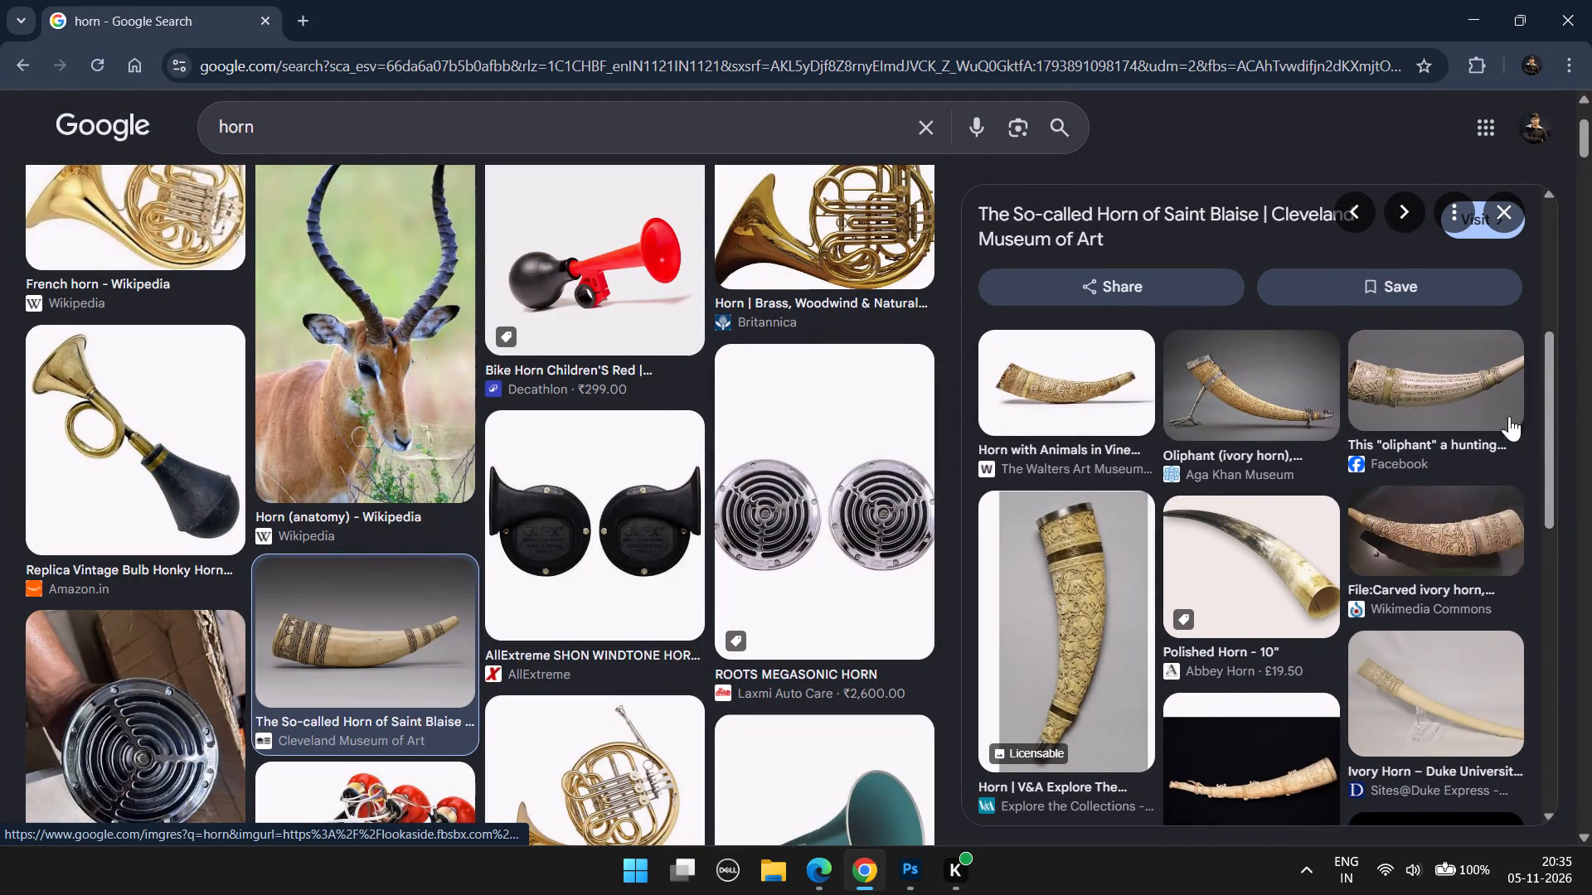
{"action": "scroll", "coordinate": [1287, 419], "scroll_direction": "down", "scroll_amount": 4}
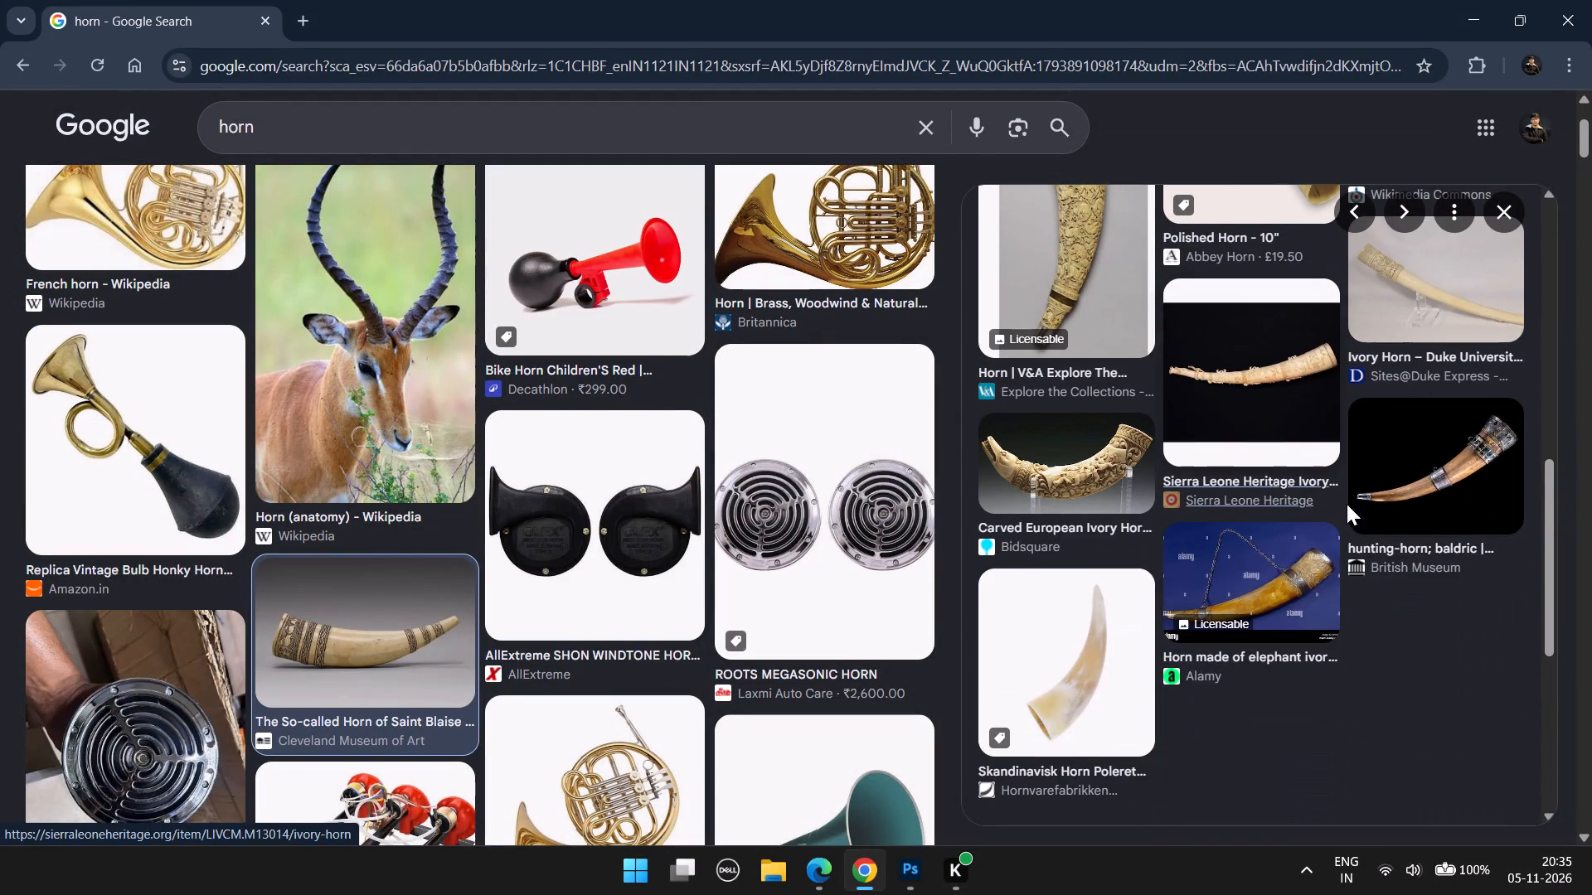
{"action": "scroll", "coordinate": [1279, 548], "scroll_direction": "up", "scroll_amount": 6}
Preview the Aga Khan Museum's Oliphant ivory horn, return to the Horn of Saint Blaise preview, and browse its related images.
{"action": "left_click", "coordinate": [1270, 607]}
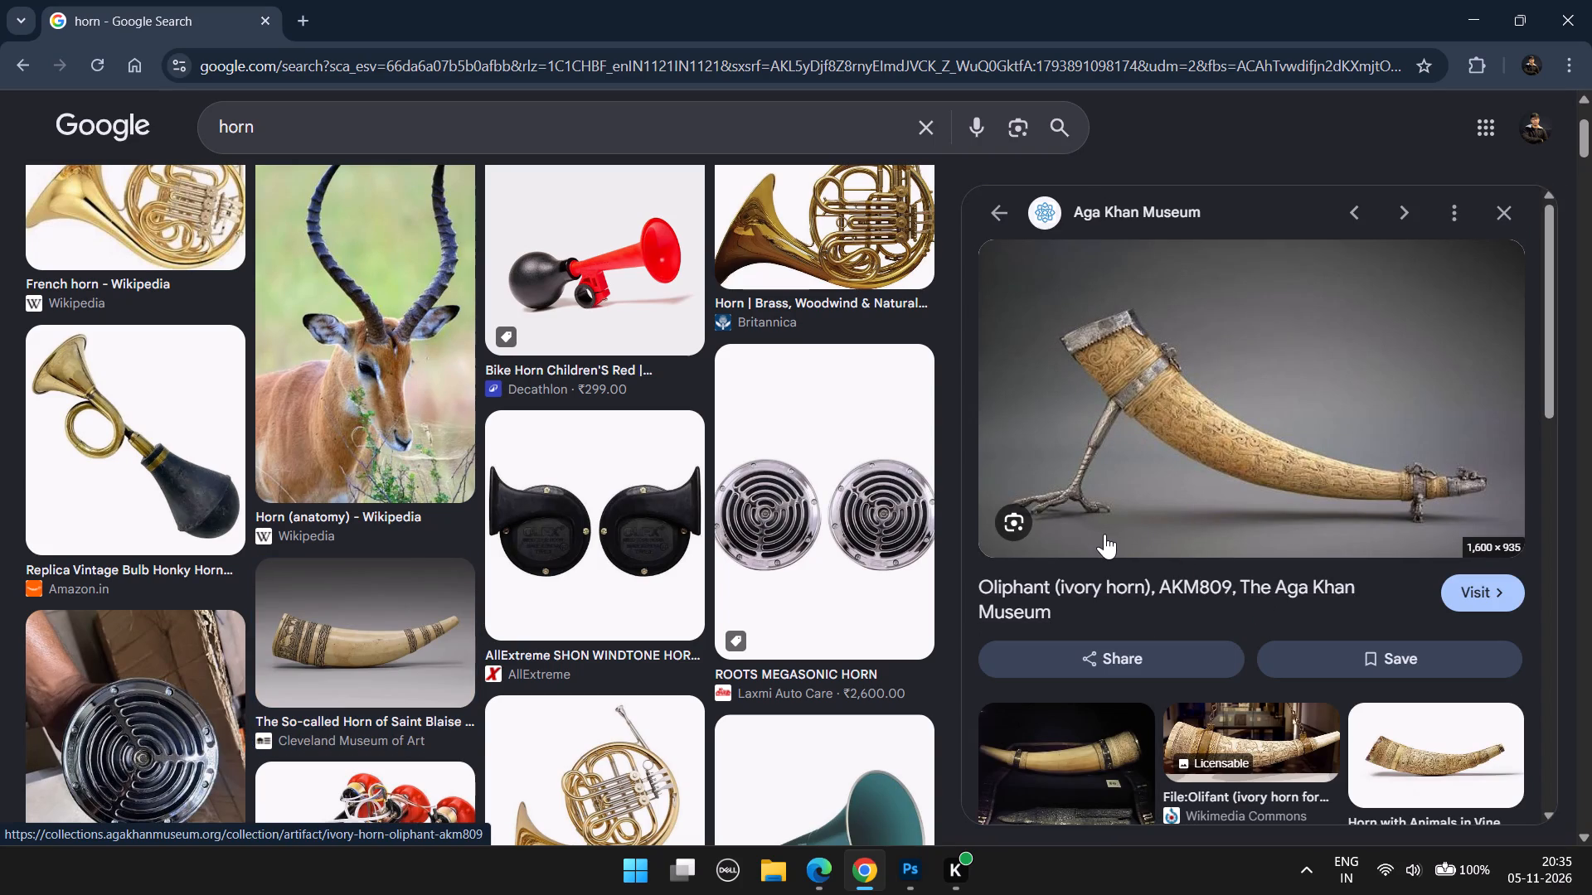
{"action": "scroll", "coordinate": [1104, 534], "scroll_direction": "right", "scroll_amount": 11}
{"action": "scroll", "coordinate": [1262, 458], "scroll_direction": "up", "scroll_amount": 2}
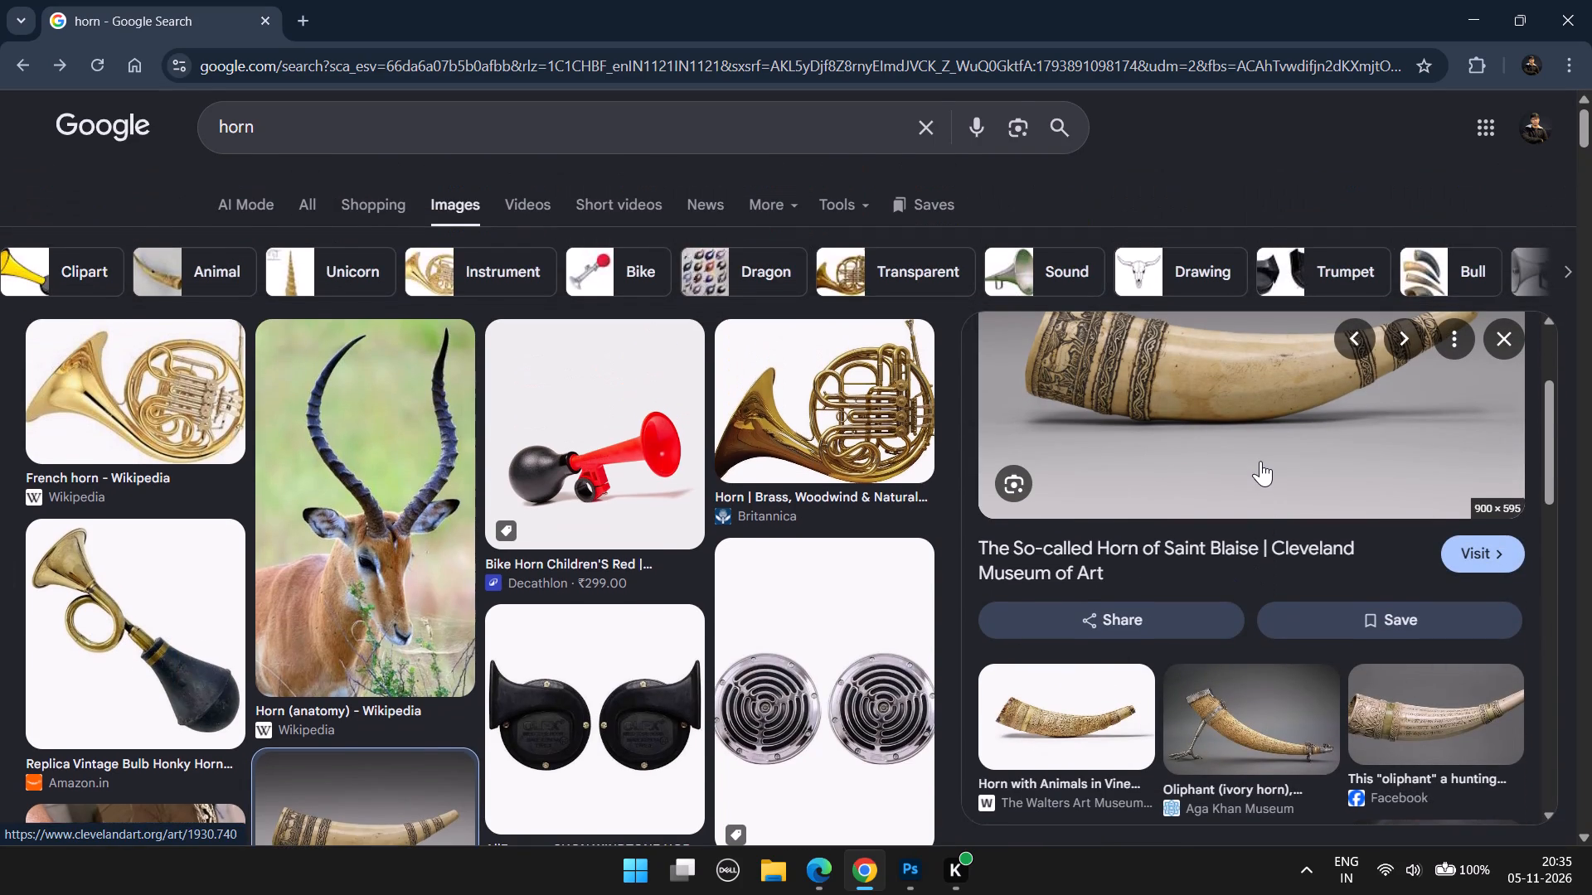
{"action": "scroll", "coordinate": [1260, 461], "scroll_direction": "down", "scroll_amount": 1}
{"action": "scroll", "coordinate": [1314, 533], "scroll_direction": "down", "scroll_amount": 2}
{"action": "scroll", "coordinate": [1308, 535], "scroll_direction": "up", "scroll_amount": 6}
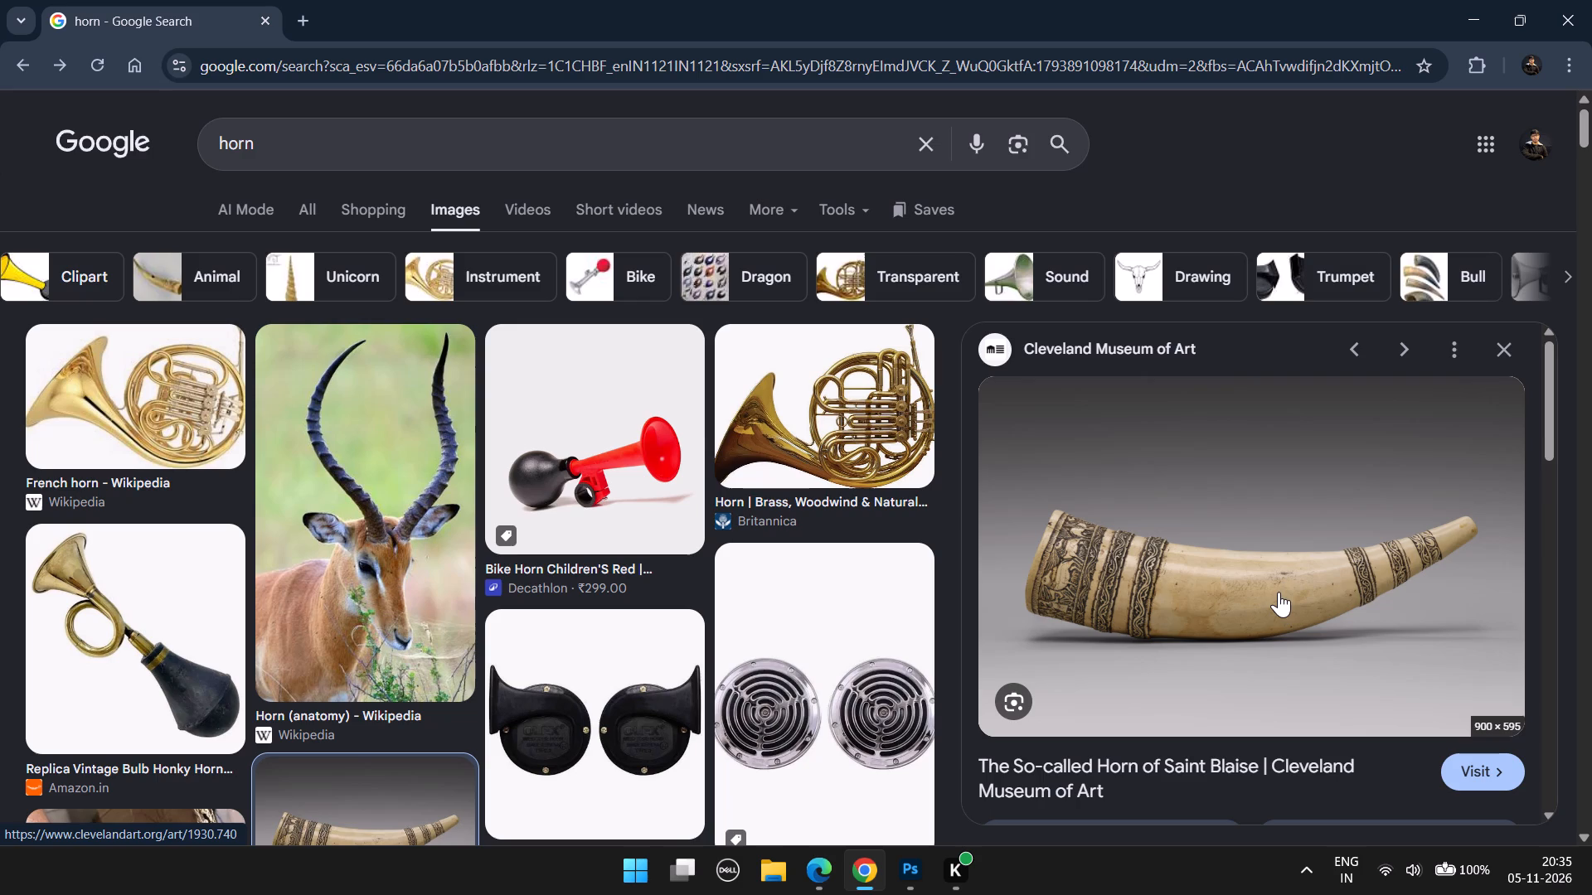
{"action": "scroll", "coordinate": [1279, 589], "scroll_direction": "down", "scroll_amount": 12}
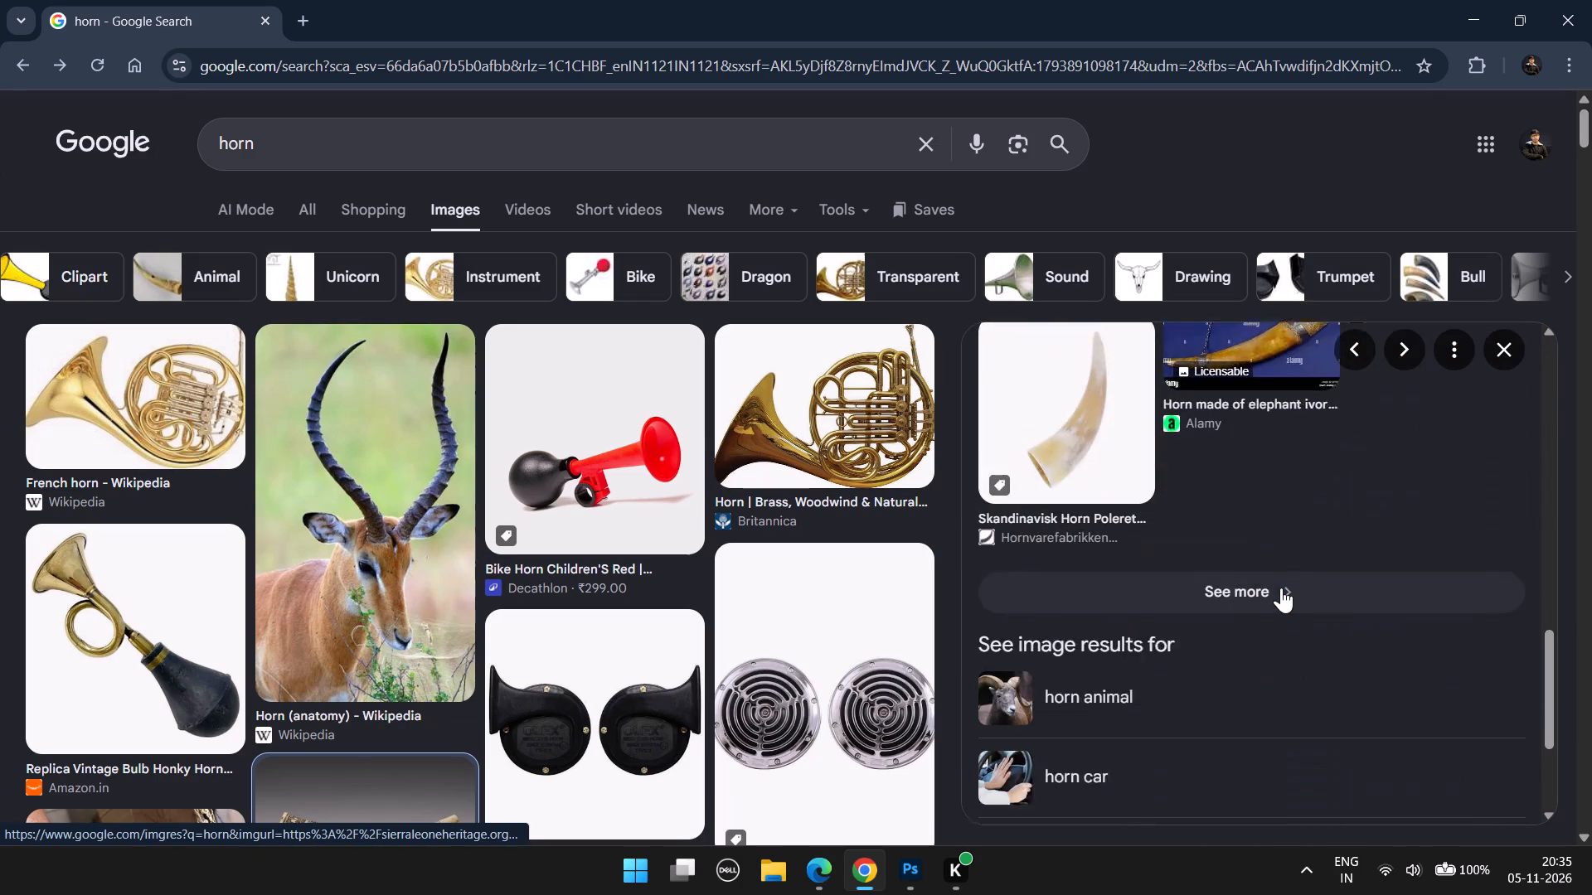
{"action": "scroll", "coordinate": [1284, 584], "scroll_direction": "down", "scroll_amount": 6}
{"action": "scroll", "coordinate": [1283, 581], "scroll_direction": "up", "scroll_amount": 4}
Open the Skandinavisk Horn Poleret 15-20 cm result and examine its related images for a suitable horn shape.
{"action": "left_click", "coordinate": [1121, 579]}
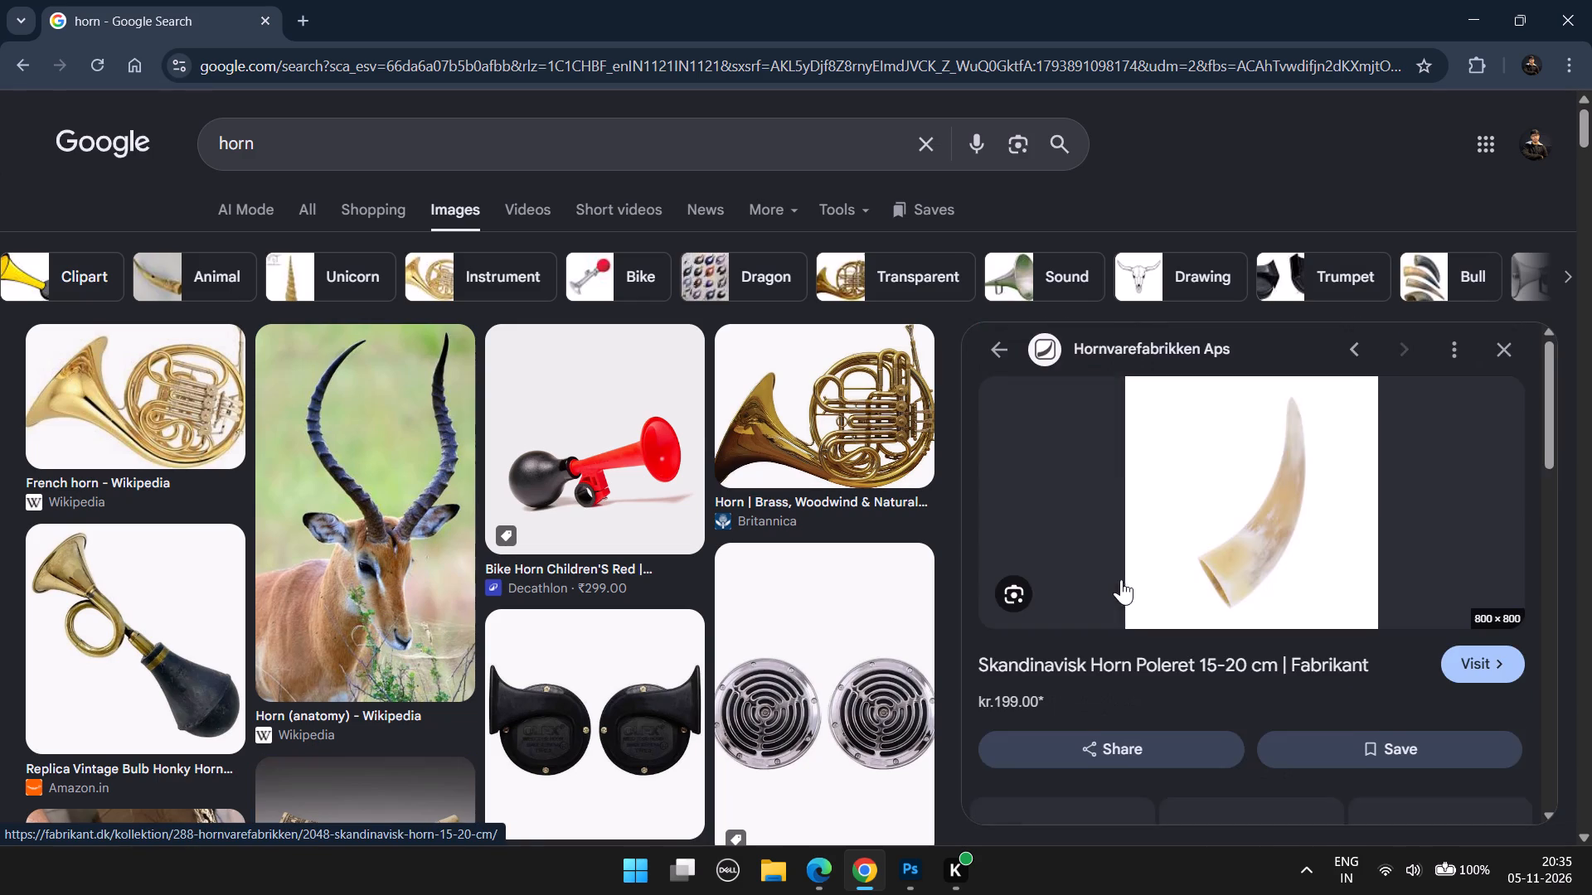
{"action": "scroll", "coordinate": [1235, 556], "scroll_direction": "down", "scroll_amount": 4}
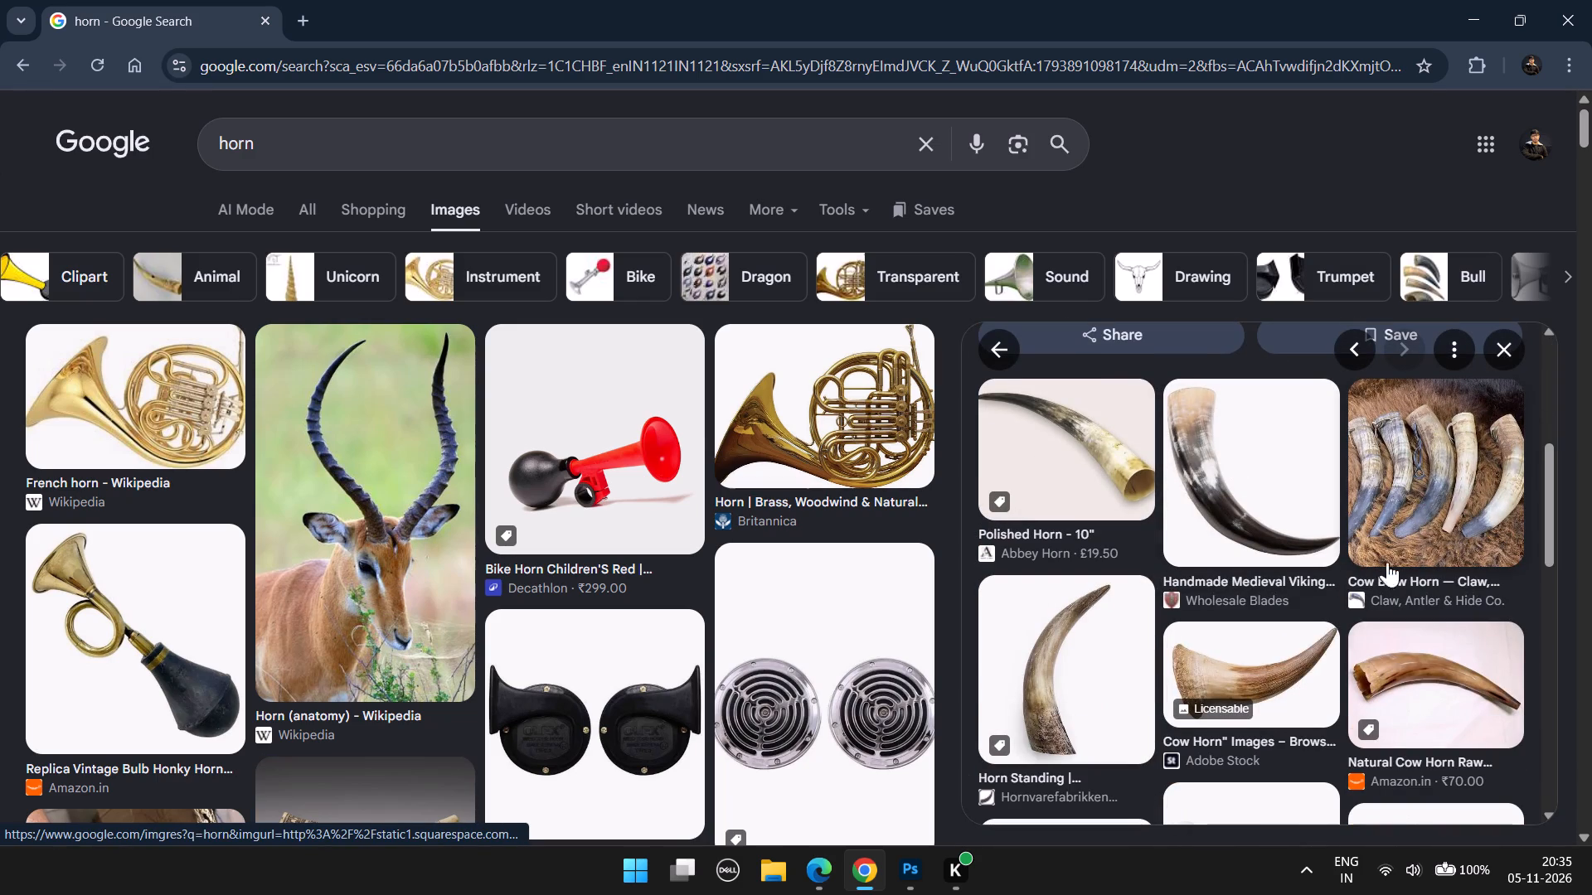
{"action": "scroll", "coordinate": [1311, 546], "scroll_direction": "down", "scroll_amount": 4}
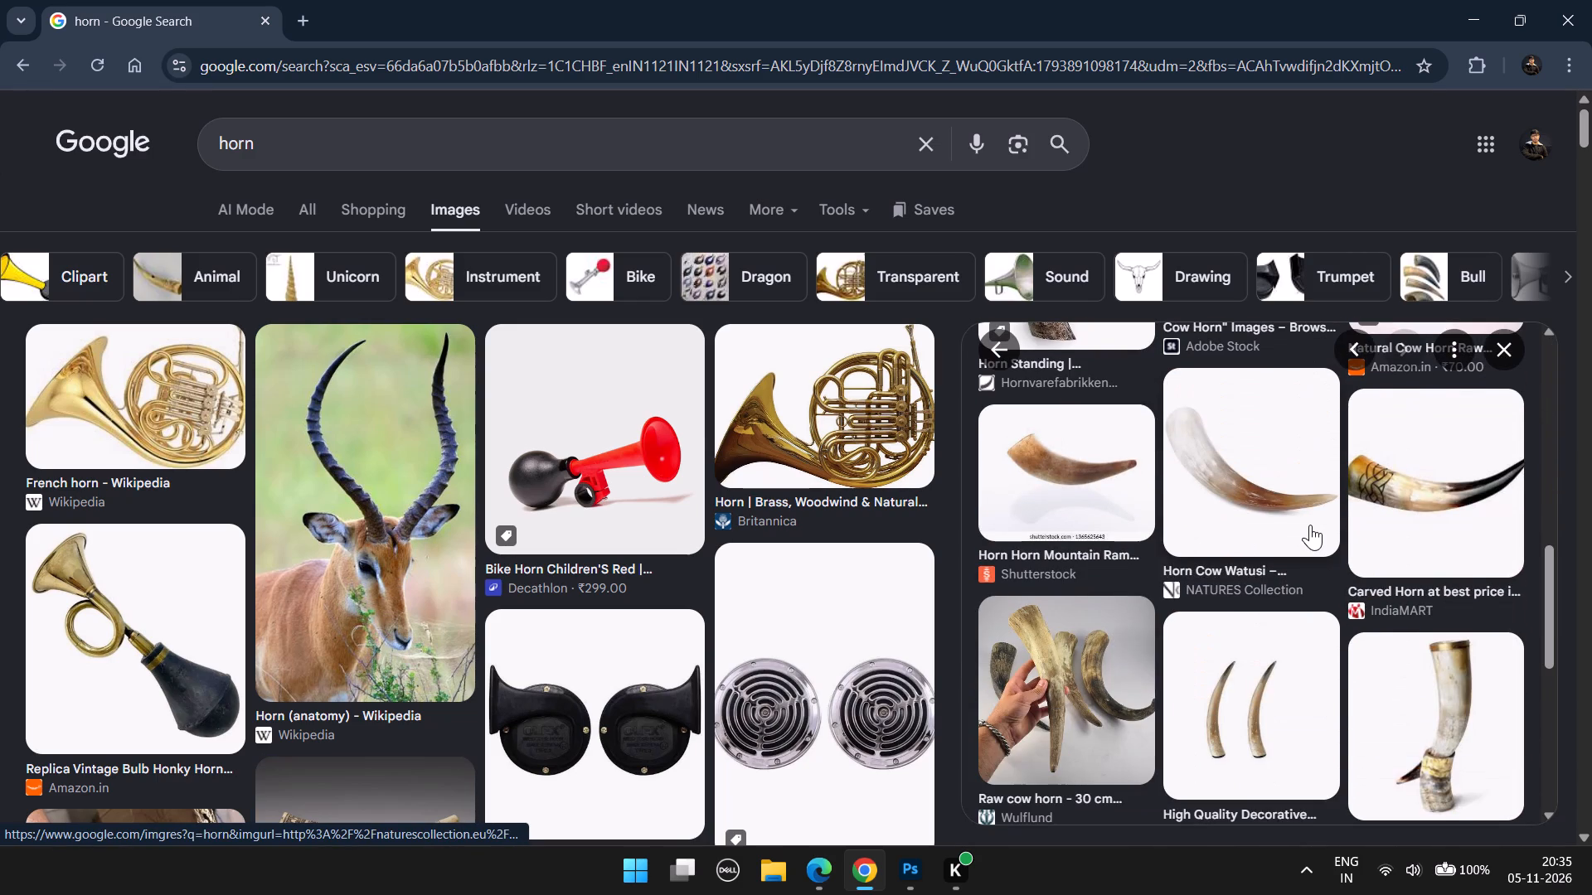
{"action": "scroll", "coordinate": [1249, 509], "scroll_direction": "down", "scroll_amount": 3}
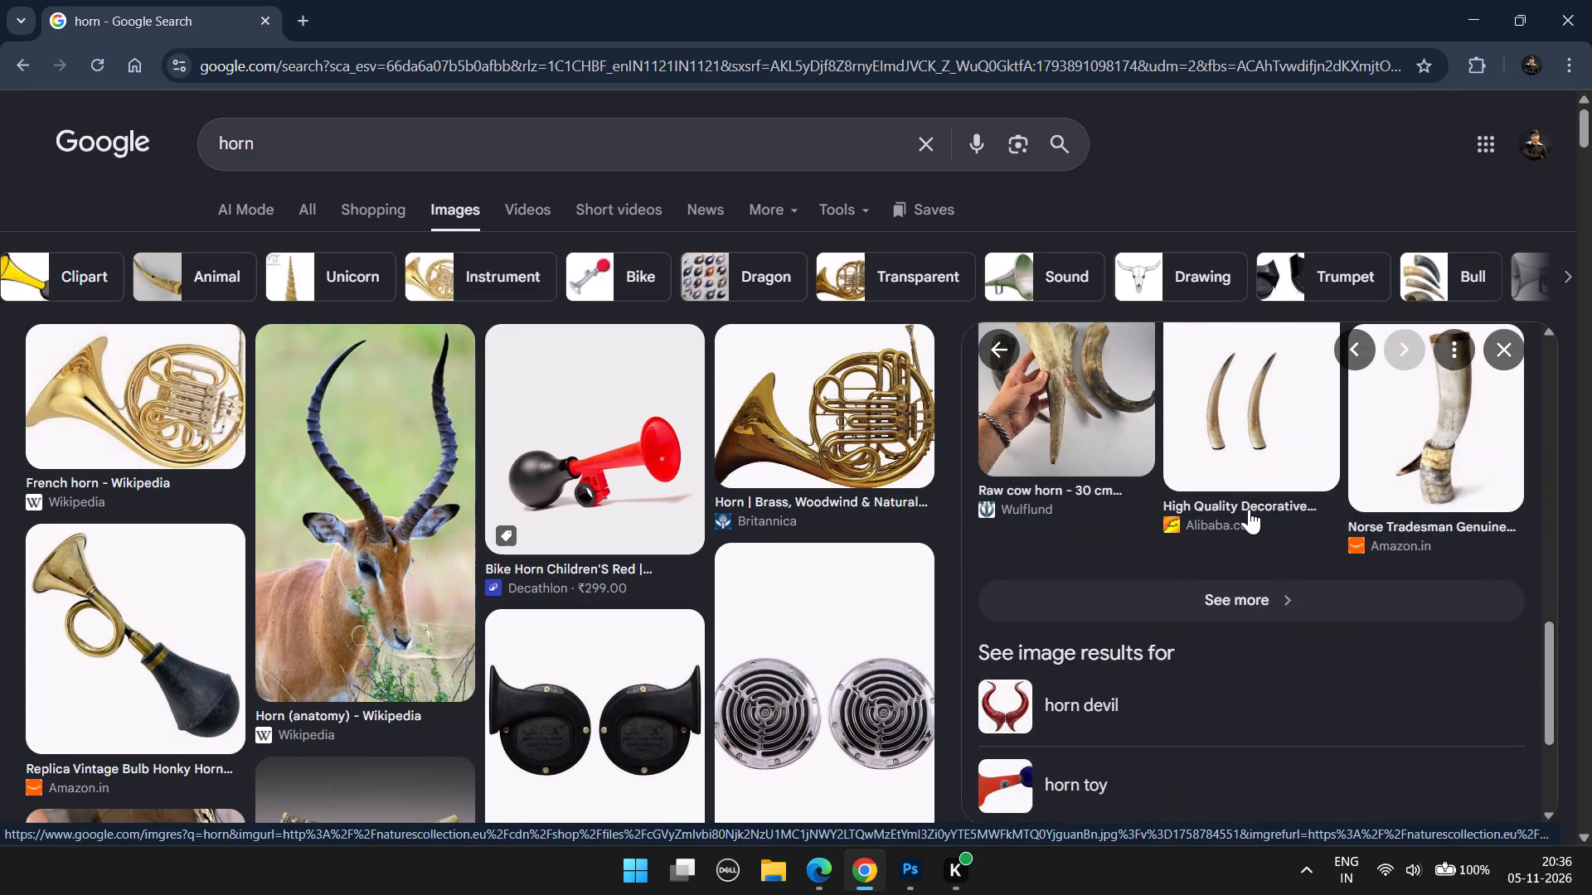
{"action": "scroll", "coordinate": [1253, 476], "scroll_direction": "up", "scroll_amount": 5}
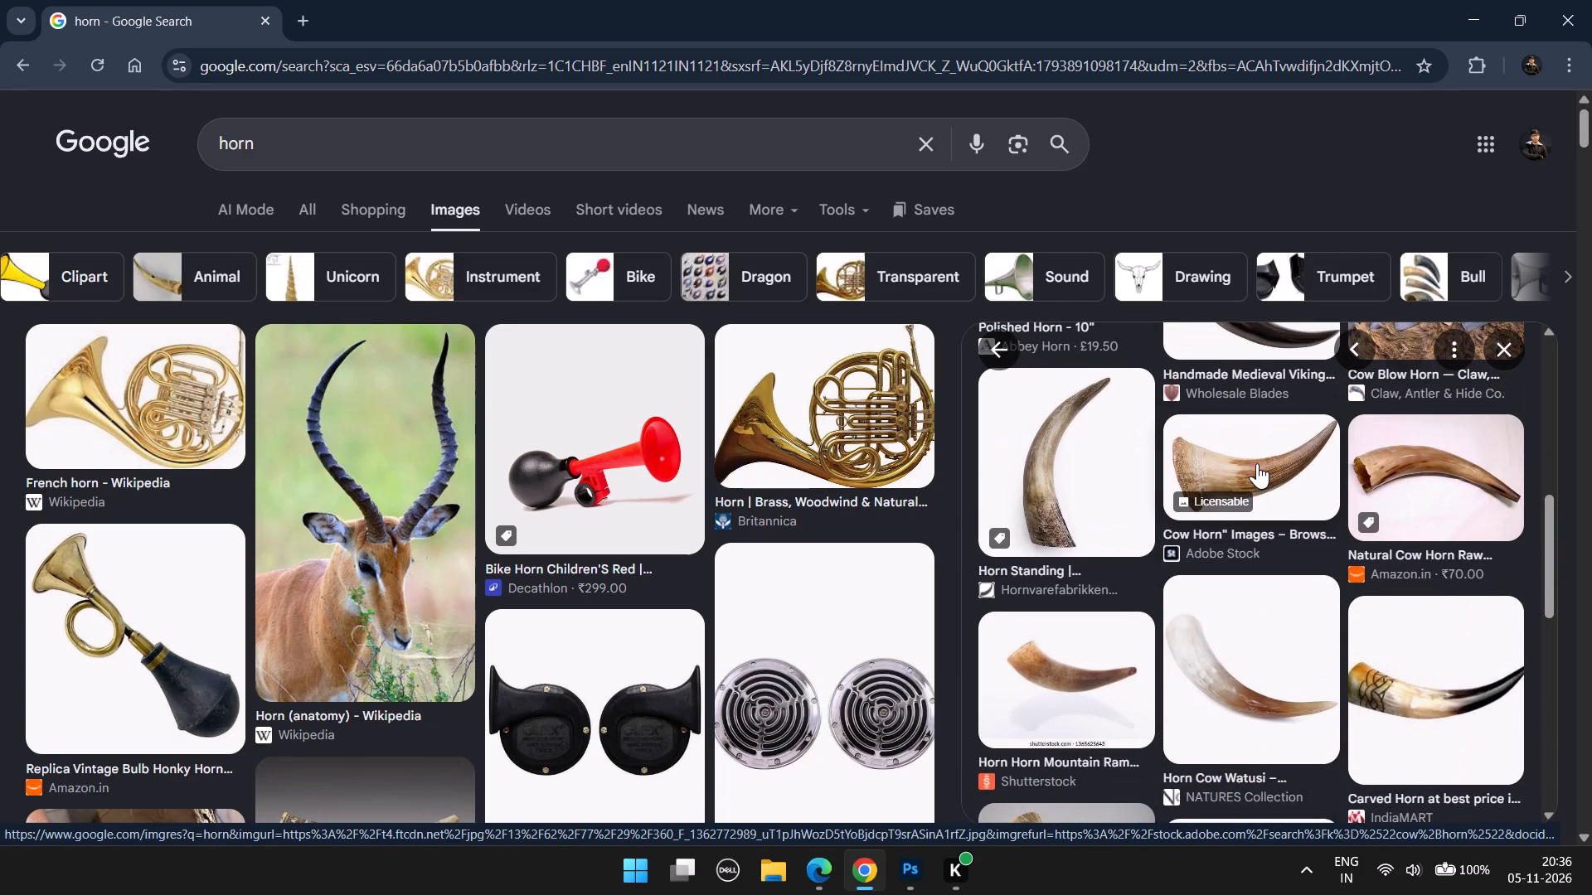
{"action": "scroll", "coordinate": [1276, 459], "scroll_direction": "down", "scroll_amount": 6}
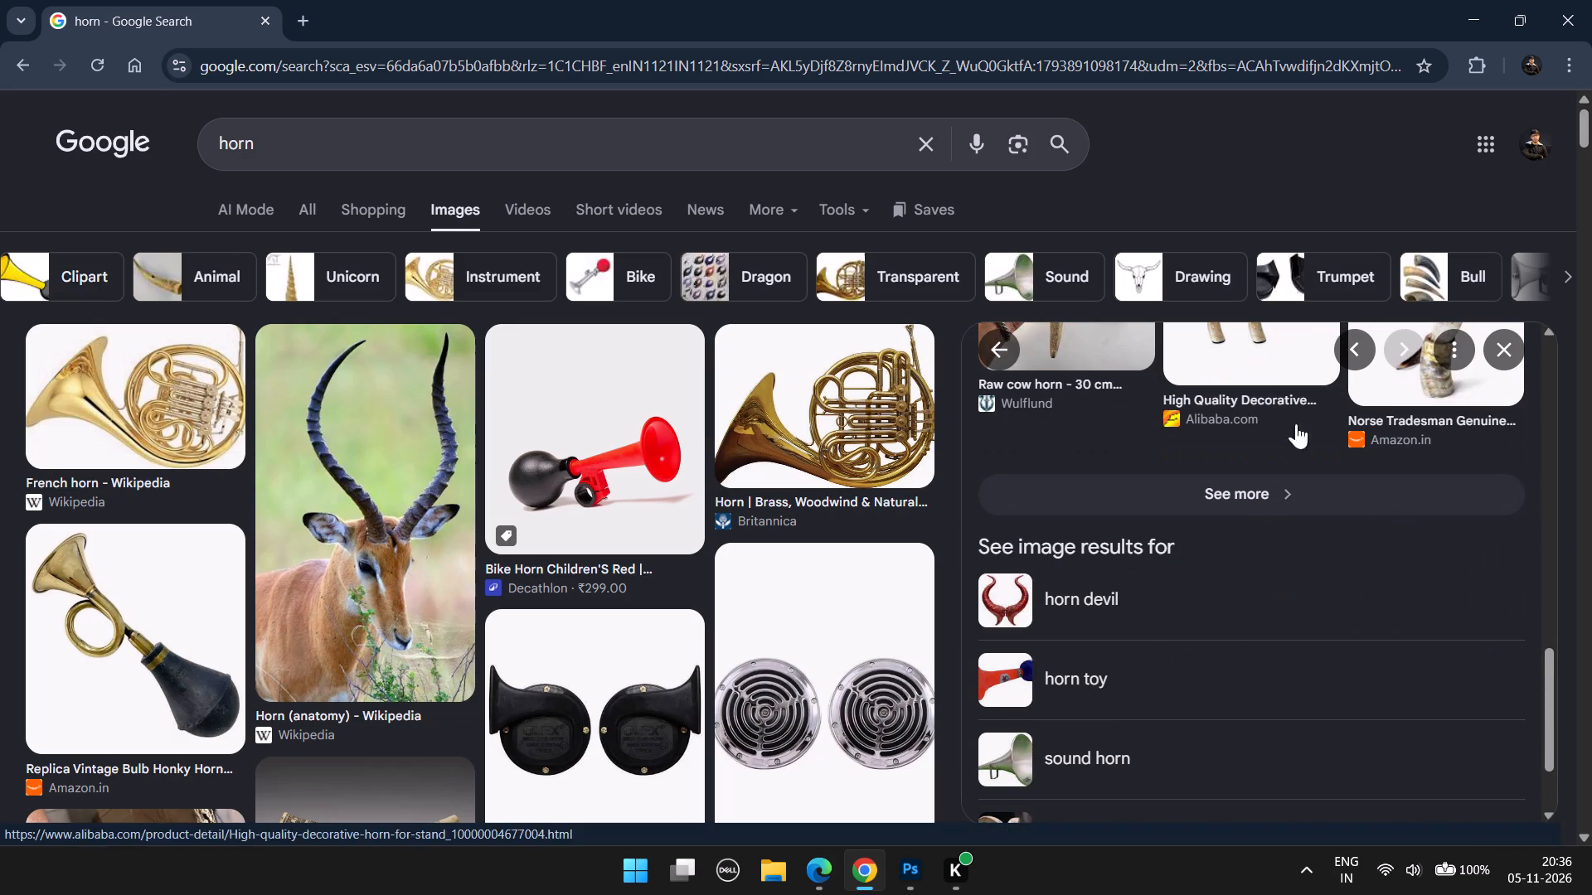
{"action": "scroll", "coordinate": [1301, 364], "scroll_direction": "up", "scroll_amount": 4}
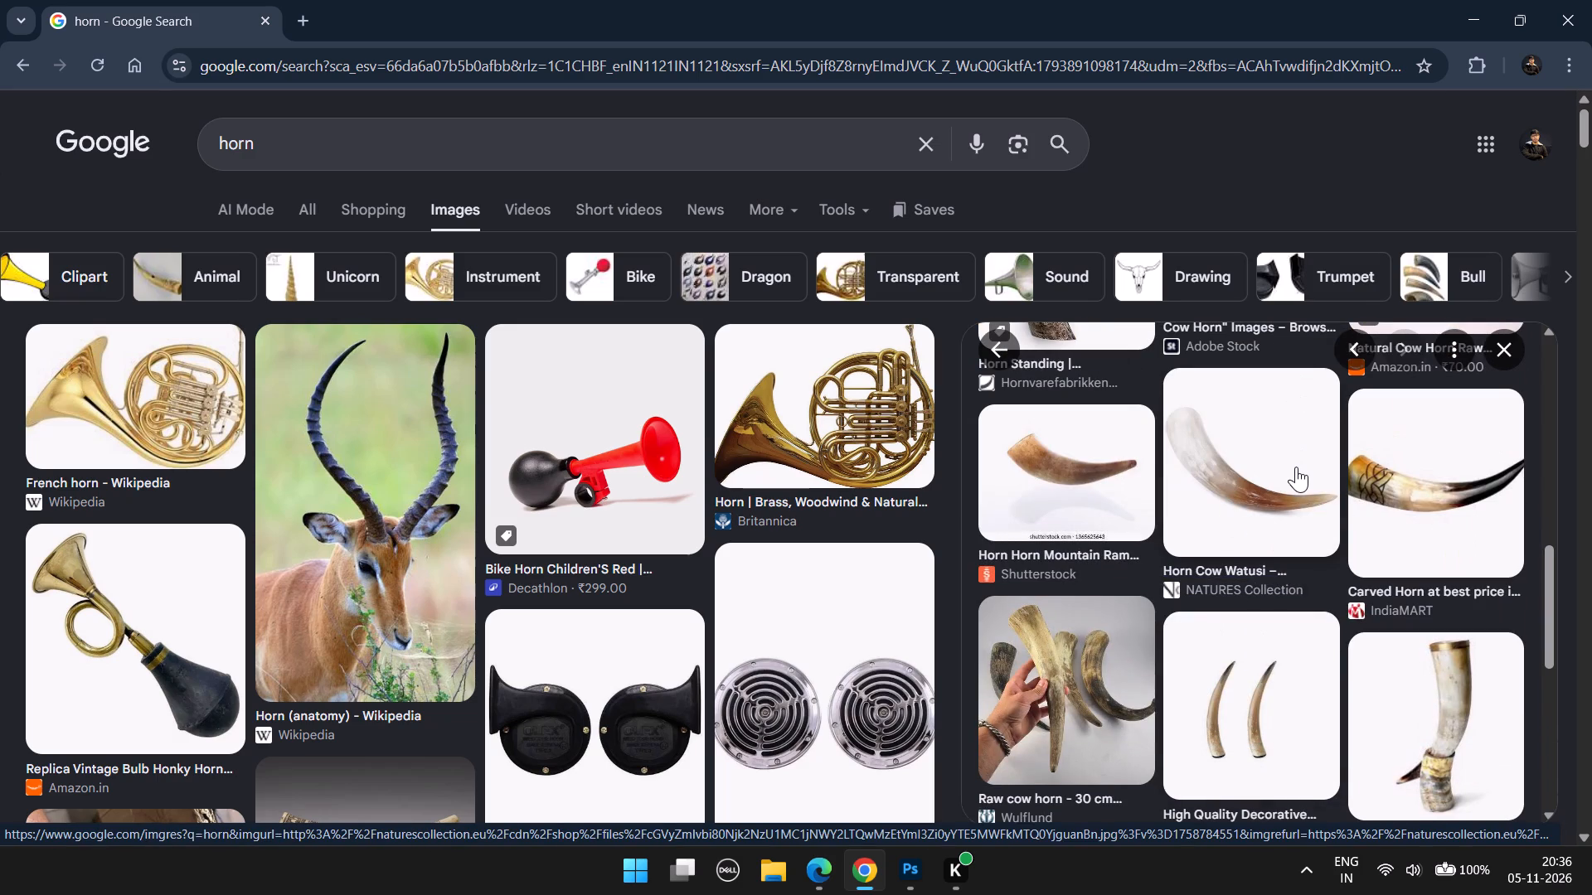
{"action": "scroll", "coordinate": [1300, 530], "scroll_direction": "up", "scroll_amount": 4}
{"action": "scroll", "coordinate": [1291, 600], "scroll_direction": "up", "scroll_amount": 3}
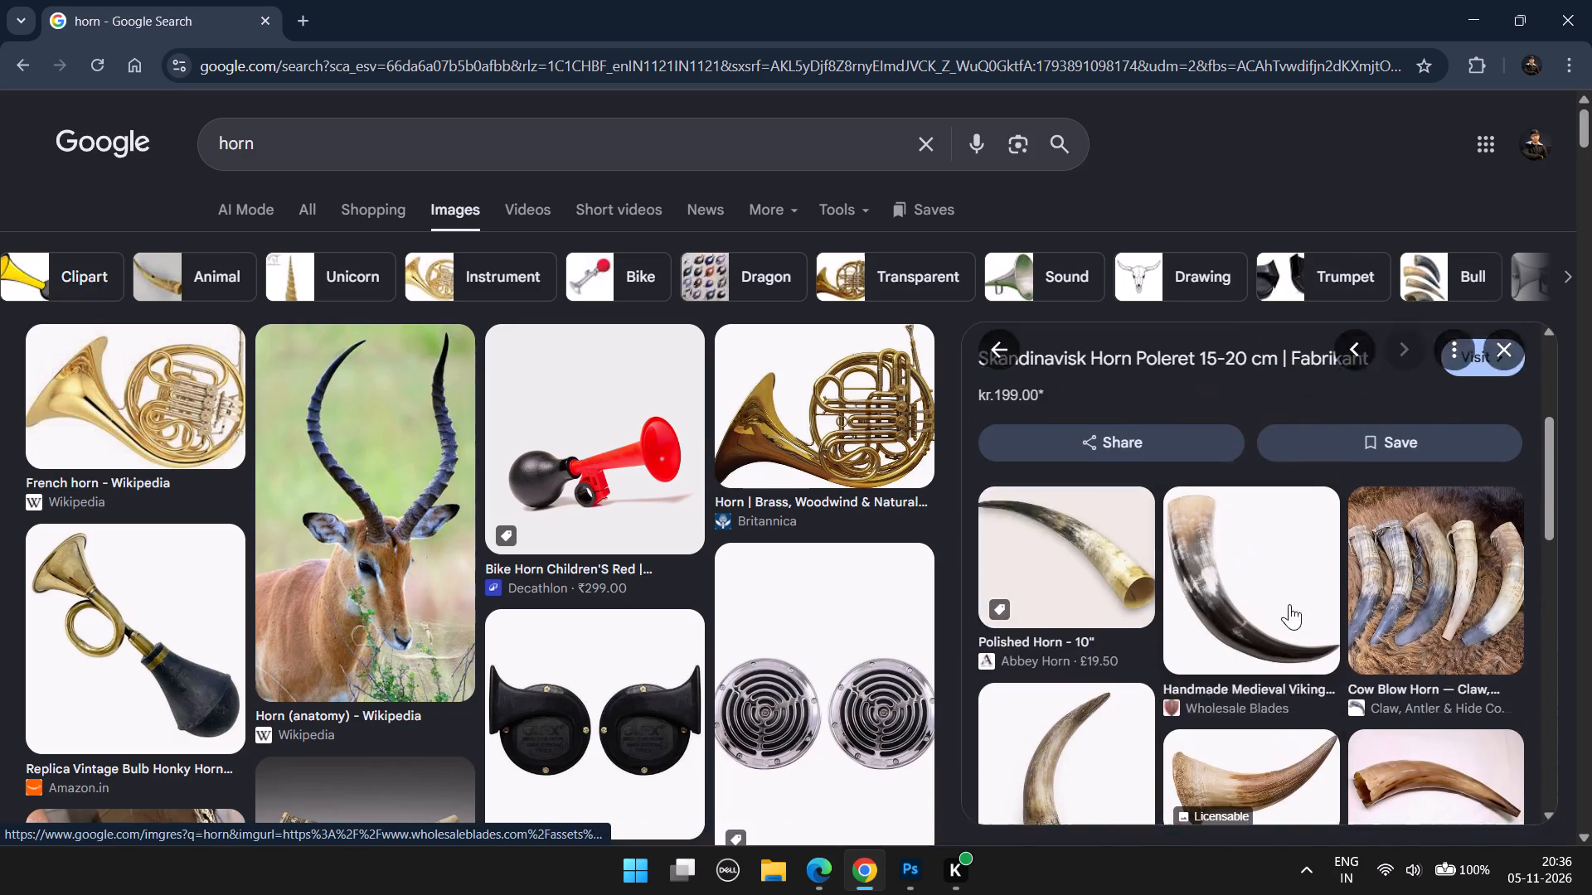
{"action": "scroll", "coordinate": [1240, 682], "scroll_direction": "down", "scroll_amount": 6}
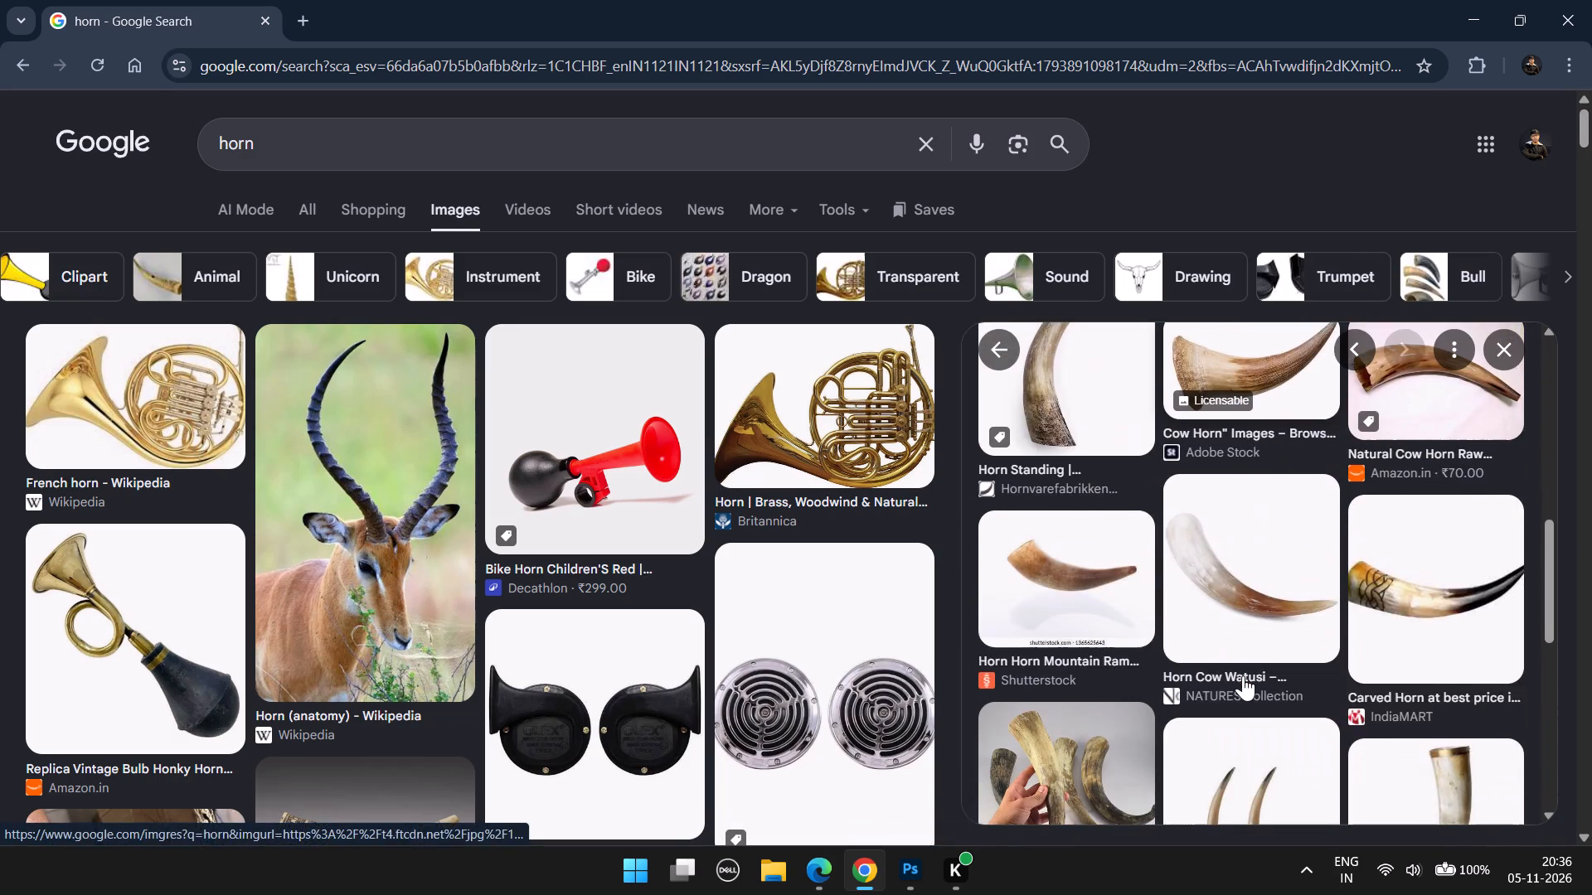
{"action": "scroll", "coordinate": [1243, 675], "scroll_direction": "down", "scroll_amount": 7}
{"action": "scroll", "coordinate": [1253, 617], "scroll_direction": "up", "scroll_amount": 4}
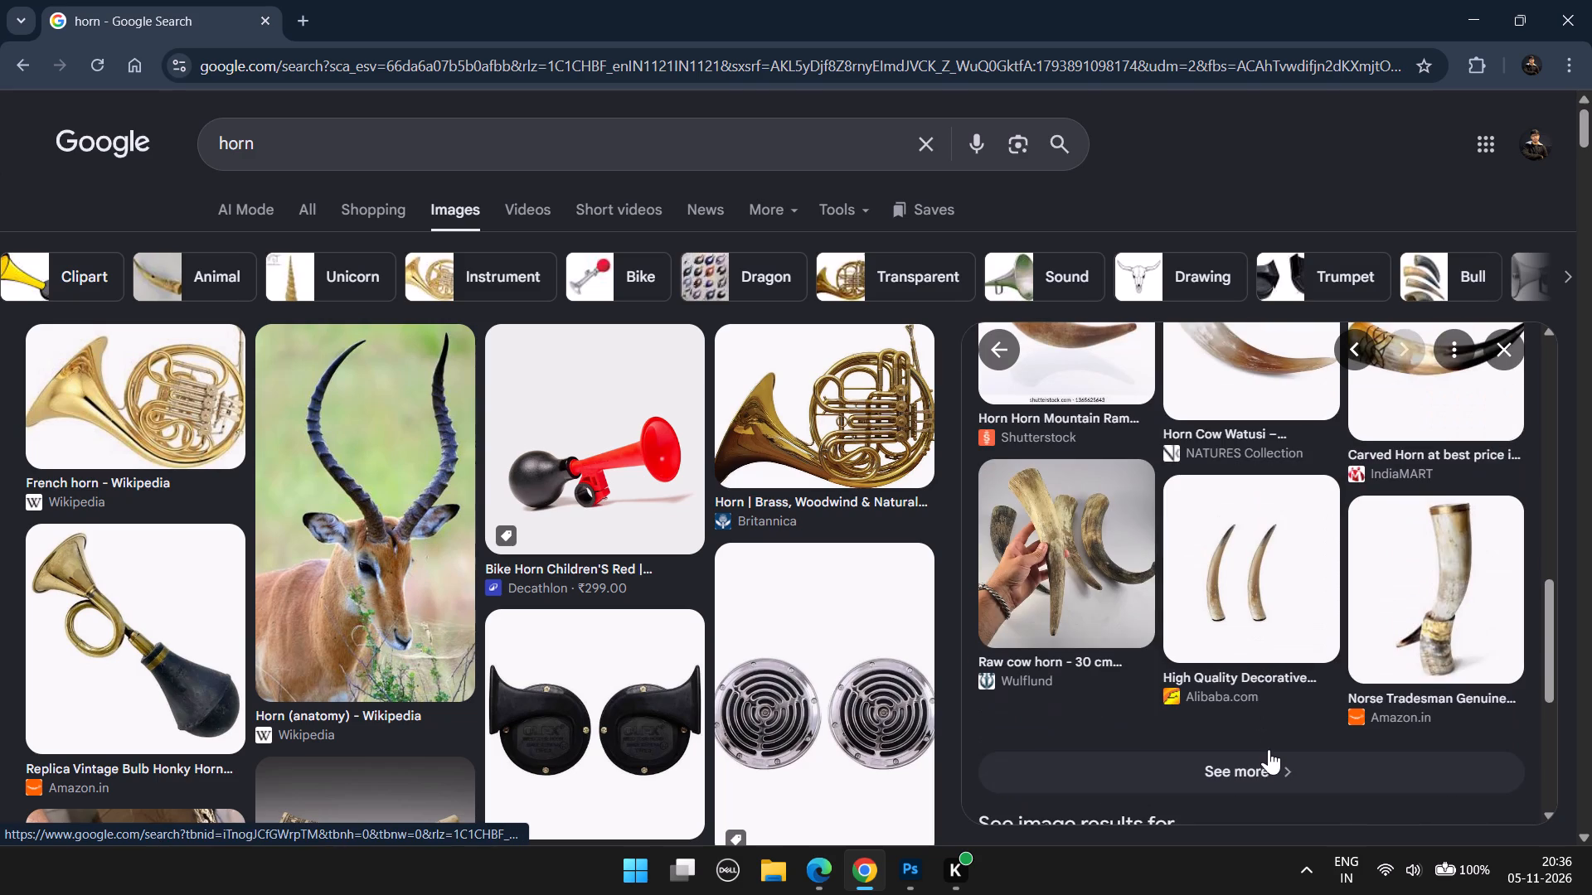
Examine the expanded related horn image results, comparing them with the character's horns in Photoshop.
{"action": "left_click", "coordinate": [1269, 757]}
{"action": "scroll", "coordinate": [1046, 672], "scroll_direction": "down", "scroll_amount": 4}
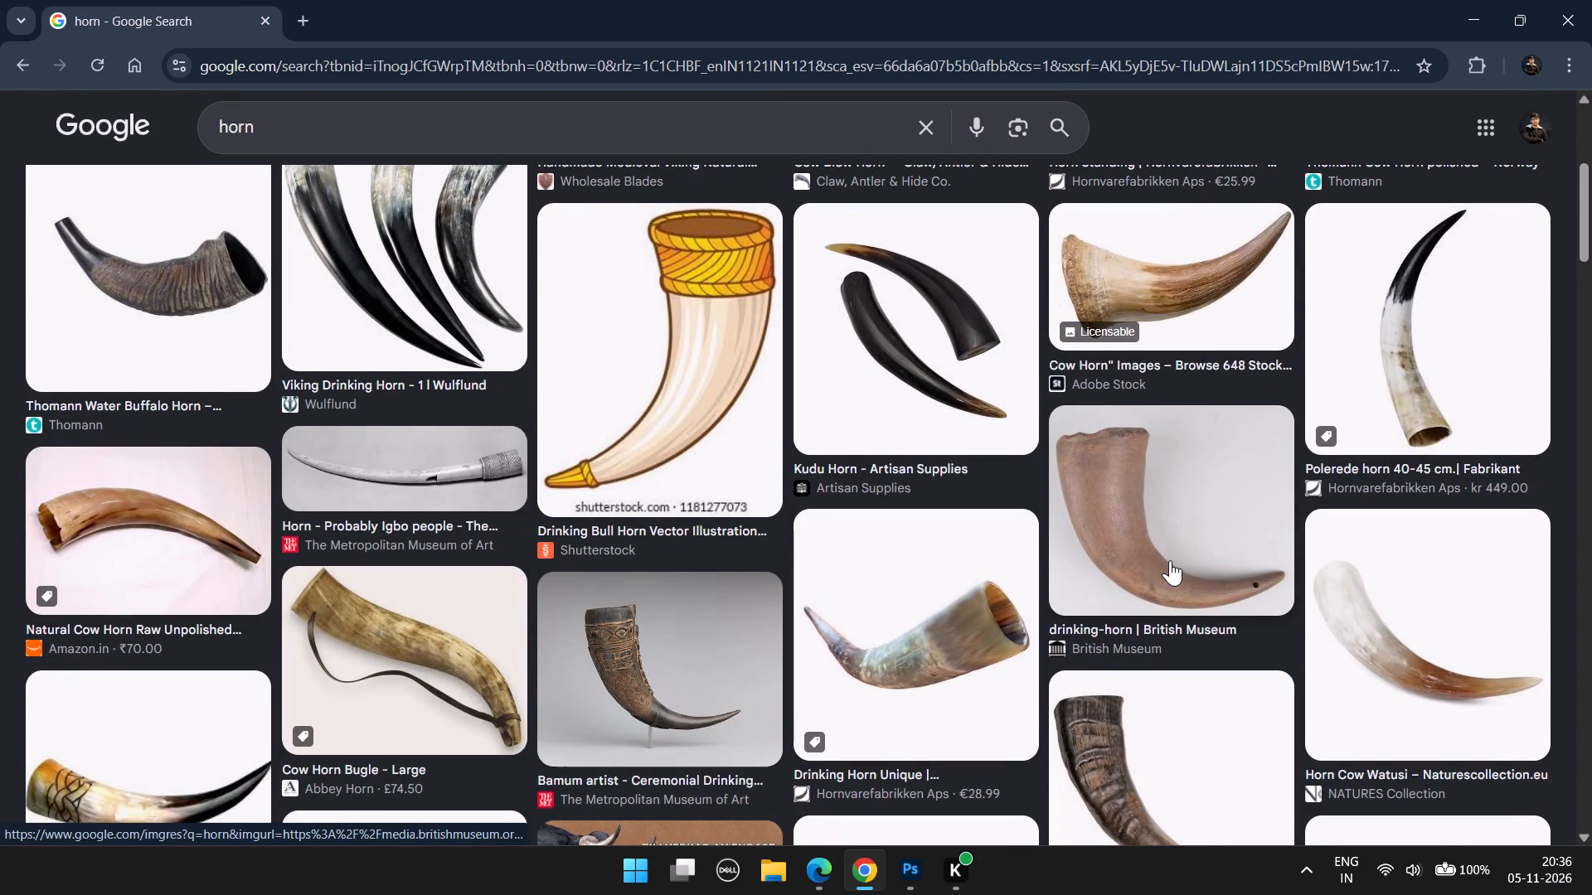
{"action": "scroll", "coordinate": [1174, 565], "scroll_direction": "down", "scroll_amount": 3}
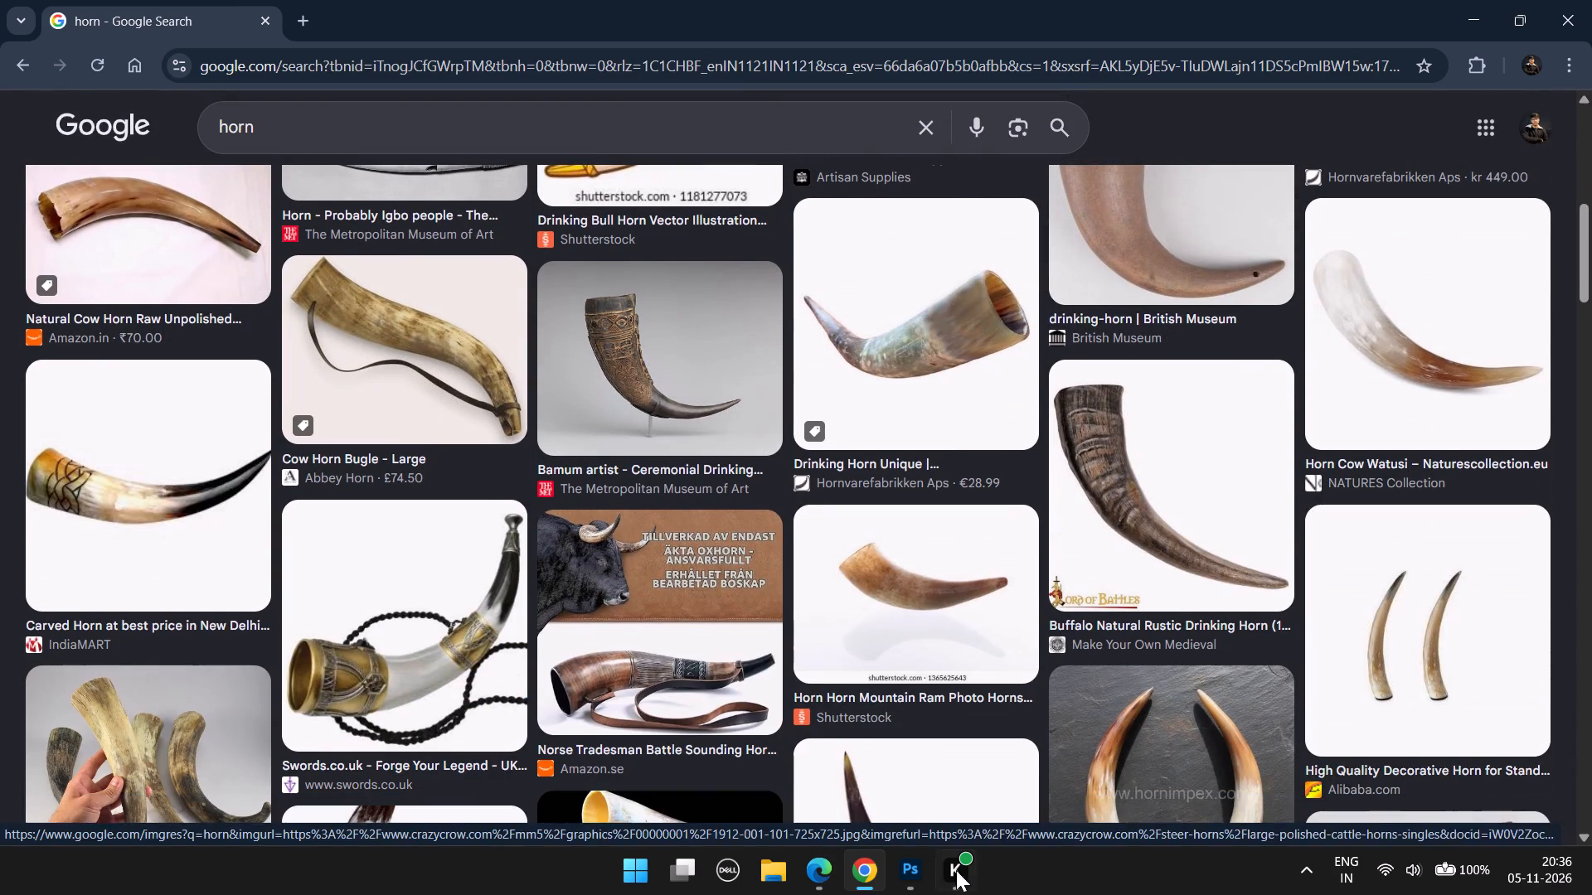
{"action": "left_click", "coordinate": [902, 877]}
{"action": "left_click", "coordinate": [902, 877]}
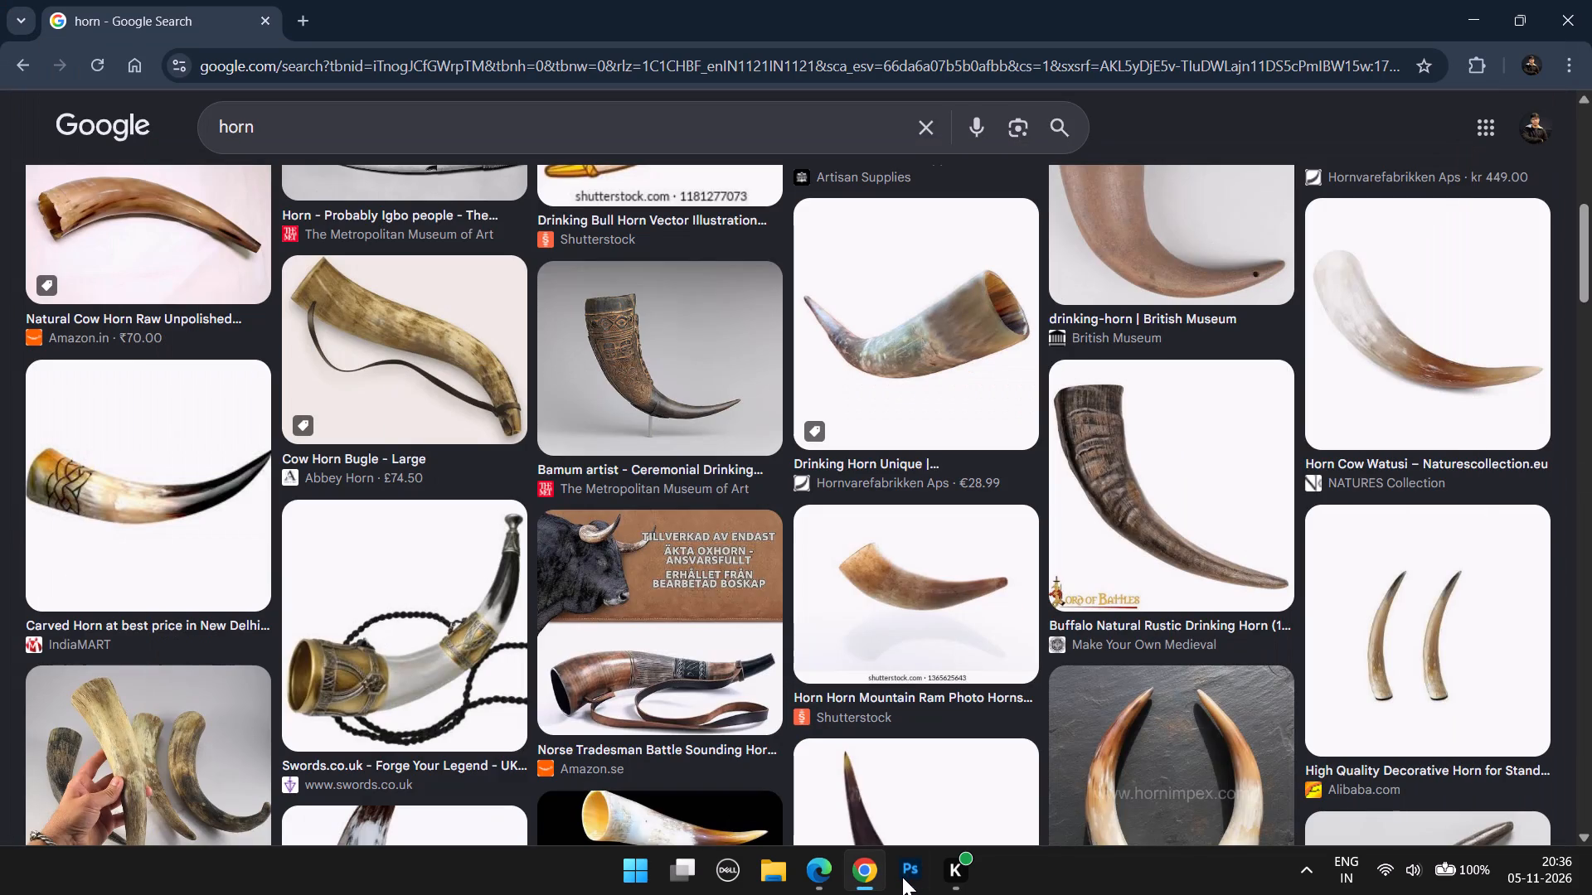
{"action": "left_click", "coordinate": [902, 877]}
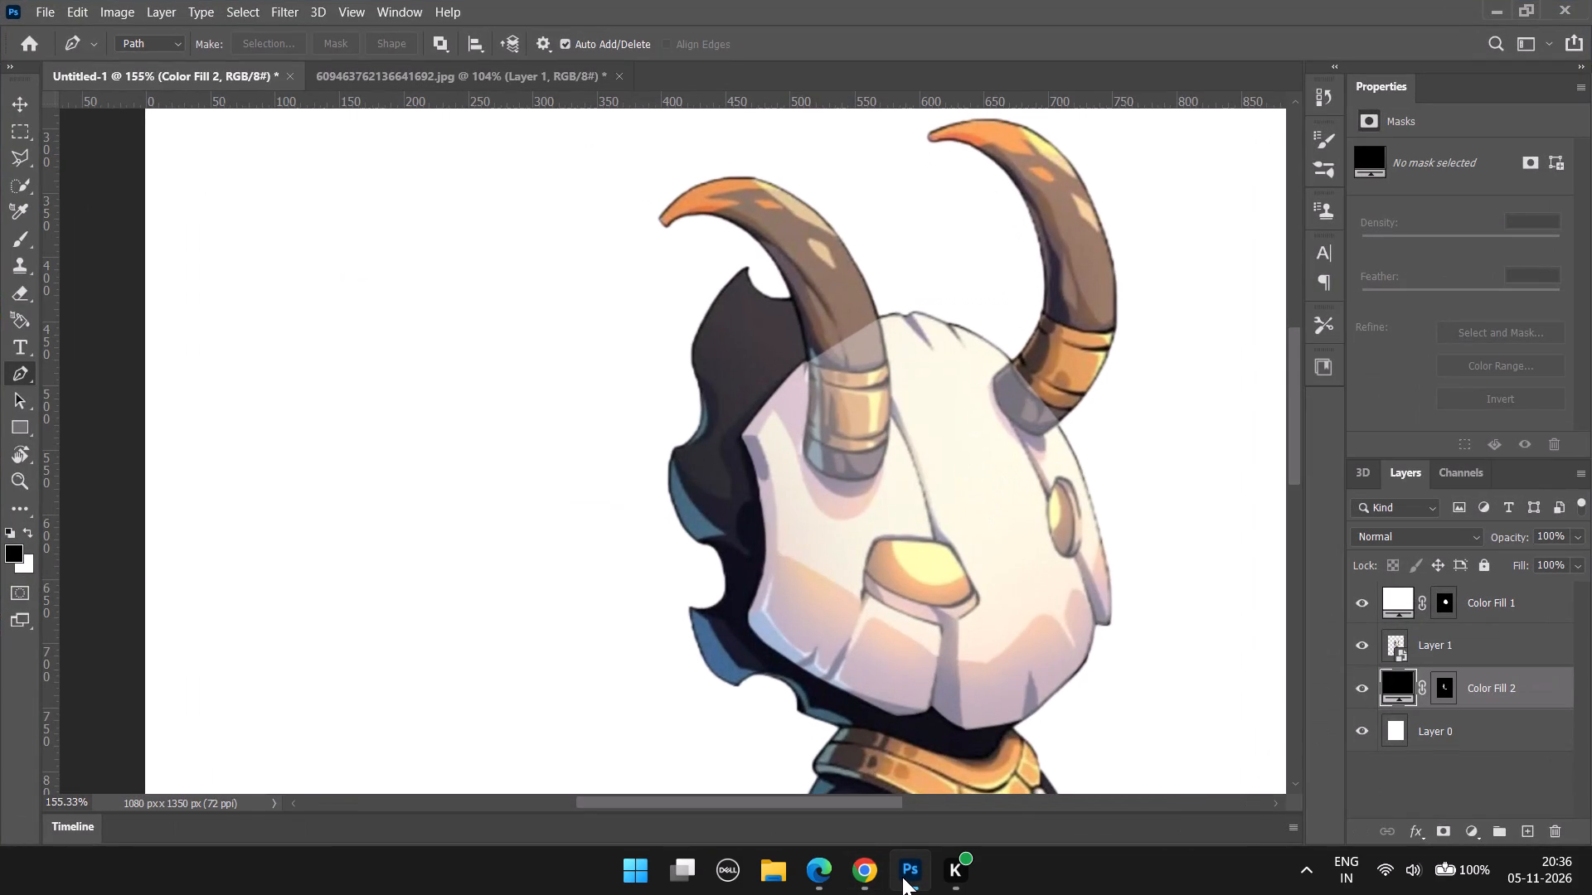
{"action": "left_click", "coordinate": [902, 877]}
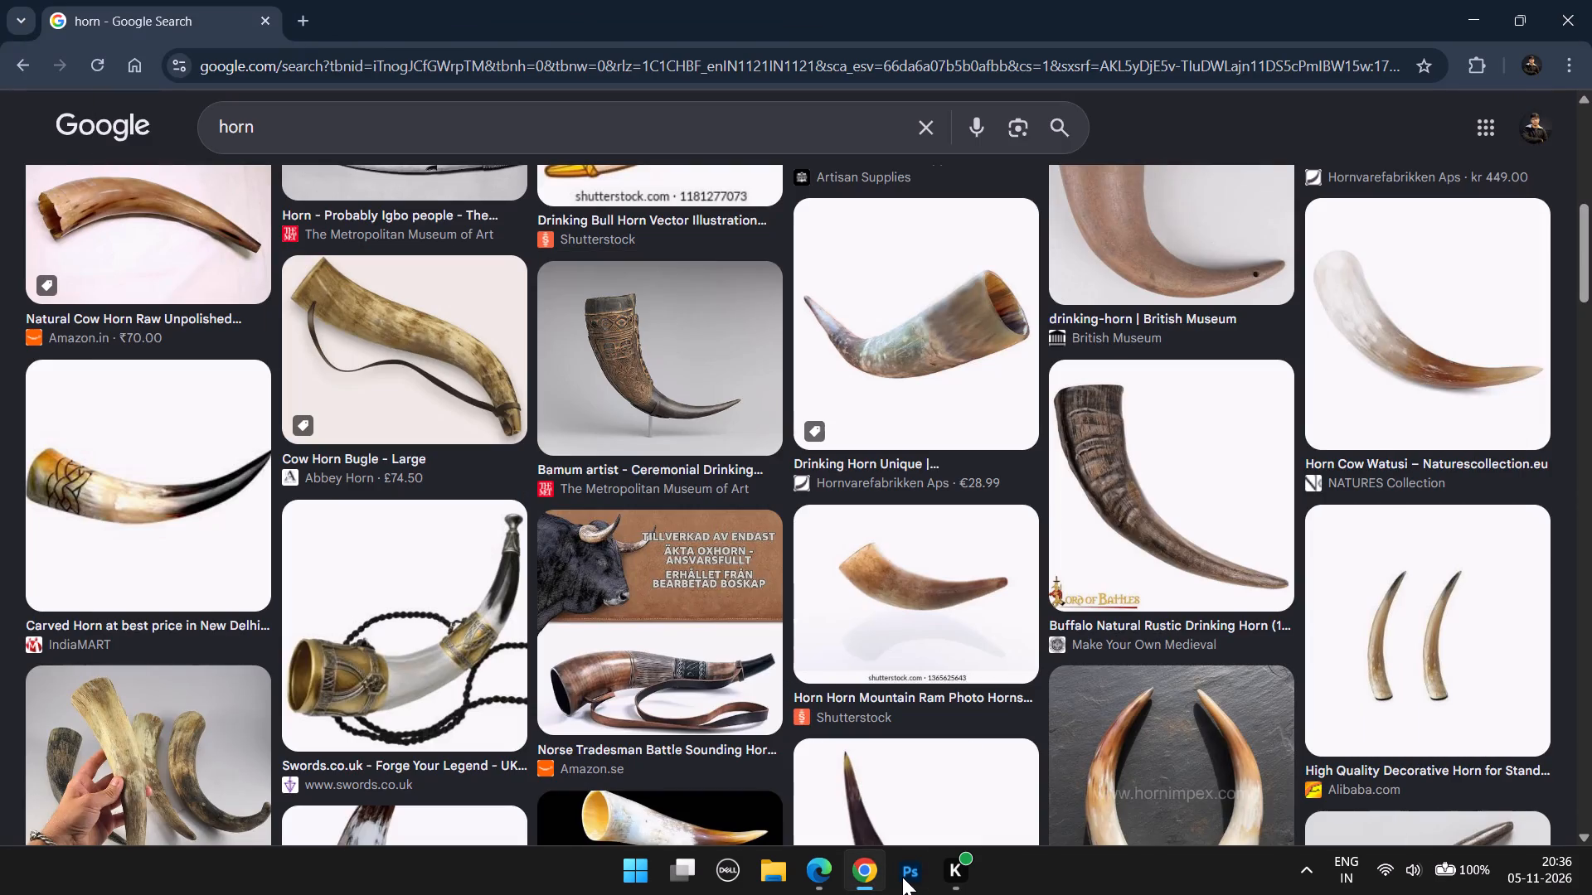
{"action": "left_click", "coordinate": [902, 877]}
{"action": "left_click", "coordinate": [903, 873]}
{"action": "scroll", "coordinate": [926, 462], "scroll_direction": "down", "scroll_amount": 3}
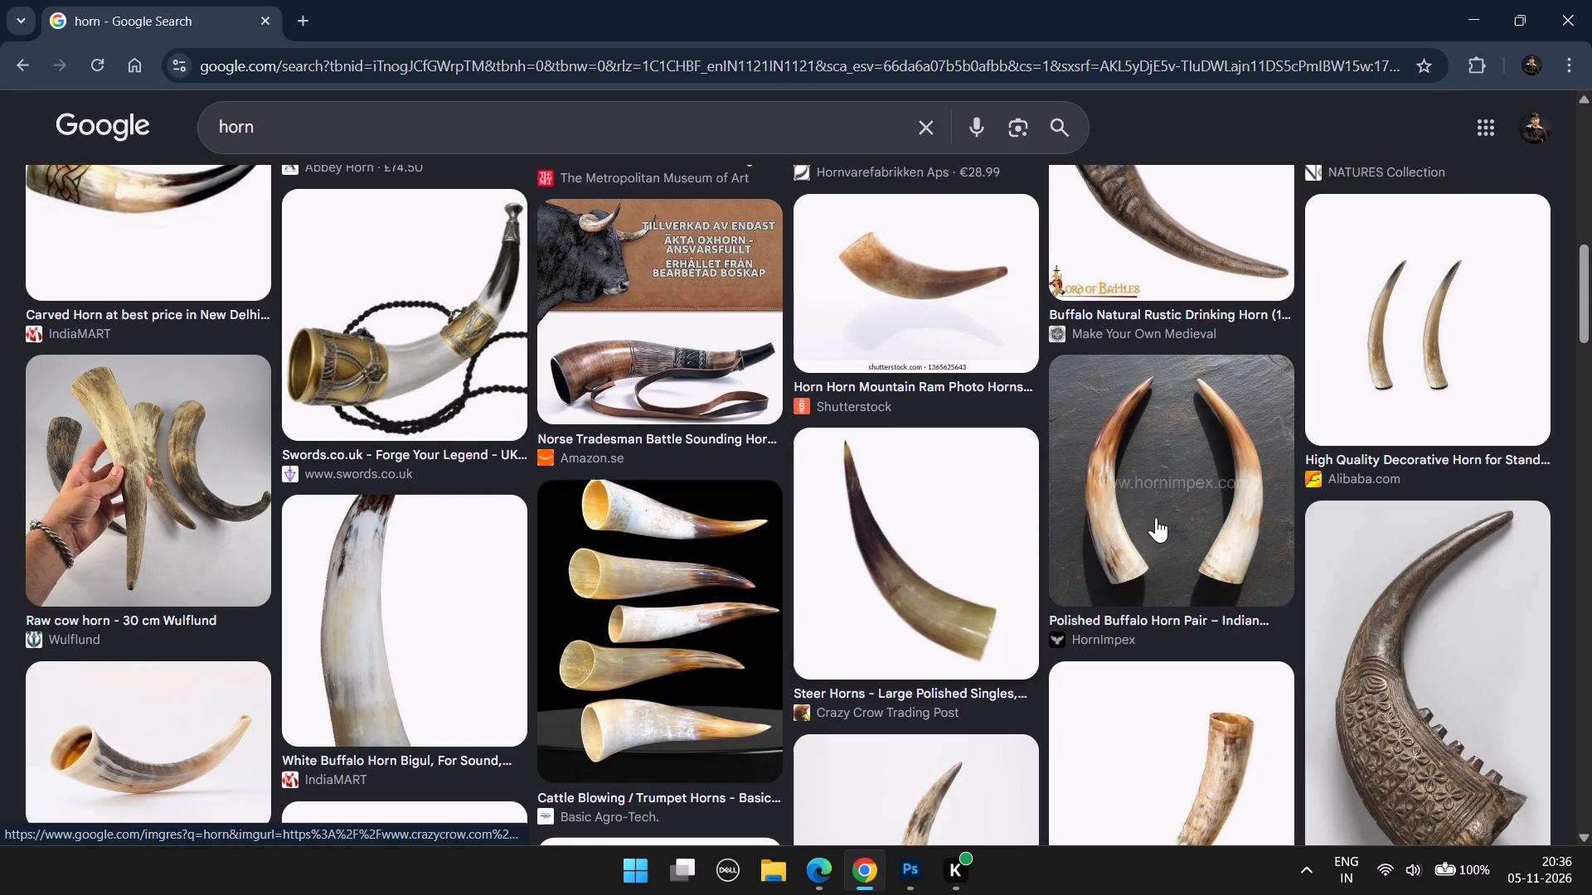
{"action": "scroll", "coordinate": [1156, 517], "scroll_direction": "down", "scroll_amount": 3}
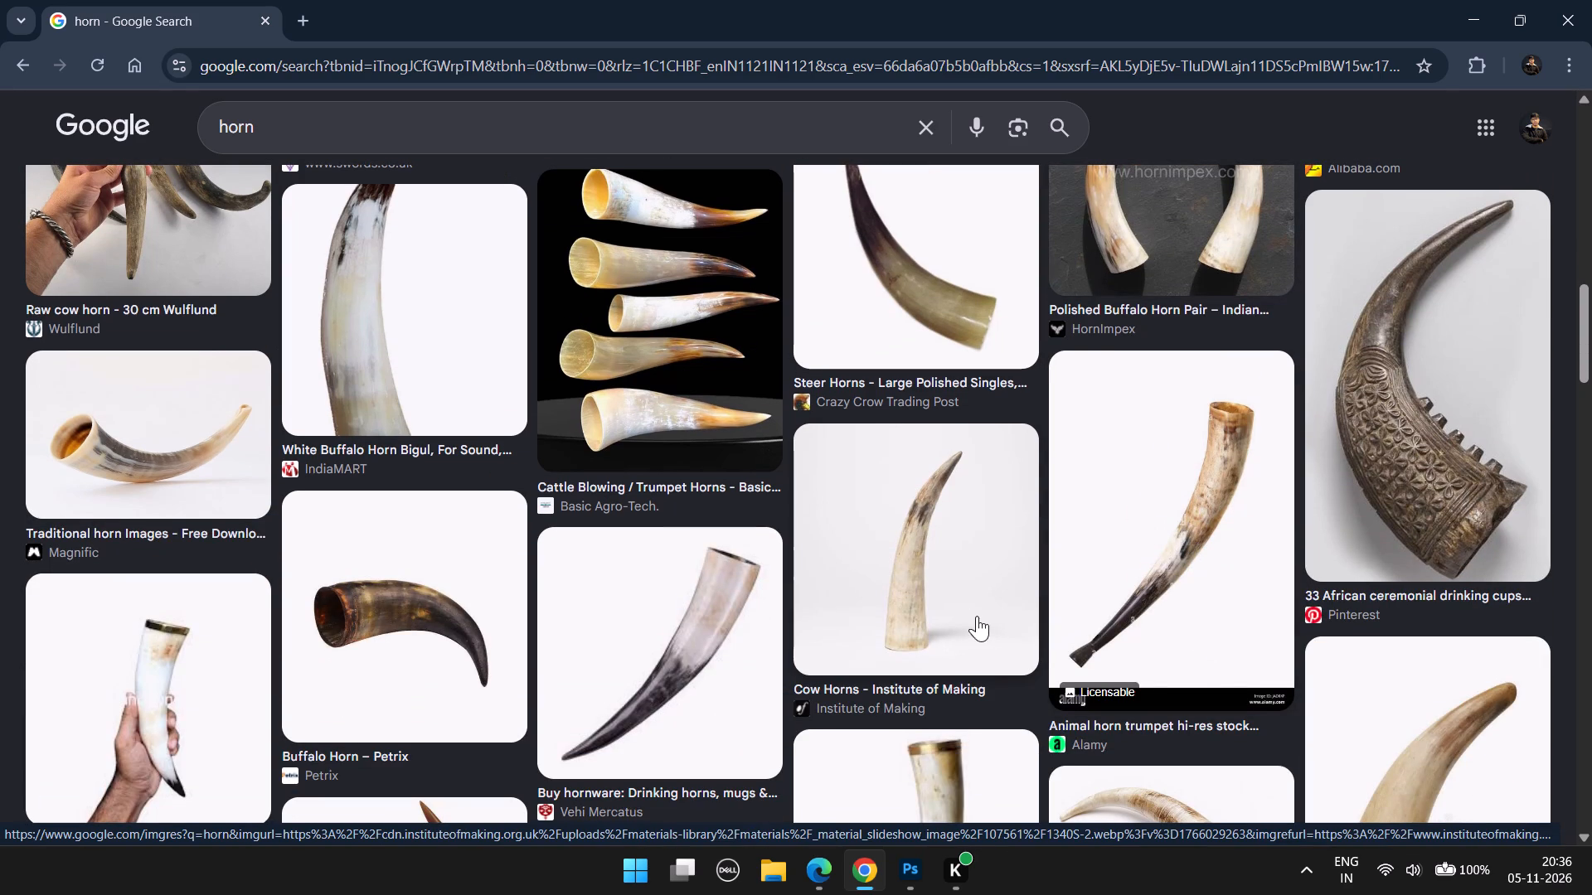
Copy the Institute of Making Cow Horns image and paste it into the Photoshop character document as the topmost layer.
{"action": "left_click", "coordinate": [944, 564]}
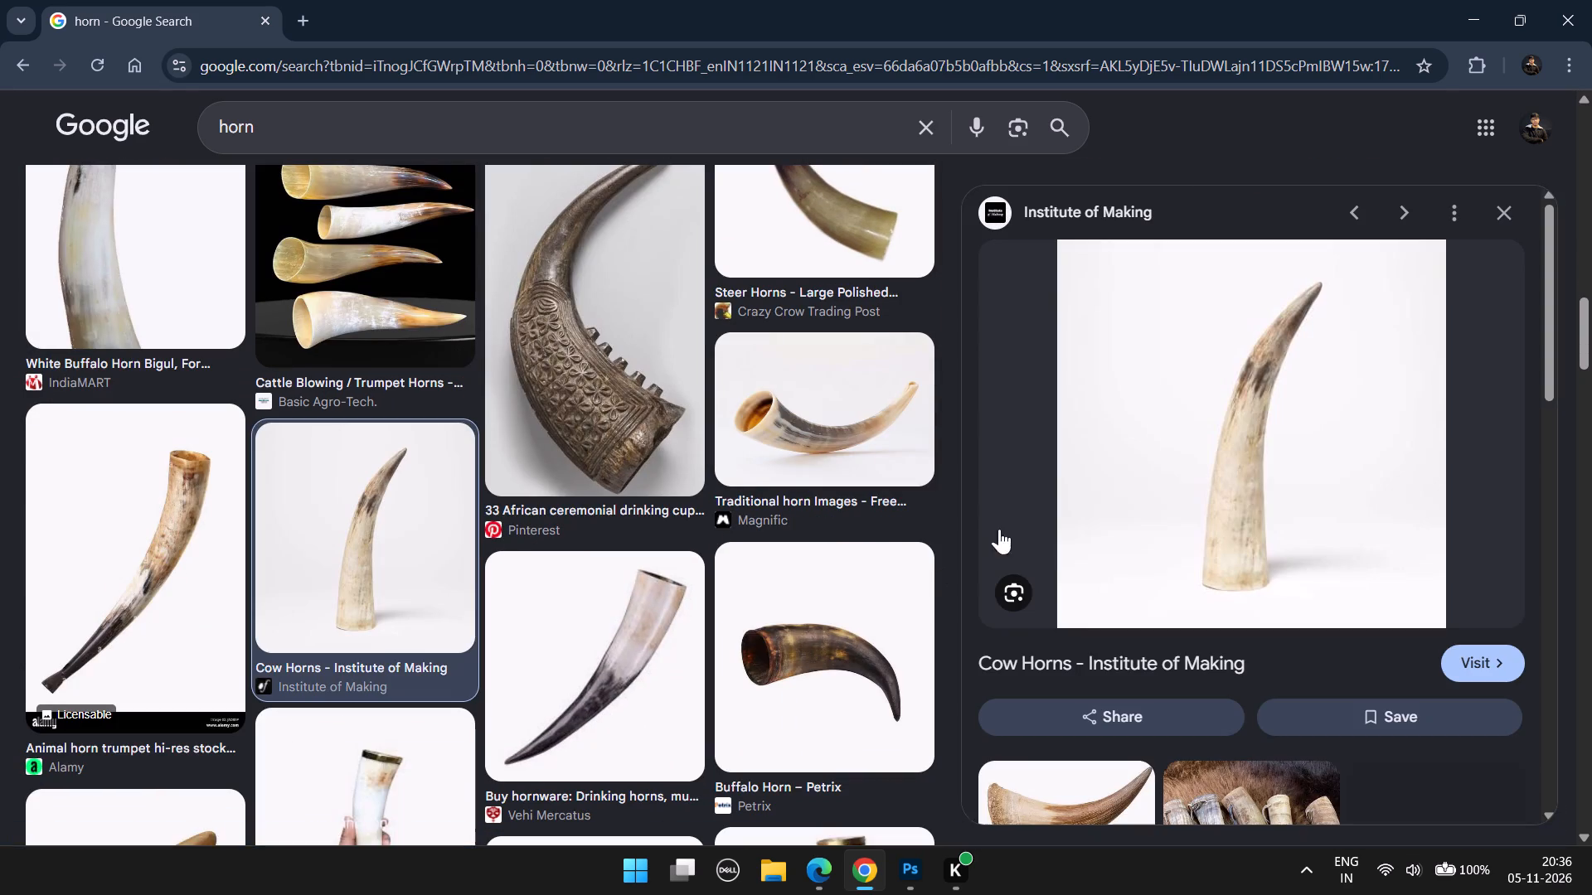
{"action": "right_click", "coordinate": [1263, 460]}
{"action": "left_click", "coordinate": [1348, 661]}
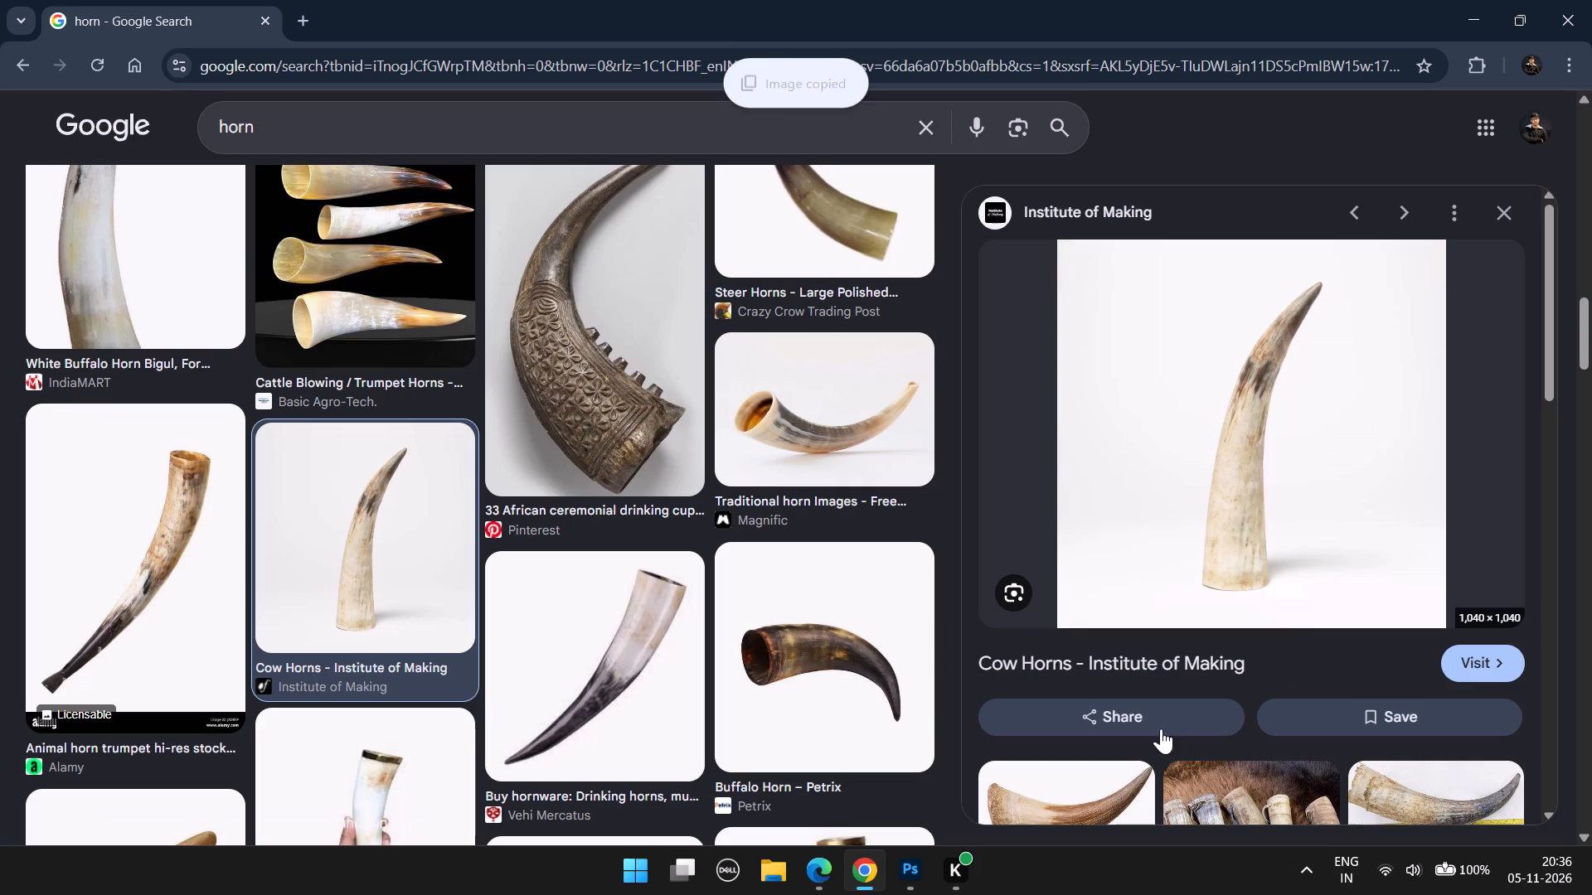
{"action": "left_click", "coordinate": [925, 877]}
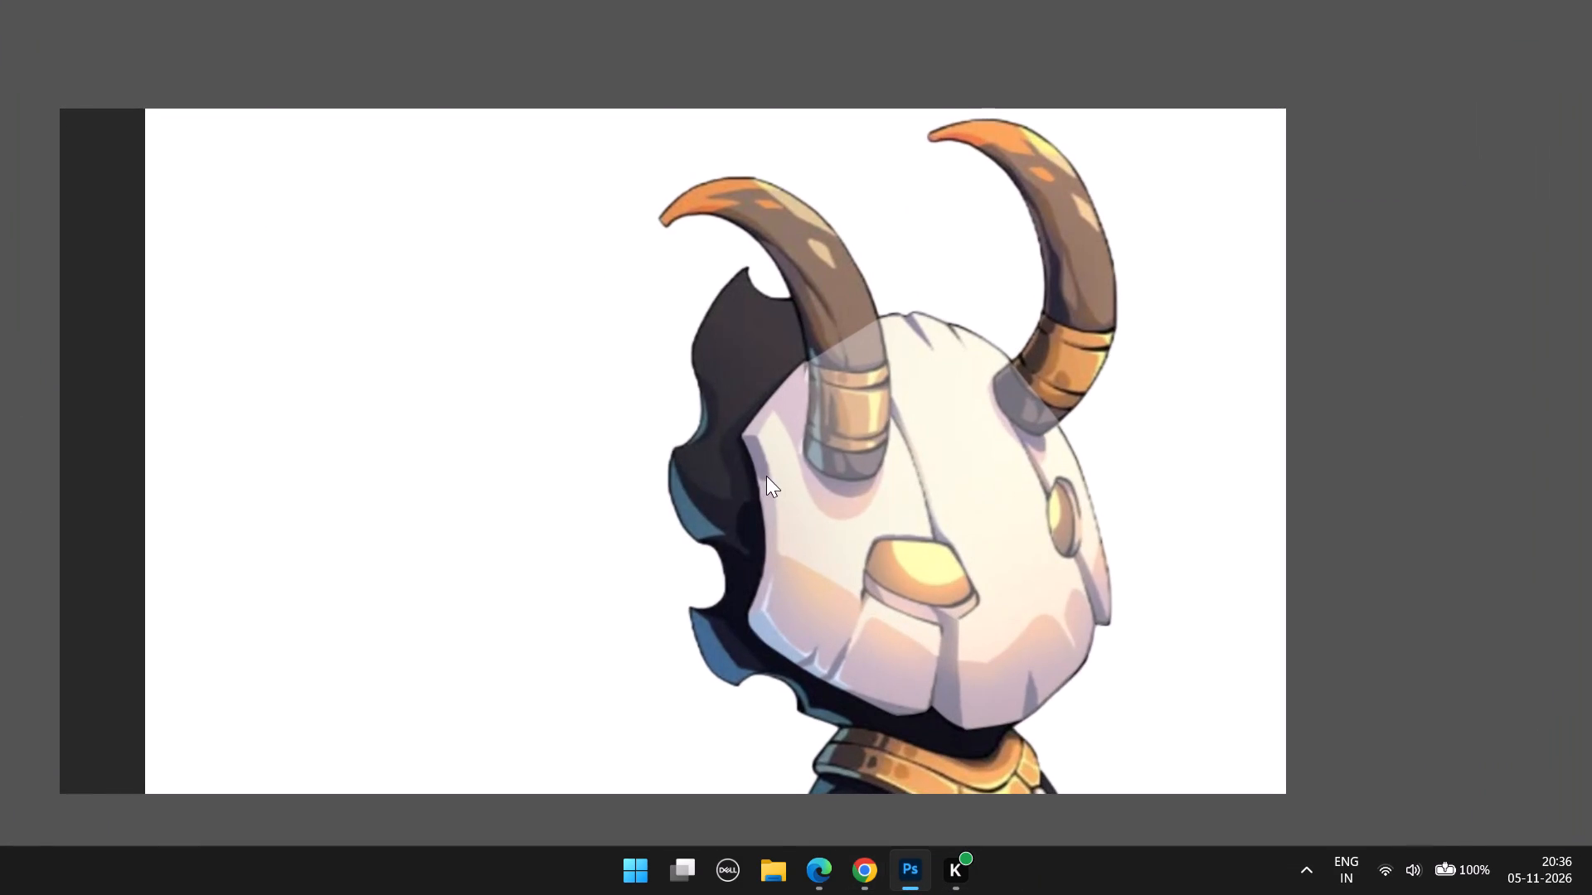
{"action": "scroll", "coordinate": [767, 475], "scroll_direction": "down", "scroll_amount": 12, "text": "alt"}
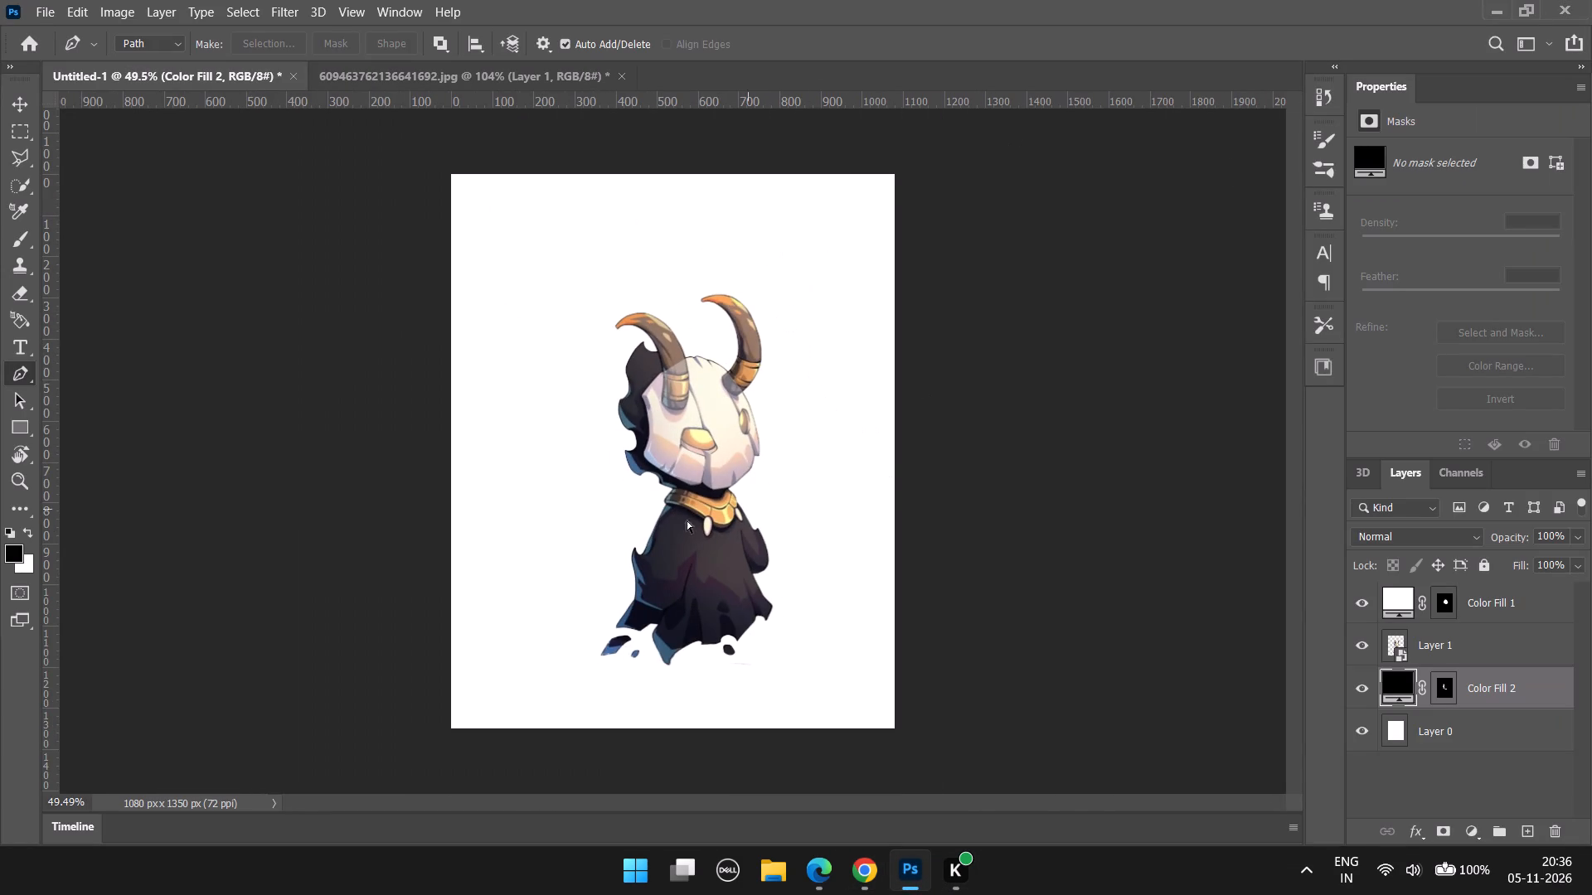
{"action": "key", "text": "ctrl+v"}
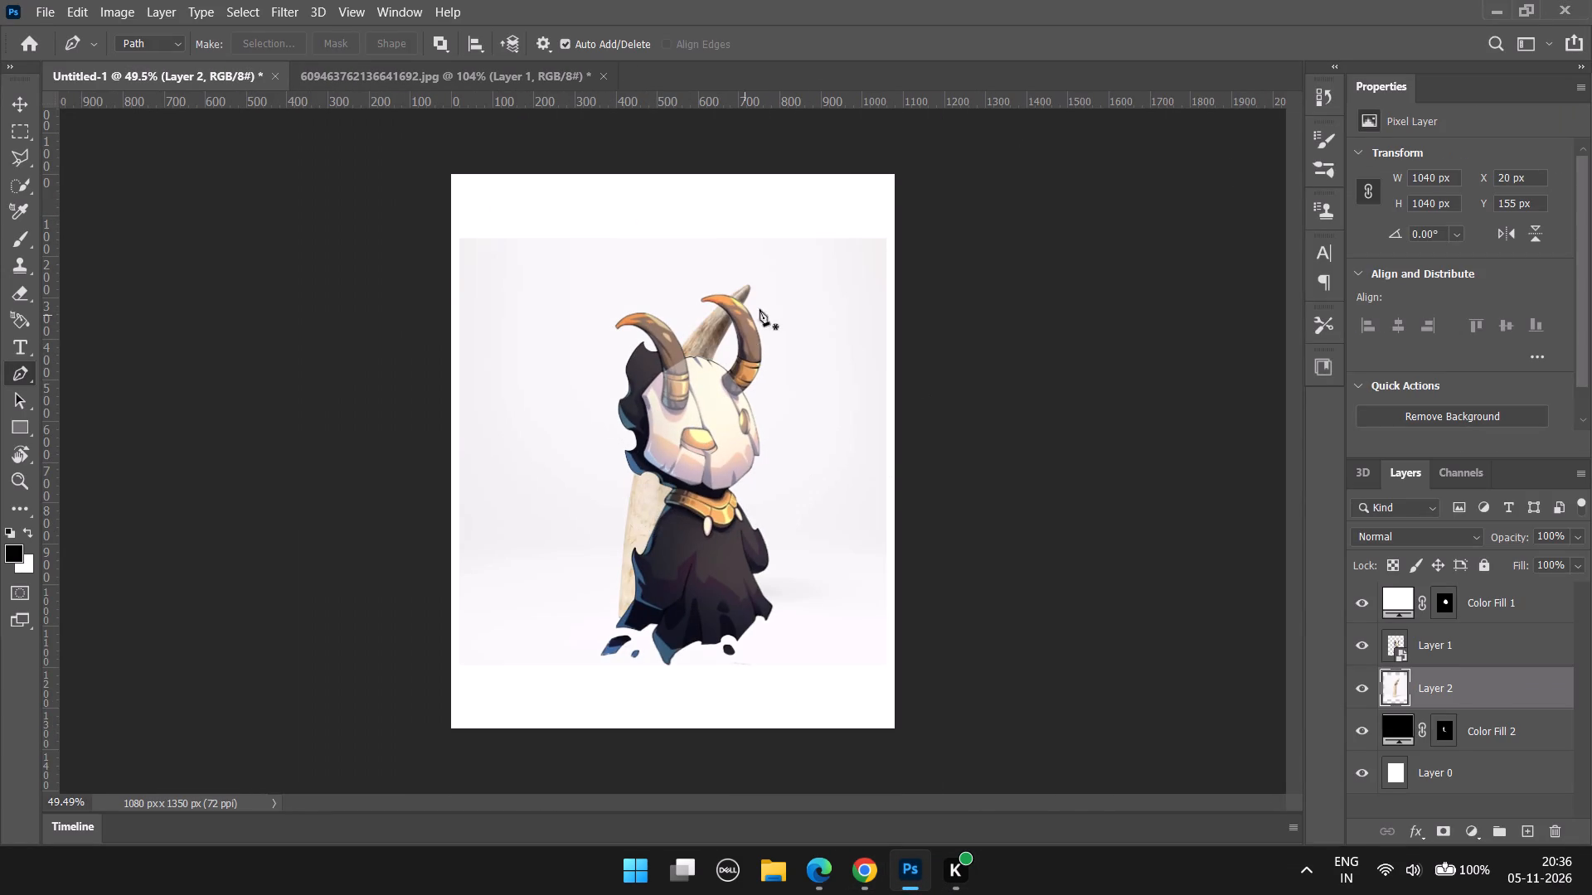
{"action": "left_click_drag", "start_coordinate": [1473, 691], "coordinate": [1452, 591]}
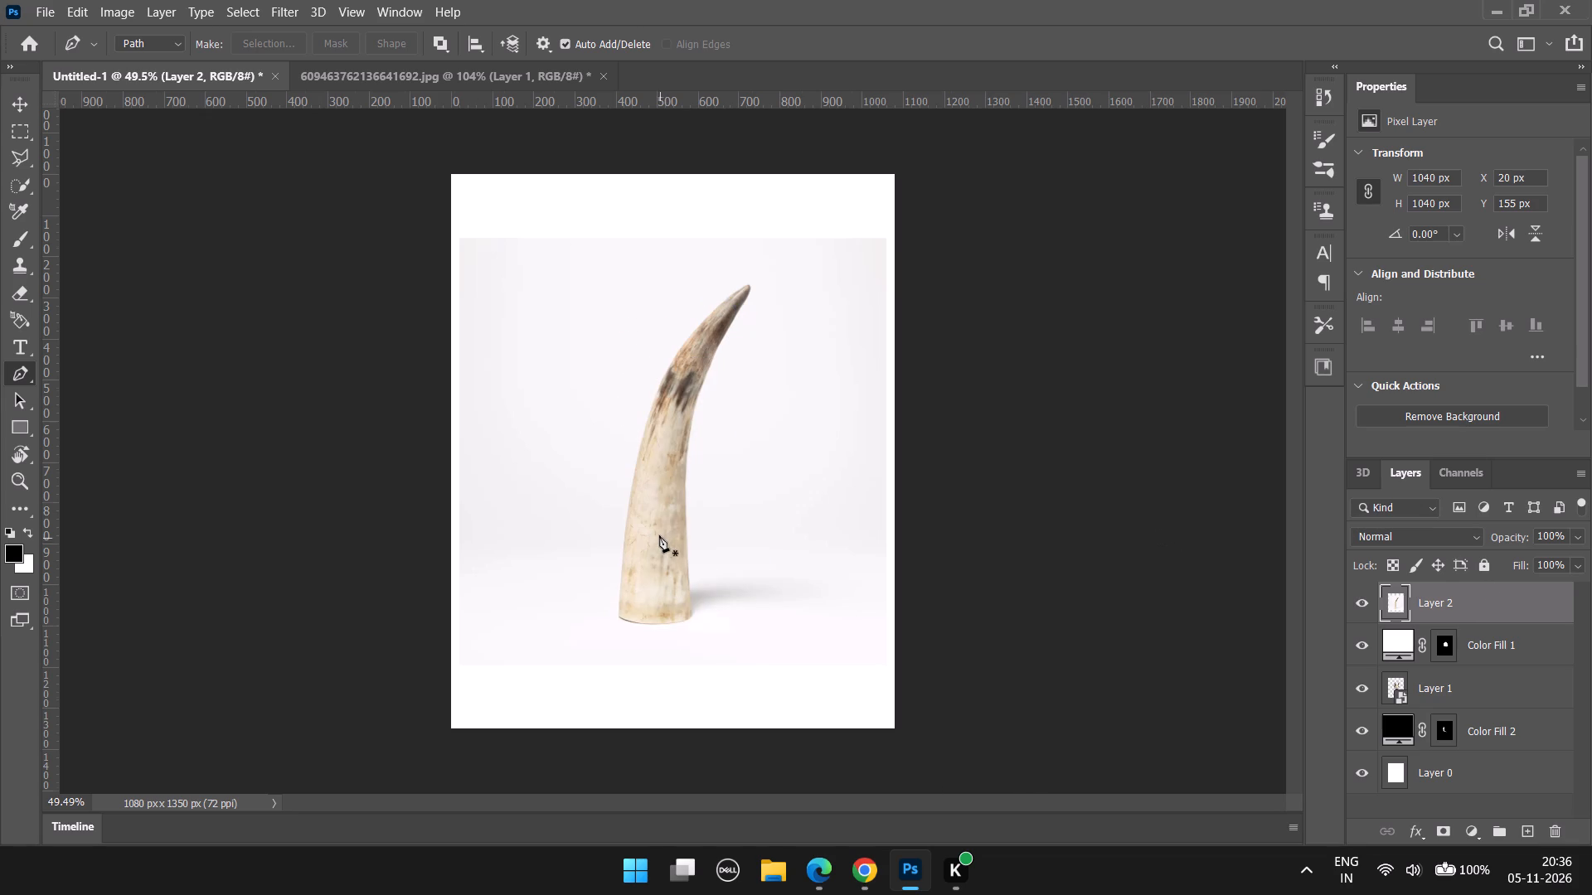
Cut the horn out of the pasted photo onto its own layer with Select Subject and delete the original photo layer.
{"action": "scroll", "coordinate": [659, 535], "scroll_direction": "up", "scroll_amount": 5, "text": "alt"}
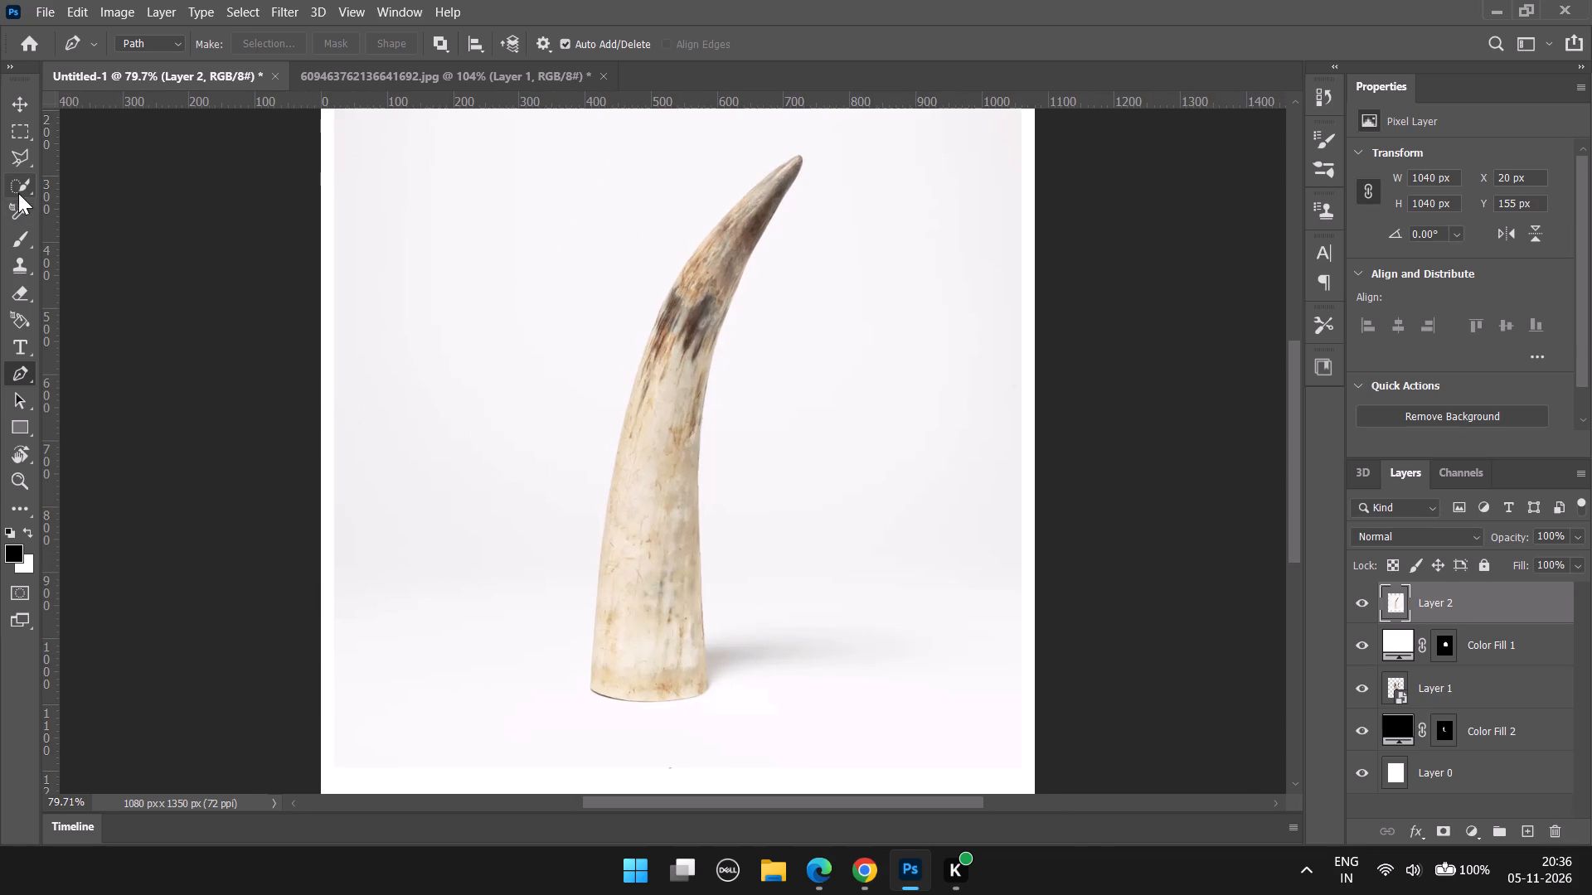
{"action": "left_click", "coordinate": [19, 191]}
{"action": "left_click", "coordinate": [604, 45]}
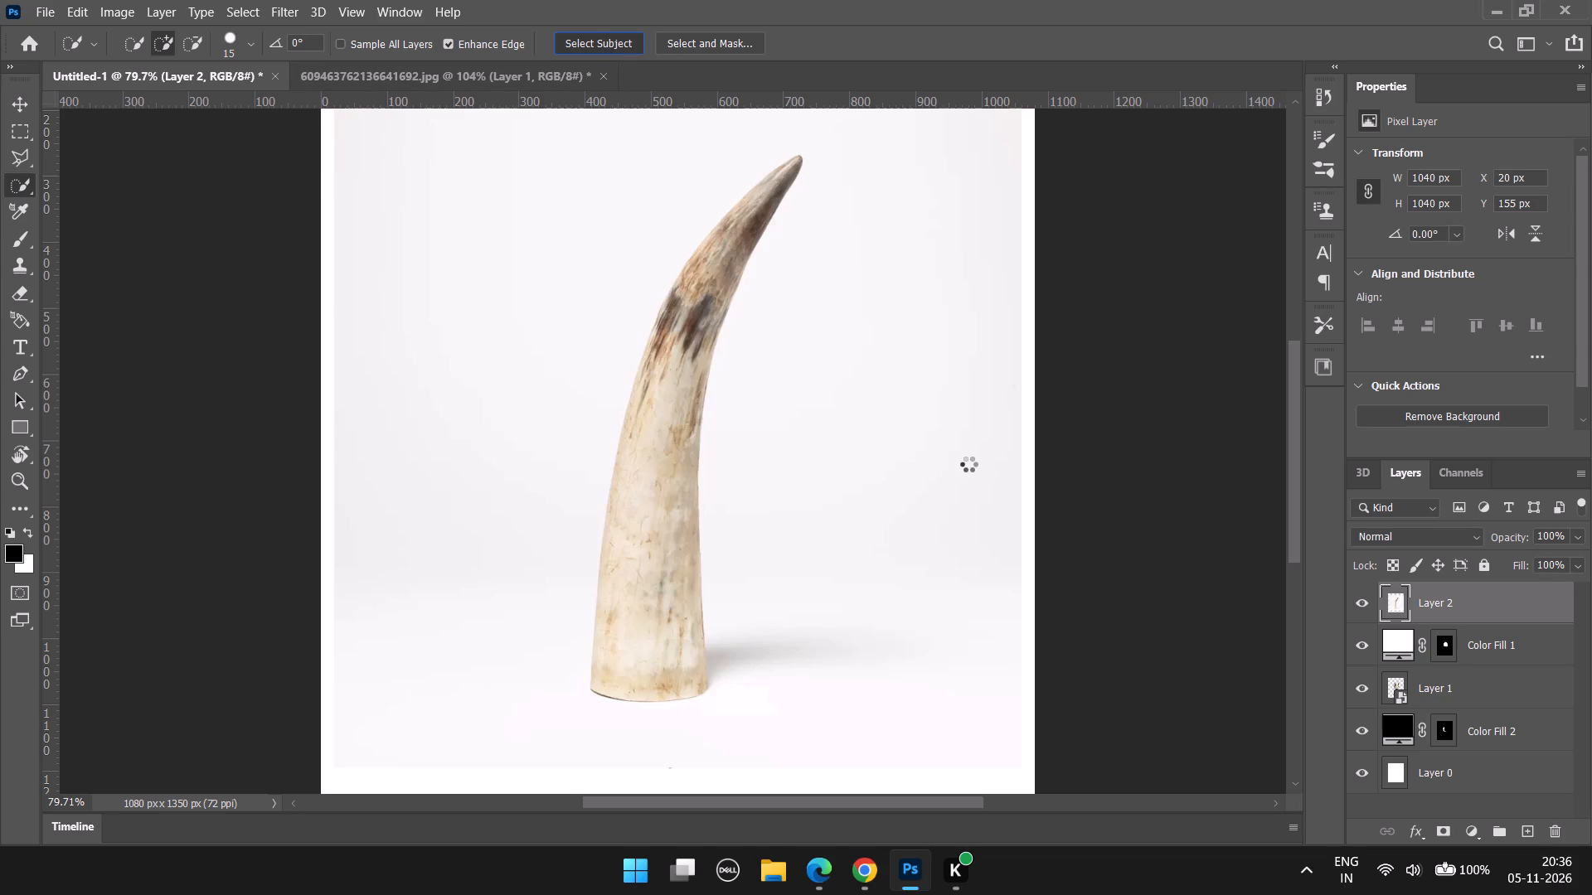
{"action": "scroll", "coordinate": [752, 472], "scroll_direction": "down", "scroll_amount": 5, "text": "alt"}
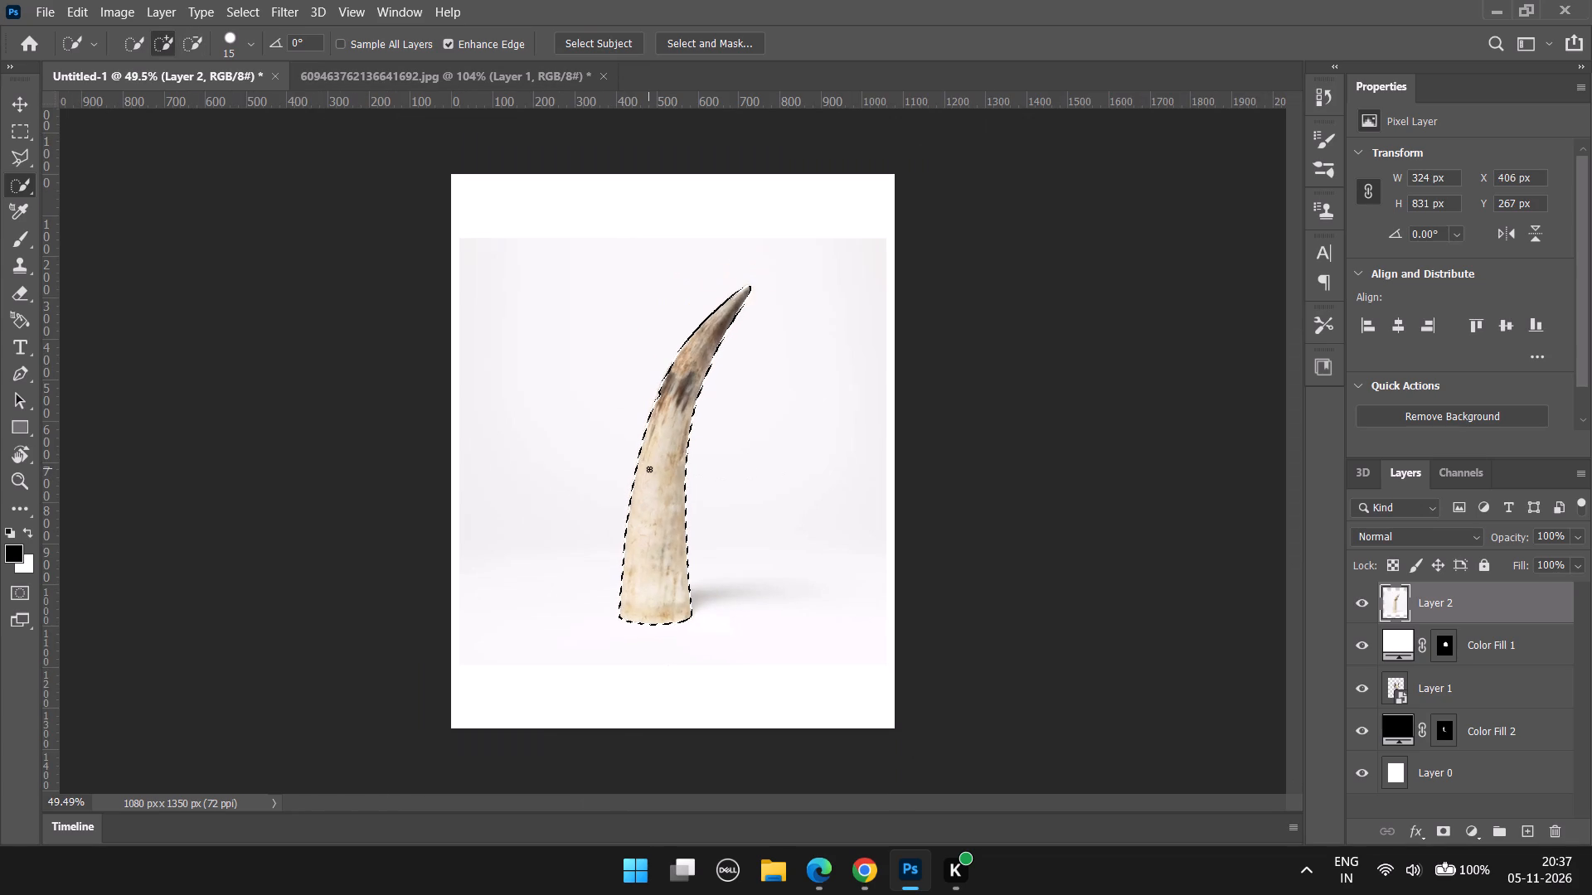
{"action": "key", "text": "ctrl+j"}
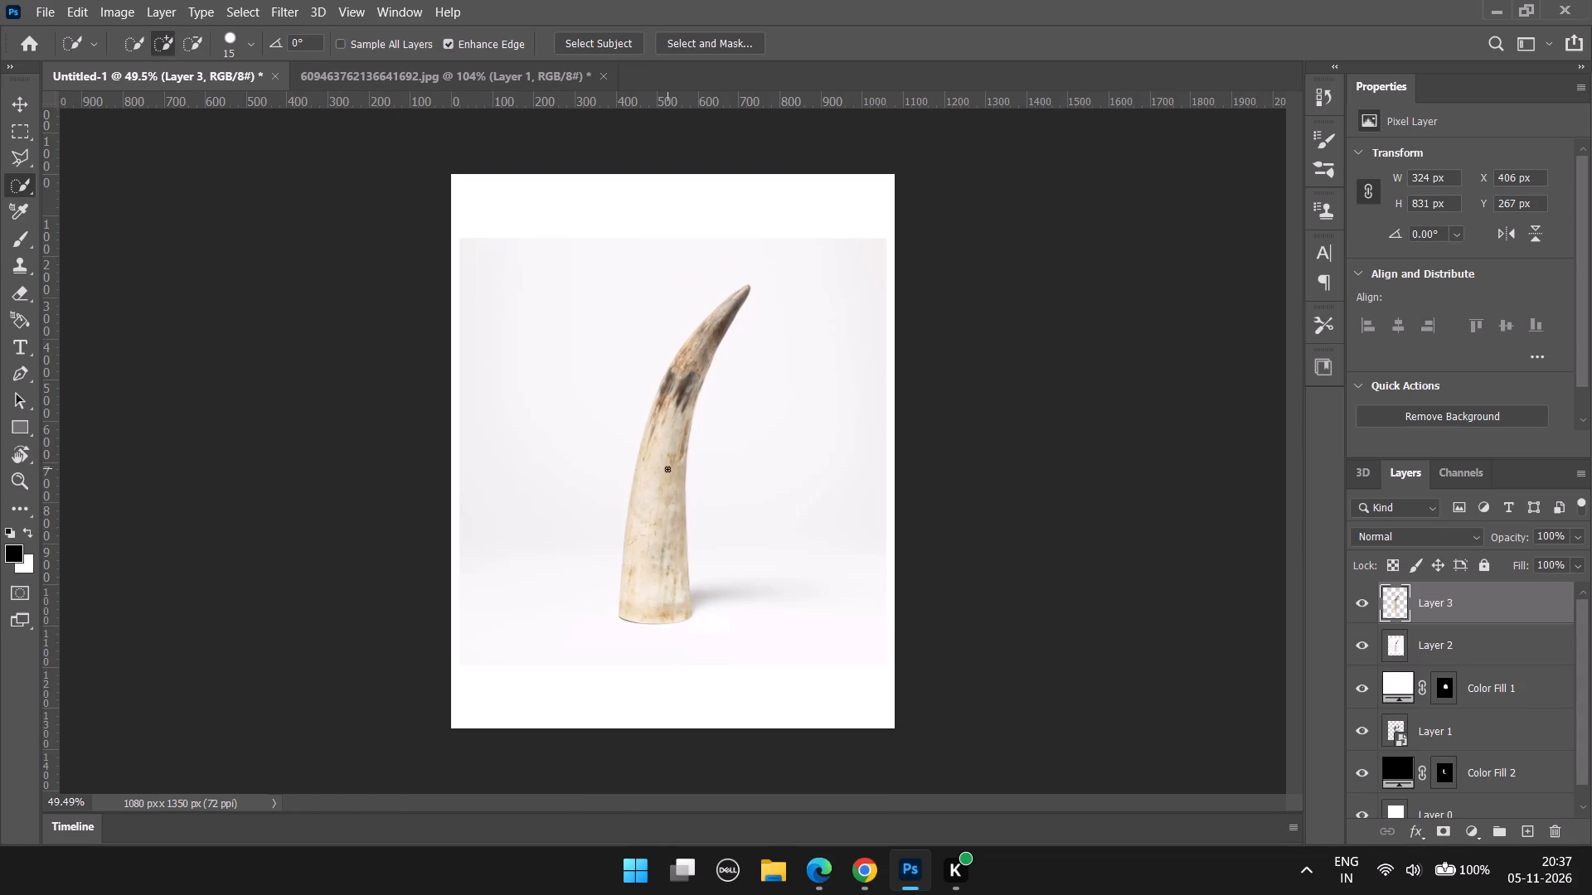
{"action": "left_click", "coordinate": [1449, 638]}
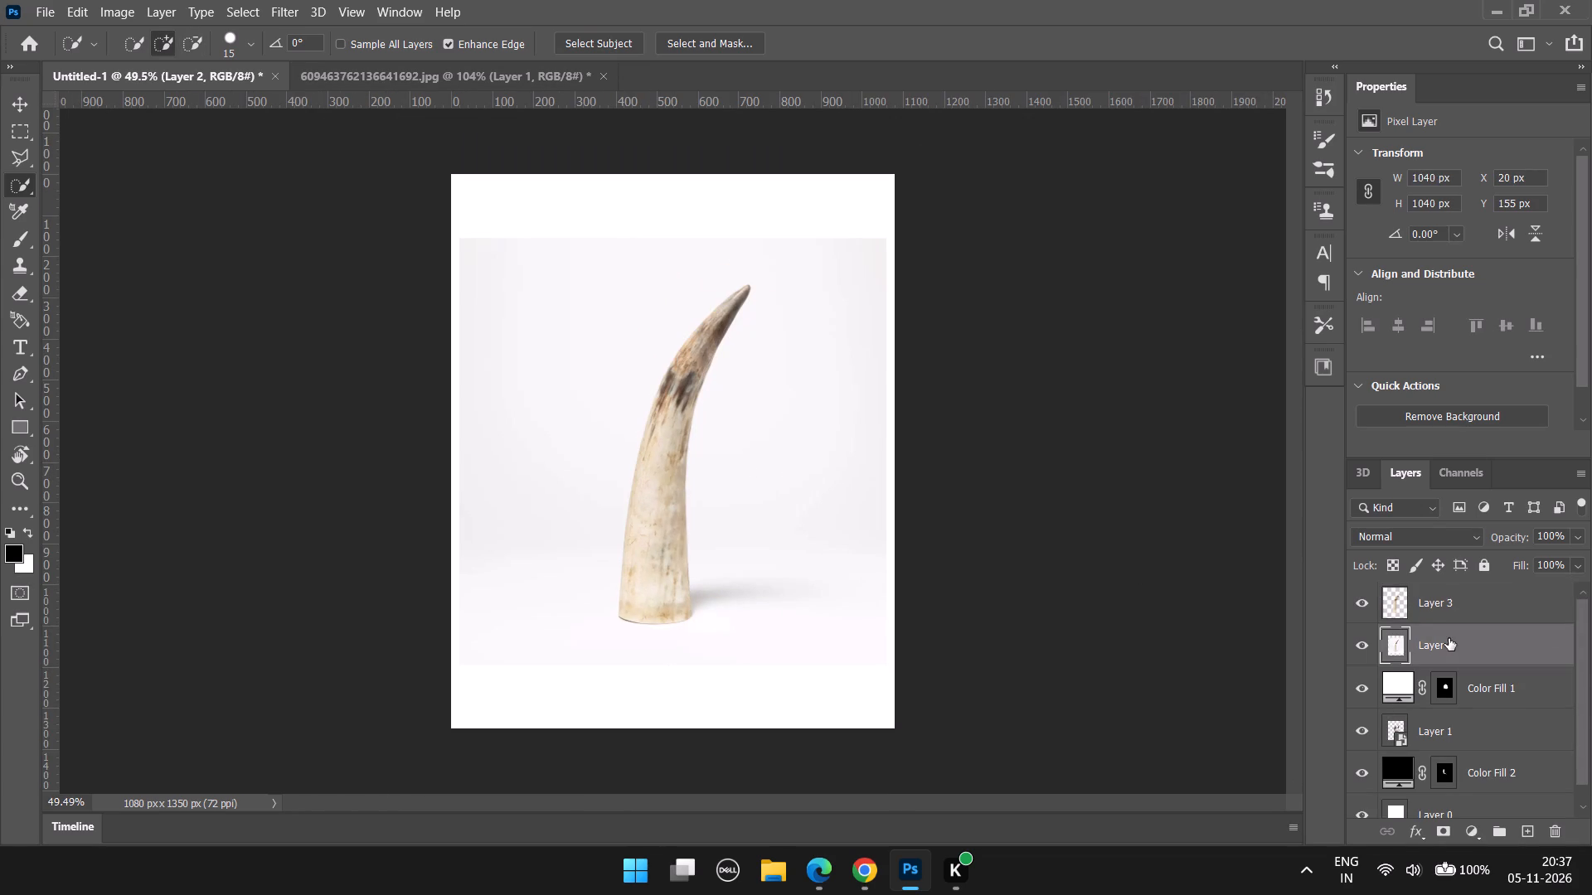
{"action": "key", "text": "Delete"}
{"action": "scroll", "coordinate": [1493, 640], "scroll_direction": "up", "scroll_amount": 3}
Flip the cut-out horn on Layer 3 horizontally in Free Transform.
{"action": "left_click", "coordinate": [1485, 610]}
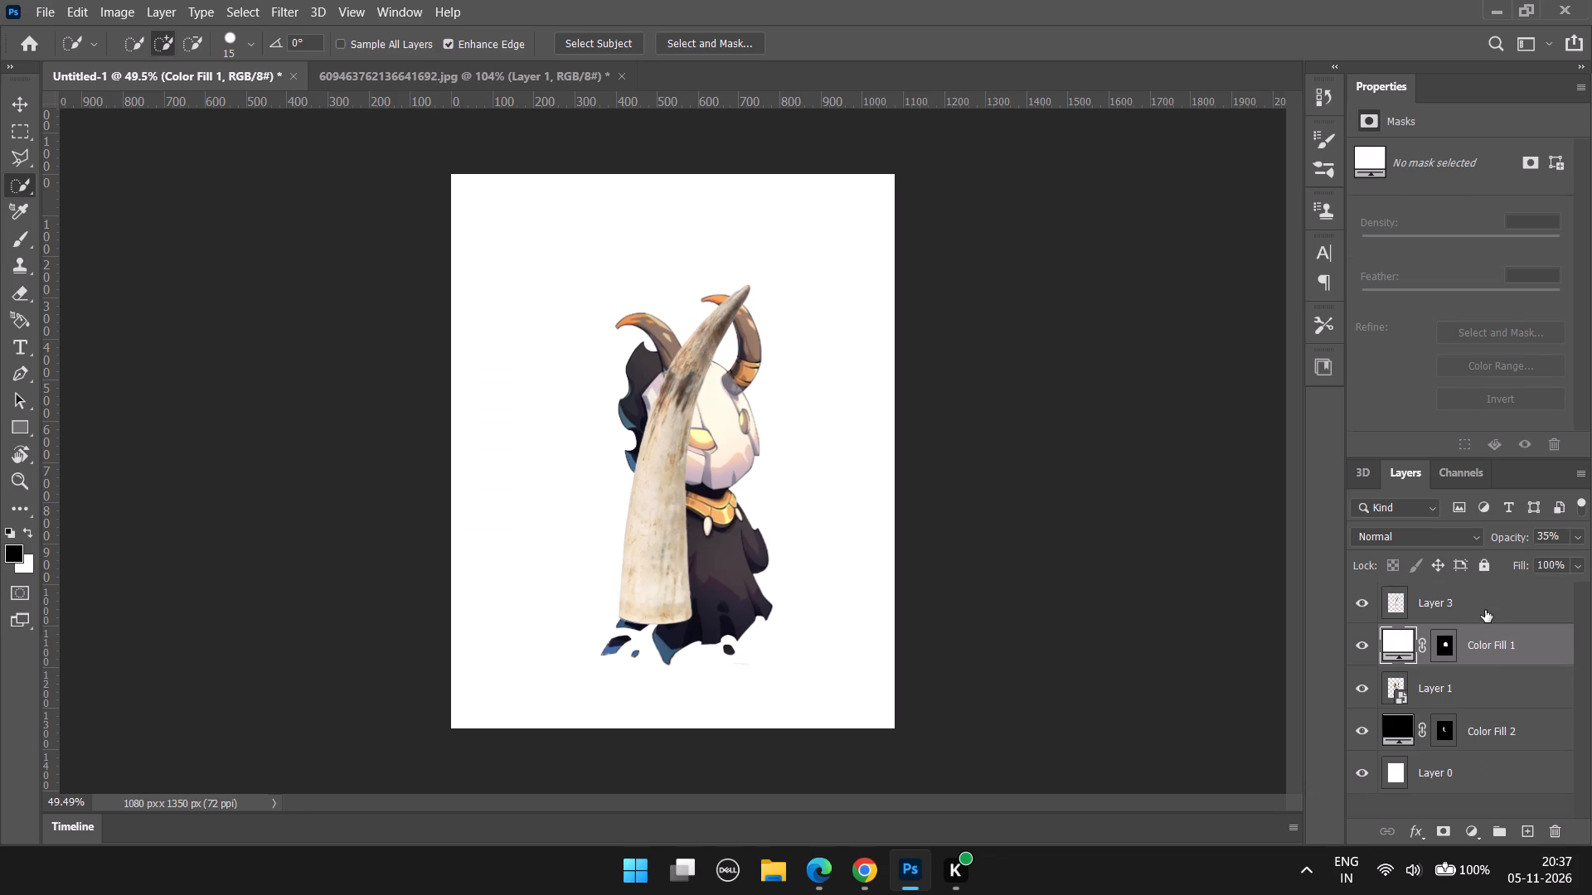
{"action": "key", "text": "ctrl+t"}
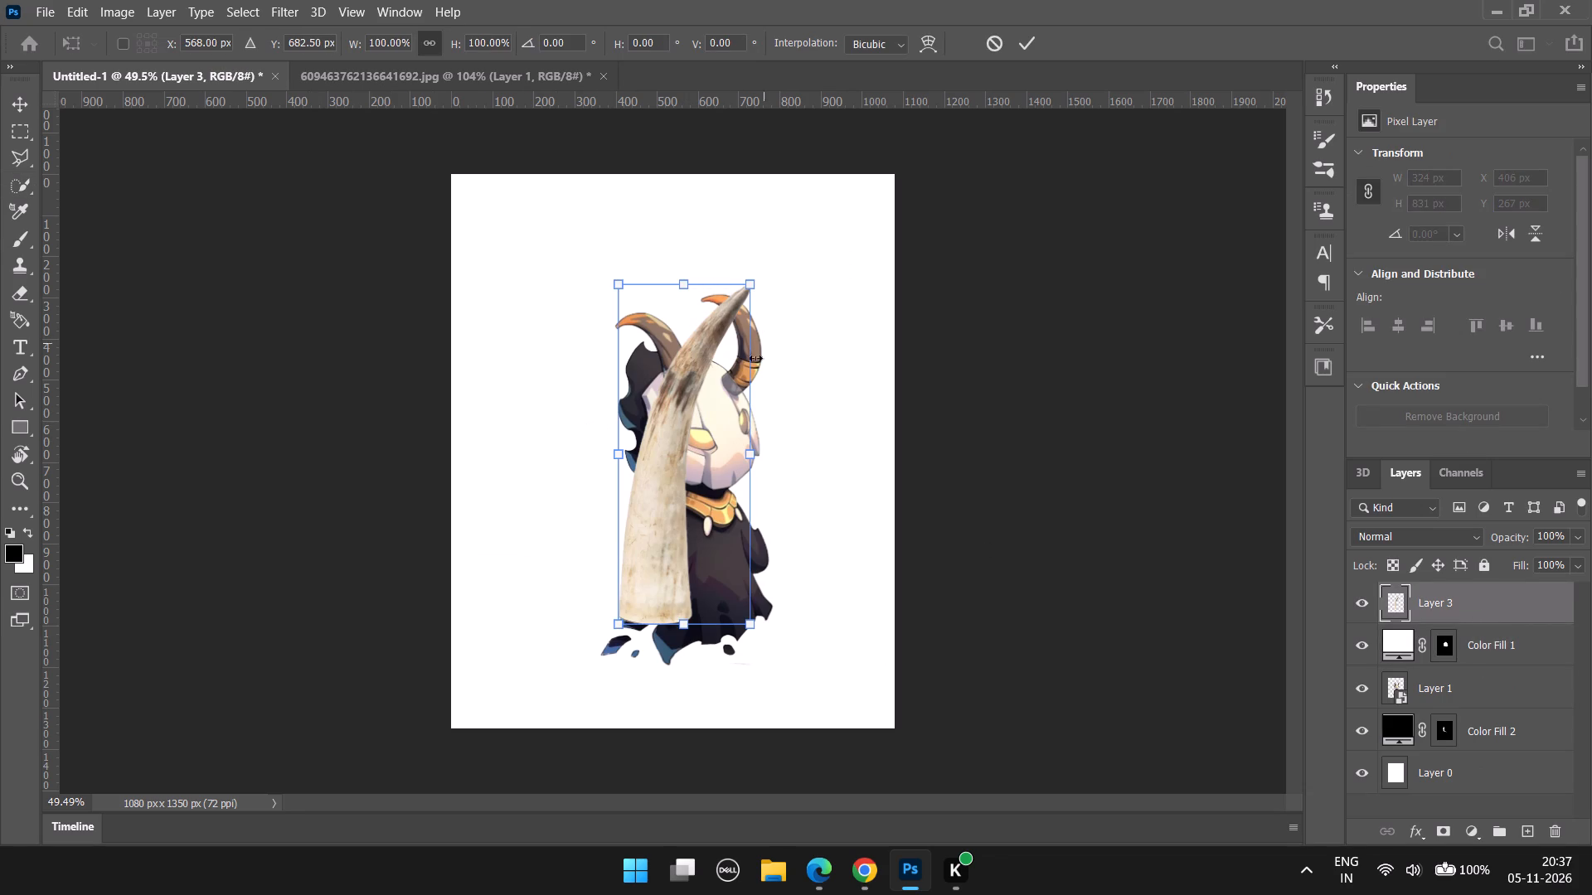
{"action": "right_click", "coordinate": [721, 498]}
{"action": "left_click", "coordinate": [806, 473]}
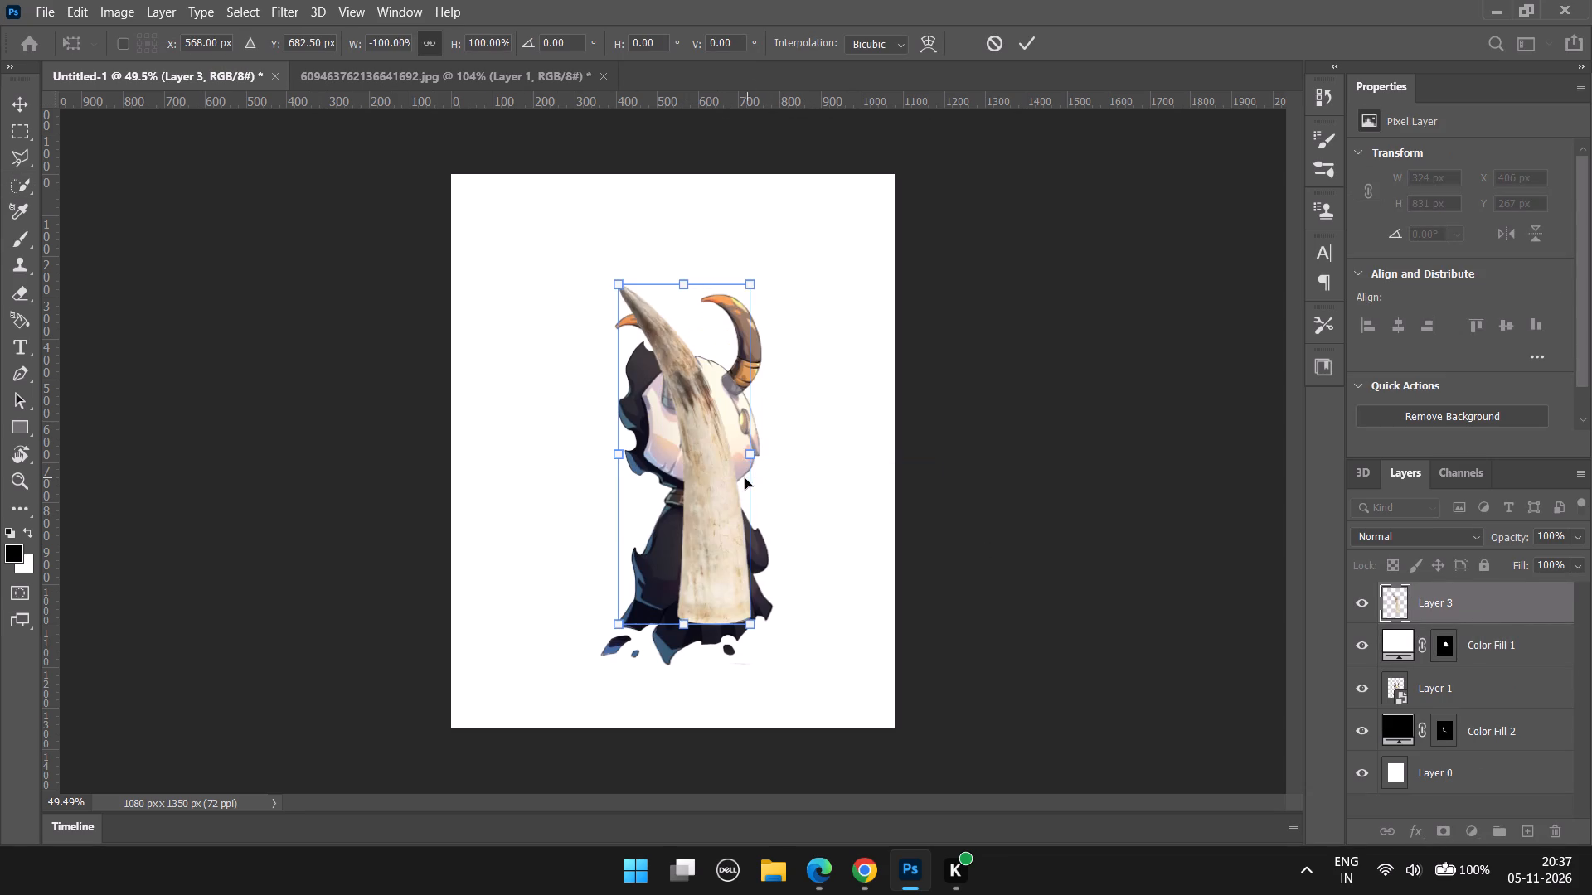
Scale the horn proportionally to about 48%, tilt it slightly, and place its base over the character's left-hand horn.
{"action": "left_click_drag", "start_coordinate": [743, 480], "coordinate": [705, 278]}
{"action": "scroll", "coordinate": [717, 291], "scroll_direction": "up", "scroll_amount": 4, "text": "alt"}
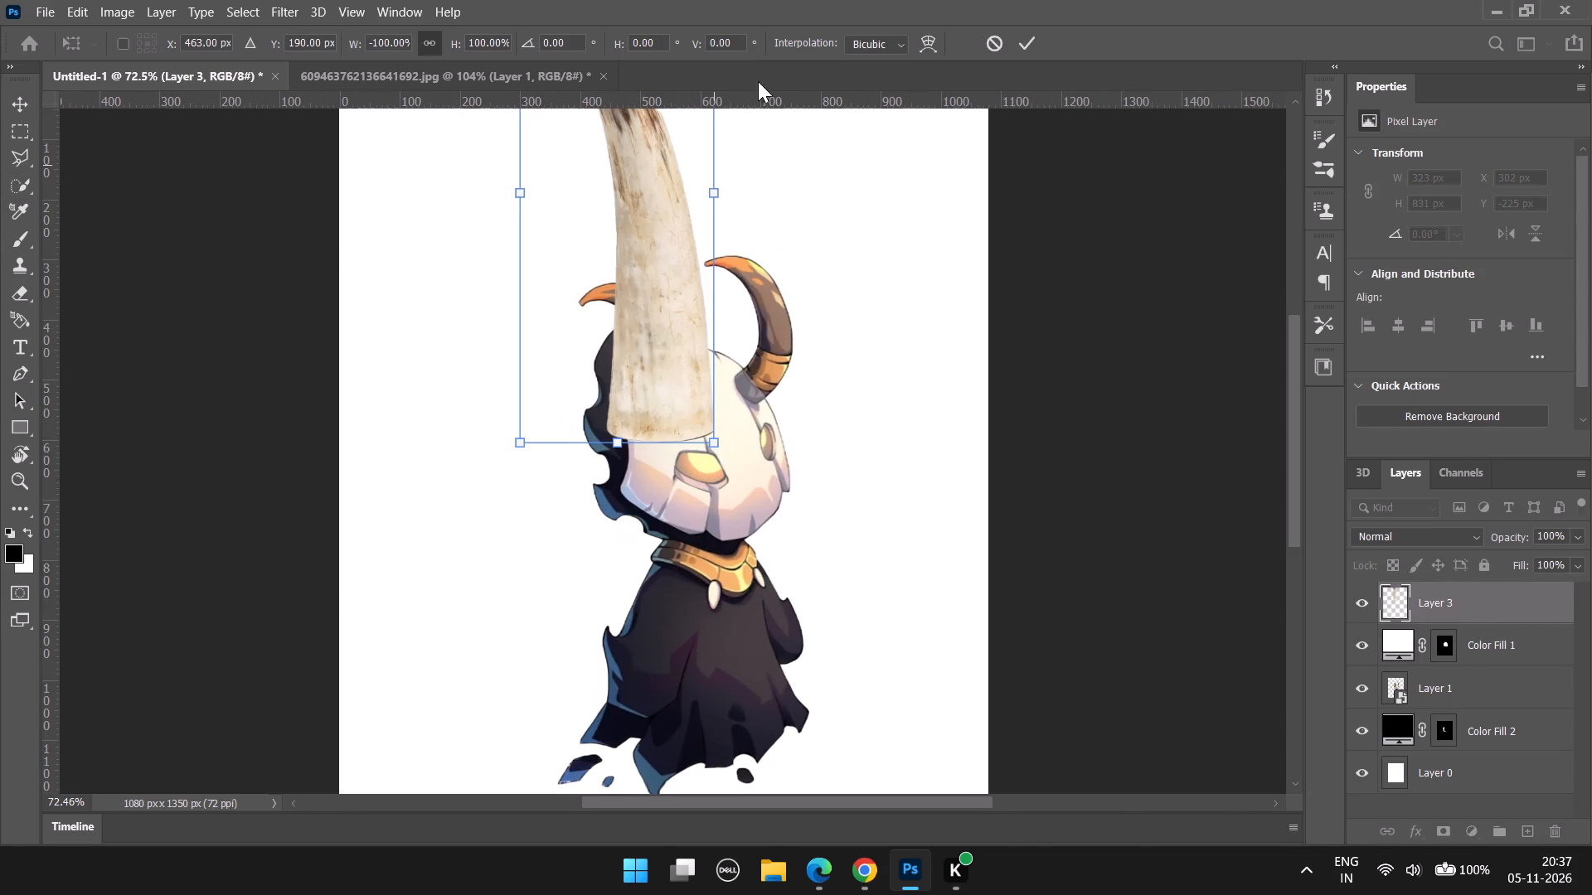
{"action": "left_click_drag", "start_coordinate": [657, 306], "coordinate": [679, 353]}
{"action": "key", "text": "ctrl+t"}
{"action": "left_click_drag", "start_coordinate": [712, 450], "coordinate": [649, 323]}
{"action": "left_click_drag", "start_coordinate": [621, 255], "coordinate": [673, 356]}
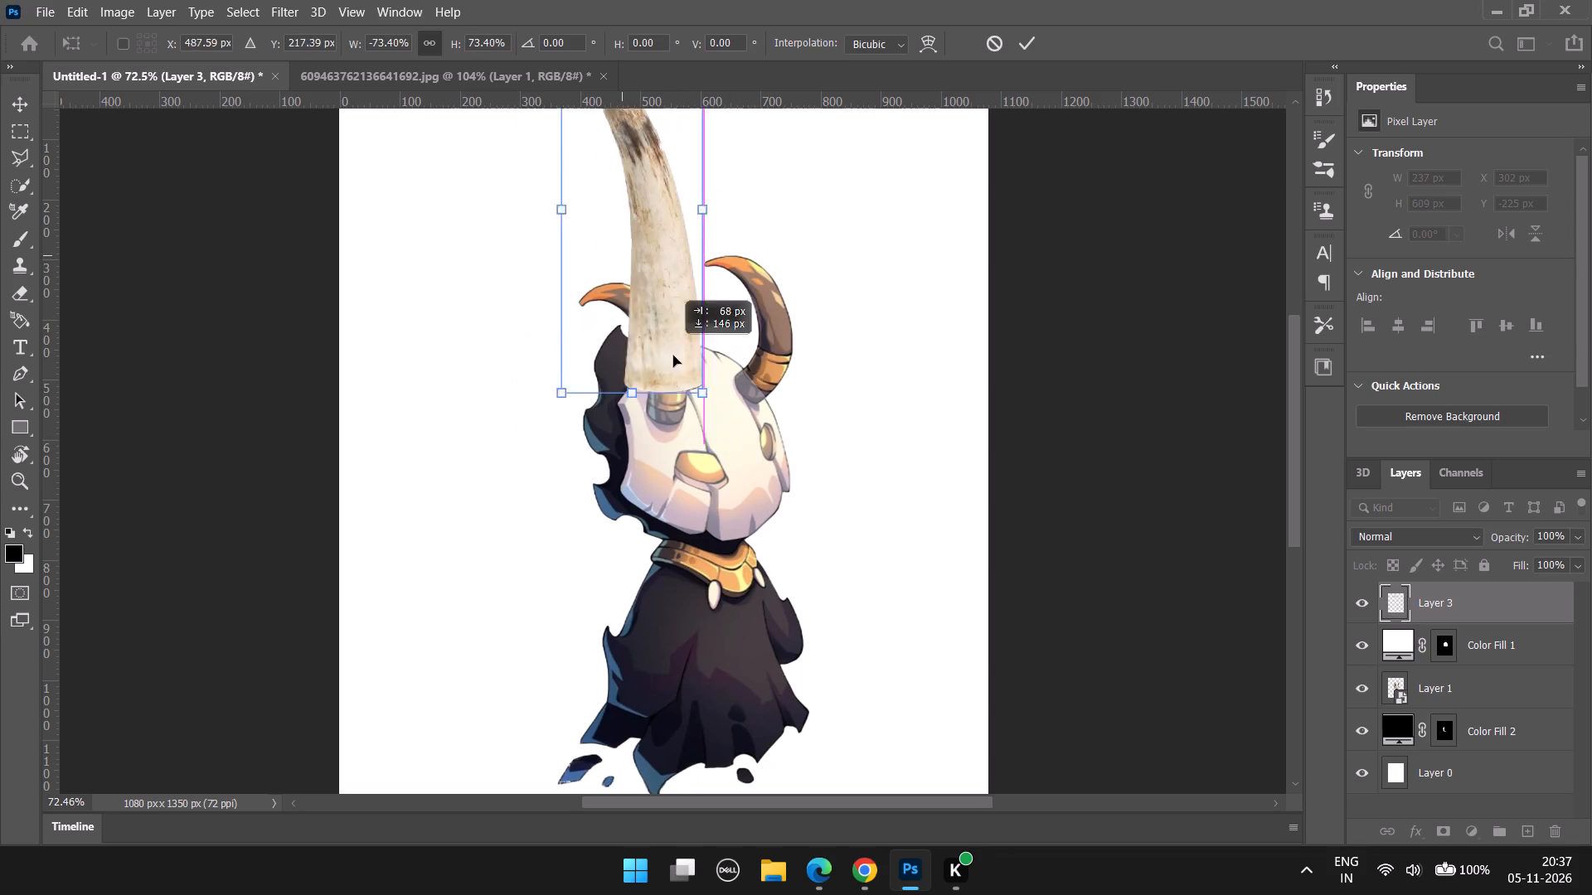
{"action": "left_click_drag", "start_coordinate": [673, 356], "coordinate": [673, 389]}
{"action": "left_click_drag", "start_coordinate": [715, 459], "coordinate": [694, 414]}
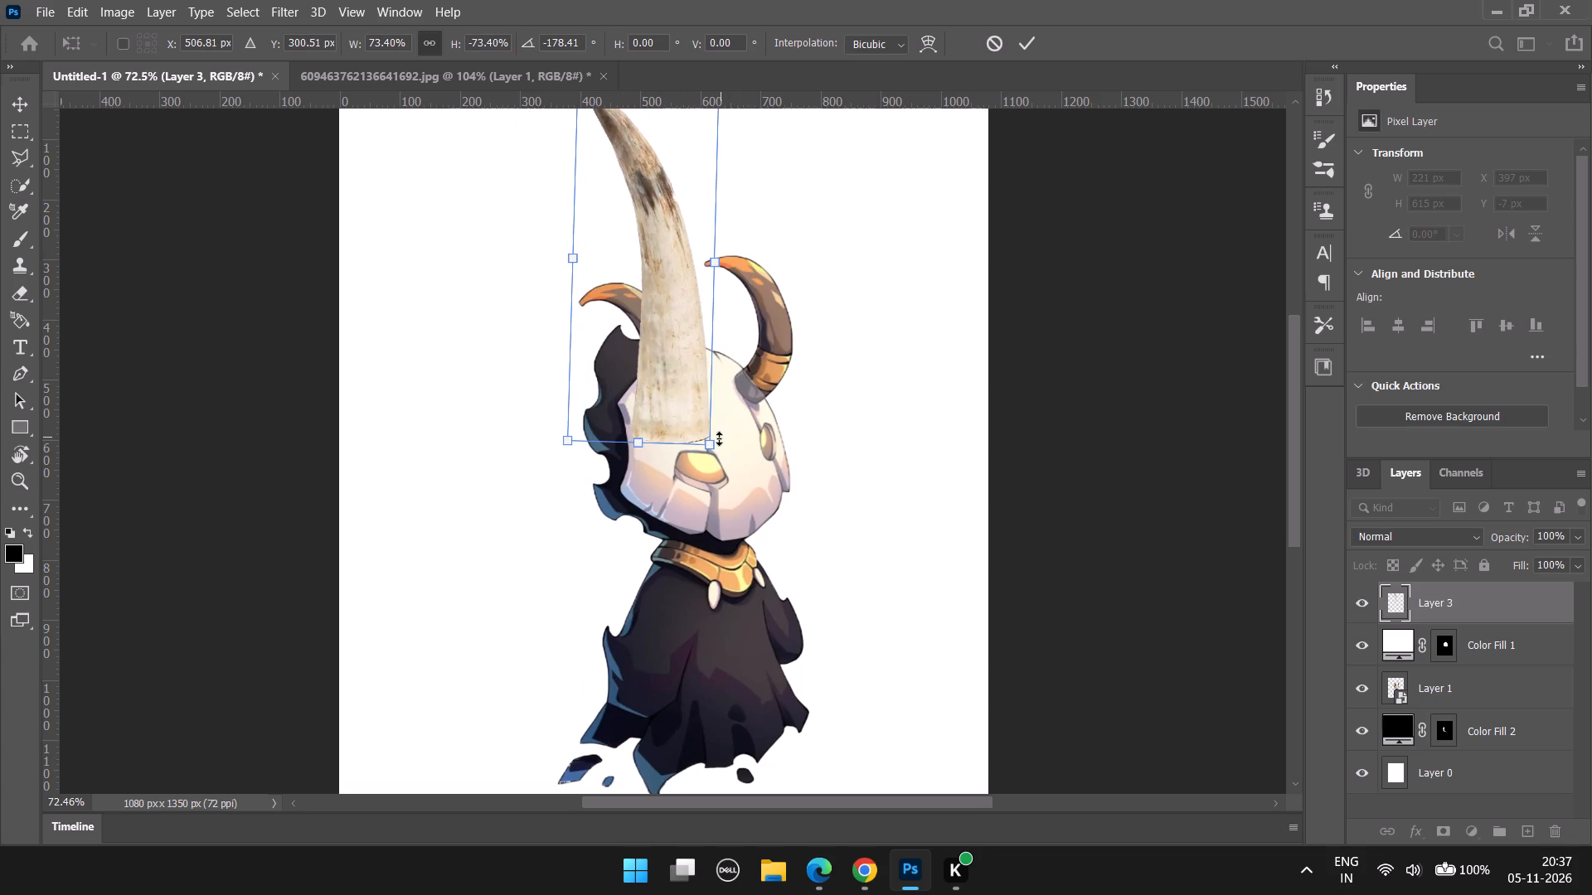
{"action": "left_click_drag", "start_coordinate": [715, 444], "coordinate": [682, 327]}
{"action": "left_click_drag", "start_coordinate": [652, 291], "coordinate": [682, 385]}
{"action": "left_click_drag", "start_coordinate": [695, 430], "coordinate": [688, 415]}
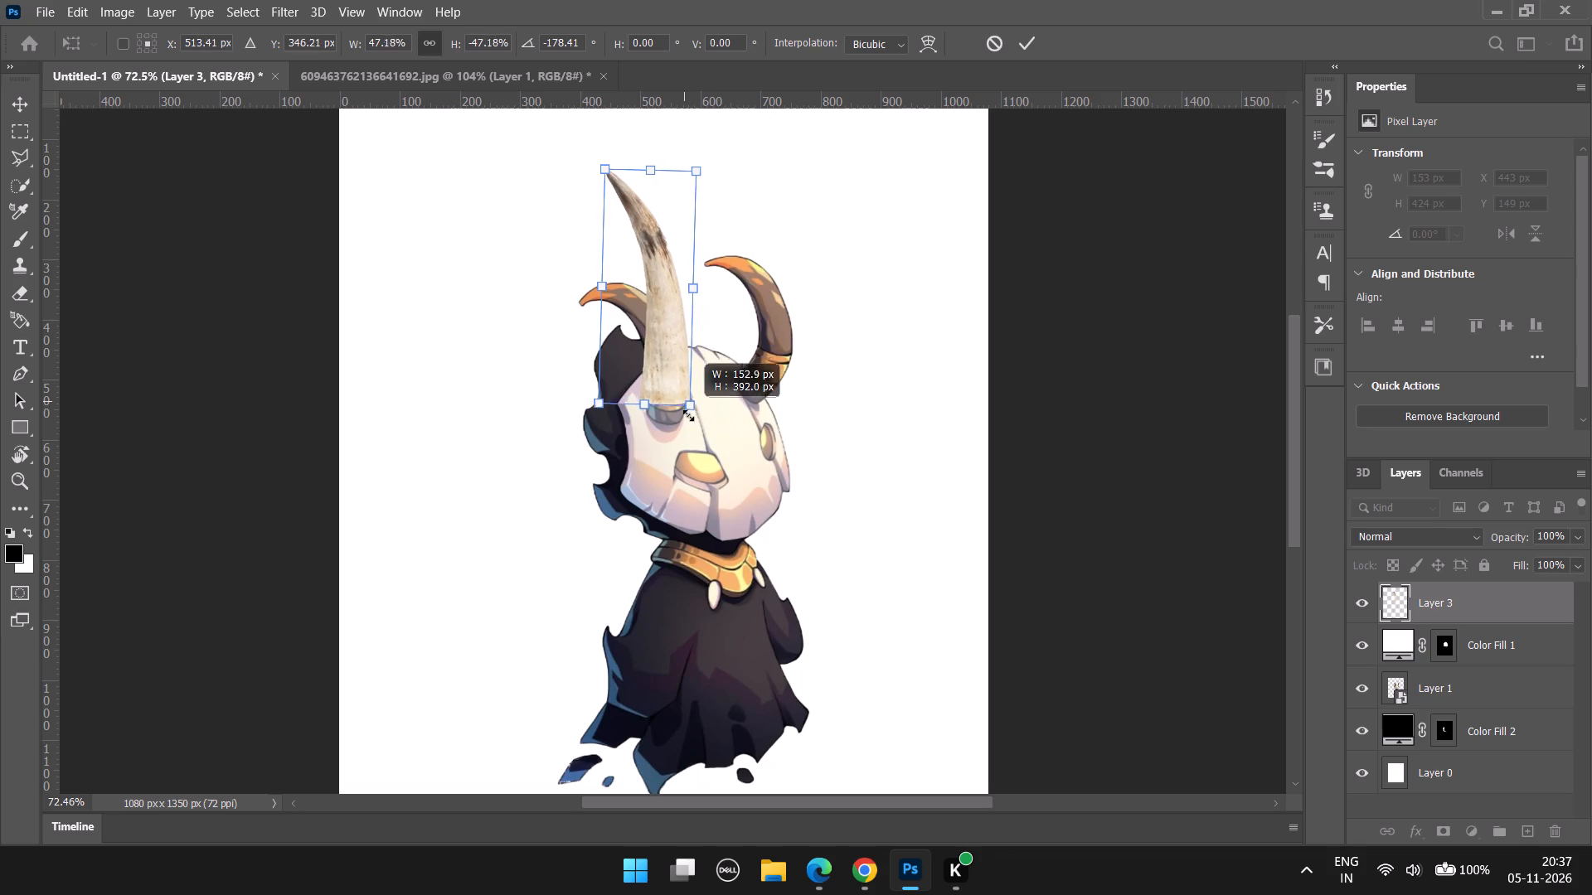
{"action": "left_click_drag", "start_coordinate": [688, 415], "coordinate": [687, 417]}
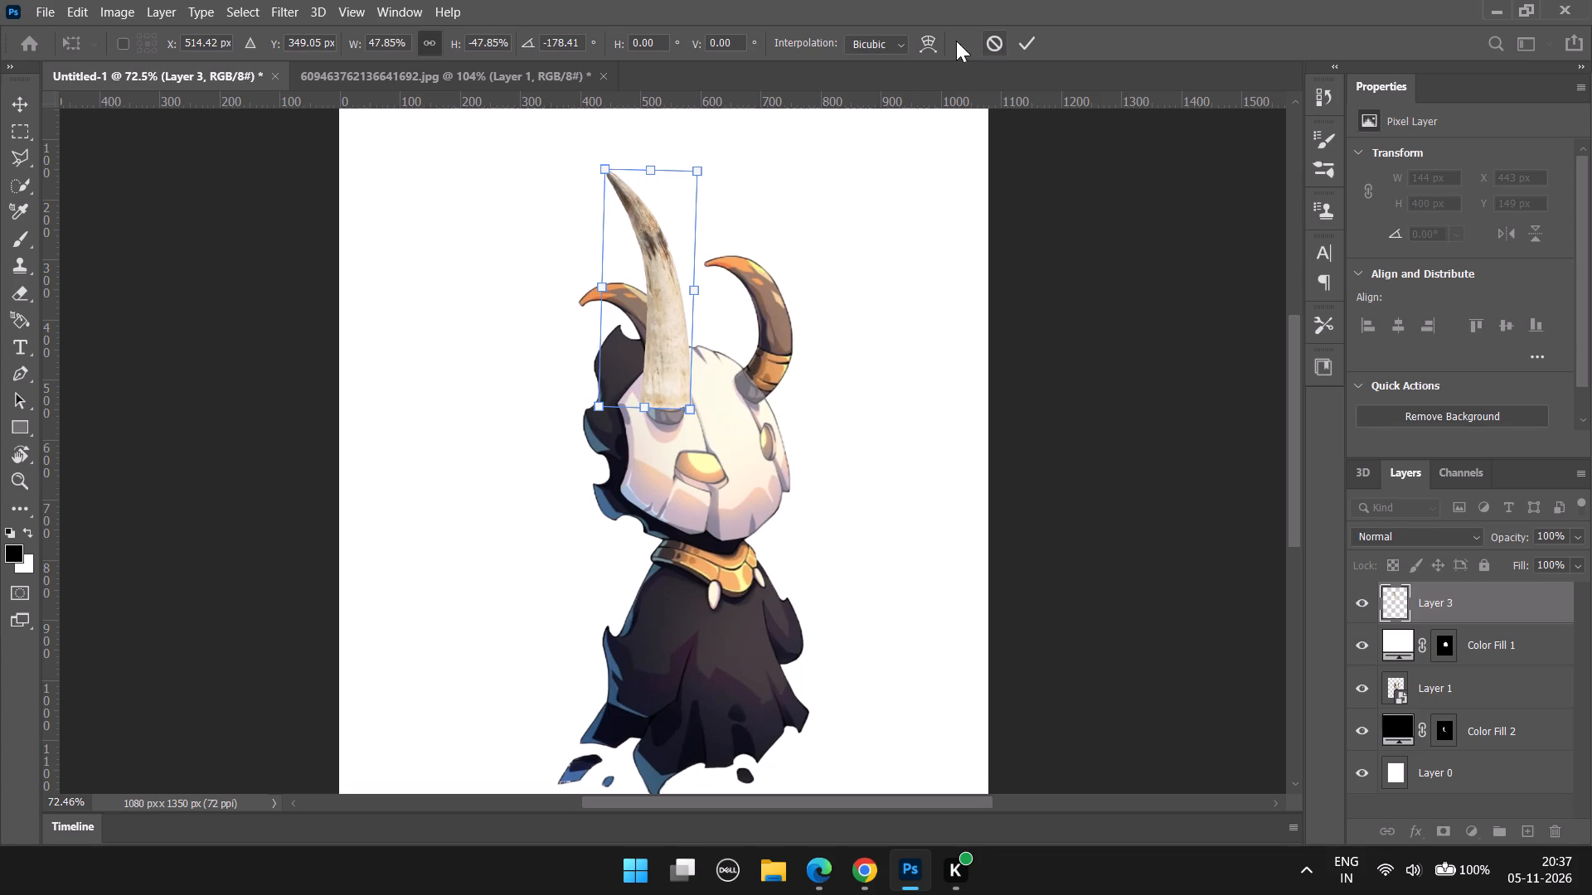
Set Layer 3's opacity to 55% and warp the horn's lower edge downward toward the illustrated horn's base.
{"action": "right_click", "coordinate": [664, 322]}
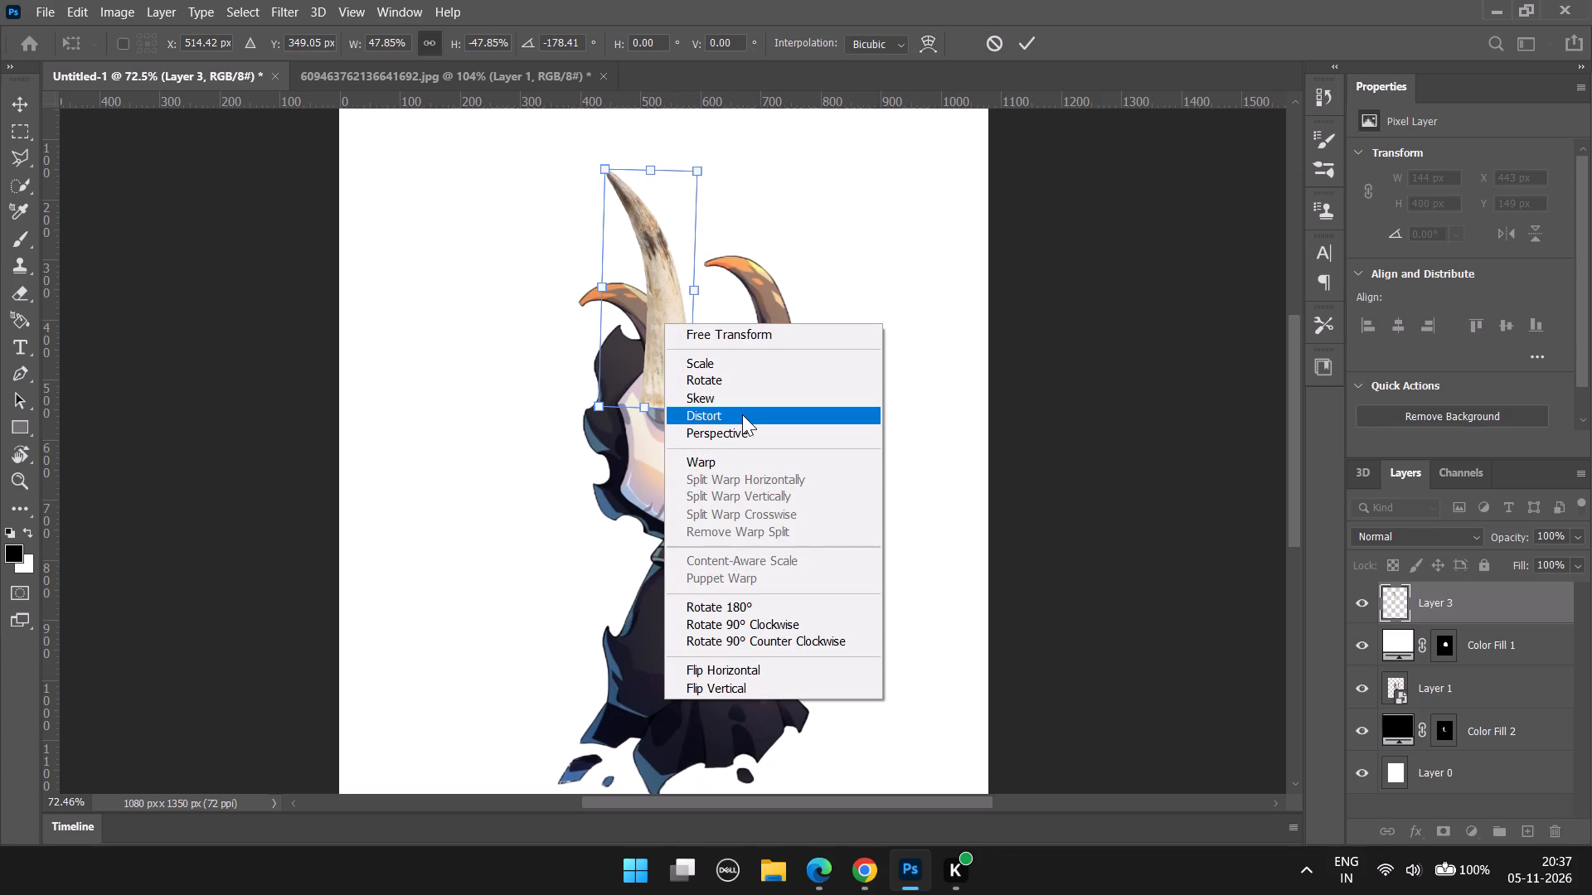
{"action": "left_click", "coordinate": [746, 459]}
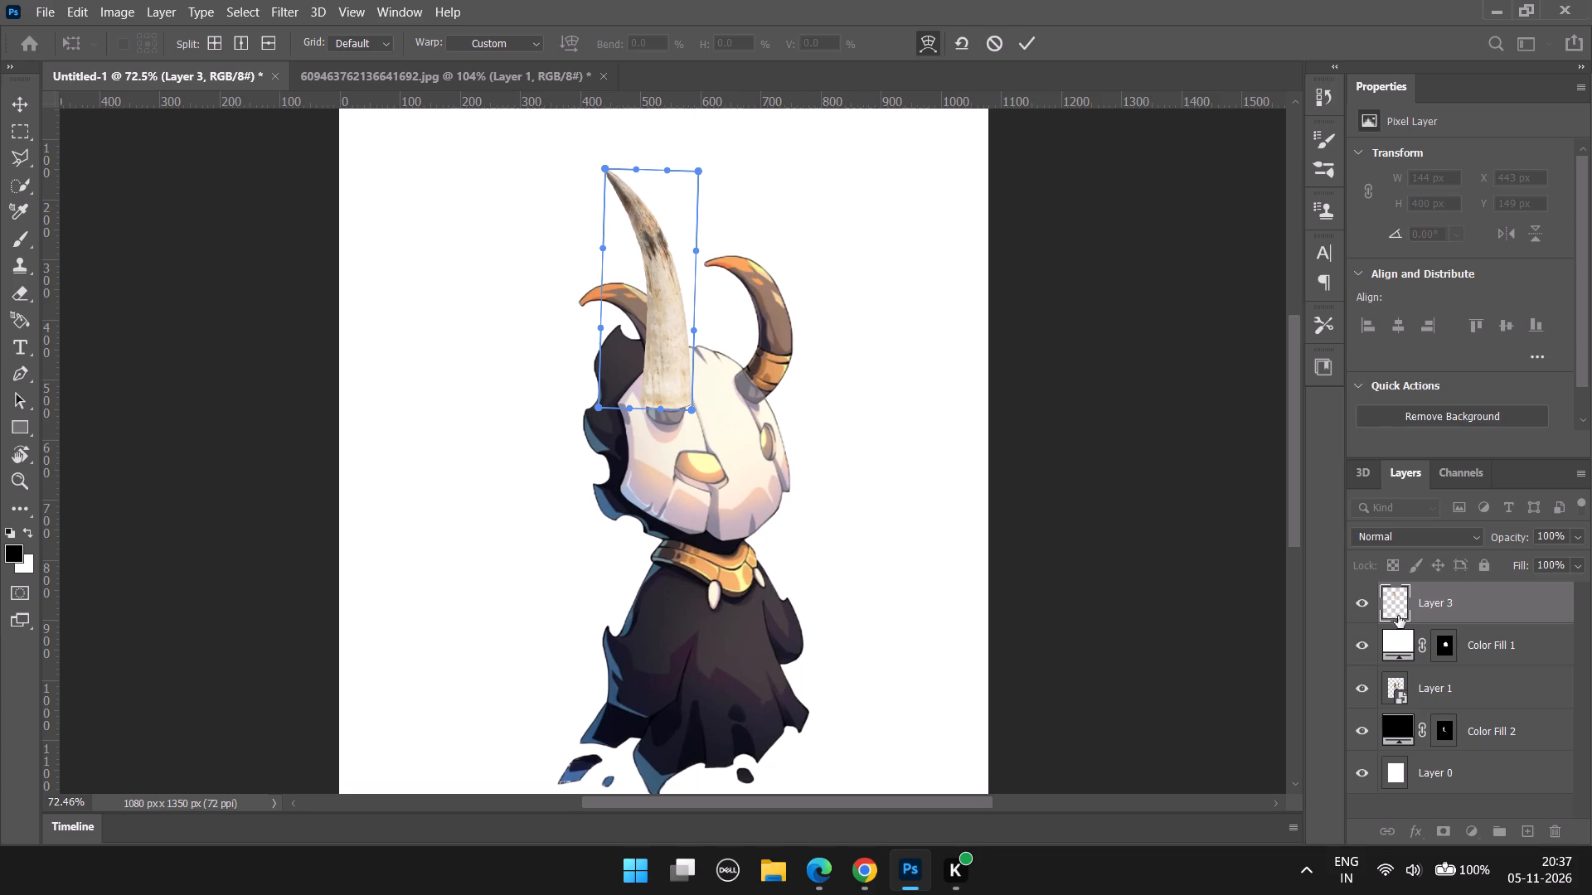
{"action": "left_click", "coordinate": [1570, 539]}
{"action": "left_click", "coordinate": [1534, 558]}
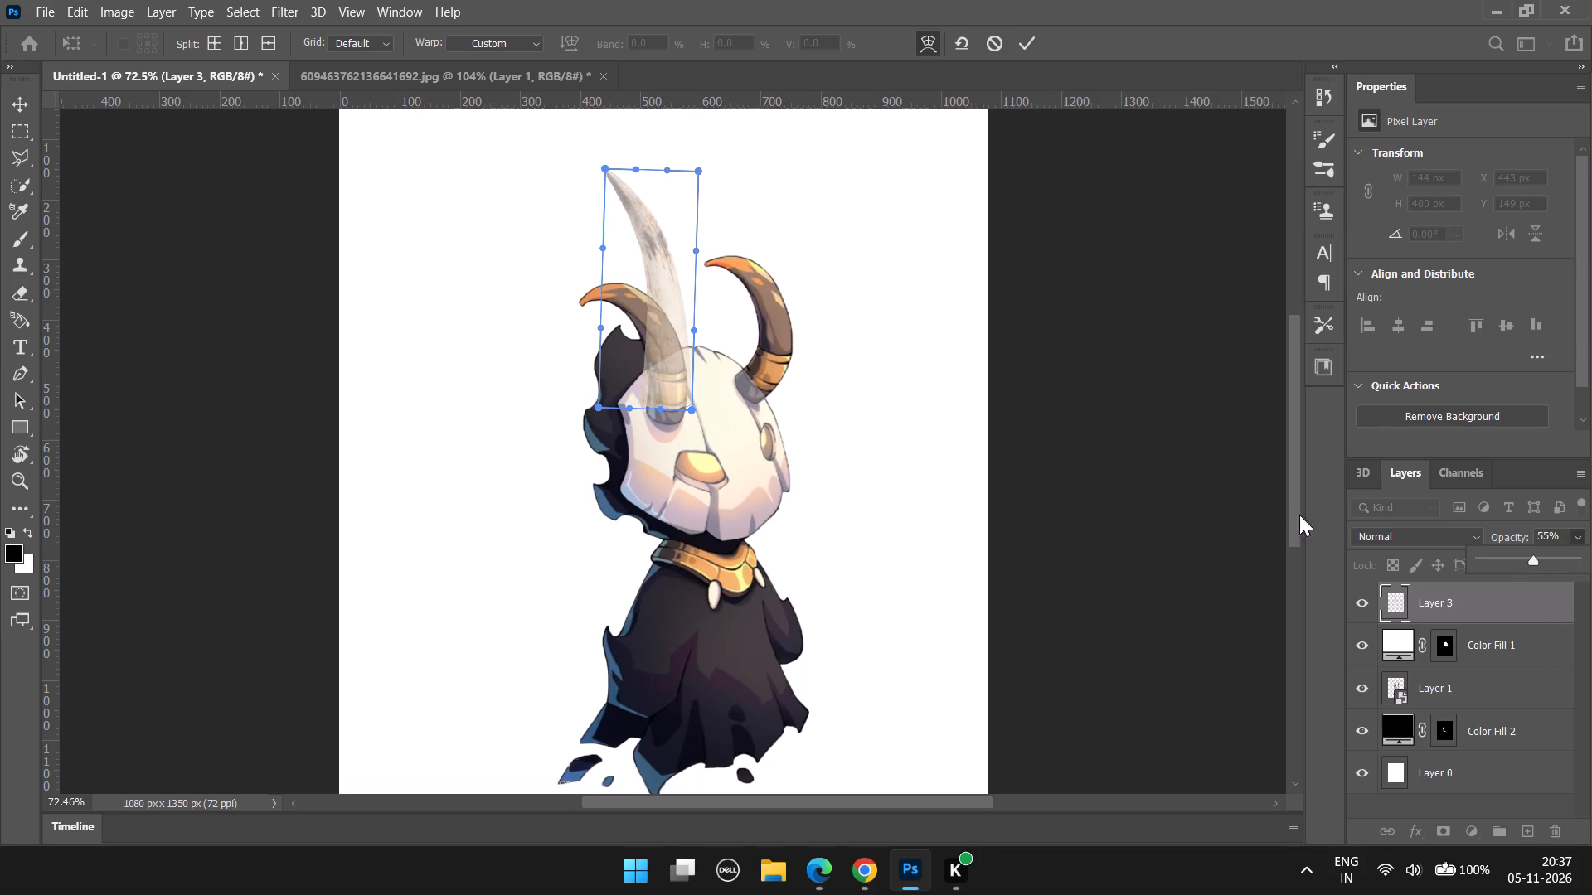
{"action": "left_click", "coordinate": [653, 365]}
{"action": "left_click_drag", "start_coordinate": [658, 367], "coordinate": [664, 384]}
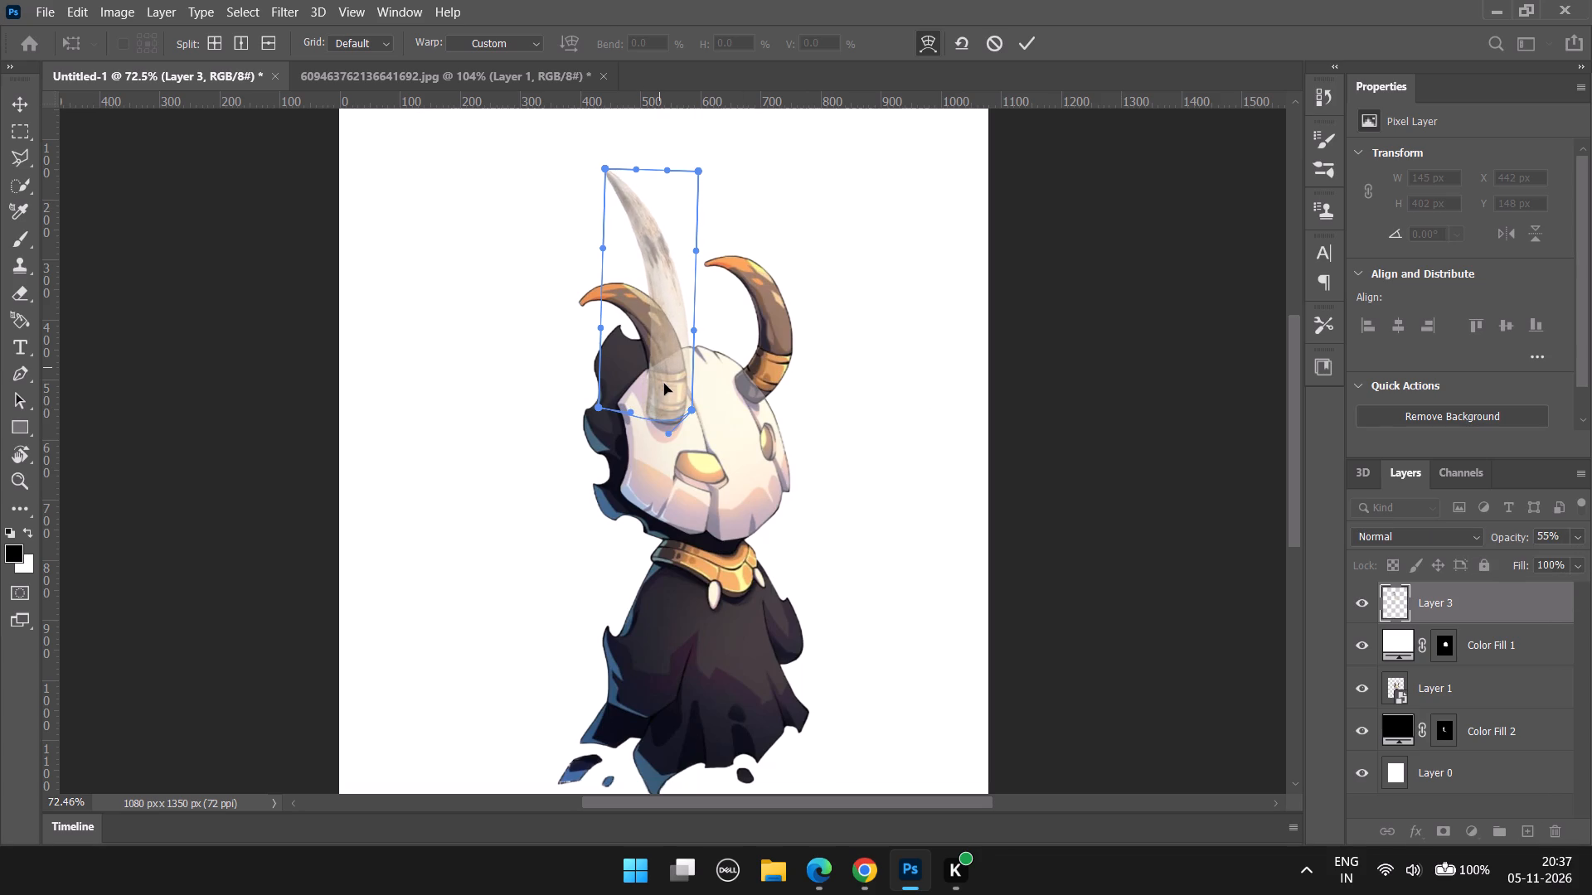
{"action": "left_click_drag", "start_coordinate": [664, 384], "coordinate": [662, 376]}
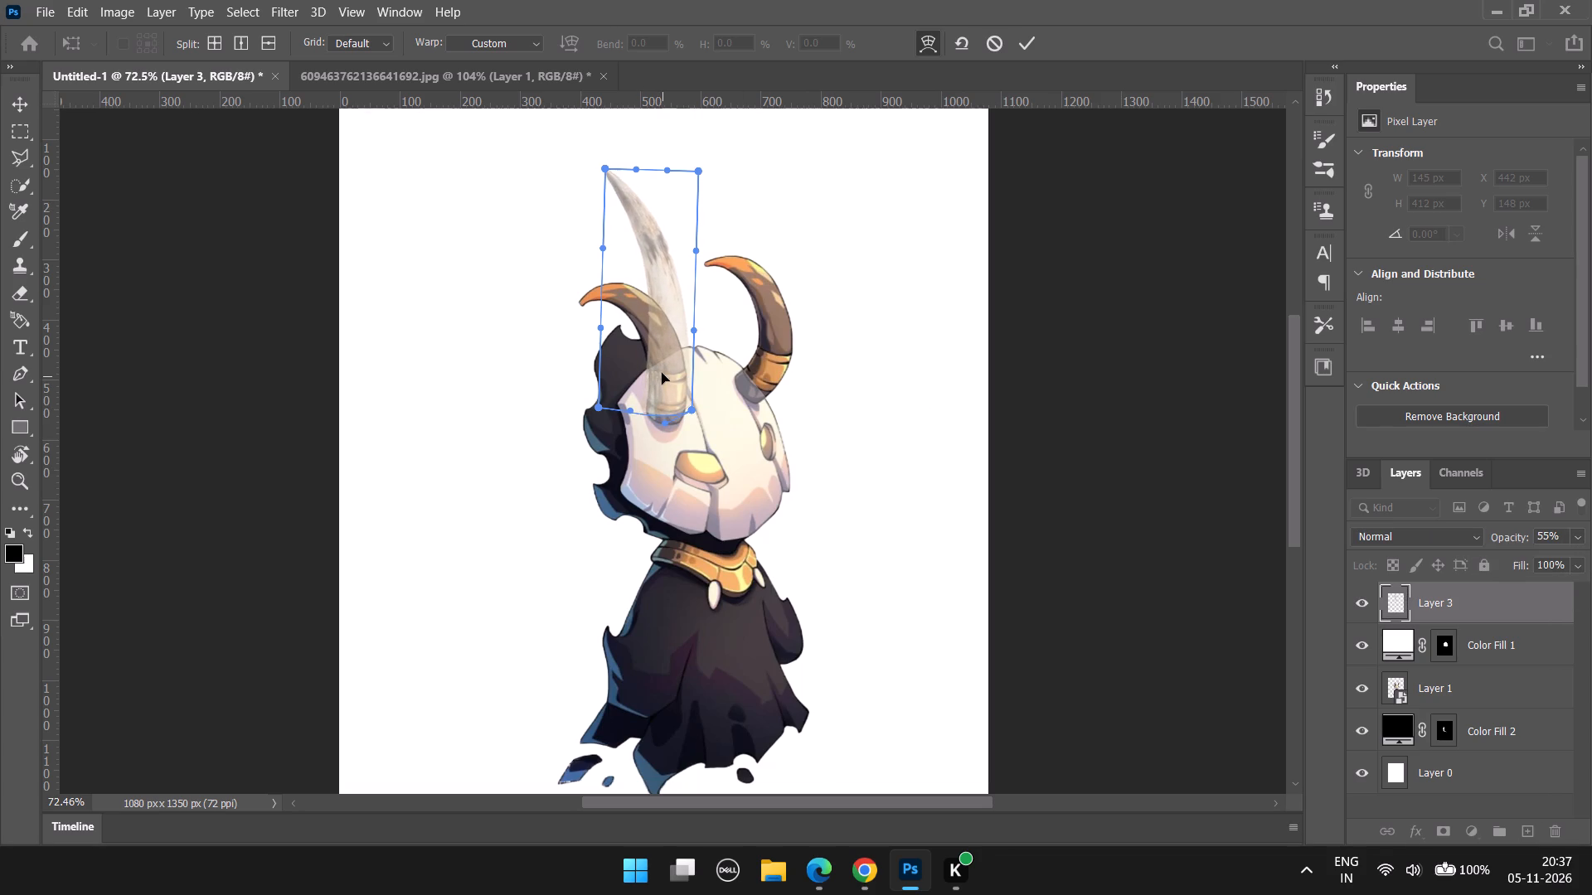
Set the horn layer's opacity to 52% to see the illustrated horn beneath it.
{"action": "scroll", "coordinate": [632, 339], "scroll_direction": "up", "scroll_amount": 10, "text": "alt"}
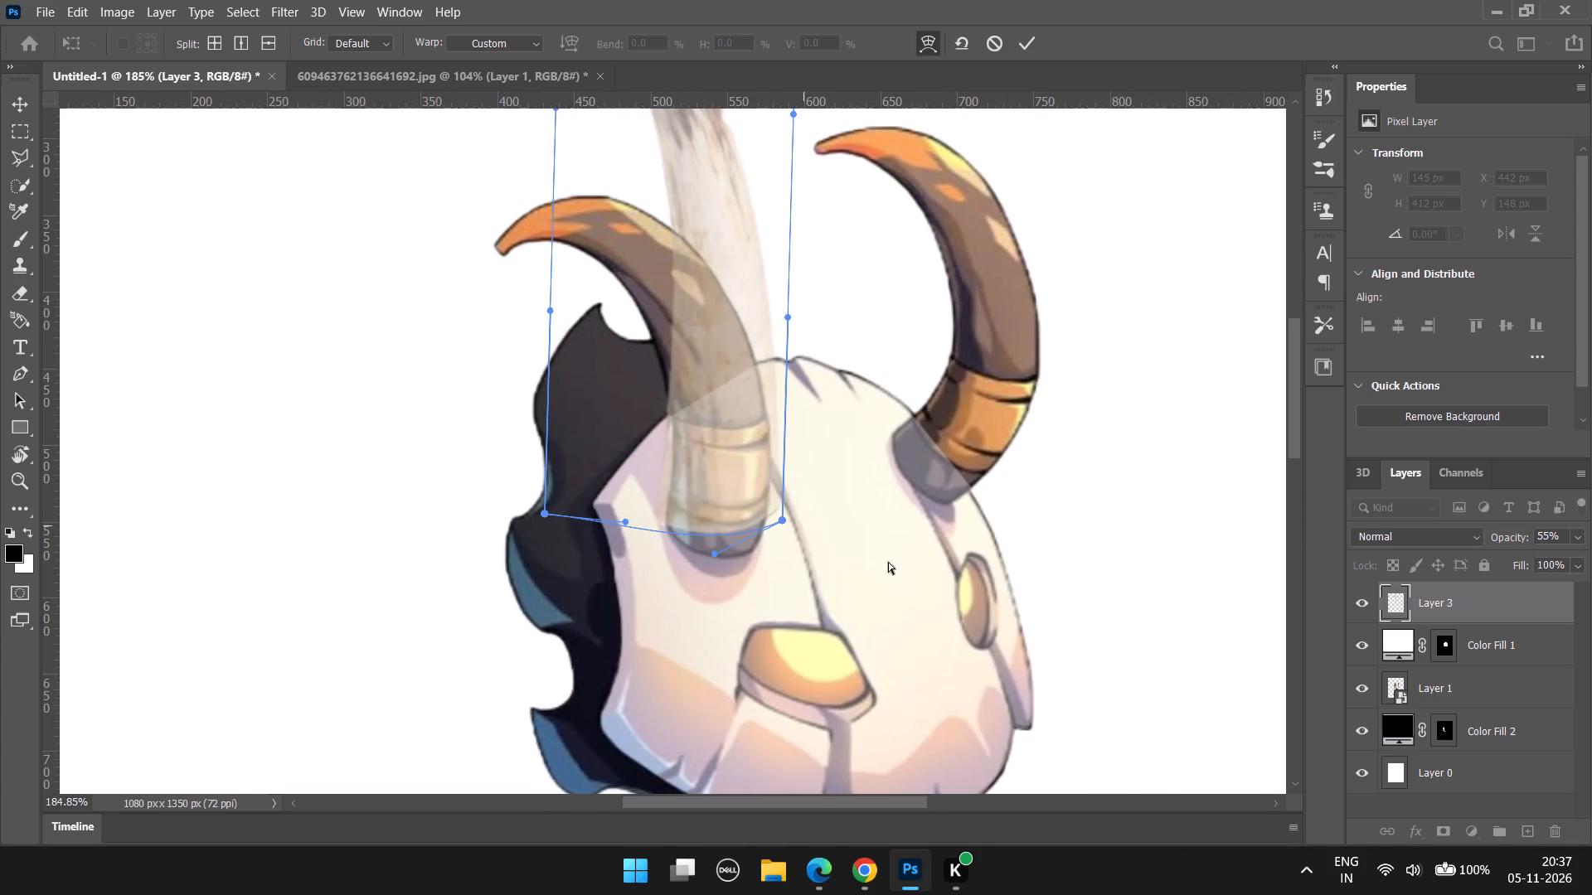
{"action": "left_click", "coordinate": [1567, 539]}
{"action": "left_click", "coordinate": [1585, 539]}
{"action": "left_click_drag", "start_coordinate": [1534, 556], "coordinate": [1575, 561]}
{"action": "left_click_drag", "start_coordinate": [1569, 559], "coordinate": [1531, 556]}
Restore Layer 3's opacity to 100% and discard the uncommitted transform and warp on the horn.
{"action": "left_click_drag", "start_coordinate": [1531, 556], "coordinate": [1591, 563]}
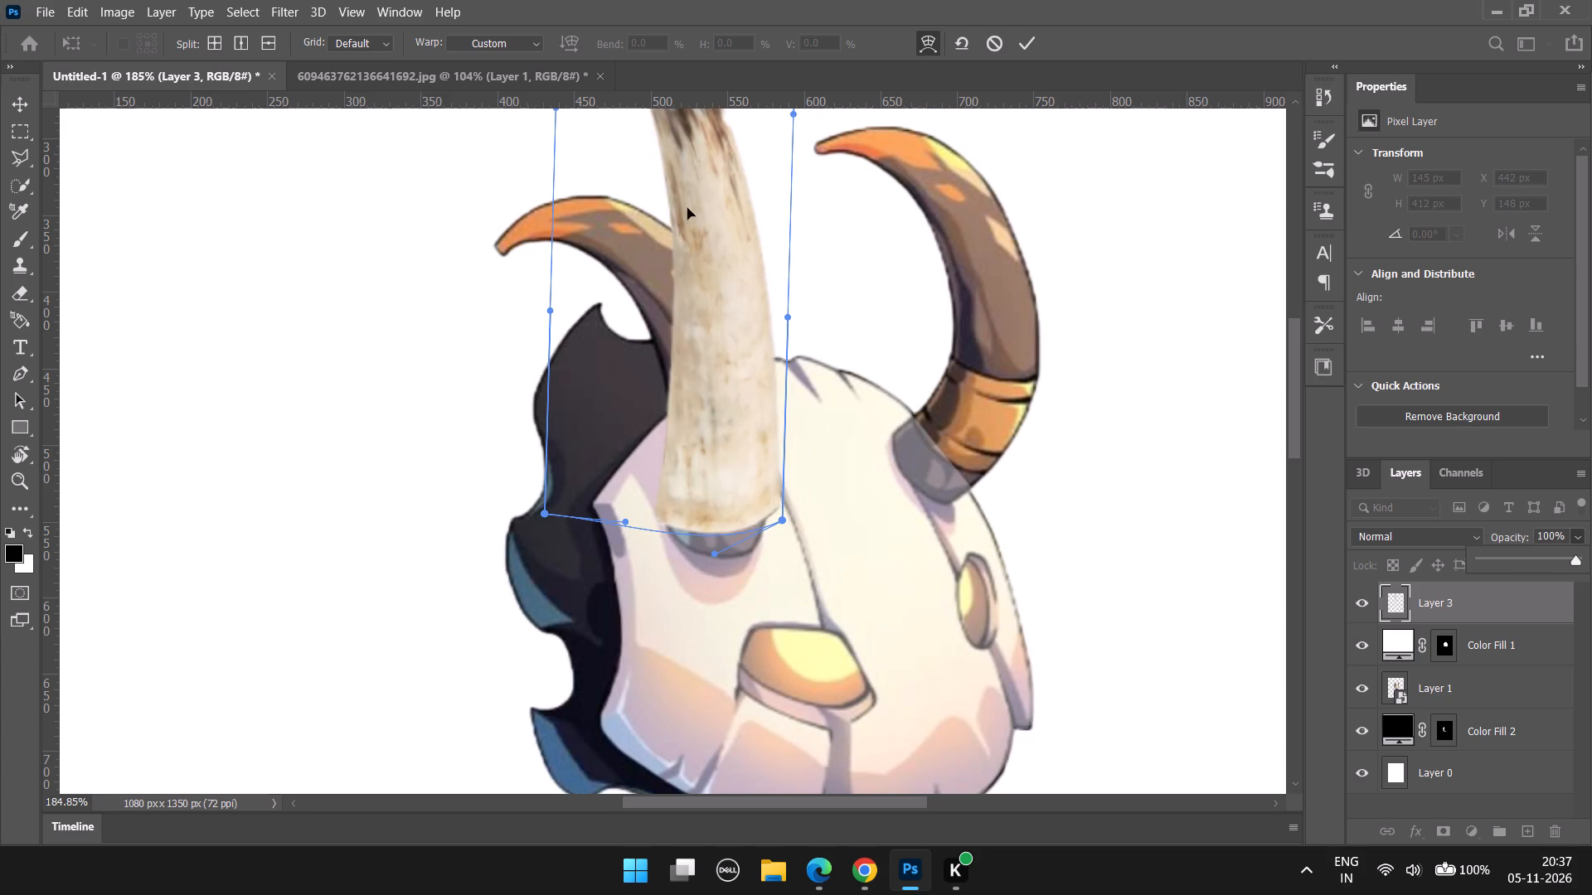
{"action": "scroll", "coordinate": [683, 239], "scroll_direction": "down", "scroll_amount": 4, "text": "alt"}
{"action": "left_click", "coordinate": [998, 38]}
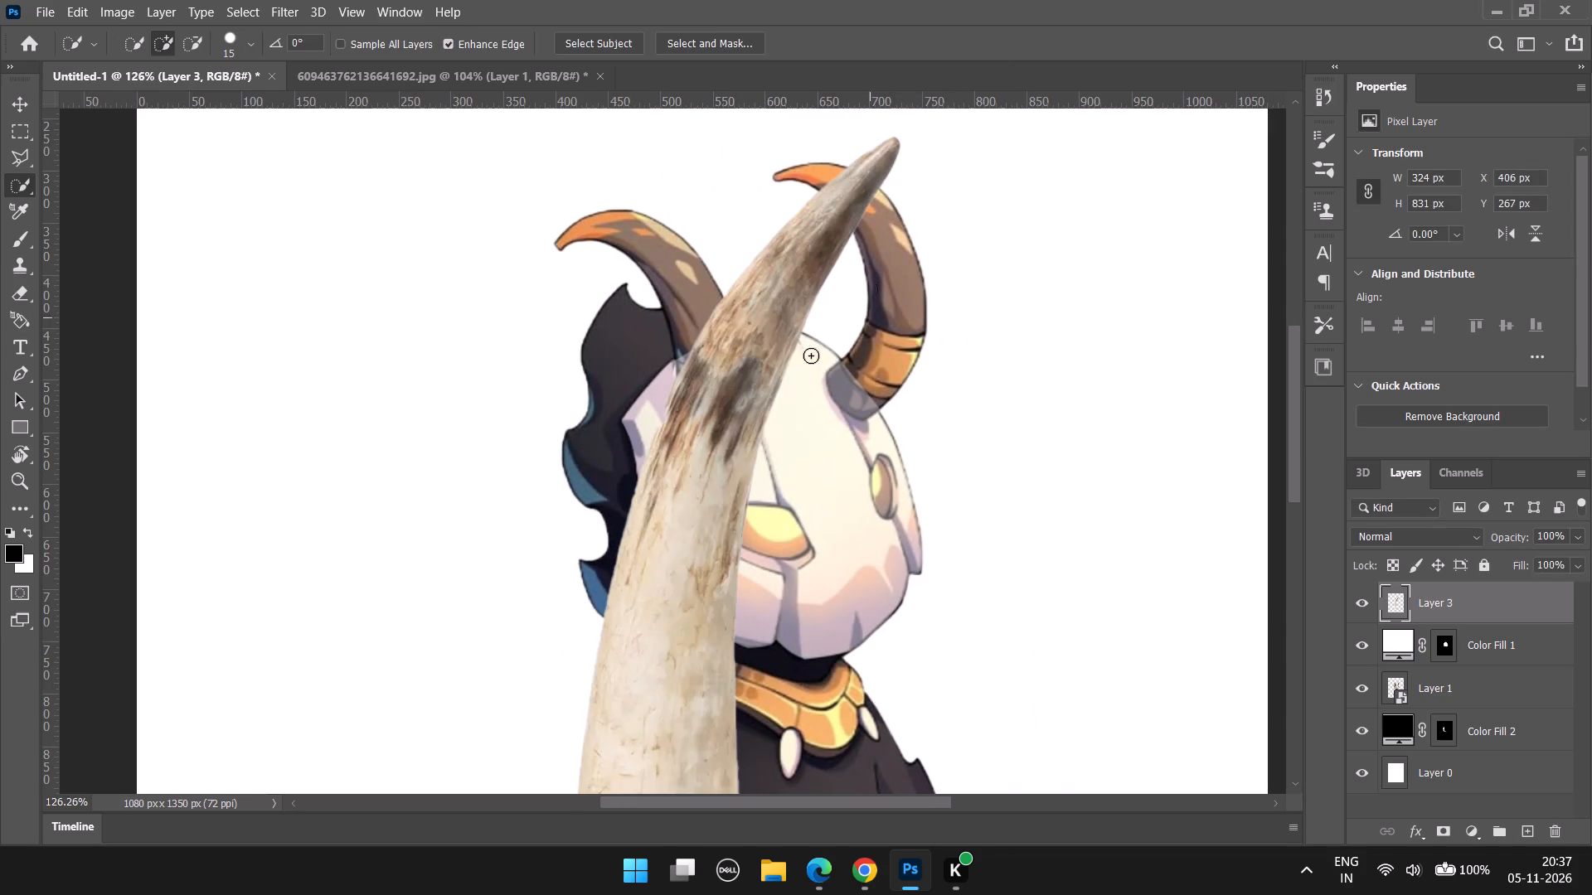
Flip the cut-out horn on Layer 3 horizontally in Free Transform.
{"action": "key", "text": "ctrl+t"}
{"action": "right_click", "coordinate": [758, 407]}
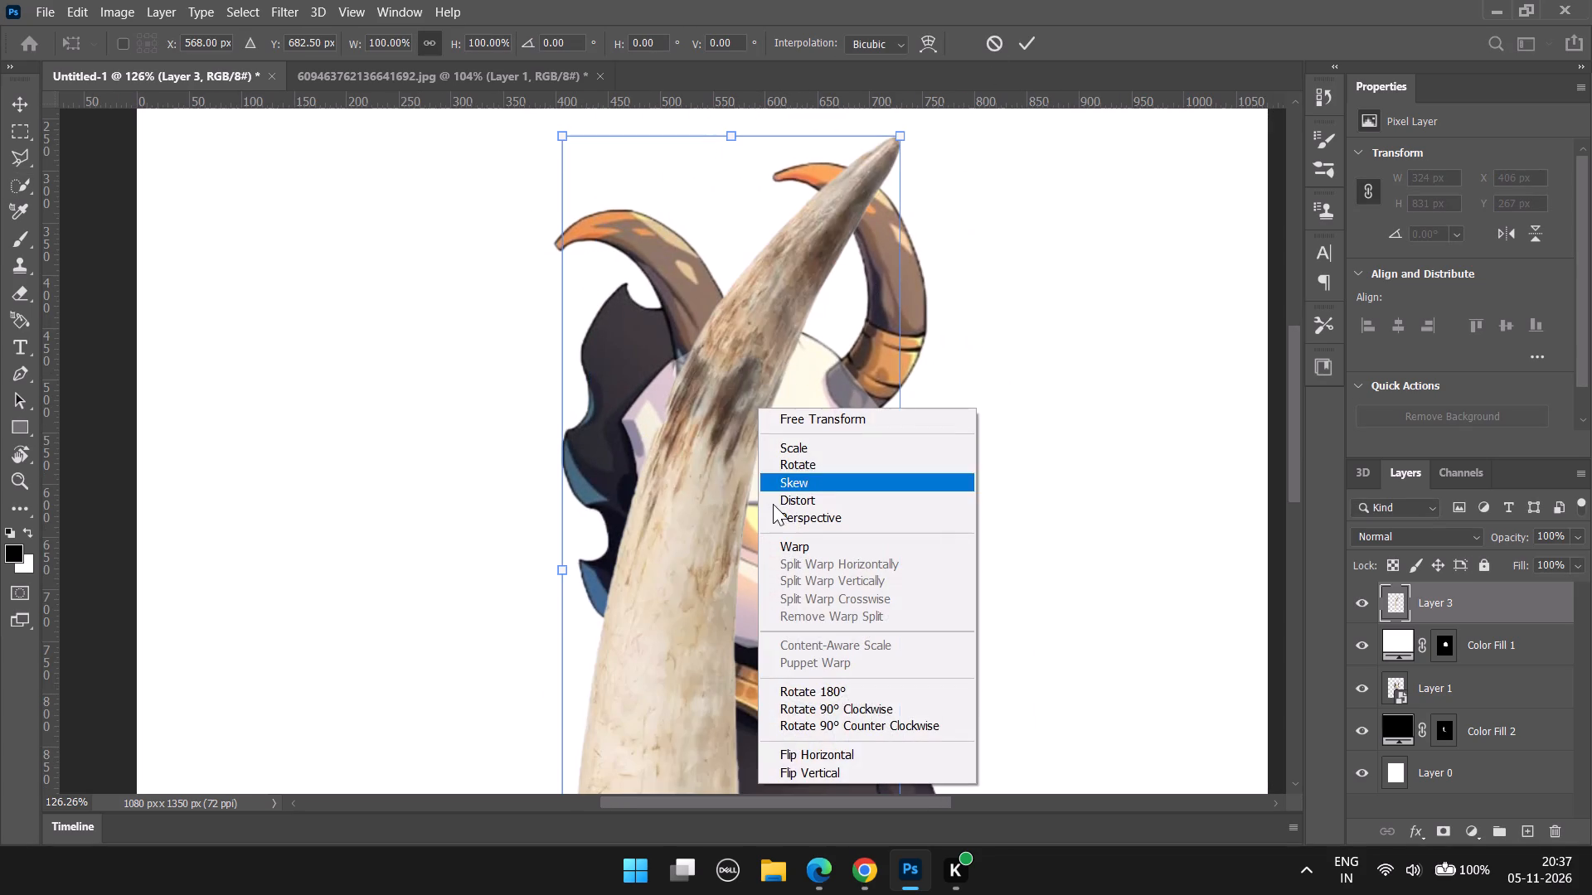
{"action": "left_click", "coordinate": [832, 758]}
Scale the horn proportionally to about 39.6% and place its base over the character's left-hand horn base.
{"action": "left_click_drag", "start_coordinate": [776, 580], "coordinate": [703, 168]}
{"action": "key", "text": "ctrl+t"}
{"action": "left_click_drag", "start_coordinate": [832, 597], "coordinate": [674, 293]}
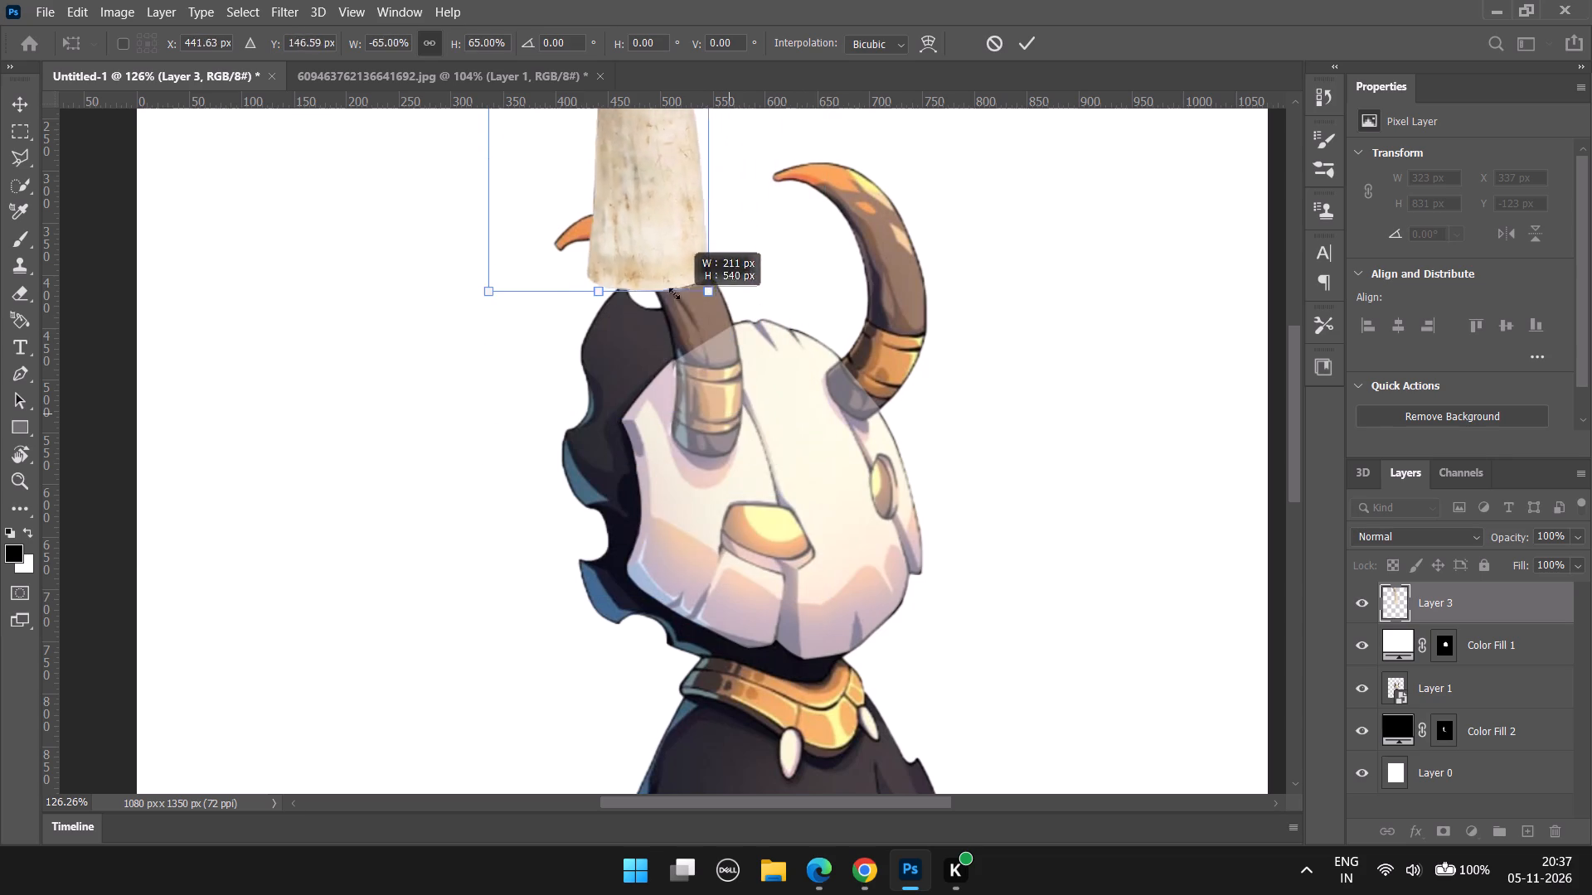
{"action": "left_click_drag", "start_coordinate": [674, 293], "coordinate": [672, 283]}
{"action": "left_click_drag", "start_coordinate": [656, 231], "coordinate": [732, 436]}
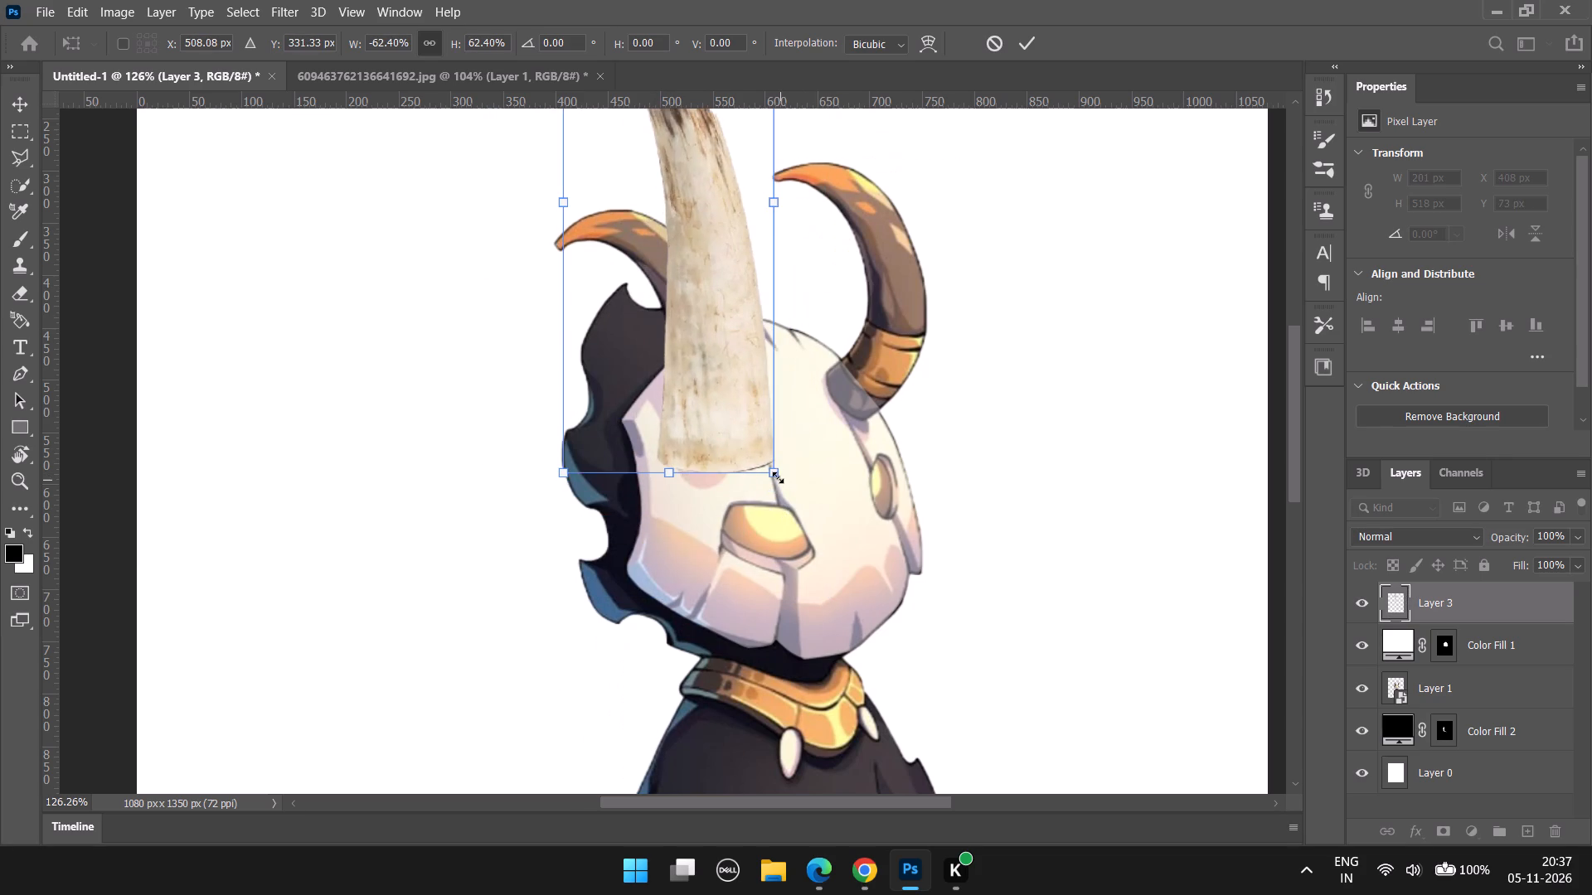
{"action": "left_click_drag", "start_coordinate": [778, 477], "coordinate": [664, 293]}
{"action": "left_click_drag", "start_coordinate": [653, 215], "coordinate": [707, 389]}
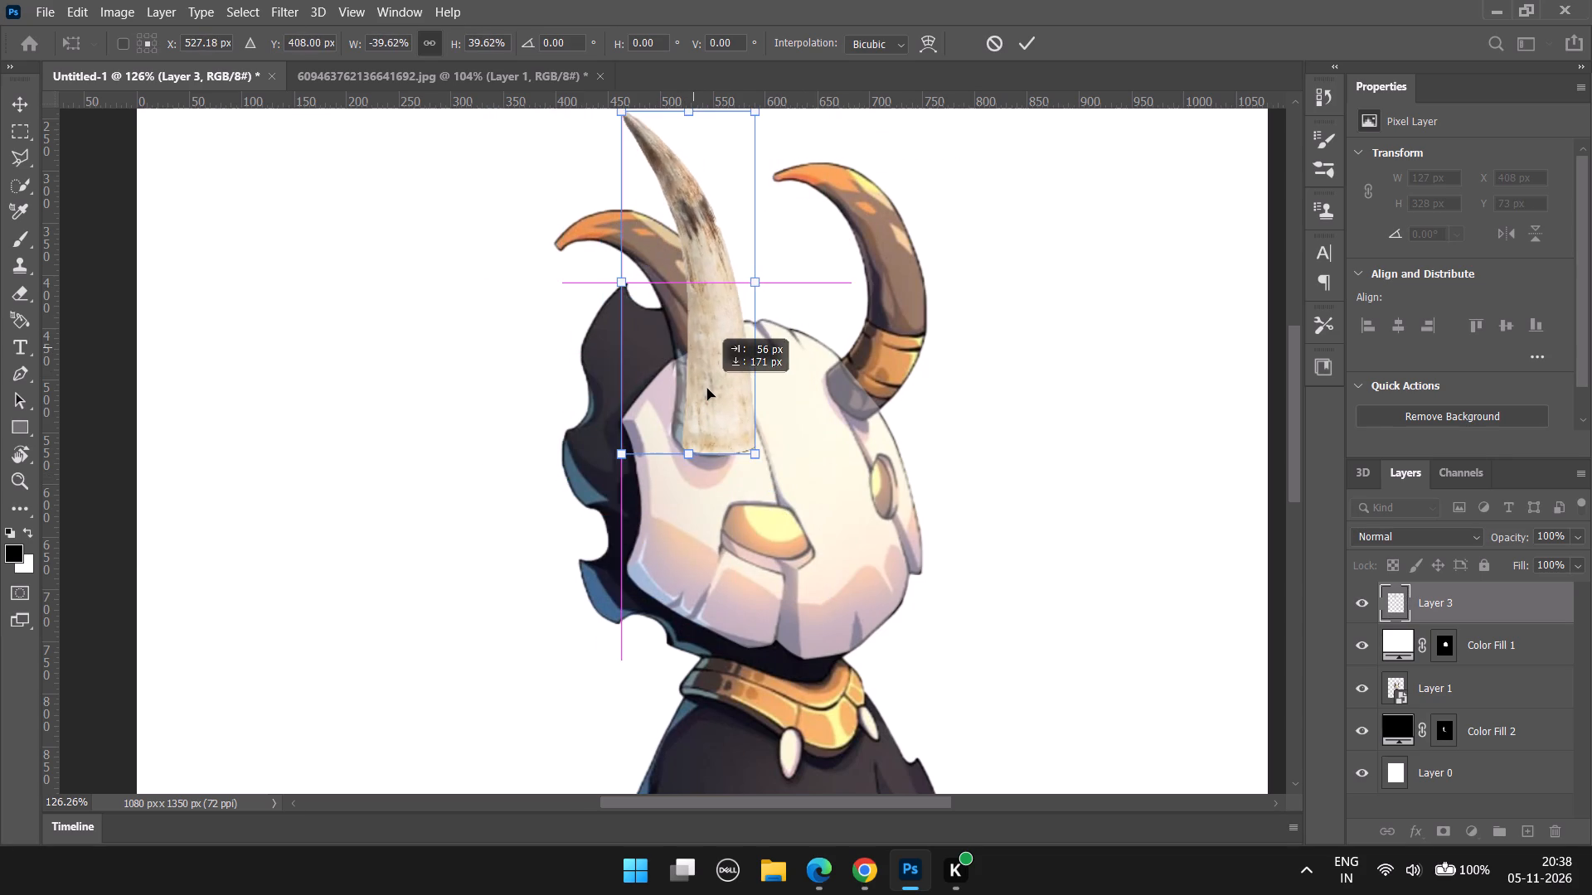
{"action": "left_click_drag", "start_coordinate": [707, 389], "coordinate": [701, 386]}
{"action": "right_click", "coordinate": [703, 384]}
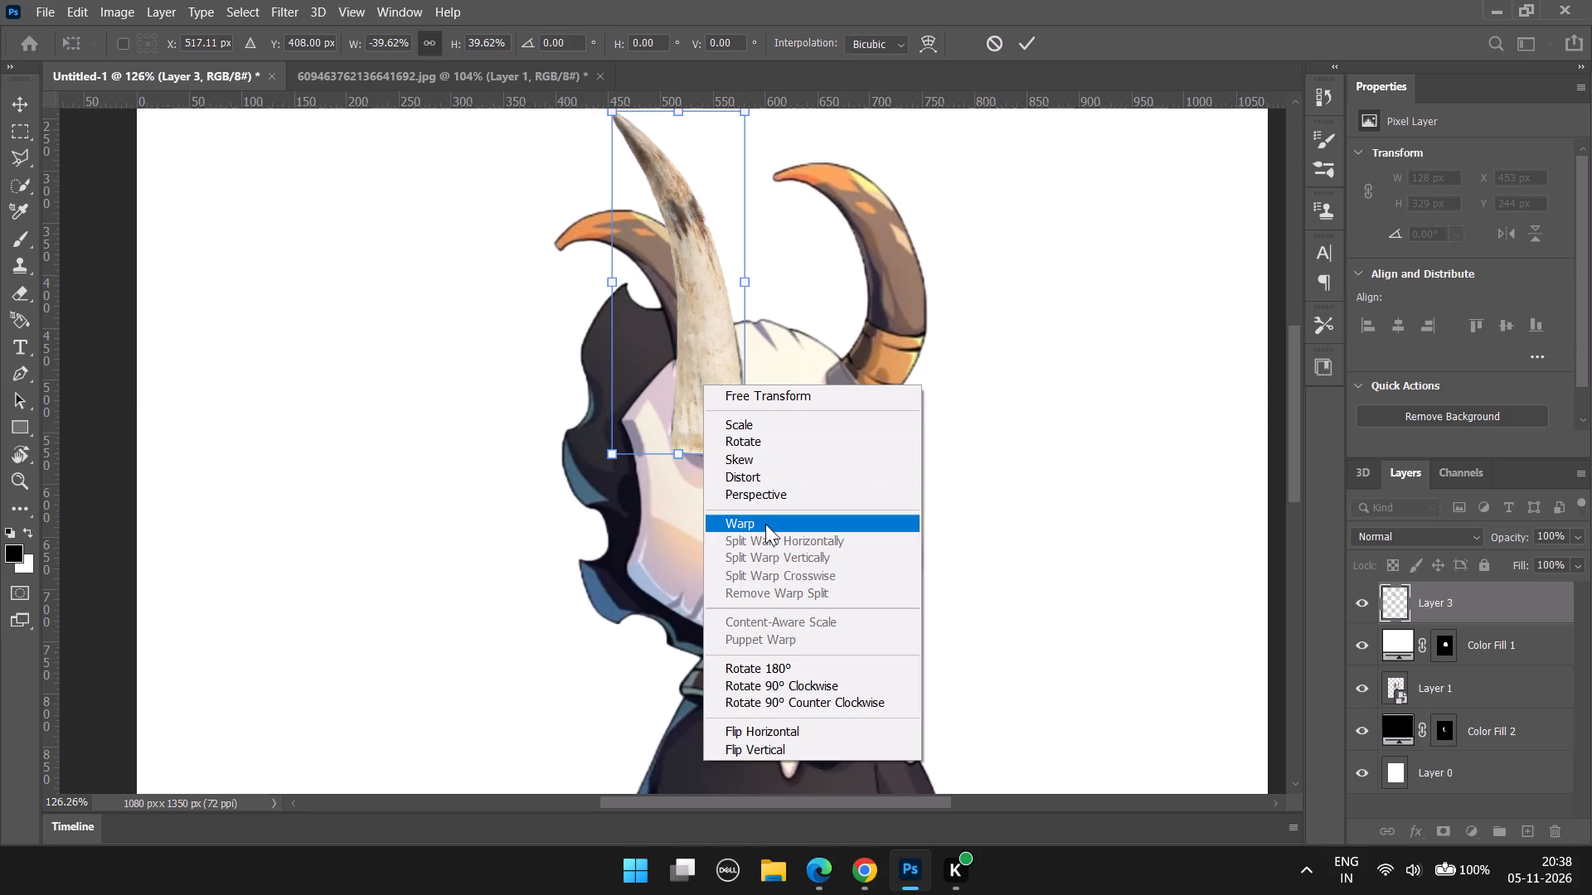
{"action": "left_click", "coordinate": [692, 291]}
{"action": "left_click_drag", "start_coordinate": [695, 292], "coordinate": [693, 306]}
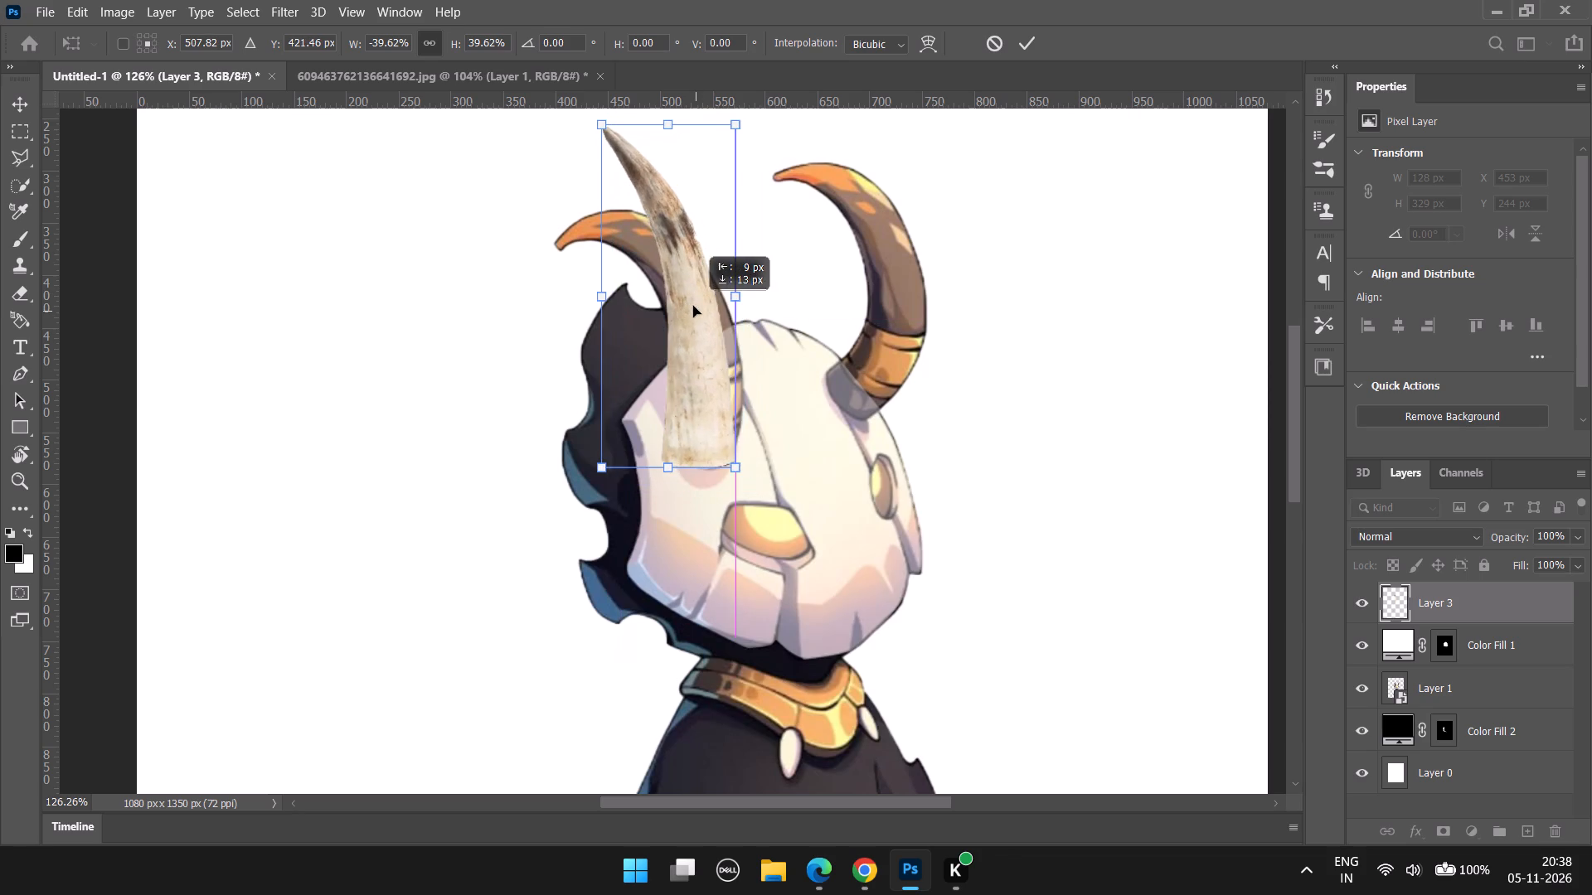
{"action": "left_click_drag", "start_coordinate": [693, 306], "coordinate": [696, 299]}
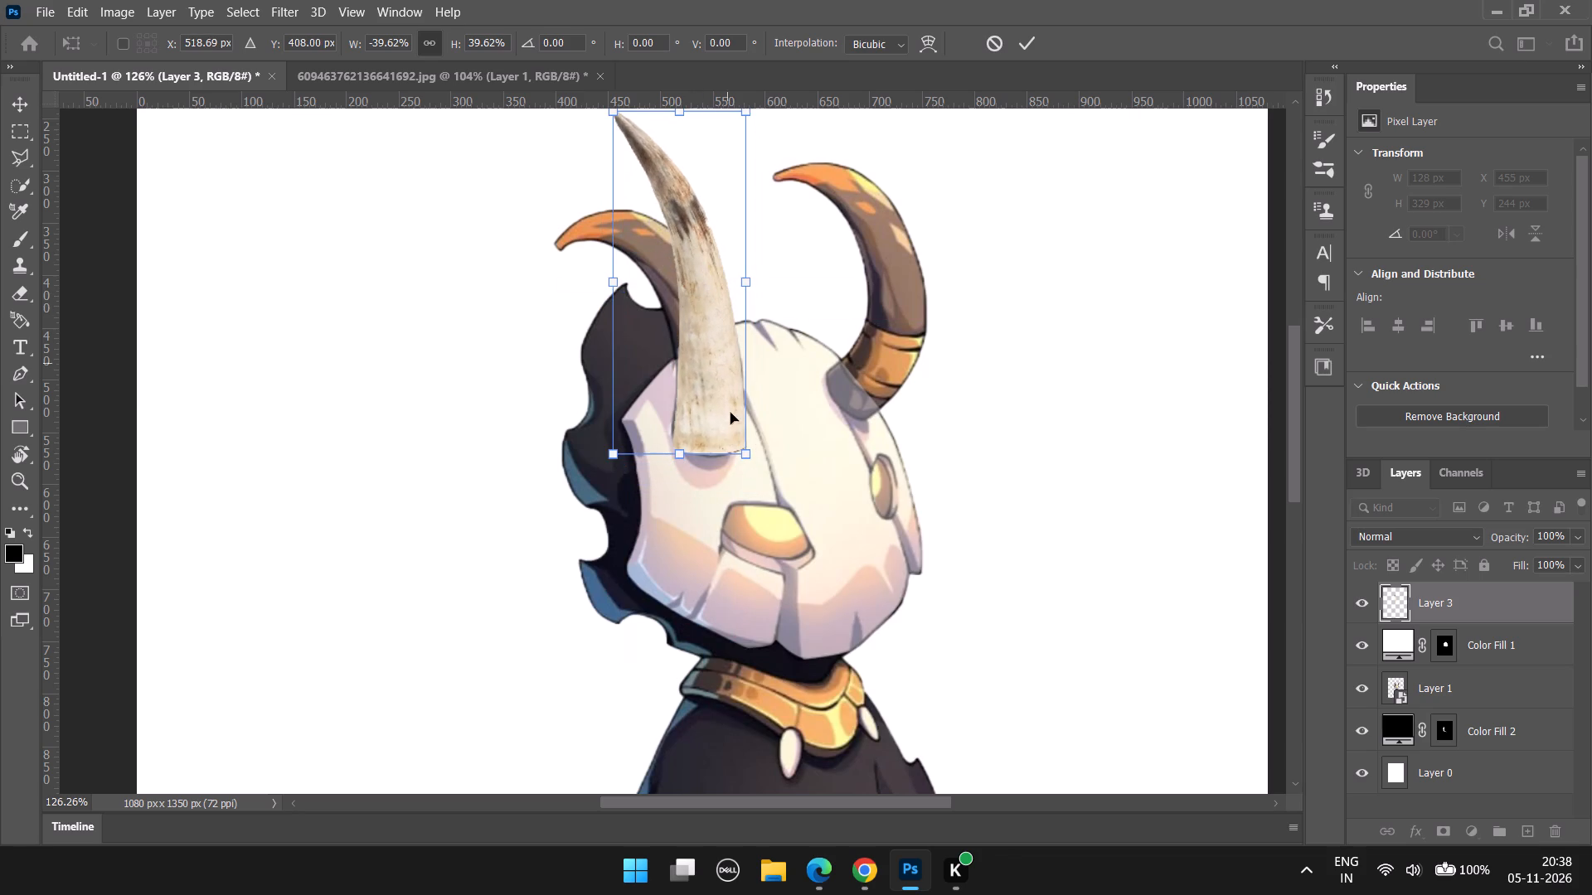
Switch the horn's transform to Warp and set Layer 3's opacity to 60%.
{"action": "right_click", "coordinate": [732, 414]}
{"action": "left_click", "coordinate": [794, 558]}
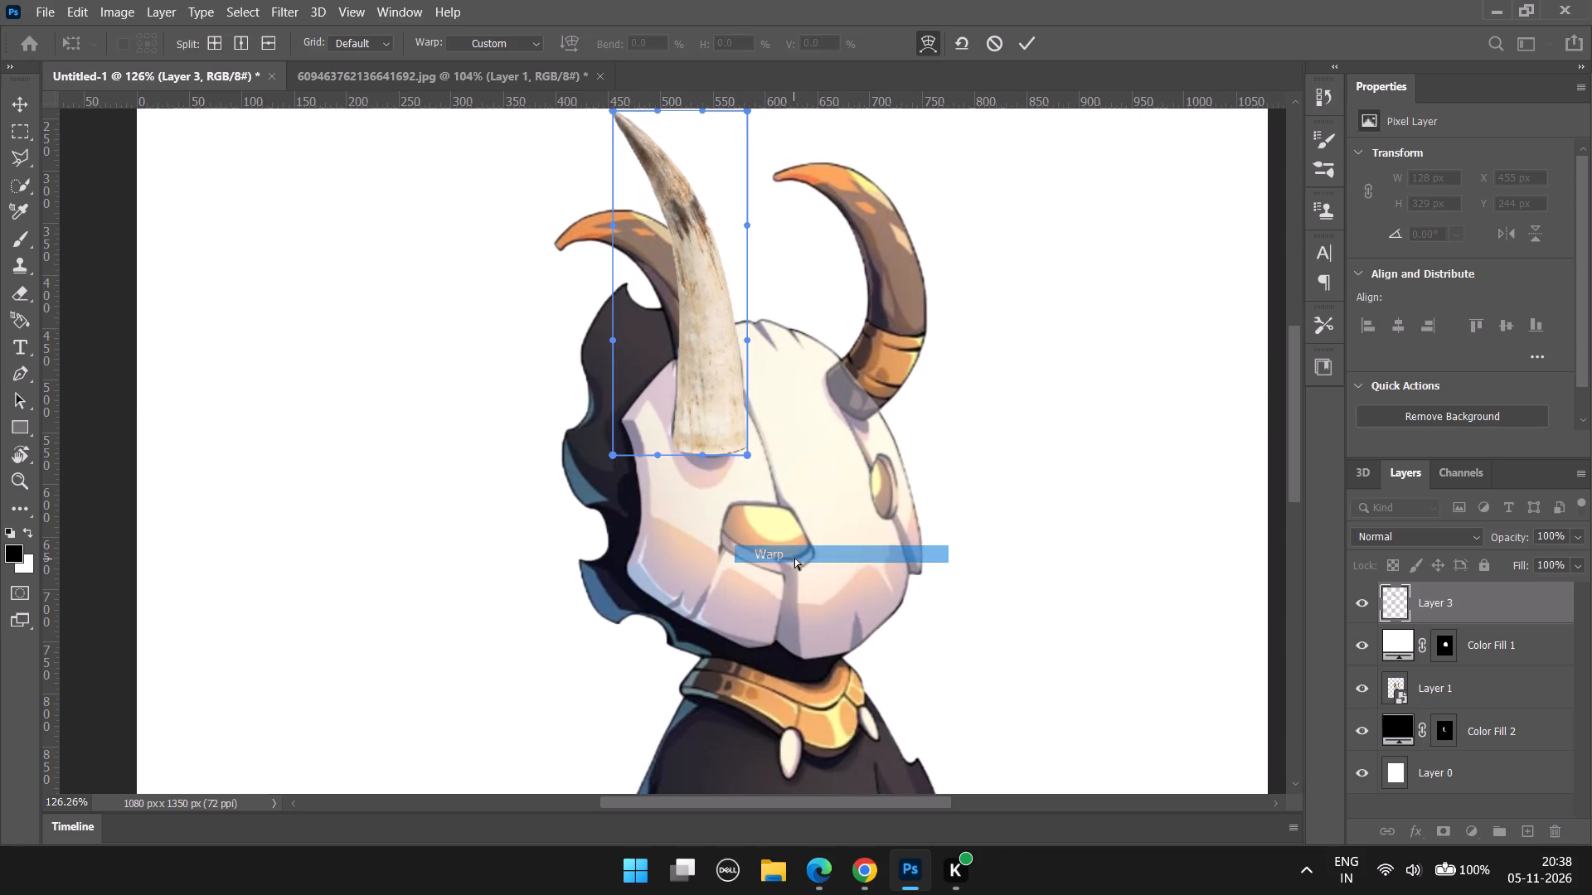
{"action": "left_click", "coordinate": [1570, 535]}
{"action": "left_click", "coordinate": [1537, 548]}
{"action": "left_click", "coordinate": [1517, 554]}
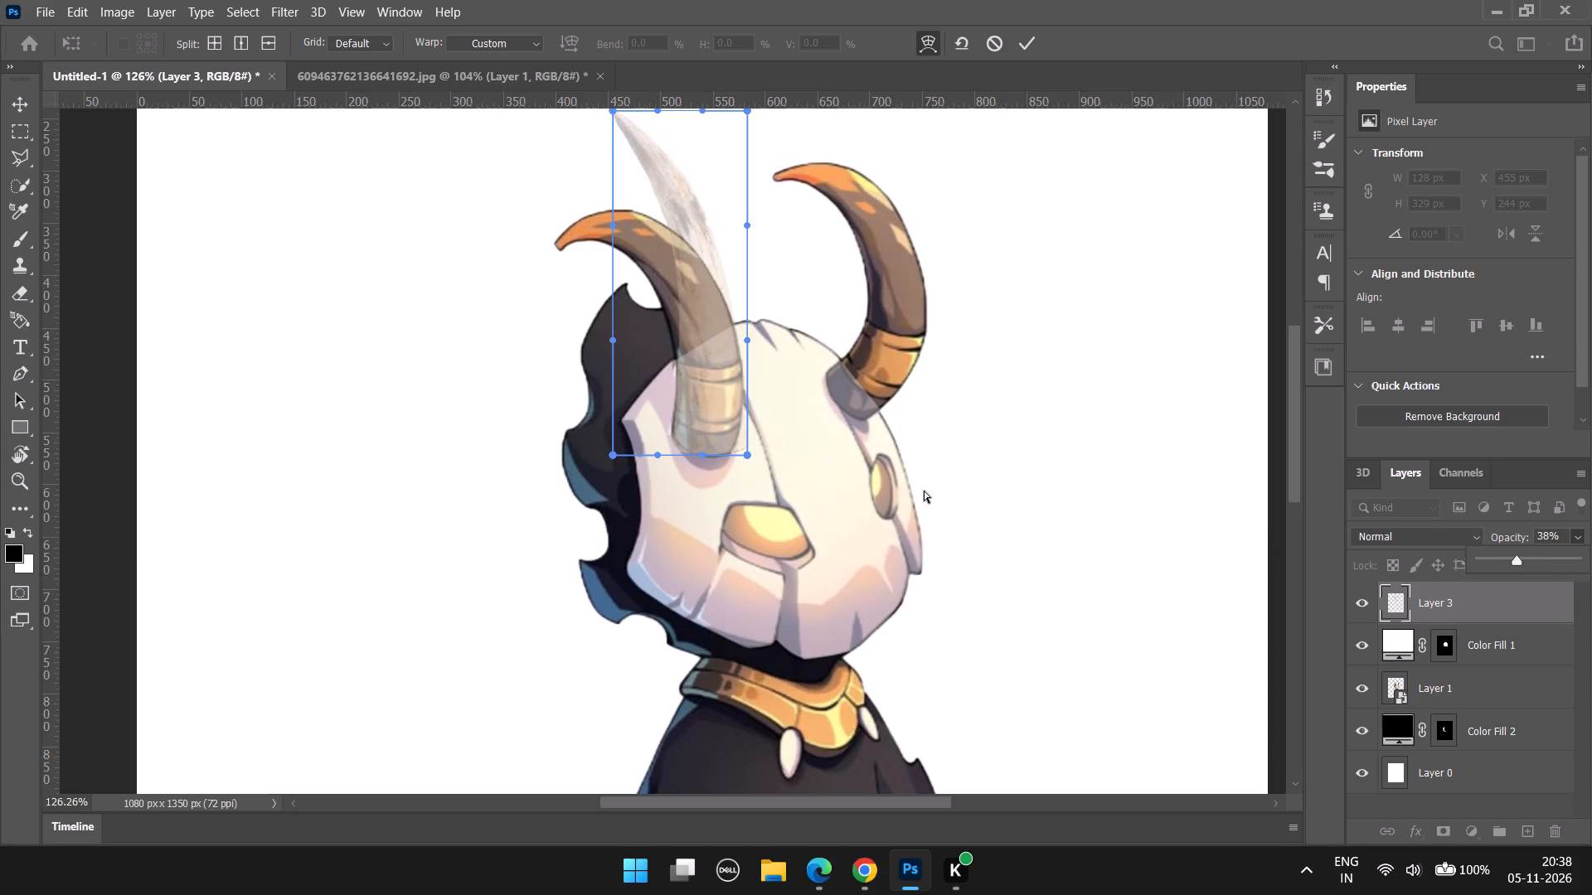
{"action": "left_click", "coordinate": [1537, 564]}
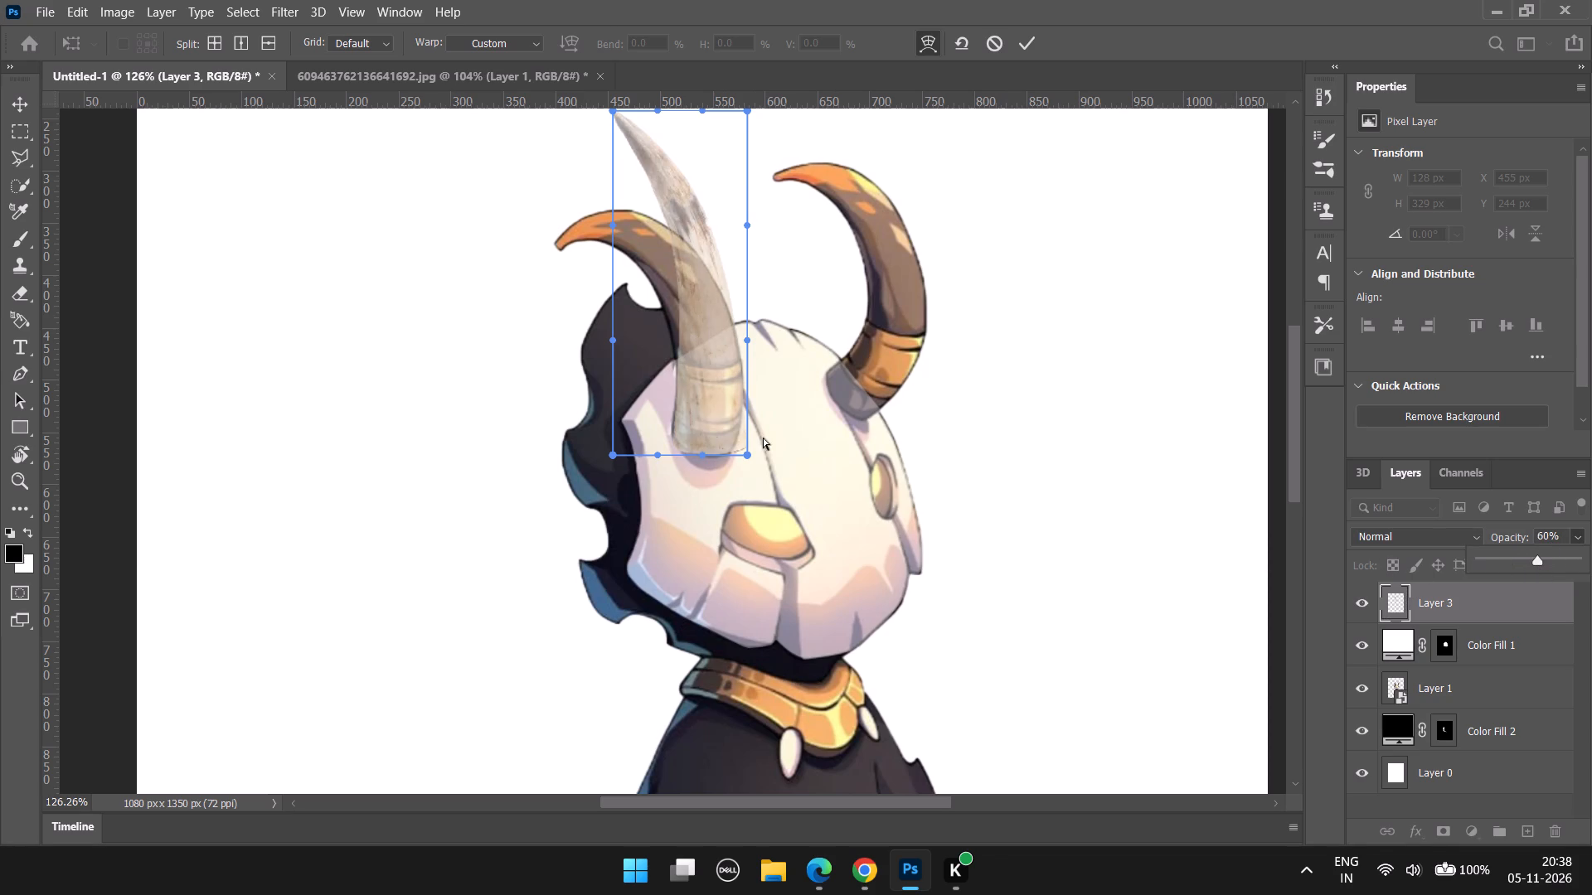
Warp the horn's tip outward to the left and pull its middle section onto the illustrated horn's curve.
{"action": "scroll", "coordinate": [698, 345], "scroll_direction": "up", "scroll_amount": 7}
{"action": "left_click_drag", "start_coordinate": [617, 233], "coordinate": [483, 325]}
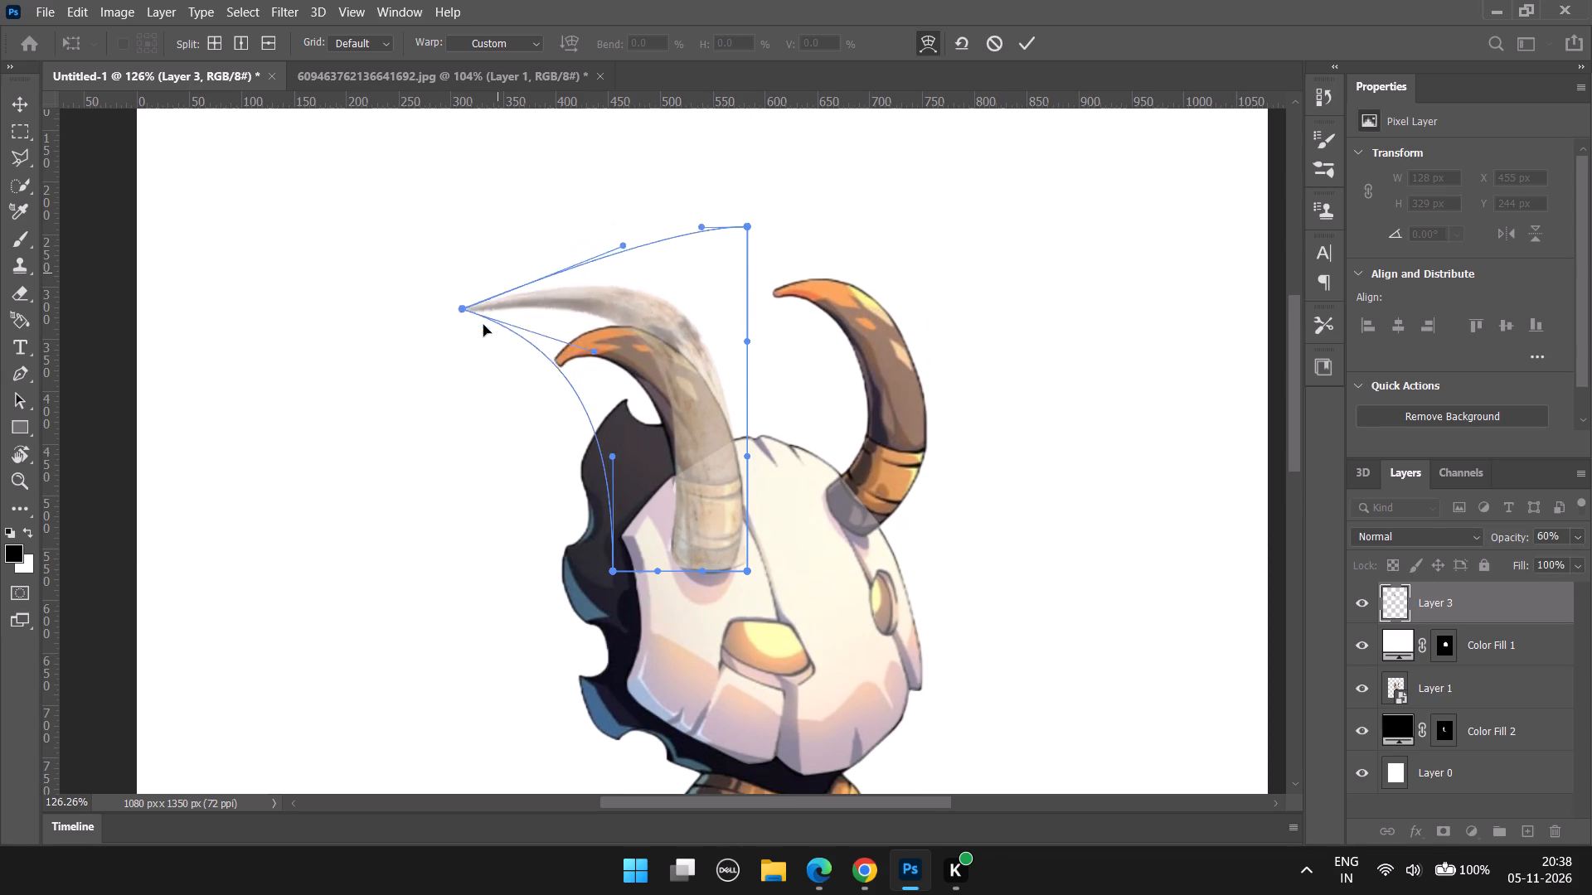
{"action": "left_click_drag", "start_coordinate": [483, 325], "coordinate": [518, 310]}
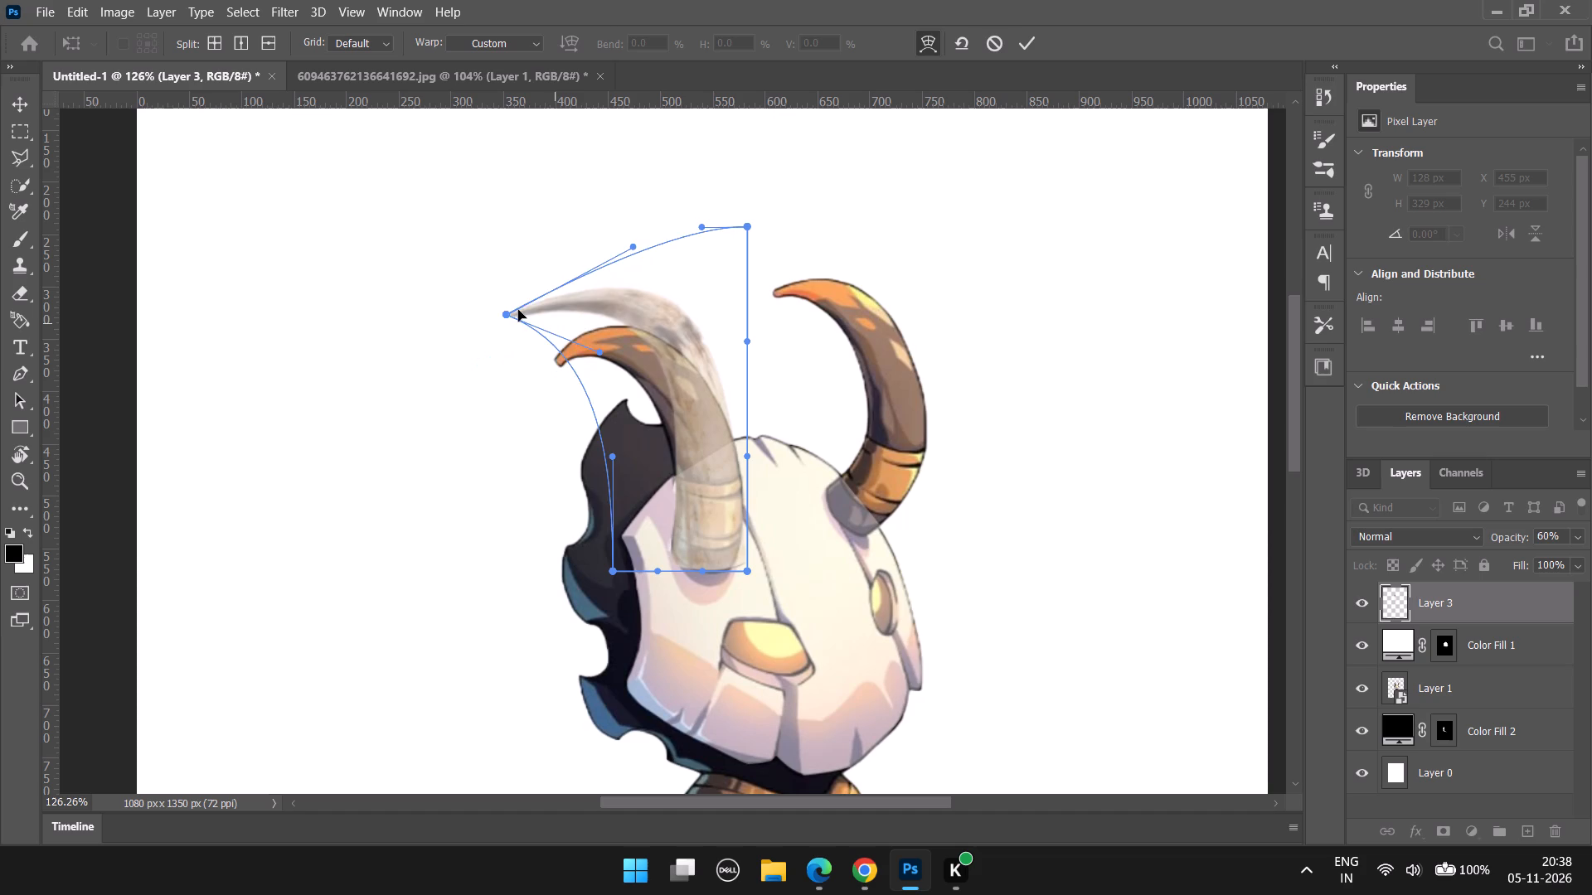
{"action": "left_click_drag", "start_coordinate": [518, 310], "coordinate": [538, 288]}
{"action": "left_click_drag", "start_coordinate": [708, 228], "coordinate": [696, 244]}
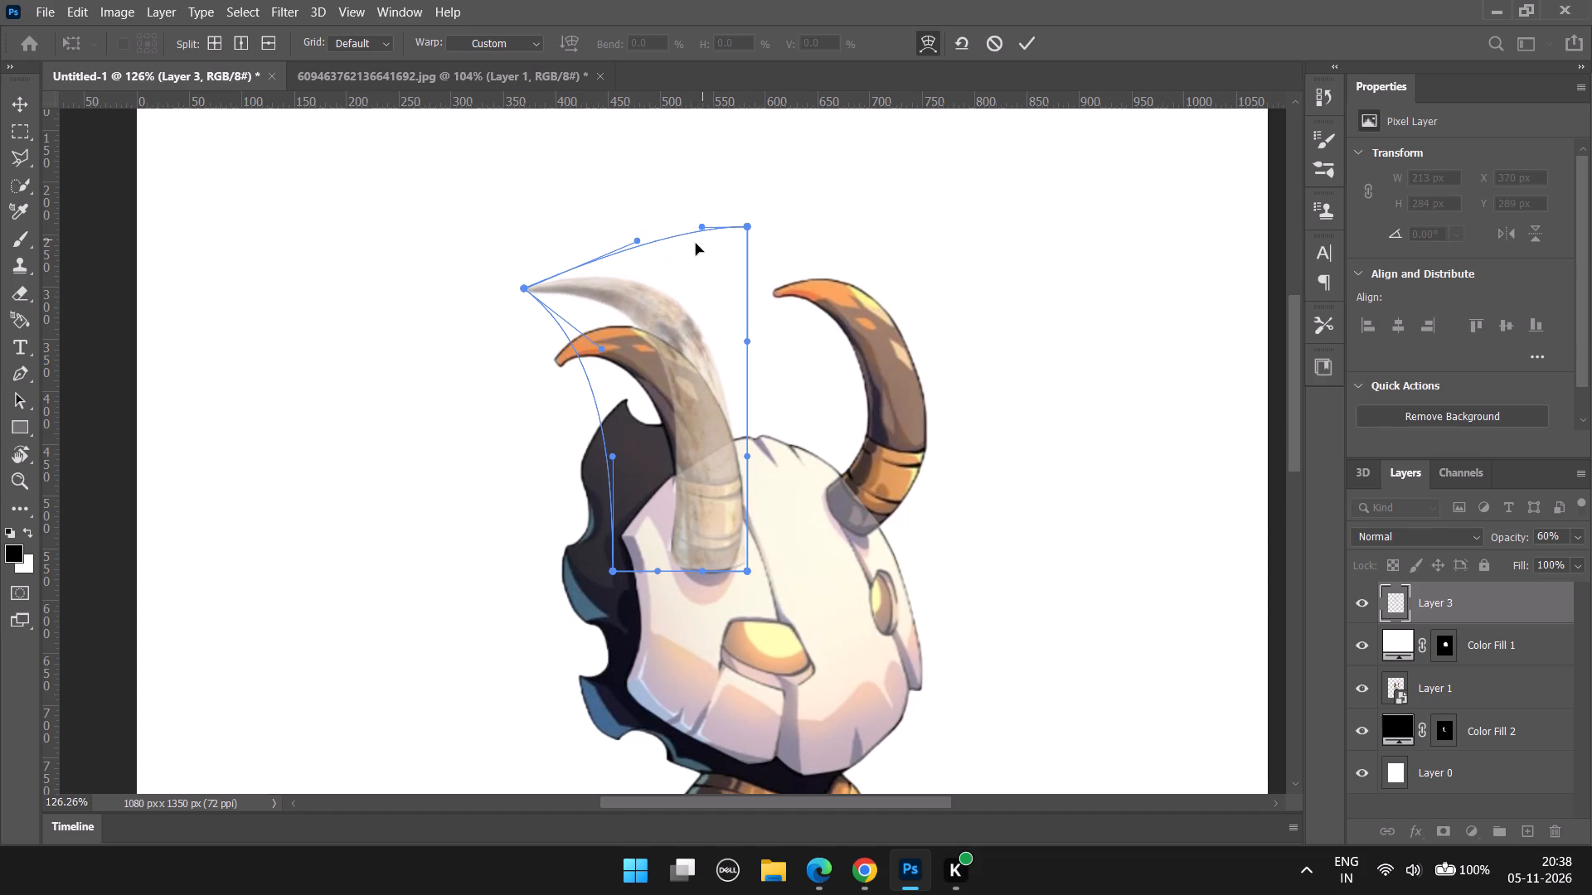
{"action": "left_click_drag", "start_coordinate": [696, 244], "coordinate": [653, 261]}
{"action": "left_click_drag", "start_coordinate": [709, 227], "coordinate": [687, 270]}
{"action": "left_click_drag", "start_coordinate": [688, 364], "coordinate": [663, 380]}
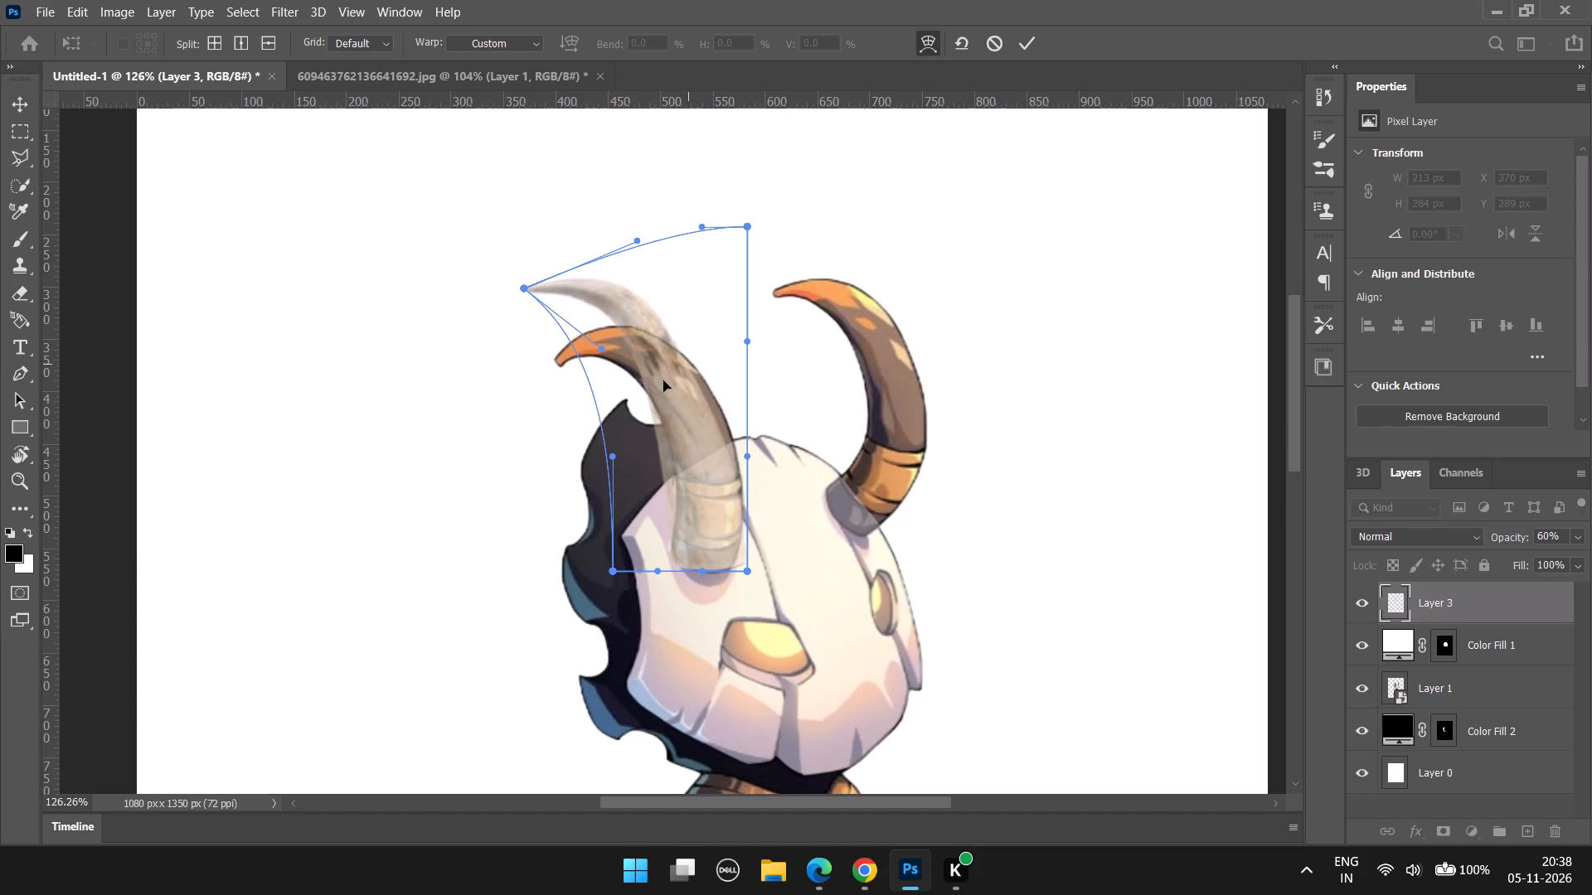
{"action": "left_click_drag", "start_coordinate": [663, 380], "coordinate": [681, 396]}
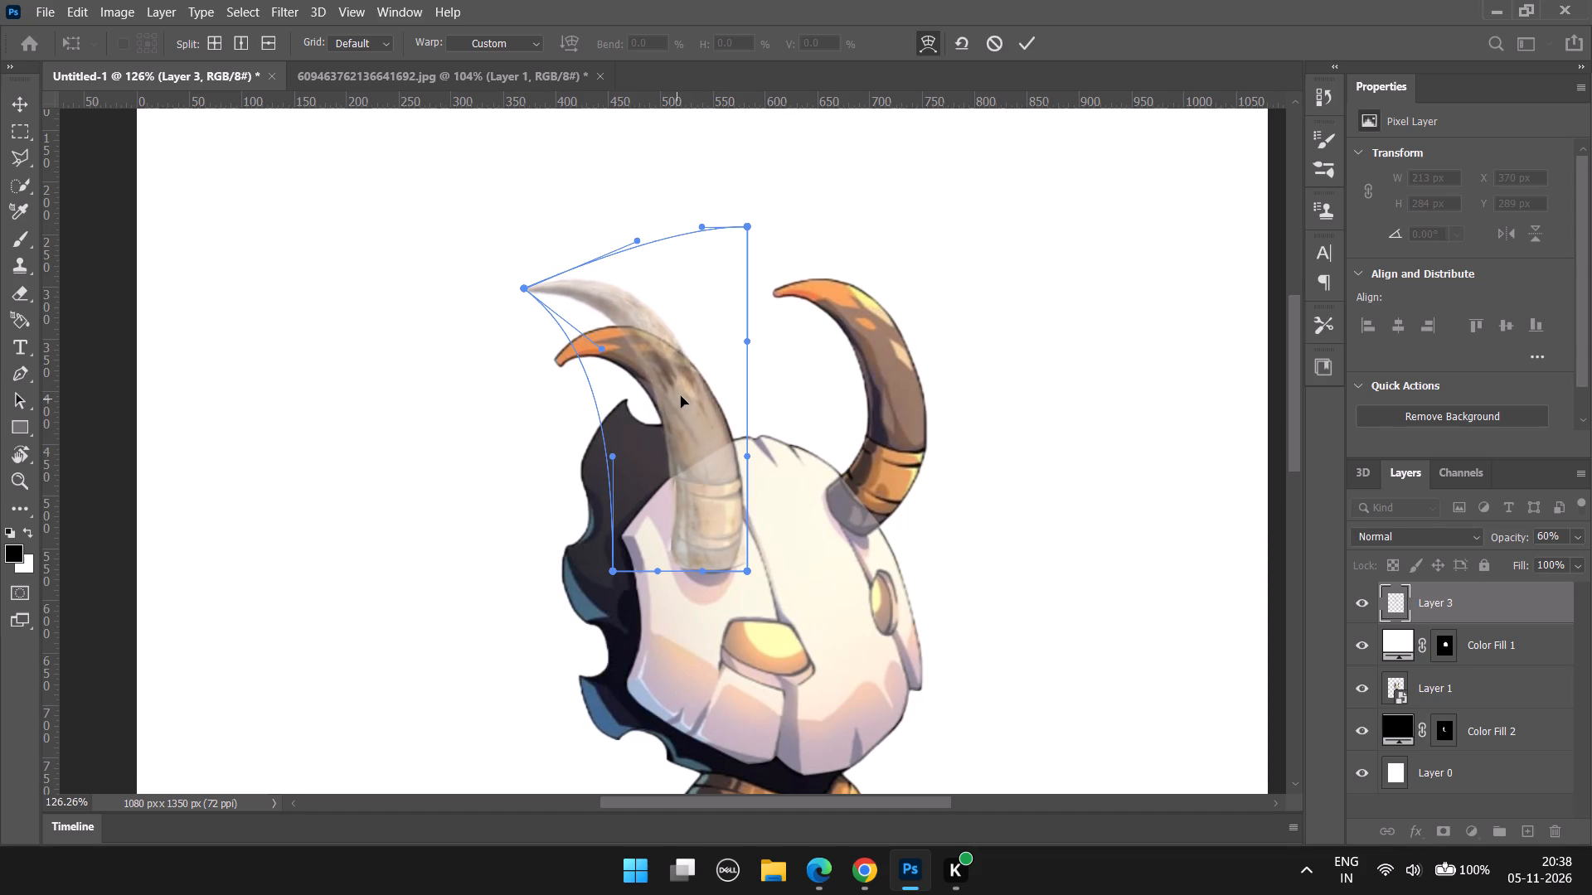
{"action": "left_click_drag", "start_coordinate": [681, 396], "coordinate": [685, 393]}
{"action": "left_click_drag", "start_coordinate": [637, 347], "coordinate": [641, 360]}
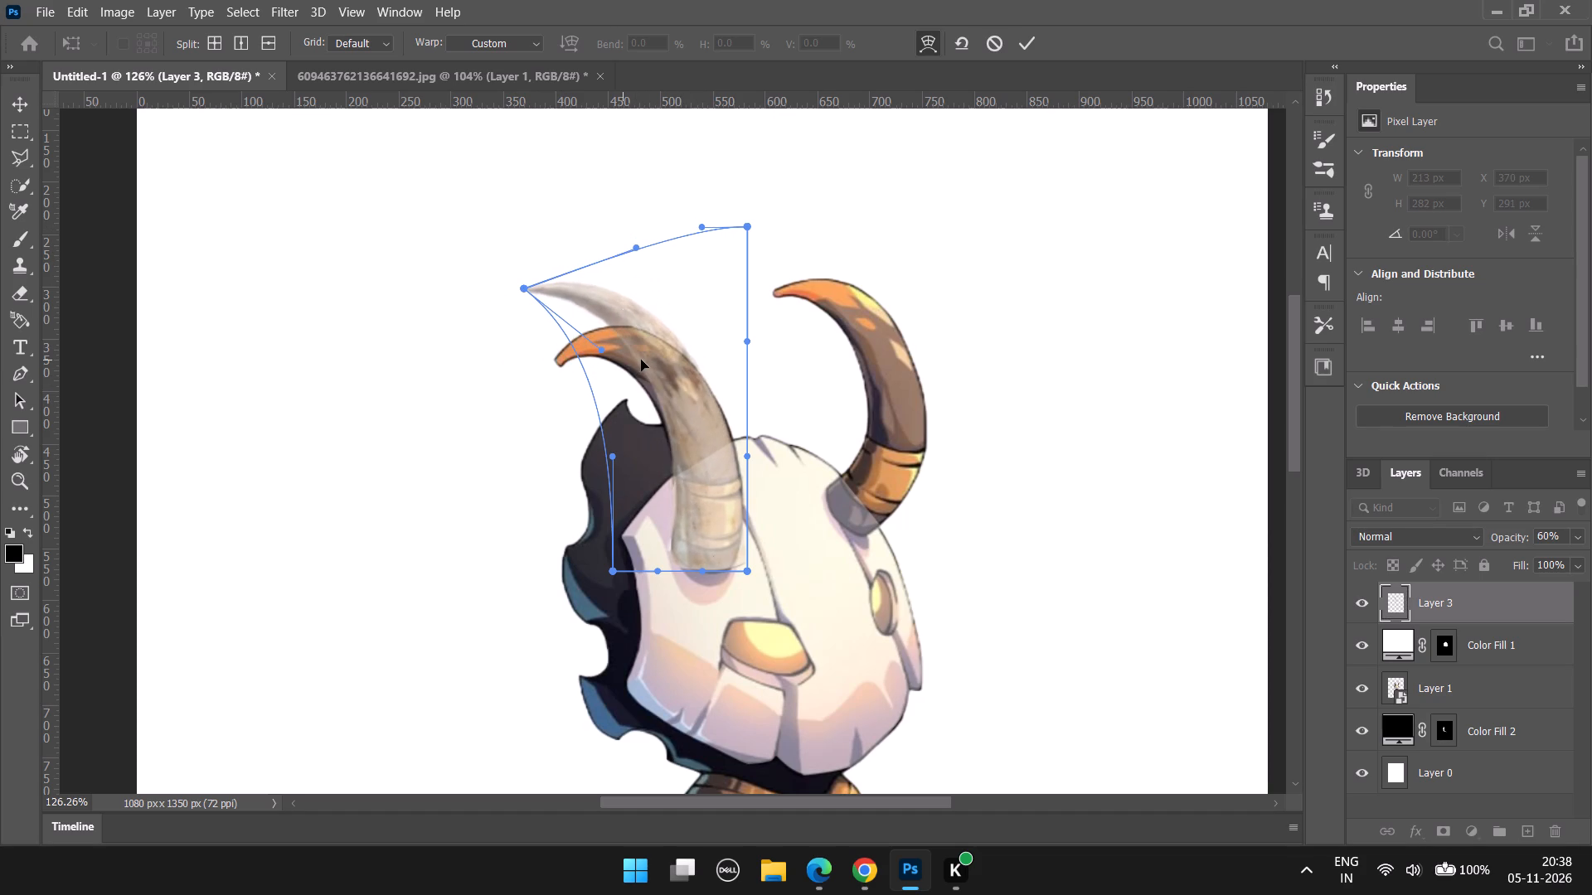
{"action": "left_click_drag", "start_coordinate": [641, 360], "coordinate": [634, 360]}
Warp the horn's tip down to the illustrated horn's tip and align its upper edge with the drawn curve.
{"action": "left_click_drag", "start_coordinate": [554, 335], "coordinate": [551, 378]}
{"action": "left_click_drag", "start_coordinate": [533, 295], "coordinate": [522, 304]}
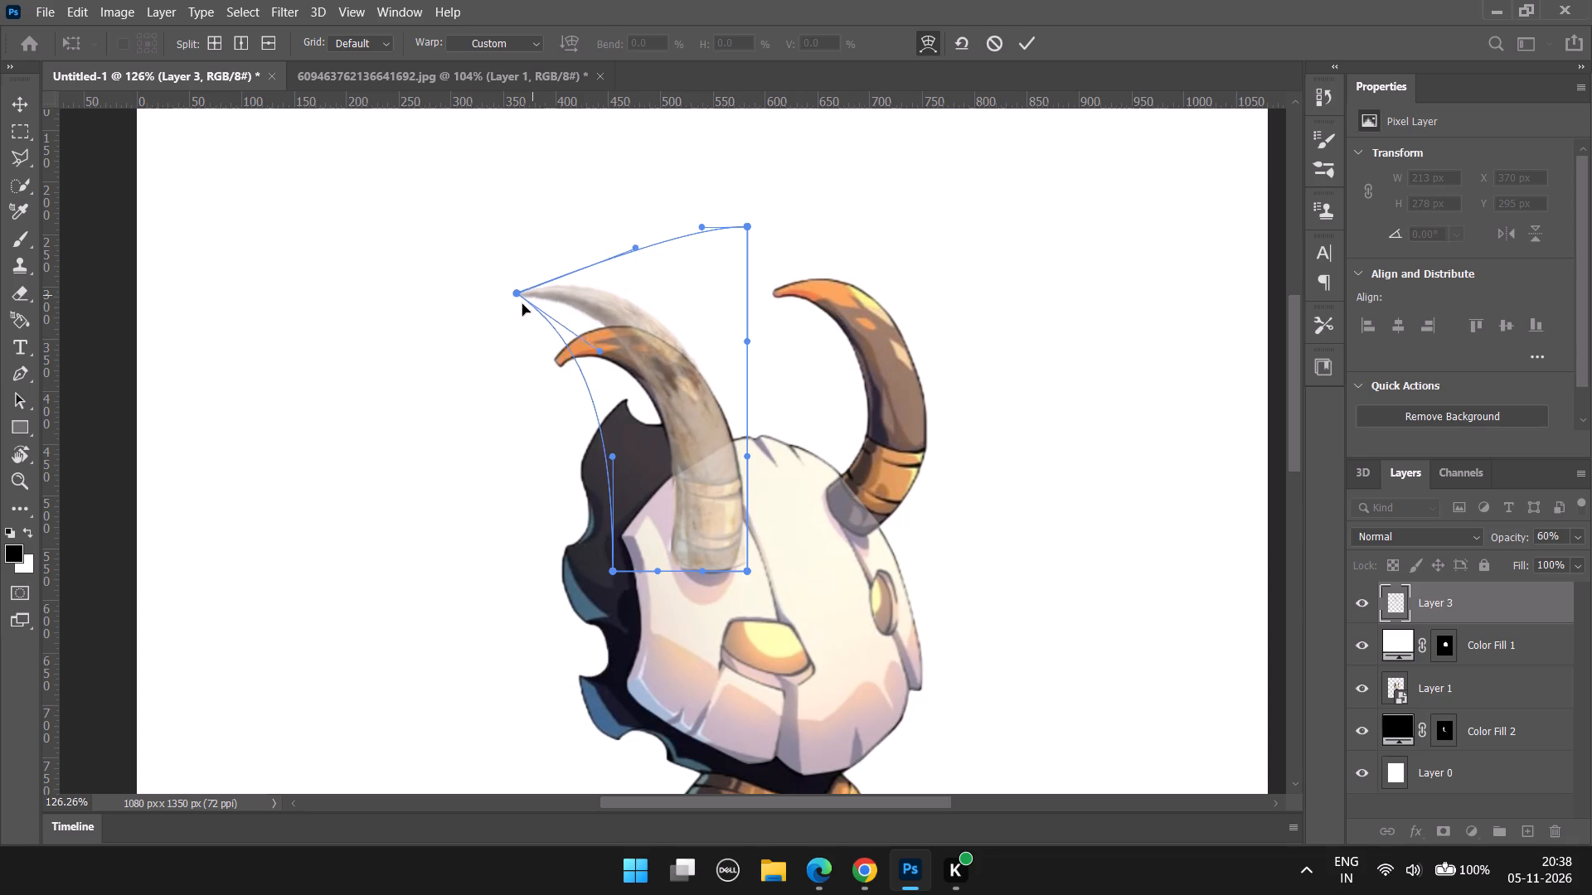
{"action": "left_click_drag", "start_coordinate": [522, 304], "coordinate": [549, 372]}
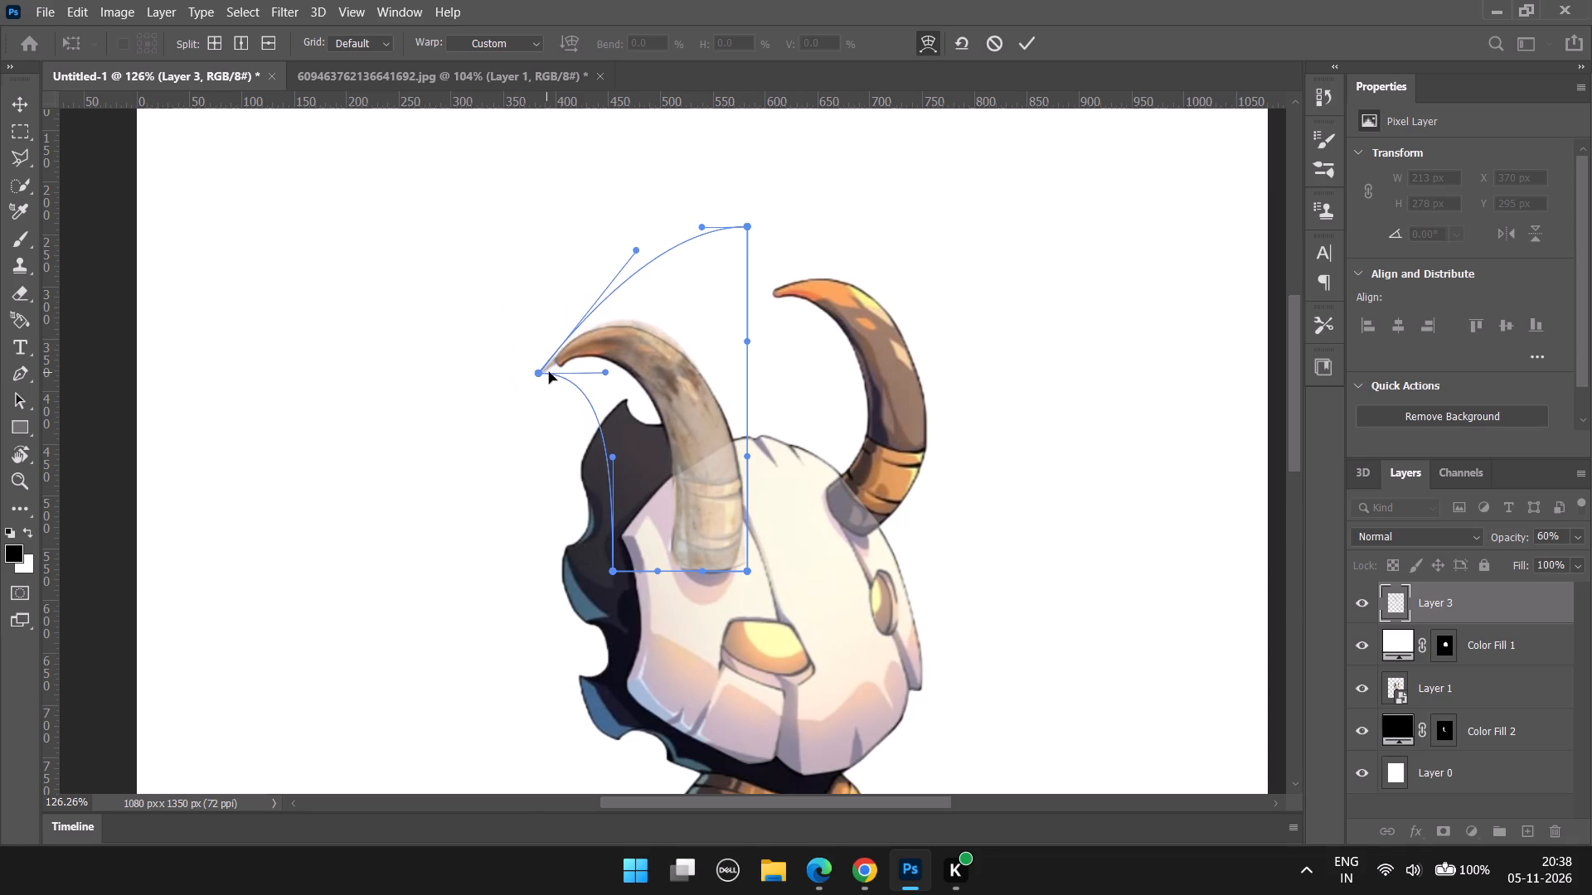
{"action": "left_click_drag", "start_coordinate": [549, 372], "coordinate": [537, 371]}
{"action": "scroll", "coordinate": [604, 336], "scroll_direction": "up", "scroll_amount": 8, "text": "alt"}
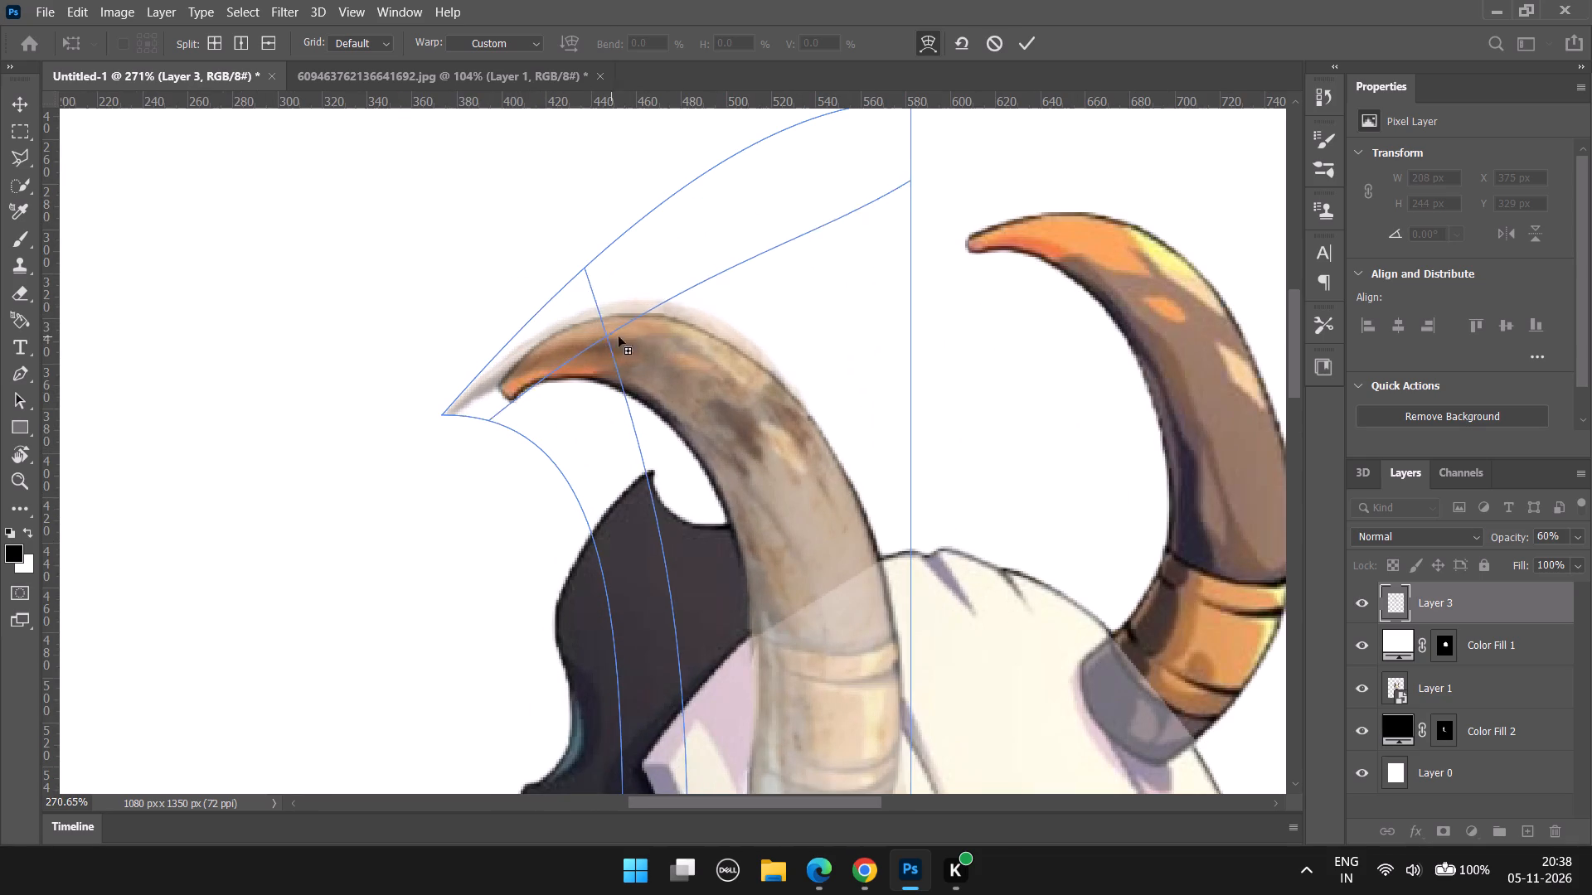
{"action": "left_click_drag", "start_coordinate": [652, 317], "coordinate": [647, 332]}
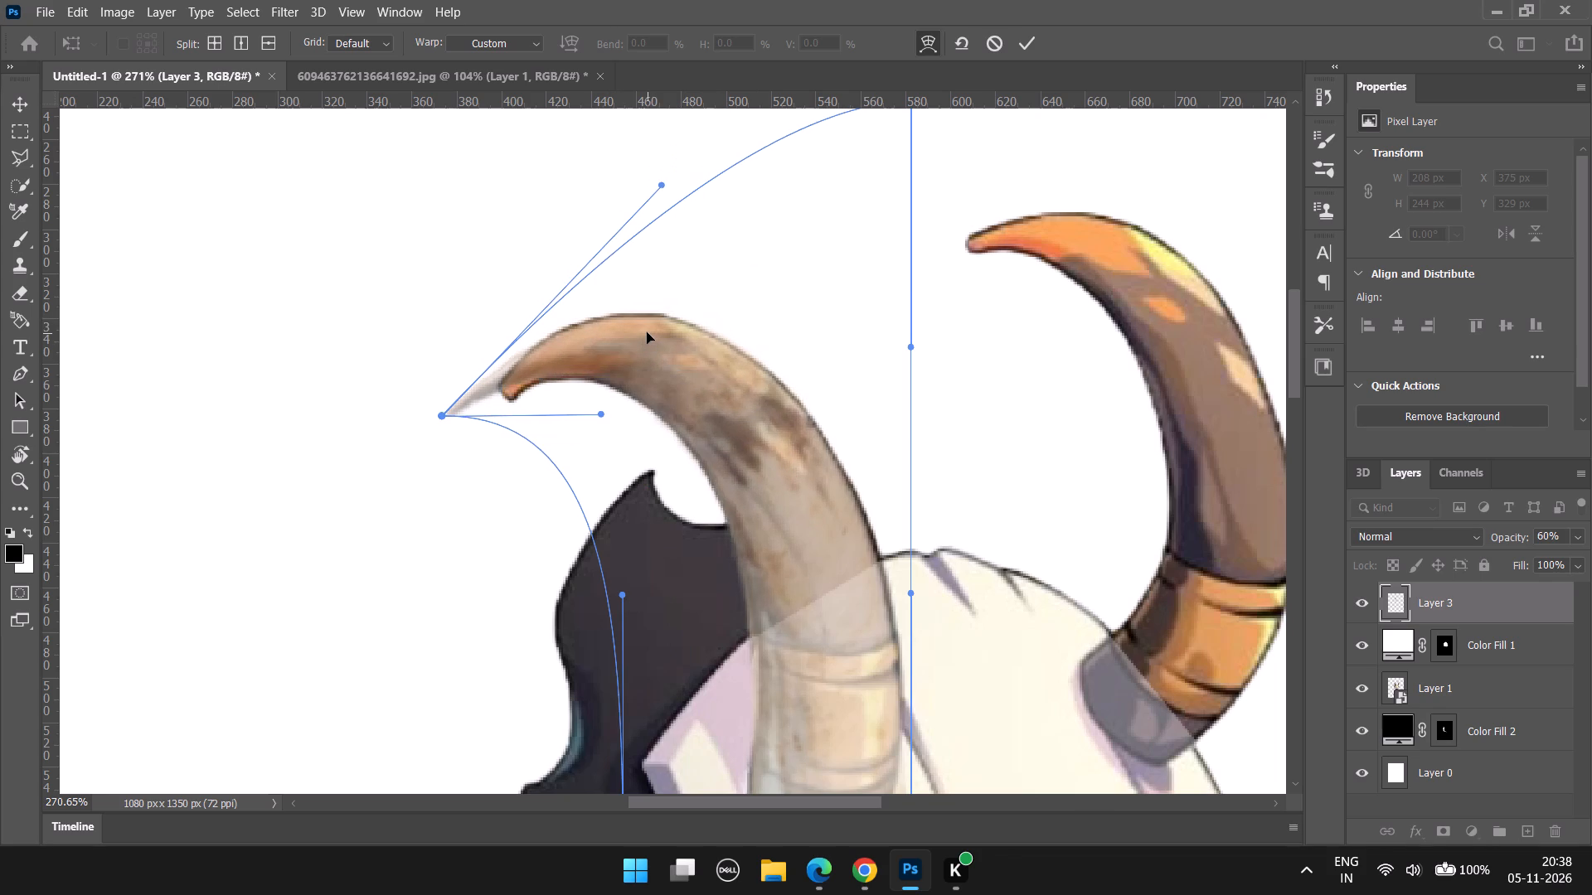
{"action": "left_click_drag", "start_coordinate": [647, 332], "coordinate": [648, 331]}
Warp the horn's lower edge and right side to match the rounded base of the illustrated horn.
{"action": "scroll", "coordinate": [784, 401], "scroll_direction": "down", "scroll_amount": 15}
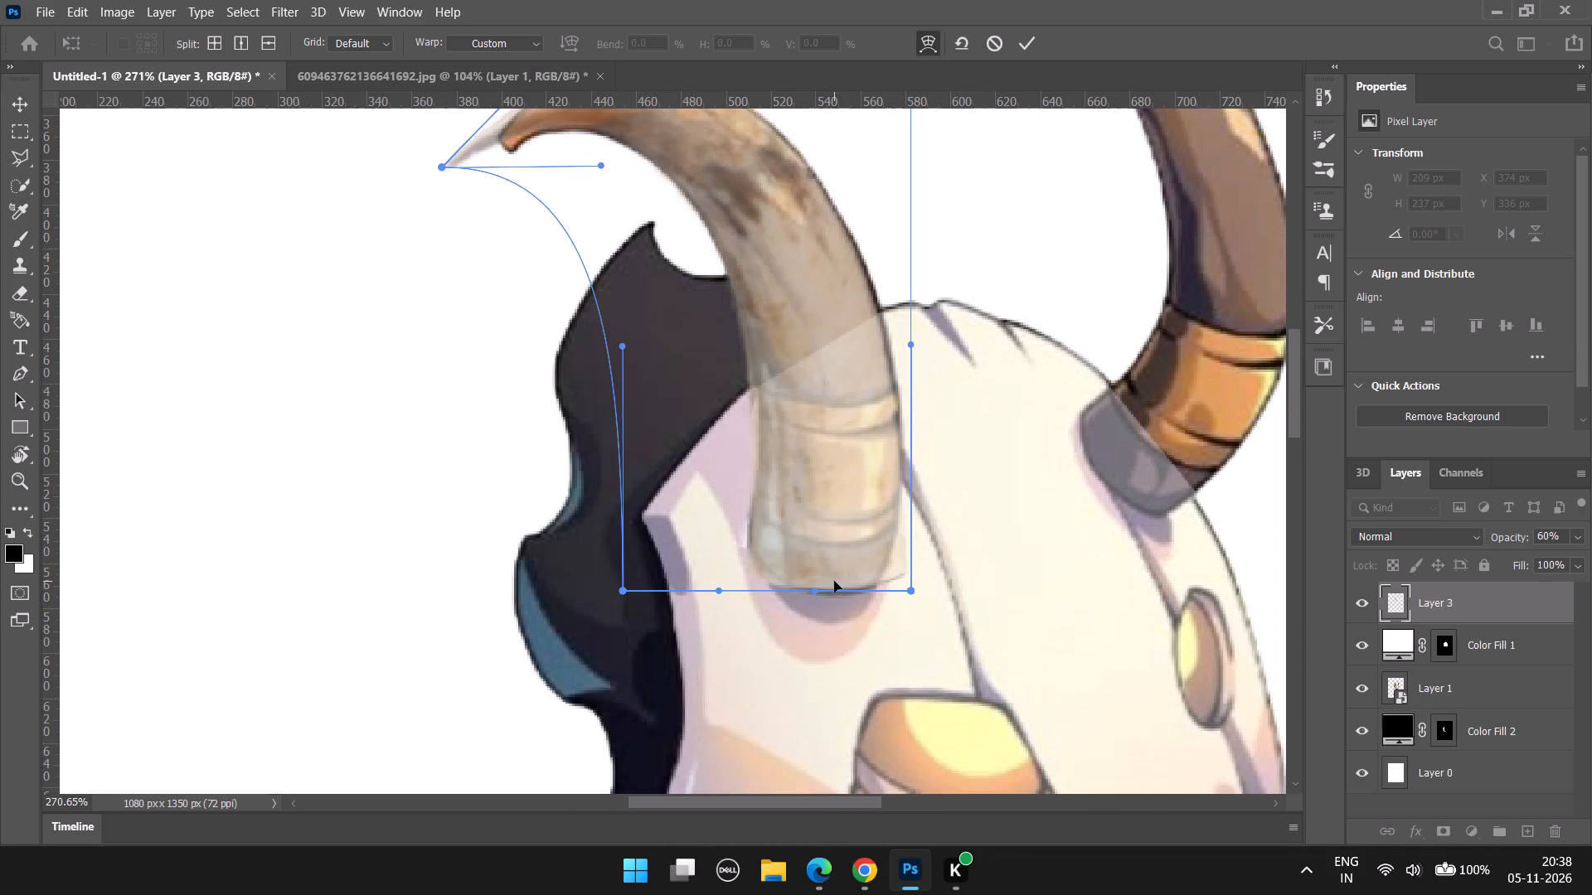
{"action": "left_click", "coordinate": [836, 585]}
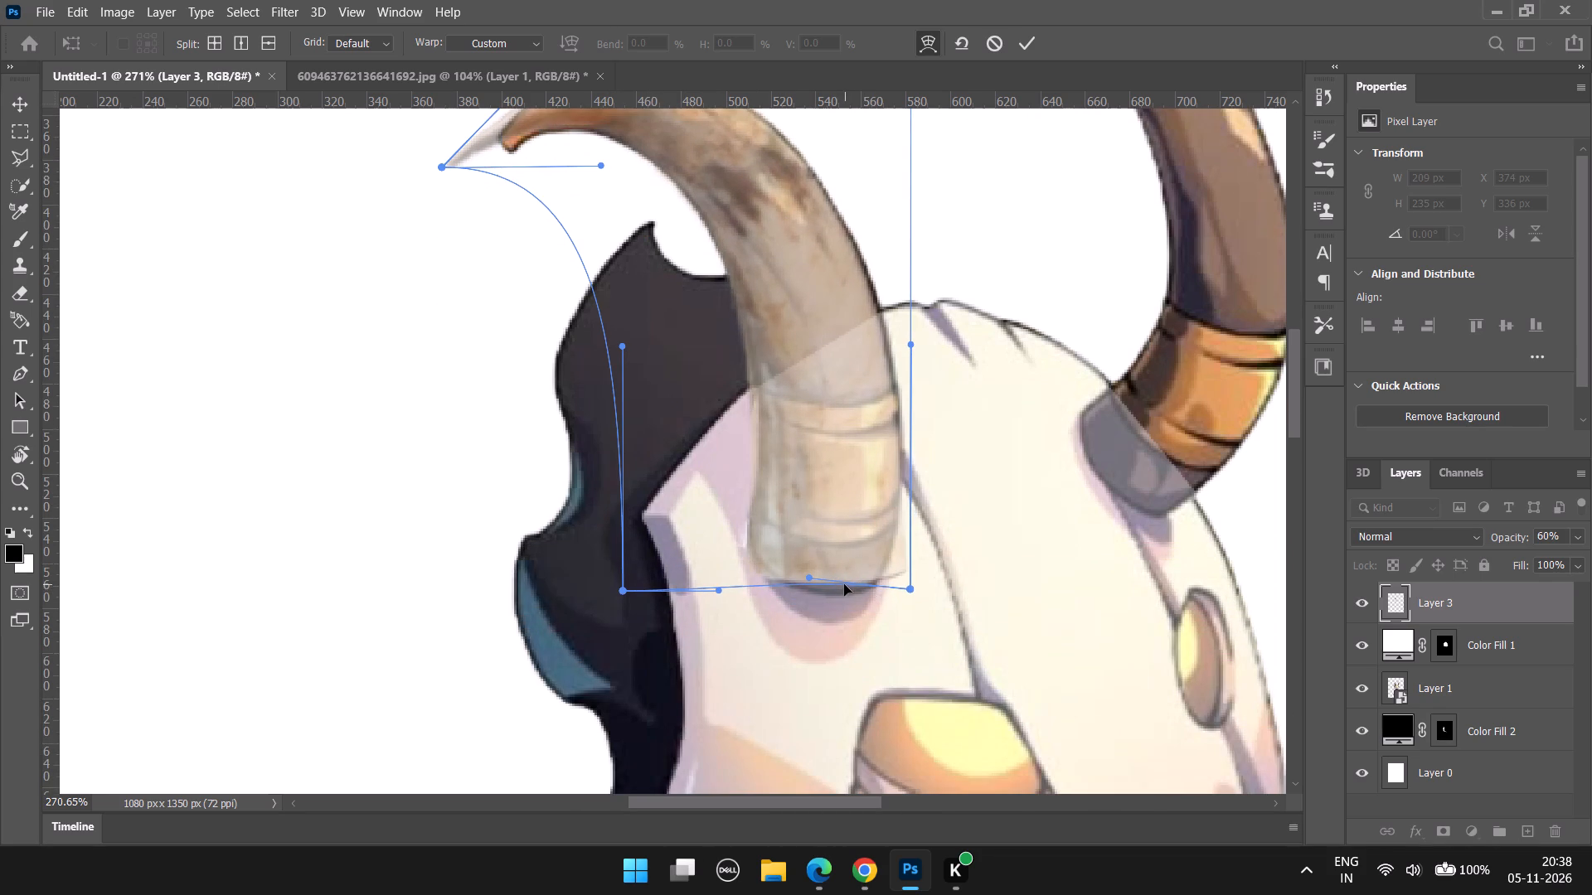
{"action": "left_click", "coordinate": [828, 587]}
{"action": "left_click_drag", "start_coordinate": [808, 577], "coordinate": [809, 589]}
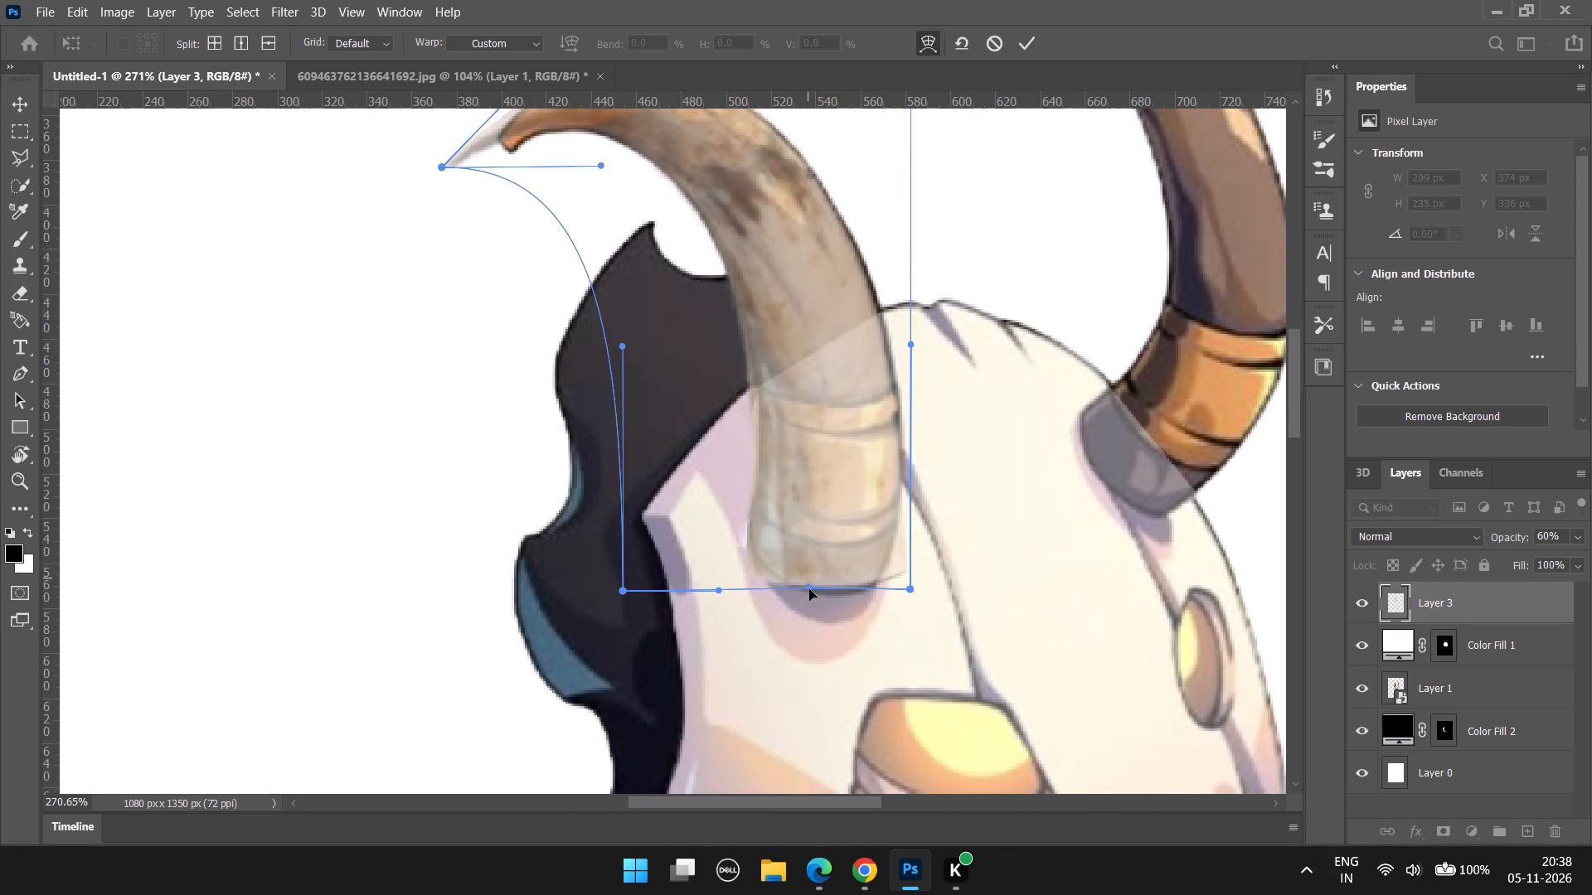
{"action": "left_click_drag", "start_coordinate": [809, 589], "coordinate": [820, 598]}
{"action": "left_click_drag", "start_coordinate": [721, 581], "coordinate": [716, 571]}
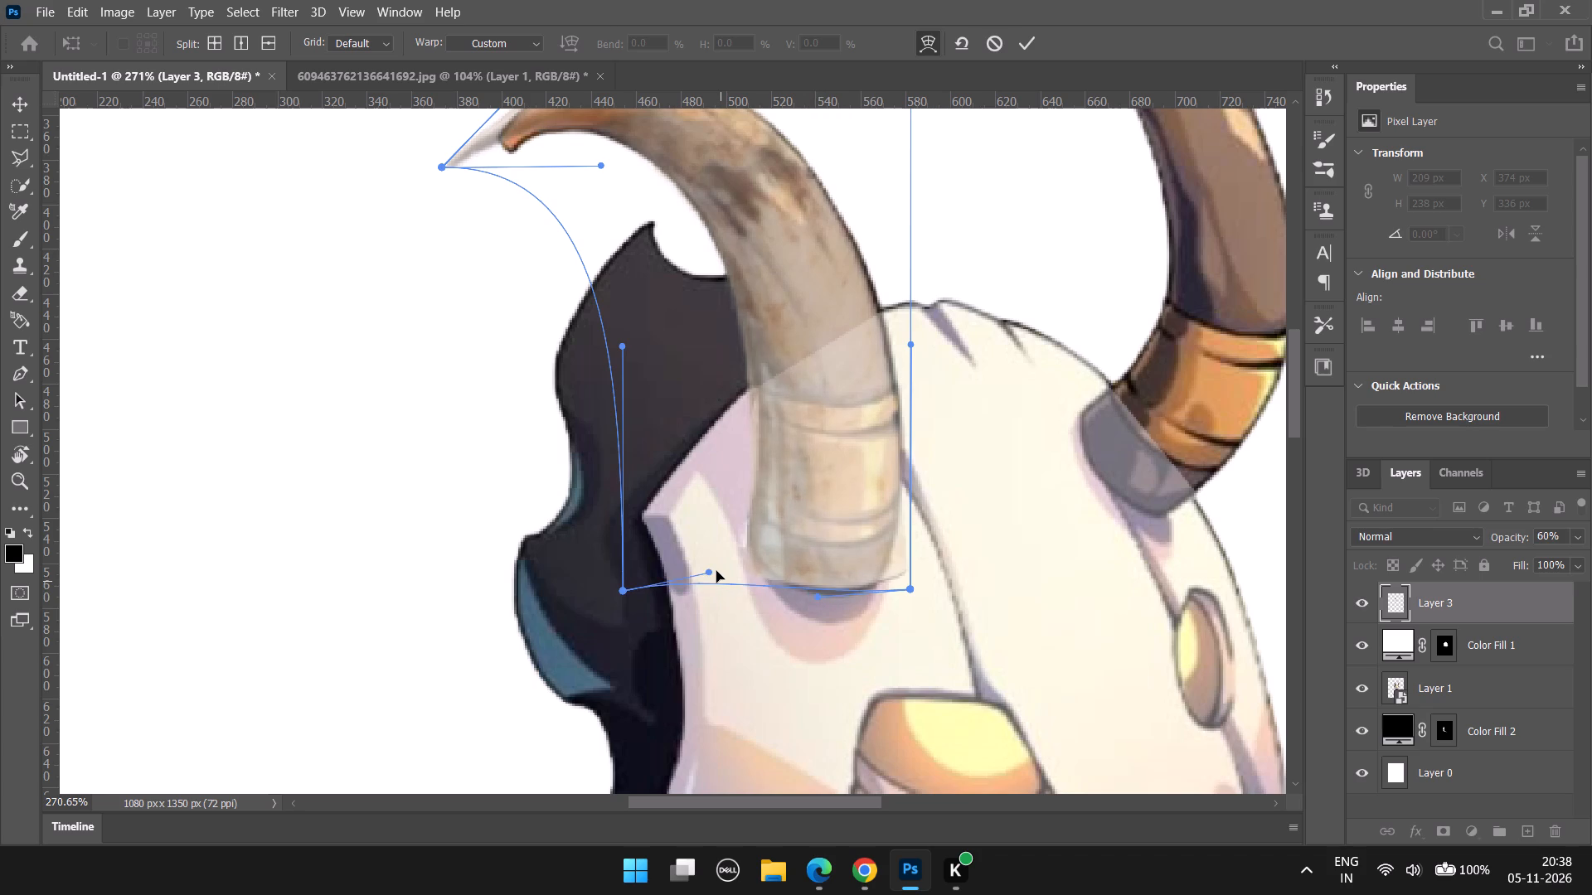
{"action": "left_click_drag", "start_coordinate": [716, 571], "coordinate": [718, 570]}
{"action": "left_click_drag", "start_coordinate": [903, 597], "coordinate": [914, 608]}
{"action": "left_click_drag", "start_coordinate": [902, 585], "coordinate": [914, 593]}
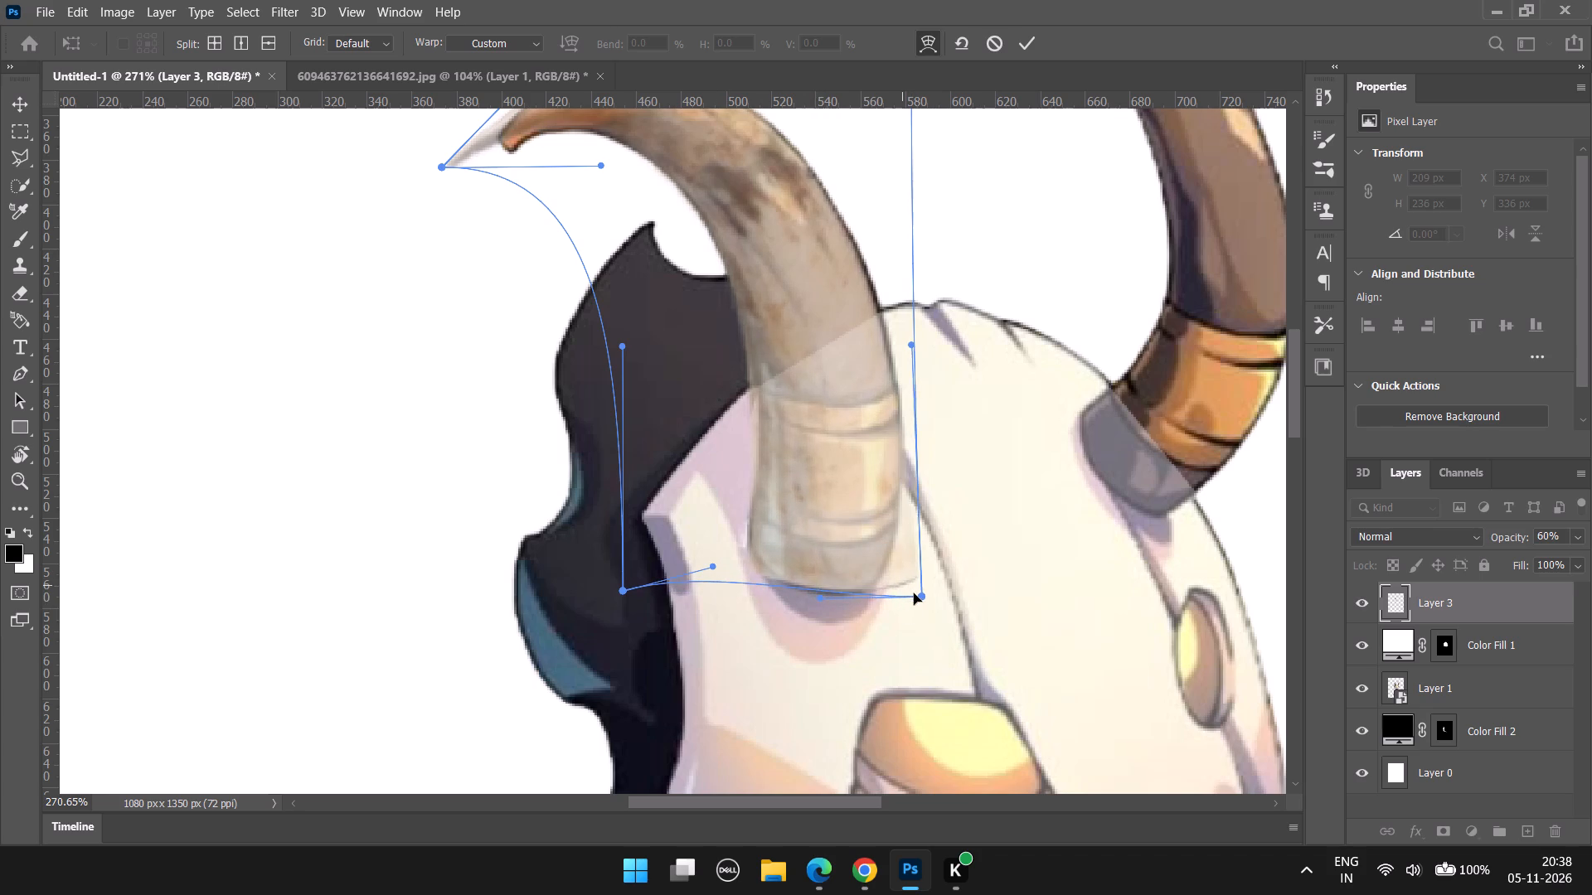
{"action": "left_click_drag", "start_coordinate": [914, 593], "coordinate": [895, 599]}
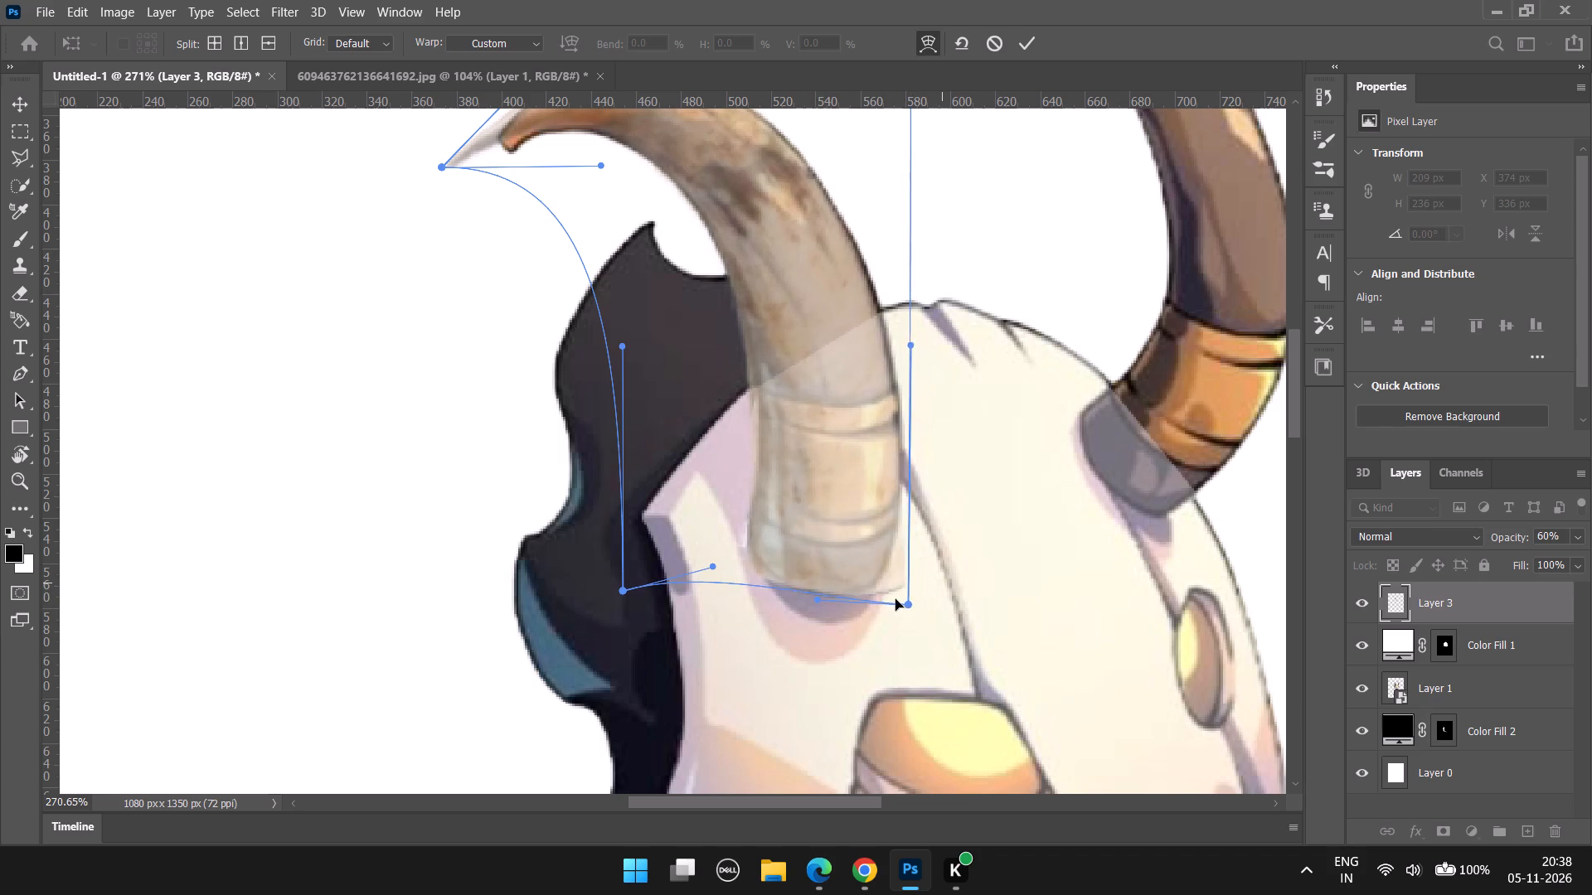
{"action": "left_click_drag", "start_coordinate": [895, 599], "coordinate": [891, 587]}
{"action": "left_click_drag", "start_coordinate": [875, 396], "coordinate": [888, 396]}
Set Layer 3's opacity to 77% and nudge the warped horn's base slightly downward.
{"action": "left_click", "coordinate": [1573, 535]}
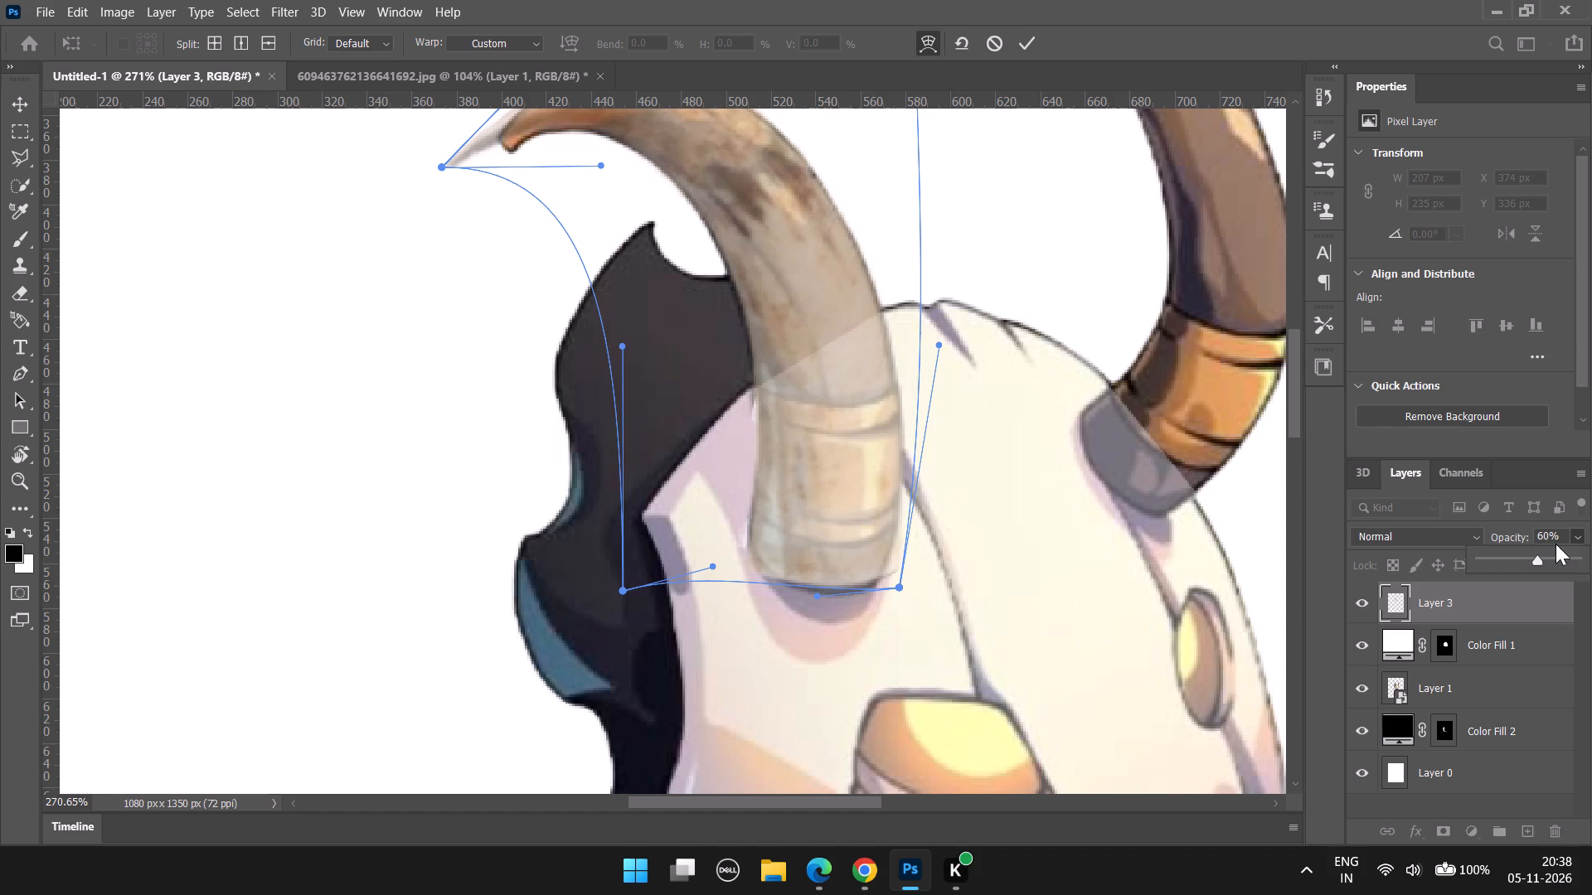
{"action": "left_click", "coordinate": [1555, 557]}
{"action": "left_click", "coordinate": [870, 581]}
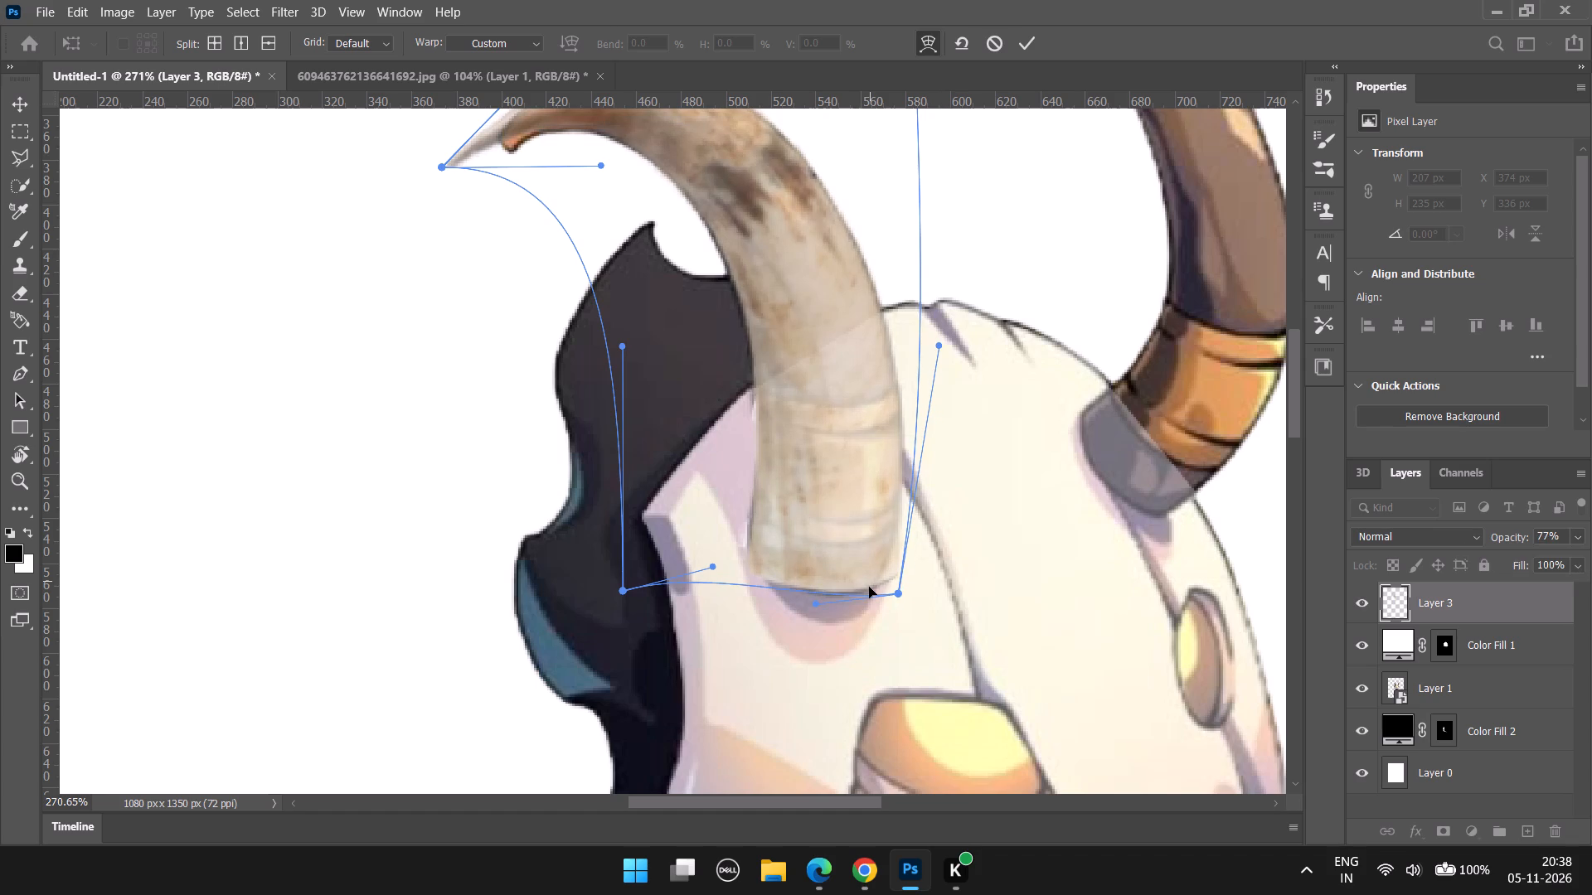
Refine the warp of the horn's tip and upper edge to the illustrated left-hand horn's tip, and apply the warp.
{"action": "scroll", "coordinate": [783, 426], "scroll_direction": "up", "scroll_amount": 3}
{"action": "scroll", "coordinate": [500, 255], "scroll_direction": "up", "scroll_amount": 2}
{"action": "left_click_drag", "start_coordinate": [505, 223], "coordinate": [514, 223]}
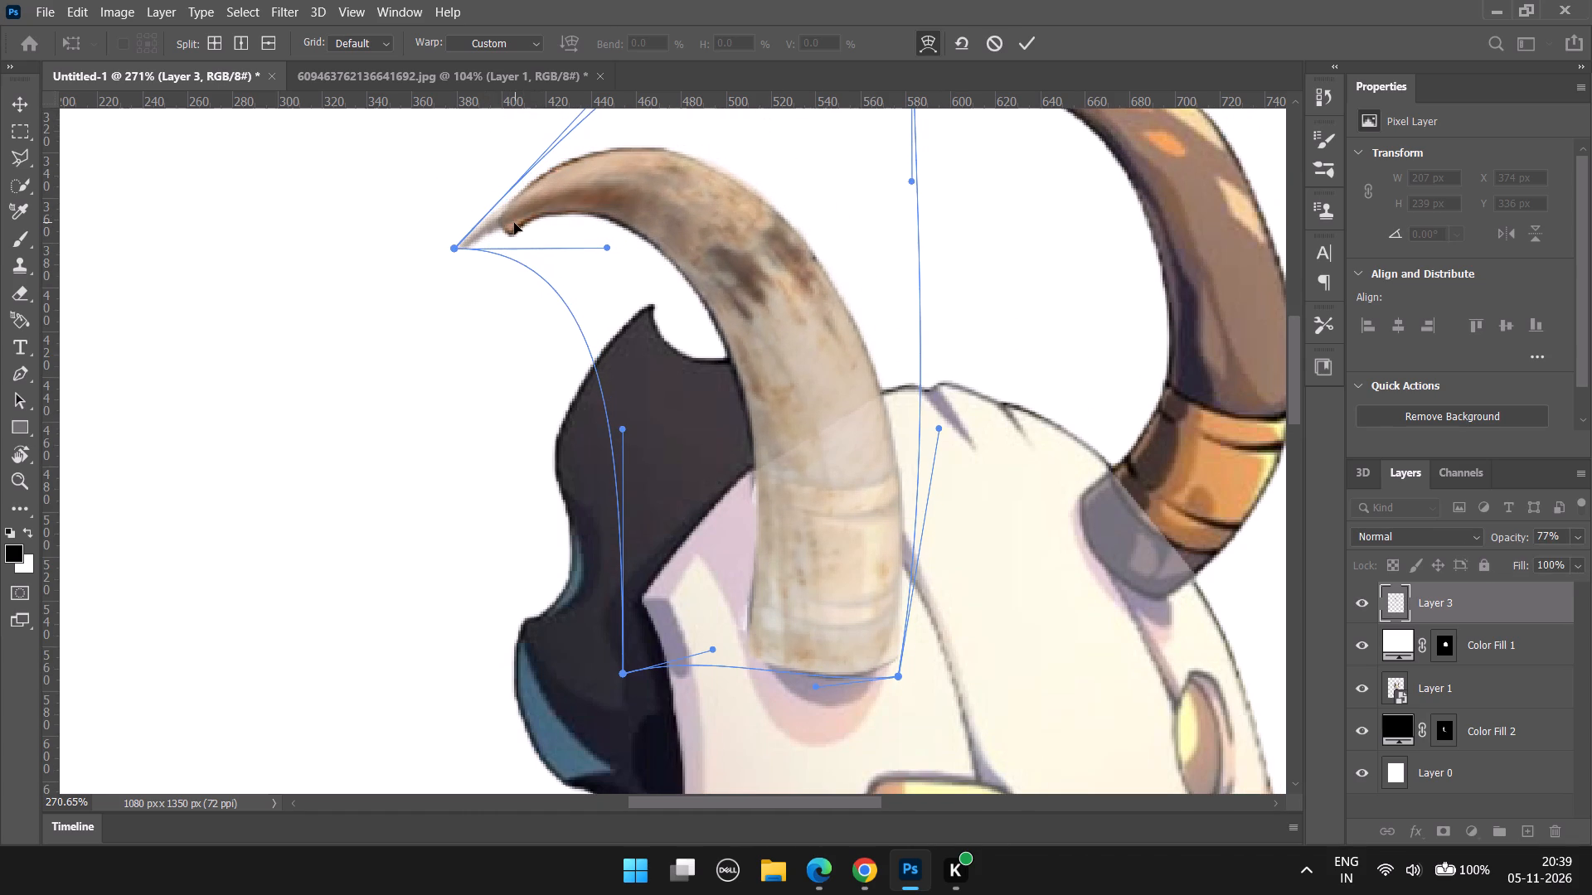
{"action": "left_click_drag", "start_coordinate": [514, 223], "coordinate": [522, 219]}
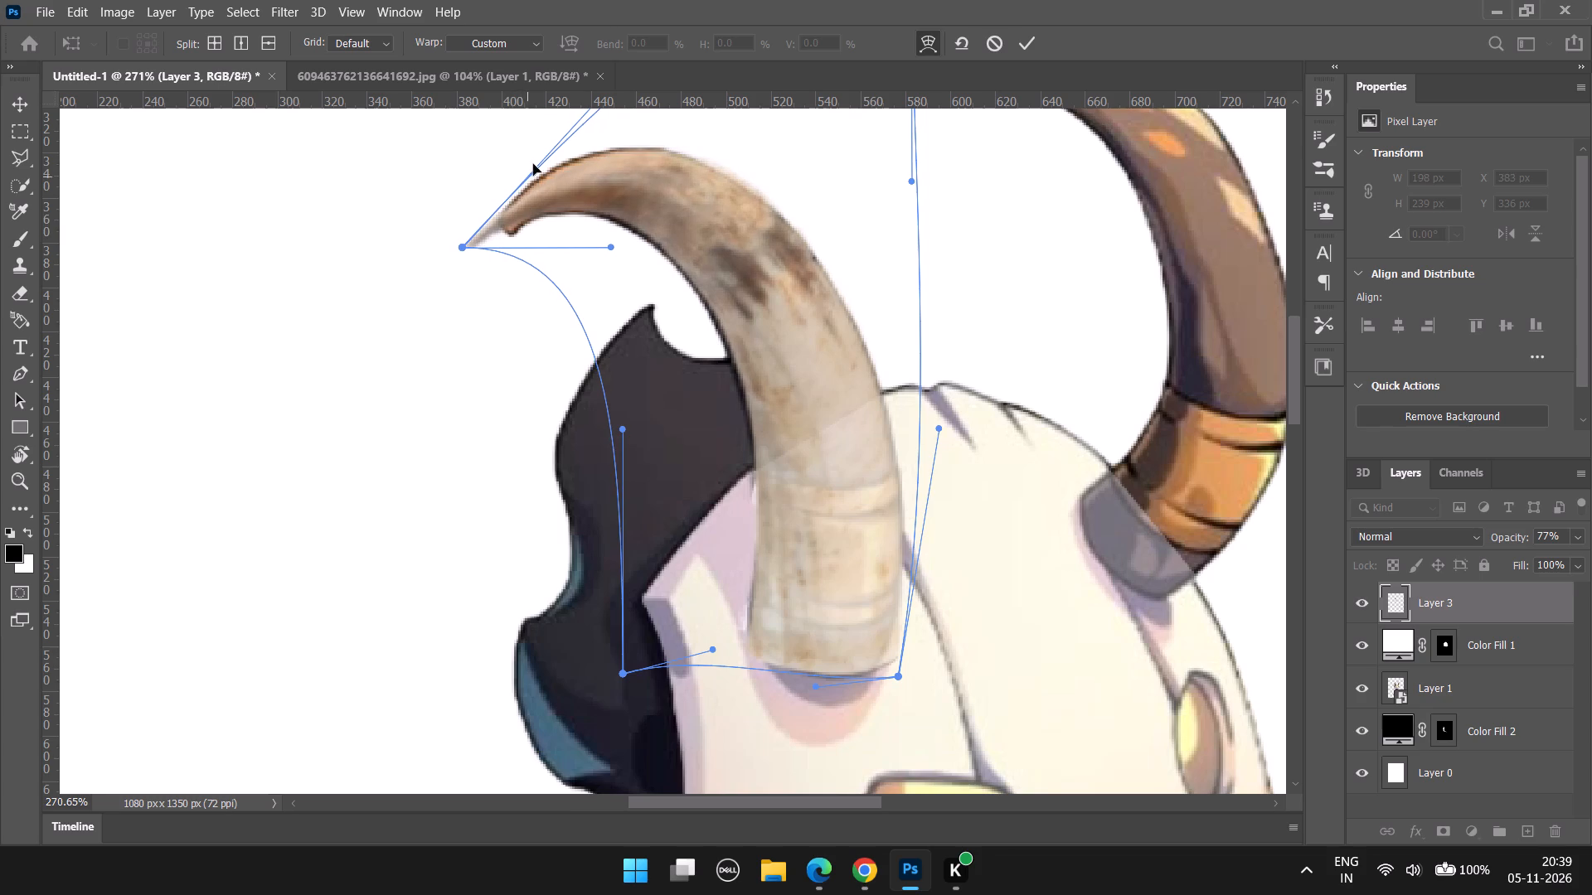
{"action": "left_click_drag", "start_coordinate": [538, 157], "coordinate": [542, 140]}
{"action": "left_click_drag", "start_coordinate": [570, 152], "coordinate": [570, 145]}
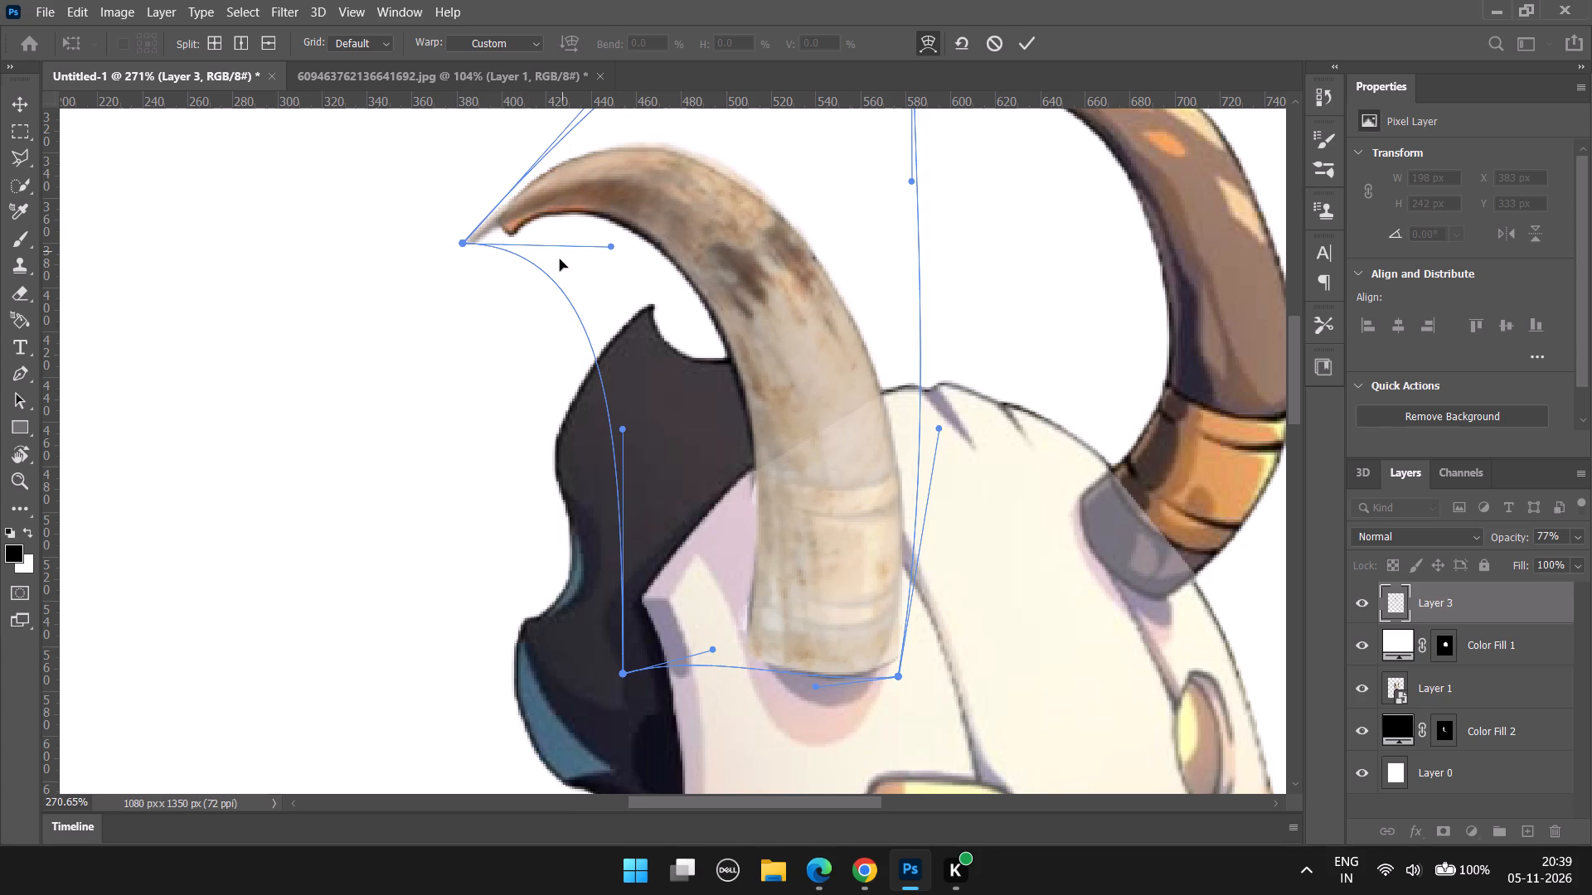
{"action": "left_click", "coordinate": [565, 252]}
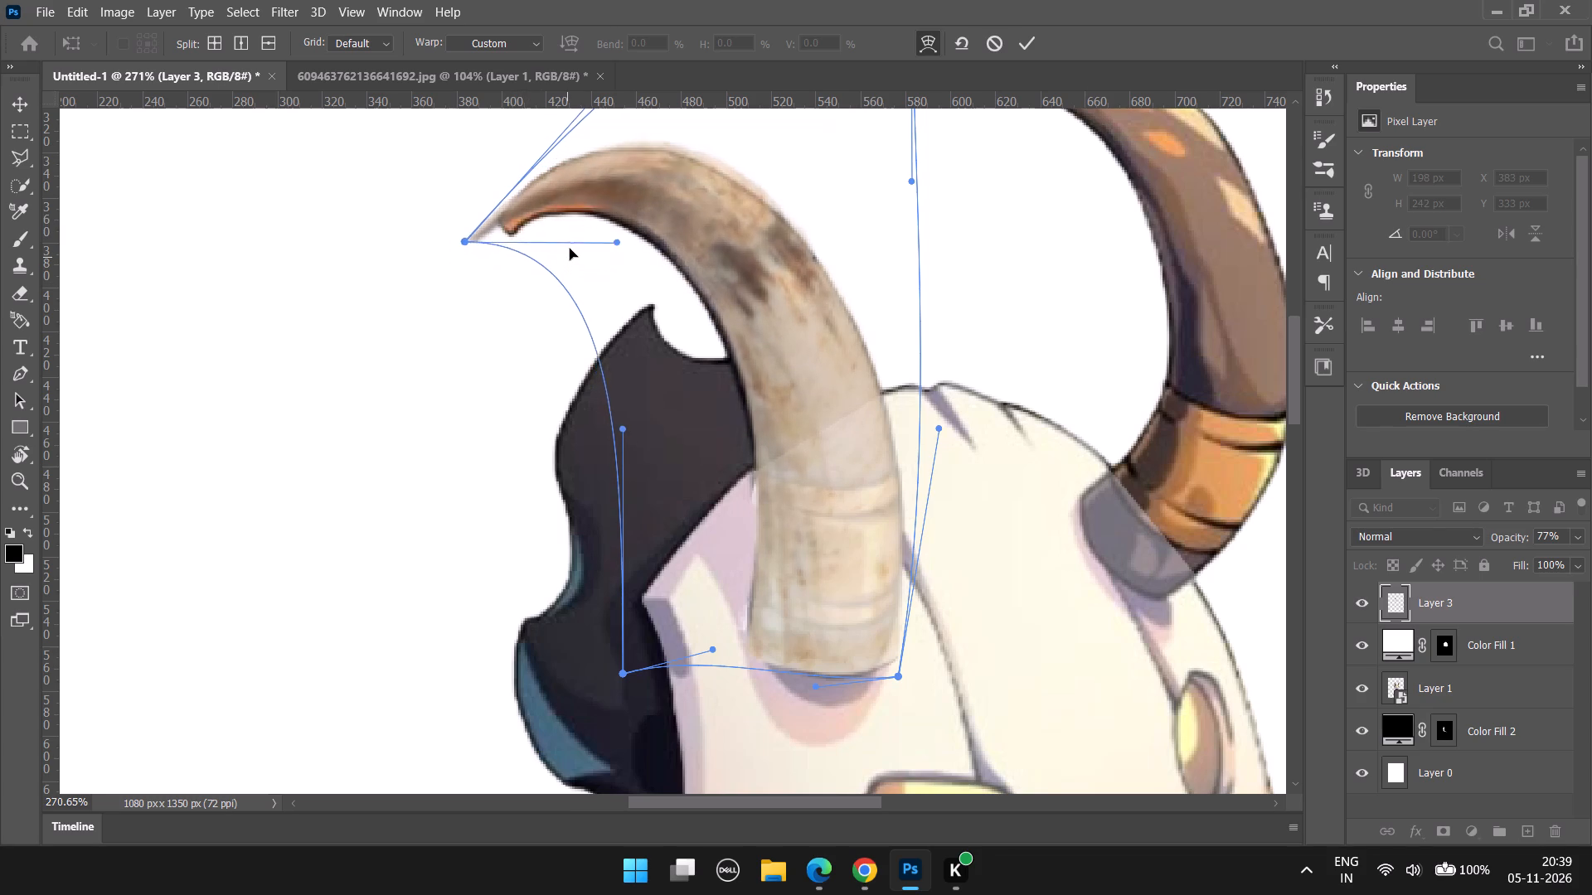
{"action": "scroll", "coordinate": [827, 285], "scroll_direction": "down", "scroll_amount": 4, "text": "alt"}
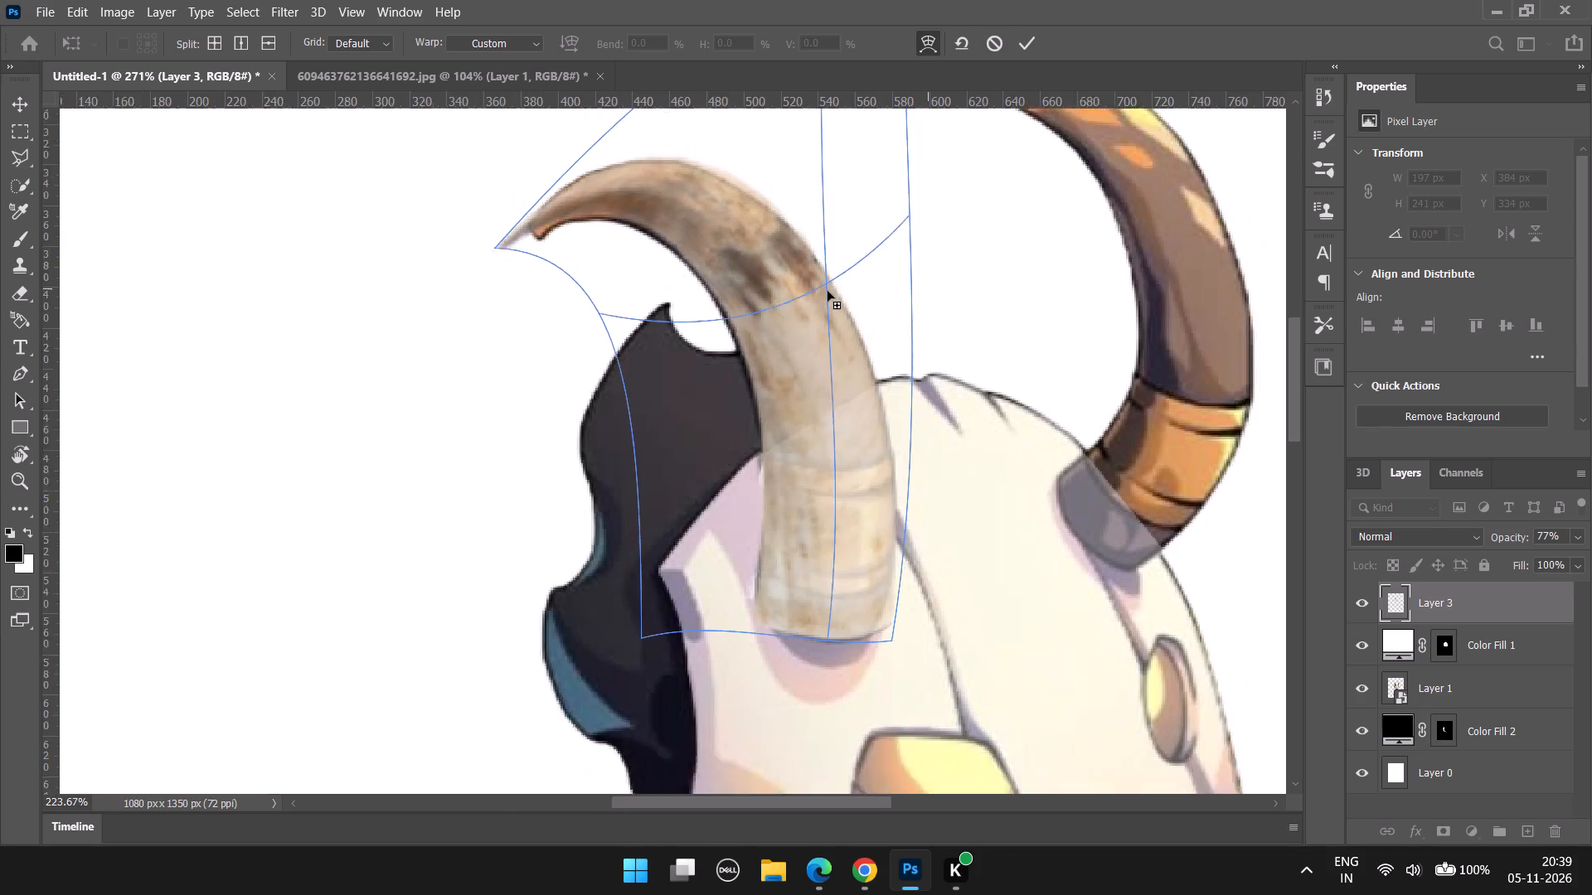
{"action": "scroll", "coordinate": [939, 256], "scroll_direction": "up", "scroll_amount": 3, "text": "alt"}
{"action": "scroll", "coordinate": [936, 263], "scroll_direction": "down", "scroll_amount": 1, "text": "alt"}
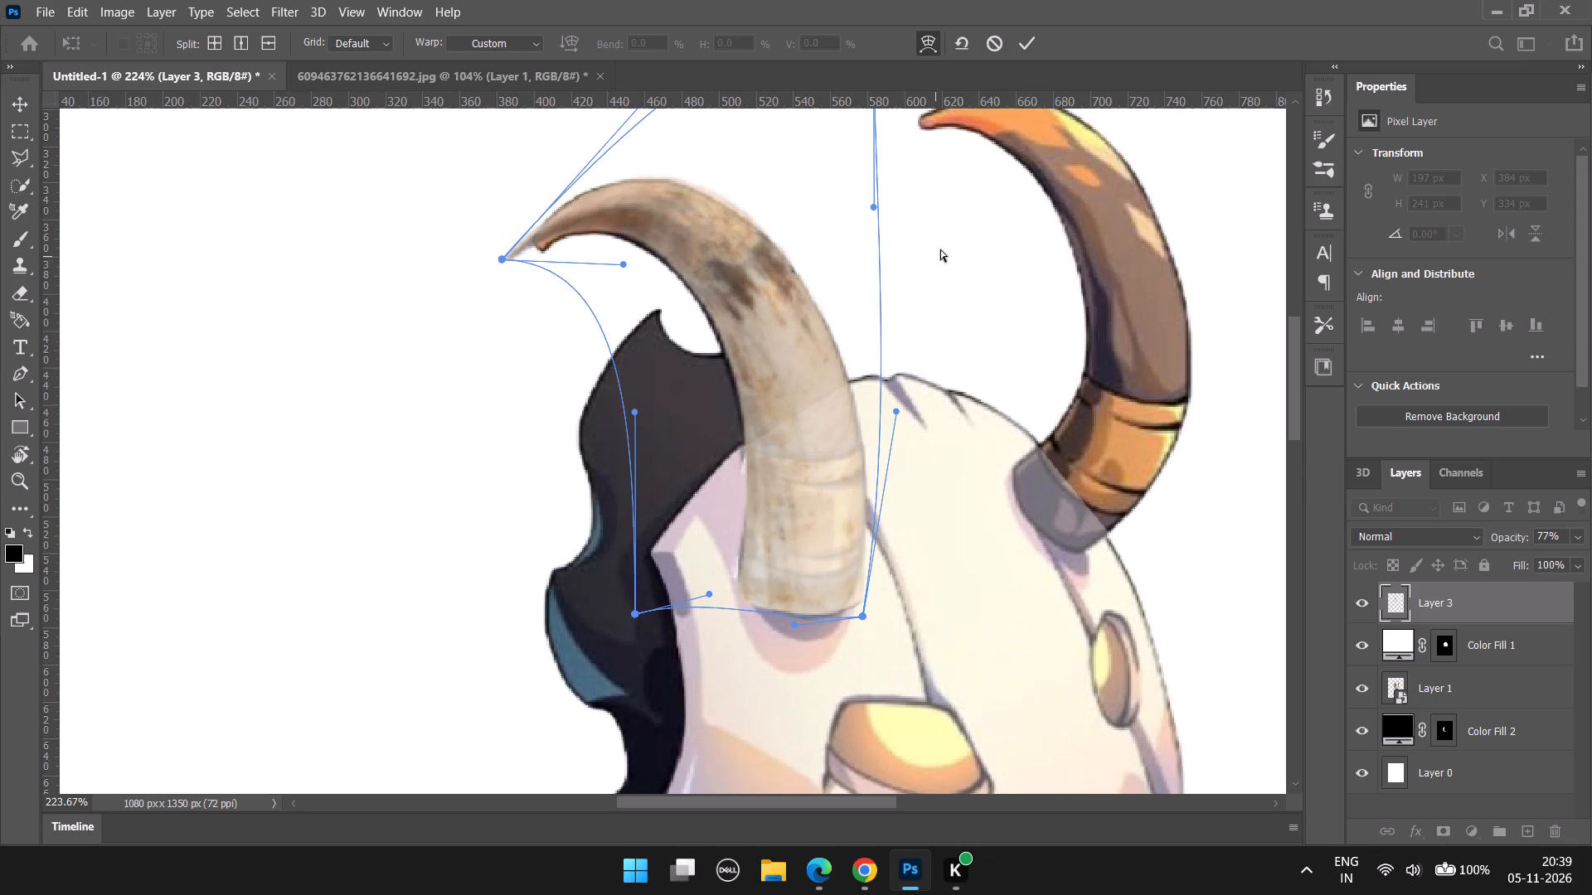
{"action": "left_click", "coordinate": [1027, 35]}
Set Layer 3's opacity to 100%.
{"action": "scroll", "coordinate": [1121, 293], "scroll_direction": "down", "scroll_amount": 4, "text": "alt"}
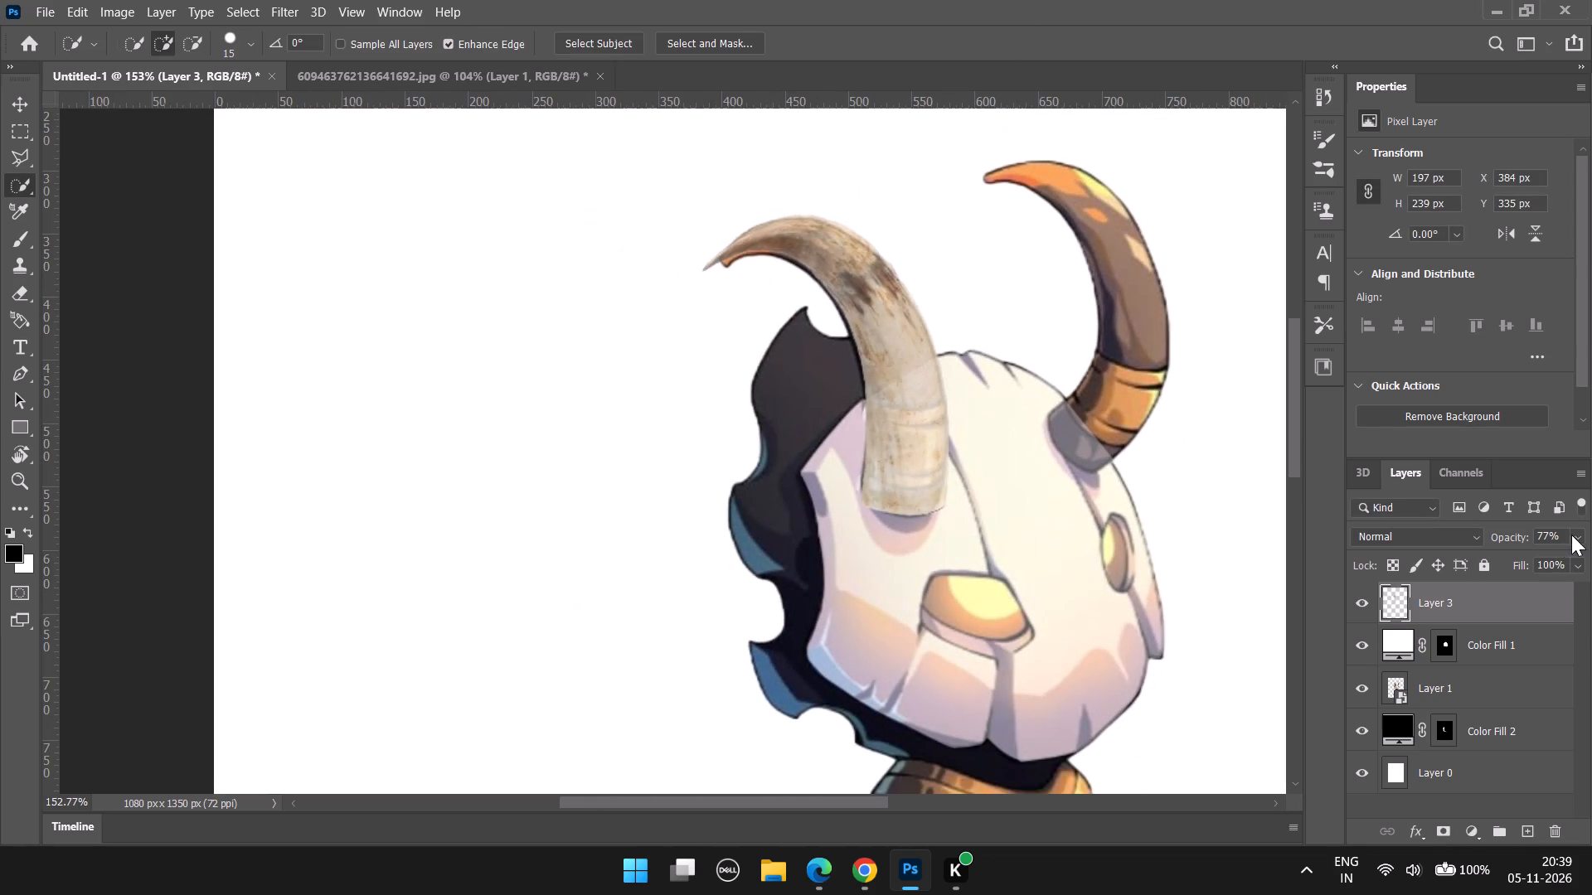
{"action": "left_click", "coordinate": [1571, 535]}
{"action": "left_click_drag", "start_coordinate": [1539, 560], "coordinate": [1583, 563]}
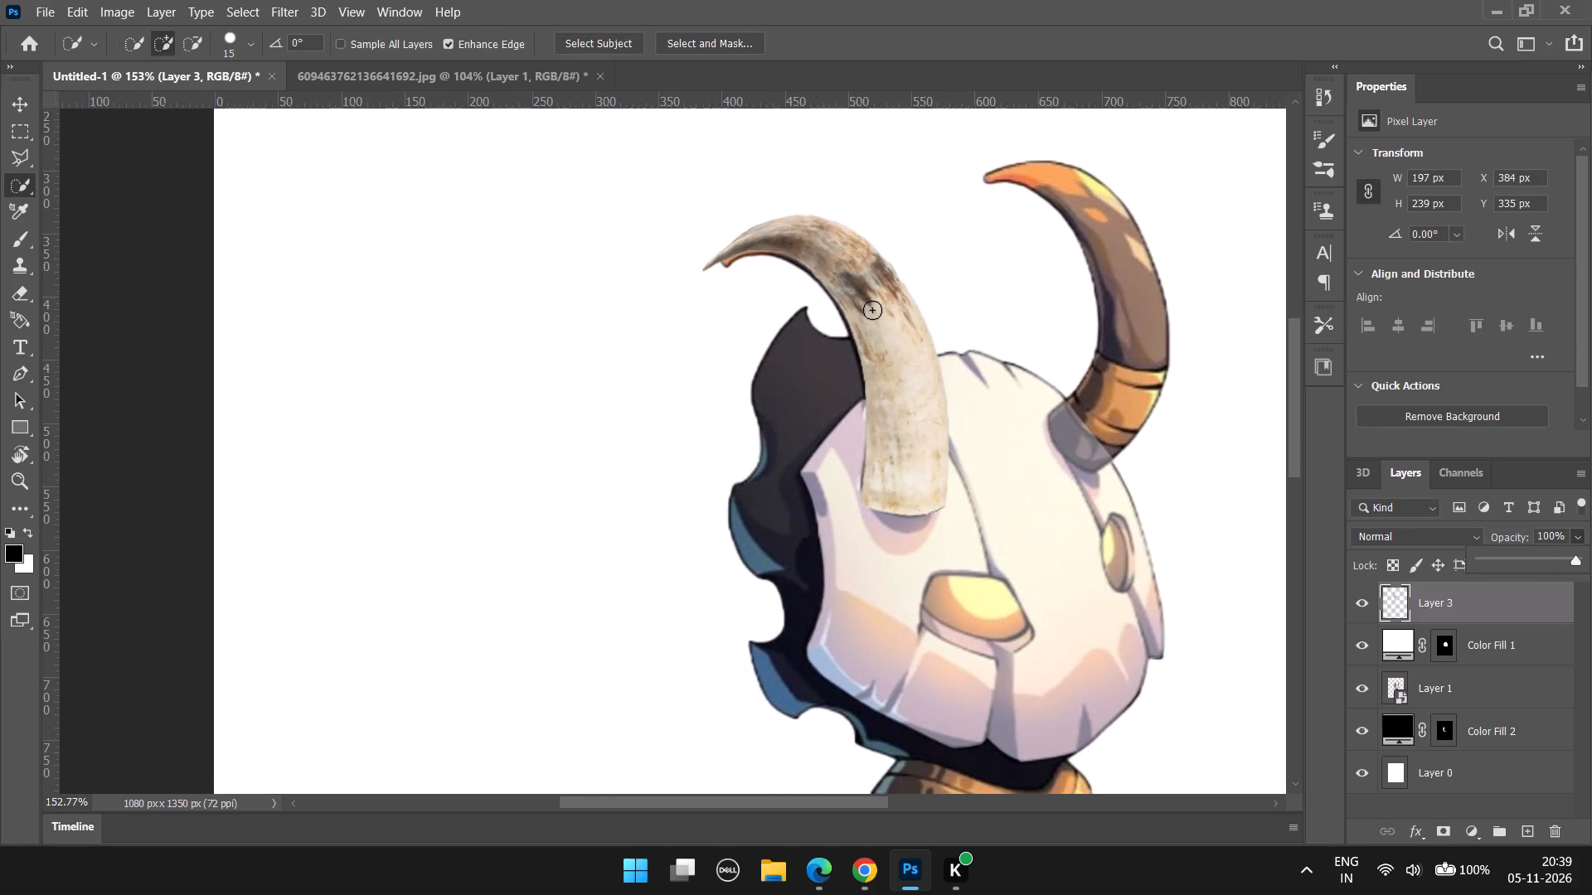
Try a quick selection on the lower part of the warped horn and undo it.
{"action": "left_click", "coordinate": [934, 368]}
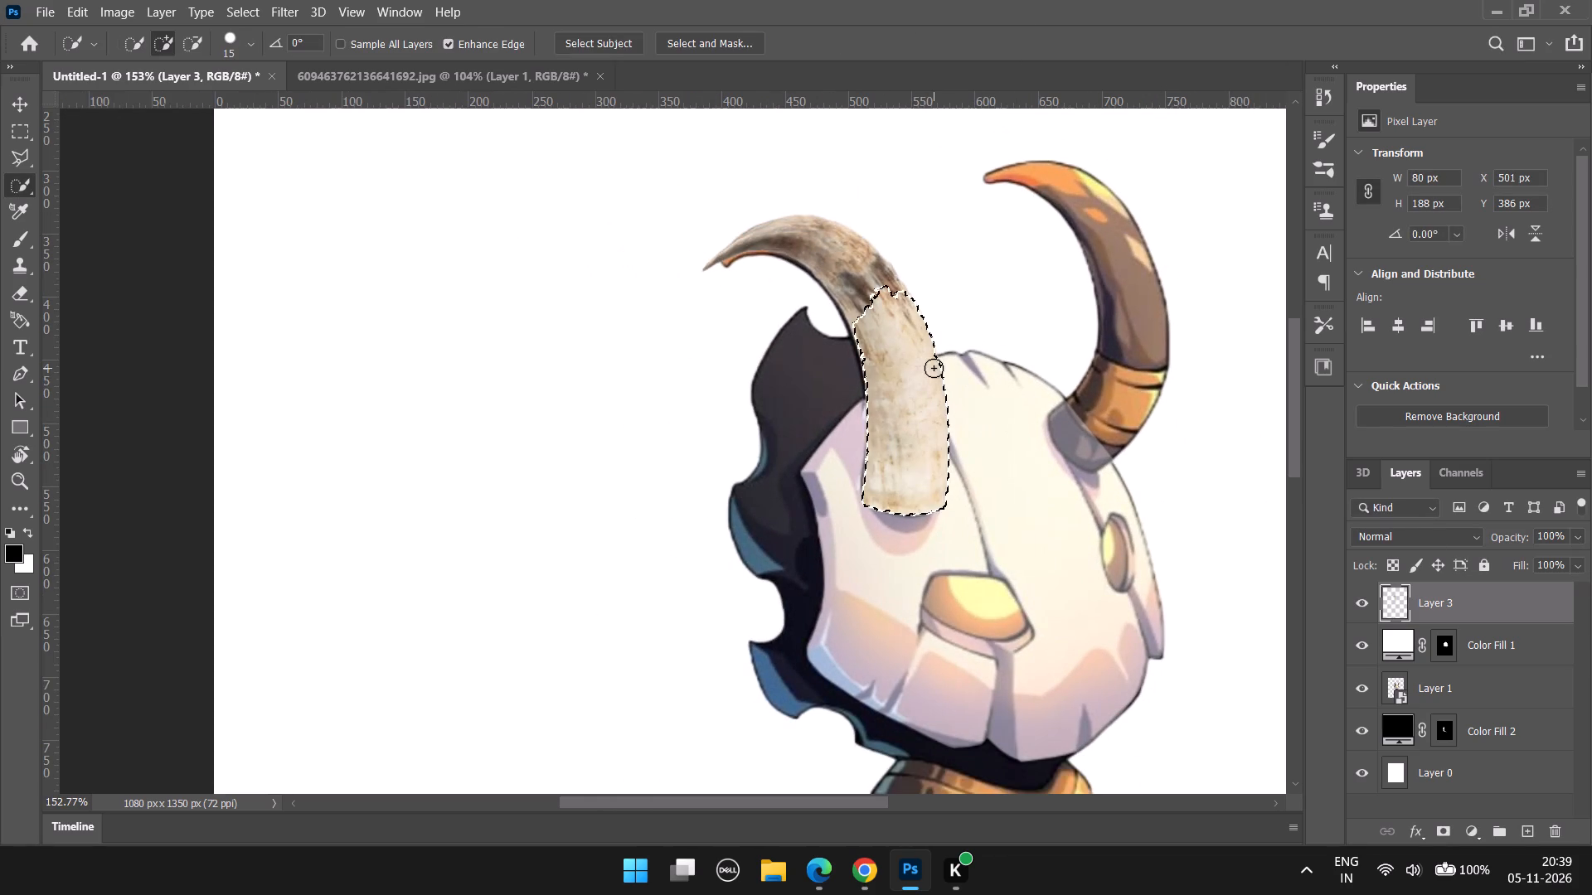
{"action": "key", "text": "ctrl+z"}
Examine how the warped horn fits over the illustrated left-hand horn, from its tip to its base.
{"action": "scroll", "coordinate": [828, 271], "scroll_direction": "up", "scroll_amount": 2, "text": "alt"}
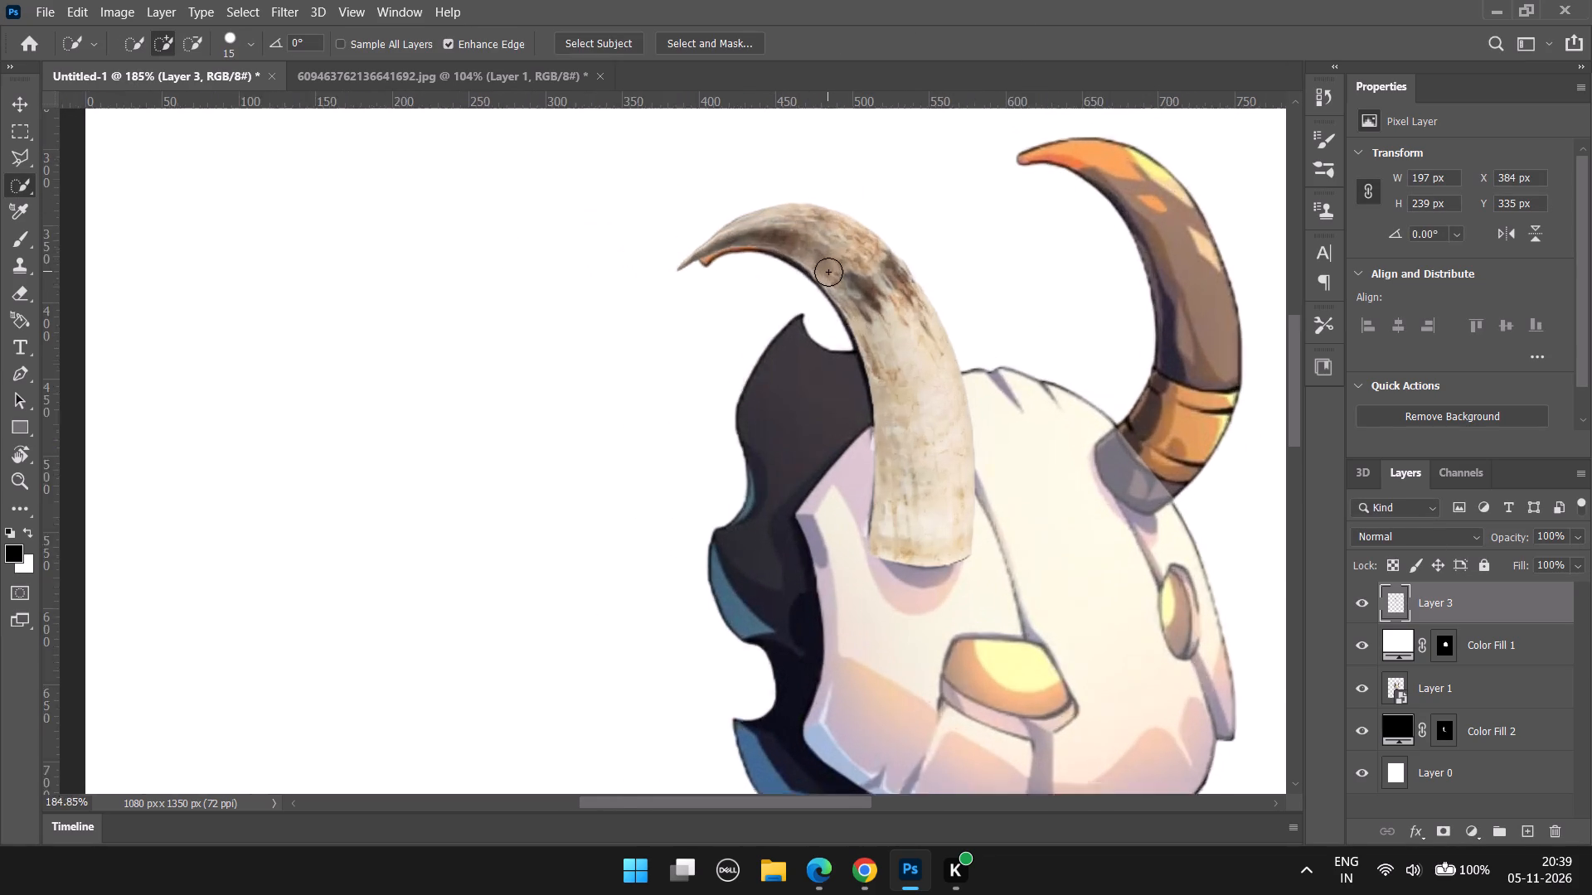
{"action": "scroll", "coordinate": [828, 272], "scroll_direction": "up", "scroll_amount": 8, "text": "alt"}
{"action": "scroll", "coordinate": [828, 272], "scroll_direction": "down", "scroll_amount": 6, "text": "alt"}
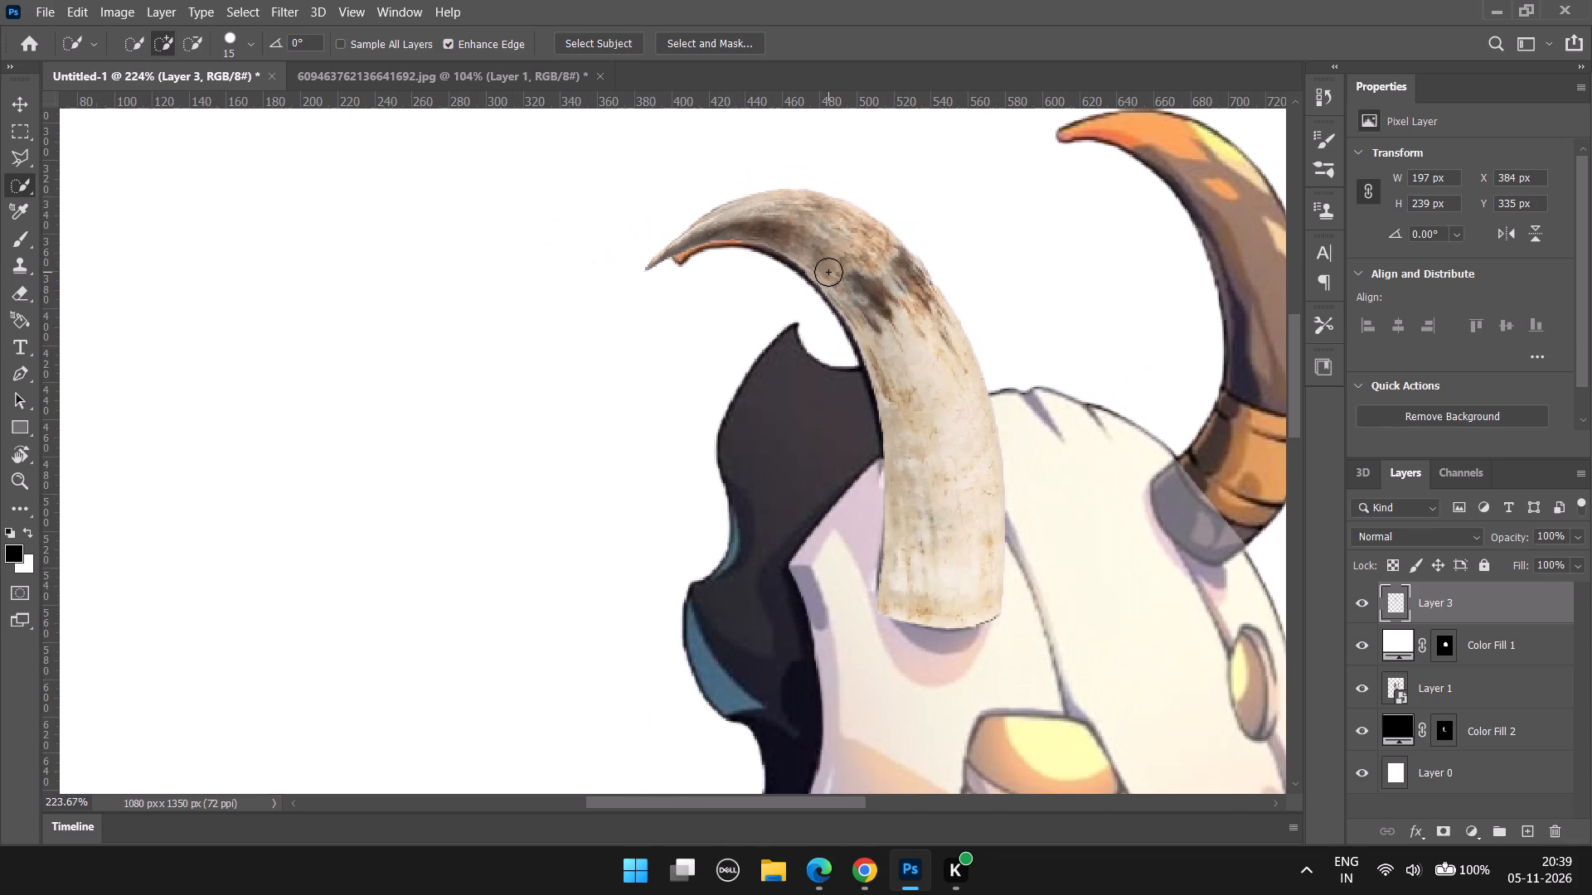
{"action": "scroll", "coordinate": [855, 299], "scroll_direction": "down", "scroll_amount": 6, "text": "alt"}
{"action": "scroll", "coordinate": [915, 401], "scroll_direction": "up", "scroll_amount": 5}
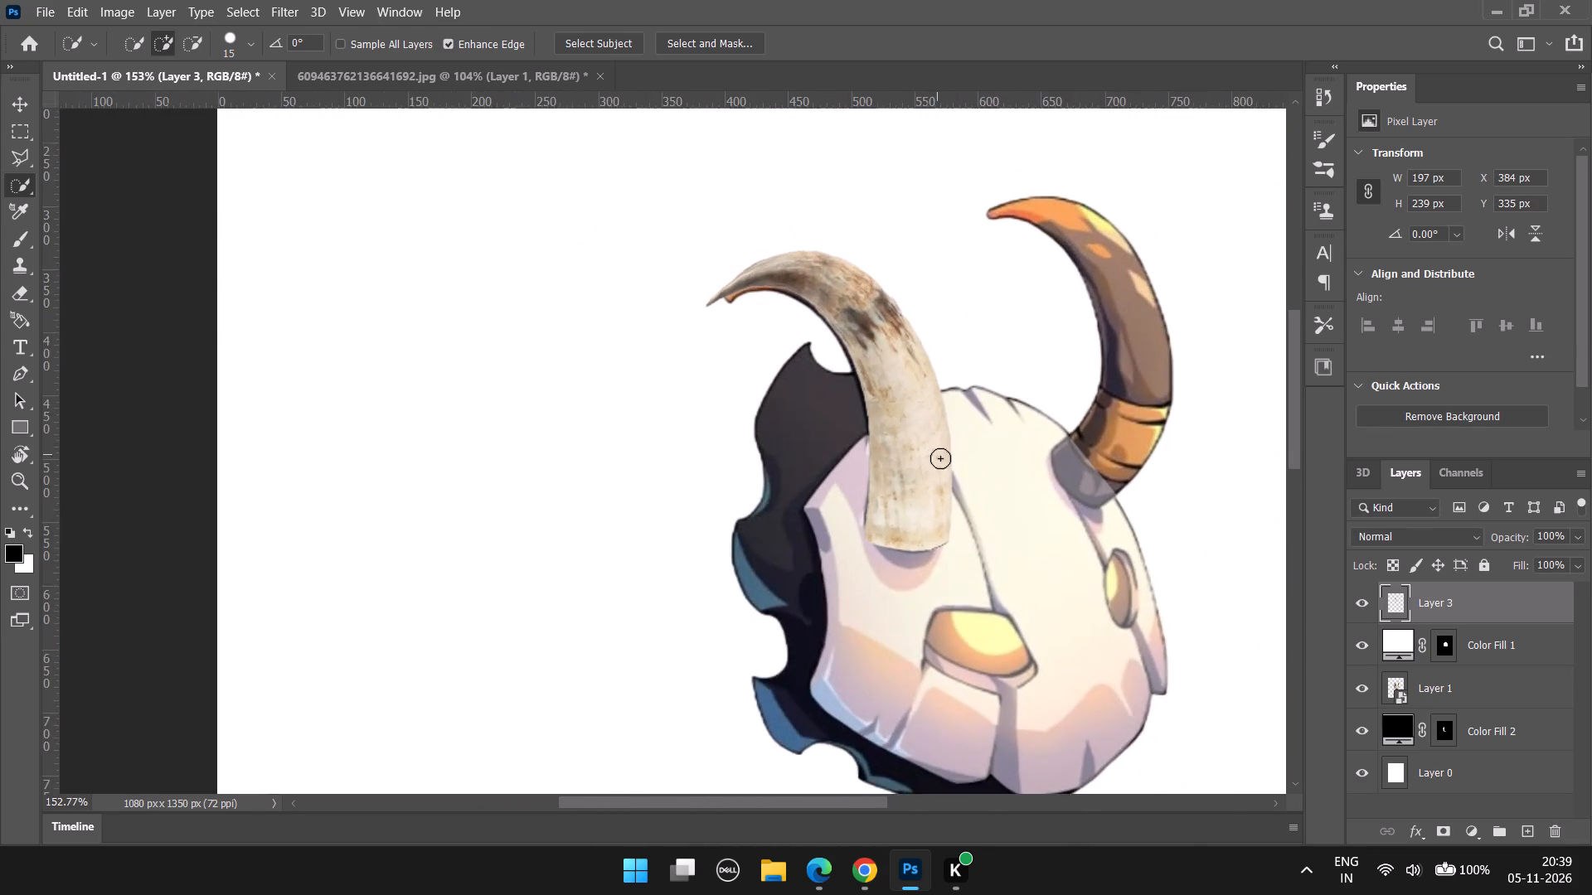
{"action": "scroll", "coordinate": [940, 458], "scroll_direction": "up", "scroll_amount": 2}
{"action": "scroll", "coordinate": [918, 402], "scroll_direction": "up", "scroll_amount": 3, "text": "alt"}
{"action": "scroll", "coordinate": [877, 355], "scroll_direction": "down", "scroll_amount": 5, "text": "alt"}
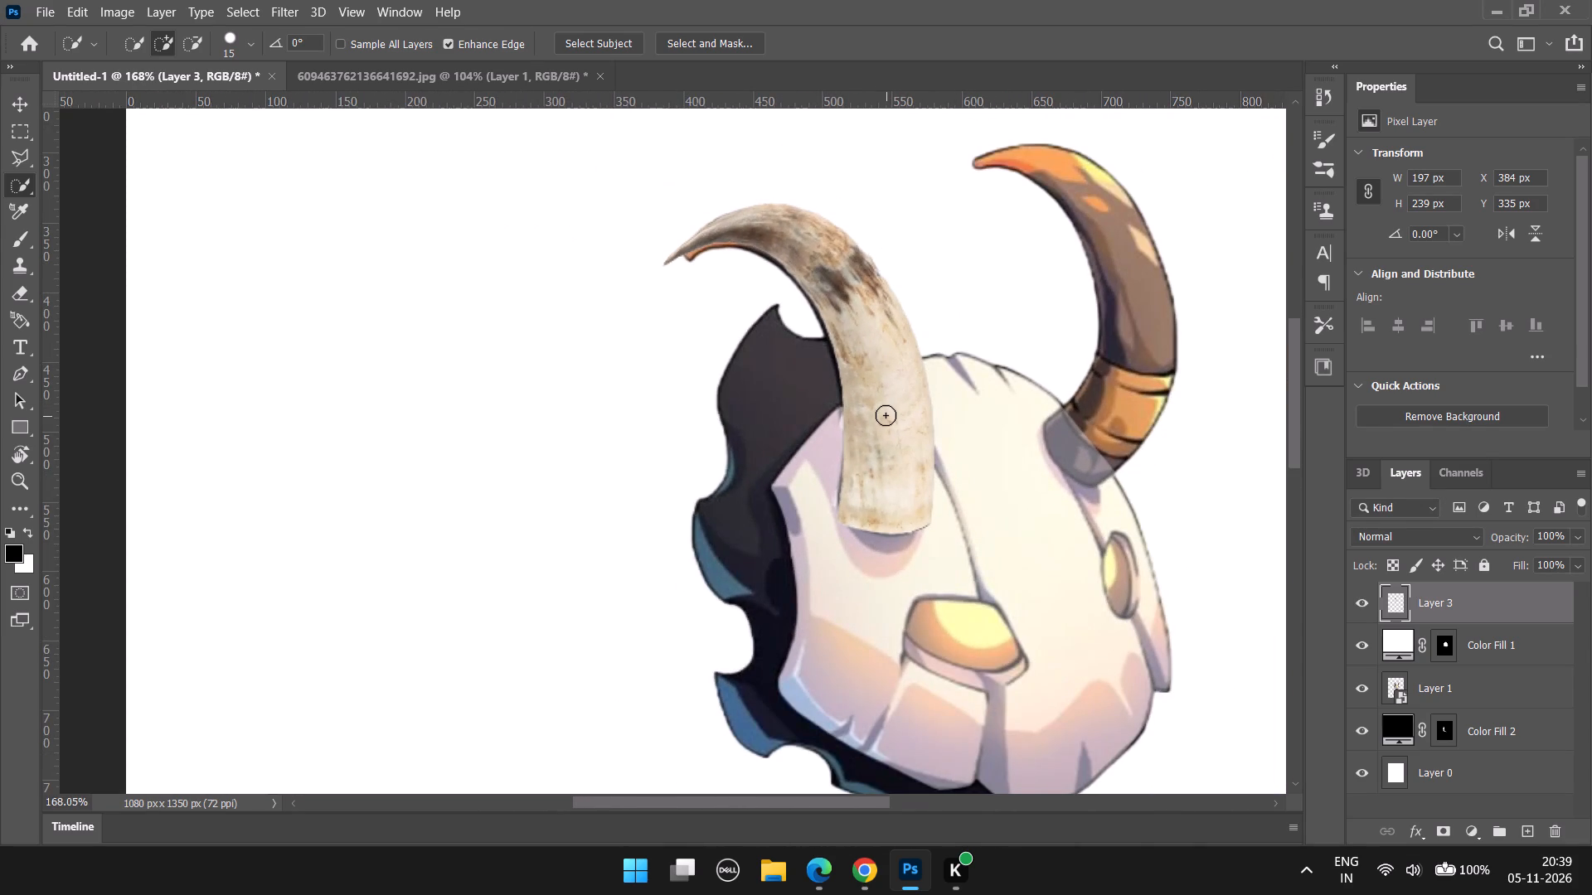
Duplicate the Layer 3 horn and move the copy over the illustrated right-hand horn.
{"action": "left_click", "coordinate": [28, 109]}
{"action": "left_click", "coordinate": [894, 374]}
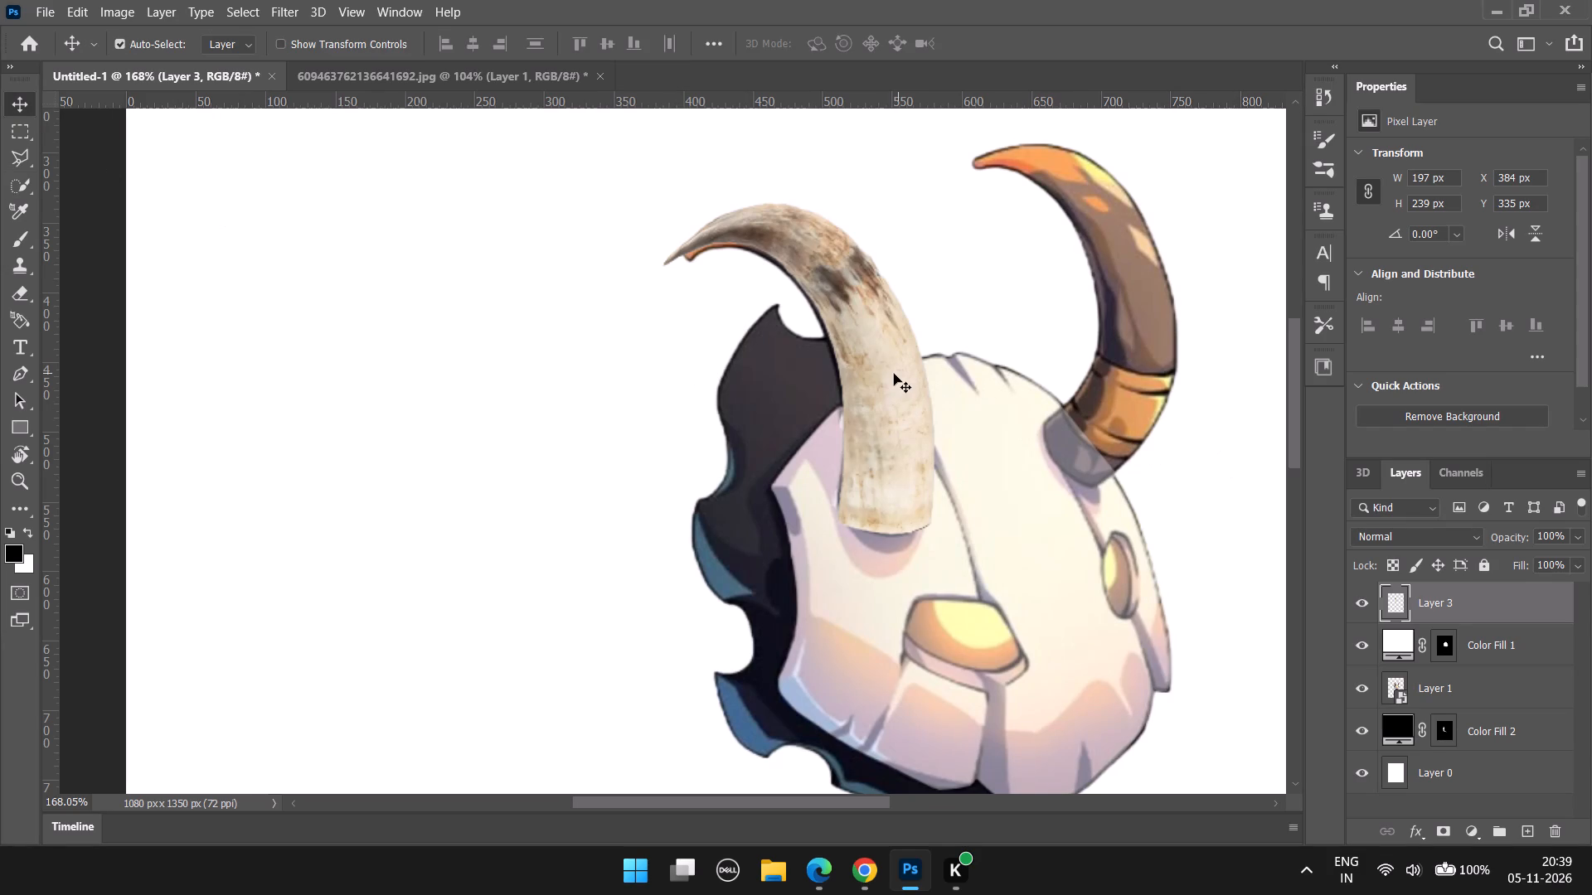
{"action": "key", "text": "ctrl+j"}
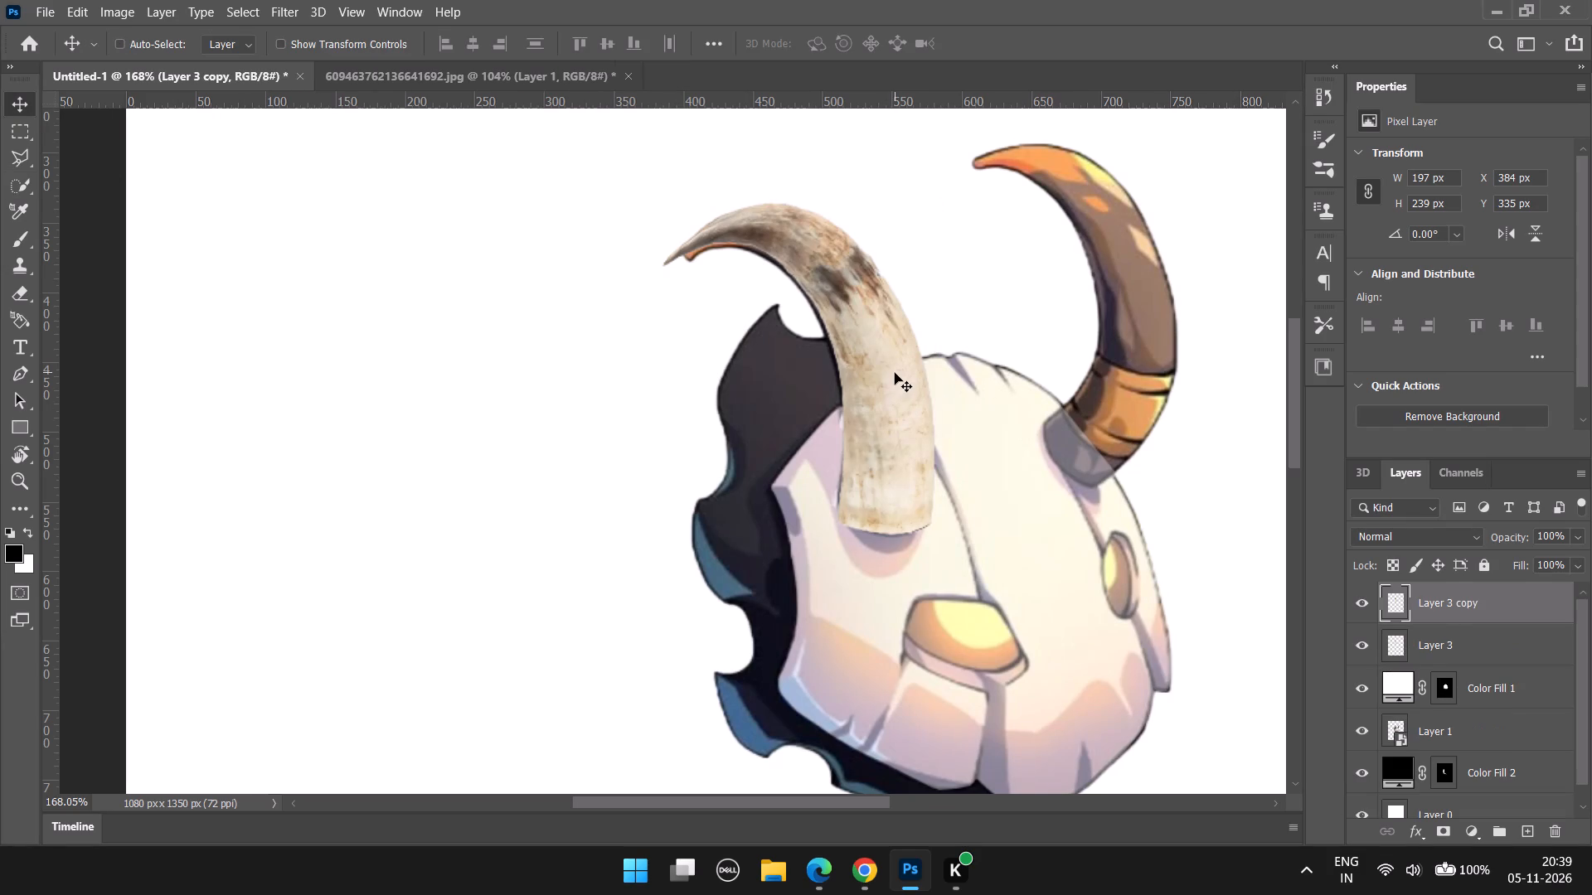
{"action": "left_click_drag", "start_coordinate": [899, 399], "coordinate": [1230, 339]}
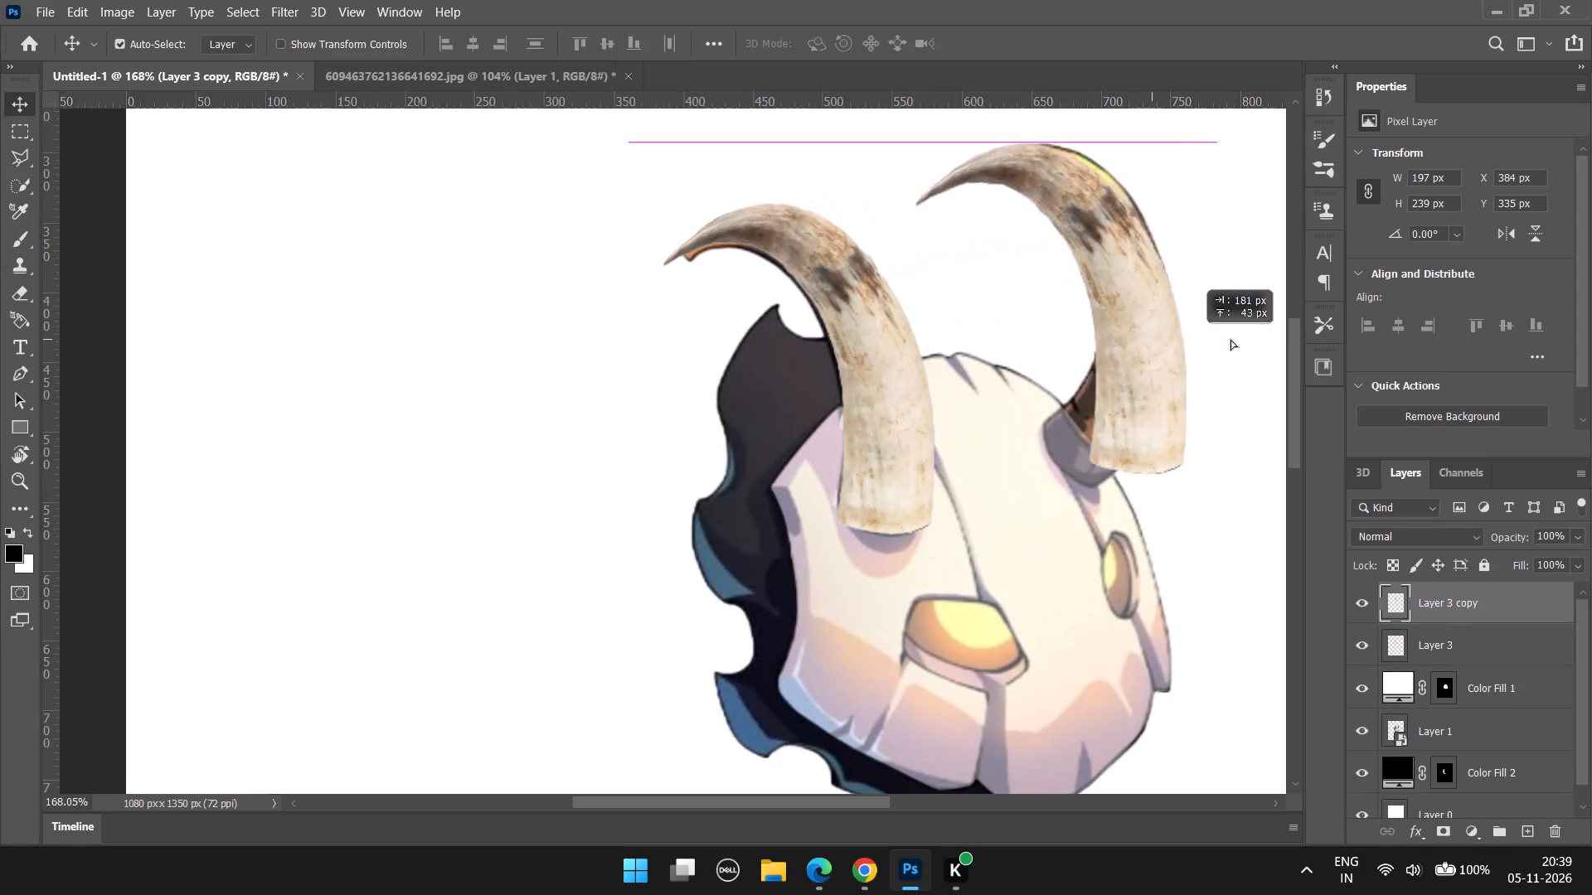
{"action": "left_click_drag", "start_coordinate": [1230, 339], "coordinate": [1103, 311]}
Rotate the copied horn 37.53°, scale it to 98.83%, and place its base on the right-hand horn's base.
{"action": "left_click", "coordinate": [1118, 298]}
{"action": "key", "text": "ctrl+t"}
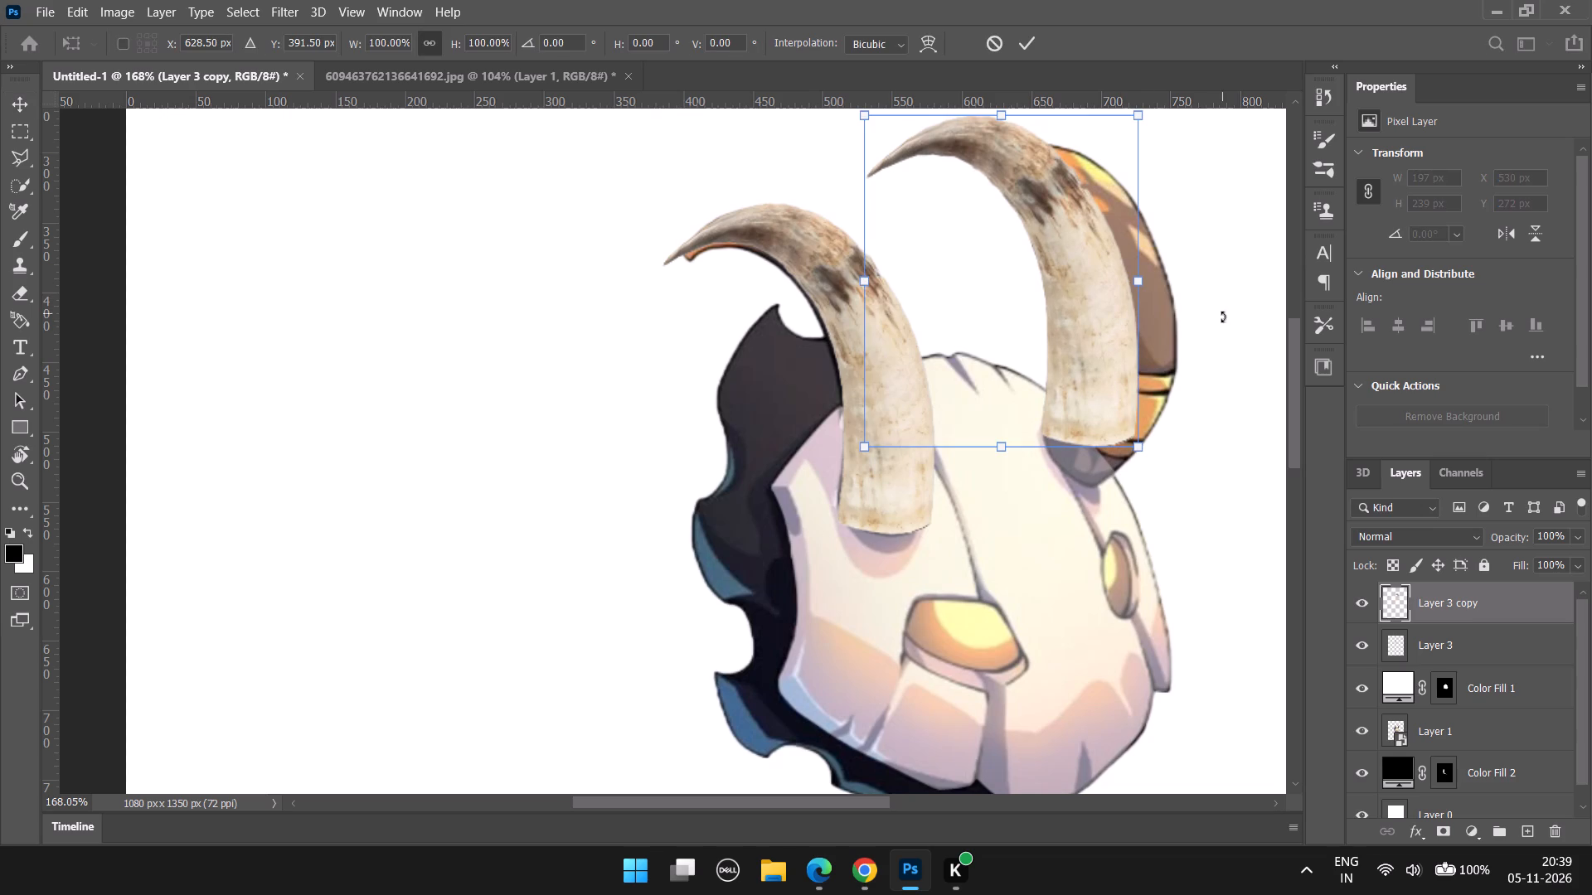
{"action": "left_click_drag", "start_coordinate": [1191, 475], "coordinate": [1033, 549]}
{"action": "left_click_drag", "start_coordinate": [1048, 378], "coordinate": [1193, 380]}
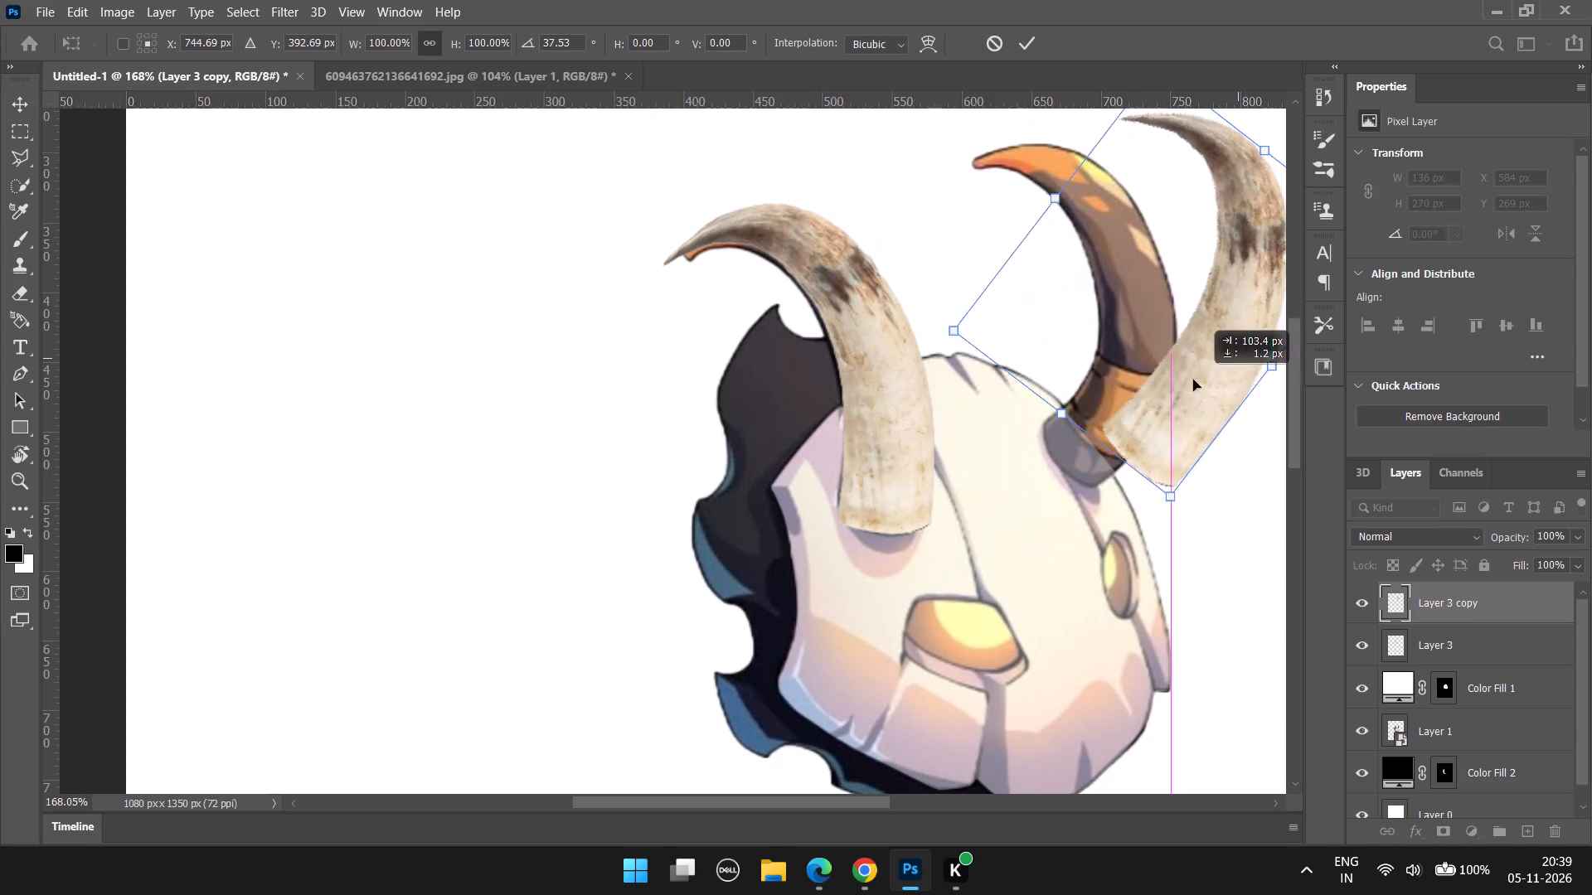
{"action": "left_click_drag", "start_coordinate": [1193, 380], "coordinate": [1147, 379]}
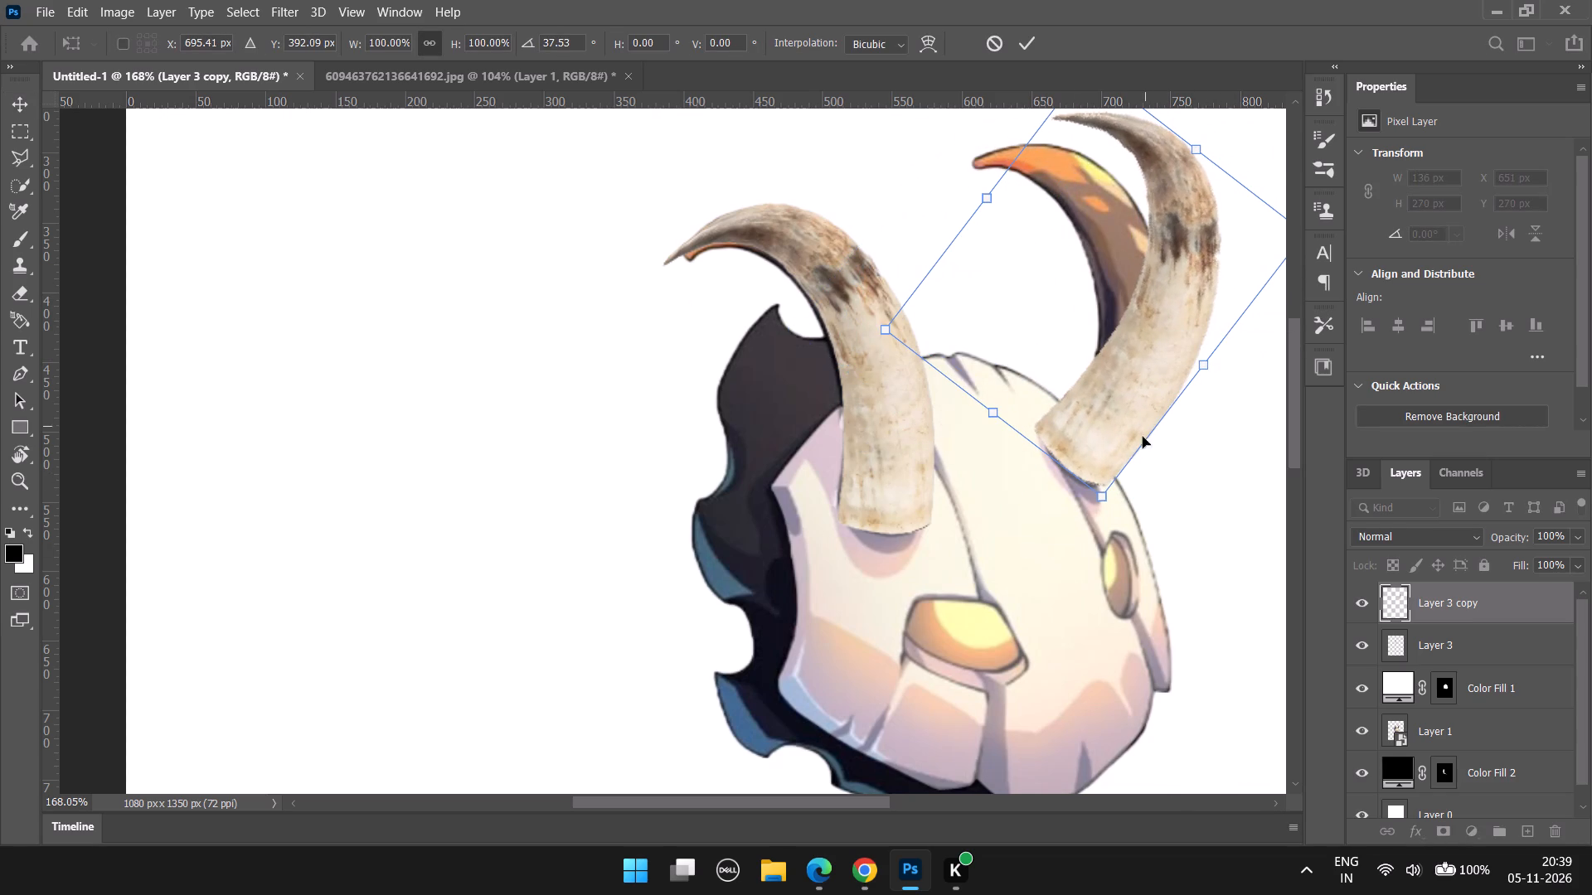
{"action": "left_click_drag", "start_coordinate": [1098, 509], "coordinate": [1091, 517]}
{"action": "left_click_drag", "start_coordinate": [1110, 411], "coordinate": [1122, 432]}
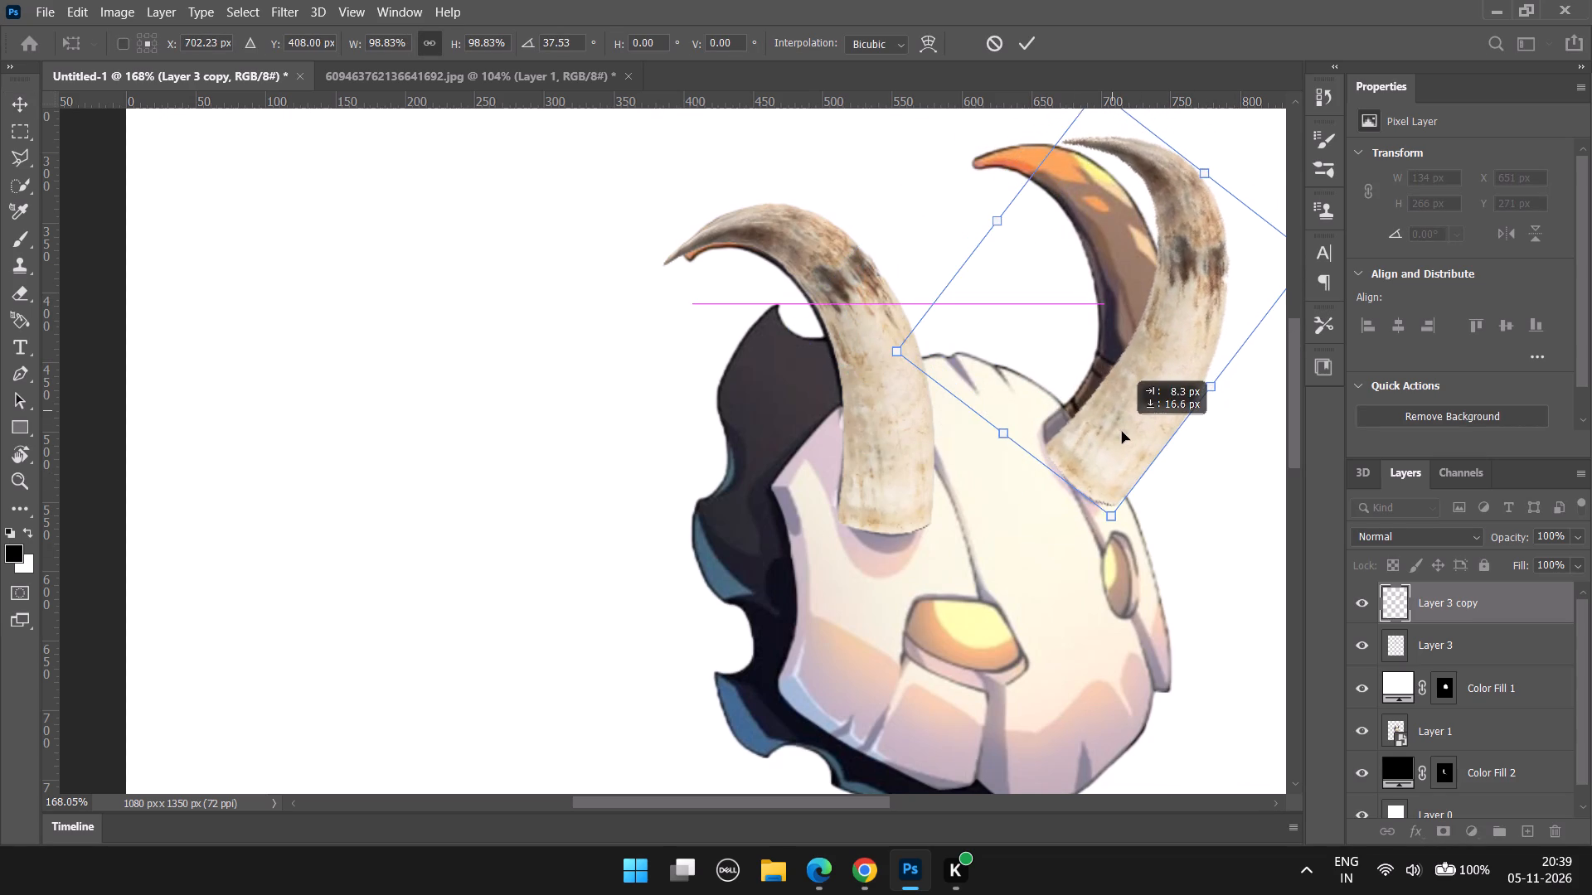
{"action": "left_click_drag", "start_coordinate": [1122, 432], "coordinate": [1114, 421]}
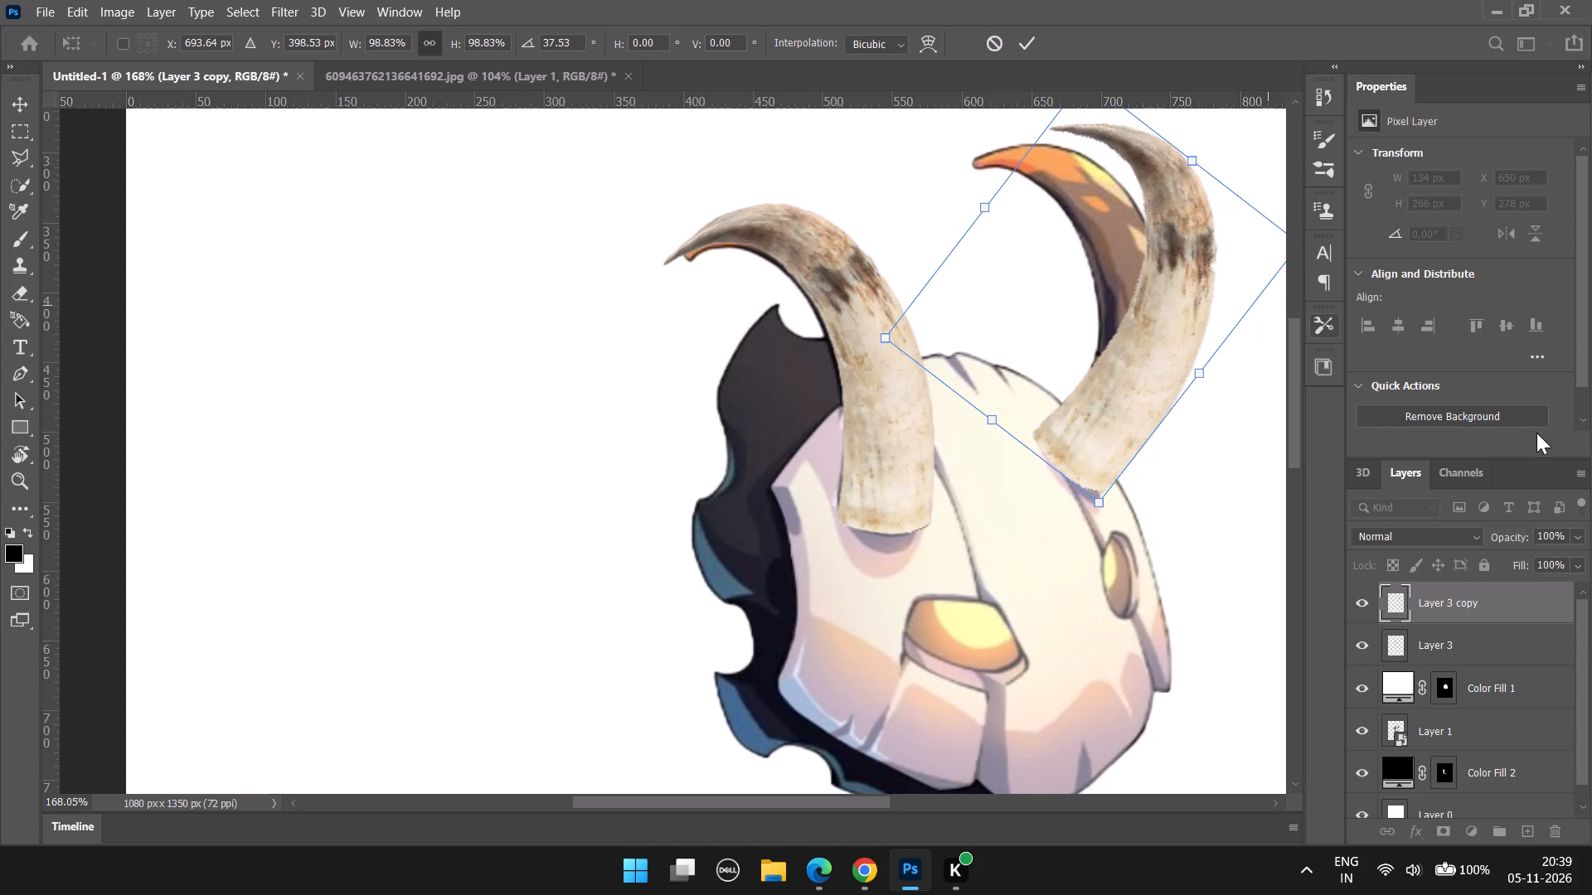
Set Layer 3 copy's opacity to 71%.
{"action": "left_click", "coordinate": [1582, 533]}
{"action": "left_click", "coordinate": [1548, 556]}
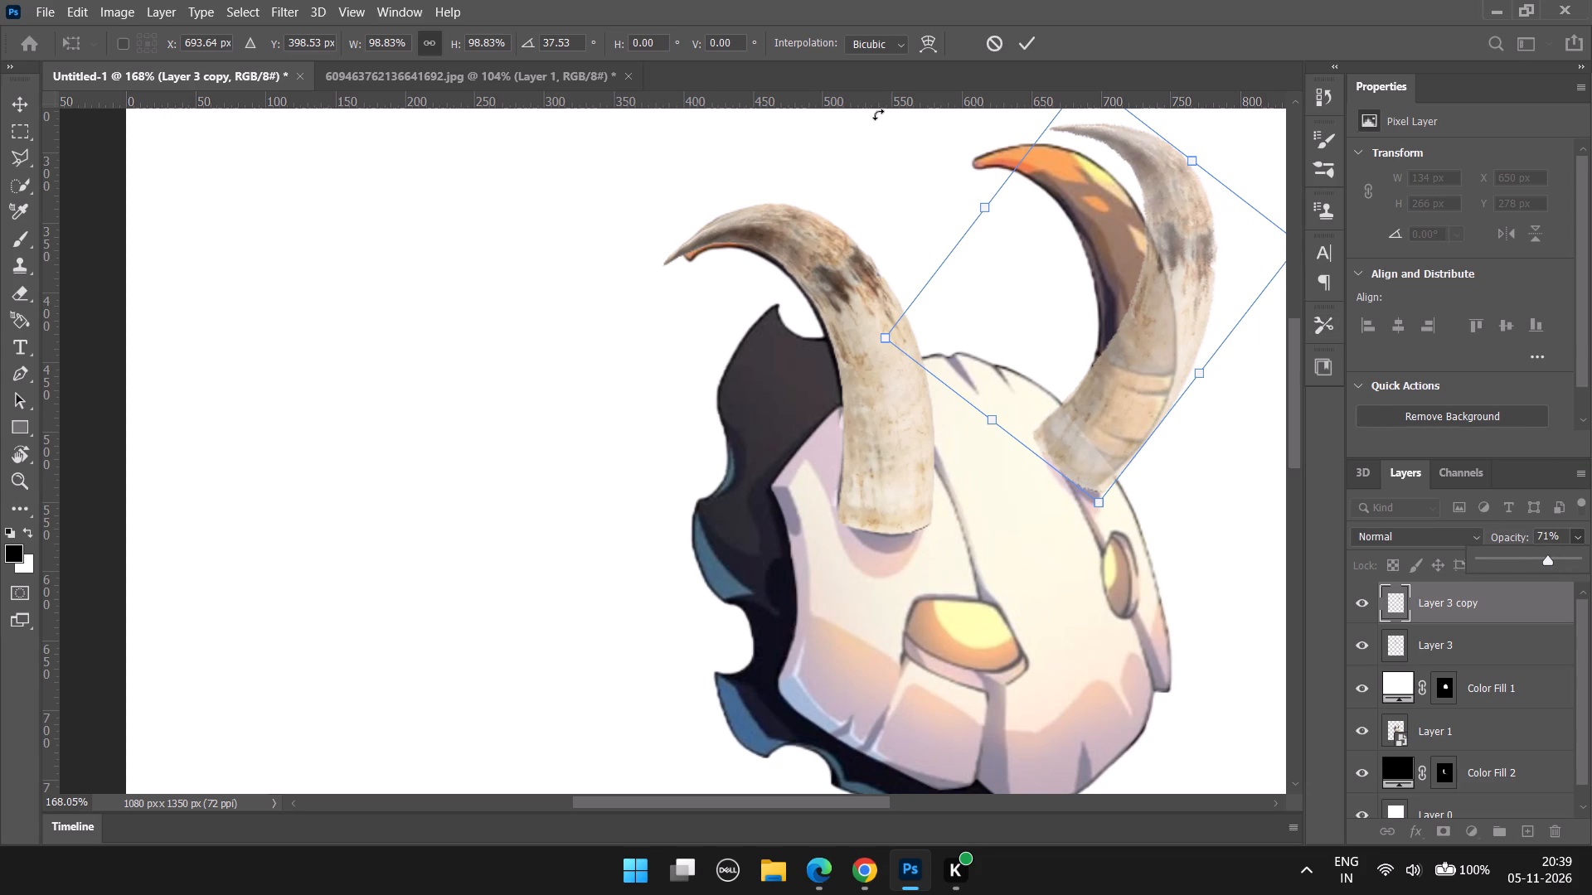
Warp the copied horn's middle inward and stretch its tip left past the illustrated right-hand horn's tip.
{"action": "right_click", "coordinate": [1158, 268]}
{"action": "left_click", "coordinate": [1210, 404]}
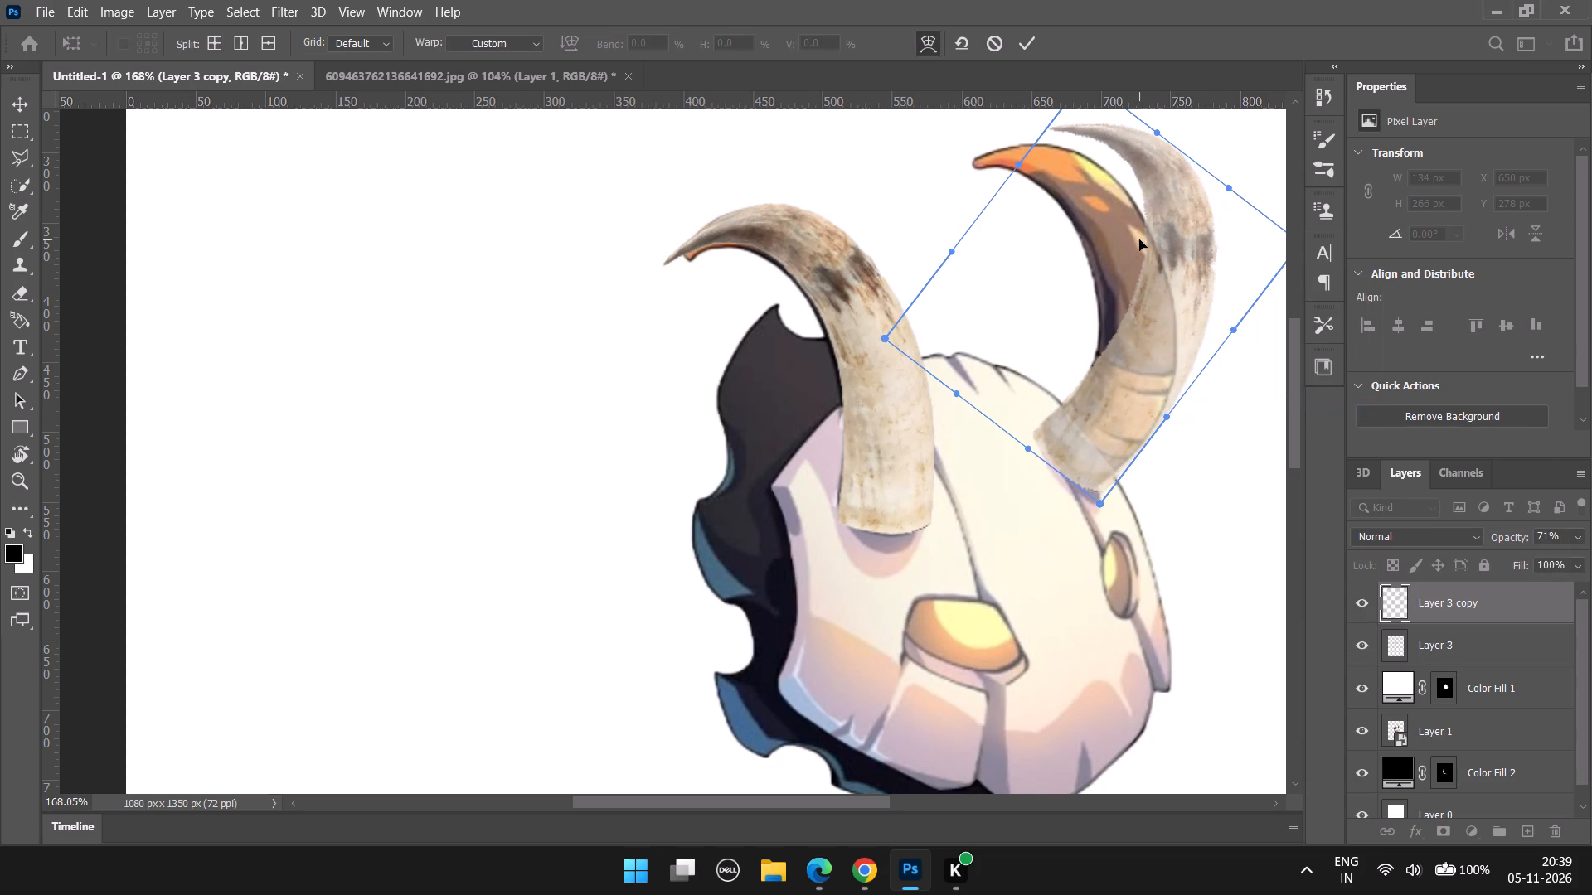
{"action": "left_click_drag", "start_coordinate": [1128, 233], "coordinate": [1098, 260]}
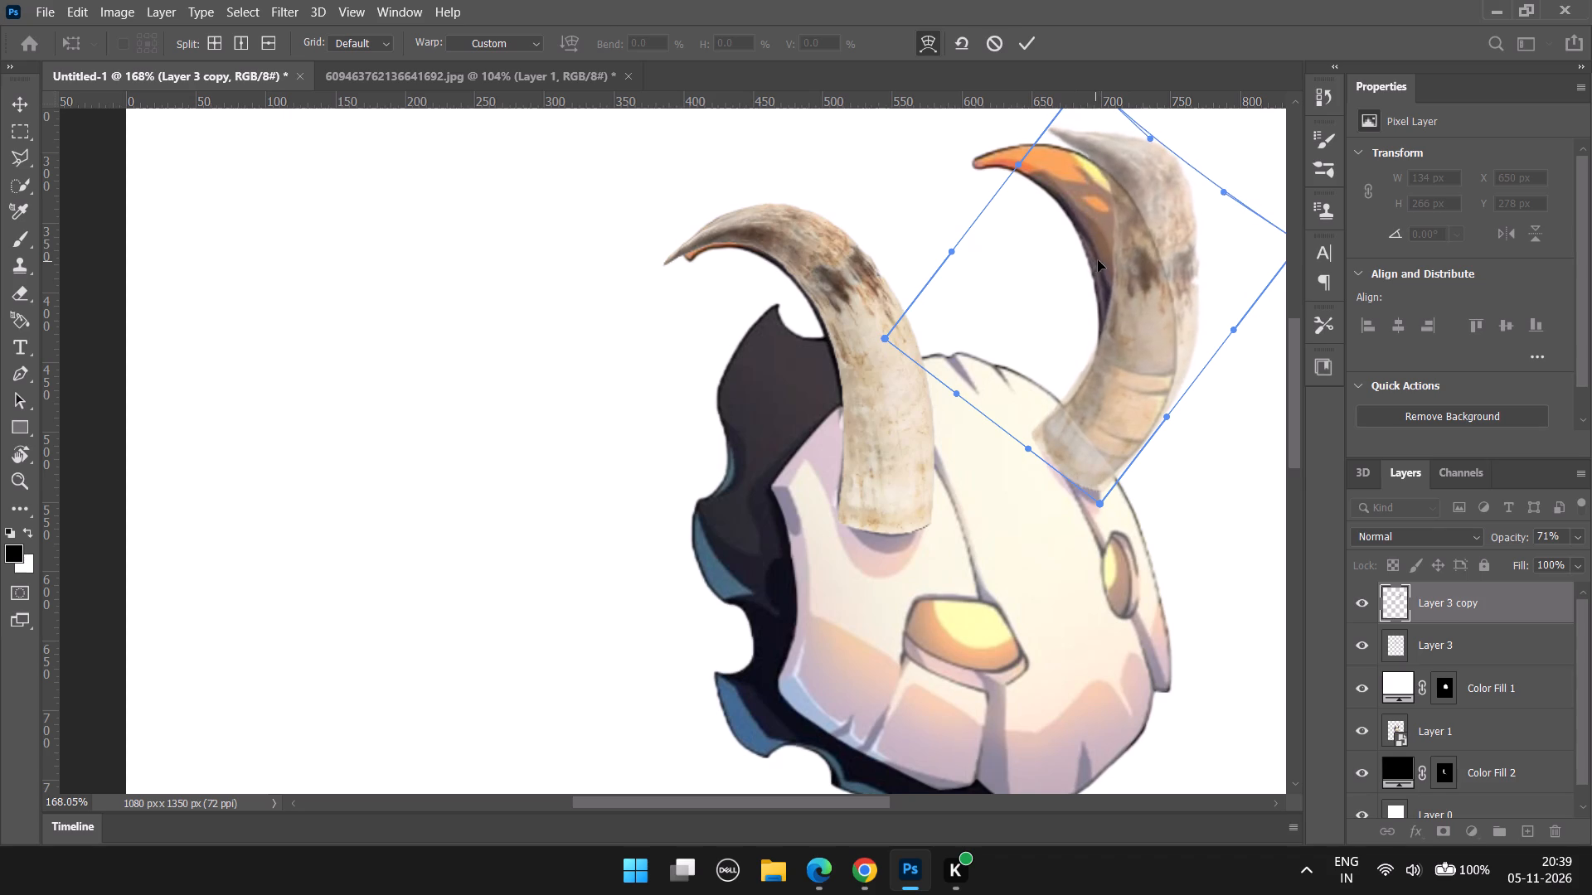
{"action": "left_click_drag", "start_coordinate": [1098, 260], "coordinate": [1105, 260]}
{"action": "left_click_drag", "start_coordinate": [1234, 330], "coordinate": [1231, 331]}
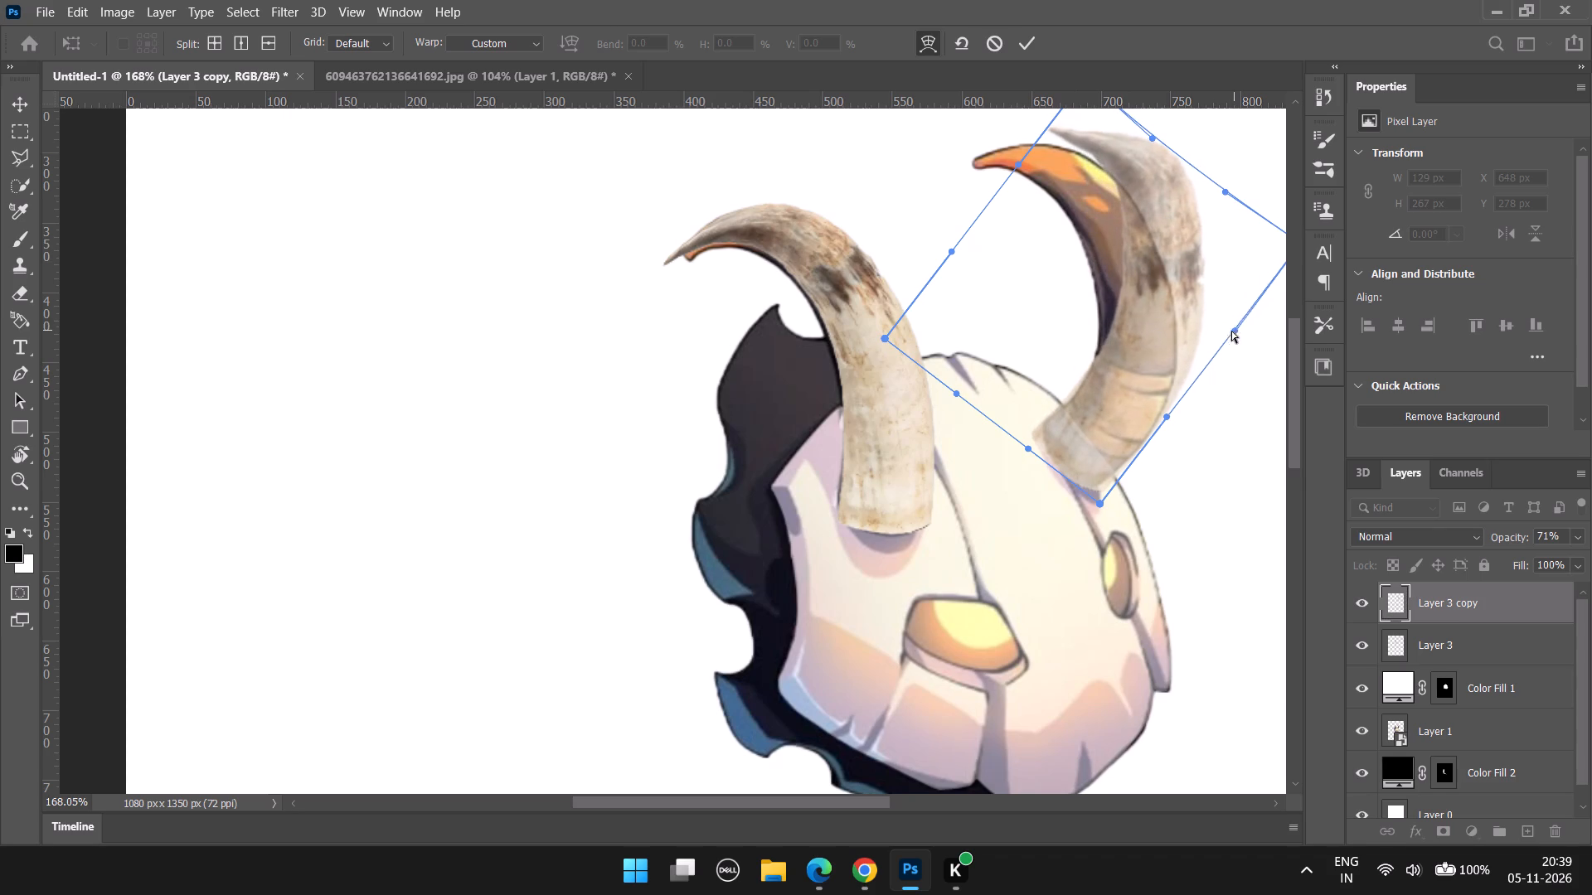
{"action": "left_click_drag", "start_coordinate": [1231, 331], "coordinate": [1206, 328]}
{"action": "left_click_drag", "start_coordinate": [1270, 222], "coordinate": [1243, 215]}
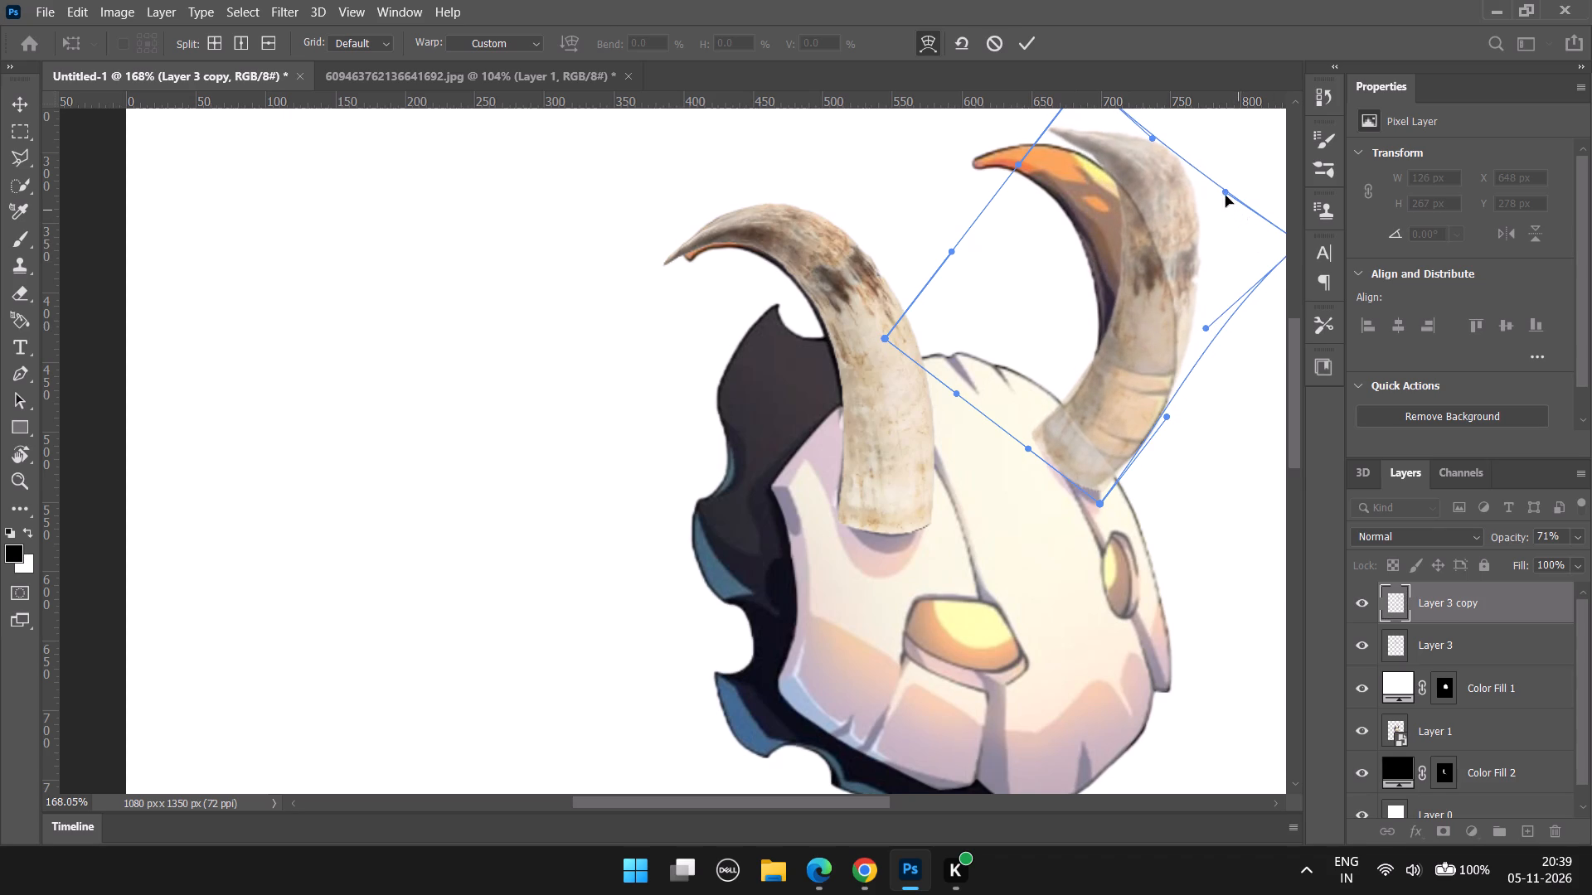
{"action": "left_click_drag", "start_coordinate": [1223, 191], "coordinate": [1139, 185]}
{"action": "left_click_drag", "start_coordinate": [1045, 146], "coordinate": [970, 160]}
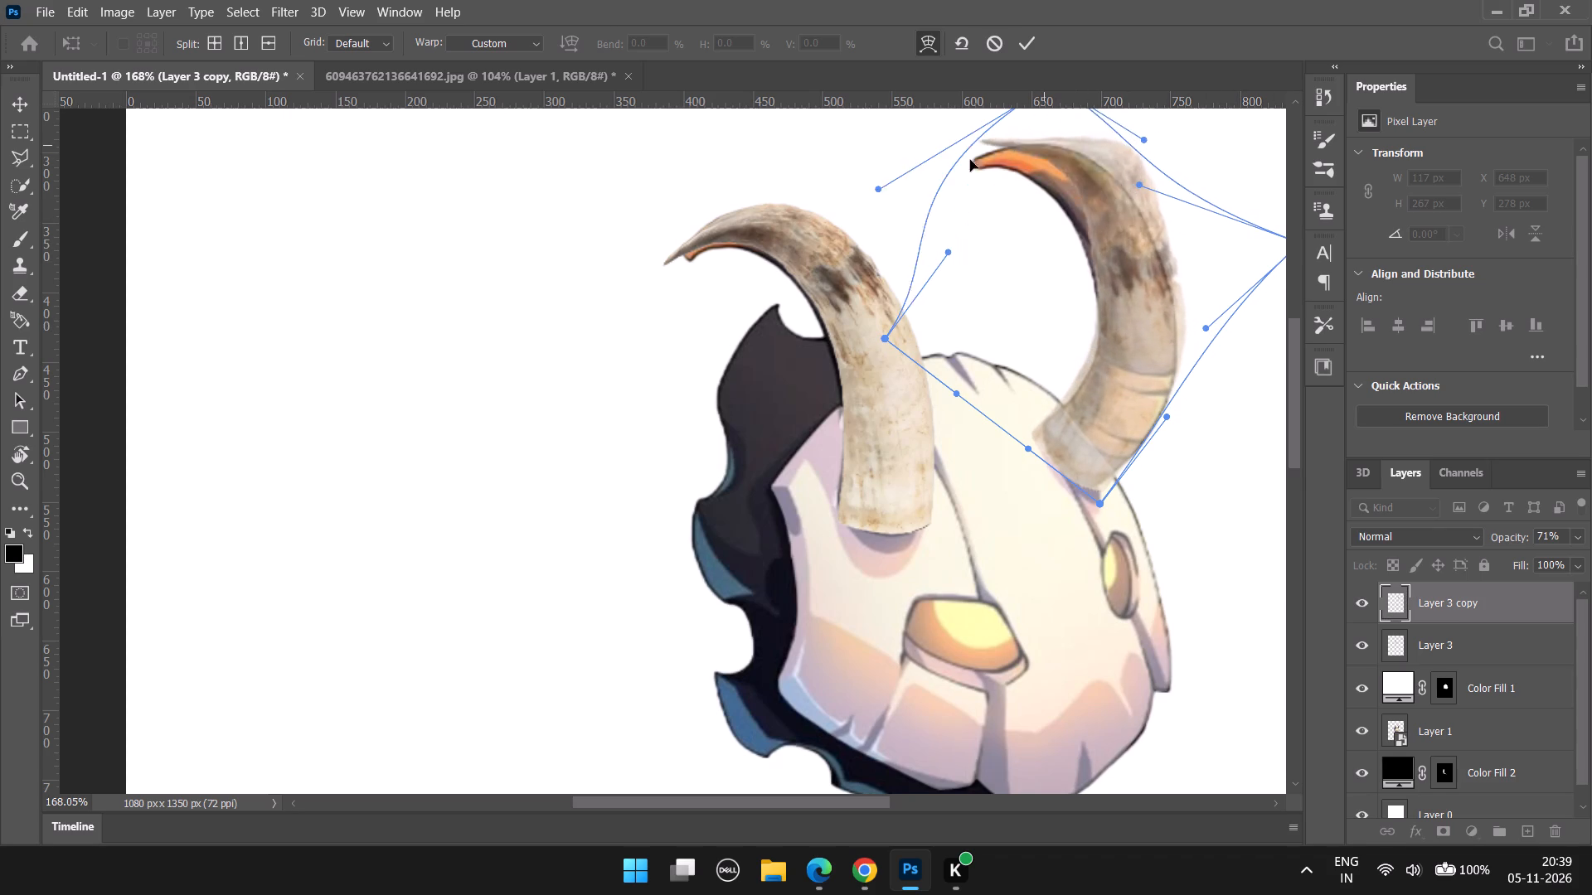
{"action": "left_click_drag", "start_coordinate": [970, 160], "coordinate": [921, 173]}
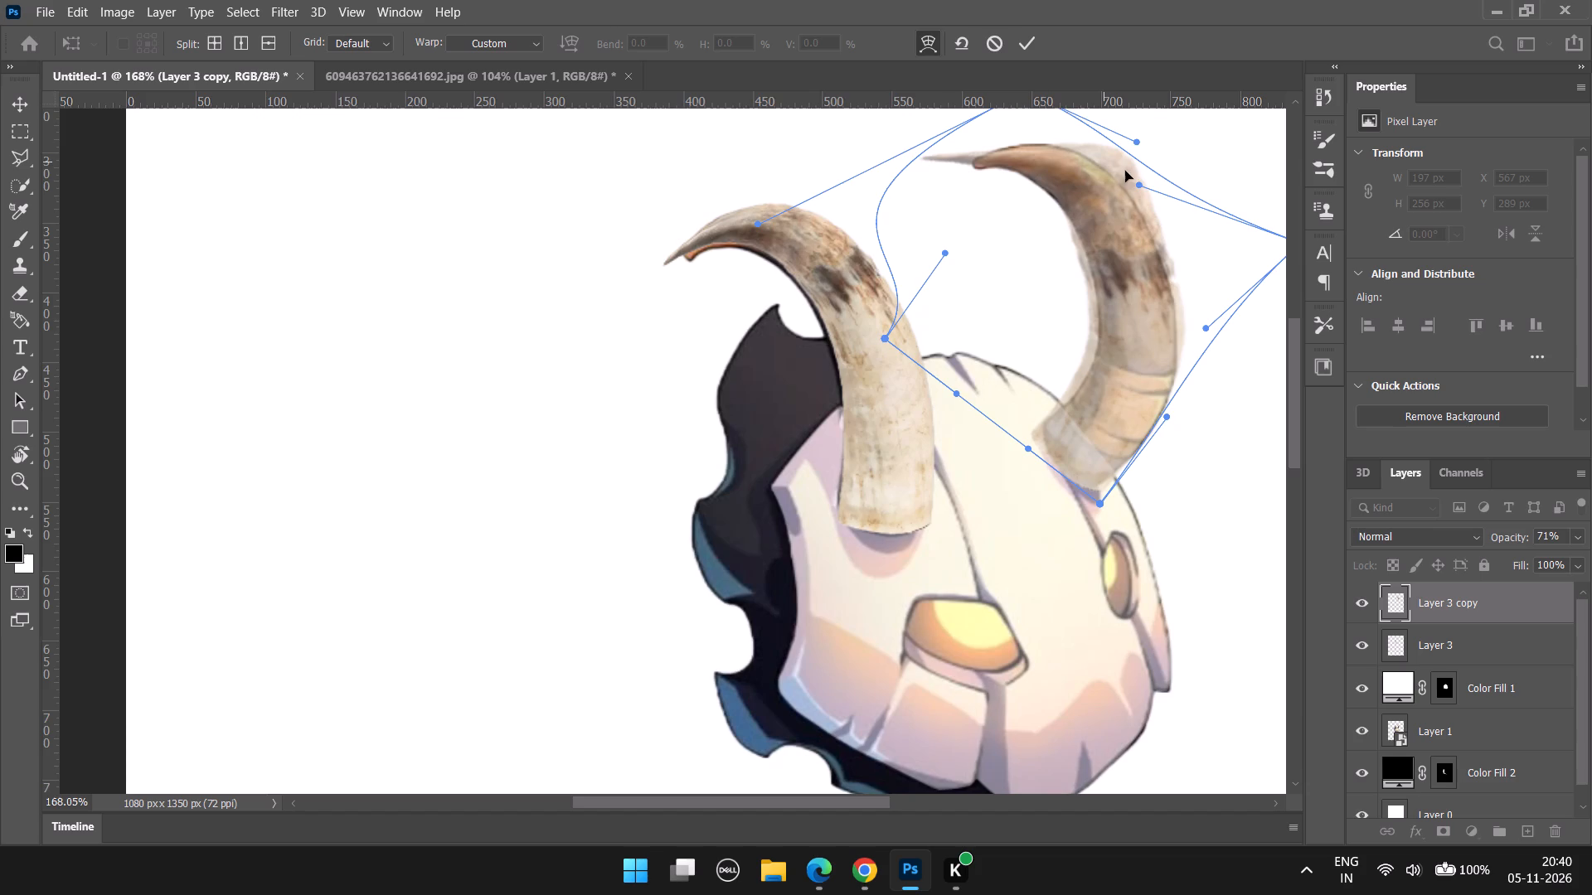
Warp the copied horn's inner curve and lower outer edge to follow the illustrated right-hand horn's outline.
{"action": "scroll", "coordinate": [1127, 175], "scroll_direction": "down", "scroll_amount": 2}
{"action": "scroll", "coordinate": [1153, 128], "scroll_direction": "up", "scroll_amount": 10}
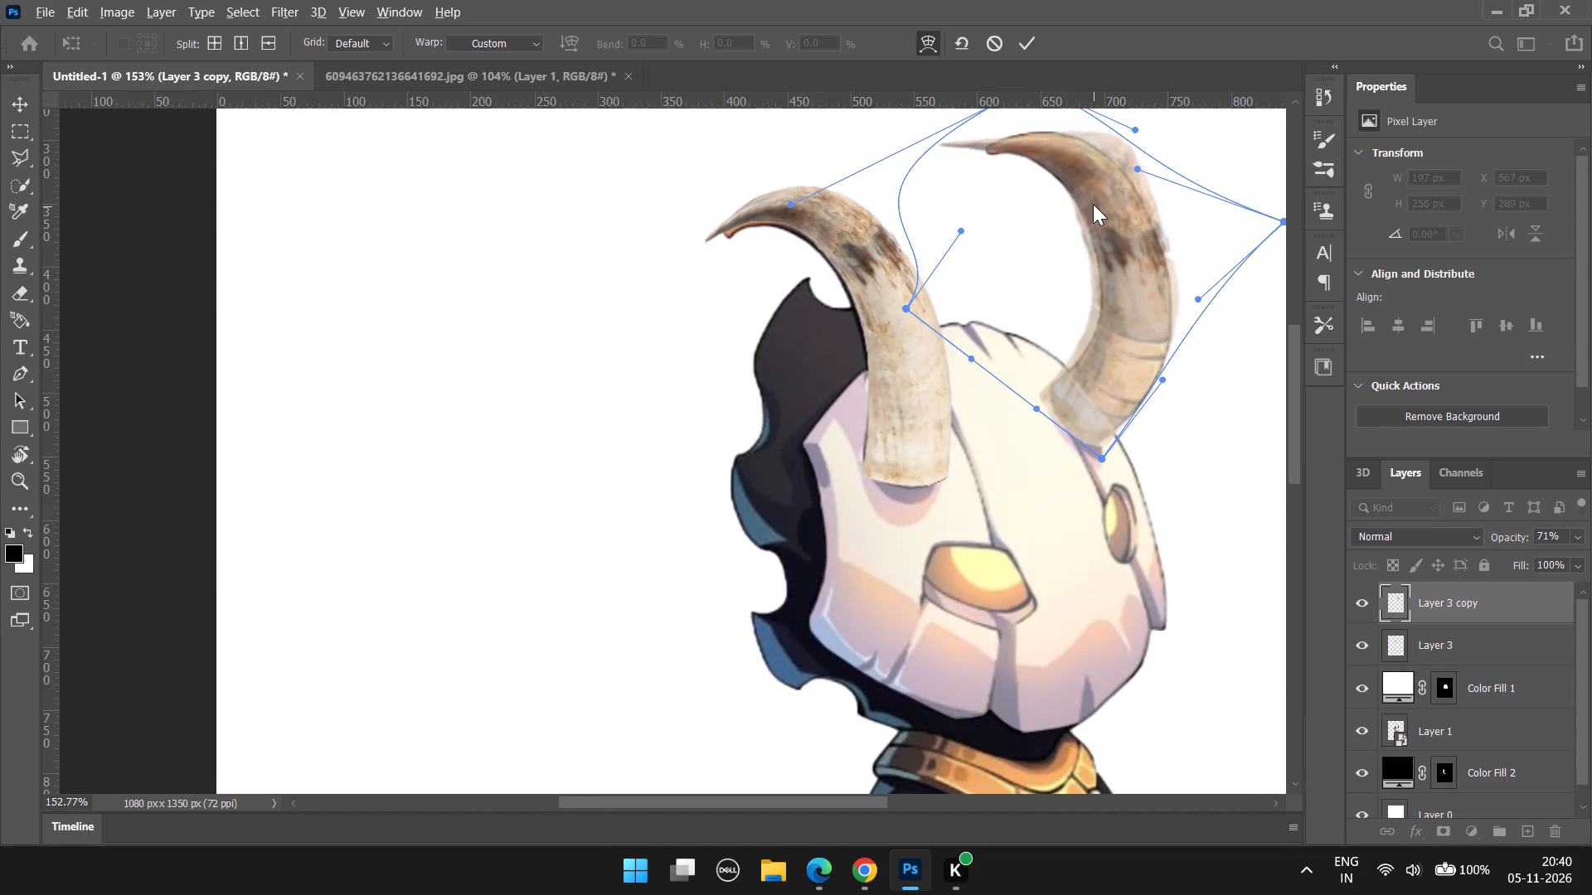
{"action": "scroll", "coordinate": [1094, 203], "scroll_direction": "down", "scroll_amount": 4, "text": "alt"}
{"action": "scroll", "coordinate": [1105, 156], "scroll_direction": "up", "scroll_amount": 5, "text": "alt"}
{"action": "left_click_drag", "start_coordinate": [1106, 123], "coordinate": [1105, 136]}
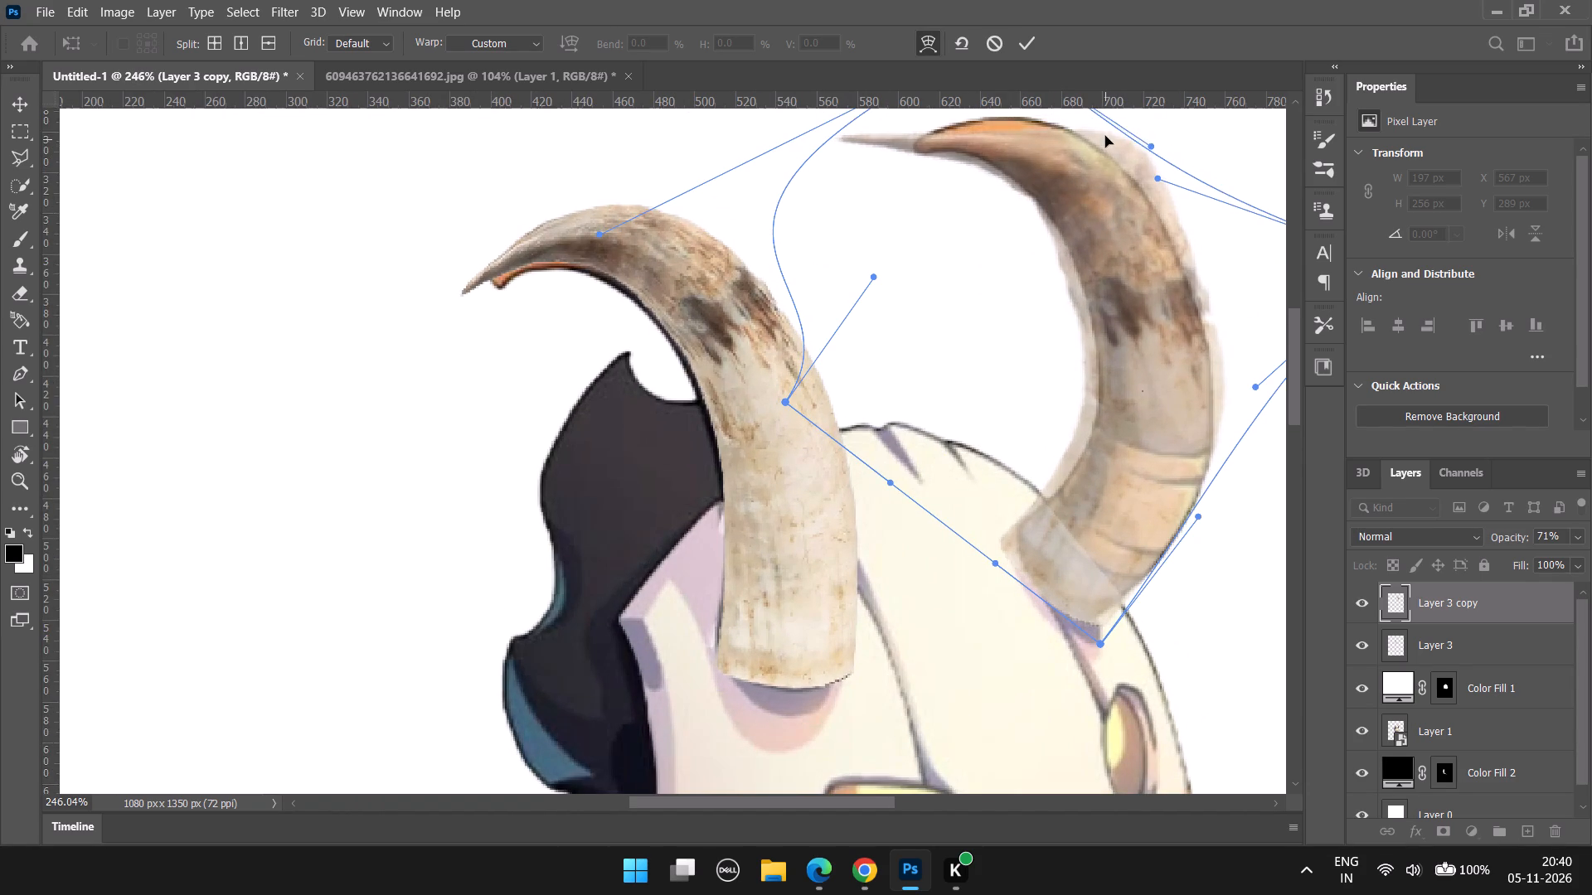
{"action": "left_click_drag", "start_coordinate": [1105, 136], "coordinate": [1099, 124]}
{"action": "left_click_drag", "start_coordinate": [1027, 218], "coordinate": [1042, 216]}
{"action": "left_click_drag", "start_coordinate": [1072, 438], "coordinate": [1078, 447]}
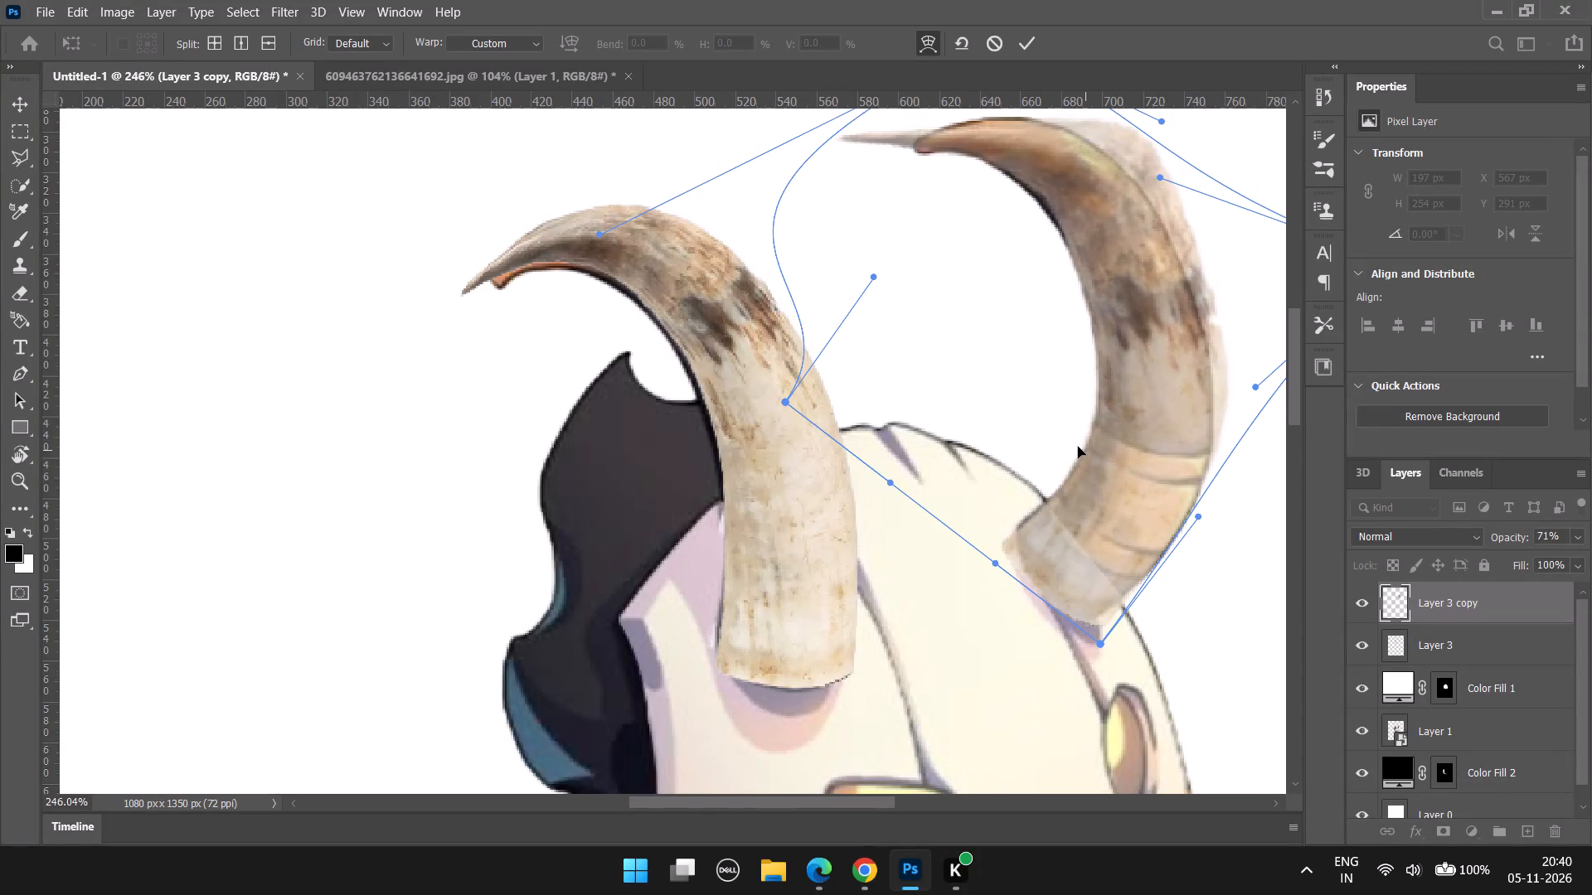
{"action": "left_click_drag", "start_coordinate": [1078, 447], "coordinate": [1078, 446]}
{"action": "left_click_drag", "start_coordinate": [1263, 380], "coordinate": [1230, 390]}
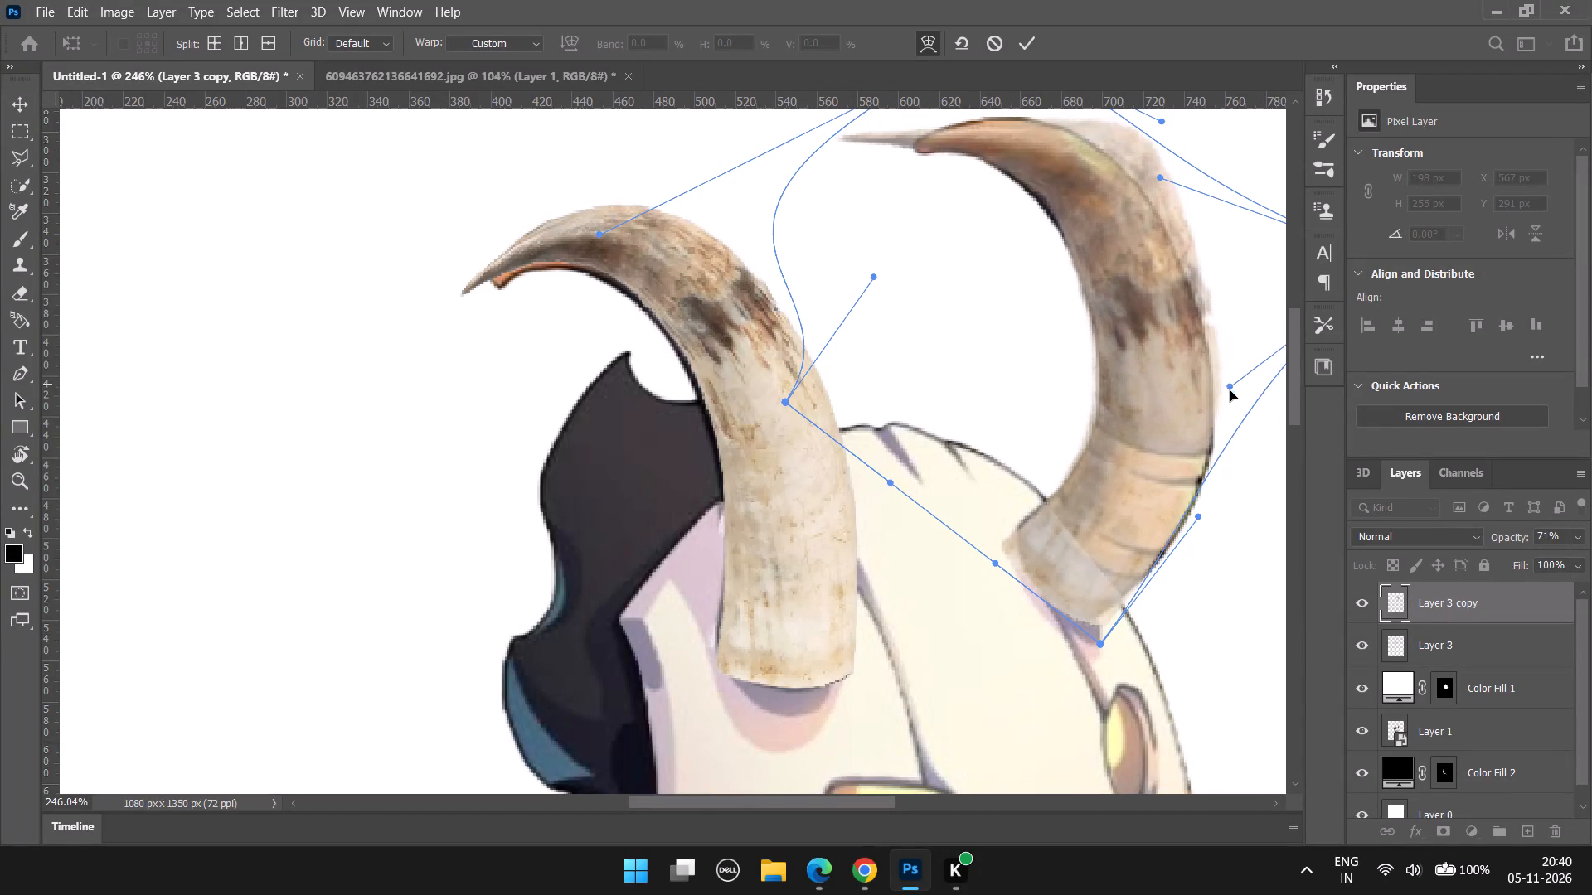
{"action": "left_click_drag", "start_coordinate": [1230, 390], "coordinate": [1205, 418]}
Warp the copied horn's upper outer bend inward onto the illustrated right-hand horn's curve and fine-tune its outer side.
{"action": "scroll", "coordinate": [1218, 414], "scroll_direction": "down", "scroll_amount": 5, "text": "alt"}
{"action": "scroll", "coordinate": [1201, 265], "scroll_direction": "up", "scroll_amount": 4}
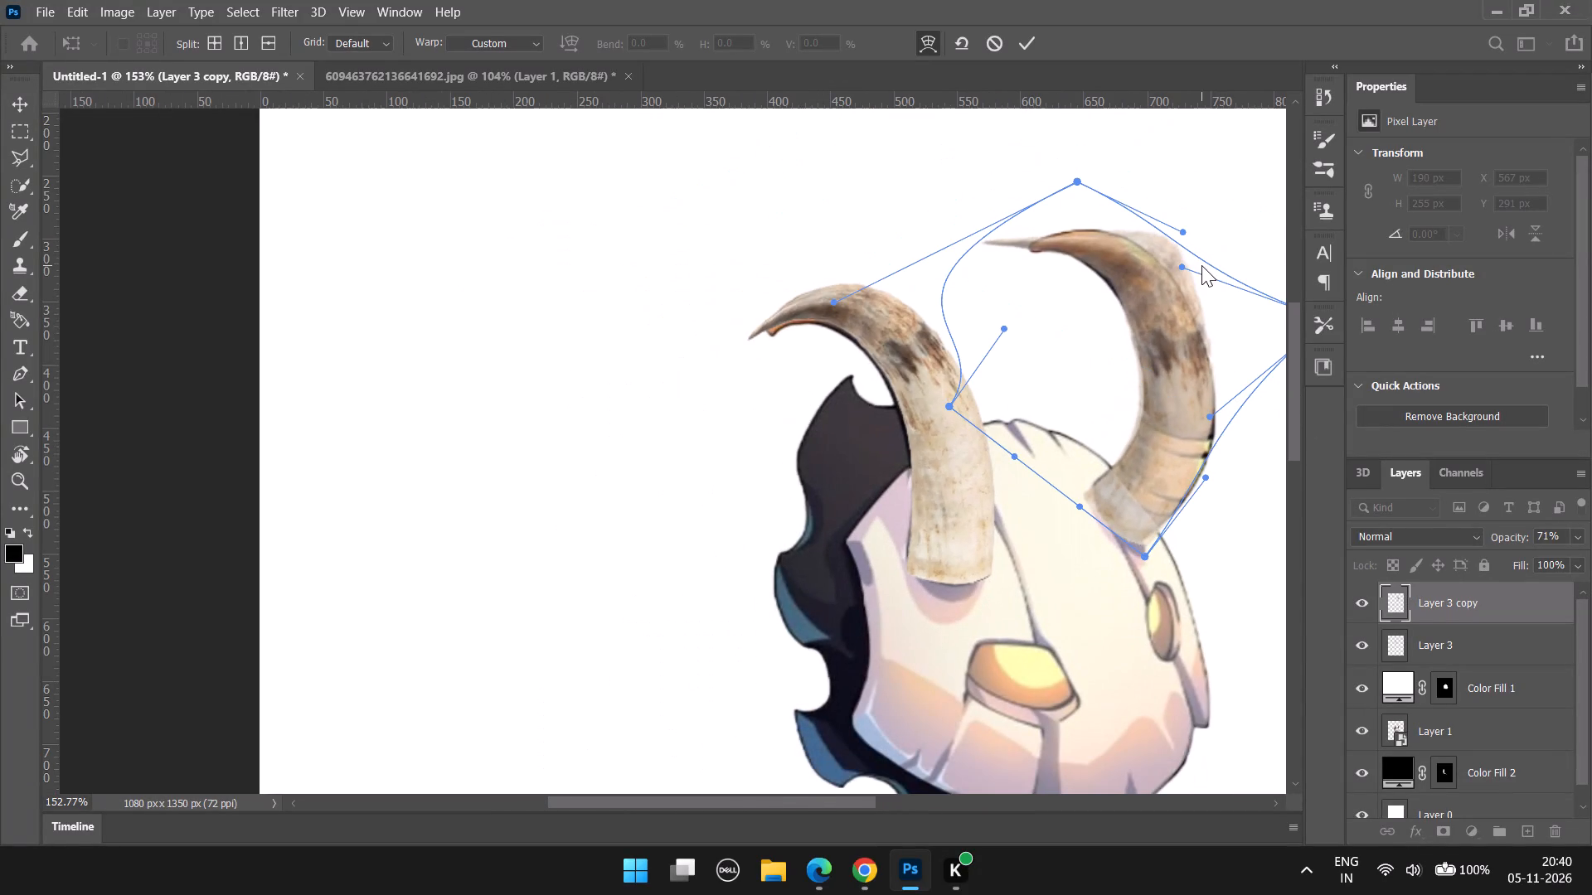
{"action": "left_click_drag", "start_coordinate": [1170, 239], "coordinate": [1159, 254]}
{"action": "left_click_drag", "start_coordinate": [1182, 267], "coordinate": [1174, 277]}
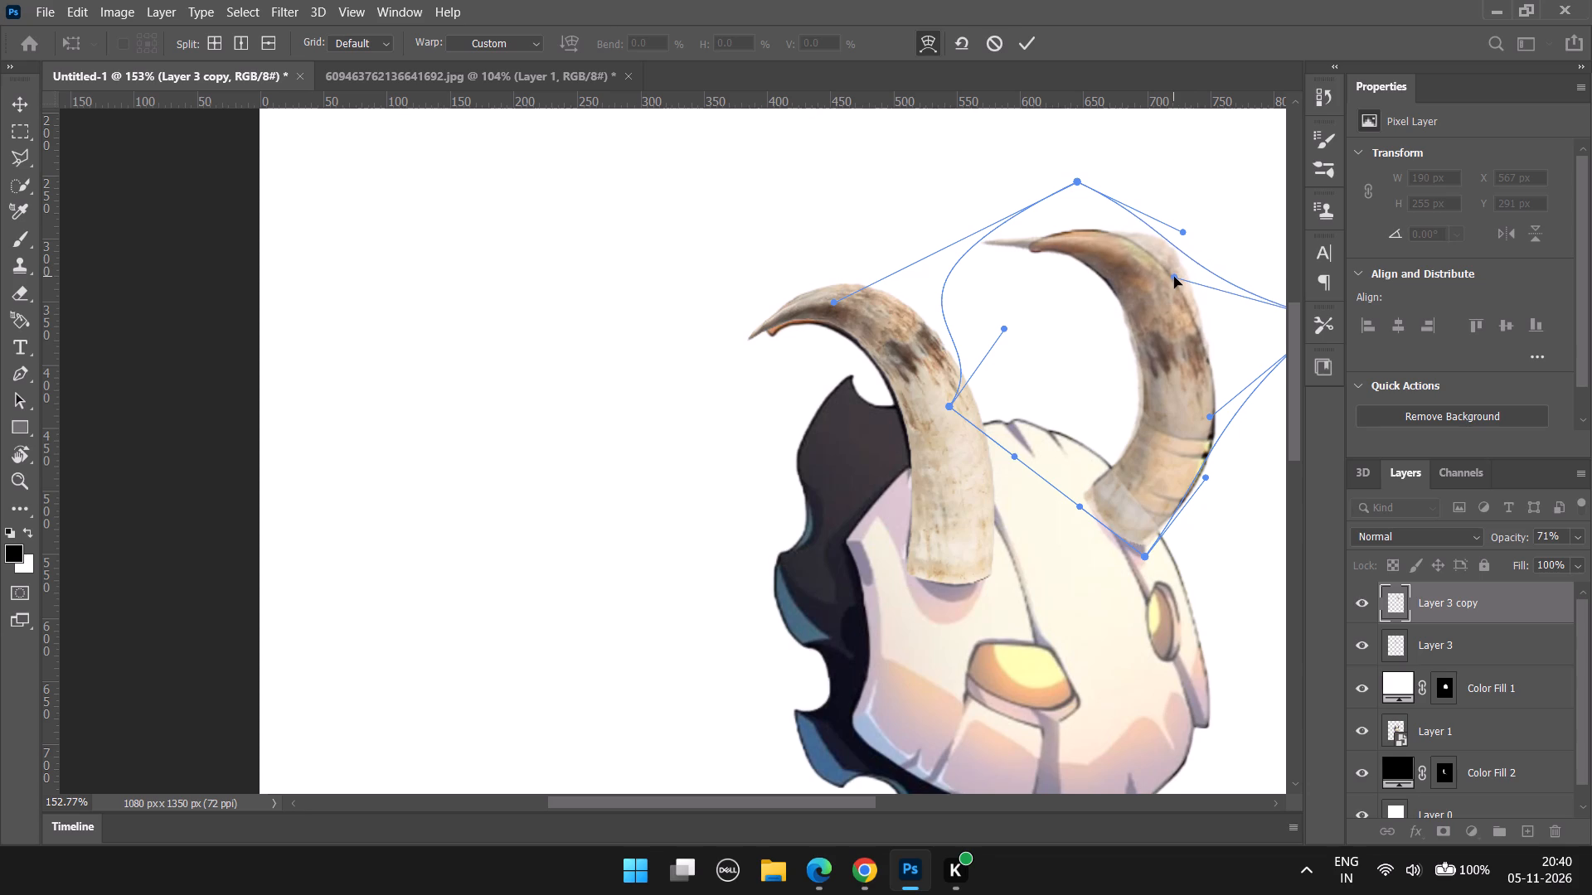
{"action": "left_click_drag", "start_coordinate": [1174, 277], "coordinate": [1175, 277]}
{"action": "left_click_drag", "start_coordinate": [1160, 254], "coordinate": [1151, 261]}
{"action": "left_click", "coordinate": [1208, 382]}
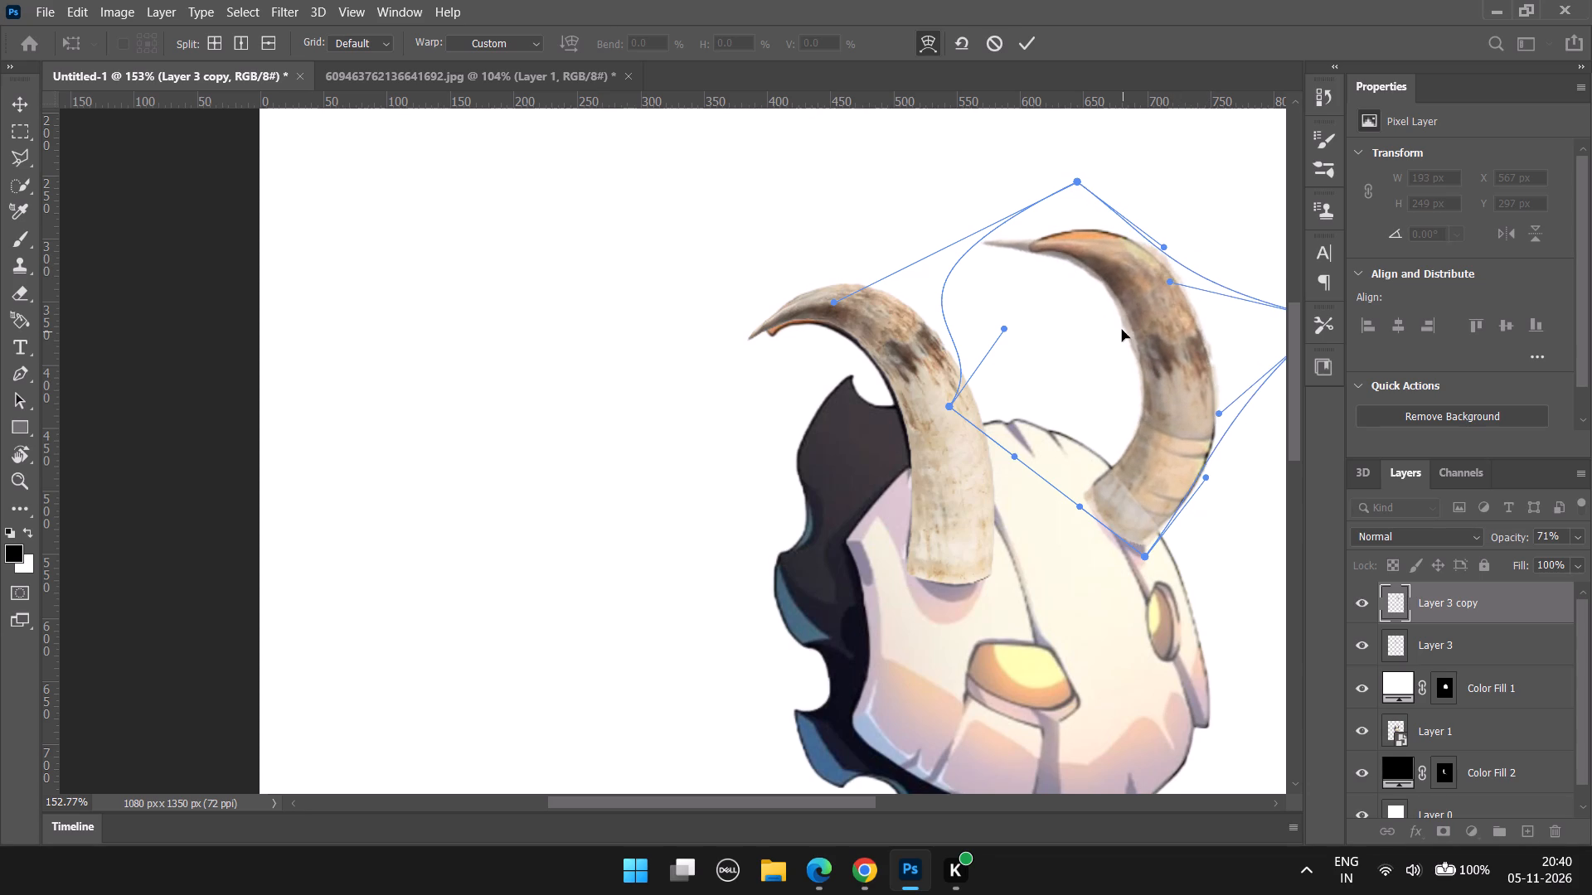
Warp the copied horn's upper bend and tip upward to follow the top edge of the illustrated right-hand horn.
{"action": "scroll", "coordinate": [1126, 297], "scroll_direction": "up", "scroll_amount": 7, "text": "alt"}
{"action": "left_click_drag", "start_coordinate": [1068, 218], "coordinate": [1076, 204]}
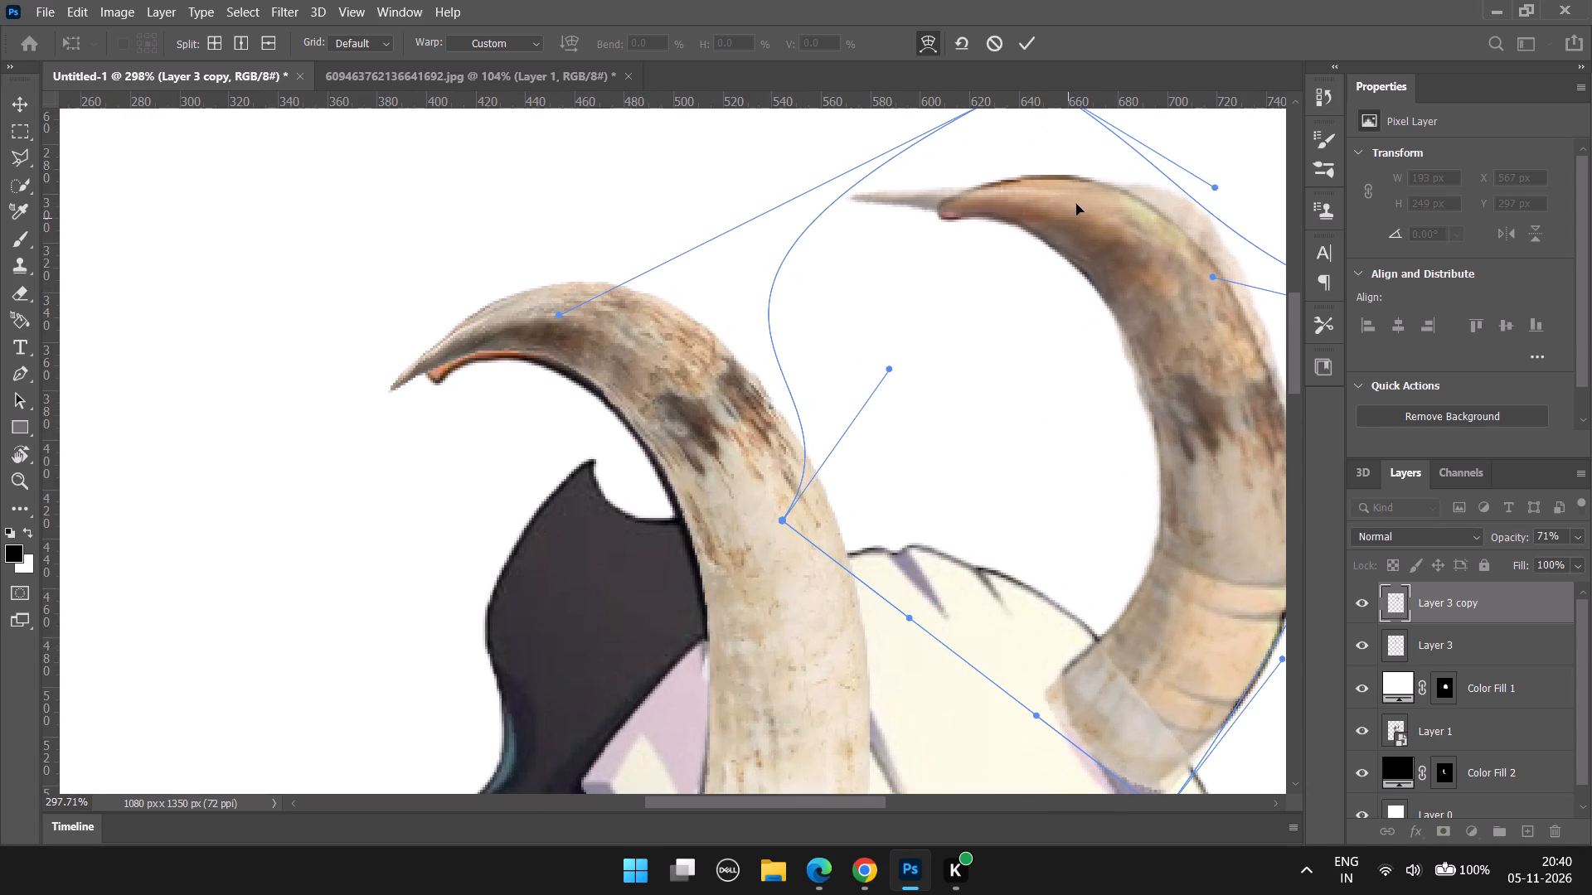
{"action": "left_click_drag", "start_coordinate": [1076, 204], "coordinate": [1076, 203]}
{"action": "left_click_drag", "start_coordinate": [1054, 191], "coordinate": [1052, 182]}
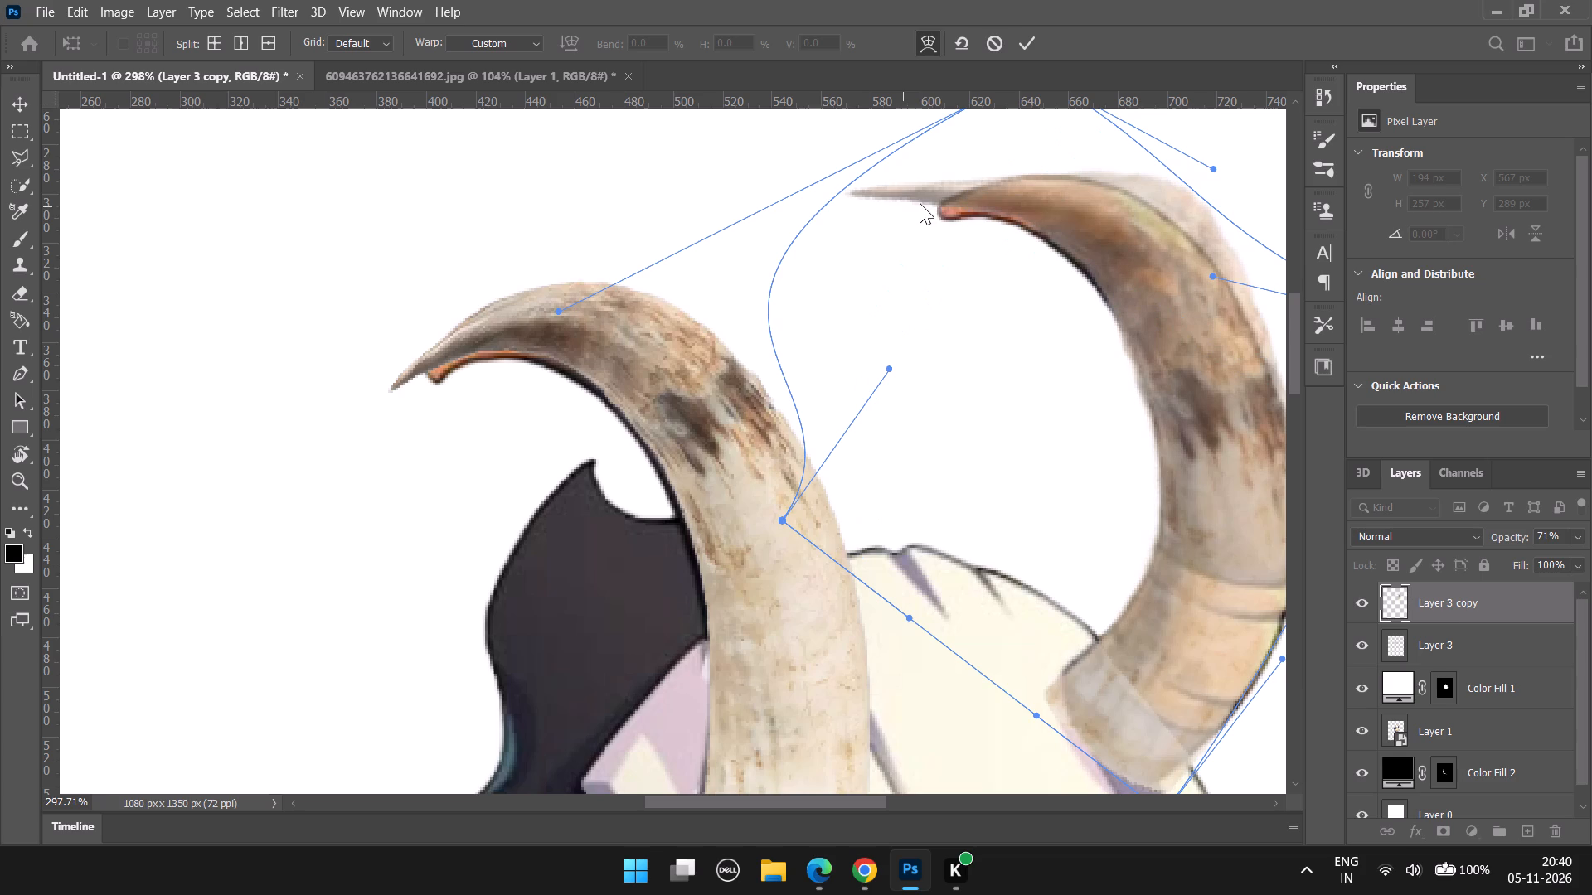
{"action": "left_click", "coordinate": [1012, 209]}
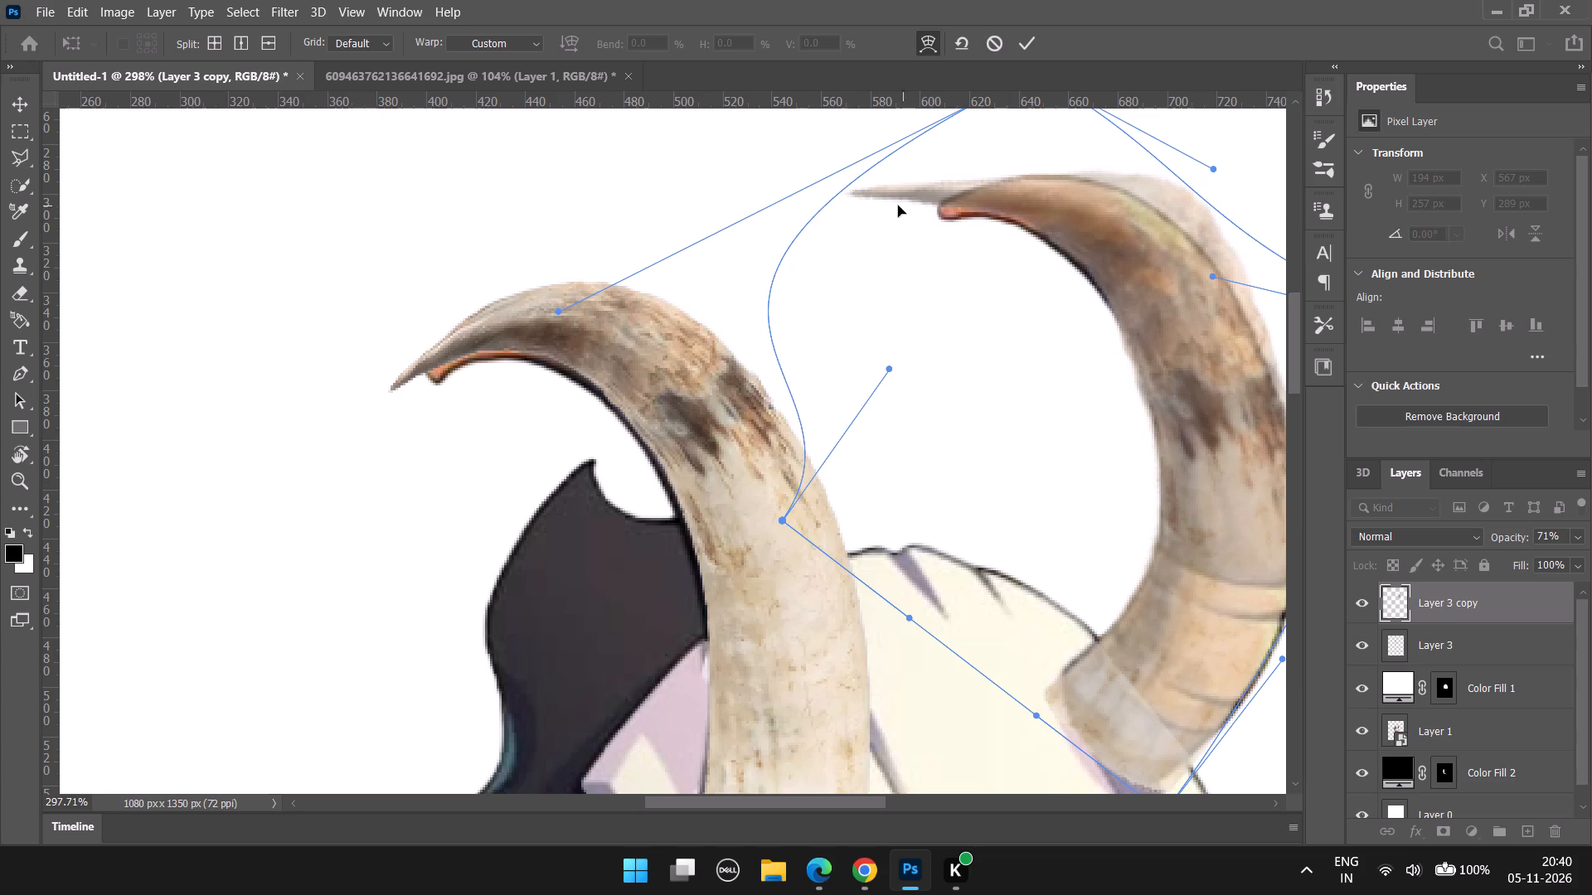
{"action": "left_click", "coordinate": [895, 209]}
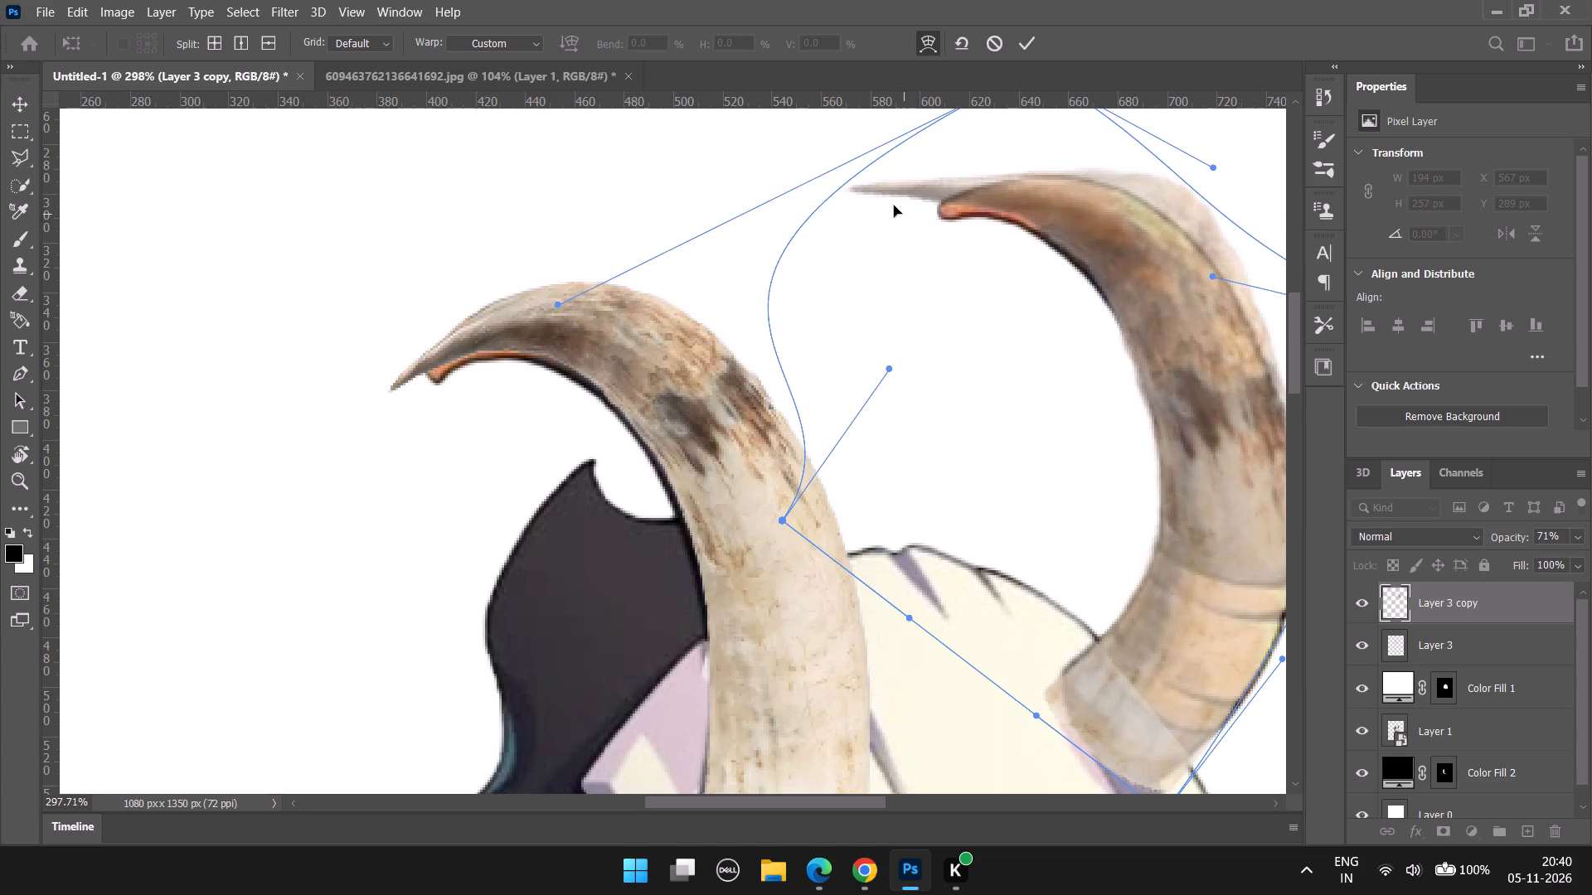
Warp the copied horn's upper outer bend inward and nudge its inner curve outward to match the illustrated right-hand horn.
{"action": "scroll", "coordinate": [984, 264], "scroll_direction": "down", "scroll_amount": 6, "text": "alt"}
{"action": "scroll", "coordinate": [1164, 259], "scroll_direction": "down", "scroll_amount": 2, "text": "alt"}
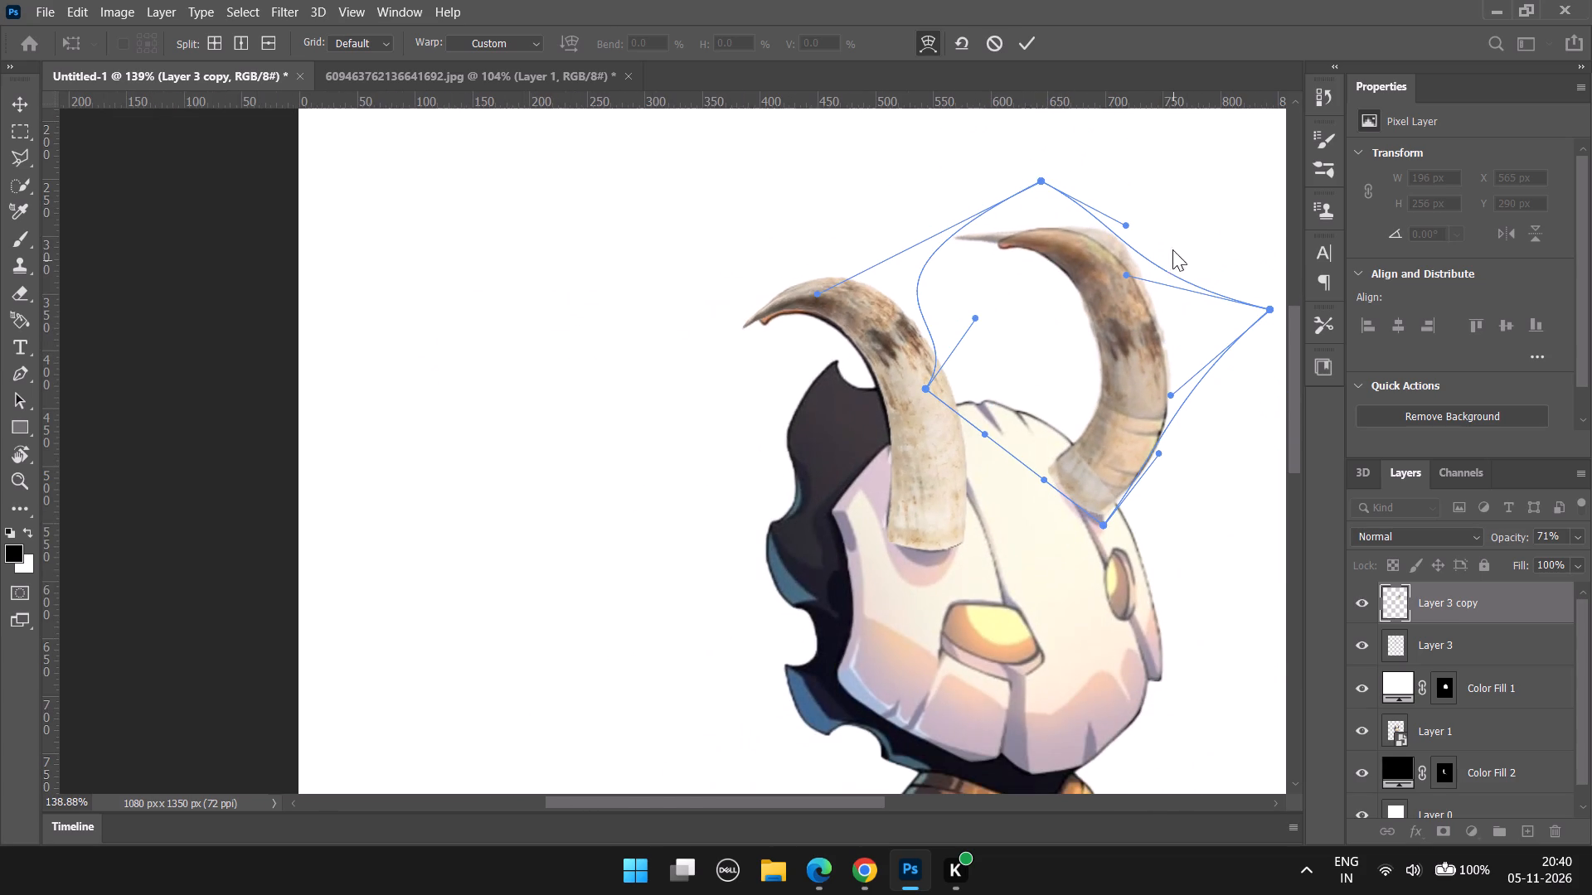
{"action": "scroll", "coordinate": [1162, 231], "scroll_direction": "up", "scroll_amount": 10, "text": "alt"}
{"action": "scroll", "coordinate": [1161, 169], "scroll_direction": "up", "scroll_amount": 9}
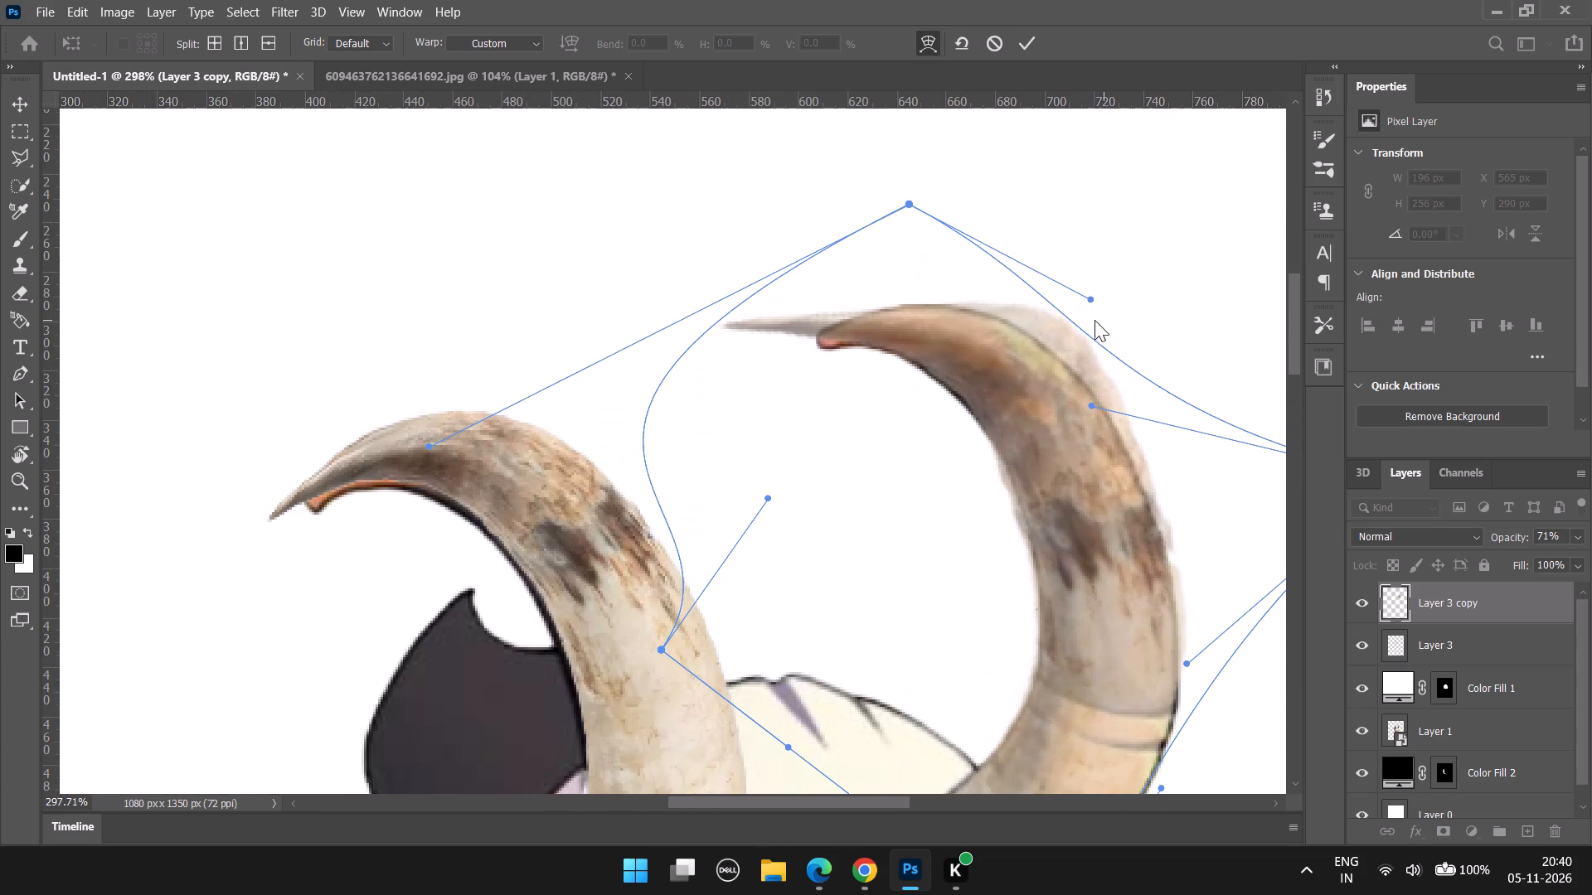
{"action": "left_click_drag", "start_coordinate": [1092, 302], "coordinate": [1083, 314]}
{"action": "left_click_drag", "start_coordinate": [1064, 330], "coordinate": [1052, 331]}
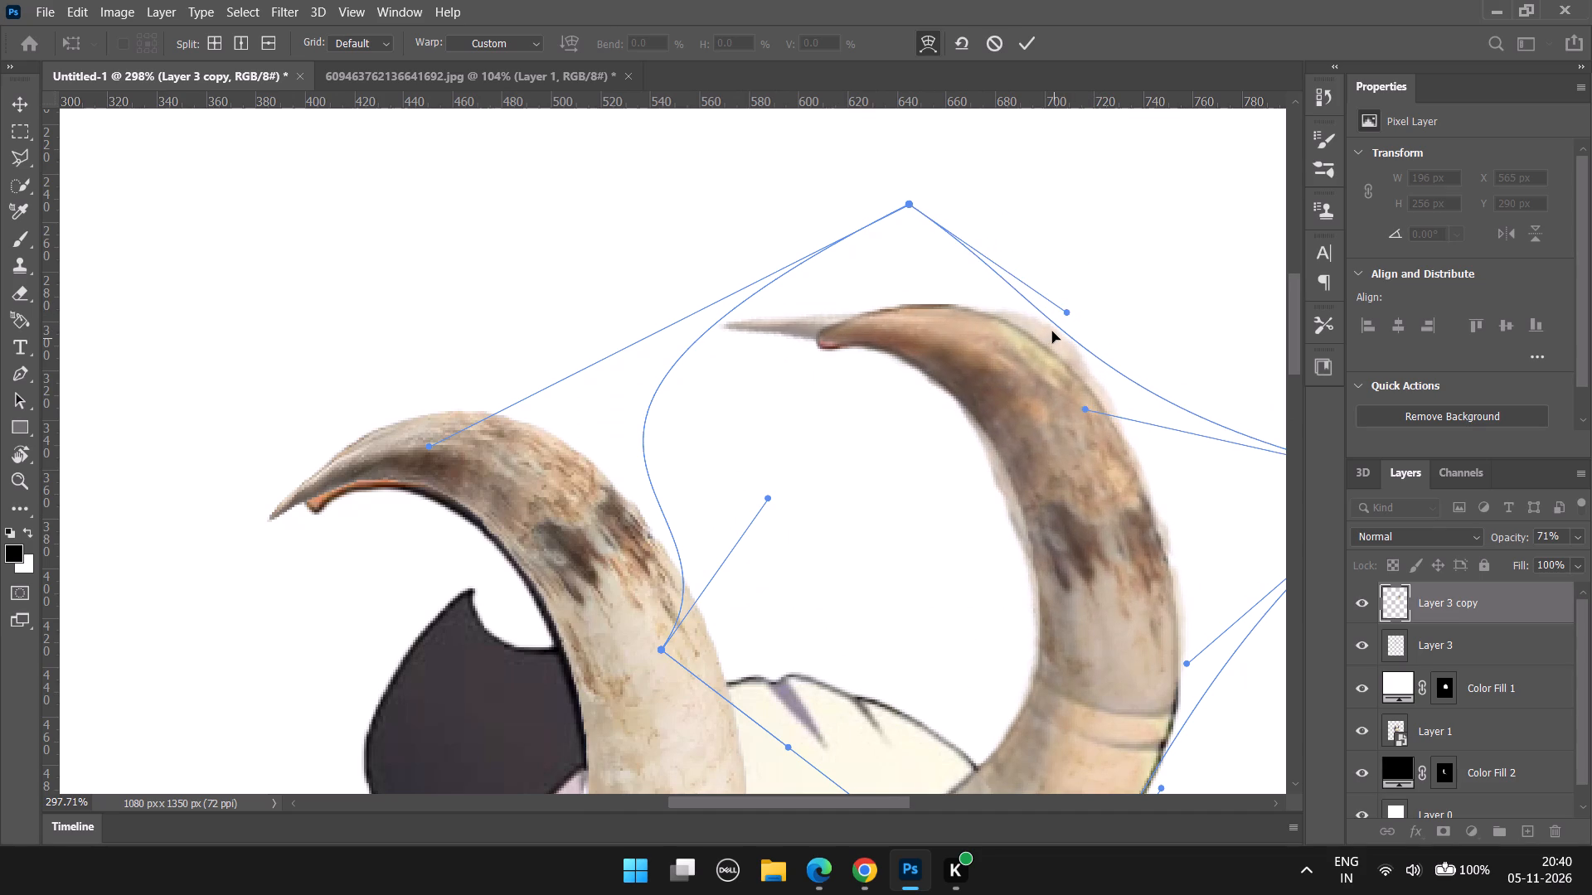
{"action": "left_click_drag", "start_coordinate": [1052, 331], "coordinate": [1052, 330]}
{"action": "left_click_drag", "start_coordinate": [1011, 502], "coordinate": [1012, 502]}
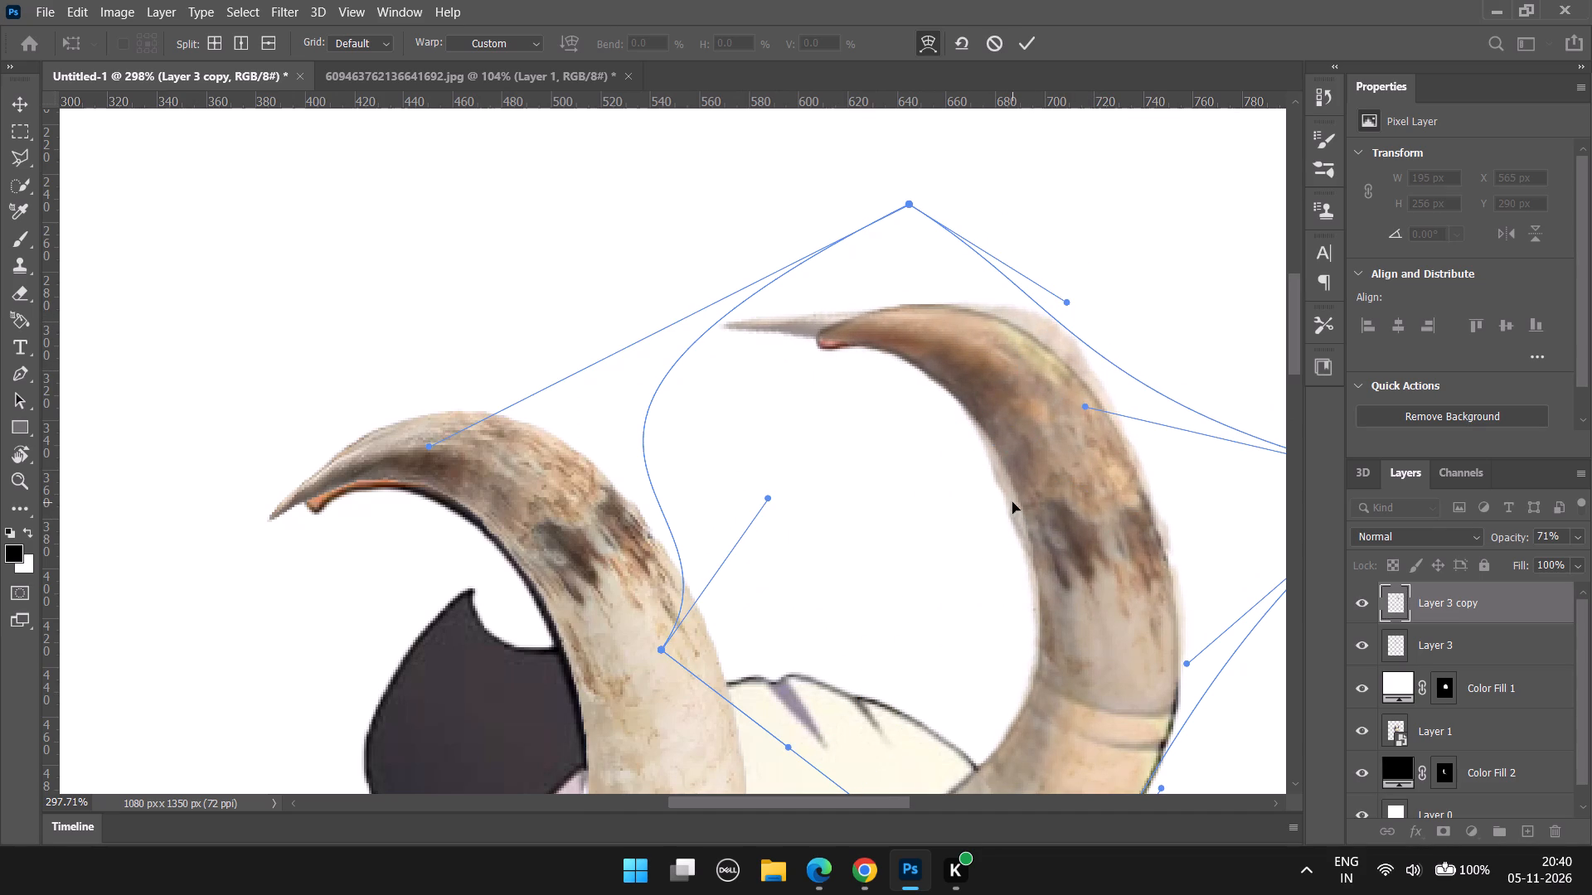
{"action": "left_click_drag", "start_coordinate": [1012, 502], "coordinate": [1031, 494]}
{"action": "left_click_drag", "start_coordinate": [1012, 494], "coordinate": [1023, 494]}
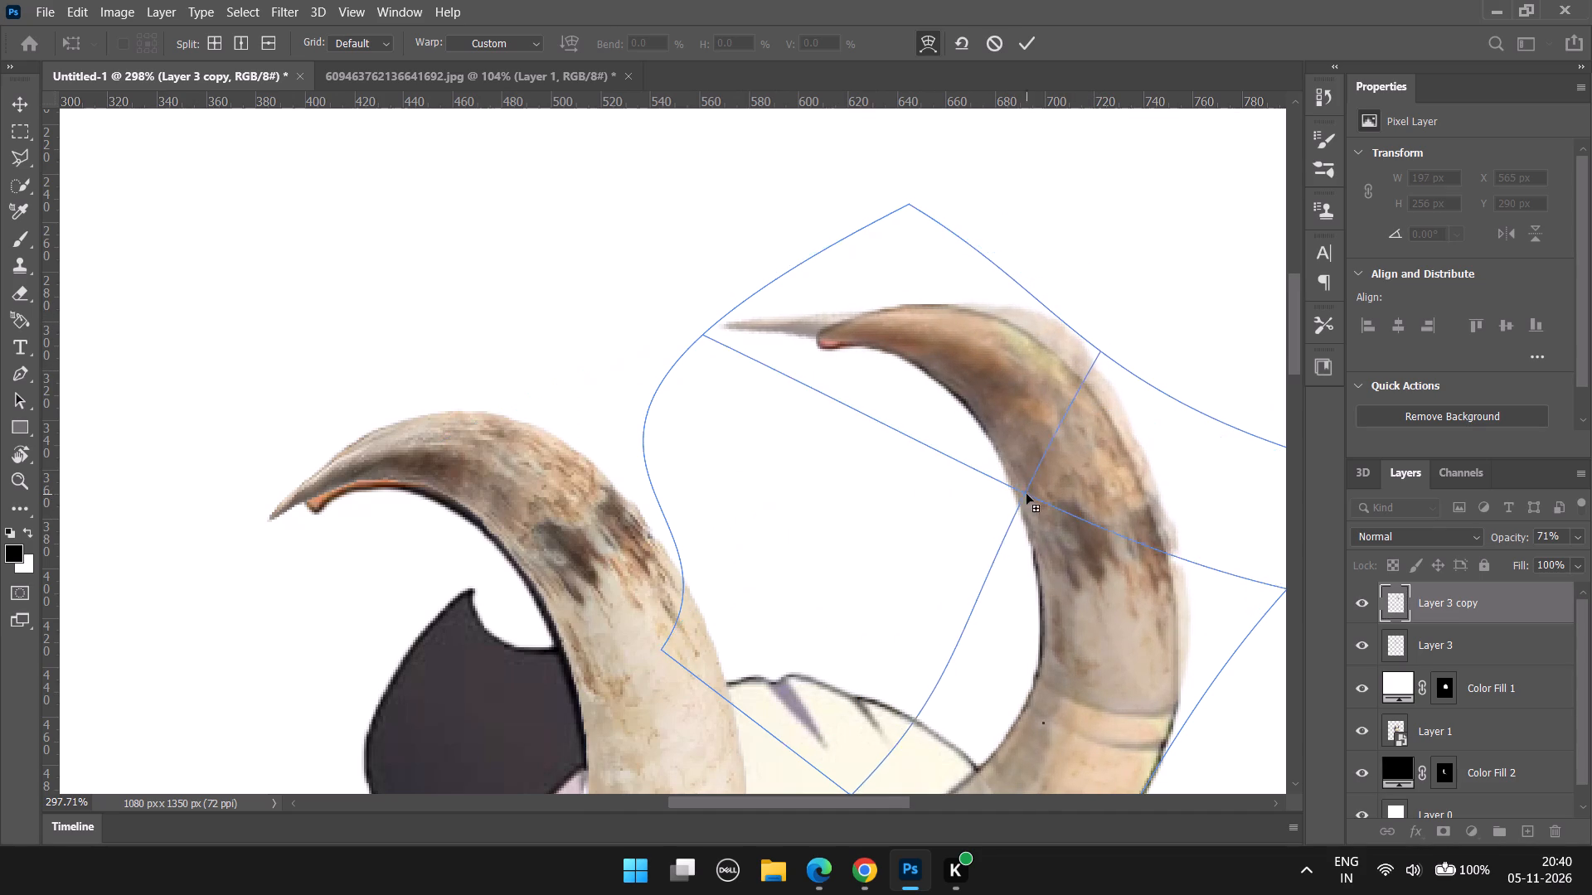
Set Layer 3 copy's opacity to 100% and apply the warp.
{"action": "scroll", "coordinate": [1031, 496], "scroll_direction": "down", "scroll_amount": 12, "text": "alt"}
{"action": "left_click", "coordinate": [1576, 541]}
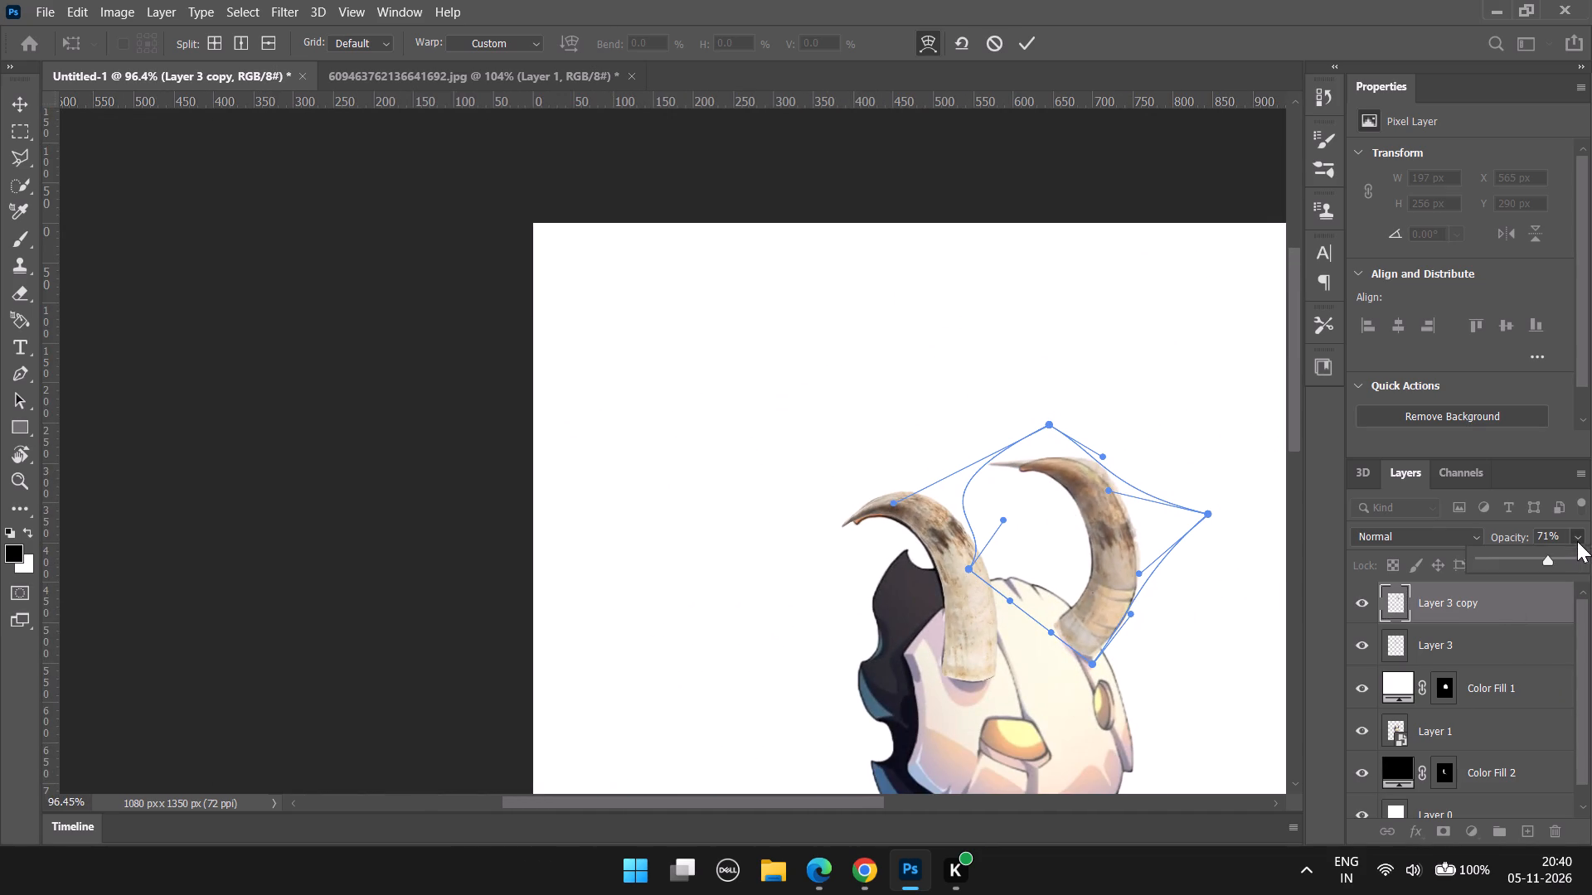
{"action": "left_click_drag", "start_coordinate": [1549, 557], "coordinate": [1591, 567]}
{"action": "scroll", "coordinate": [1253, 514], "scroll_direction": "down", "scroll_amount": 3}
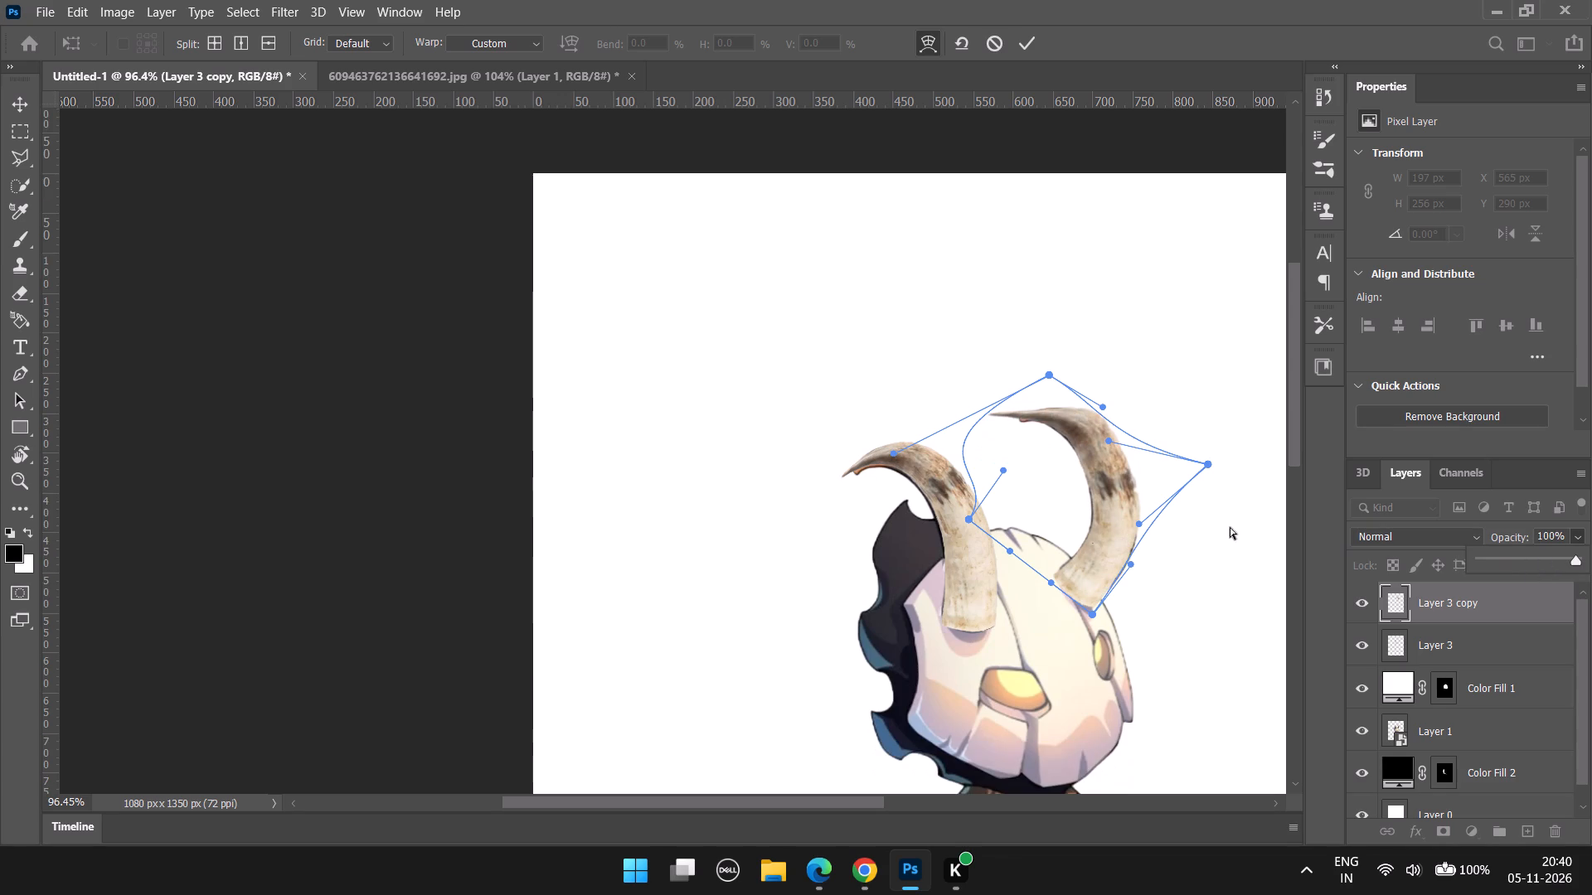
{"action": "scroll", "coordinate": [1162, 446], "scroll_direction": "up", "scroll_amount": 14, "text": "alt"}
{"action": "scroll", "coordinate": [1012, 362], "scroll_direction": "down", "scroll_amount": 6, "text": "alt"}
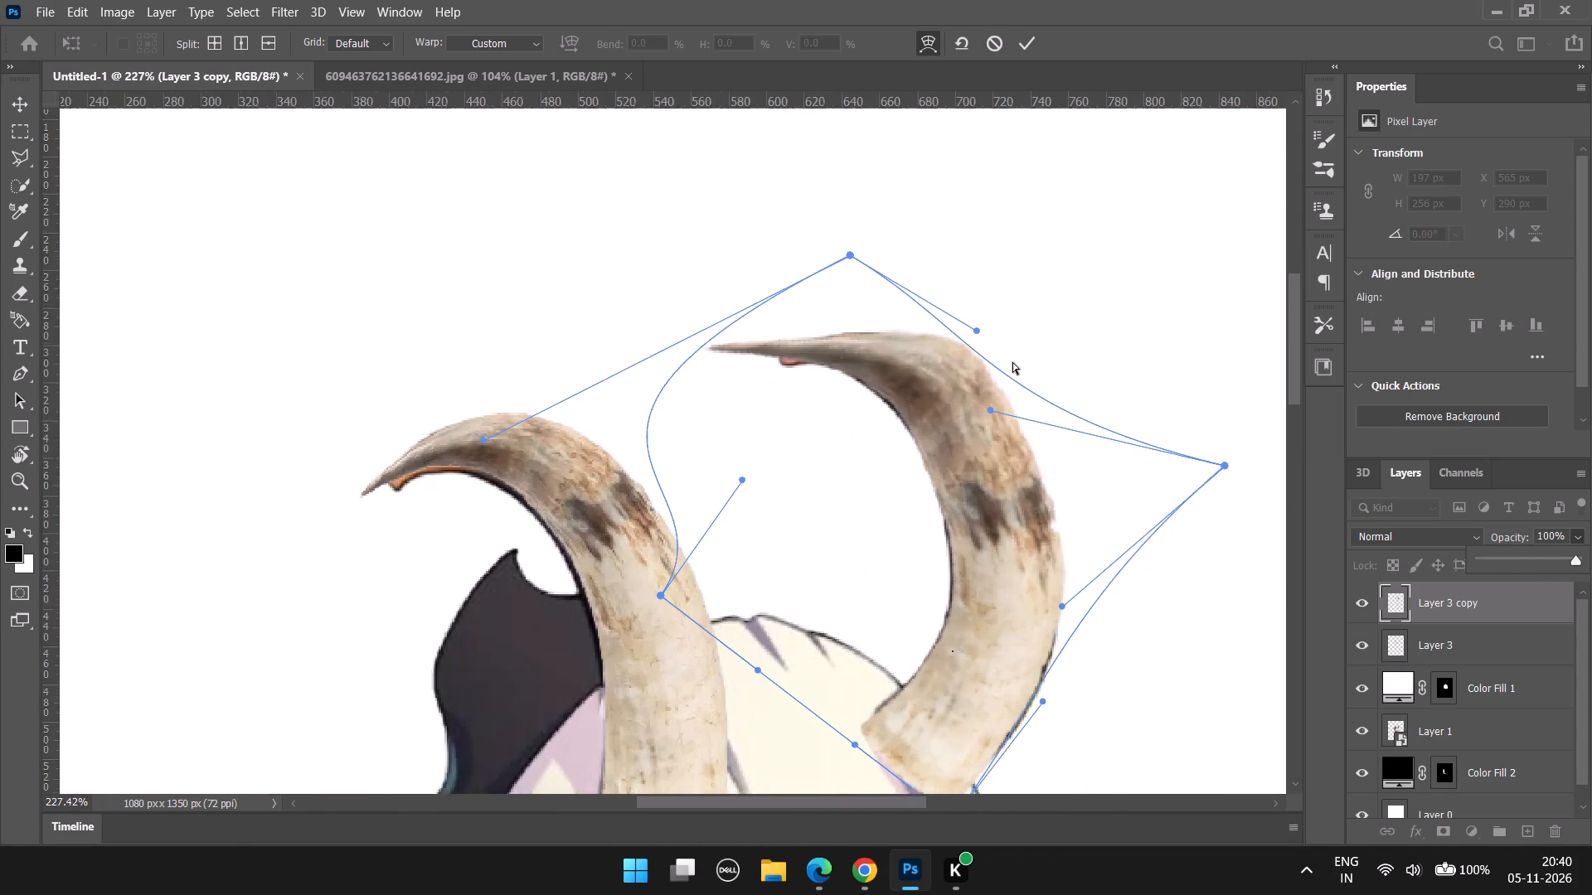
{"action": "left_click", "coordinate": [1018, 36]}
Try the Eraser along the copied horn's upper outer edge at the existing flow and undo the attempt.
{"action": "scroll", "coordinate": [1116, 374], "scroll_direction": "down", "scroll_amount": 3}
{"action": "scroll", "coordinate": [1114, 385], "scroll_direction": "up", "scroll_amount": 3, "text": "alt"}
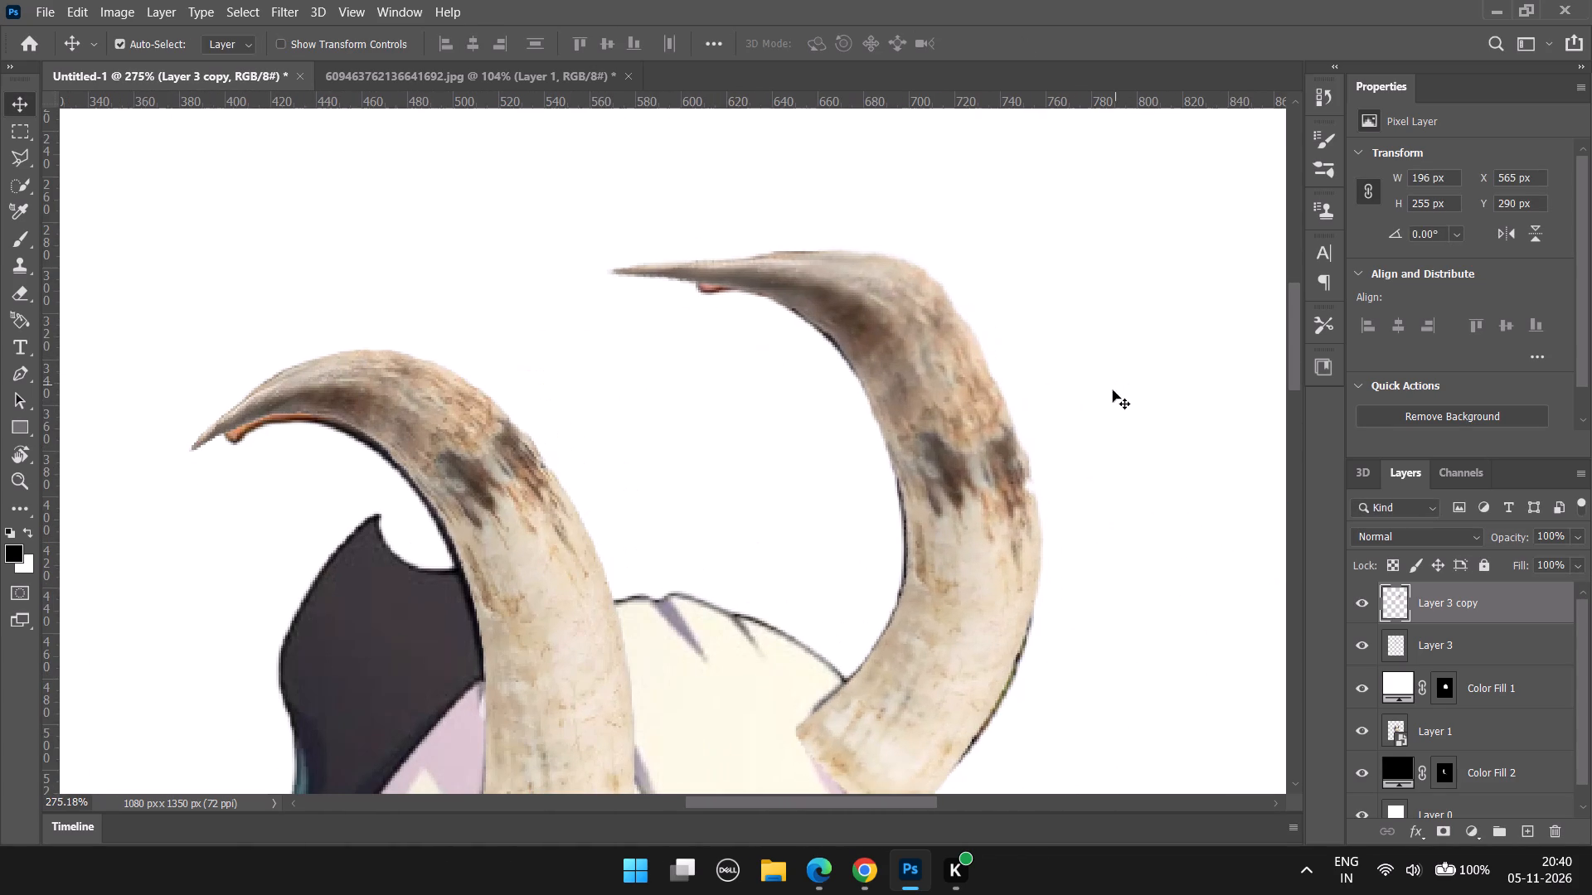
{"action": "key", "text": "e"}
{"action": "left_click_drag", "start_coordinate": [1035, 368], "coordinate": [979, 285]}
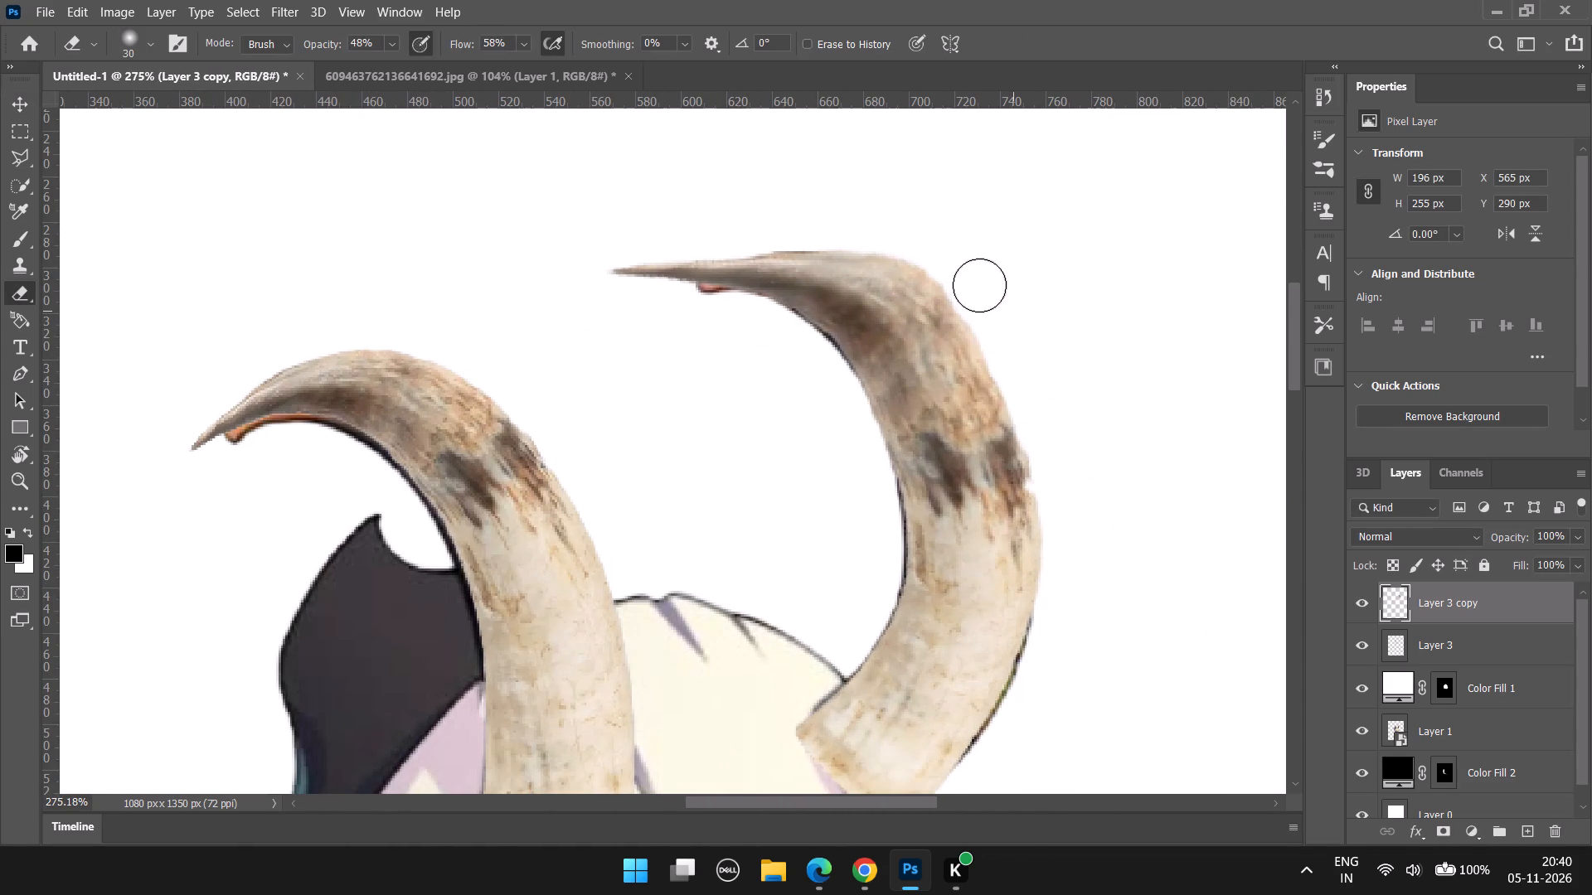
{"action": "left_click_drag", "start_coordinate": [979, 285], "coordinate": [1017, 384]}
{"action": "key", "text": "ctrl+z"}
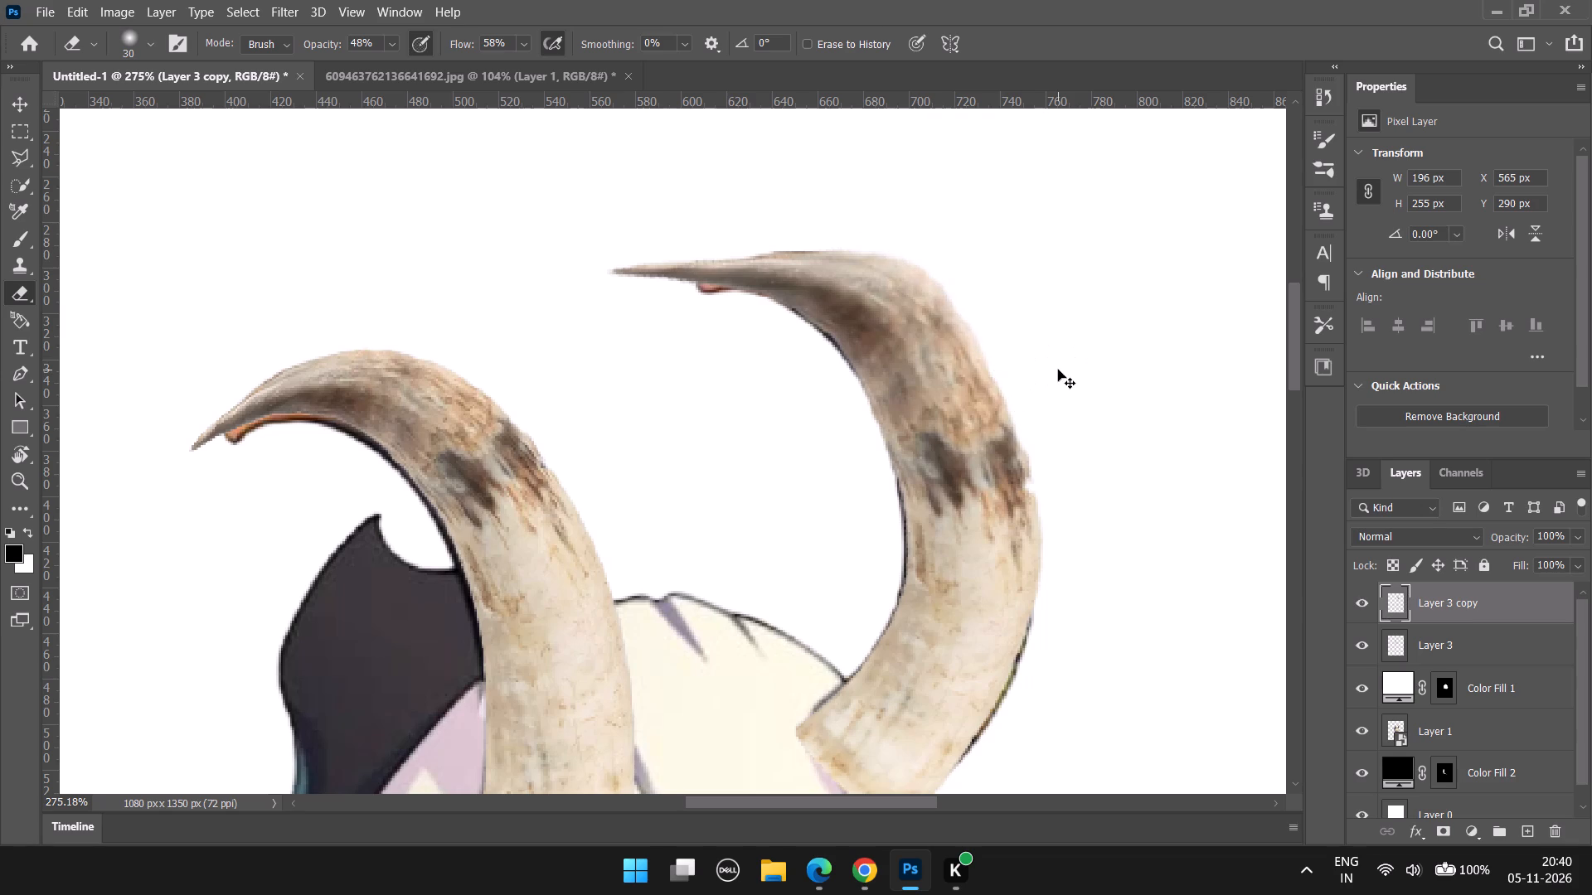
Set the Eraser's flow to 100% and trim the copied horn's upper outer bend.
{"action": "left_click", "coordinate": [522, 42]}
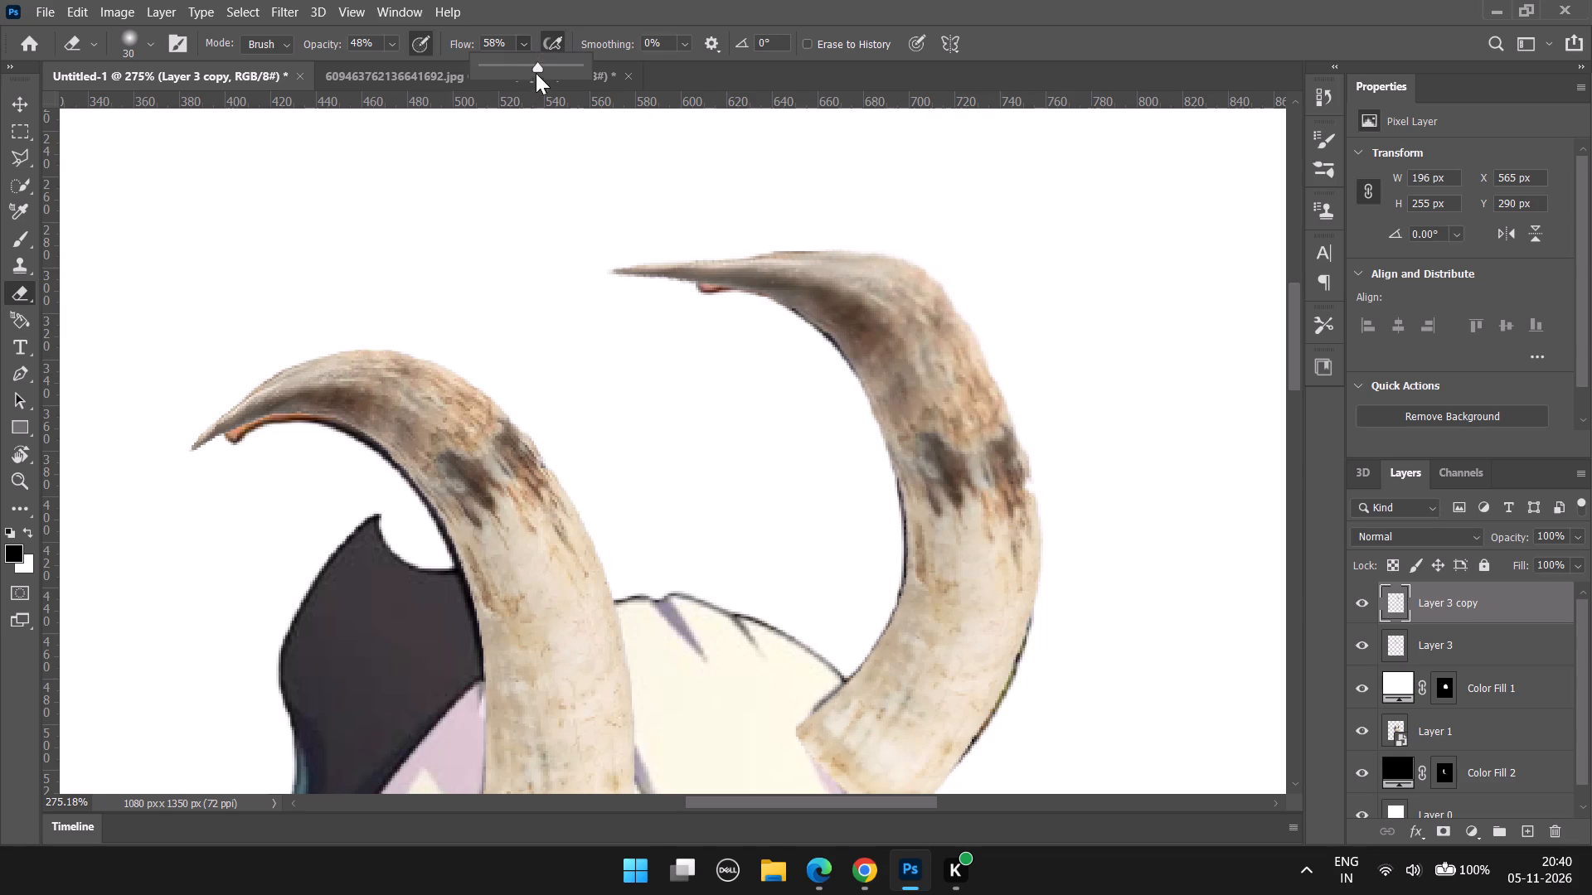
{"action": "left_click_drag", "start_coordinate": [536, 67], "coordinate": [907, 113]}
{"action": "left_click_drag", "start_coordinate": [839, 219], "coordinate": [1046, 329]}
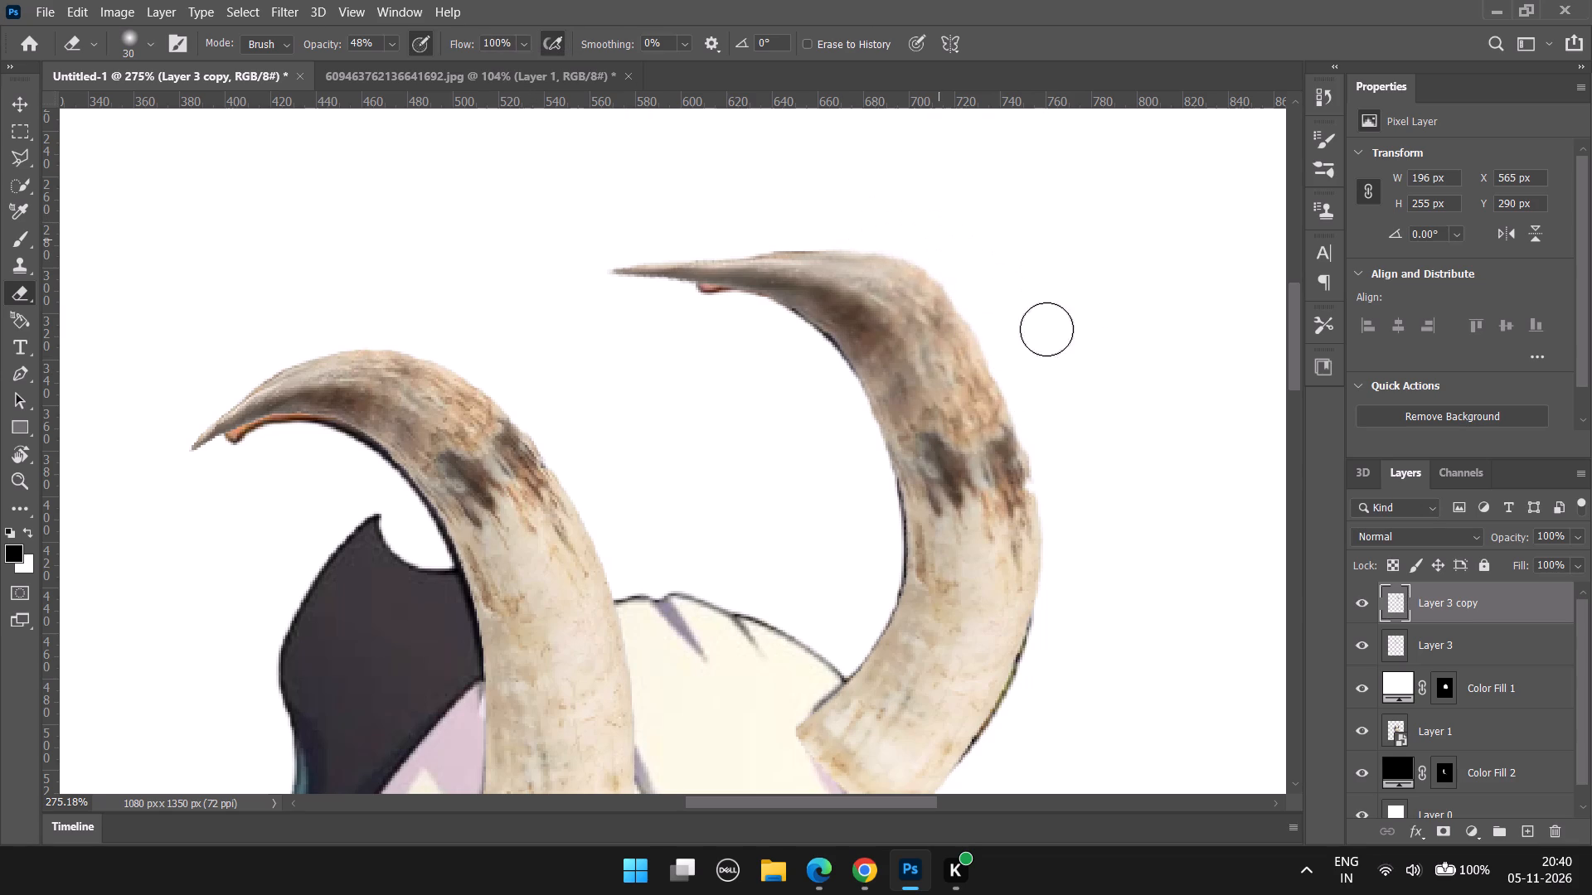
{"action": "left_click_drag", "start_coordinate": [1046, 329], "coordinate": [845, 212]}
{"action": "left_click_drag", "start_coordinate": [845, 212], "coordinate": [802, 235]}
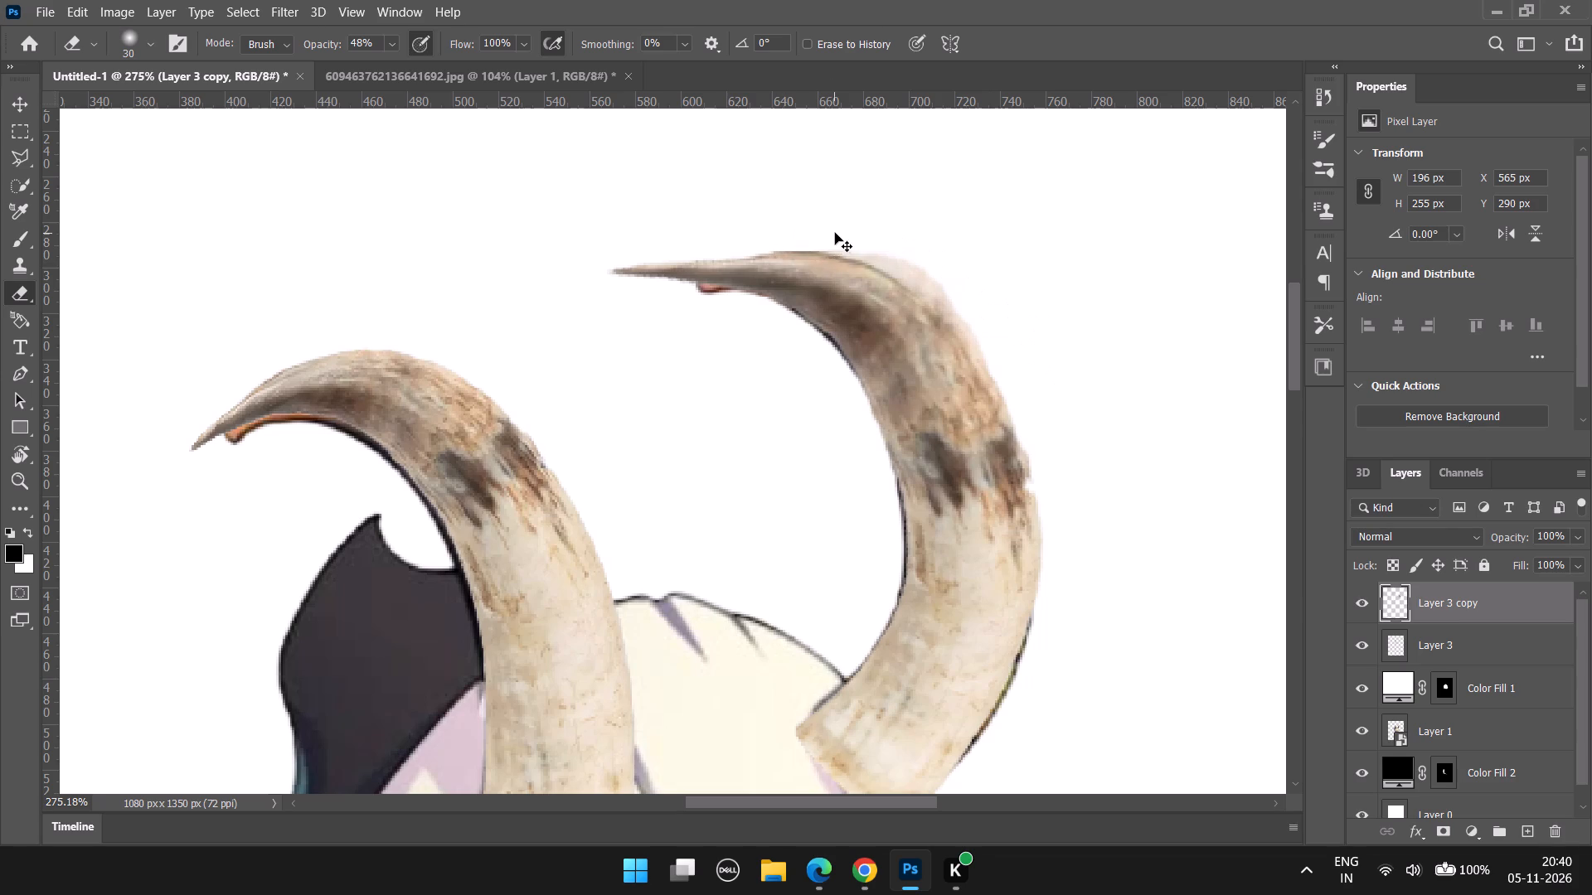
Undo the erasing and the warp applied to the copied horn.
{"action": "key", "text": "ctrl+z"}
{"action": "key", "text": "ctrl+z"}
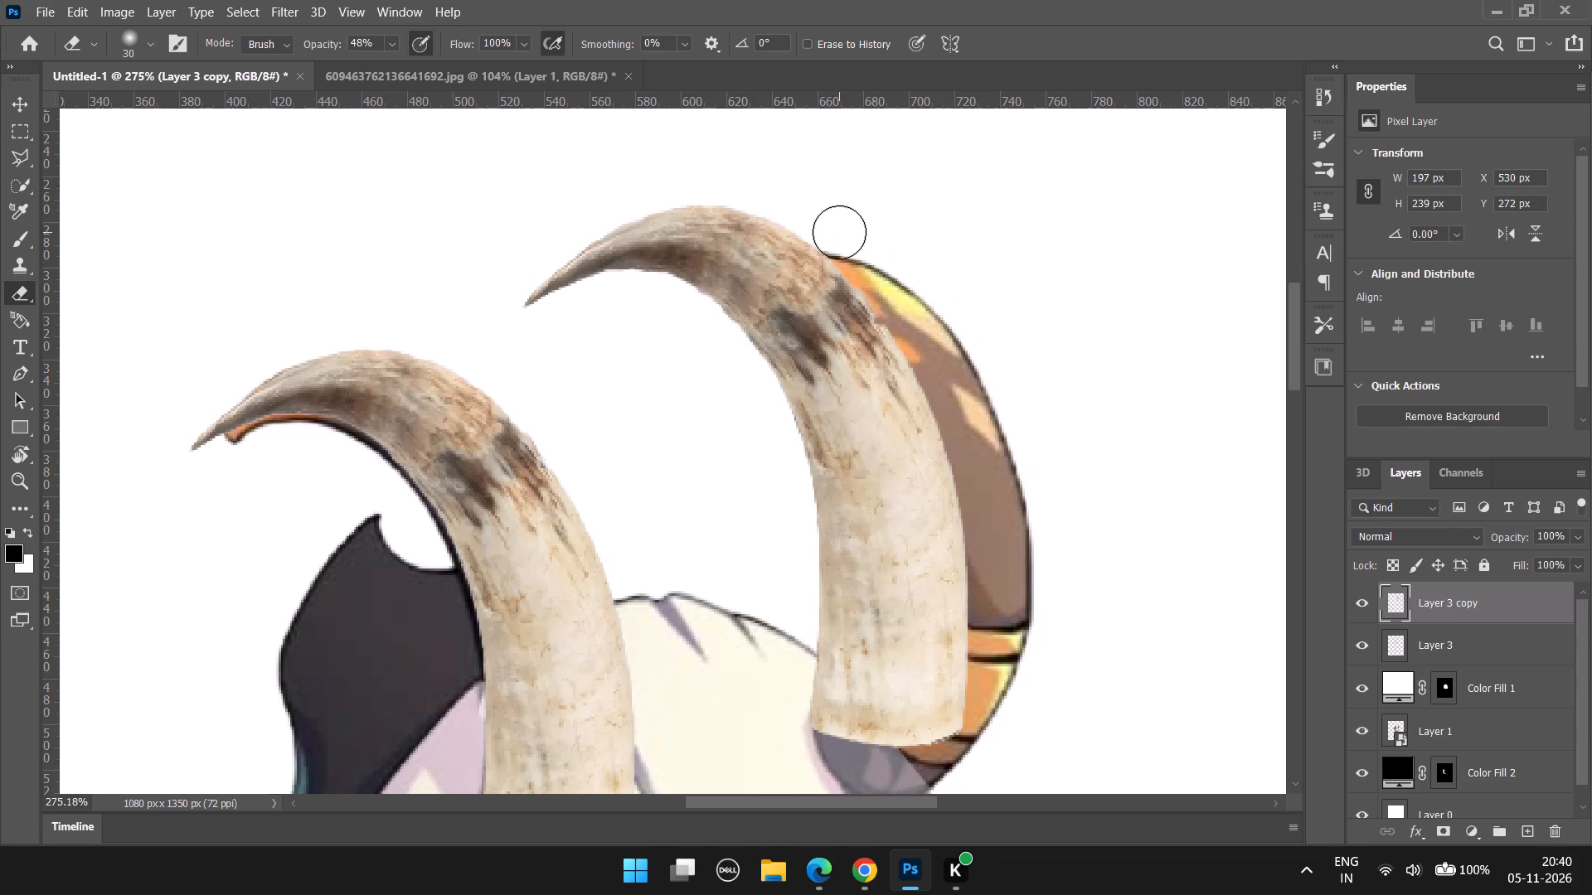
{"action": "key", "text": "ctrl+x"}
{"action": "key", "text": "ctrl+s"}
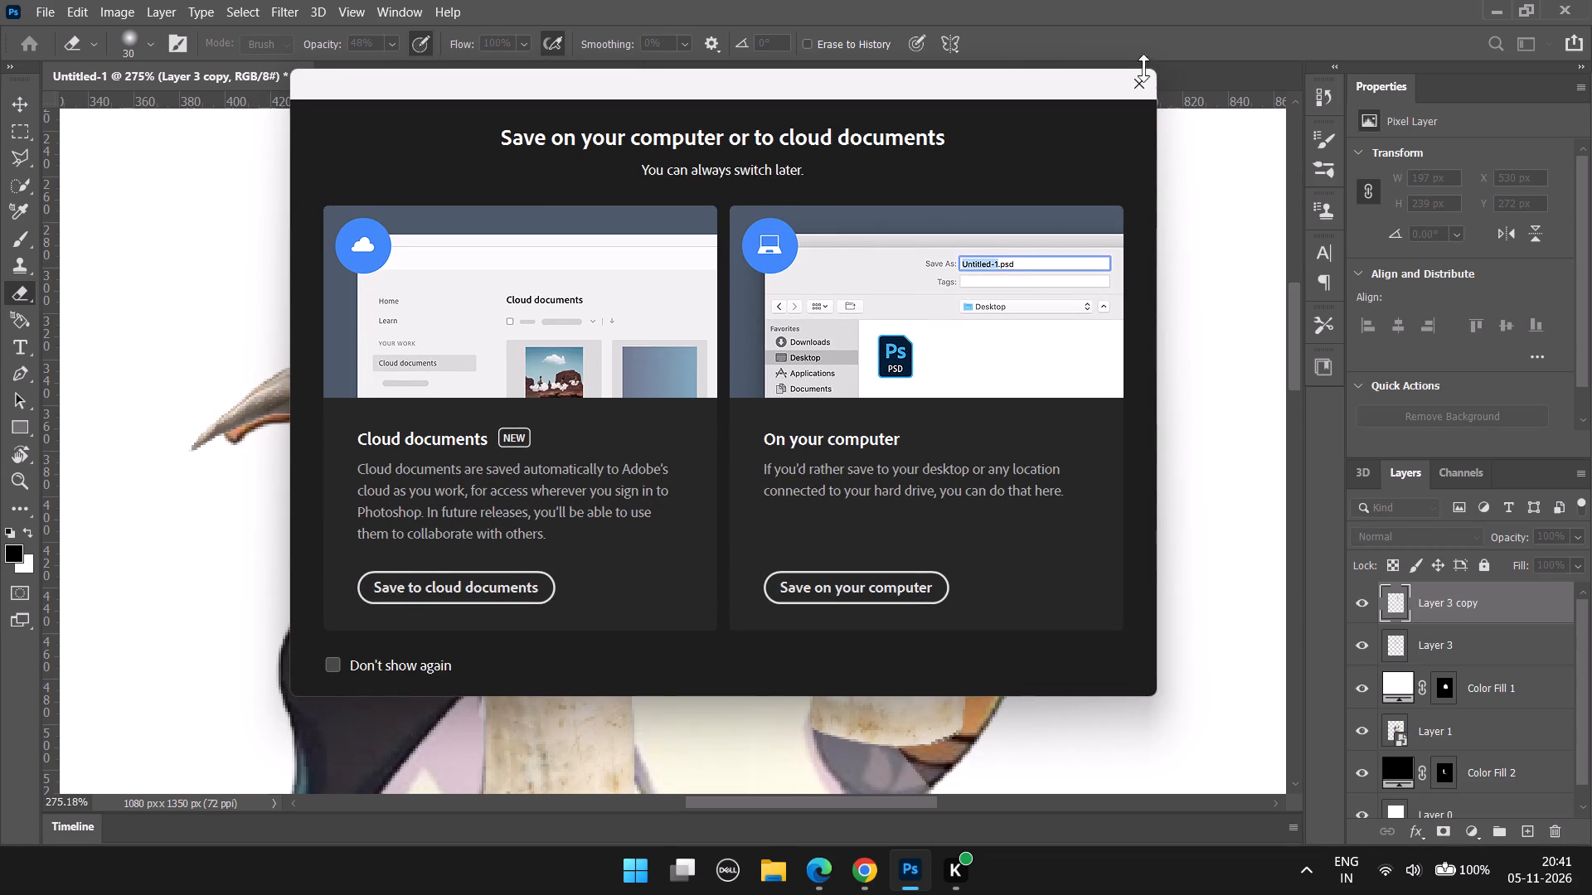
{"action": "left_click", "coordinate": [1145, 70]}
Move the unwarped horn copy over the illustrated right-hand horn, to about X 559 px and Y 303 px.
{"action": "scroll", "coordinate": [1139, 258], "scroll_direction": "down", "scroll_amount": 6}
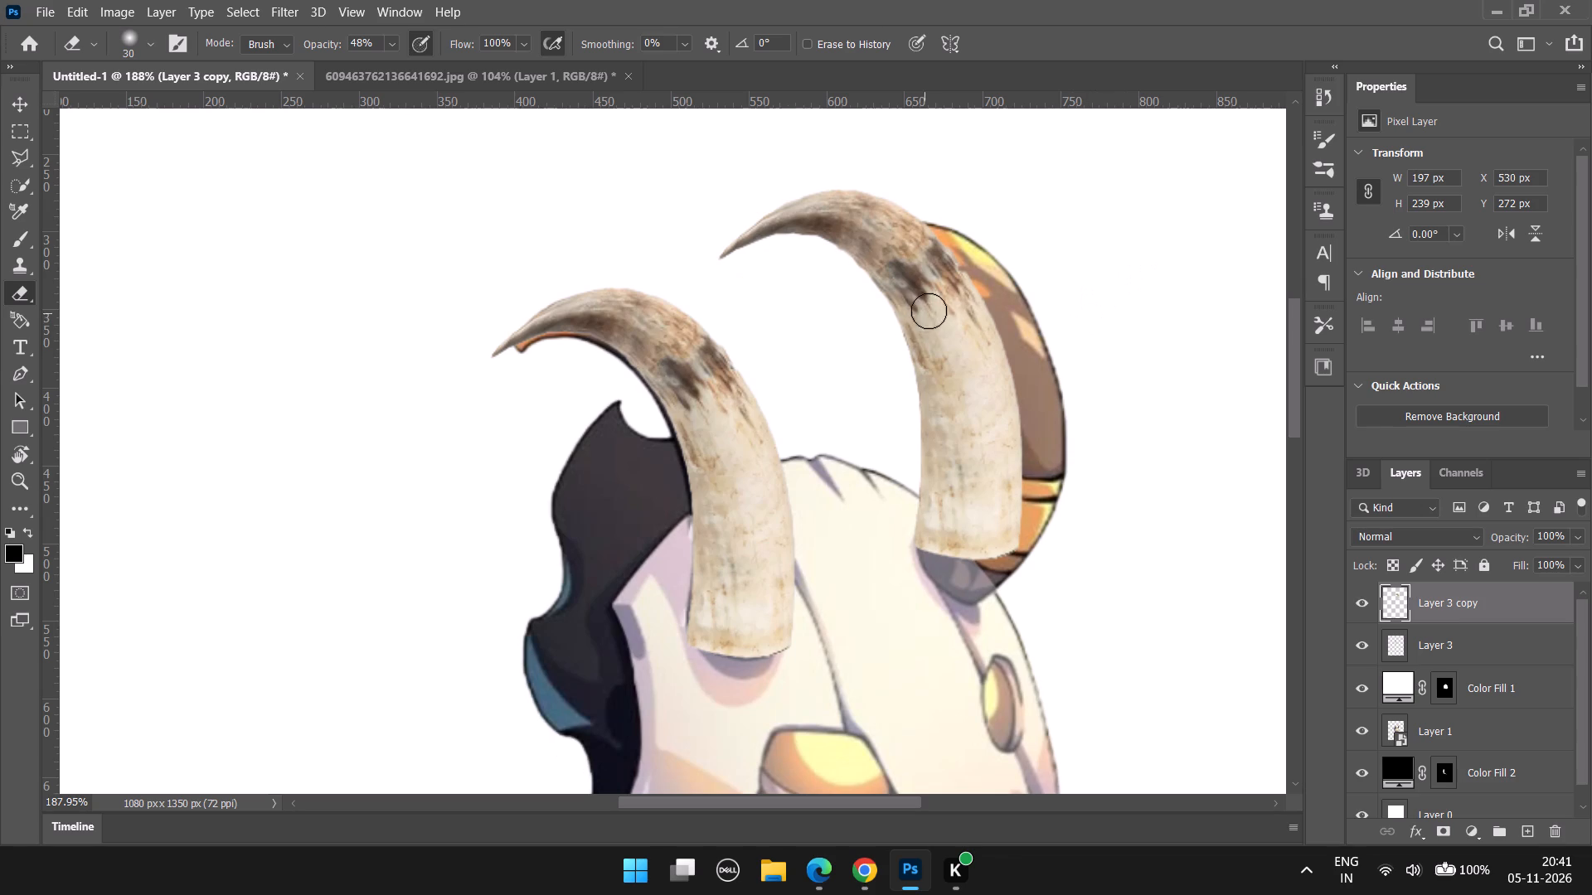
{"action": "left_click", "coordinate": [6, 104]}
{"action": "left_click_drag", "start_coordinate": [973, 398], "coordinate": [1032, 448]}
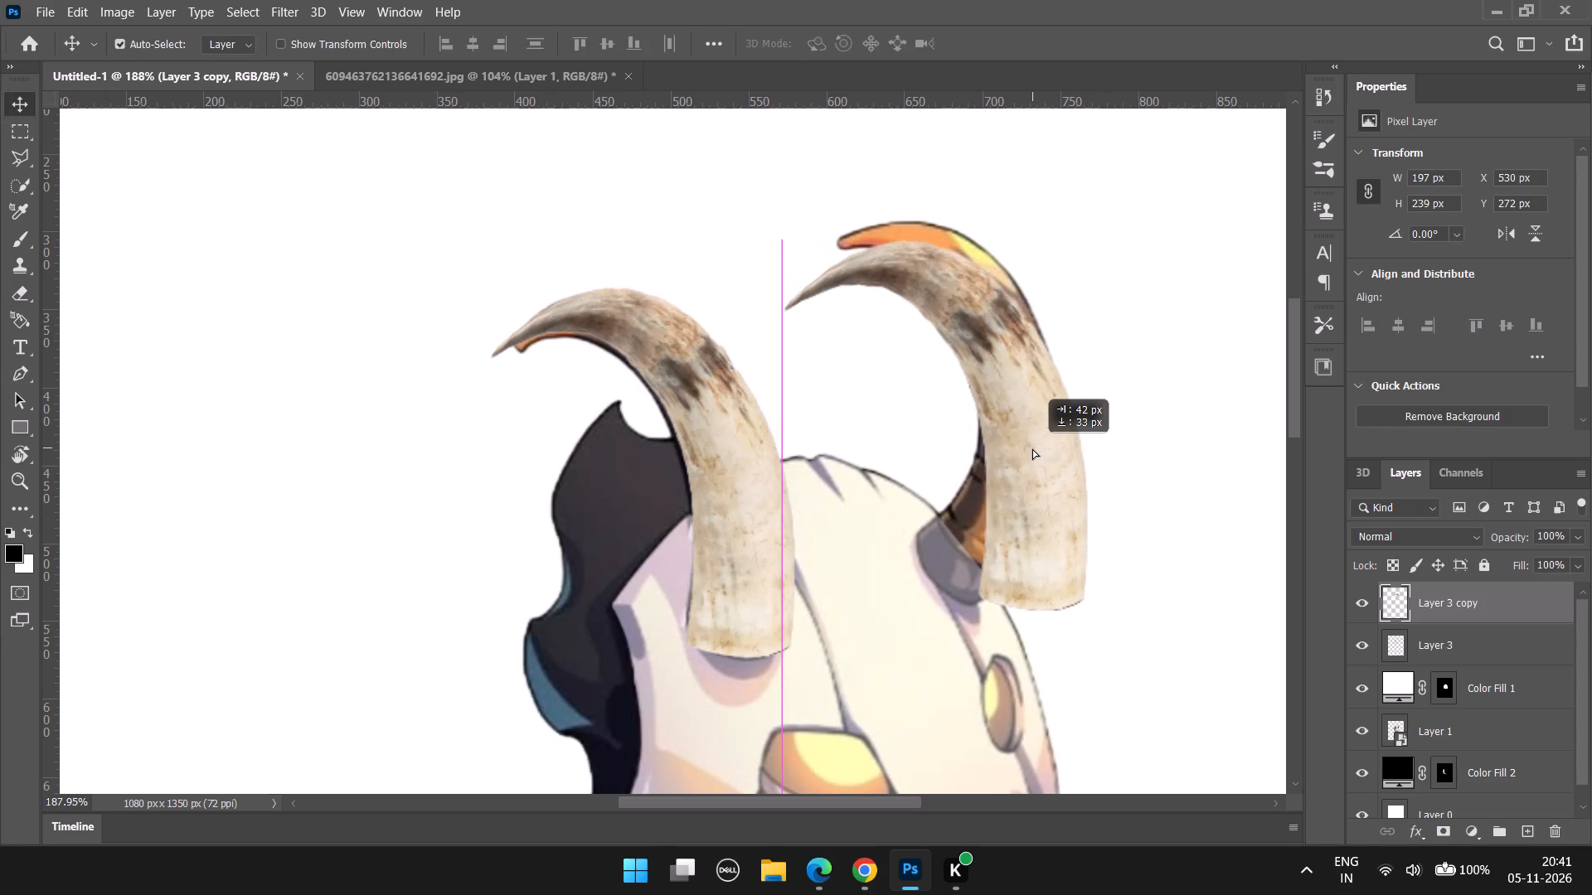
{"action": "left_click_drag", "start_coordinate": [1032, 448], "coordinate": [1017, 446]}
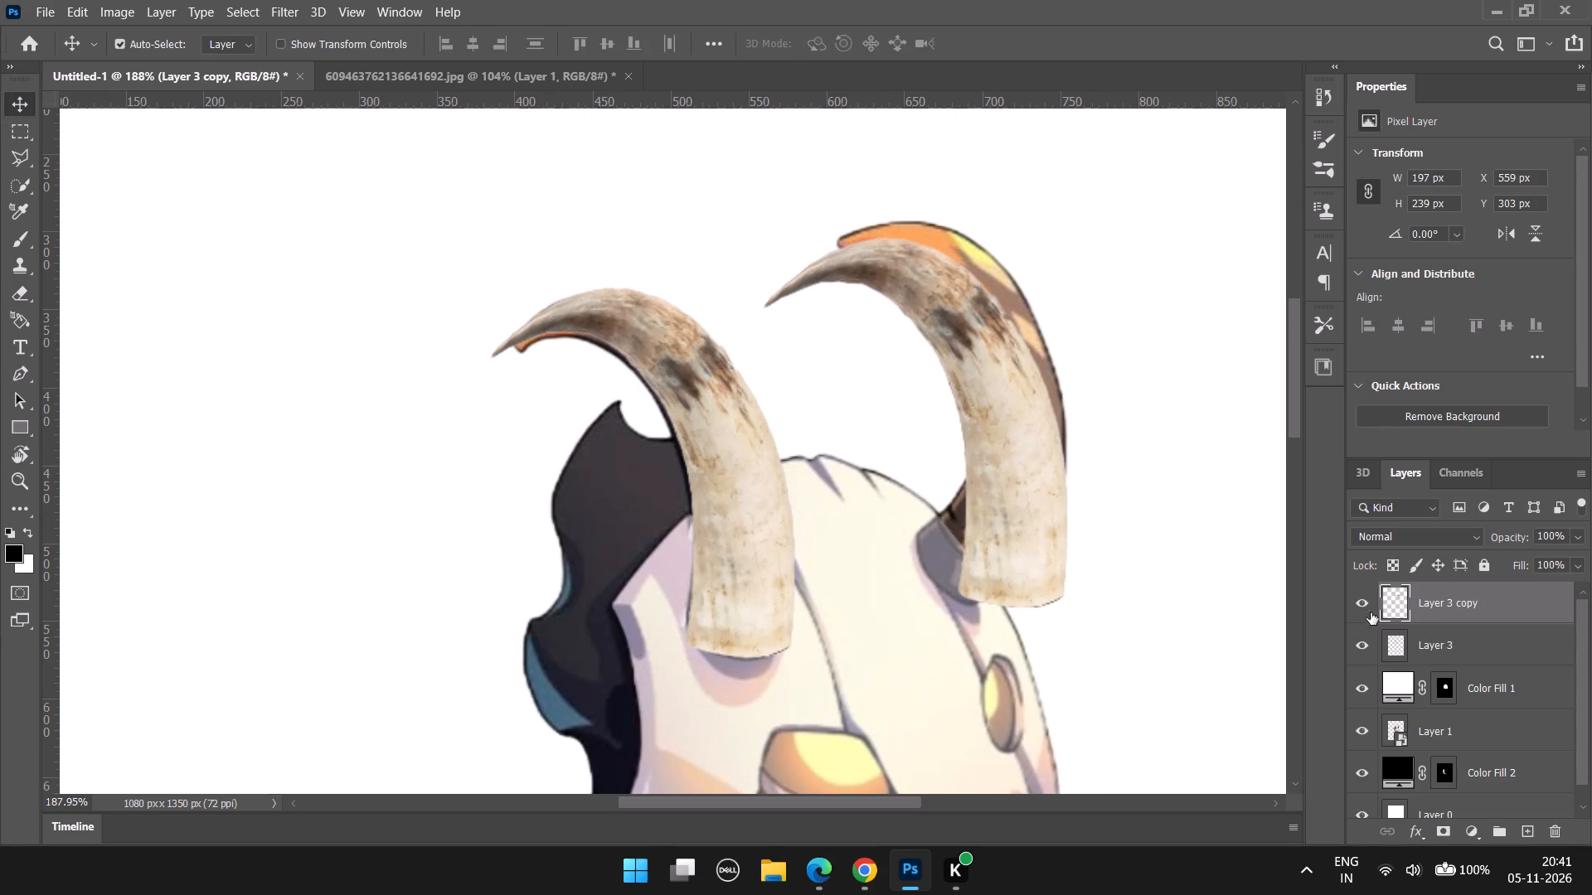
{"action": "double_click", "coordinate": [1360, 600]}
Rotate the copied horn about 56° clockwise and position its base over the illustrated right-hand horn's base.
{"action": "key", "text": "ctrl+t"}
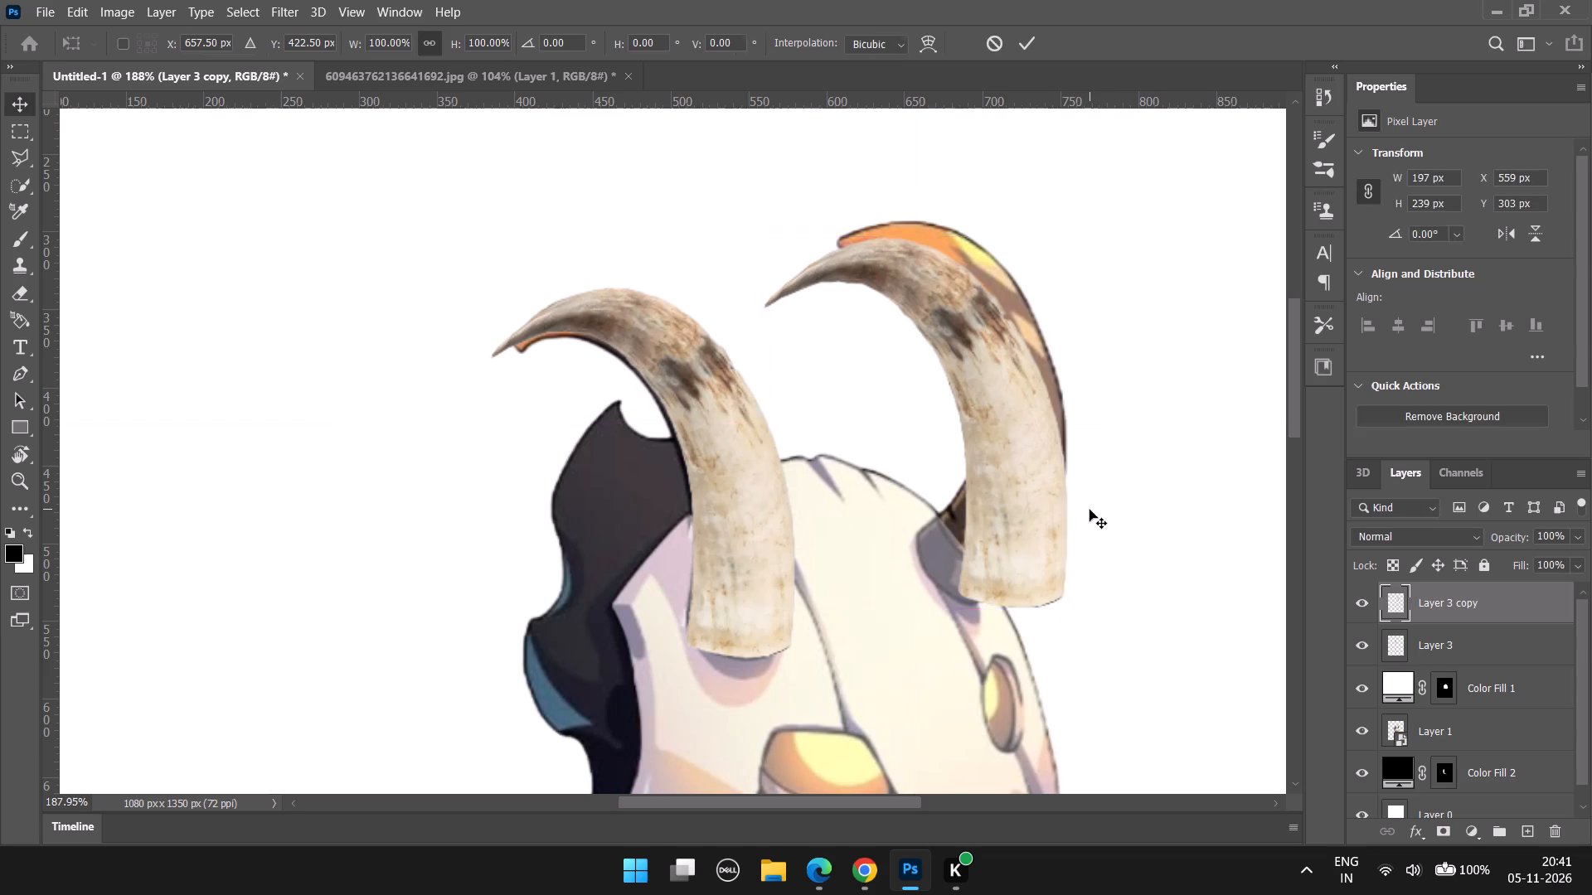
{"action": "left_click_drag", "start_coordinate": [1088, 223], "coordinate": [1160, 479]}
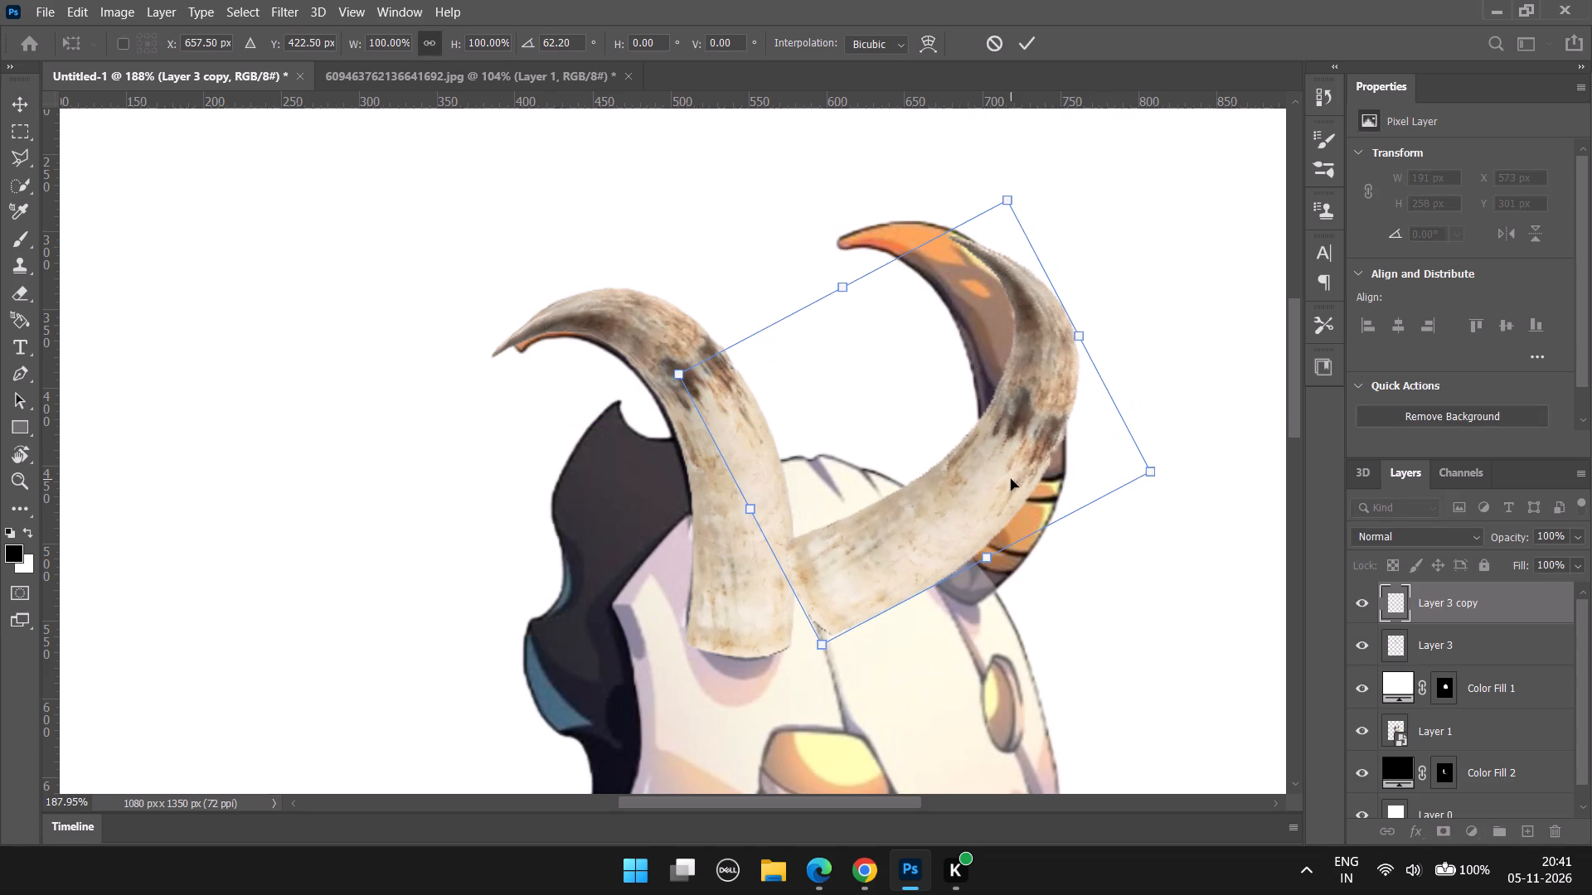
{"action": "left_click_drag", "start_coordinate": [1011, 479], "coordinate": [1142, 446]}
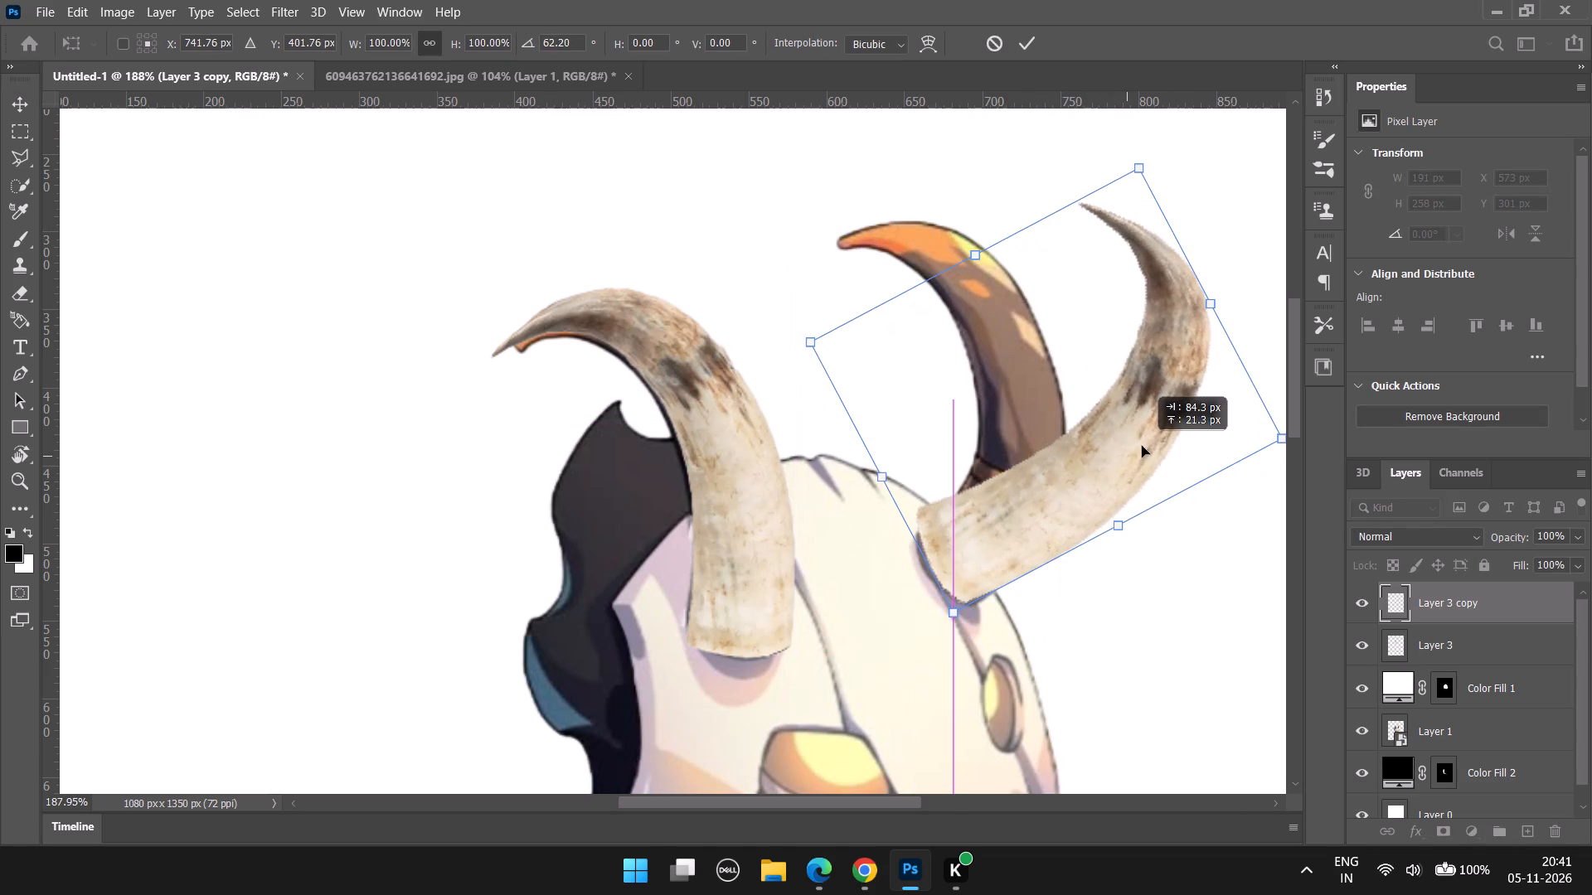
{"action": "left_click_drag", "start_coordinate": [1142, 446], "coordinate": [1139, 449]}
{"action": "left_click_drag", "start_coordinate": [1267, 479], "coordinate": [1283, 458]}
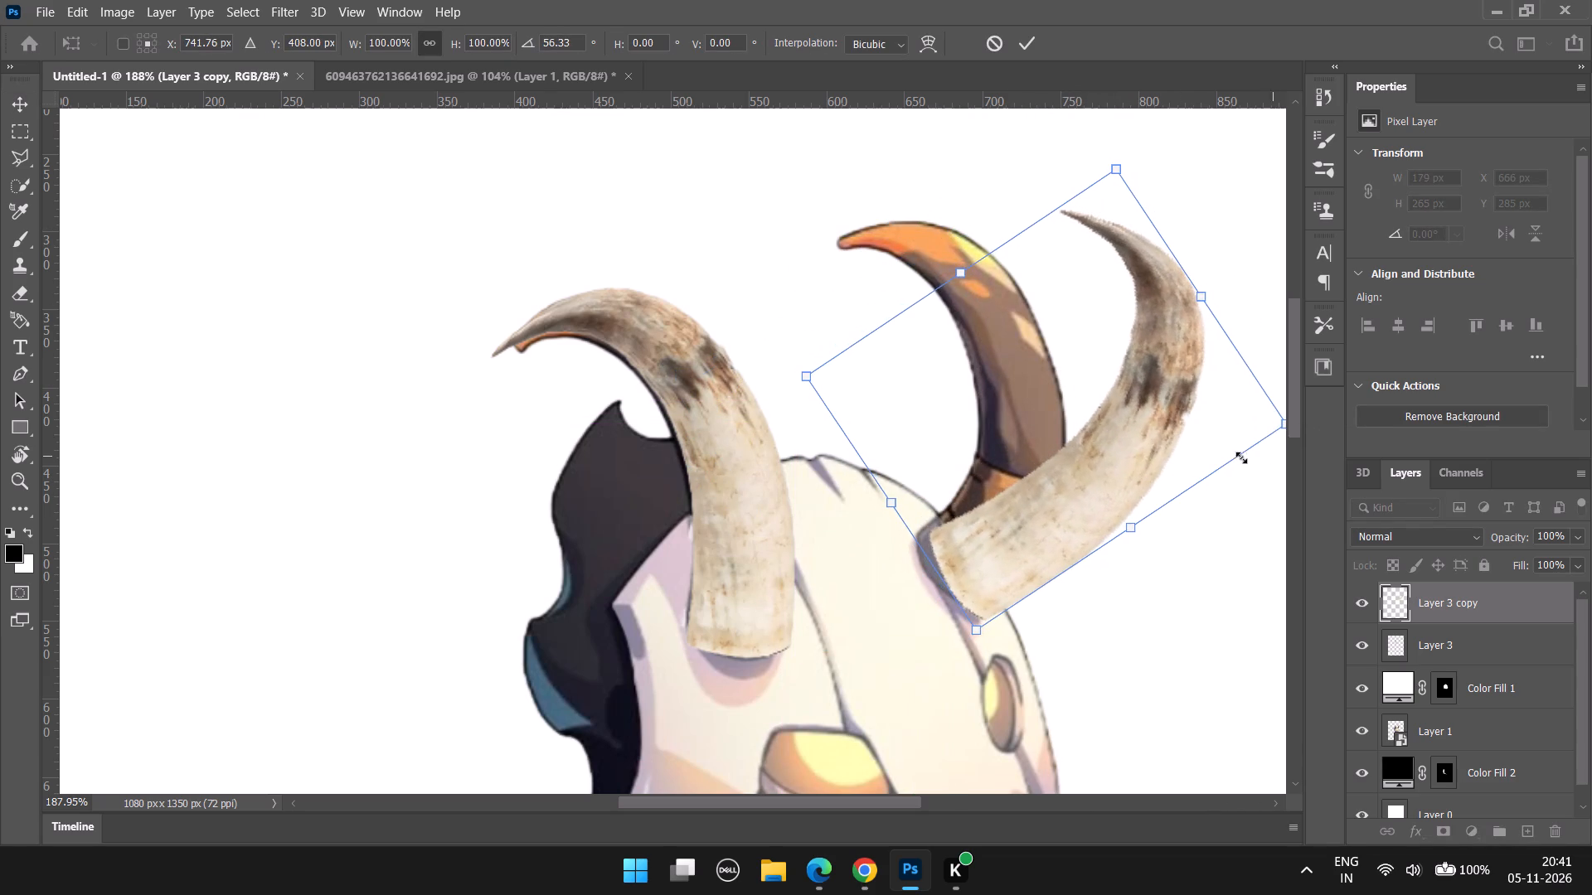
{"action": "left_click_drag", "start_coordinate": [1080, 462], "coordinate": [1056, 455]}
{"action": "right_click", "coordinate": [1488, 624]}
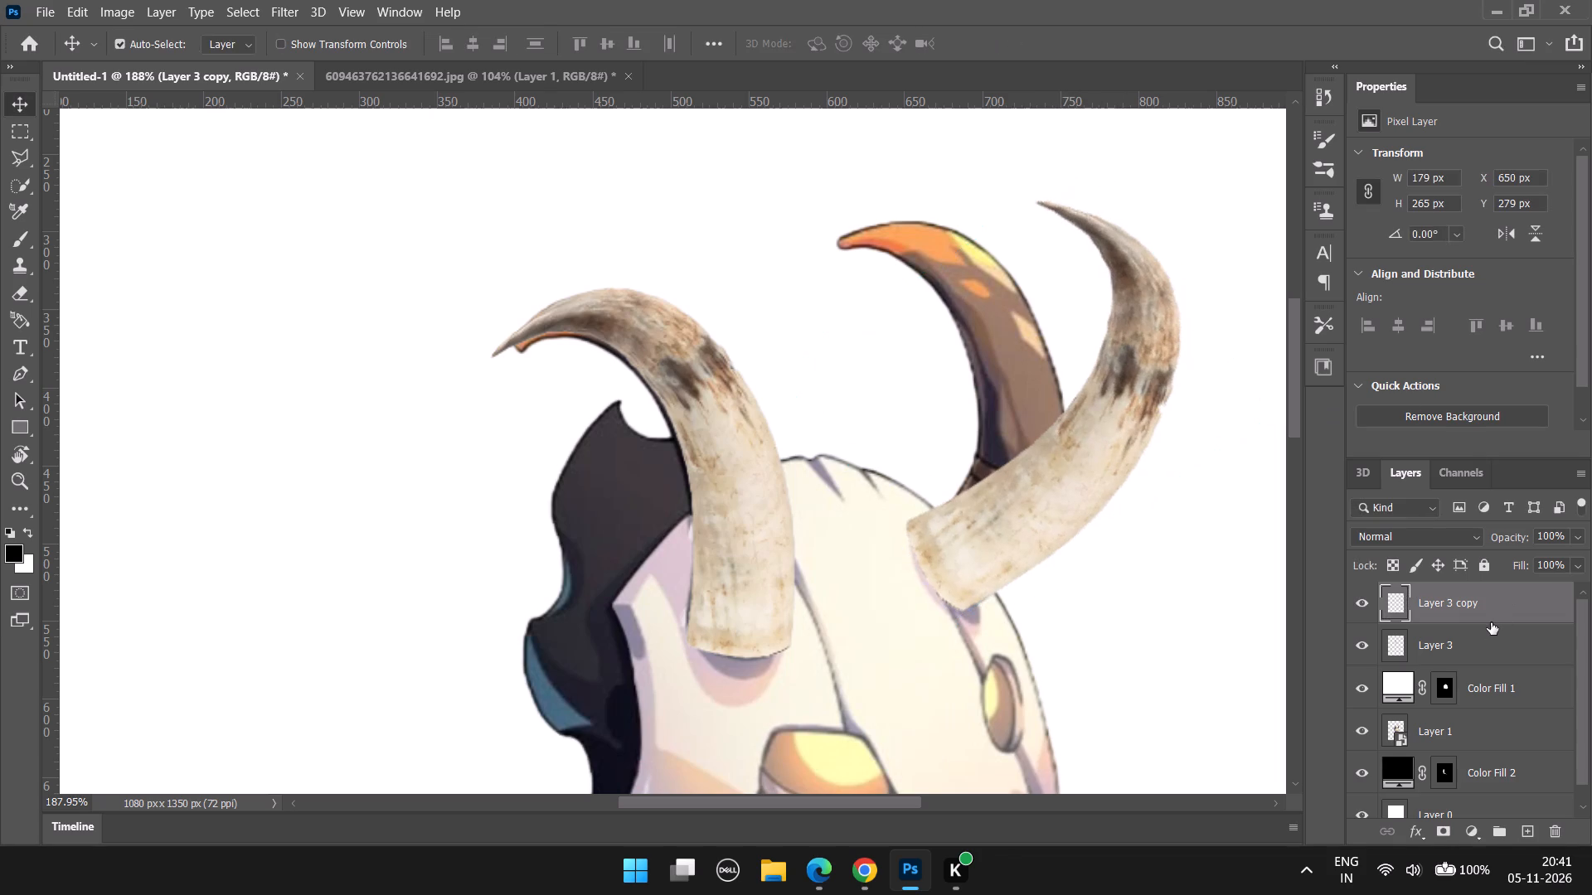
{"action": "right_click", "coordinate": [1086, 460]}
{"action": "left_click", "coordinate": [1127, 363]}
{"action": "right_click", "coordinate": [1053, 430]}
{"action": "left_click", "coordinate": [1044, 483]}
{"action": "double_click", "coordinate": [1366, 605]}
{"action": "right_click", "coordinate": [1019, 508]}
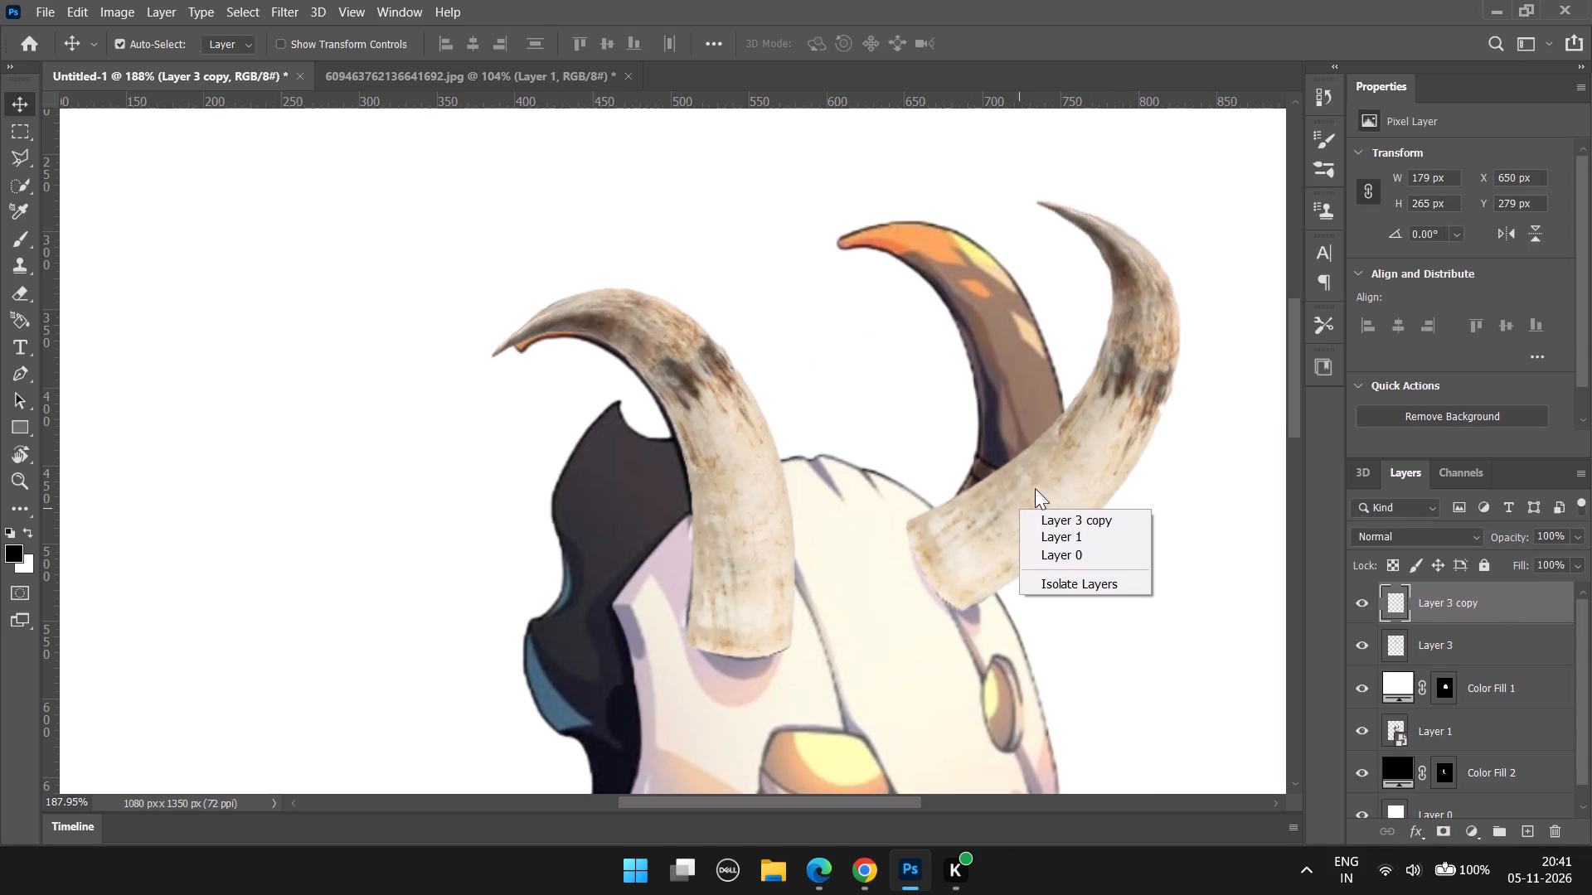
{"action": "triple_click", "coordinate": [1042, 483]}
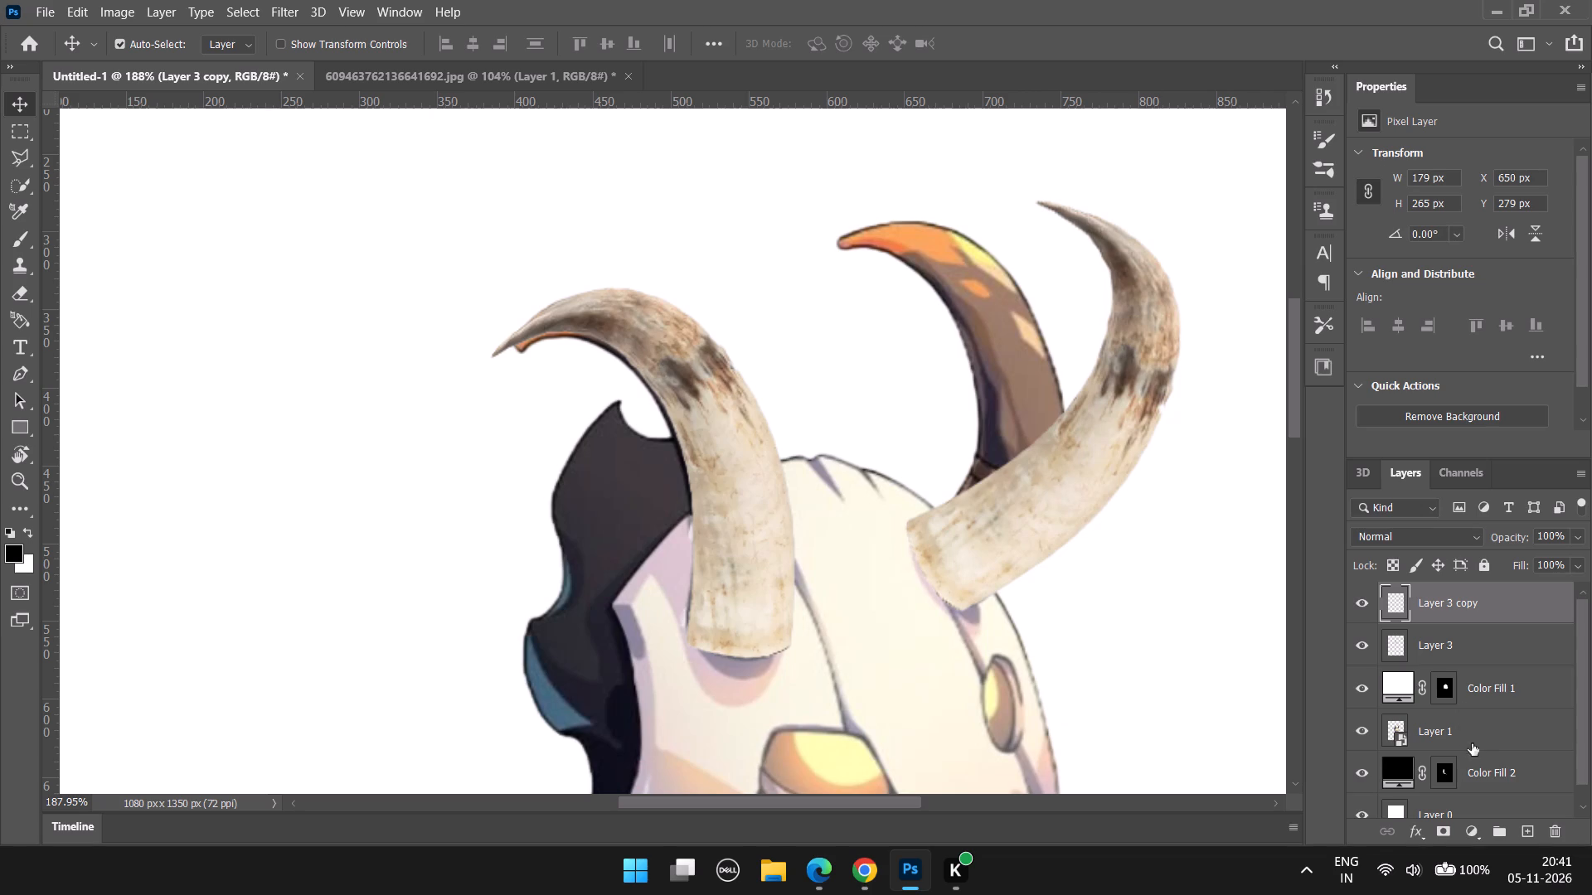
Begin warping the copied horn on Layer 3 copy, pulling its middle inward towards the illustrated right-hand horn.
{"action": "left_click", "coordinate": [1458, 649]}
{"action": "right_click", "coordinate": [1458, 649]}
{"action": "left_click", "coordinate": [1489, 646]}
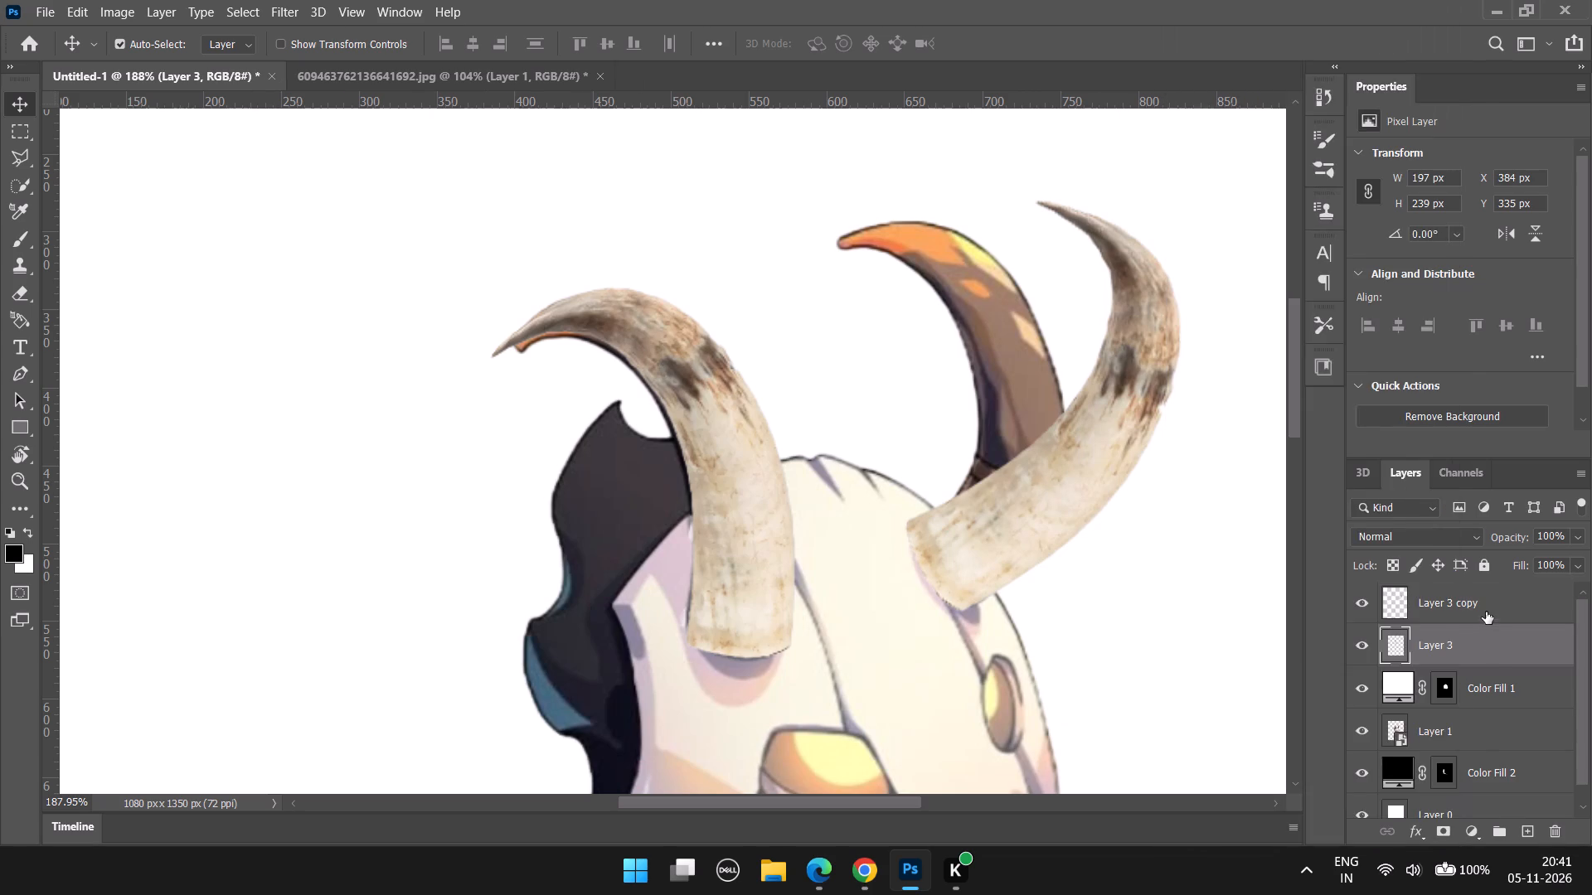
{"action": "right_click", "coordinate": [1486, 612]}
{"action": "left_click", "coordinate": [1492, 605]}
{"action": "key", "text": "ctrl+t"}
{"action": "left_click", "coordinate": [1114, 525]}
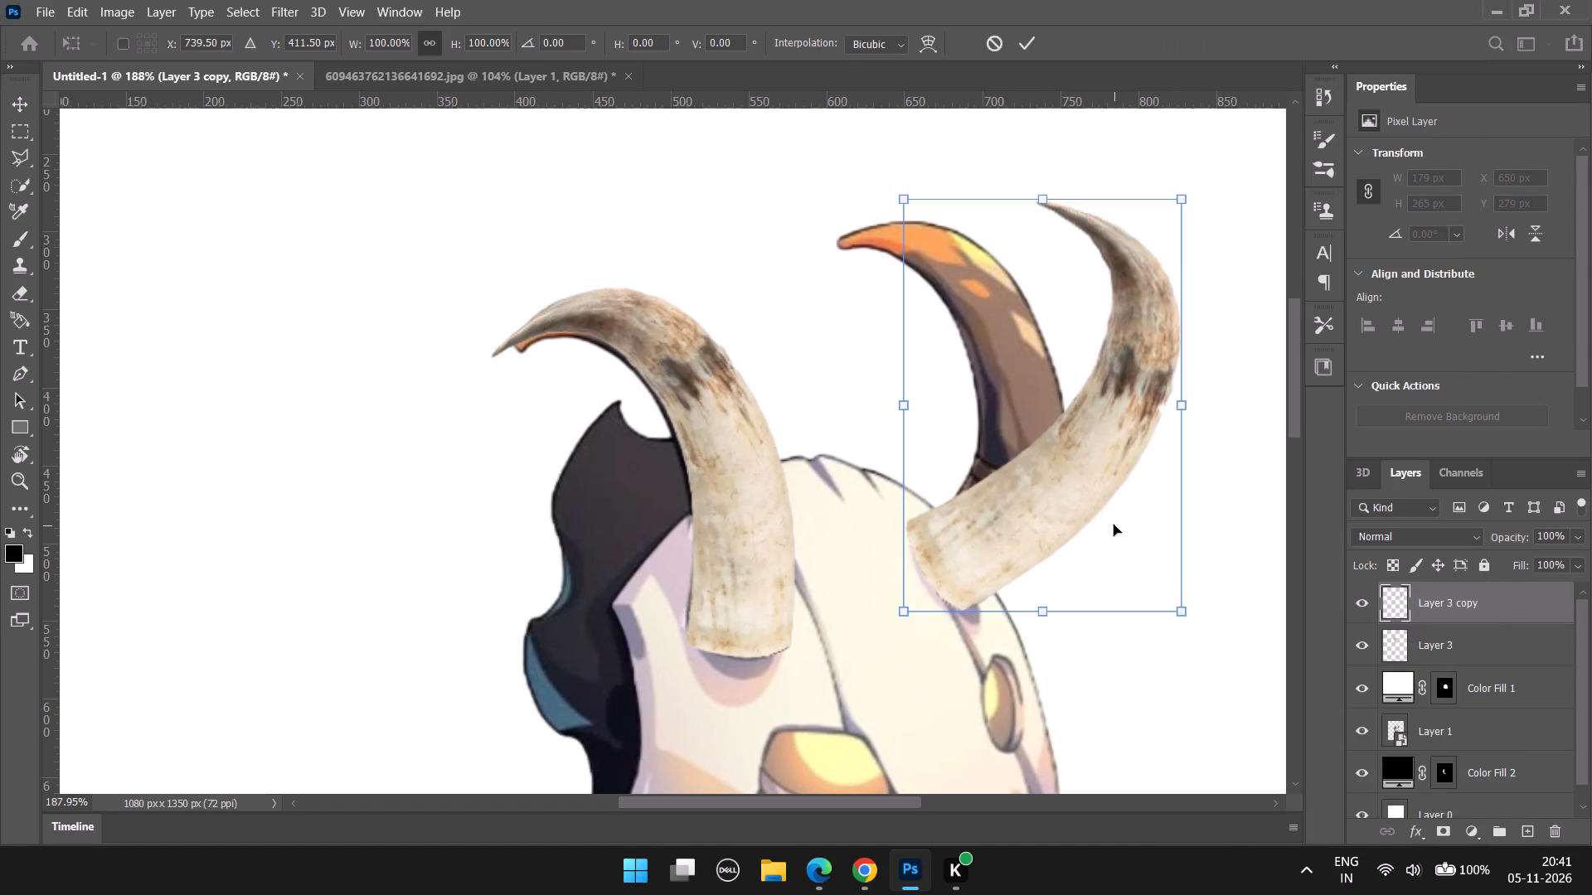
{"action": "right_click", "coordinate": [1077, 497]}
{"action": "left_click", "coordinate": [1151, 261]}
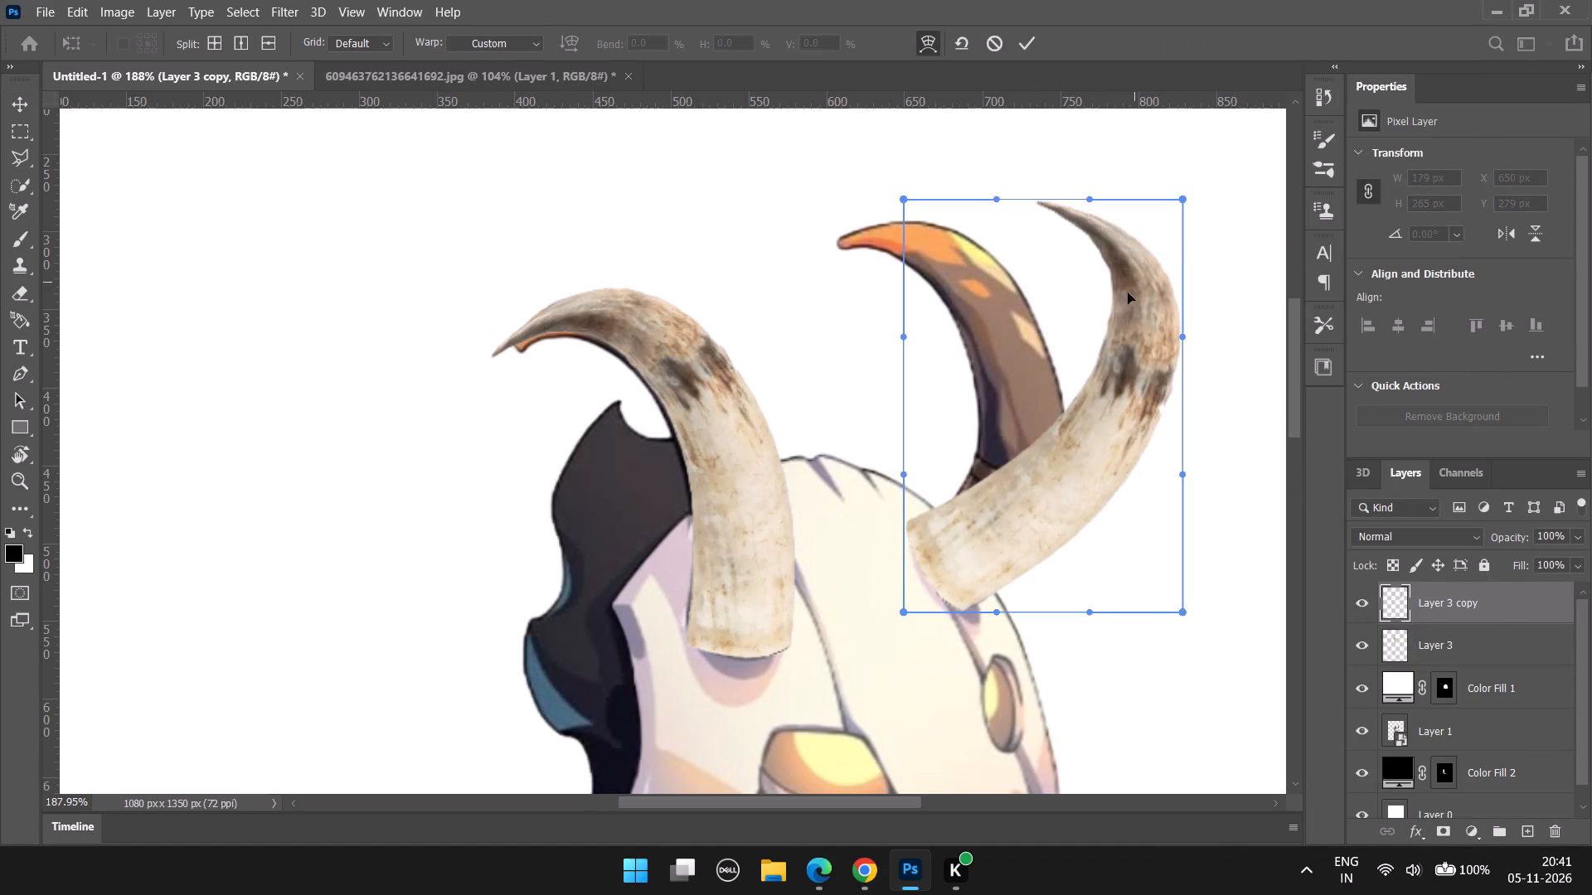
{"action": "left_click_drag", "start_coordinate": [1060, 385], "coordinate": [1021, 371]}
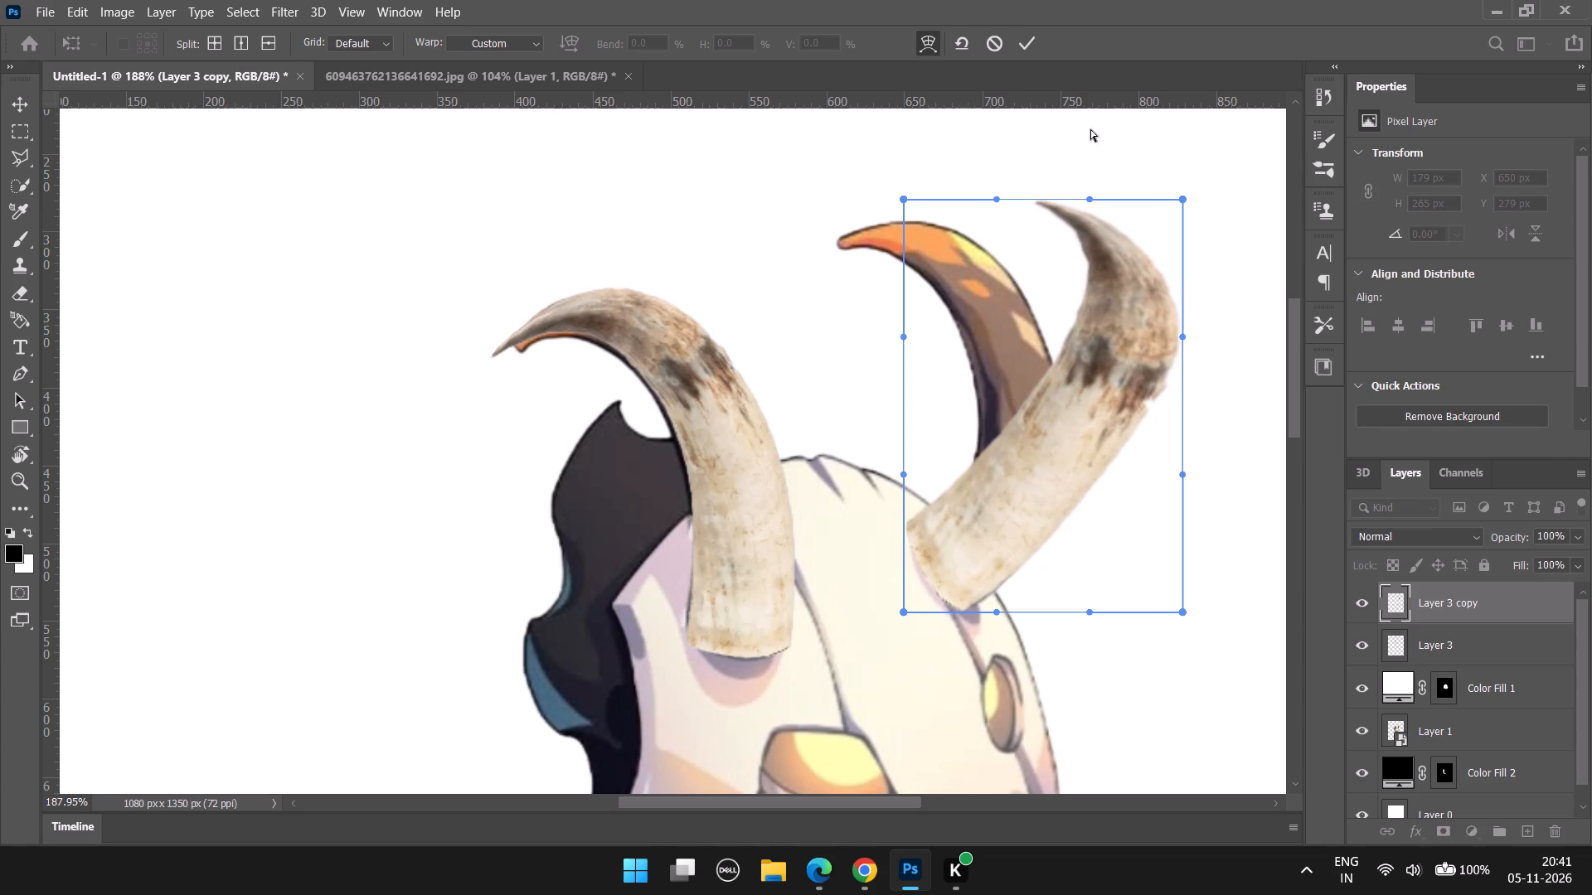
Reduce the copied horn layer's opacity to 42%.
{"action": "left_click", "coordinate": [1580, 531]}
{"action": "left_click", "coordinate": [1522, 554]}
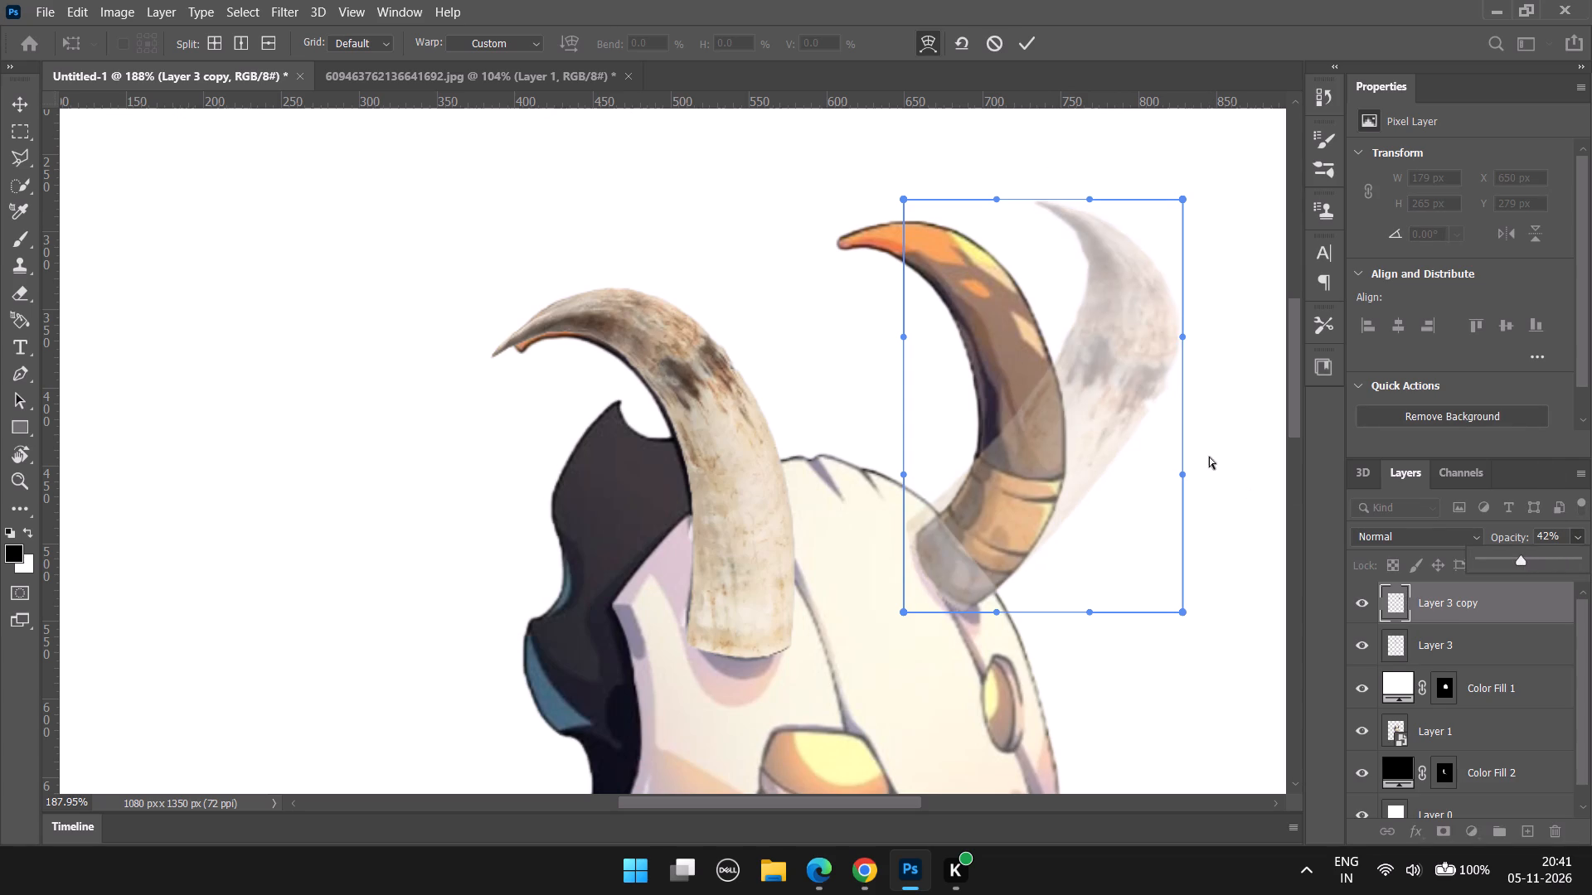
Warp the copied horn's tip and upper outer bend over the illustrated right-hand horn's curve.
{"action": "left_click_drag", "start_coordinate": [1052, 208], "coordinate": [814, 210]}
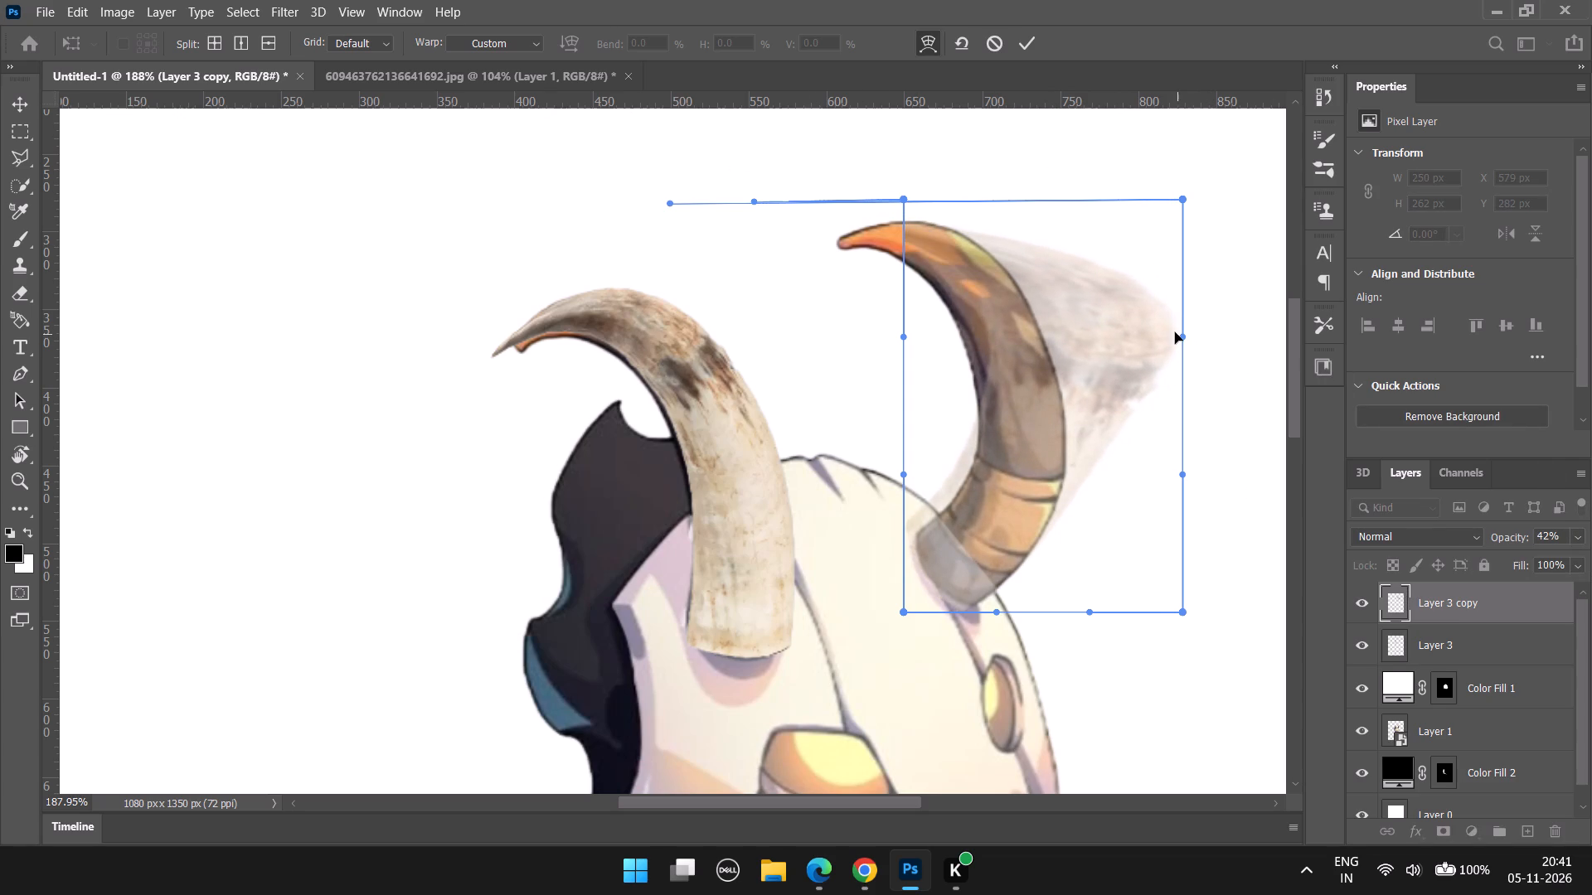
{"action": "left_click_drag", "start_coordinate": [1175, 332], "coordinate": [980, 297]}
{"action": "left_click_drag", "start_coordinate": [1184, 194], "coordinate": [986, 137]}
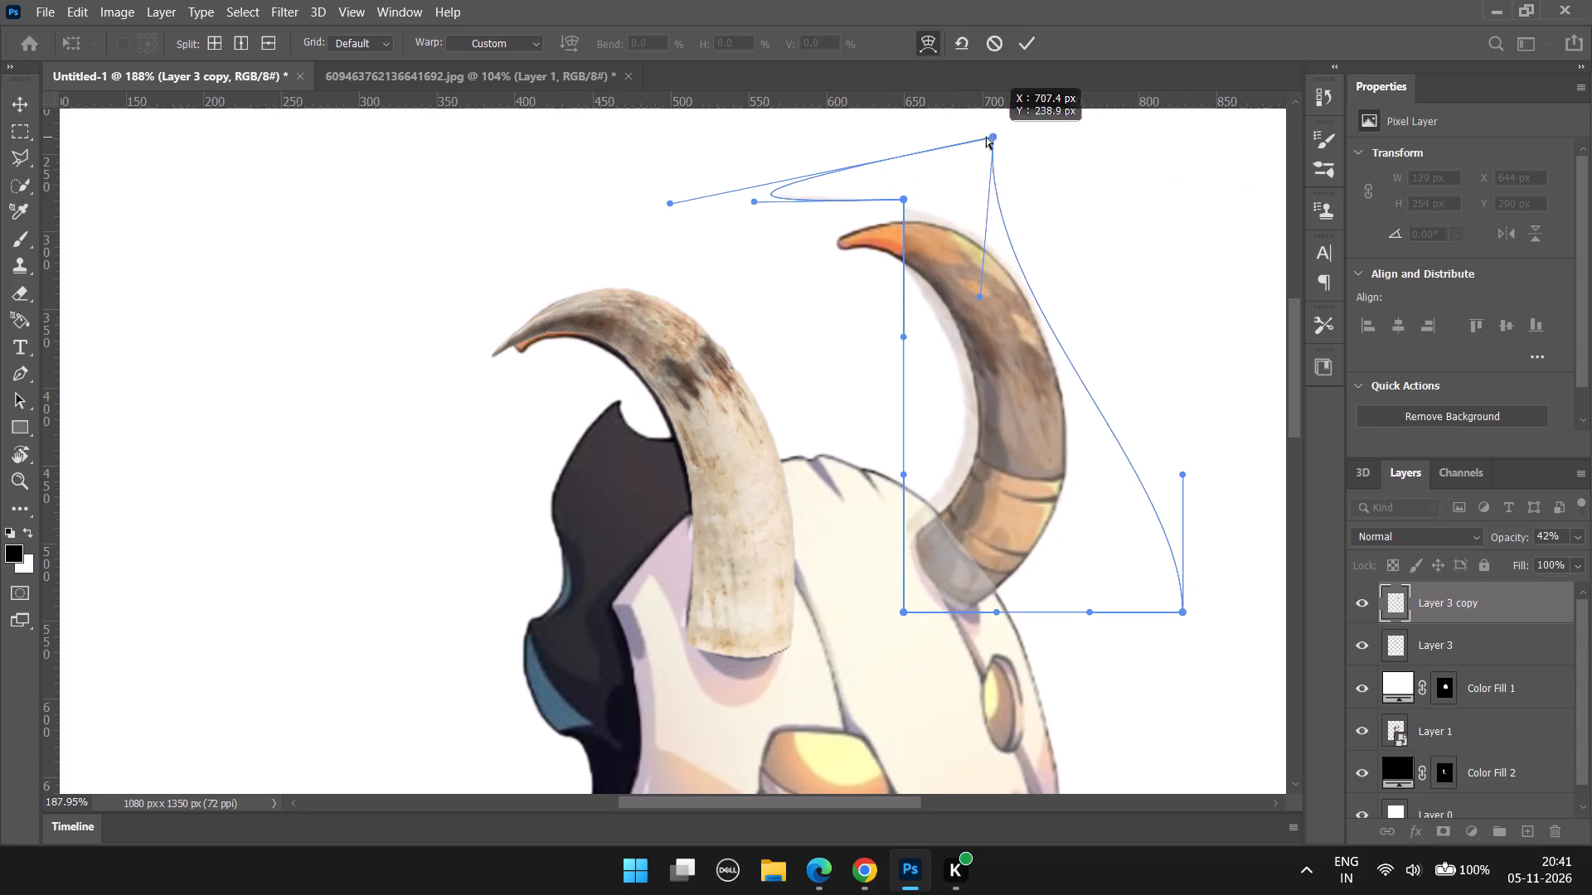
{"action": "left_click_drag", "start_coordinate": [986, 137], "coordinate": [988, 136]}
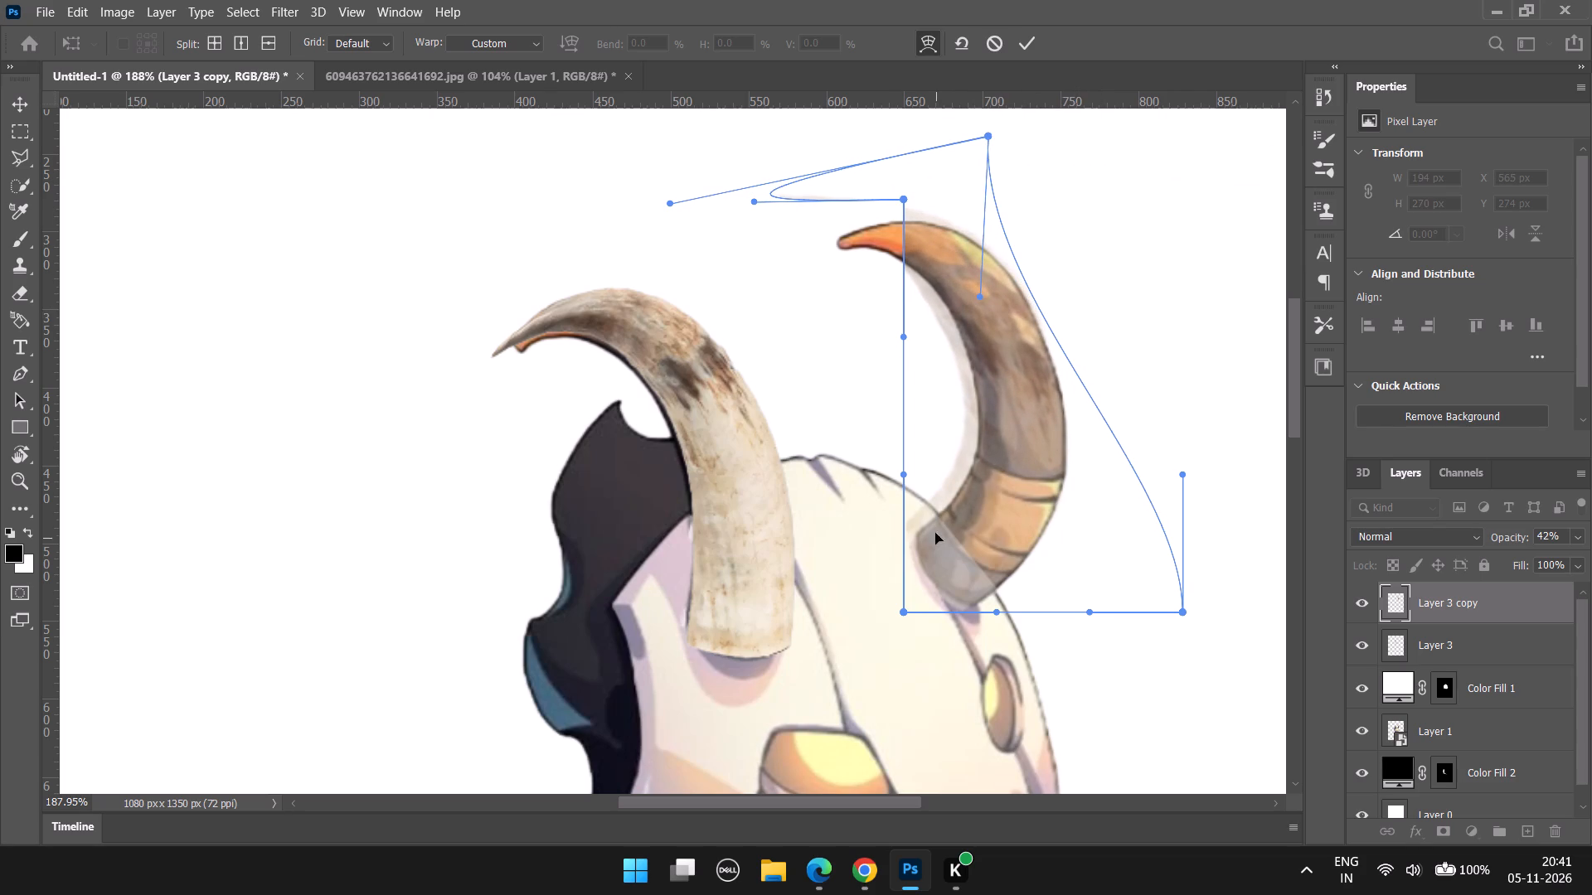
Refine the warp along the copied horn's base, inner curve and upper edge, bending its tip downward to follow the illustrated horn.
{"action": "left_click_drag", "start_coordinate": [927, 509], "coordinate": [939, 518]}
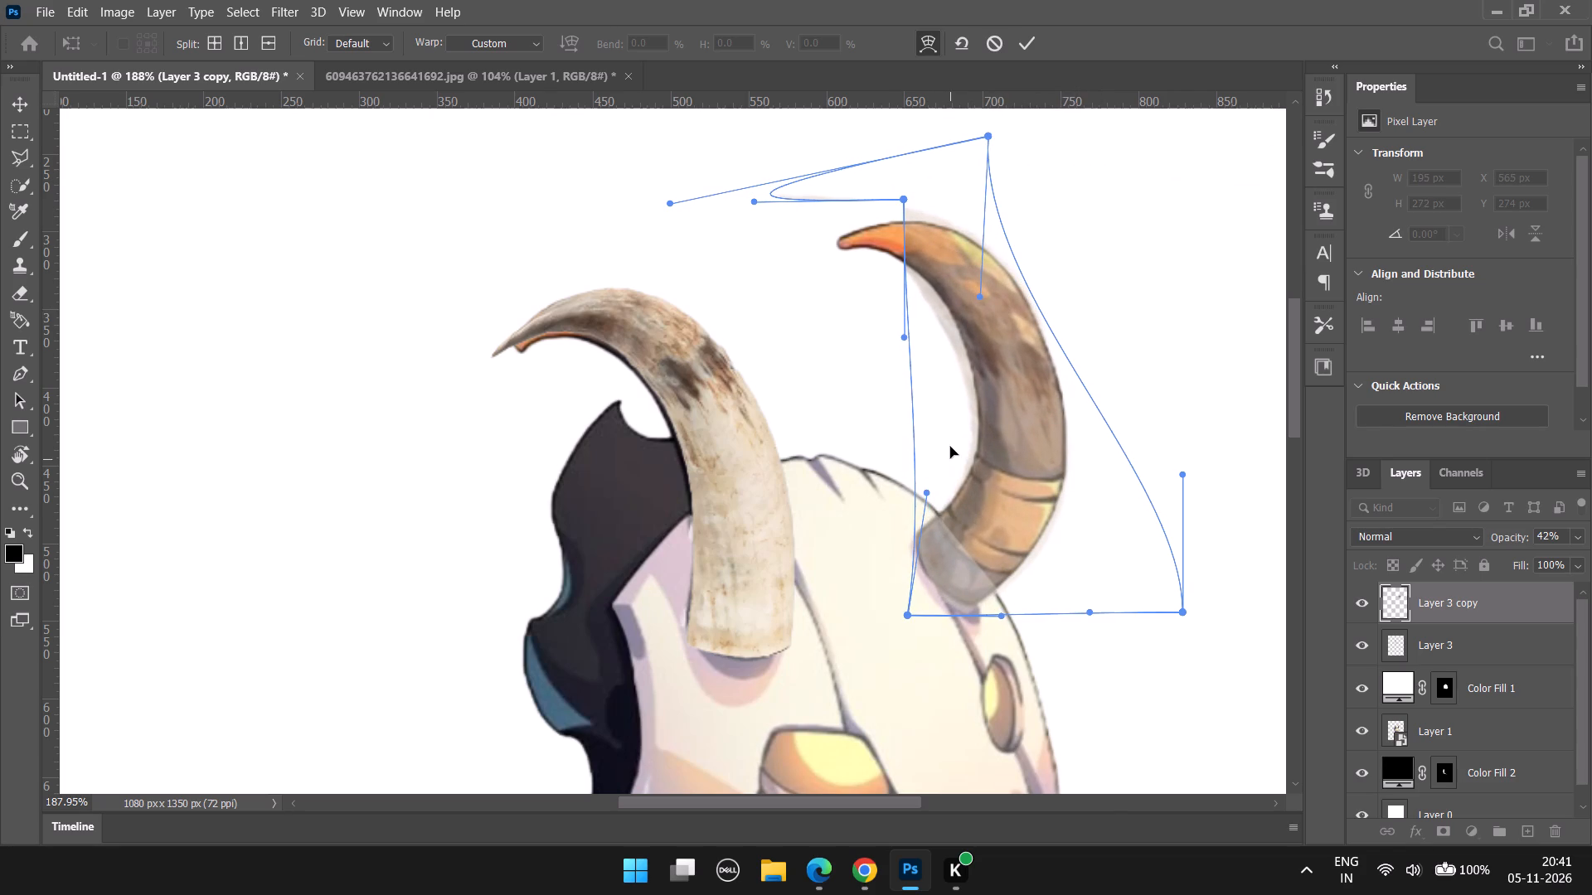
{"action": "left_click_drag", "start_coordinate": [943, 428], "coordinate": [950, 409]}
{"action": "left_click_drag", "start_coordinate": [940, 338], "coordinate": [947, 326]}
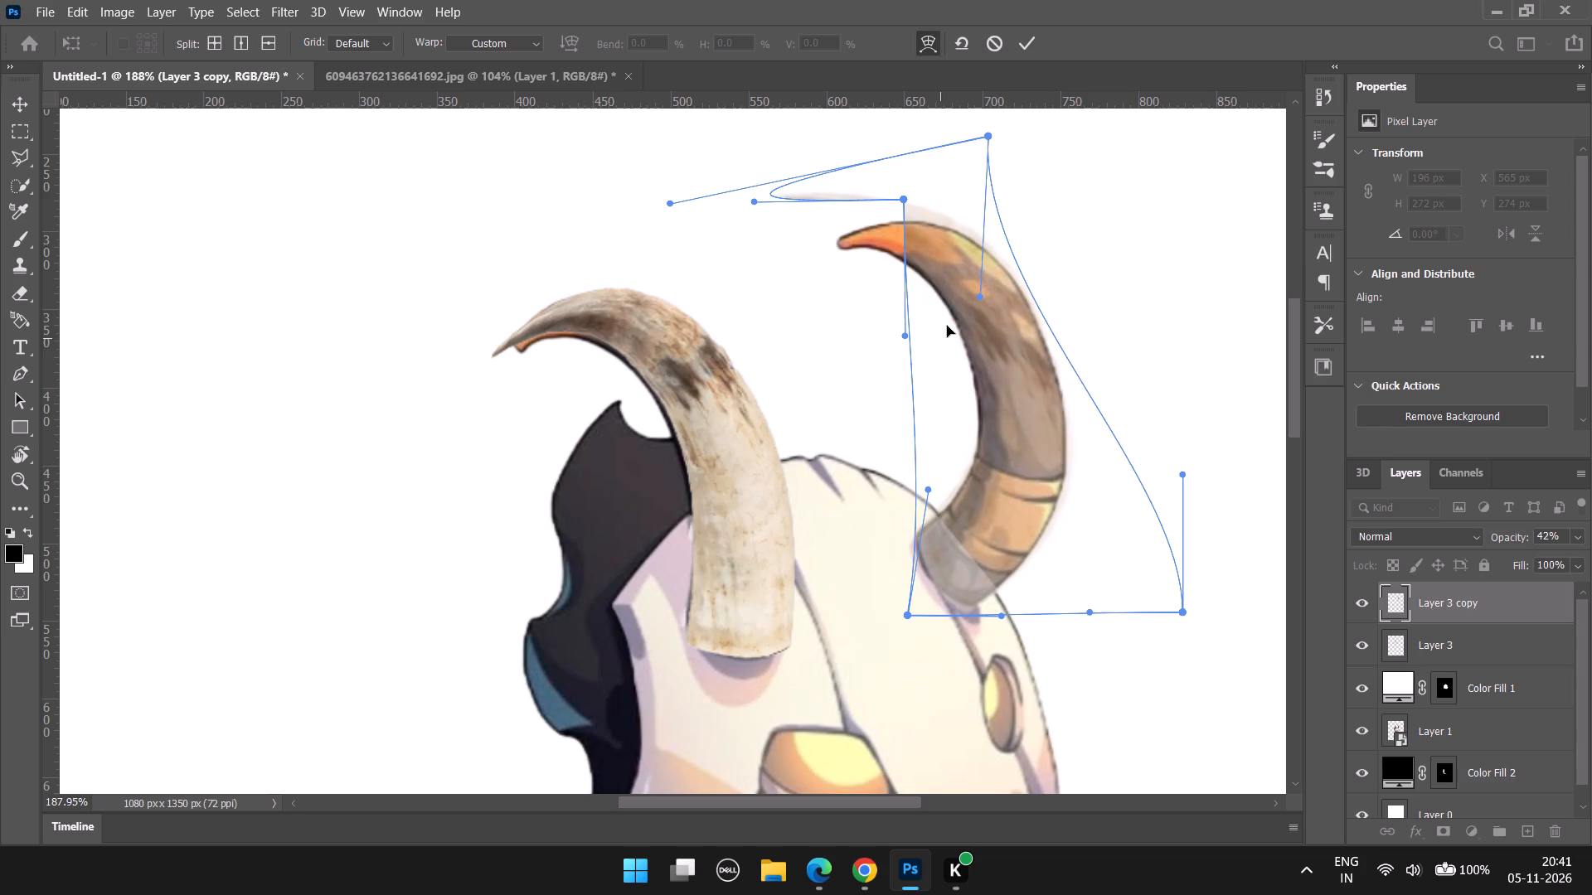
{"action": "left_click_drag", "start_coordinate": [947, 326], "coordinate": [939, 320]}
{"action": "left_click_drag", "start_coordinate": [877, 278], "coordinate": [858, 297]}
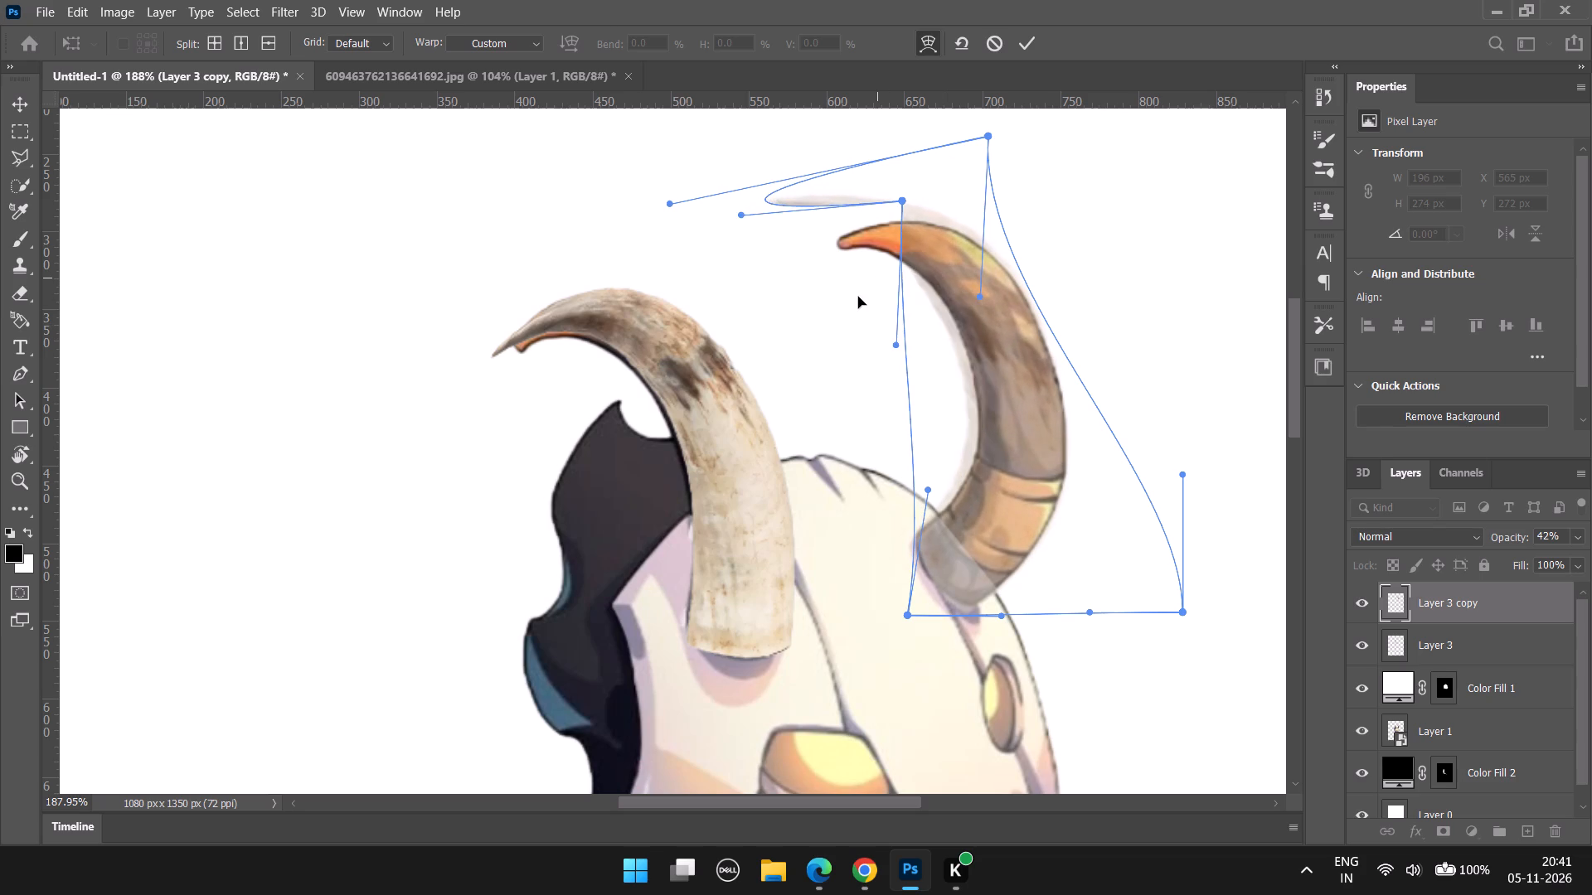
{"action": "left_click_drag", "start_coordinate": [858, 297], "coordinate": [887, 295]}
{"action": "left_click_drag", "start_coordinate": [869, 226], "coordinate": [879, 338]}
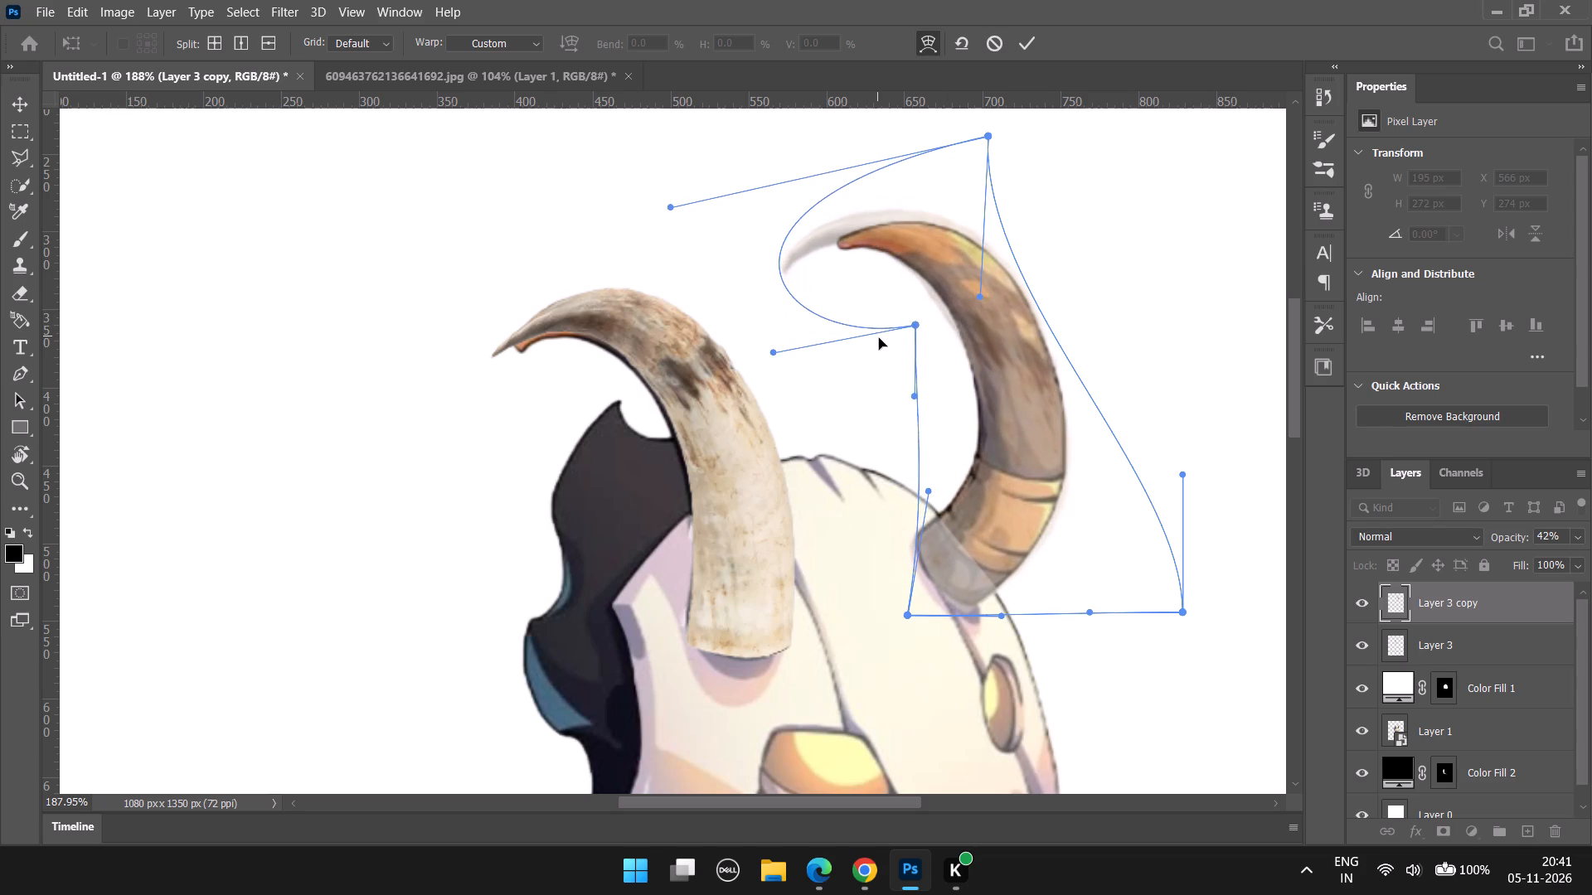
{"action": "left_click_drag", "start_coordinate": [879, 338], "coordinate": [916, 346]}
{"action": "left_click_drag", "start_coordinate": [944, 181], "coordinate": [944, 184]}
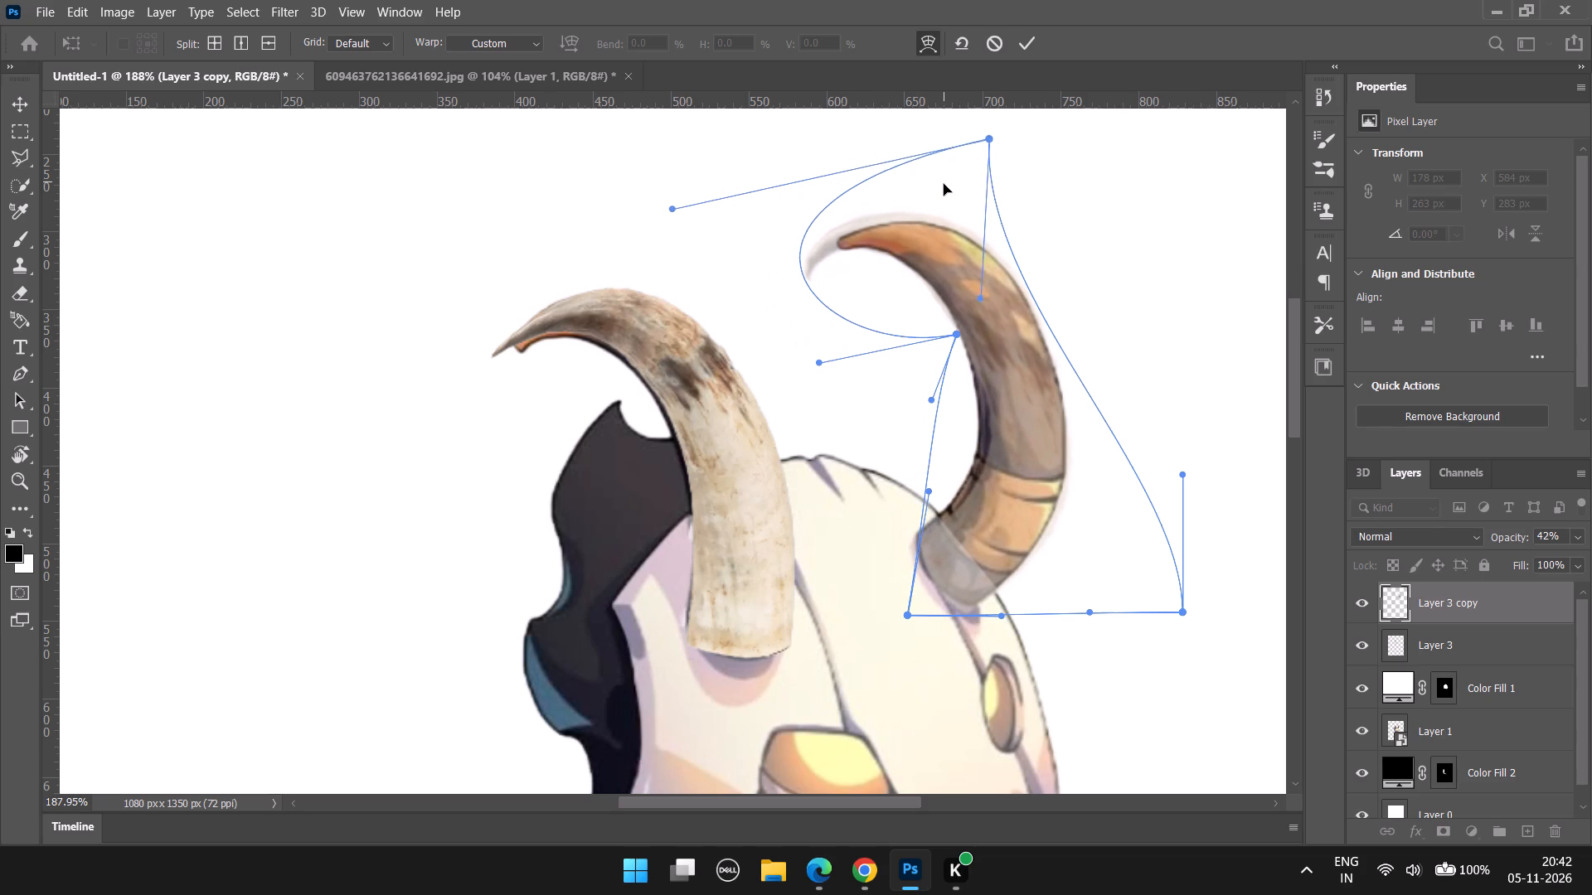
{"action": "left_click_drag", "start_coordinate": [944, 184], "coordinate": [947, 193]}
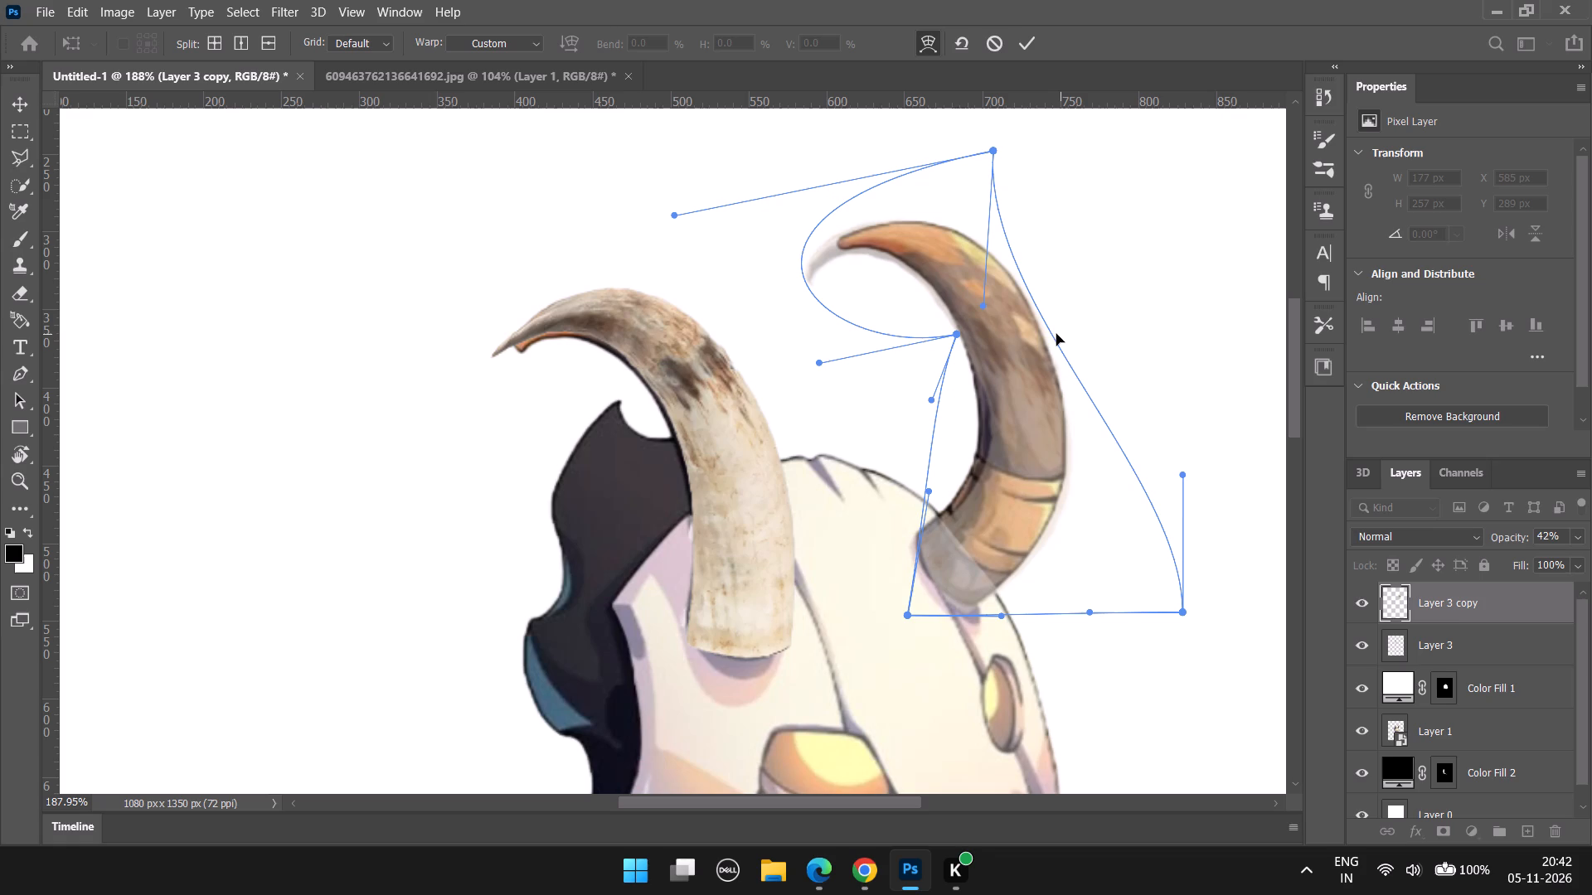
Fine-tune the warp on the copied horn's shaft and lower outer edge, shorten its tip, and apply the transformation.
{"action": "left_click", "coordinate": [1056, 334]}
{"action": "left_click", "coordinate": [1022, 338]}
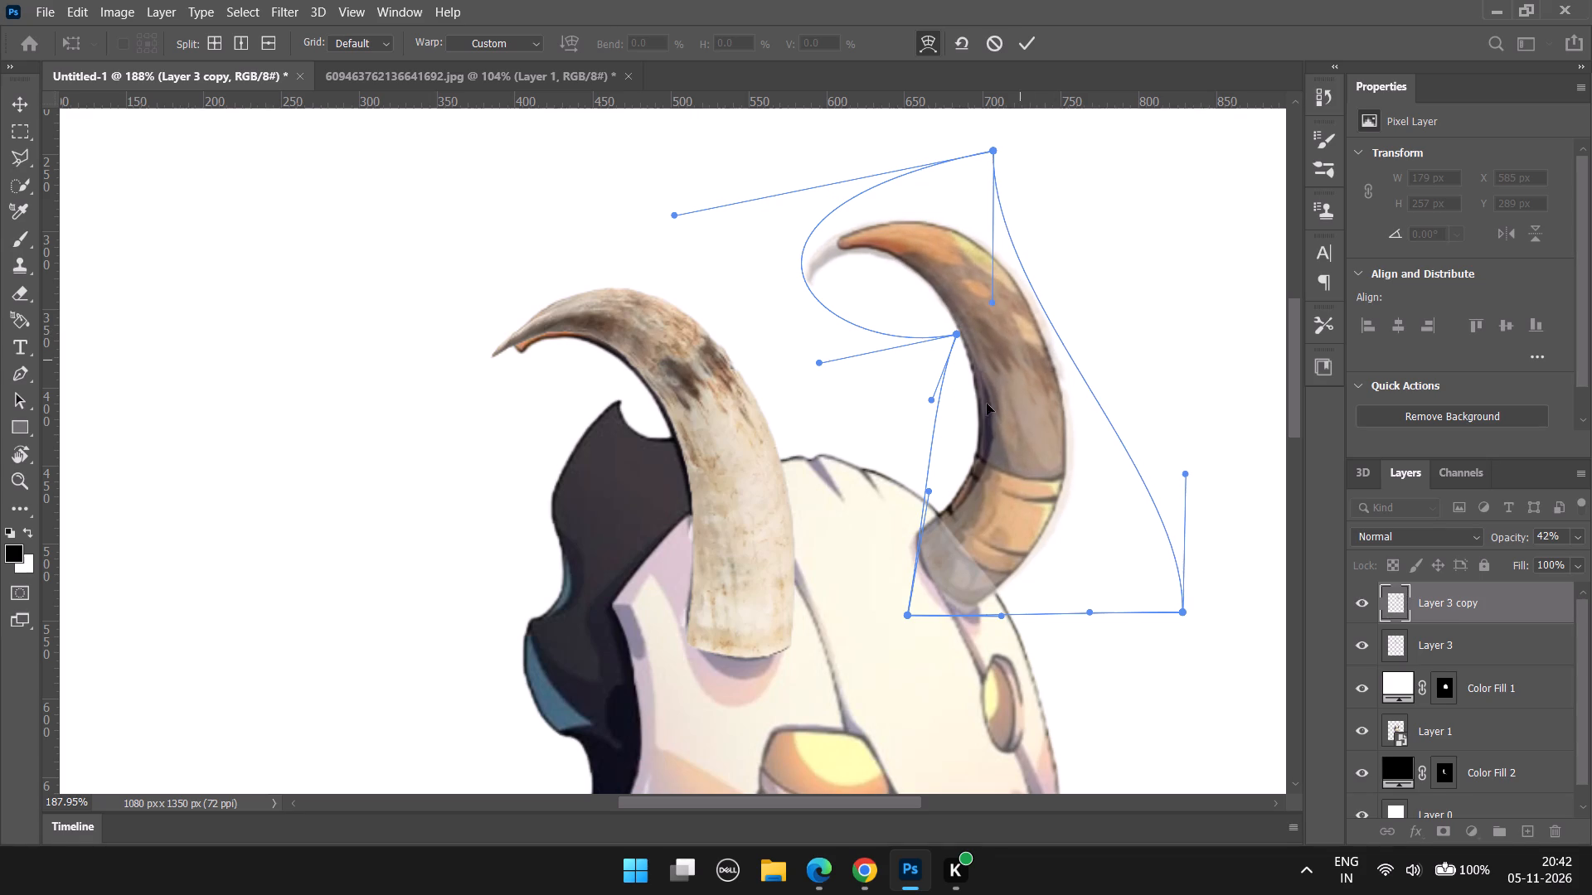
{"action": "left_click_drag", "start_coordinate": [972, 428], "coordinate": [958, 430]}
{"action": "left_click_drag", "start_coordinate": [1142, 583], "coordinate": [1122, 578]}
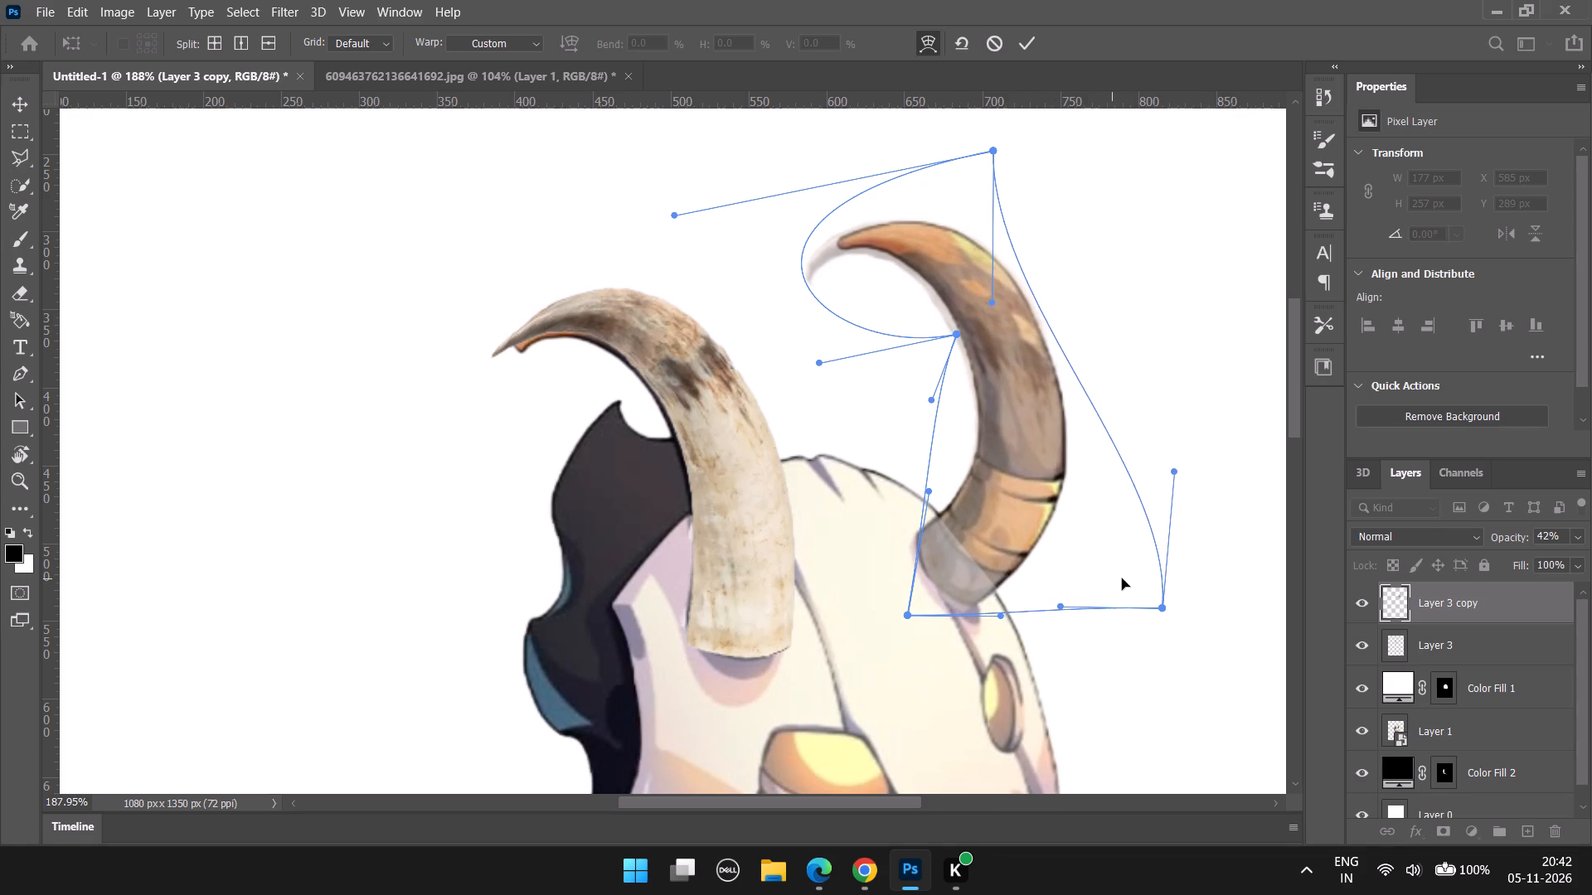
{"action": "left_click_drag", "start_coordinate": [1122, 578], "coordinate": [1132, 585]}
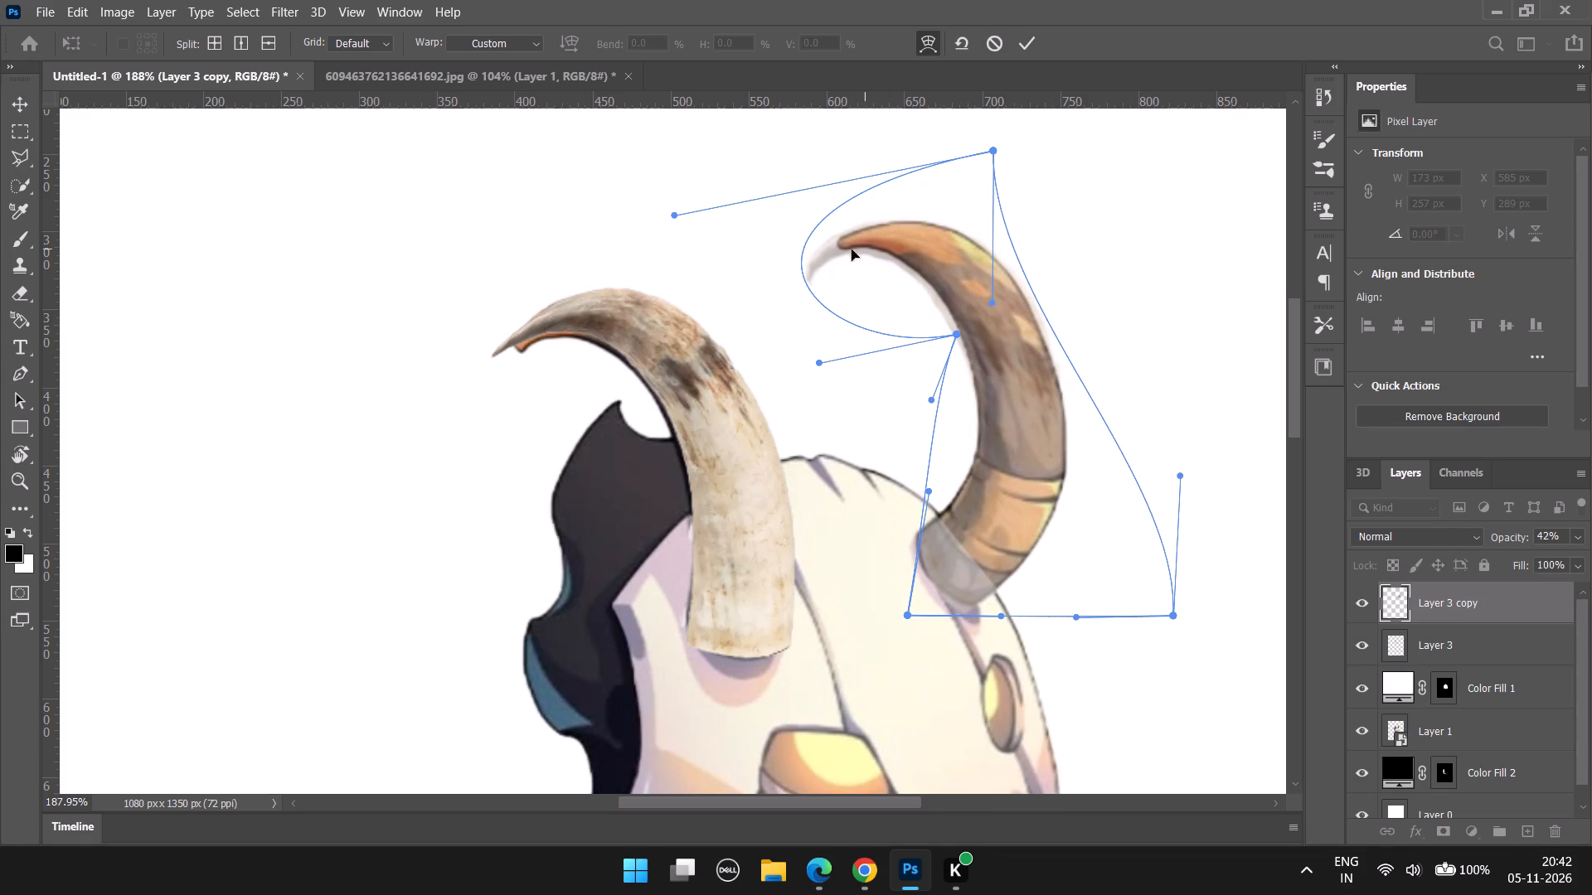
{"action": "left_click_drag", "start_coordinate": [828, 260], "coordinate": [847, 257]}
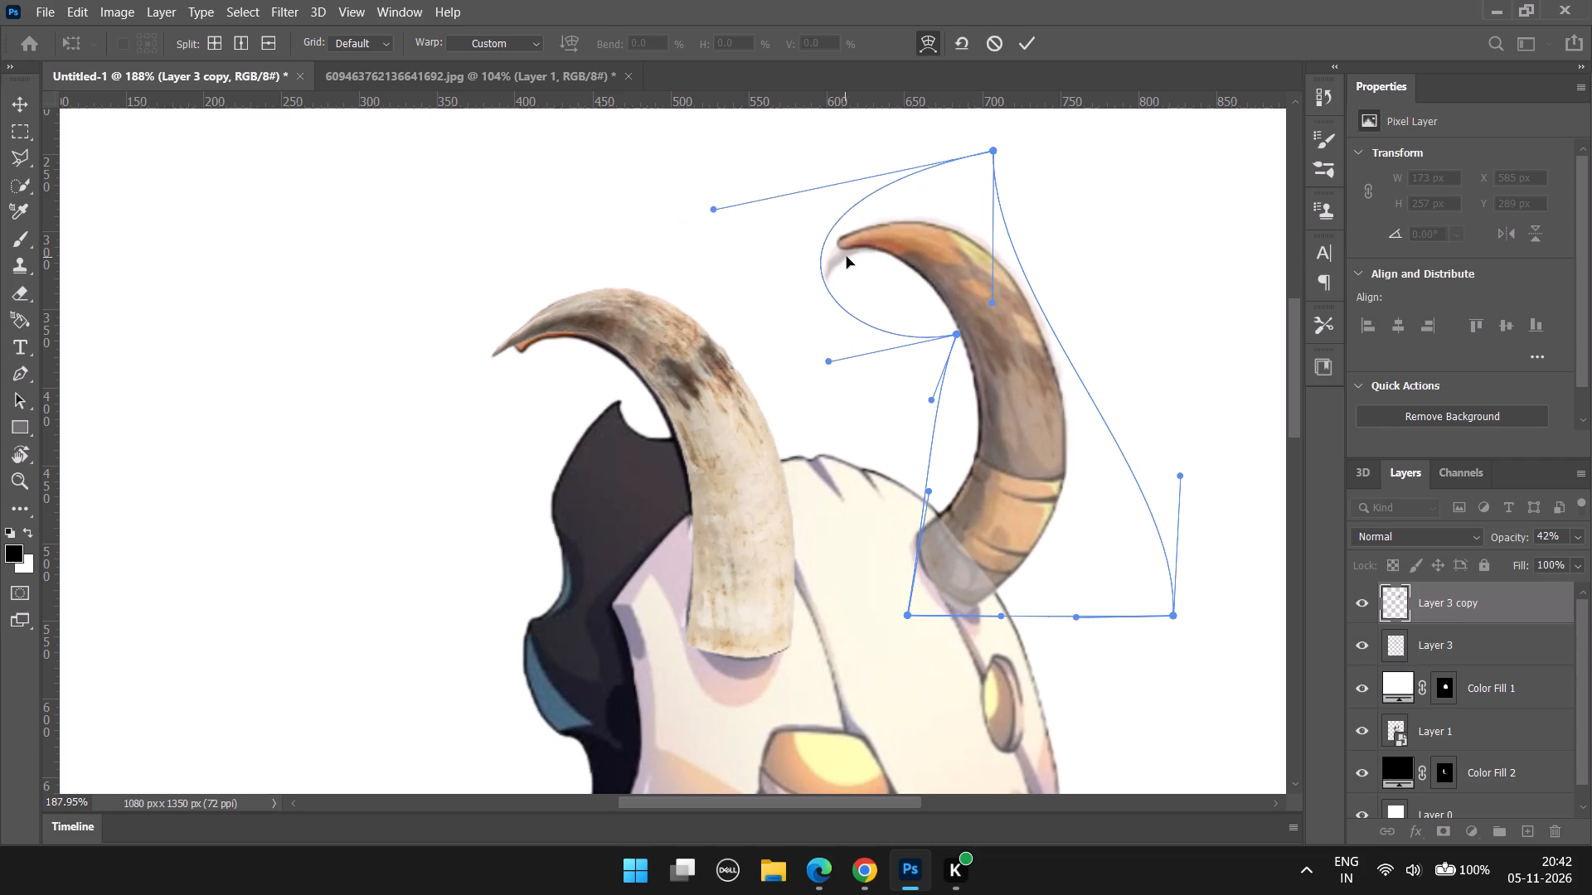
{"action": "left_click_drag", "start_coordinate": [847, 257], "coordinate": [835, 259]}
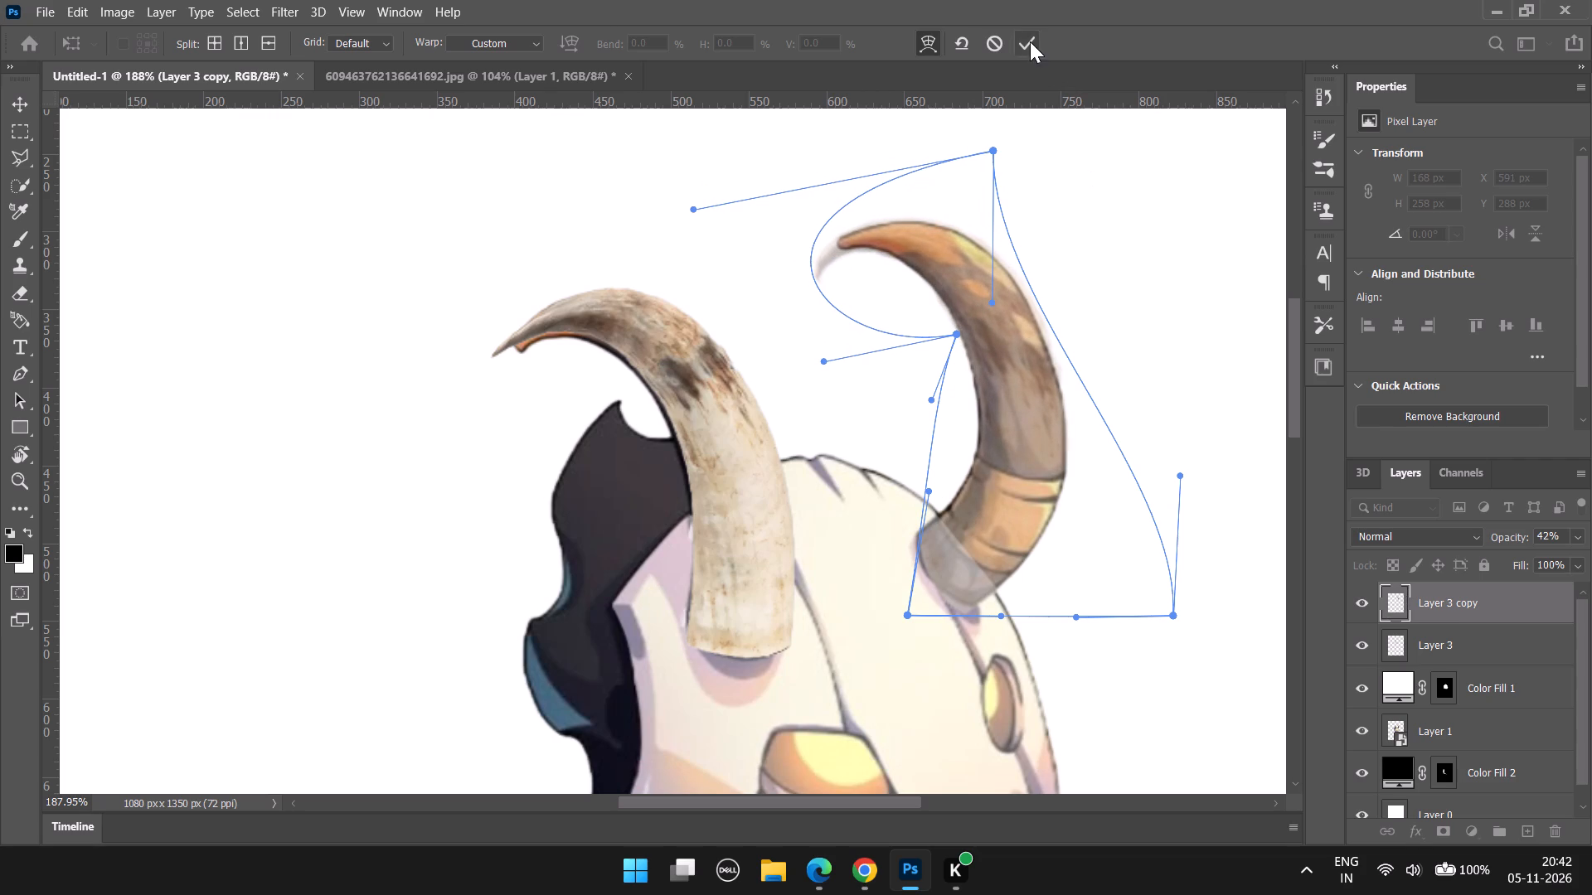
{"action": "left_click", "coordinate": [1030, 41]}
Set the copied horn layer's opacity to 100%.
{"action": "left_click", "coordinate": [1572, 529]}
{"action": "left_click_drag", "start_coordinate": [1513, 559], "coordinate": [1591, 557]}
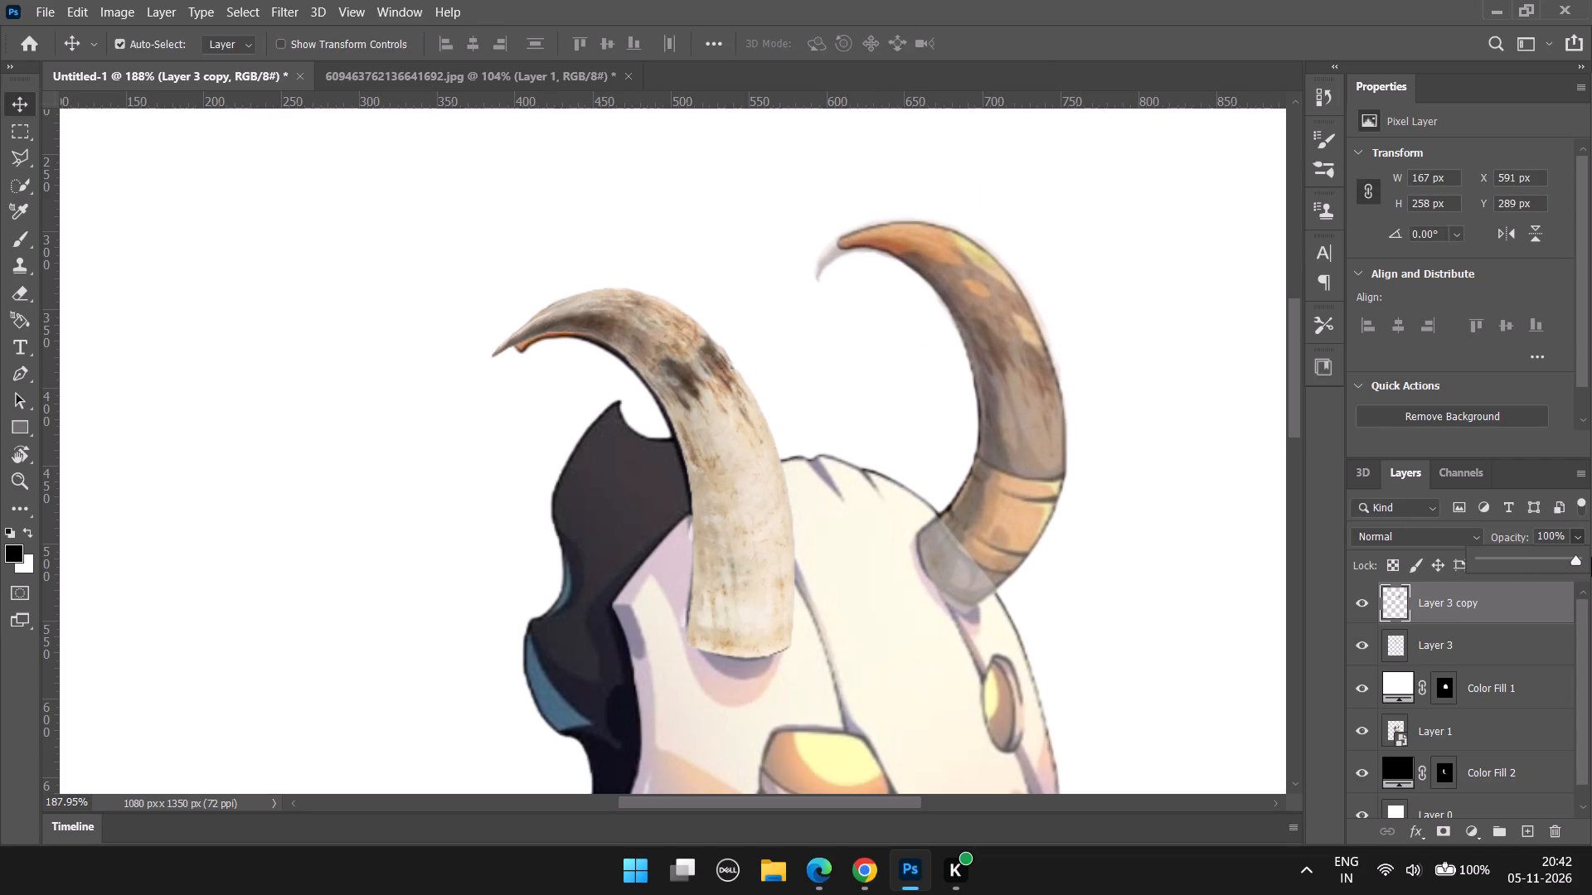
{"action": "left_click_drag", "start_coordinate": [1591, 557], "coordinate": [1591, 558]}
Examine how both cow horns fit on the character's head, up close and from farther away.
{"action": "scroll", "coordinate": [1135, 396], "scroll_direction": "down", "scroll_amount": 4, "text": "alt"}
{"action": "scroll", "coordinate": [1135, 396], "scroll_direction": "up", "scroll_amount": 3, "text": "alt"}
{"action": "scroll", "coordinate": [1135, 396], "scroll_direction": "down", "scroll_amount": 3, "text": "alt"}
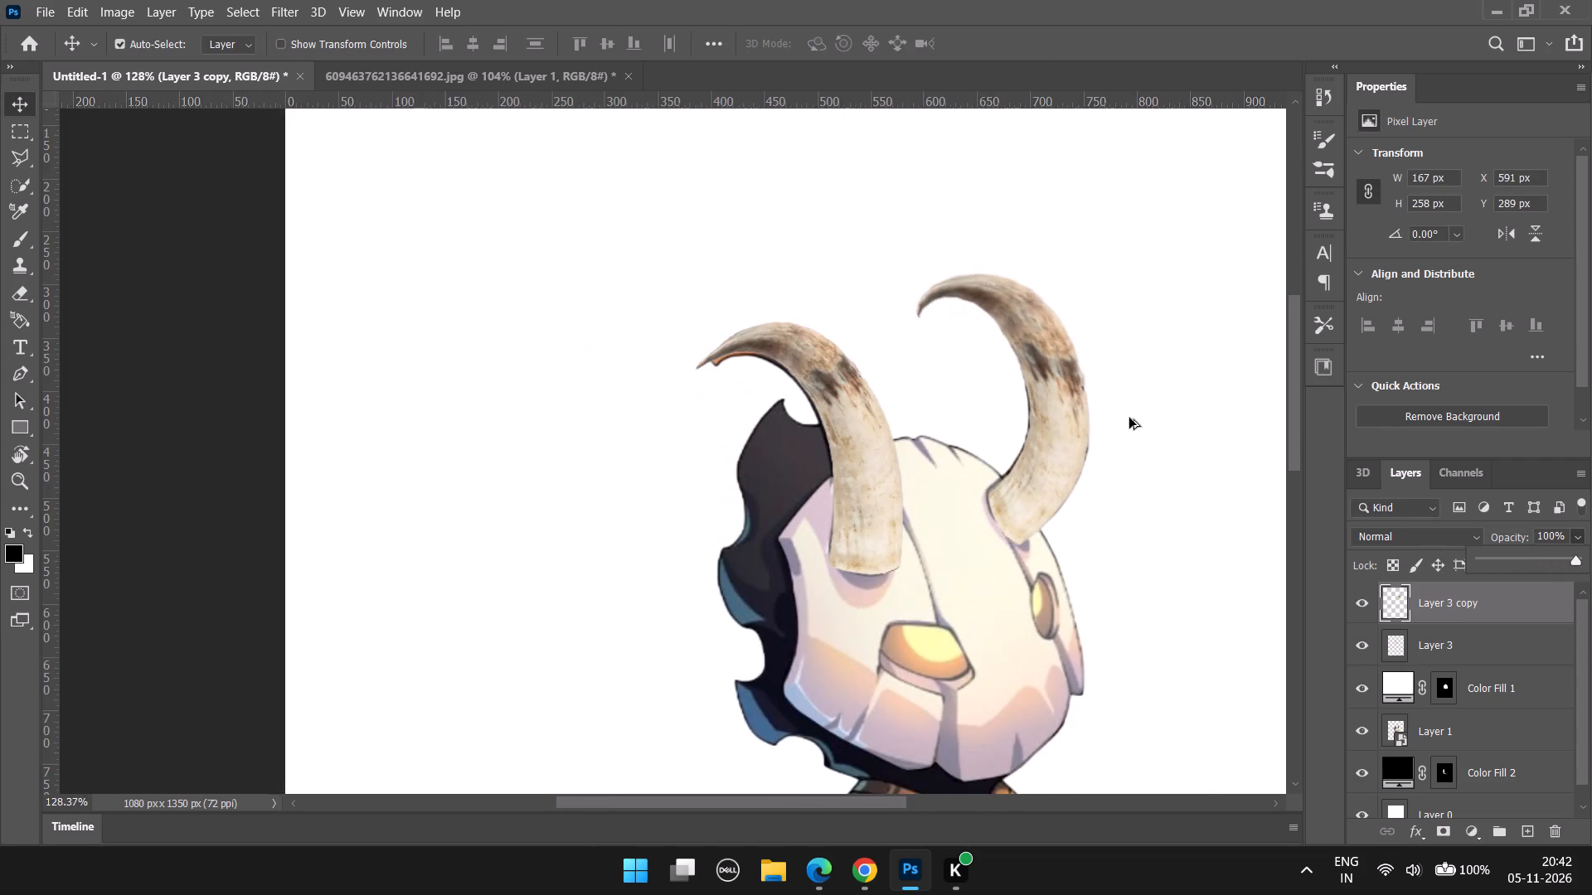
{"action": "scroll", "coordinate": [1128, 421], "scroll_direction": "up", "scroll_amount": 1, "text": "alt"}
{"action": "scroll", "coordinate": [1128, 421], "scroll_direction": "down", "scroll_amount": 1, "text": "alt"}
{"action": "scroll", "coordinate": [1107, 480], "scroll_direction": "up", "scroll_amount": 6, "text": "alt"}
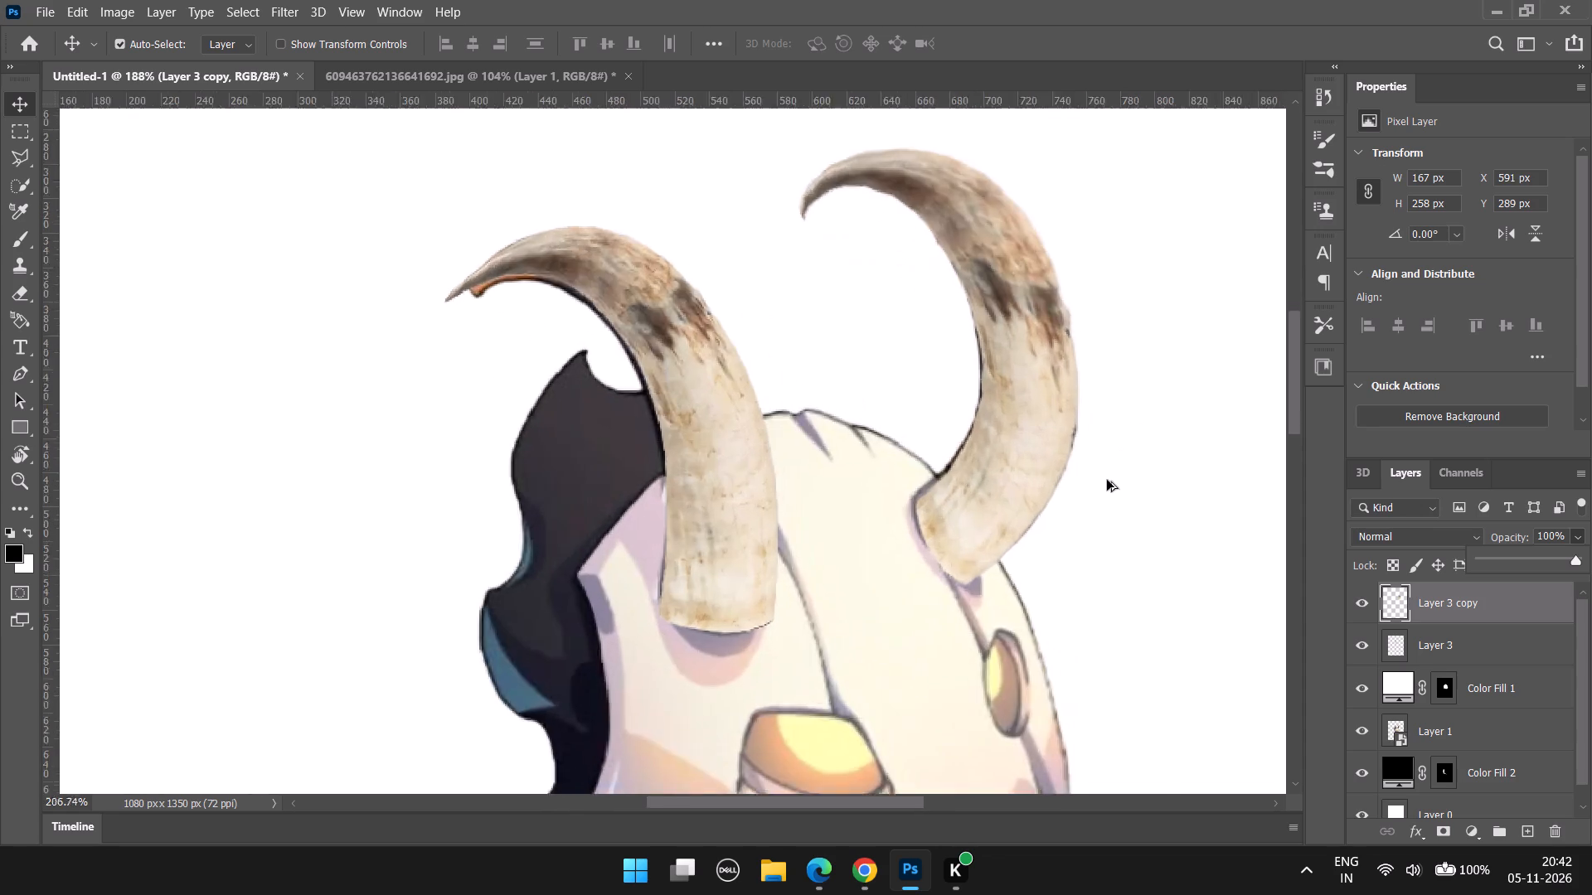
{"action": "scroll", "coordinate": [1107, 480], "scroll_direction": "up", "scroll_amount": 2, "text": "alt"}
{"action": "scroll", "coordinate": [1031, 318], "scroll_direction": "down", "scroll_amount": 6, "text": "alt"}
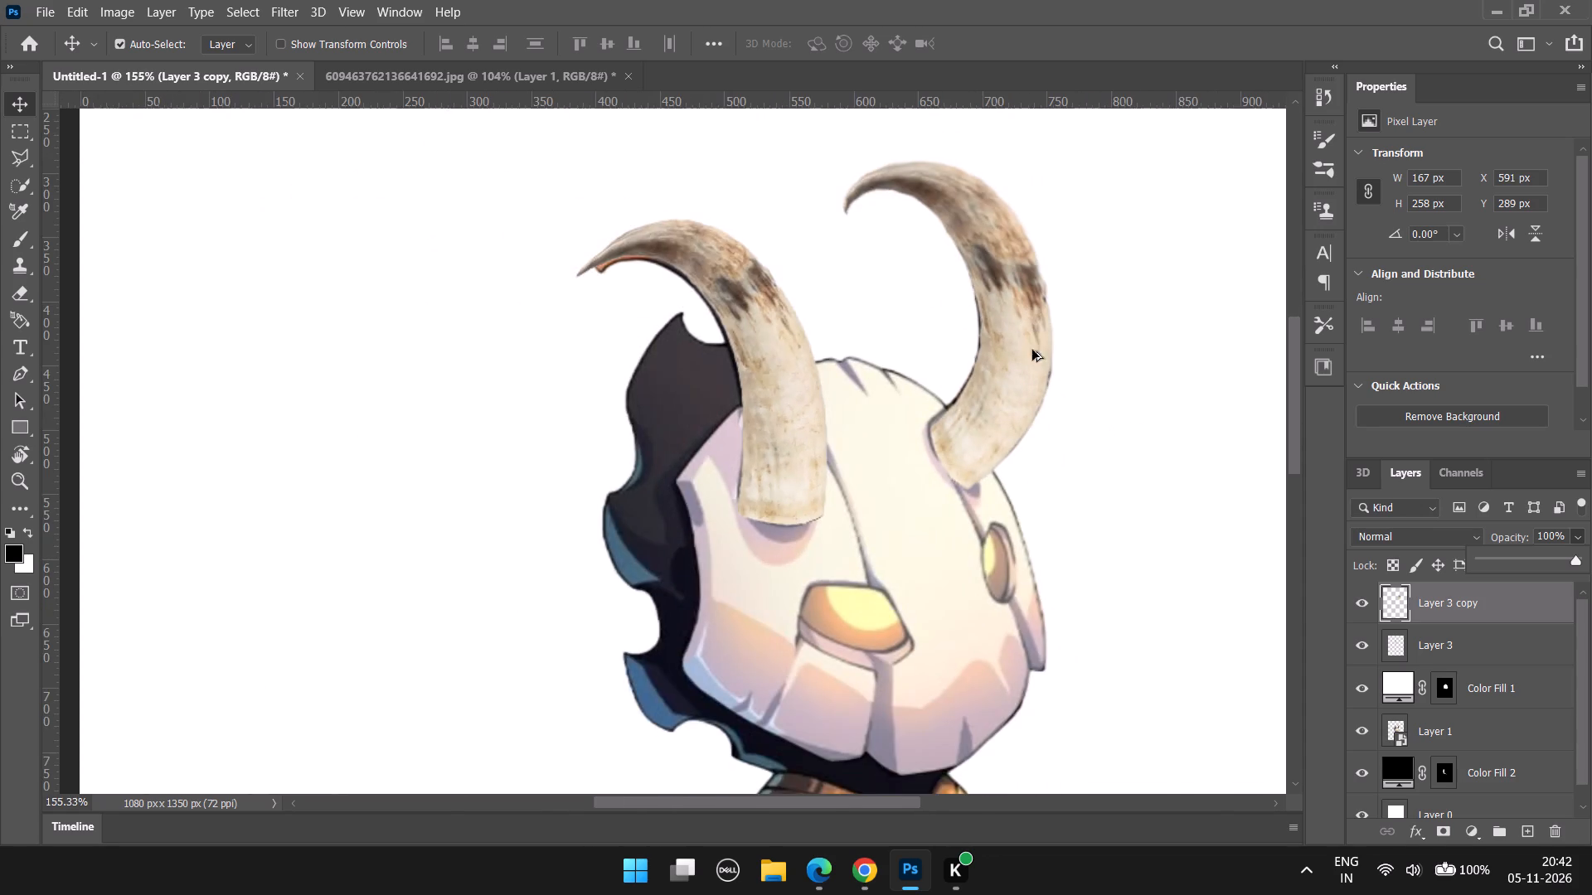
{"action": "scroll", "coordinate": [1017, 415], "scroll_direction": "down", "scroll_amount": 4, "text": "alt"}
{"action": "scroll", "coordinate": [1366, 747], "scroll_direction": "down", "scroll_amount": 6}
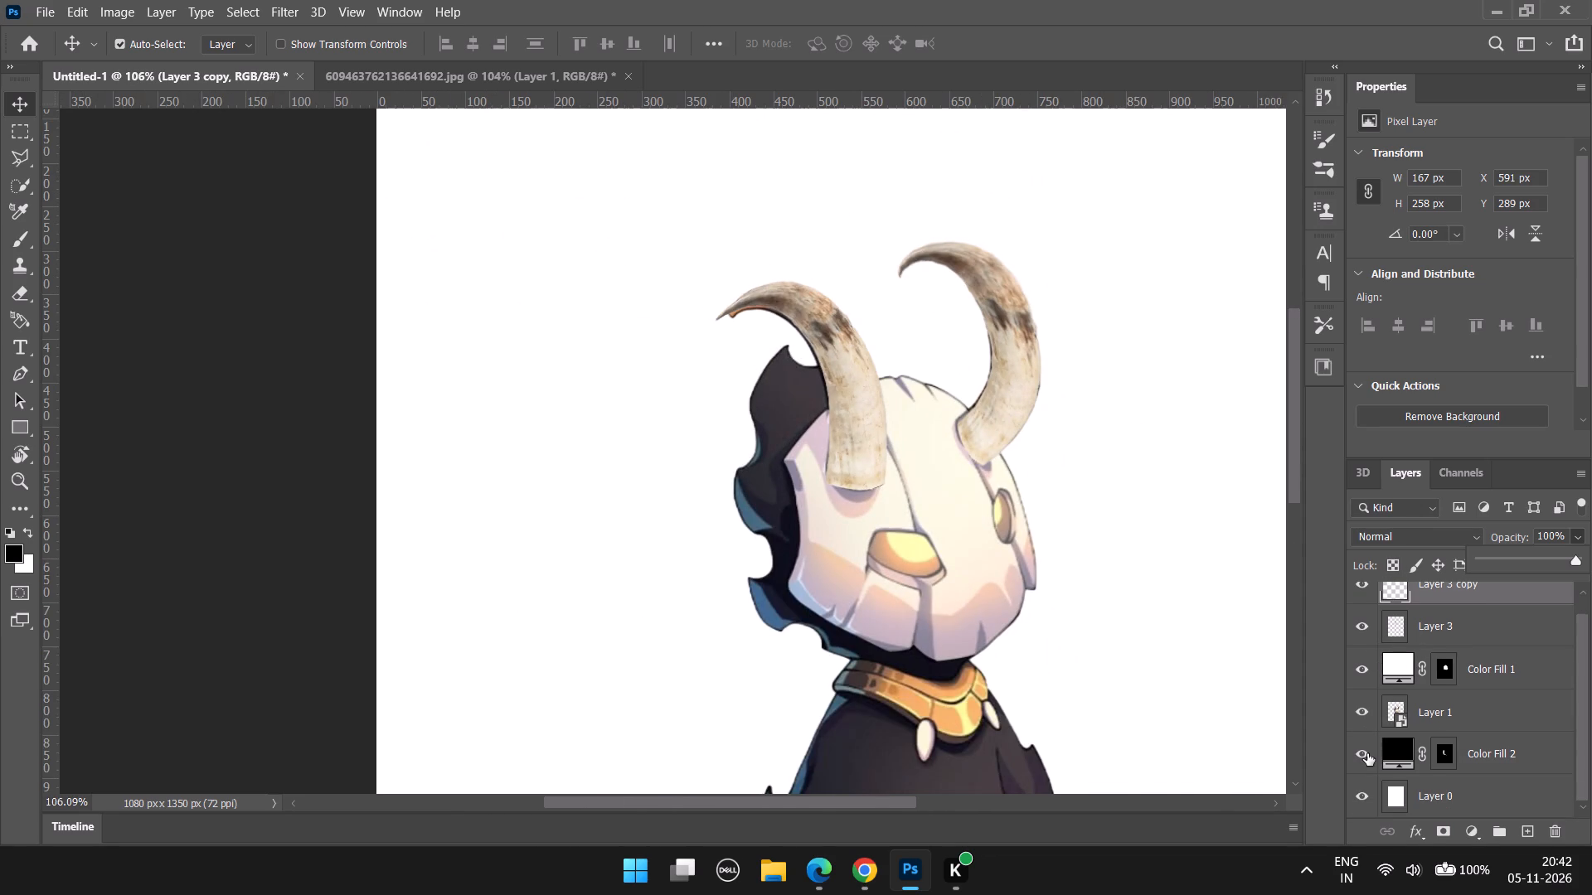
Toggle the visibility of the illustration on Layer 1 to check the recreated shapes and horns alone, leaving it shown.
{"action": "left_click", "coordinate": [1363, 715]}
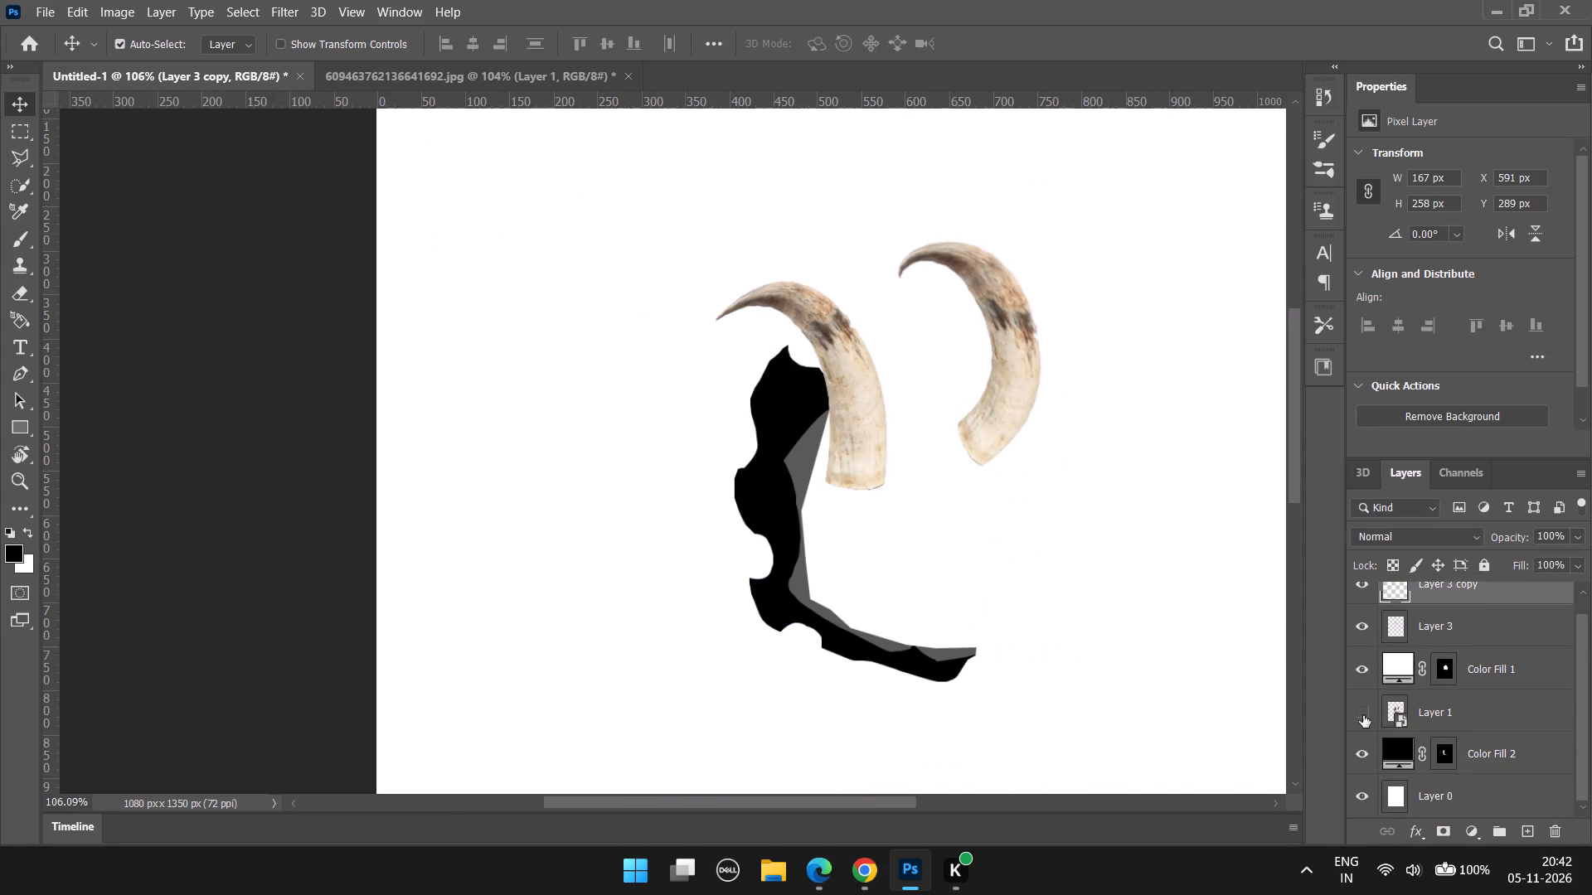
{"action": "left_click", "coordinate": [1363, 715]}
{"action": "left_click", "coordinate": [1361, 715]}
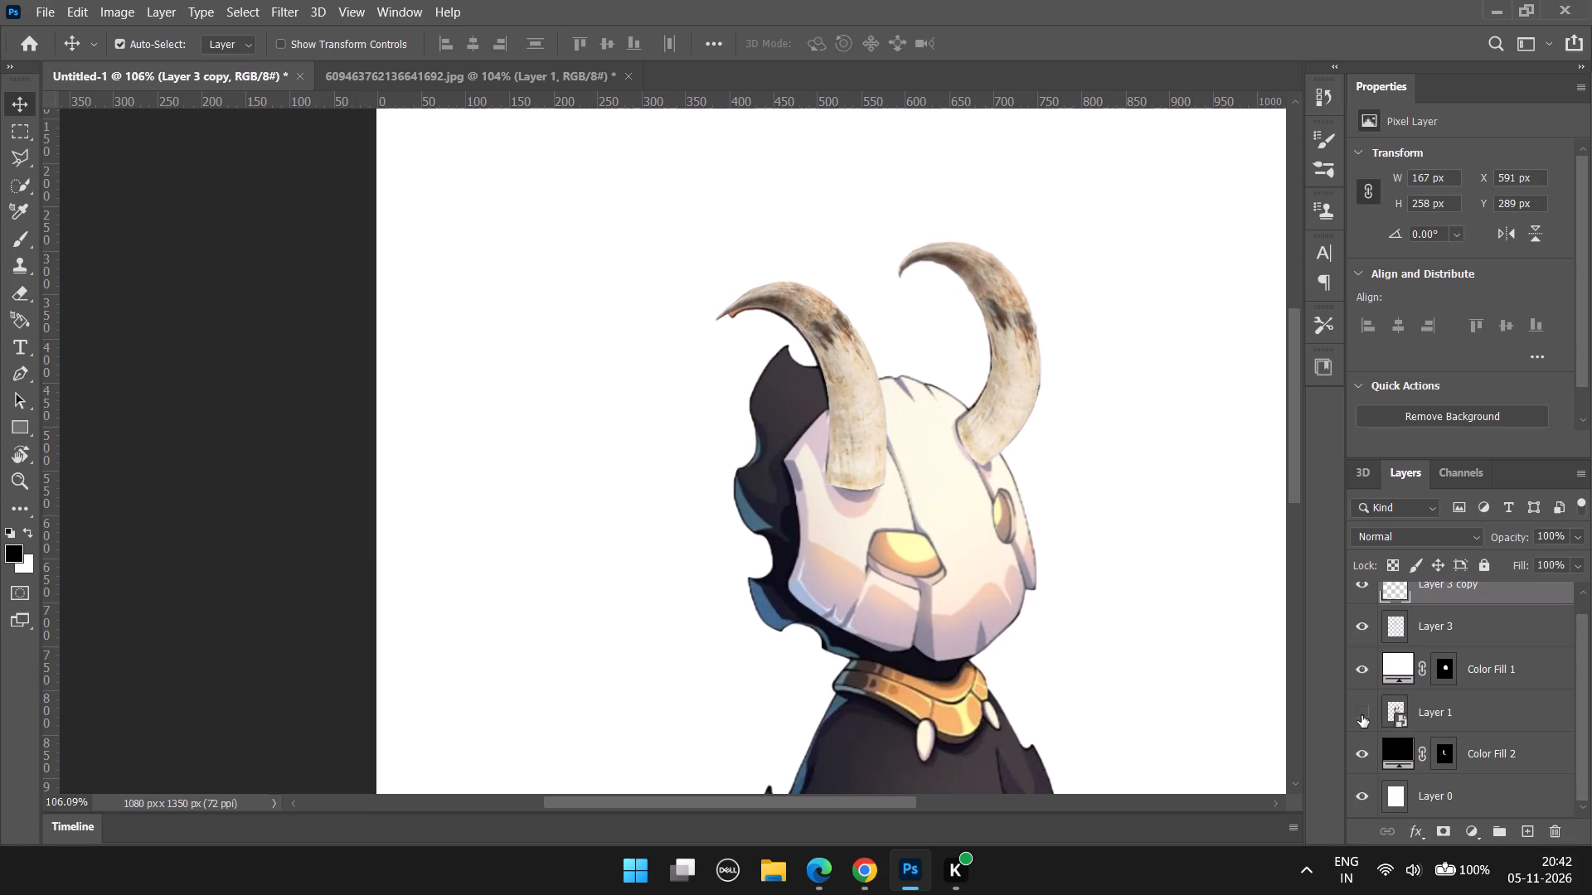
{"action": "left_click", "coordinate": [1368, 715]}
Examine the mask, eyes and collar of the illustration, and review the whole canvas.
{"action": "scroll", "coordinate": [935, 555], "scroll_direction": "down", "scroll_amount": 5, "text": "alt"}
{"action": "scroll", "coordinate": [935, 555], "scroll_direction": "up", "scroll_amount": 6, "text": "alt"}
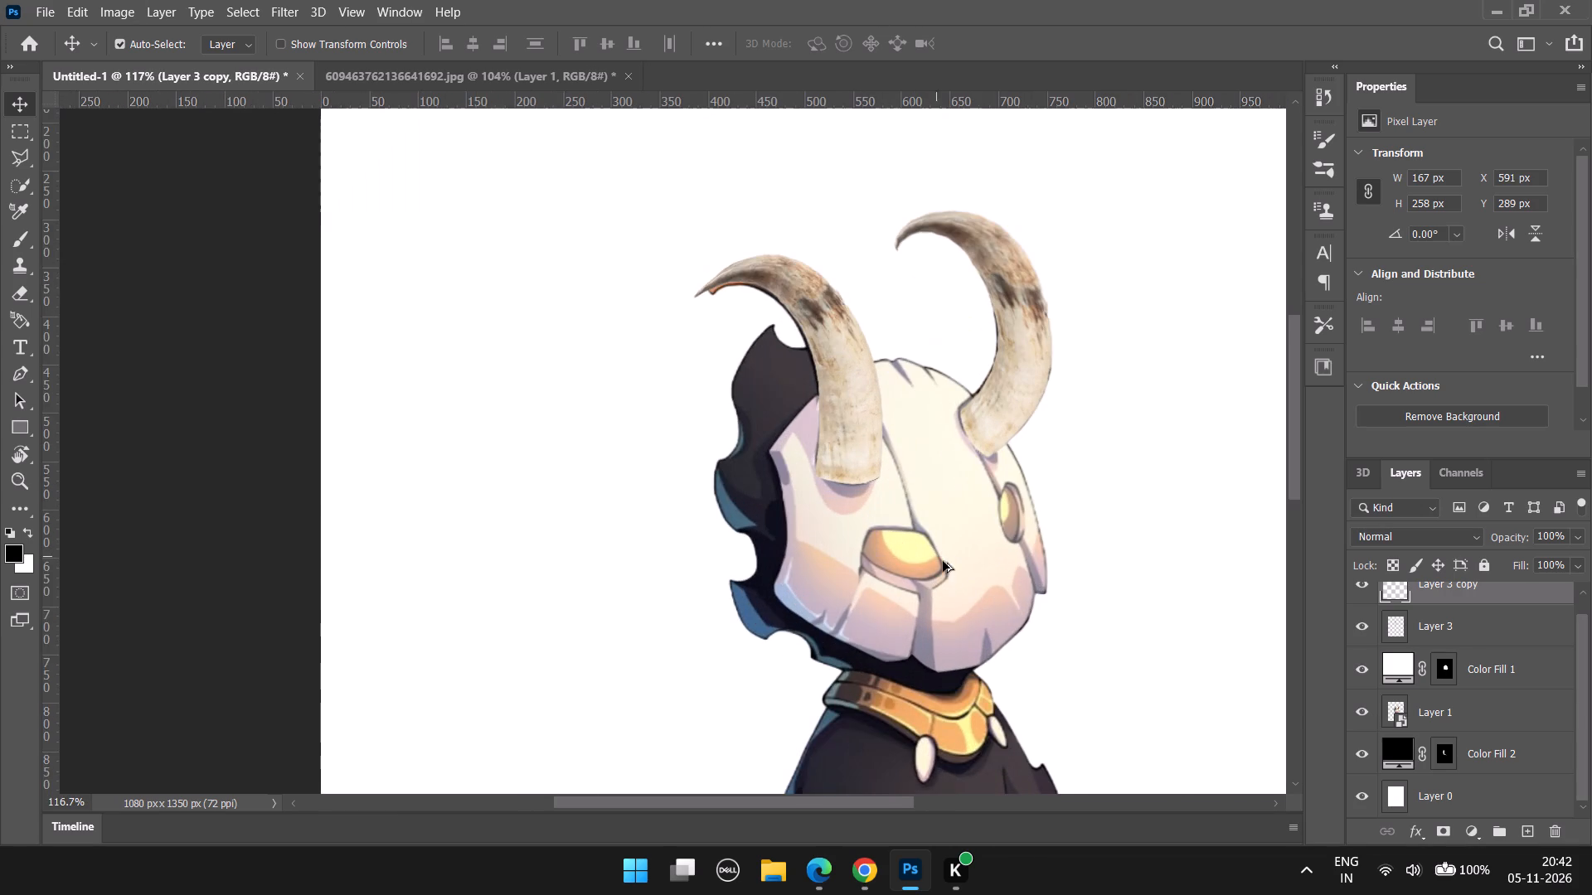
{"action": "scroll", "coordinate": [945, 562], "scroll_direction": "down", "scroll_amount": 5}
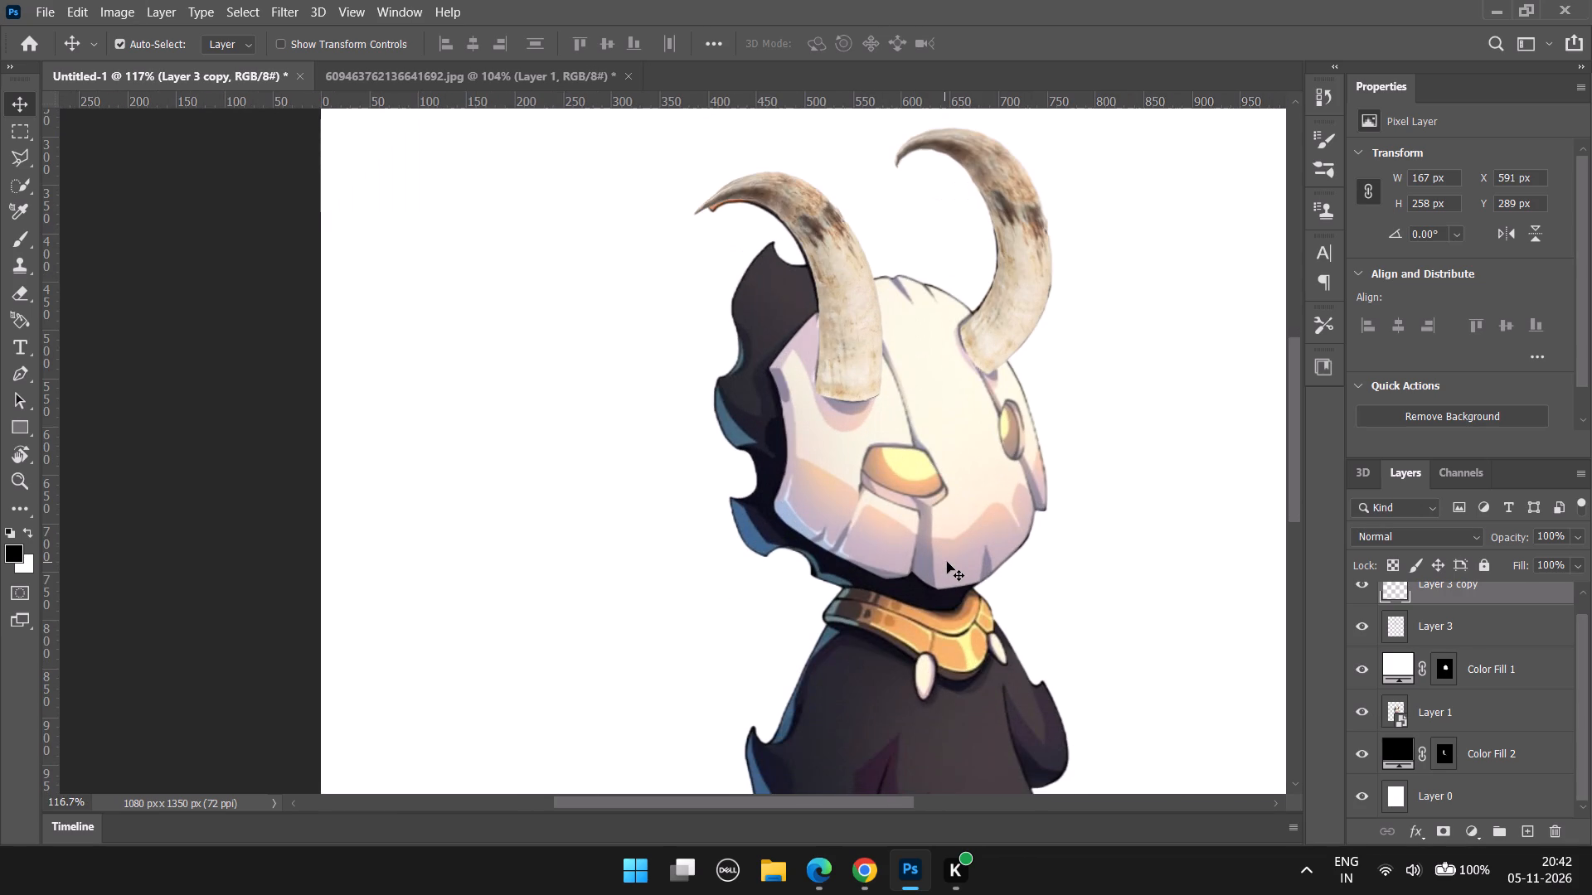
{"action": "scroll", "coordinate": [908, 609], "scroll_direction": "up", "scroll_amount": 4}
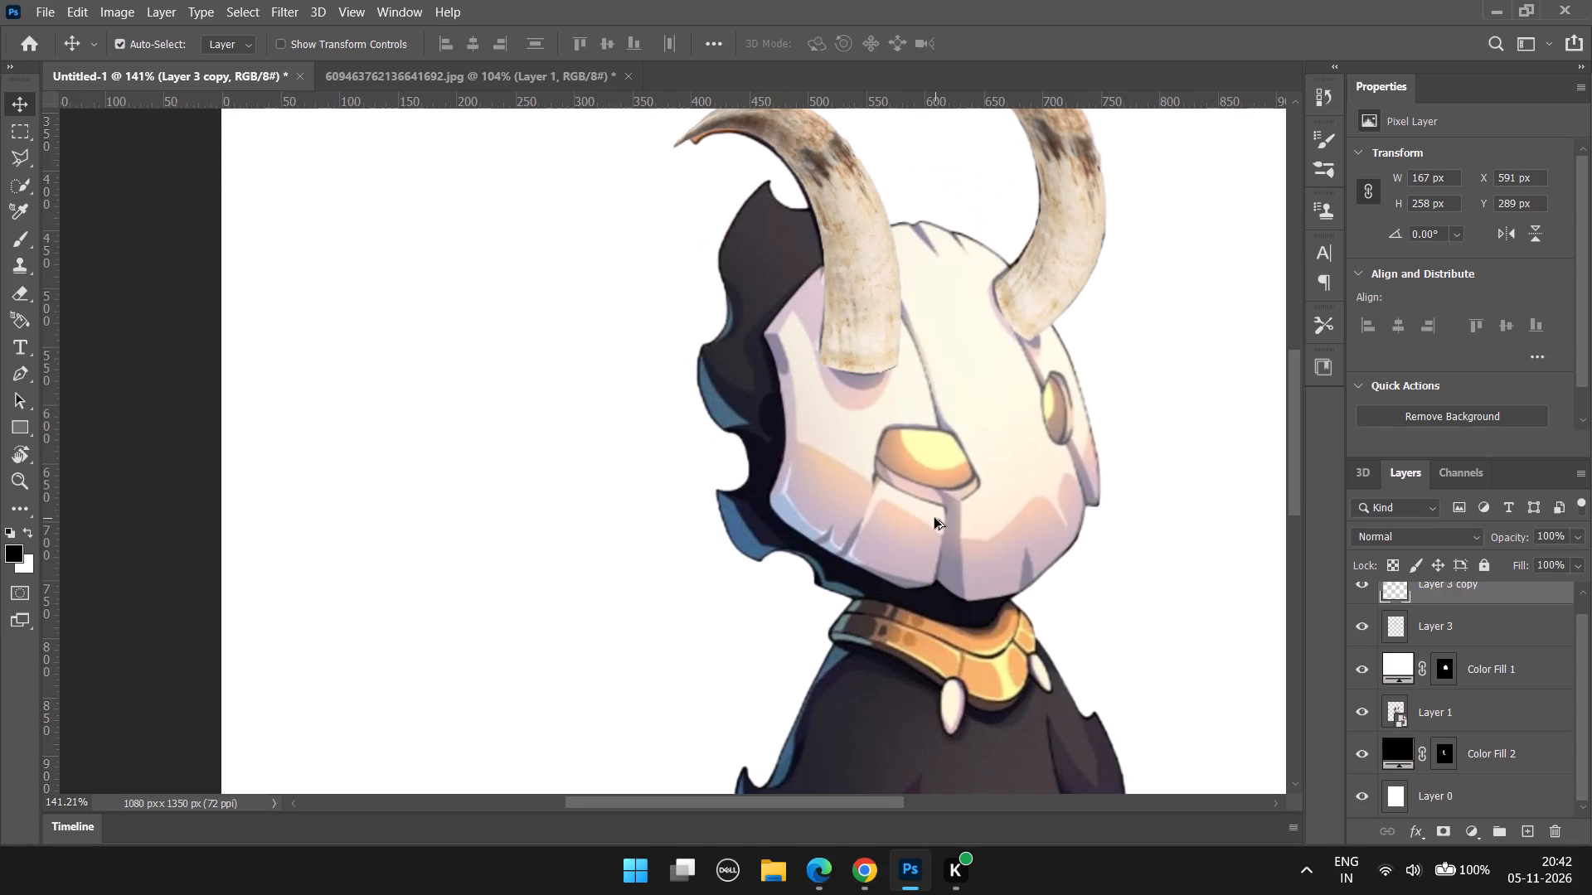
{"action": "scroll", "coordinate": [934, 518], "scroll_direction": "down", "scroll_amount": 3, "text": "alt"}
{"action": "scroll", "coordinate": [976, 520], "scroll_direction": "up", "scroll_amount": 4, "text": "alt"}
{"action": "scroll", "coordinate": [1486, 648], "scroll_direction": "down", "scroll_amount": 6}
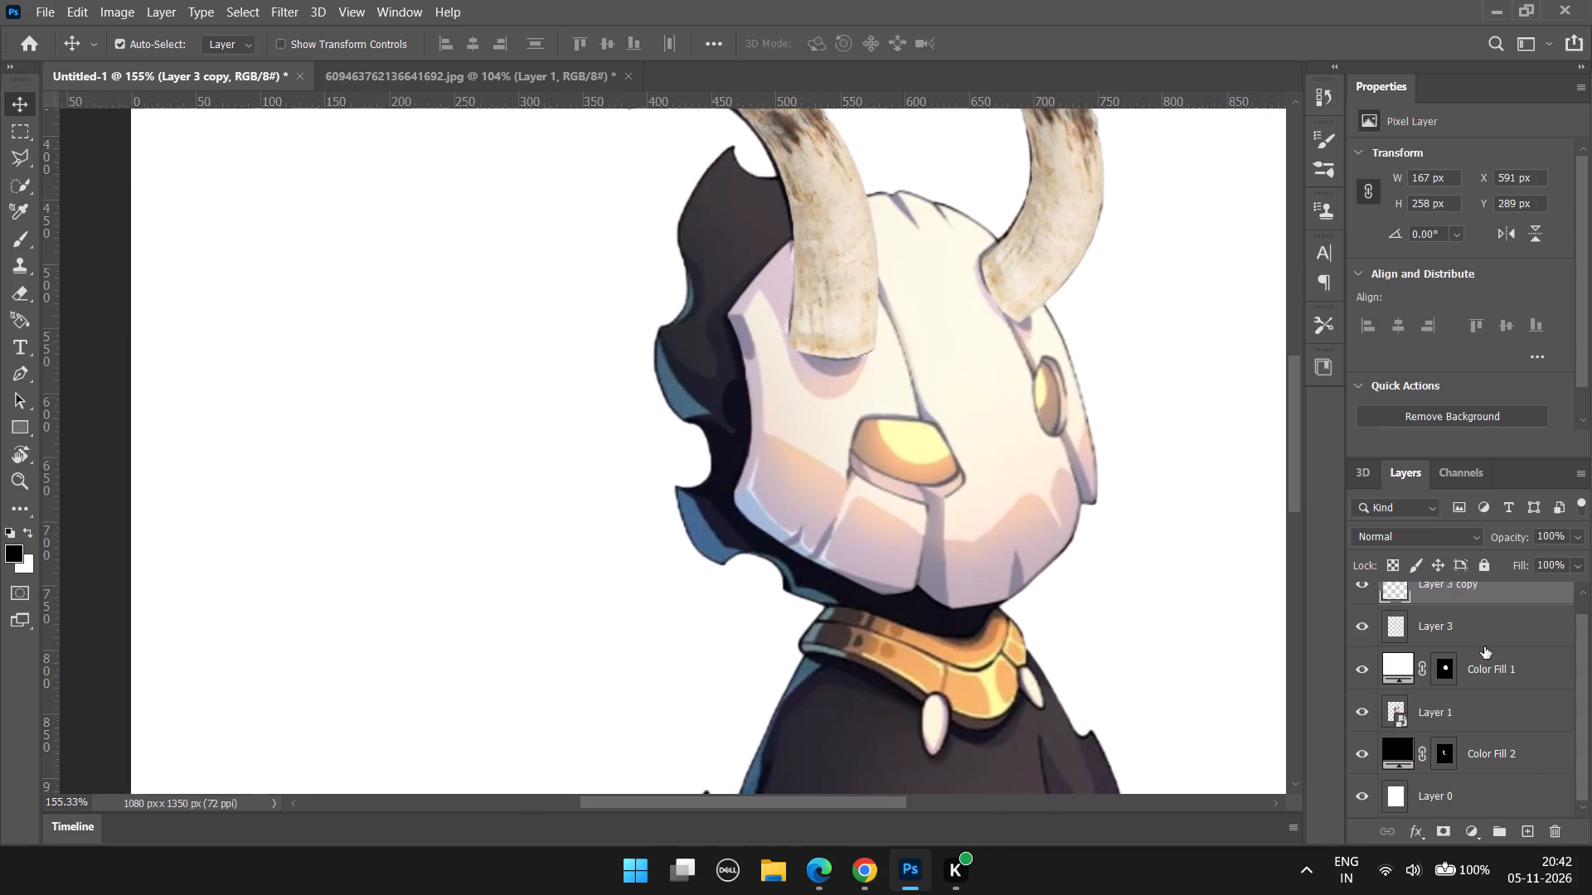
{"action": "scroll", "coordinate": [900, 583], "scroll_direction": "down", "scroll_amount": 6, "text": "alt"}
{"action": "scroll", "coordinate": [1038, 559], "scroll_direction": "down", "scroll_amount": 4, "text": "alt"}
{"action": "scroll", "coordinate": [1473, 761], "scroll_direction": "down", "scroll_amount": 6}
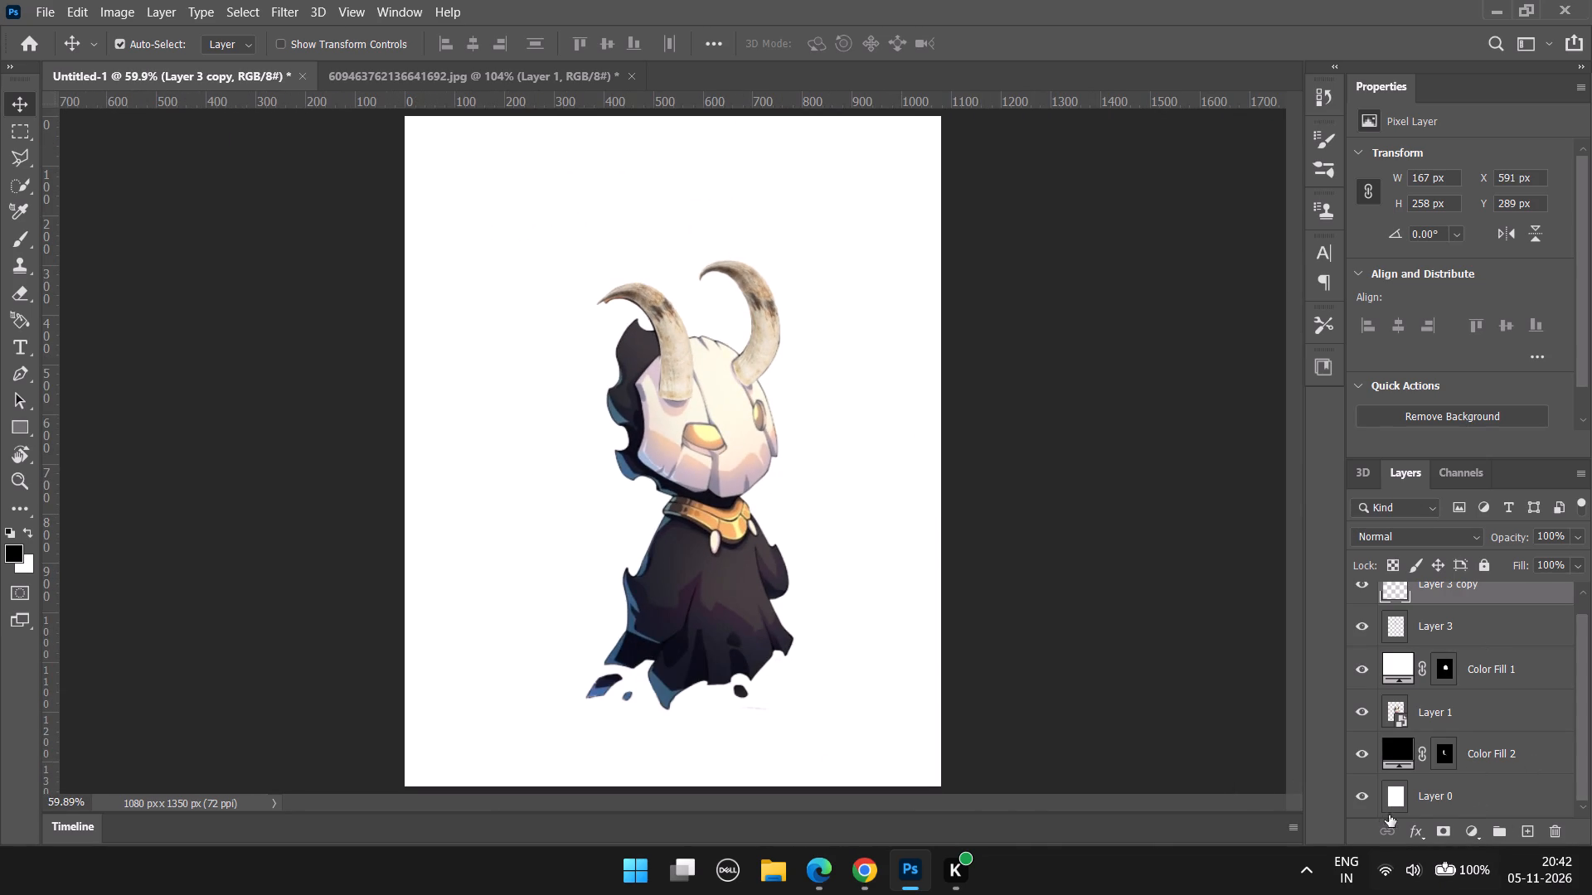
Add a dark grey Solid Color fill layer directly above Layer 0 as the background.
{"action": "double_click", "coordinate": [1355, 805]}
{"action": "left_click", "coordinate": [1486, 801]}
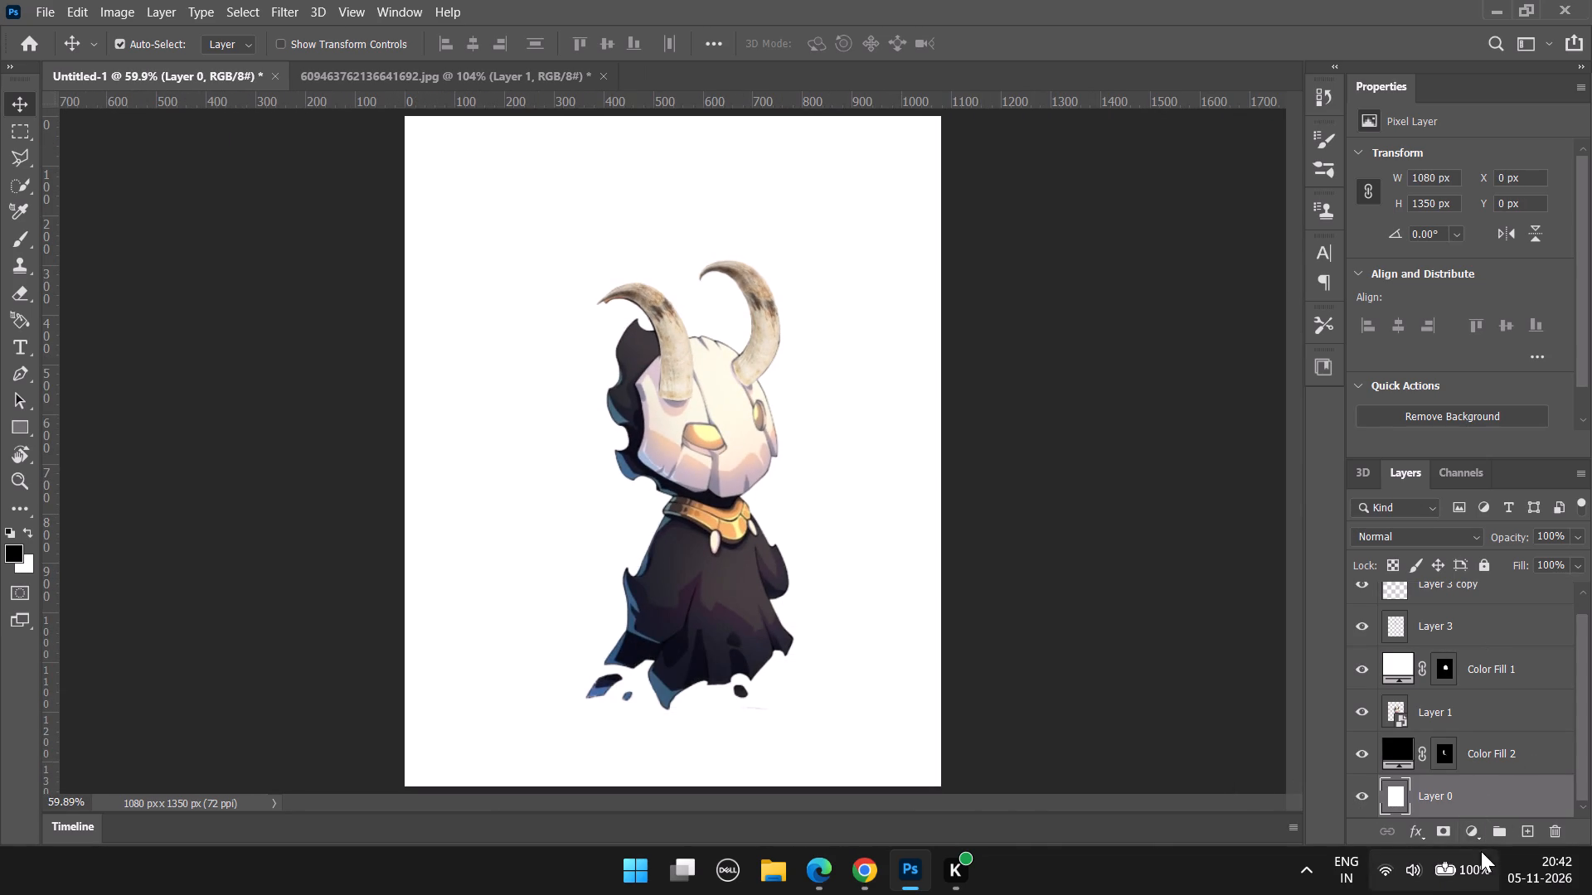
{"action": "left_click", "coordinate": [1468, 840]}
{"action": "left_click", "coordinate": [1434, 484]}
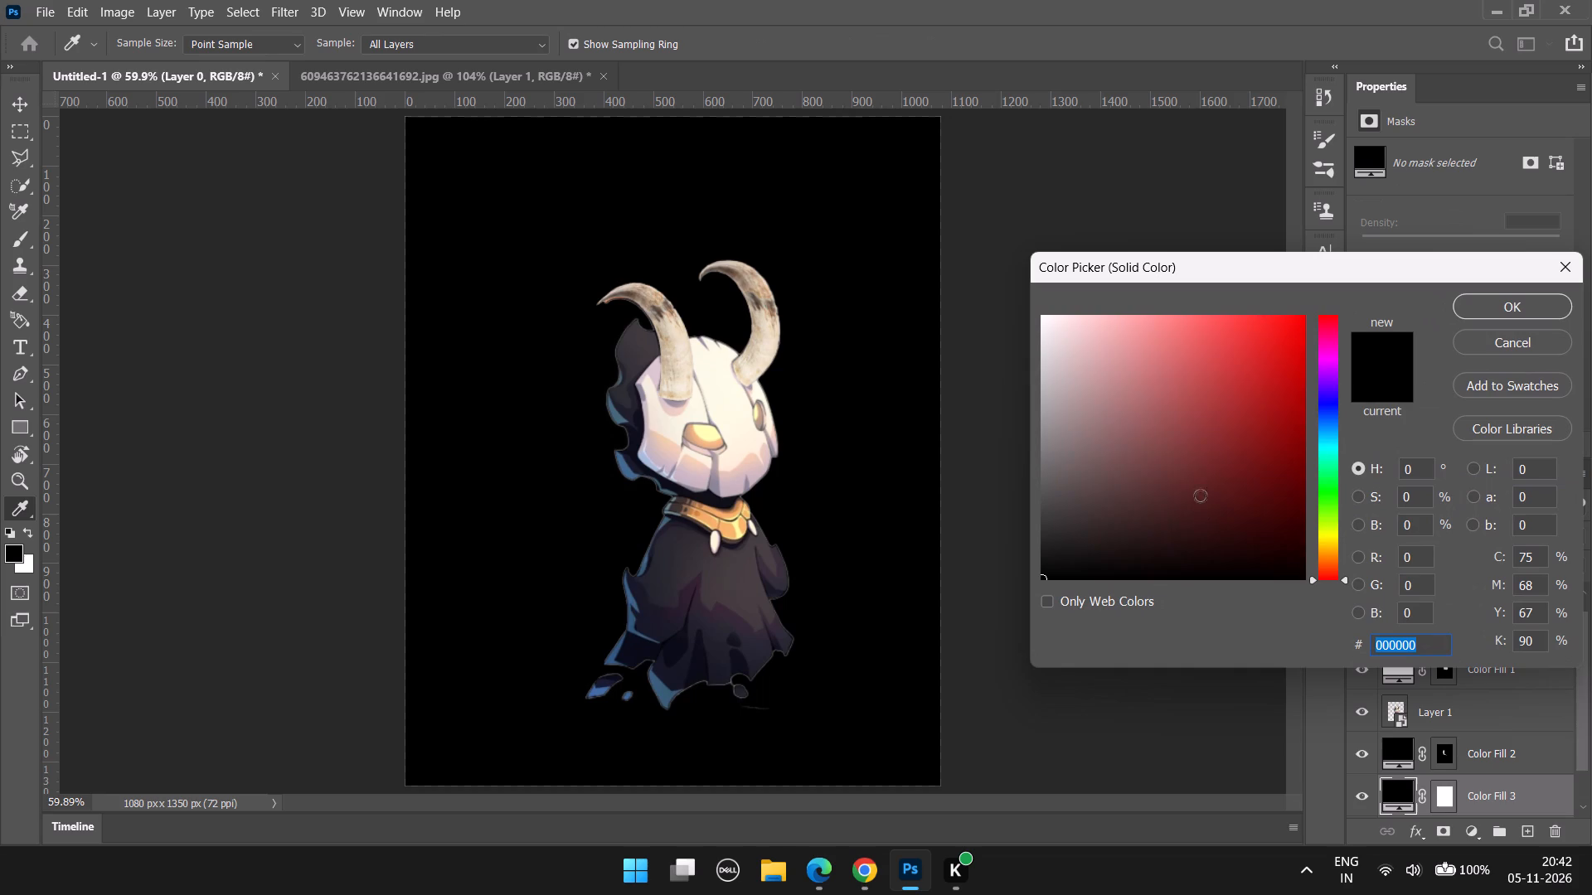
{"action": "left_click_drag", "start_coordinate": [1088, 529], "coordinate": [1045, 496]}
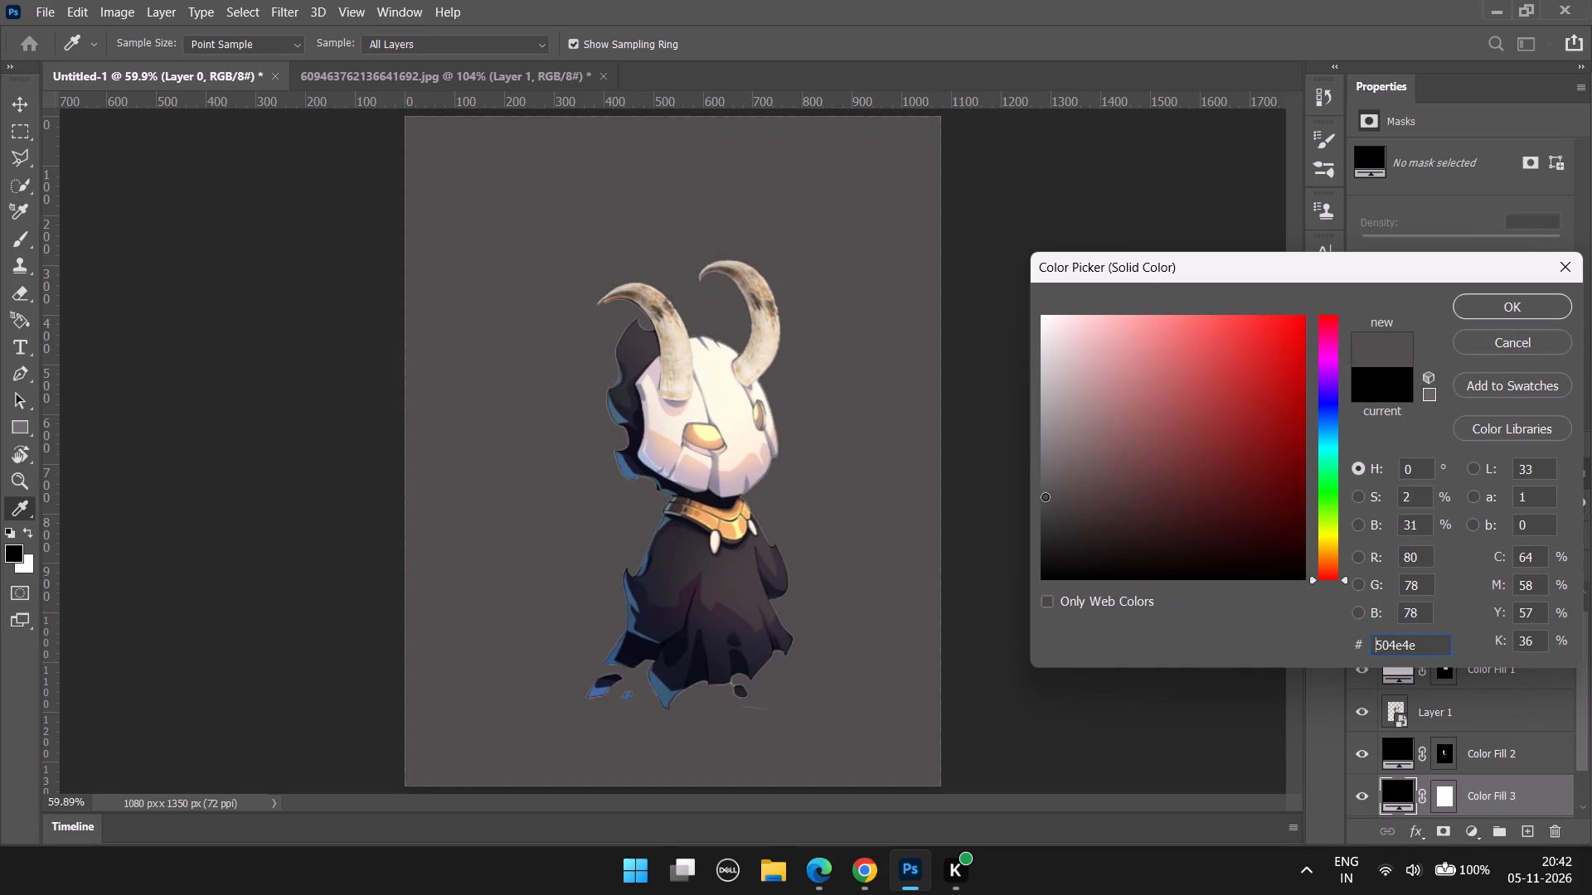
{"action": "left_click_drag", "start_coordinate": [1045, 496], "coordinate": [988, 503]}
{"action": "left_click", "coordinate": [1504, 297]}
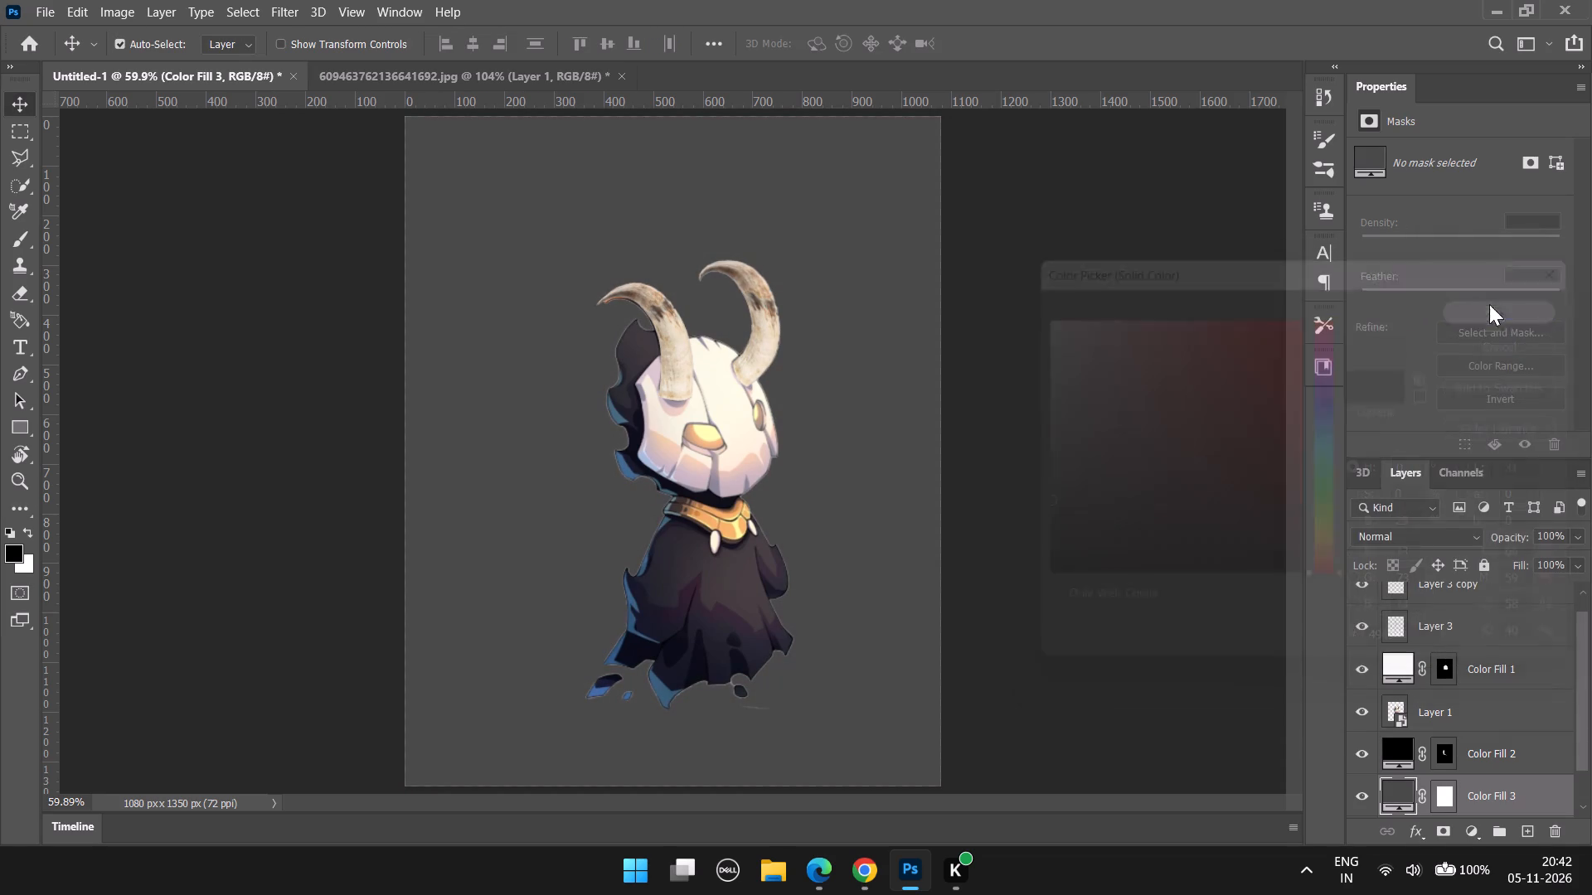
Toggle the visibility of Layer 1, both horn layers and Color Fill 1 to check what each contributes, leaving all shown.
{"action": "scroll", "coordinate": [1529, 694], "scroll_direction": "down", "scroll_amount": 4}
{"action": "left_click", "coordinate": [1352, 670]}
{"action": "left_click", "coordinate": [1359, 671]}
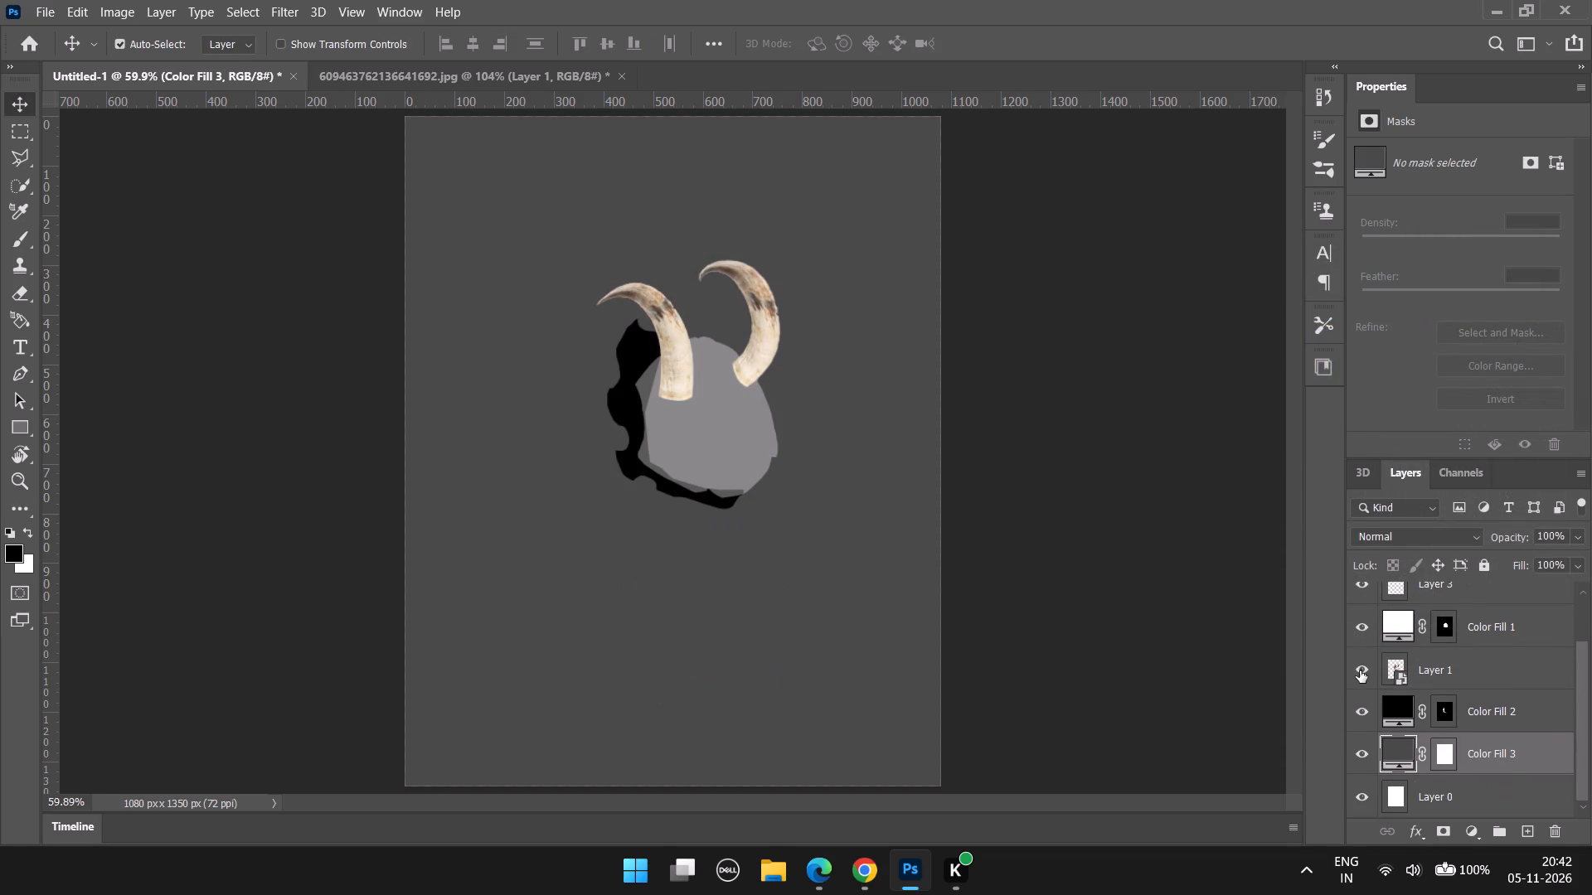
{"action": "double_click", "coordinate": [1361, 671]}
{"action": "scroll", "coordinate": [1492, 706], "scroll_direction": "down", "scroll_amount": 3}
{"action": "left_click", "coordinate": [1369, 670]}
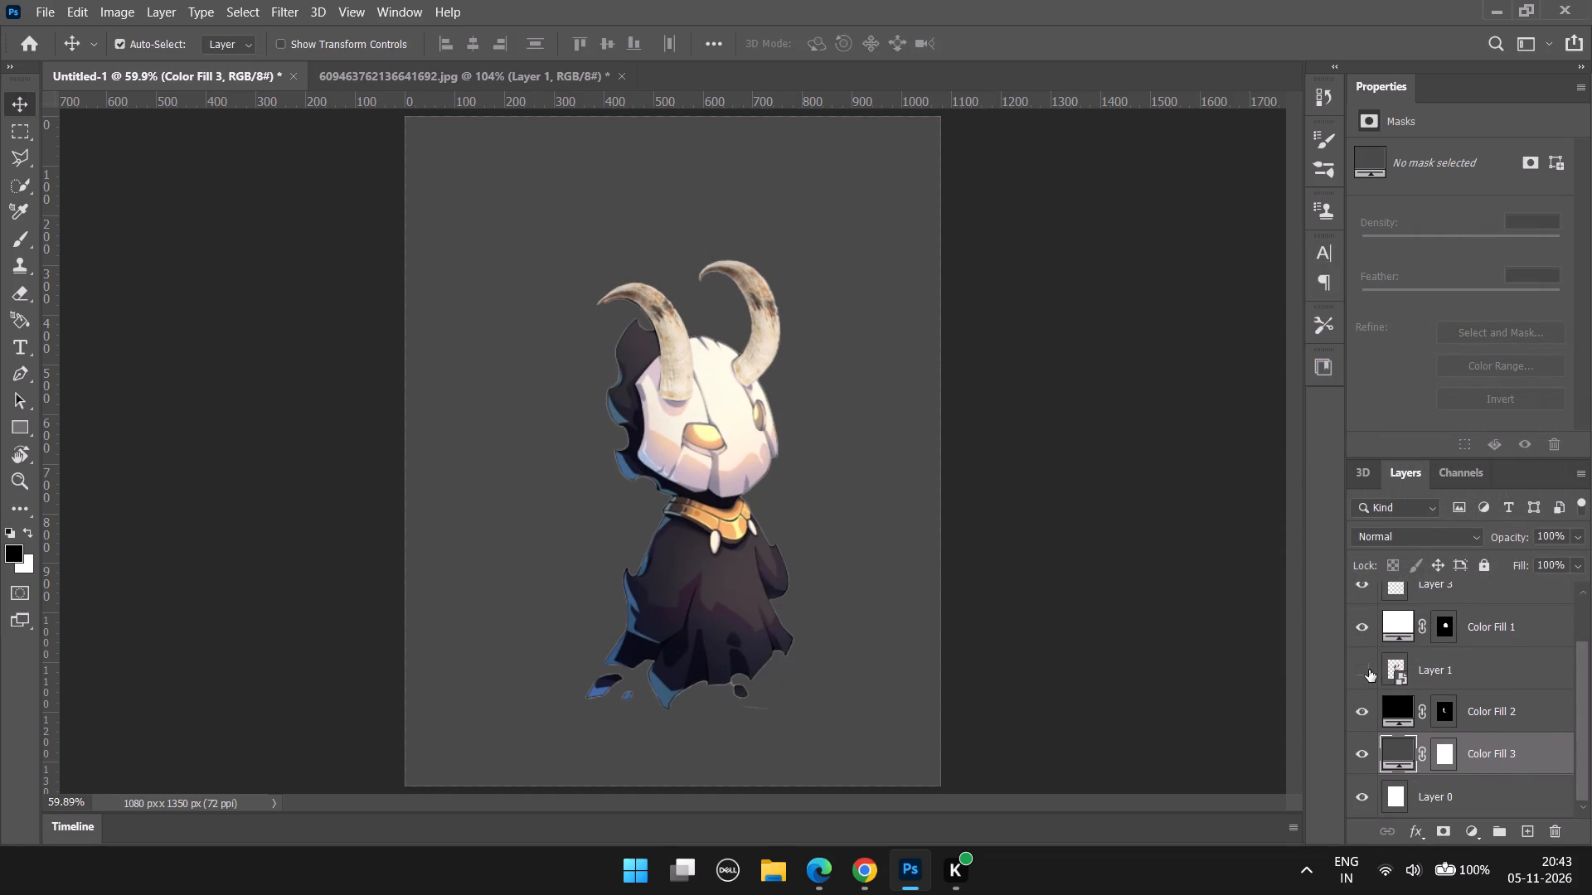
{"action": "left_click", "coordinate": [1369, 671]}
{"action": "scroll", "coordinate": [1492, 685], "scroll_direction": "up", "scroll_amount": 2}
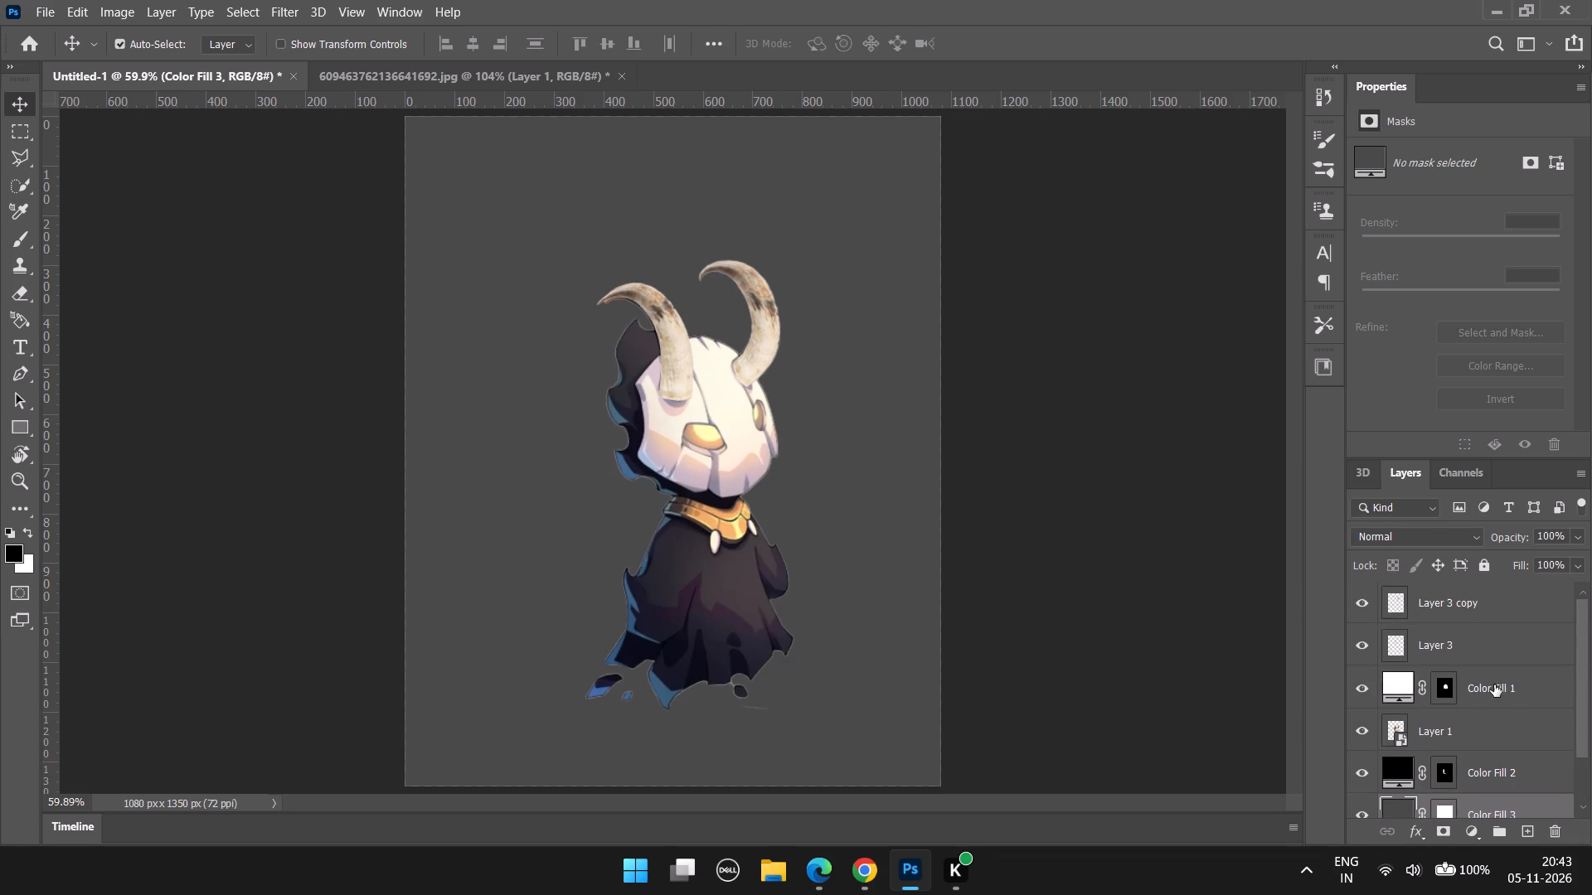
{"action": "left_click", "coordinate": [1484, 655]}
{"action": "left_click", "coordinate": [1369, 651]}
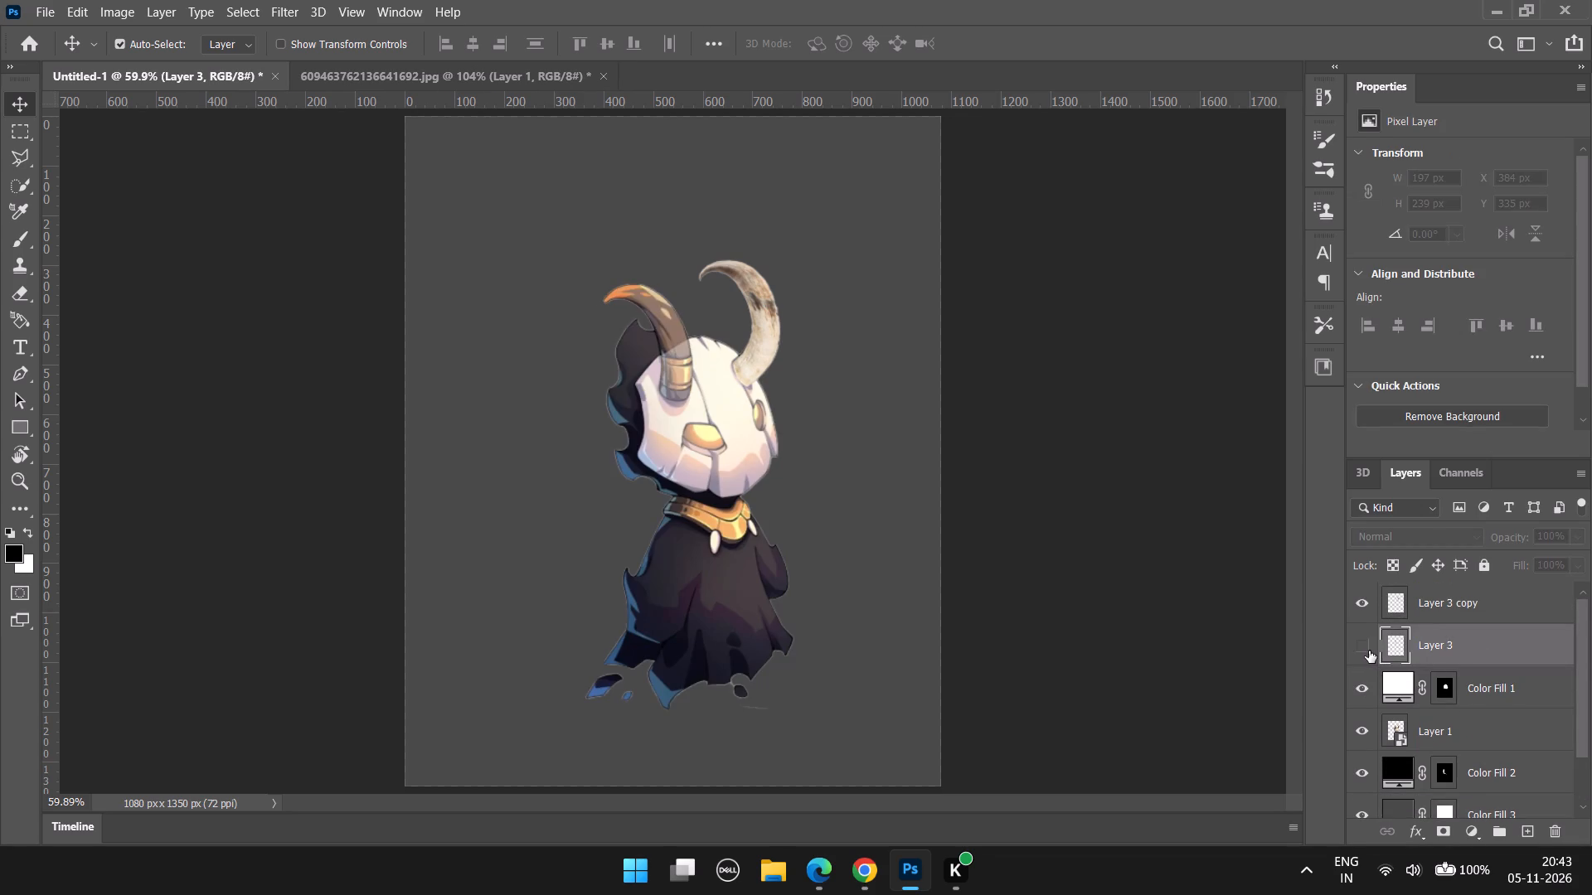
{"action": "left_click", "coordinate": [1369, 651]}
{"action": "scroll", "coordinate": [1389, 636], "scroll_direction": "up", "scroll_amount": 2}
{"action": "double_click", "coordinate": [1370, 612]}
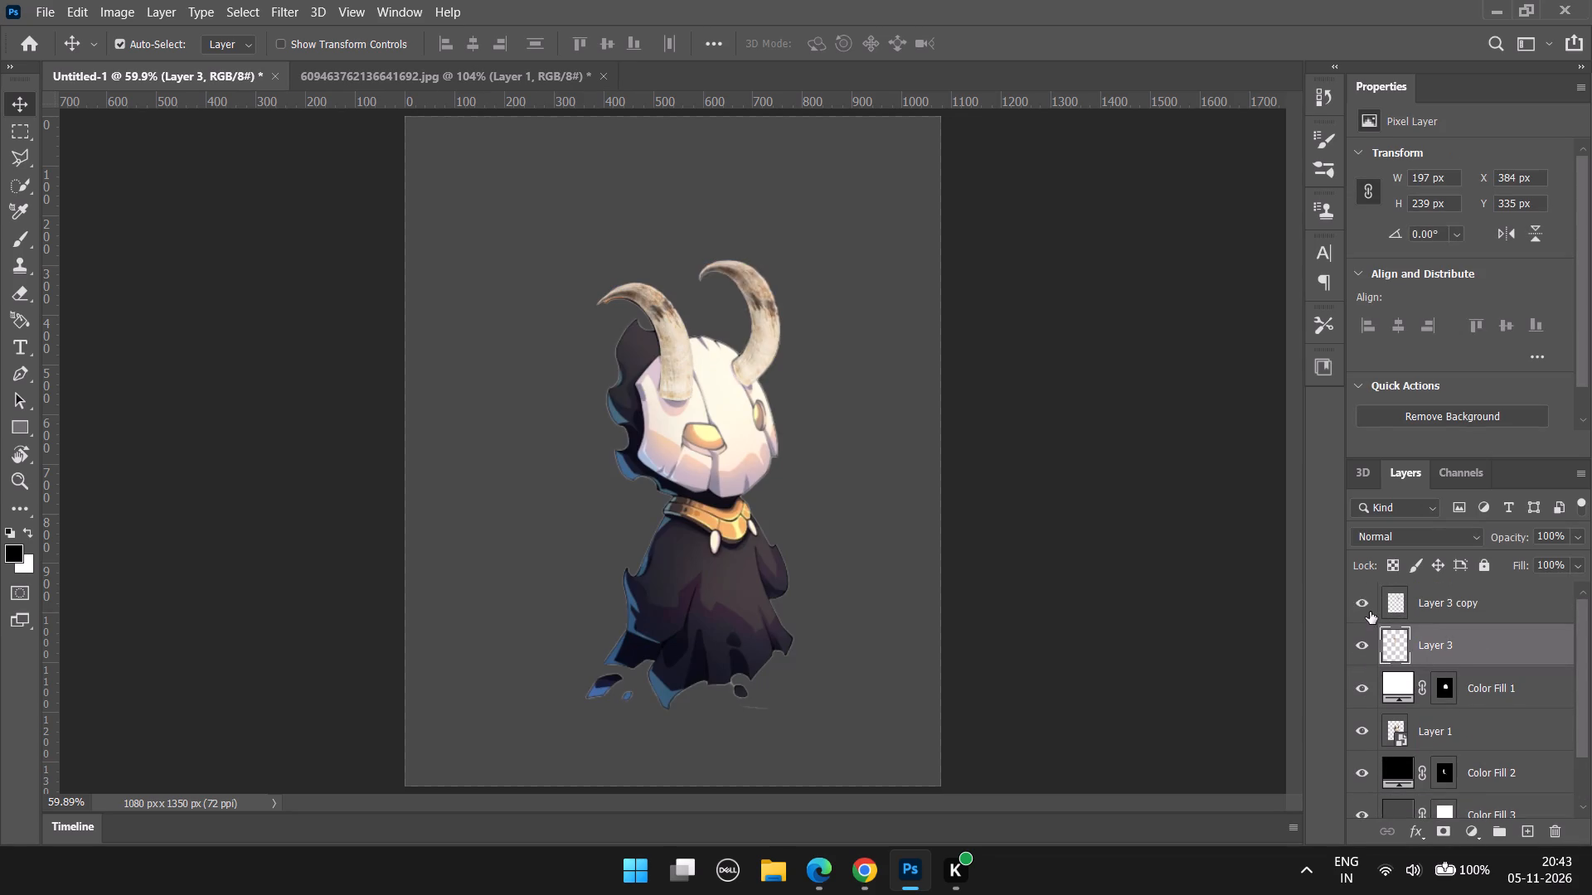
{"action": "double_click", "coordinate": [1370, 612]}
{"action": "double_click", "coordinate": [1368, 692]}
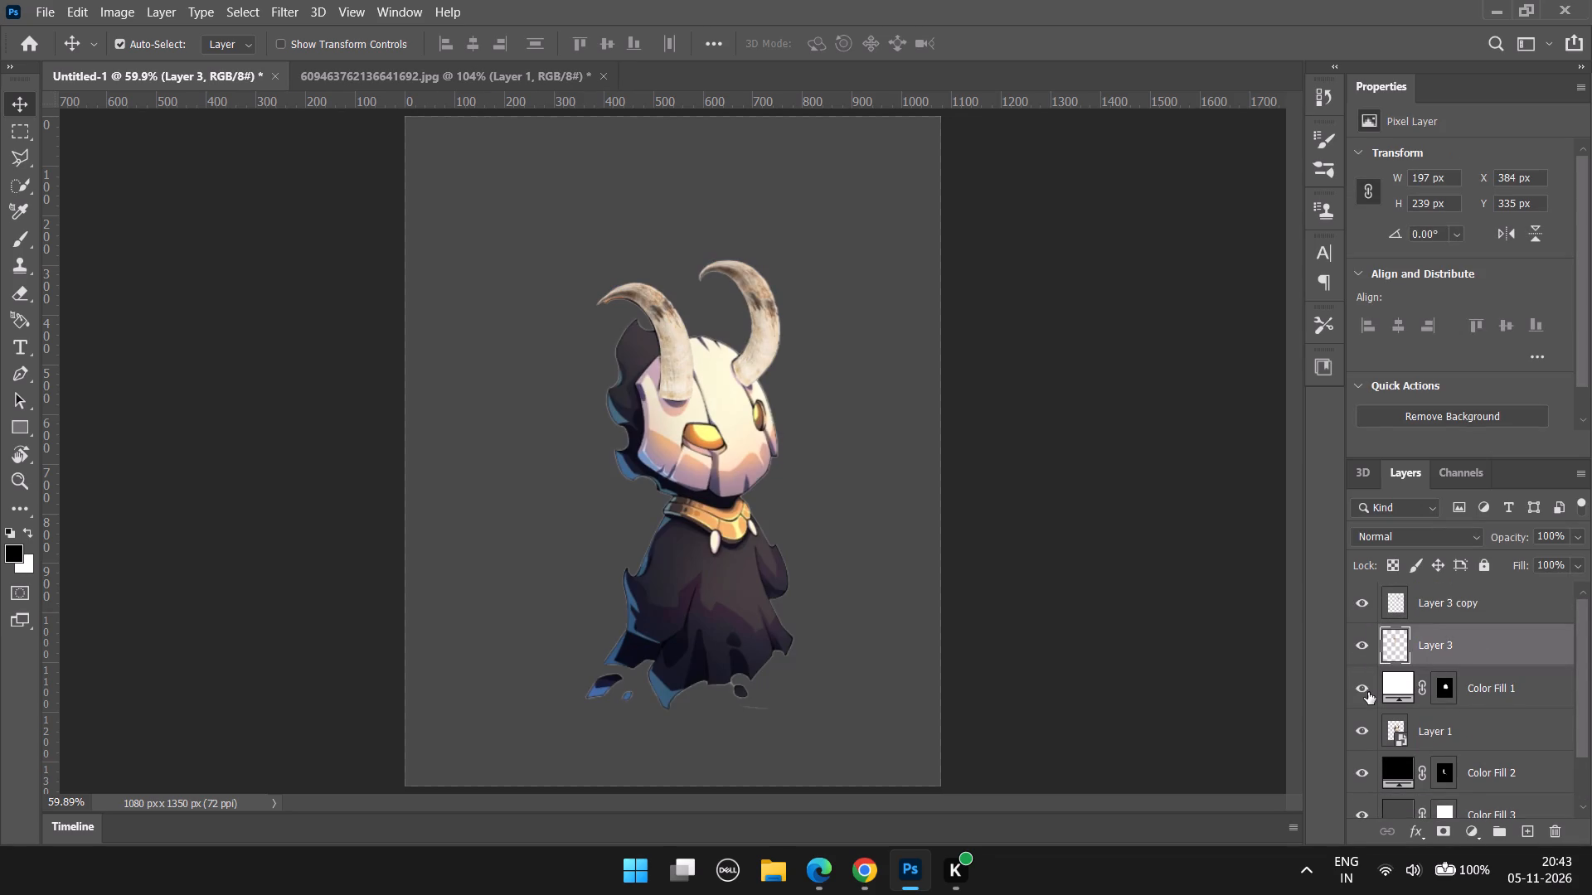
Set the opacity of the white mask shape on Color Fill 1 to 60%.
{"action": "left_click", "coordinate": [1555, 693]}
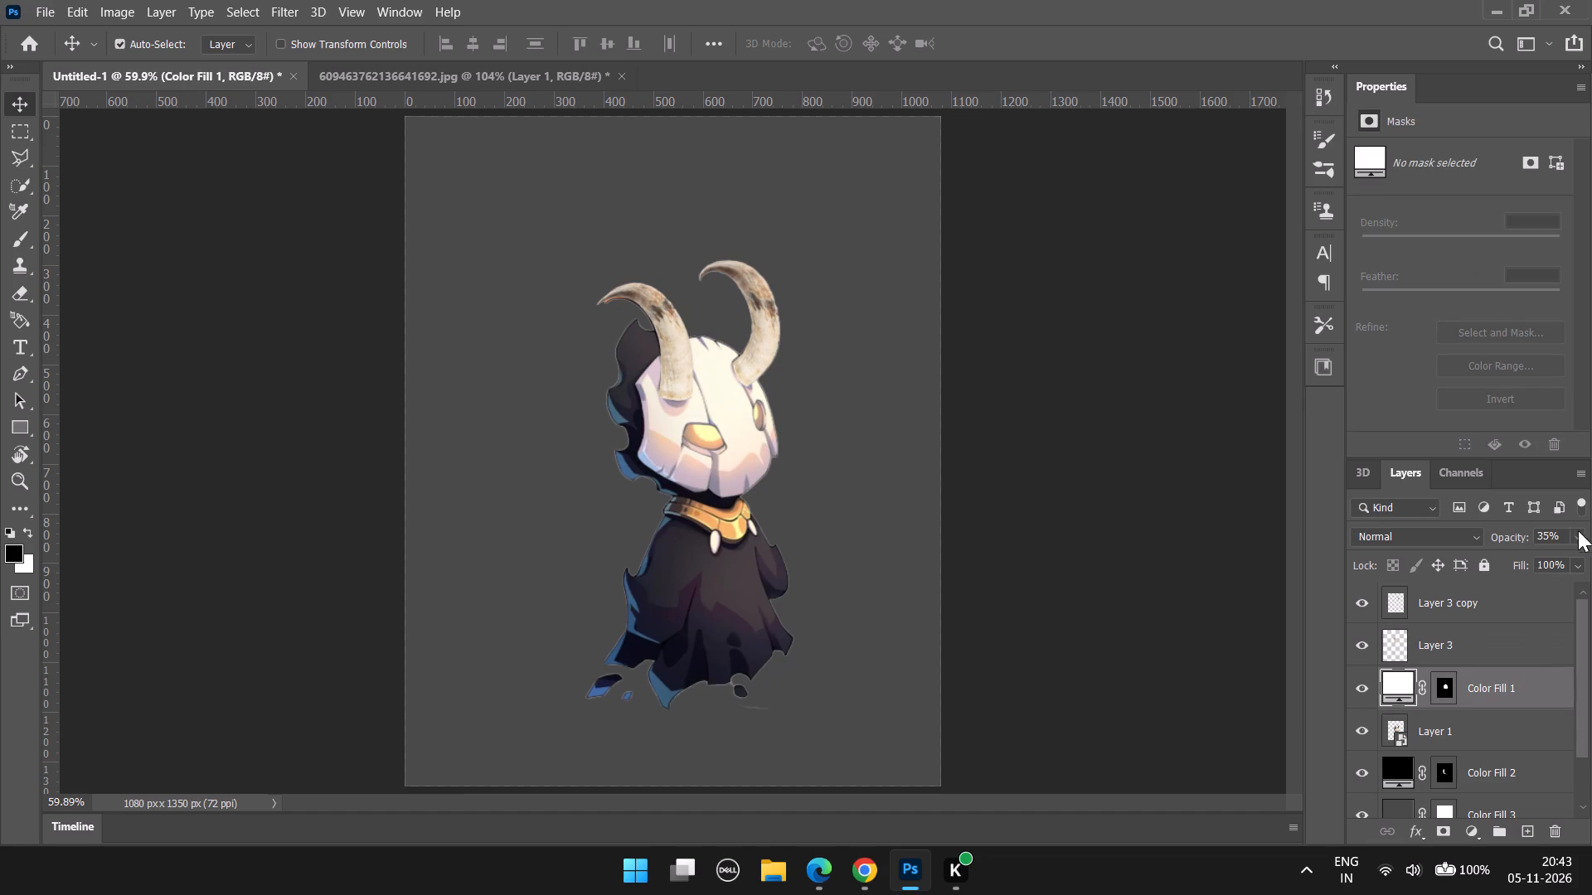
{"action": "left_click", "coordinate": [1580, 535]}
{"action": "left_click_drag", "start_coordinate": [1515, 556], "coordinate": [1591, 570]}
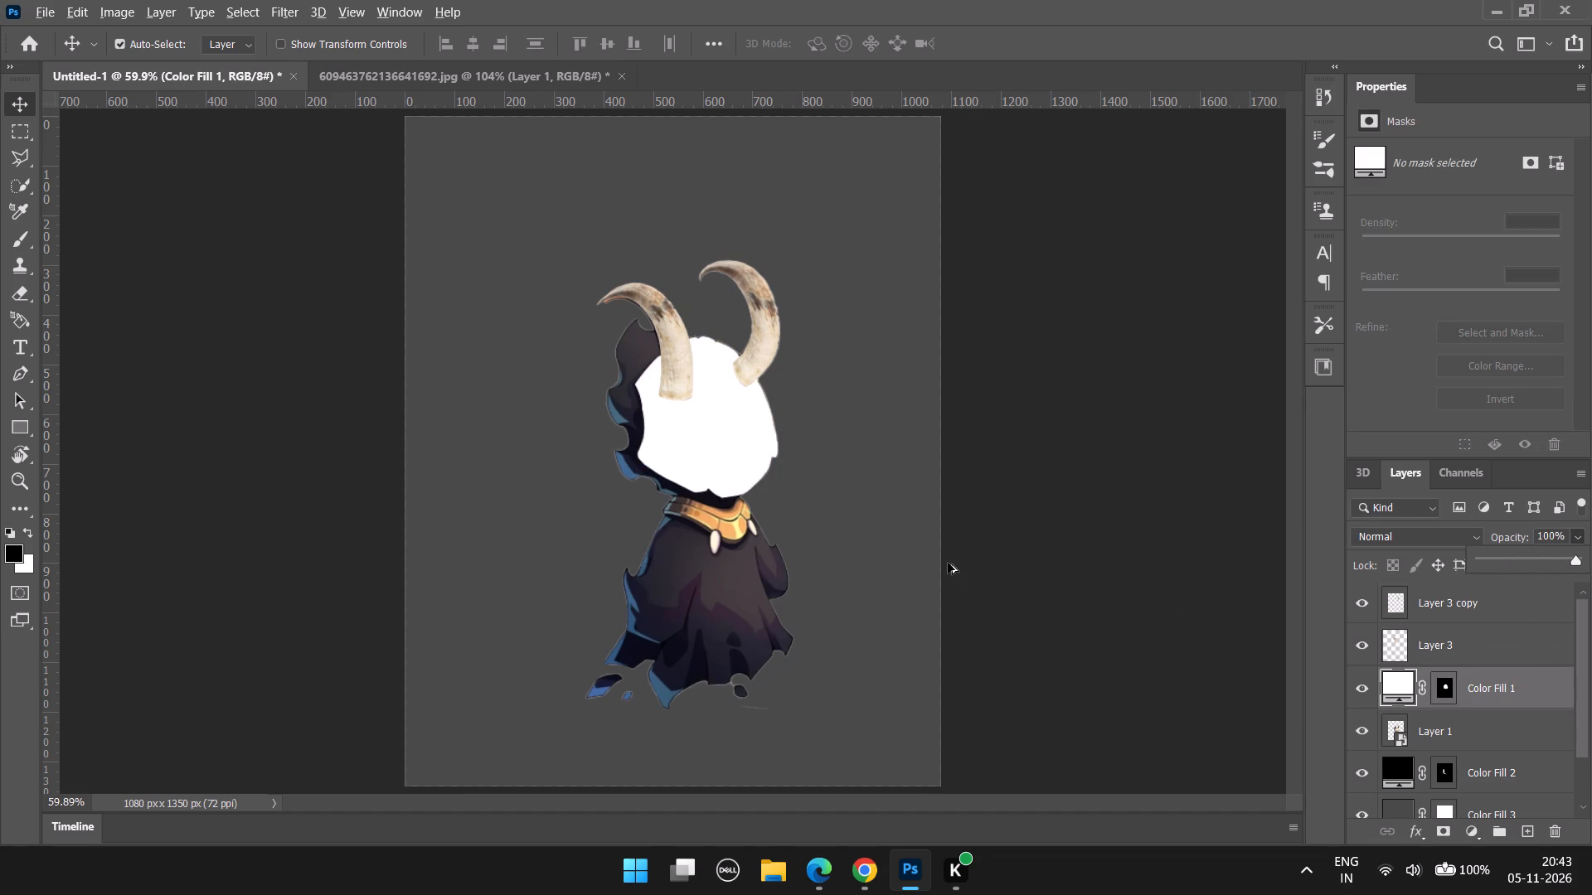
{"action": "left_click", "coordinate": [1554, 559]}
{"action": "left_click", "coordinate": [1545, 561]}
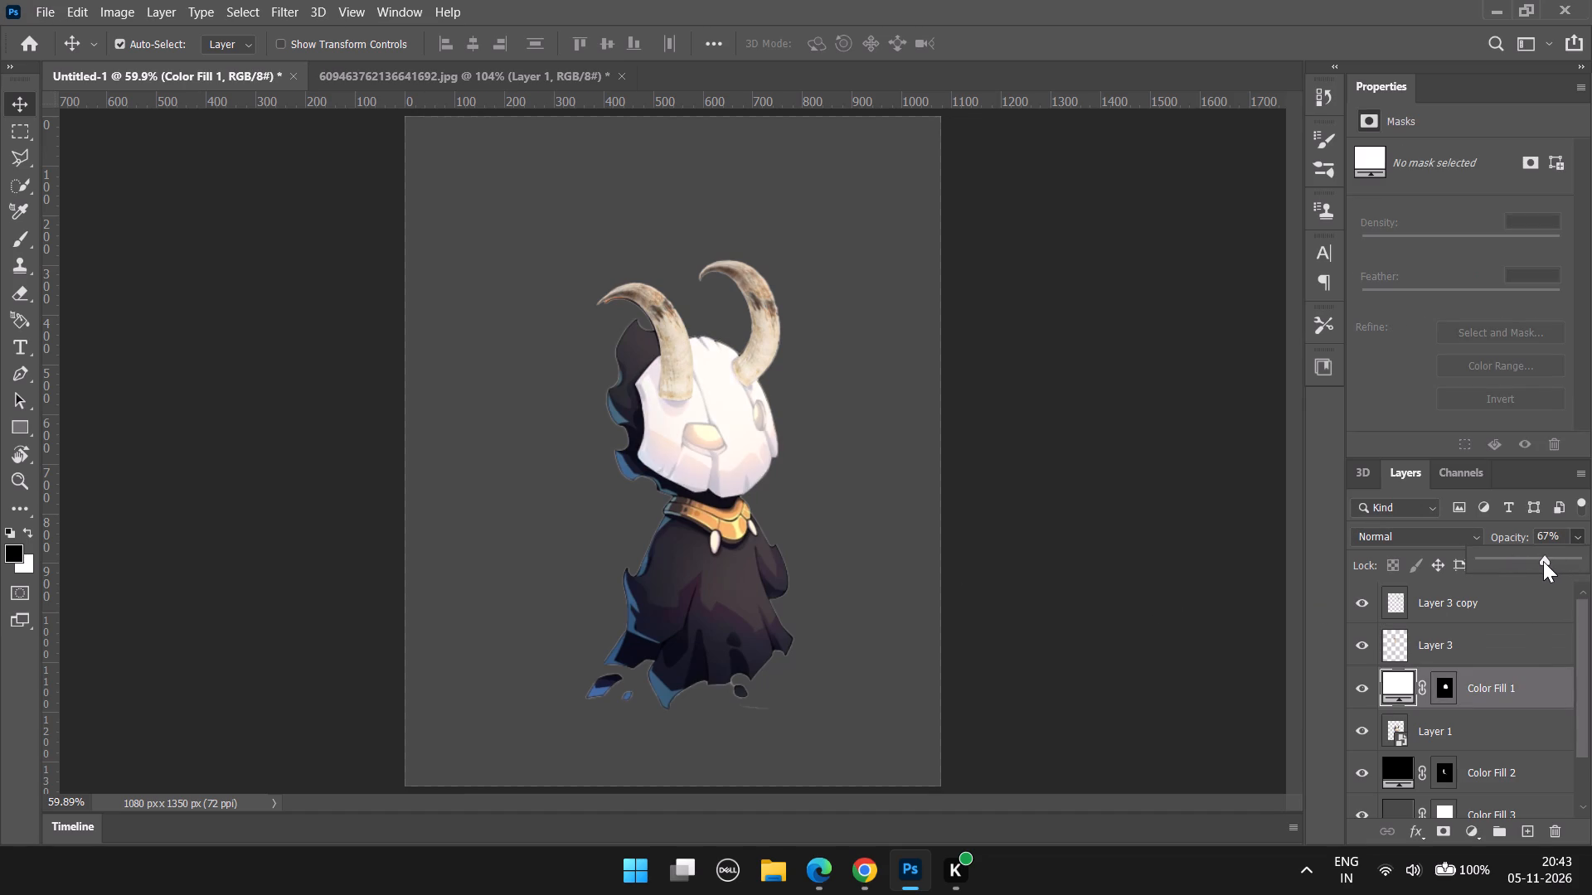
{"action": "left_click", "coordinate": [1538, 559]}
Start a Pen tool path at the larger eye's lower-left rim, following its side and curved top edge to the right corner.
{"action": "scroll", "coordinate": [751, 545], "scroll_direction": "up", "scroll_amount": 6, "text": "alt"}
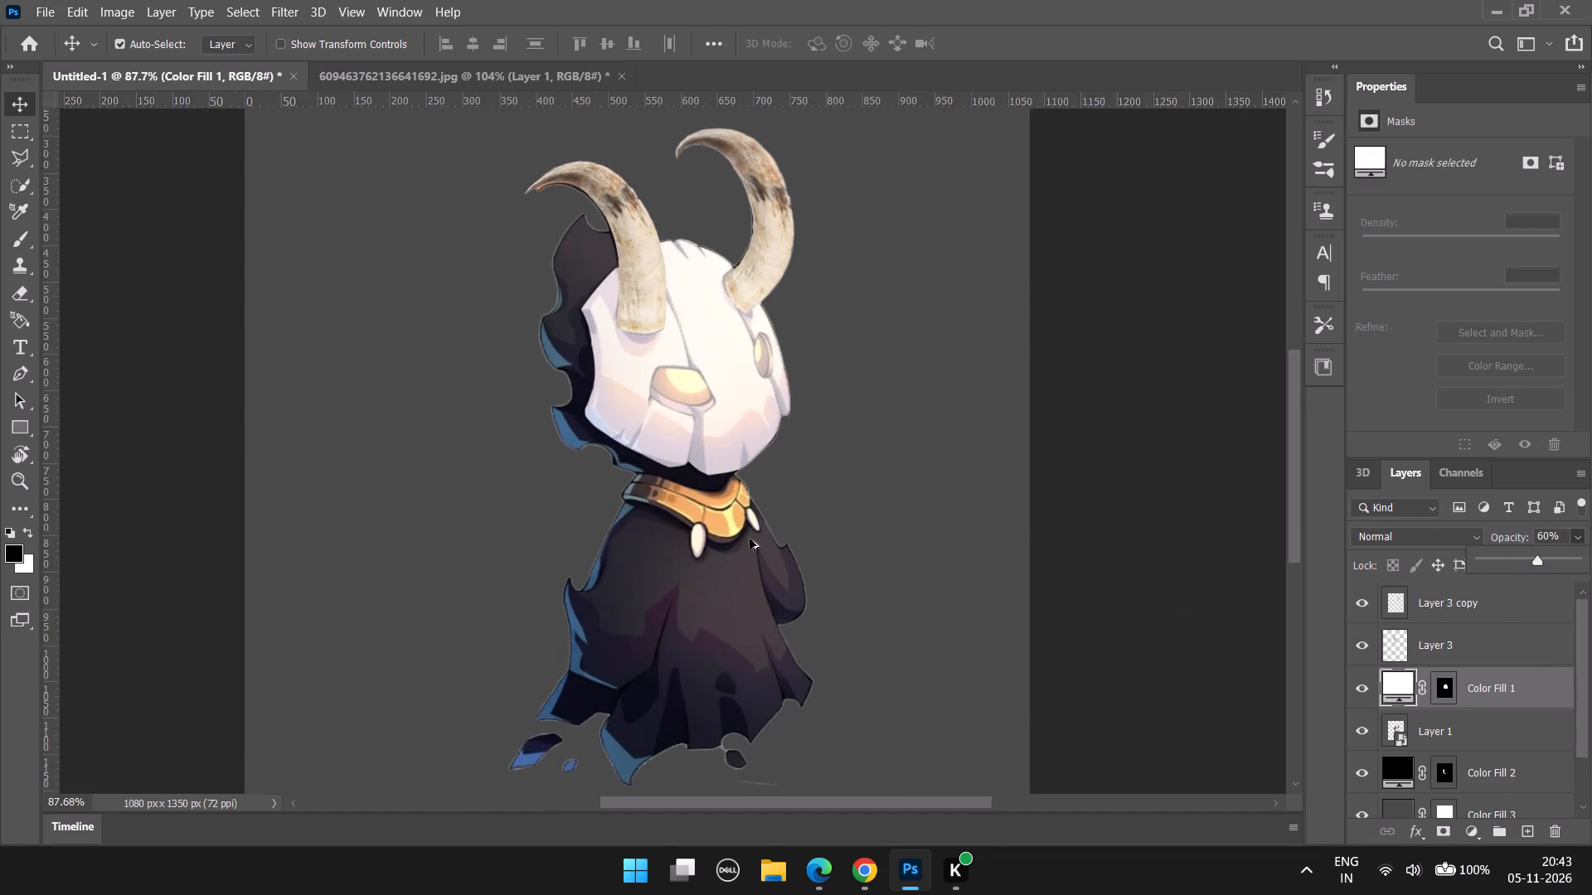
{"action": "scroll", "coordinate": [750, 539], "scroll_direction": "up", "scroll_amount": 3, "text": "alt"}
{"action": "scroll", "coordinate": [655, 312], "scroll_direction": "up", "scroll_amount": 7}
{"action": "scroll", "coordinate": [1444, 607], "scroll_direction": "up", "scroll_amount": 12}
{"action": "scroll", "coordinate": [688, 505], "scroll_direction": "up", "scroll_amount": 5, "text": "alt"}
{"action": "scroll", "coordinate": [512, 337], "scroll_direction": "up", "scroll_amount": 4, "text": "alt"}
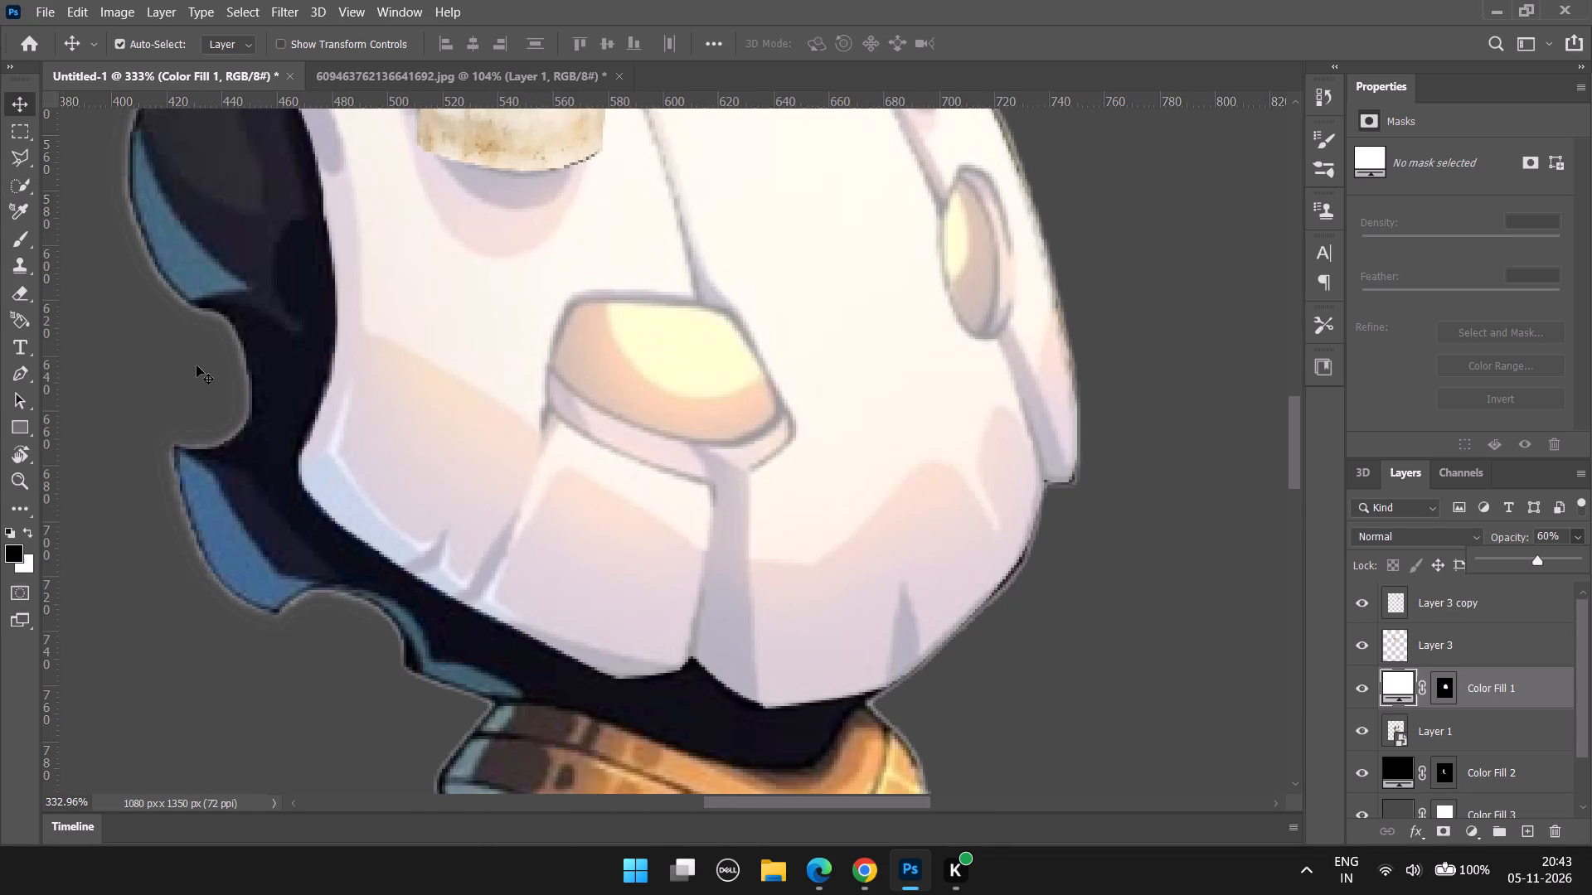
{"action": "key", "text": "p"}
{"action": "scroll", "coordinate": [572, 389], "scroll_direction": "up", "scroll_amount": 7, "text": "alt"}
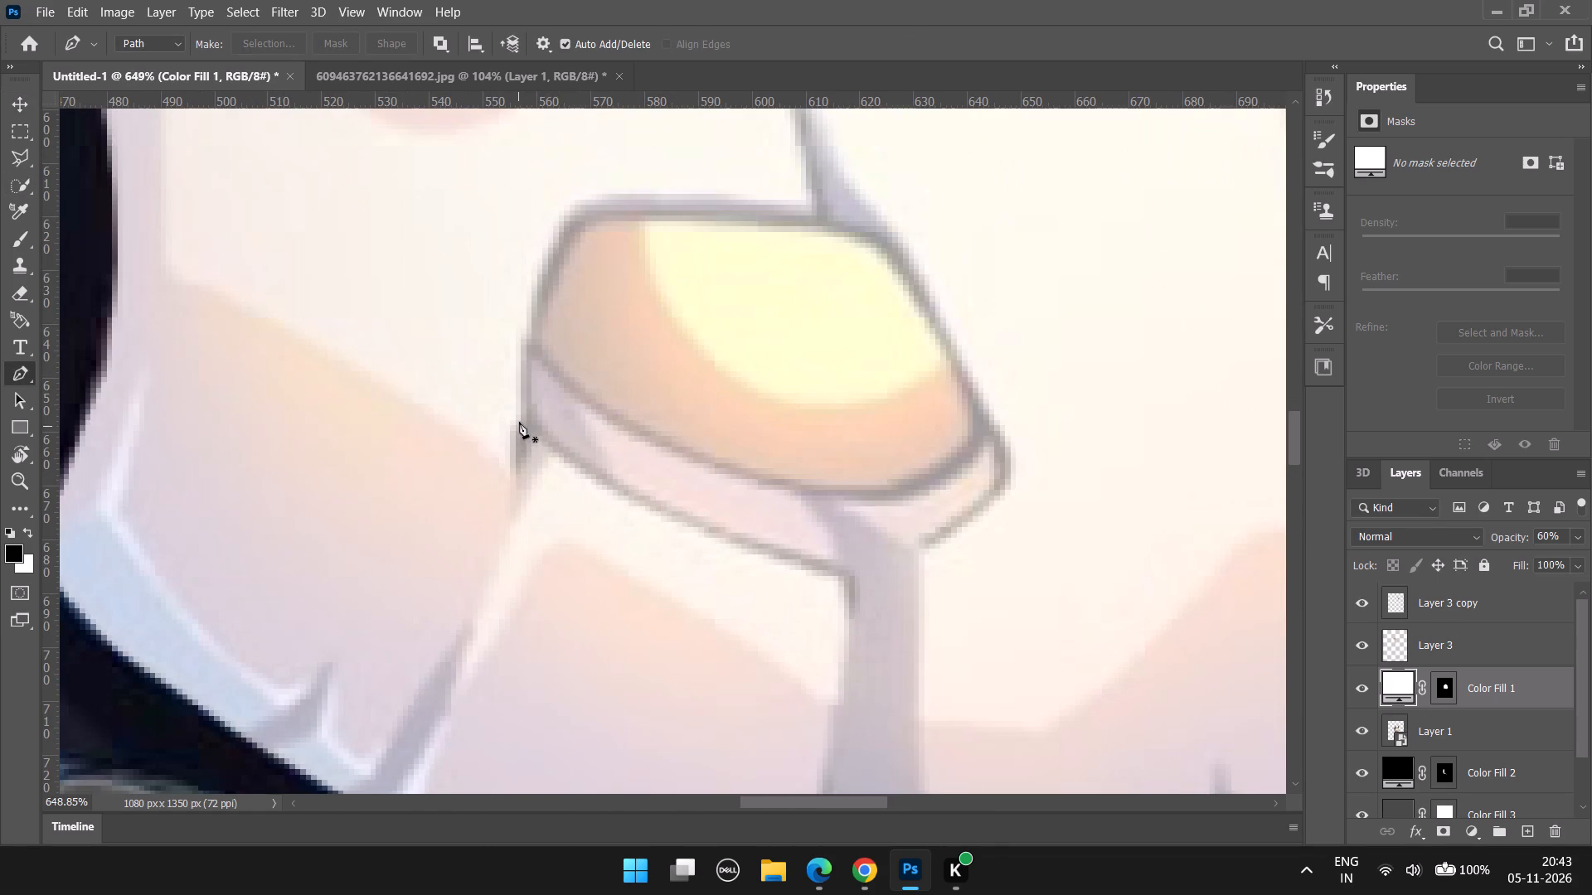
{"action": "left_click", "coordinate": [522, 420]}
{"action": "left_click", "coordinate": [531, 338]}
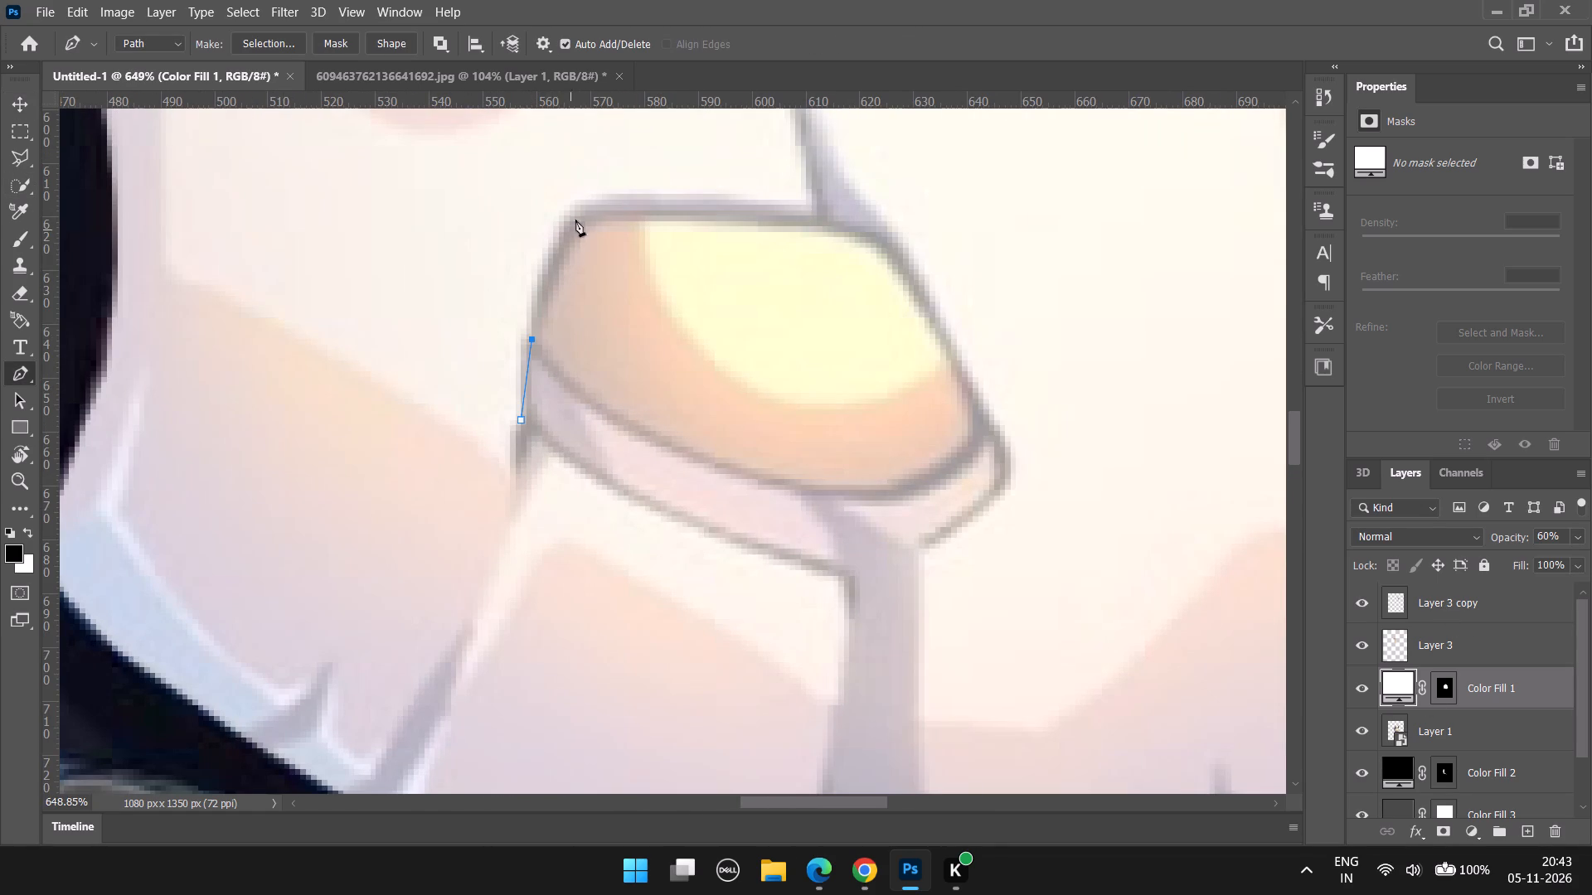
{"action": "left_click", "coordinate": [569, 220]}
{"action": "left_click_drag", "start_coordinate": [876, 240], "coordinate": [997, 288]}
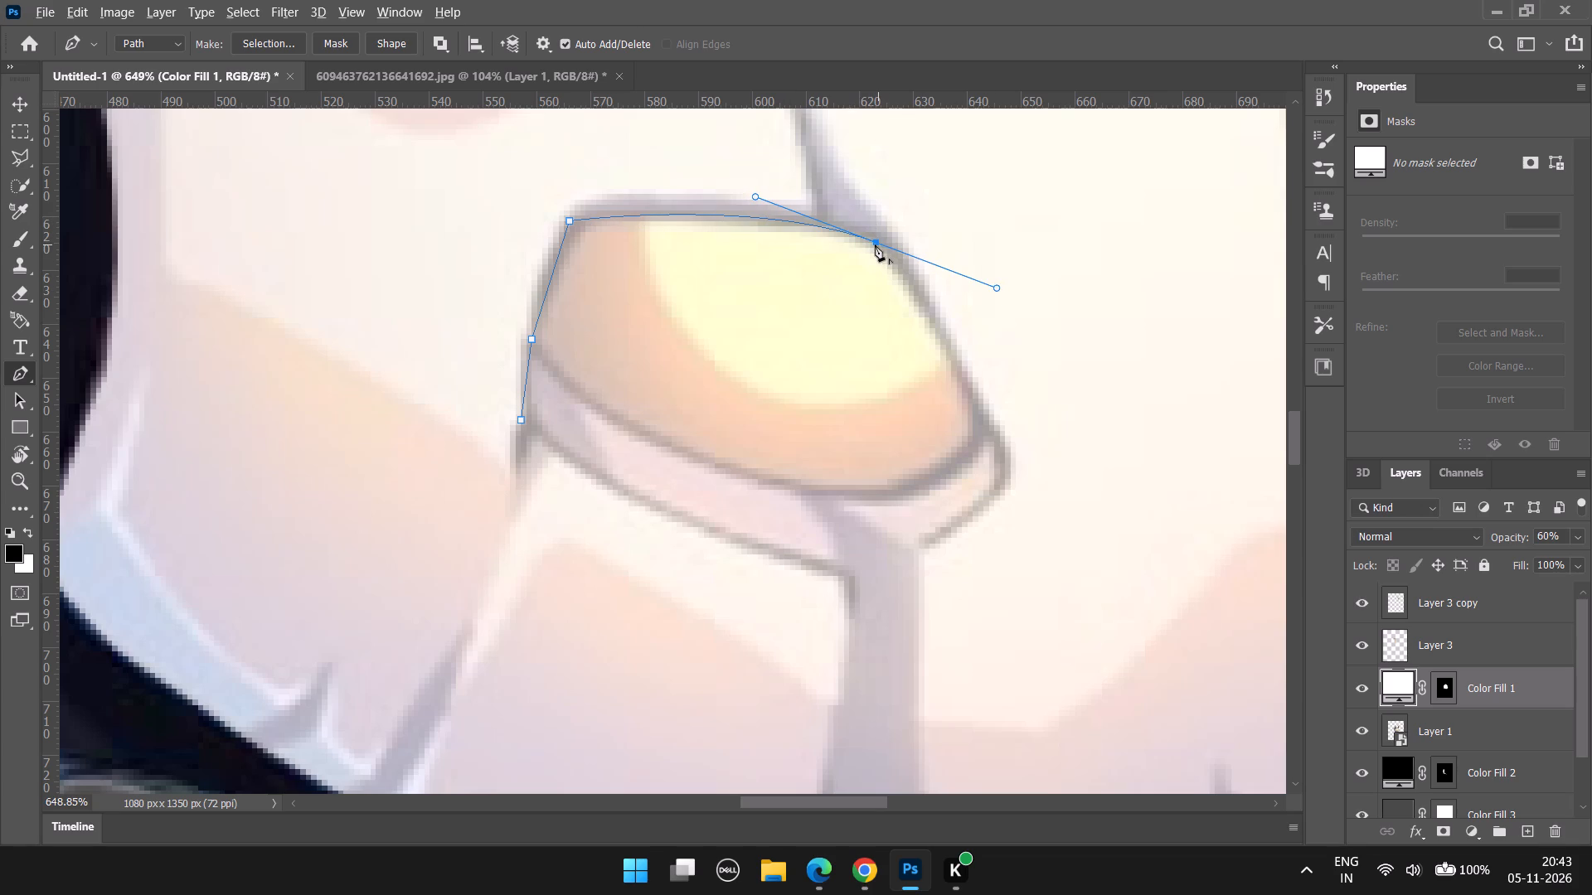
{"action": "left_click", "coordinate": [875, 244], "text": "alt"}
{"action": "left_click", "coordinate": [990, 425]}
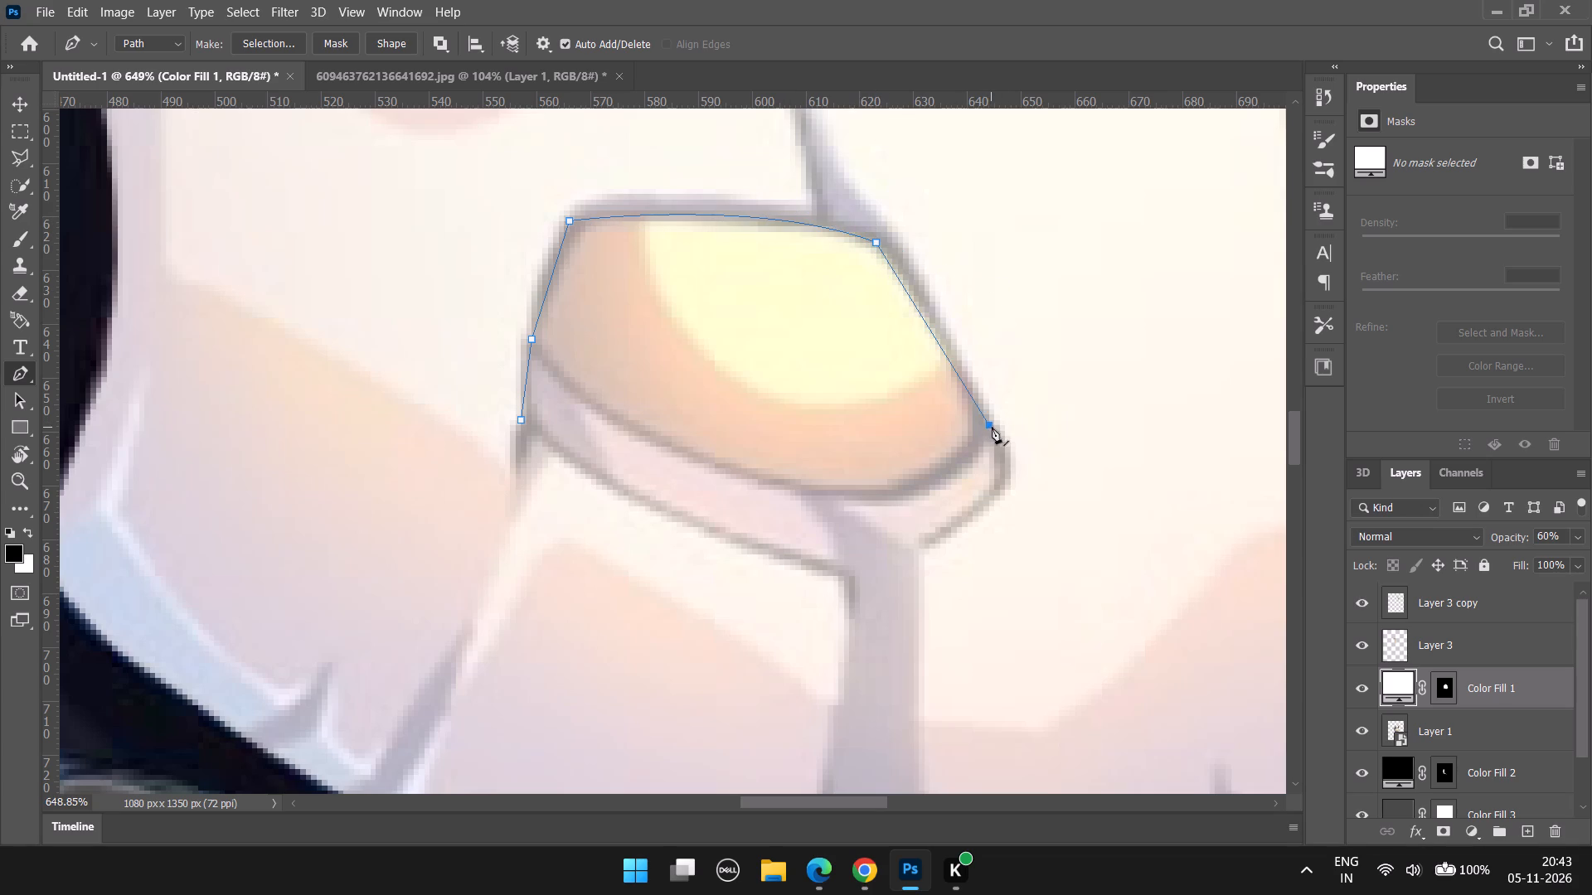
Continue the path around the eye's right corner and back along its lower rim, closing it at the starting point.
{"action": "left_click_drag", "start_coordinate": [1007, 482], "coordinate": [991, 506]}
{"action": "key", "text": "ctrl+z"}
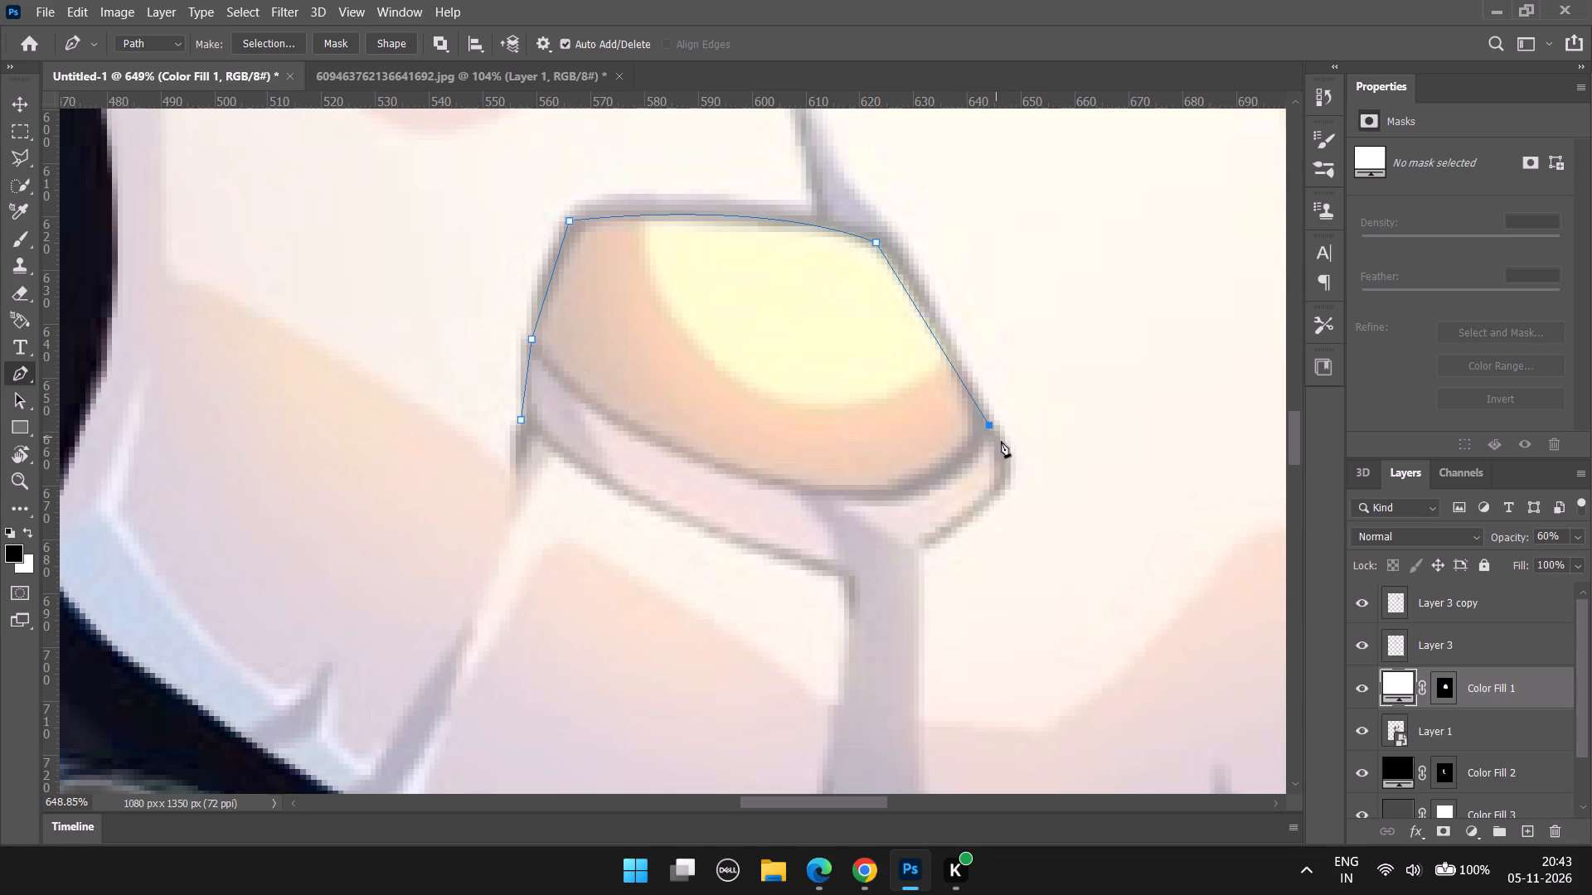
{"action": "left_click", "coordinate": [1010, 452]}
{"action": "left_click", "coordinate": [1004, 492]}
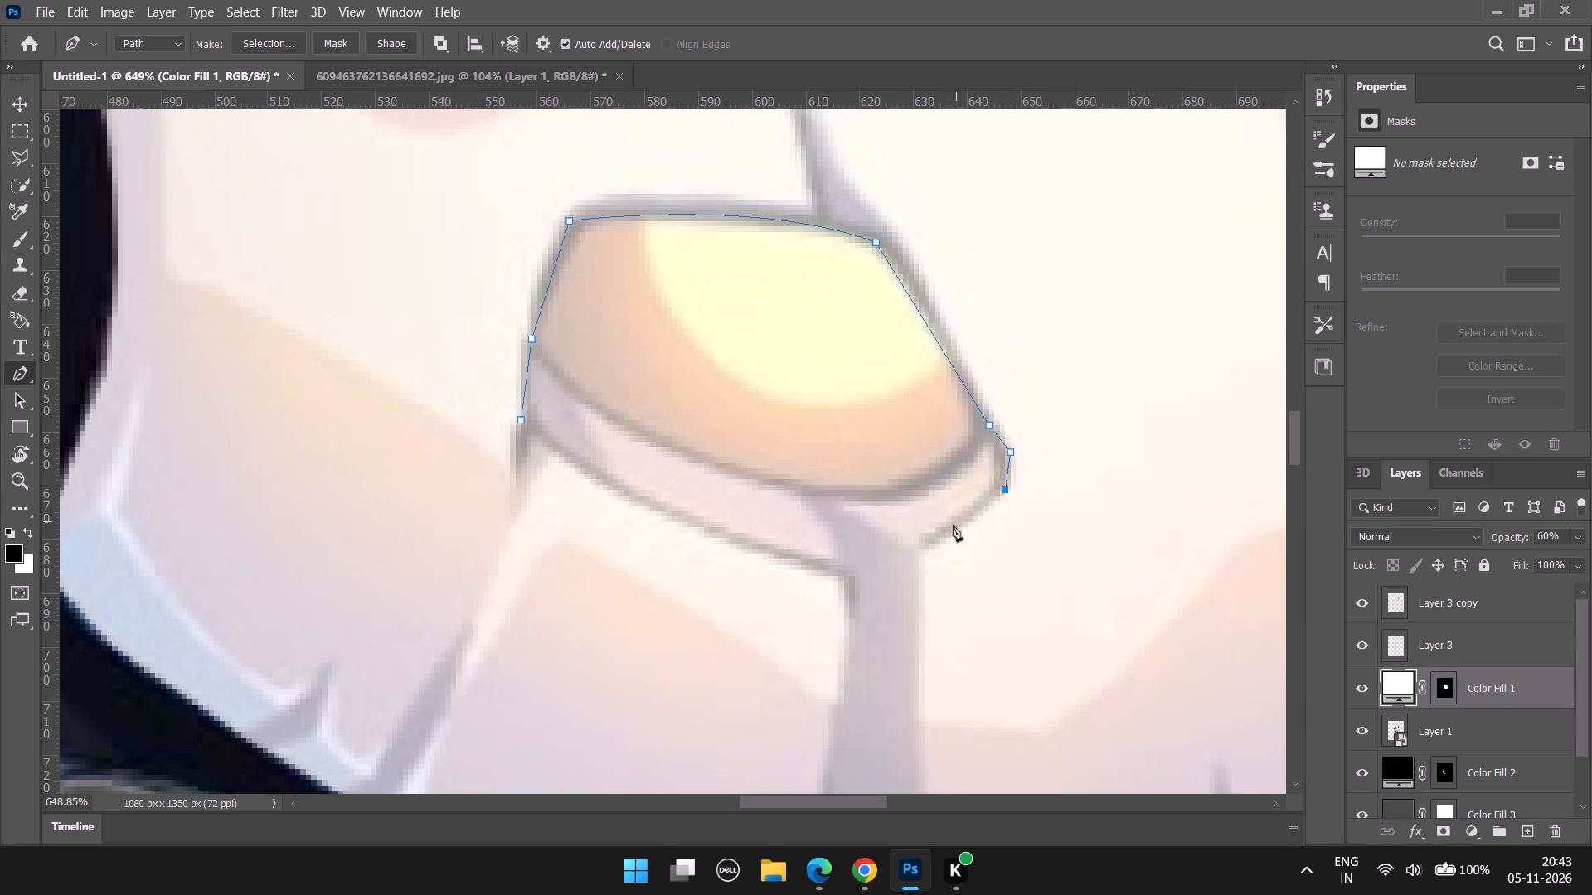
{"action": "left_click", "coordinate": [950, 527]}
{"action": "left_click", "coordinate": [920, 553]}
{"action": "scroll", "coordinate": [920, 553], "scroll_direction": "down", "scroll_amount": 13}
{"action": "scroll", "coordinate": [924, 576], "scroll_direction": "up", "scroll_amount": 5, "text": "alt"}
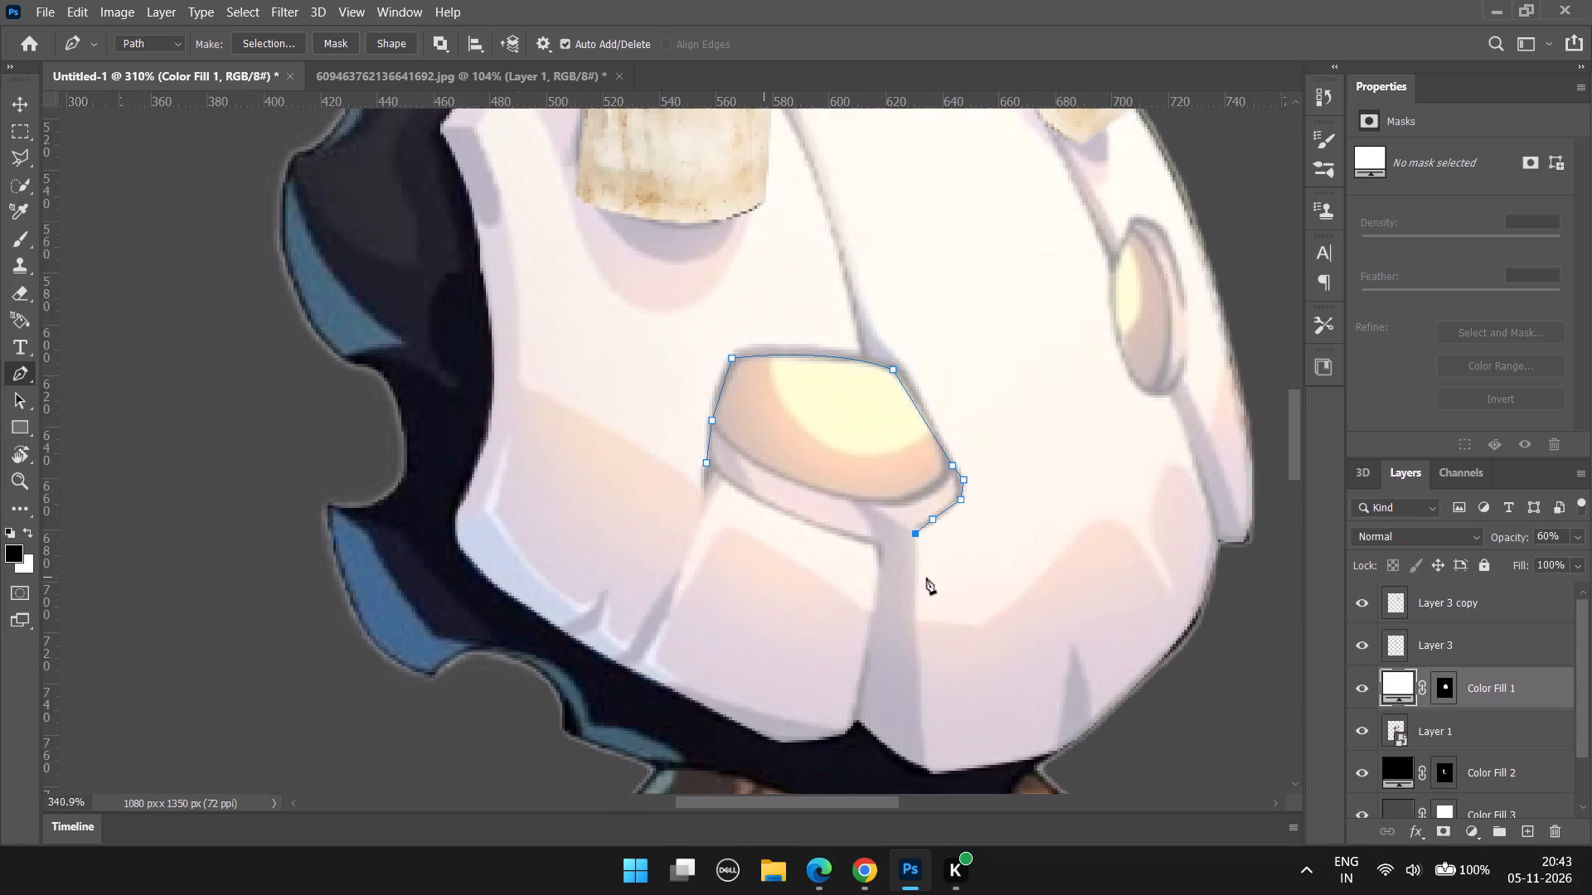
{"action": "scroll", "coordinate": [881, 553], "scroll_direction": "up", "scroll_amount": 2, "text": "alt"}
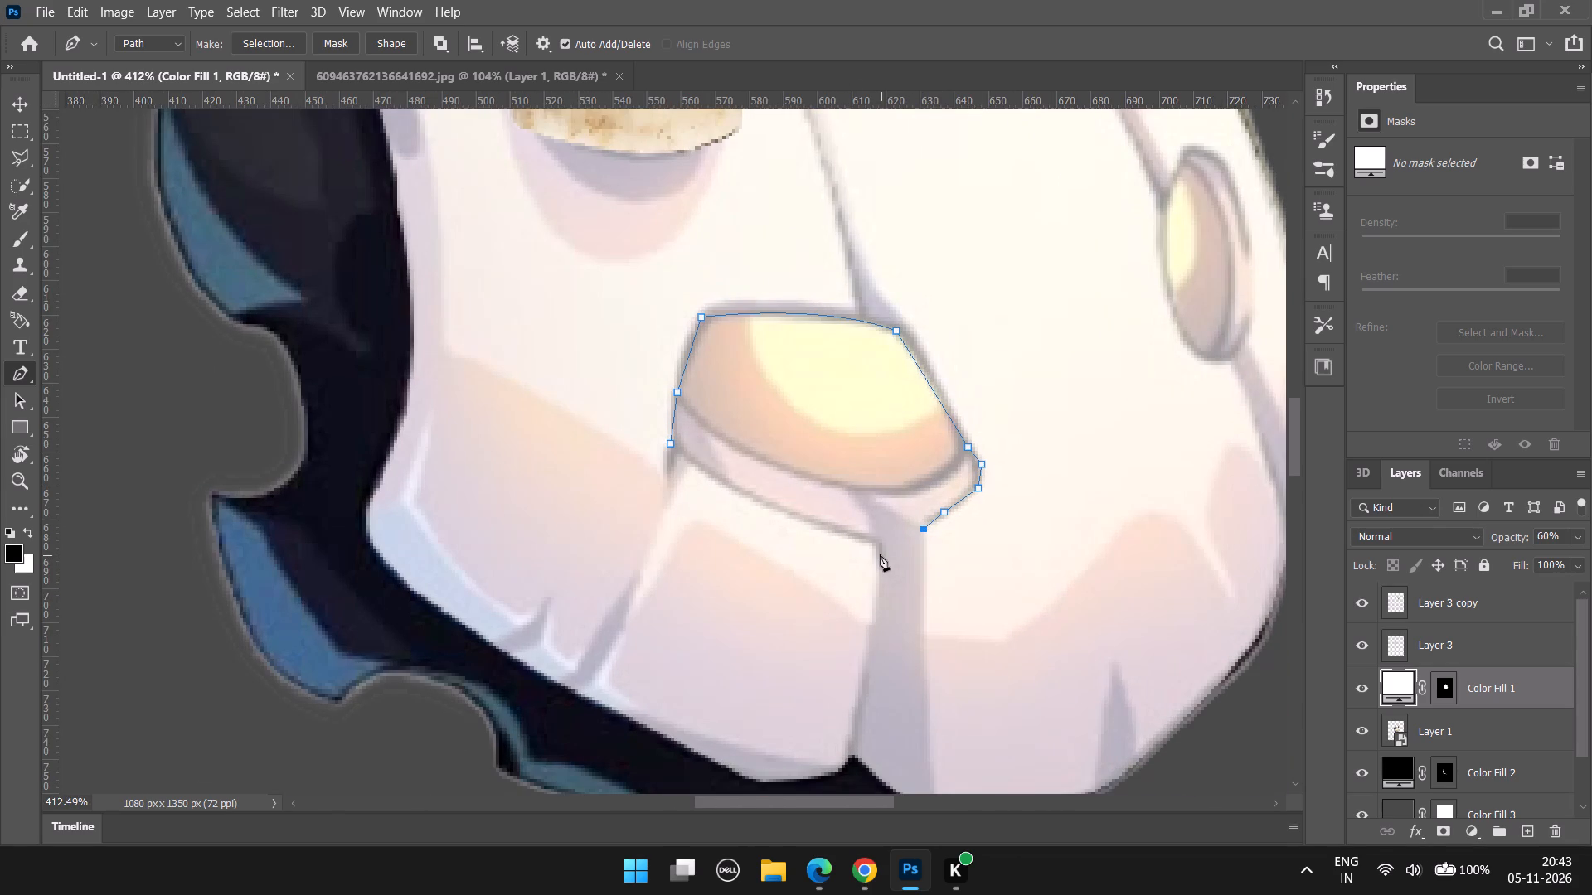
{"action": "left_click", "coordinate": [878, 549]}
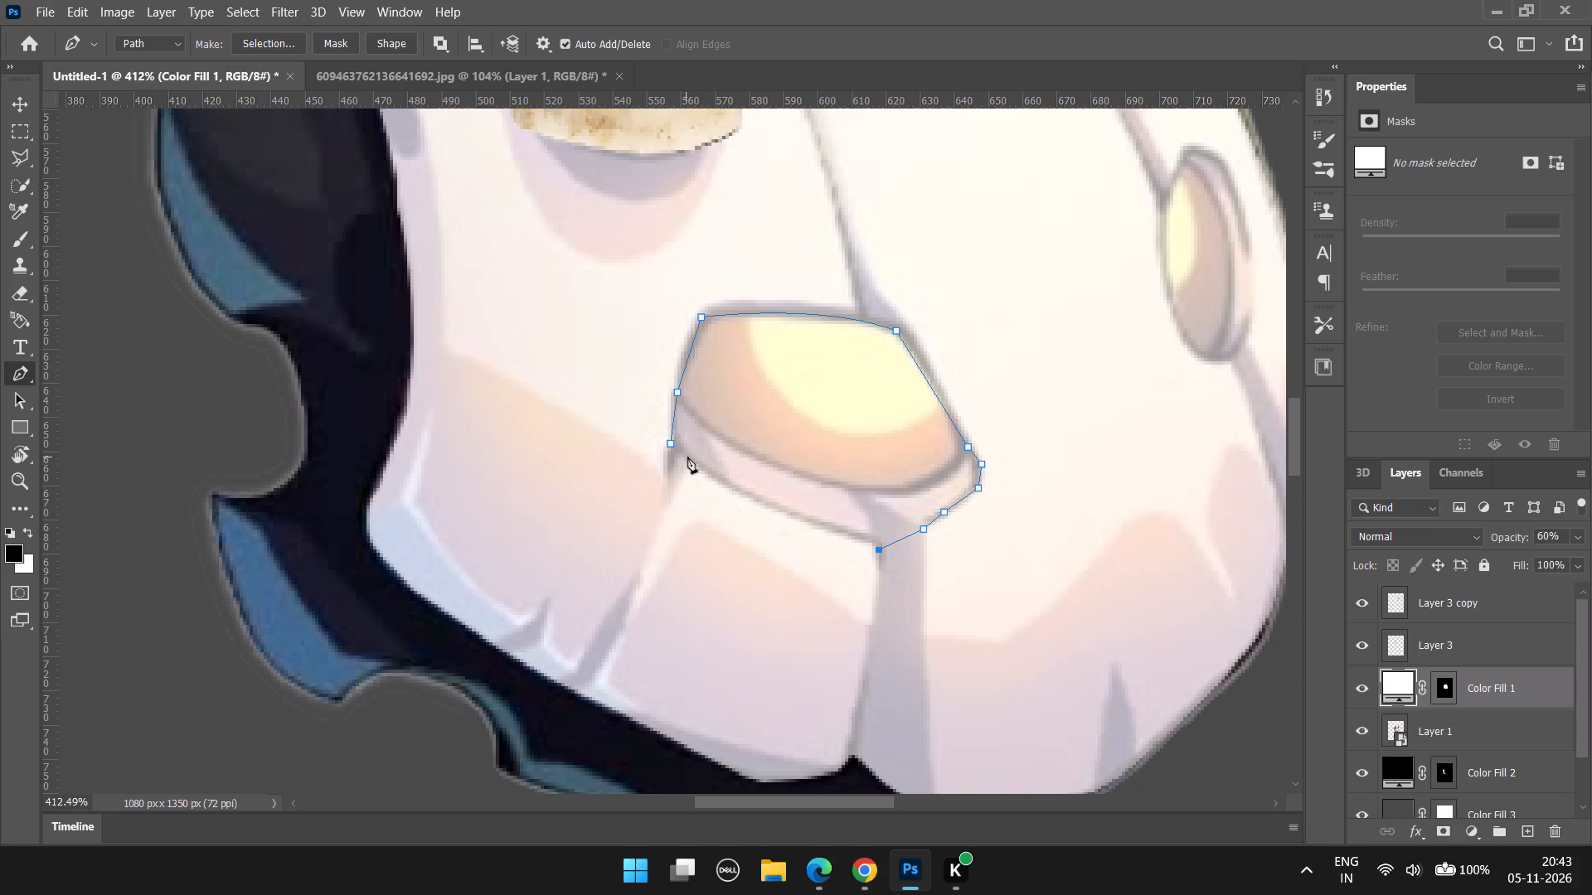
{"action": "left_click", "coordinate": [691, 458]}
{"action": "key", "text": "ctrl+z"}
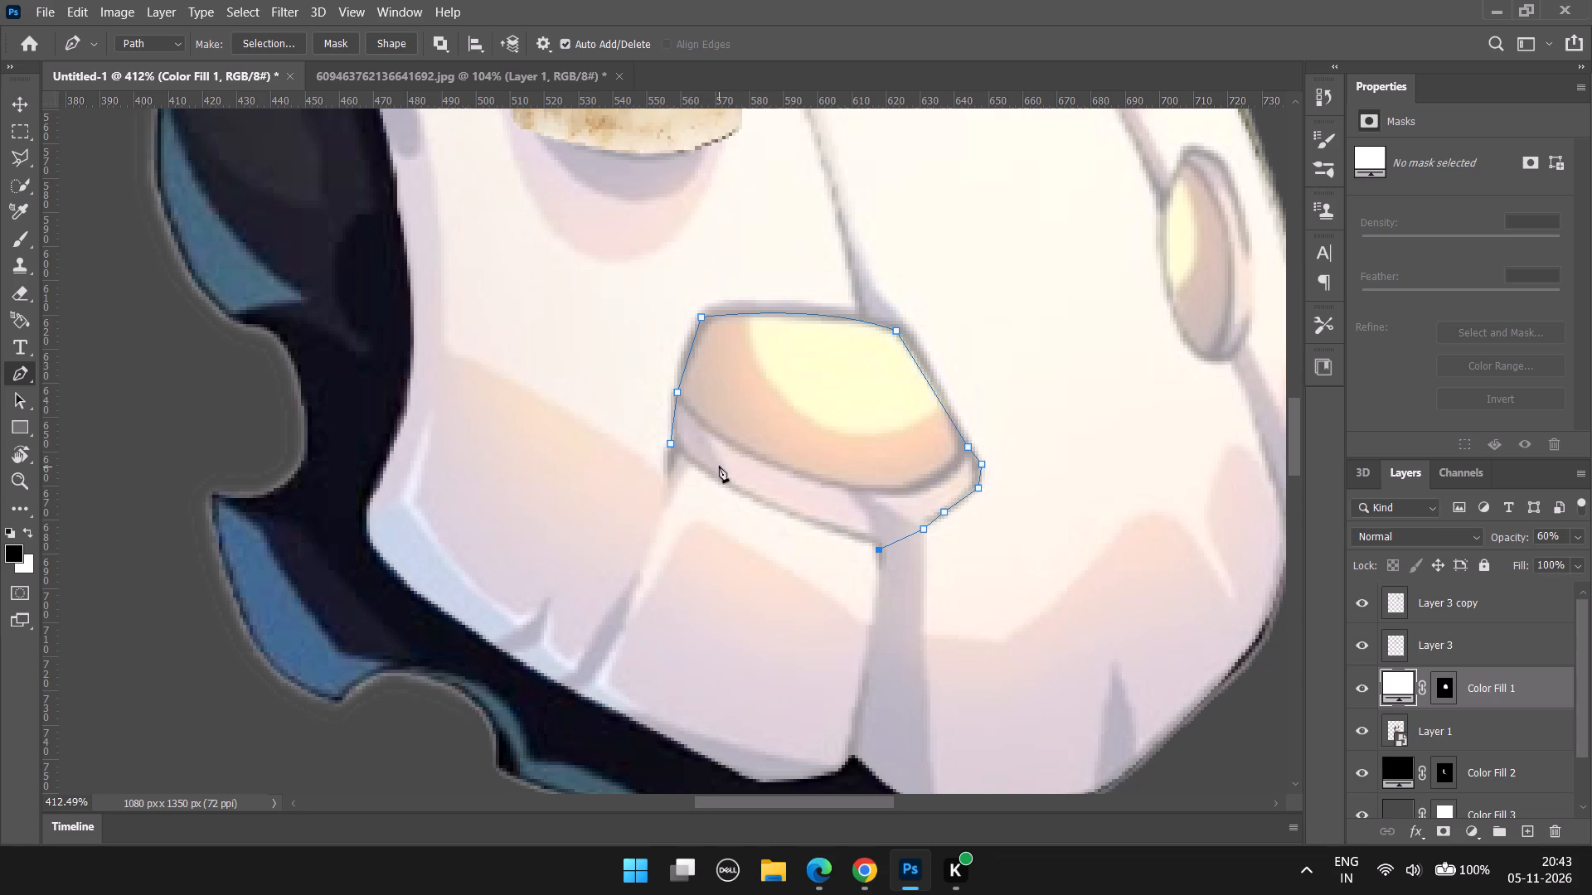
{"action": "scroll", "coordinate": [719, 466], "scroll_direction": "up", "scroll_amount": 1, "text": "alt"}
{"action": "left_click", "coordinate": [707, 476]}
{"action": "left_click", "coordinate": [683, 456]}
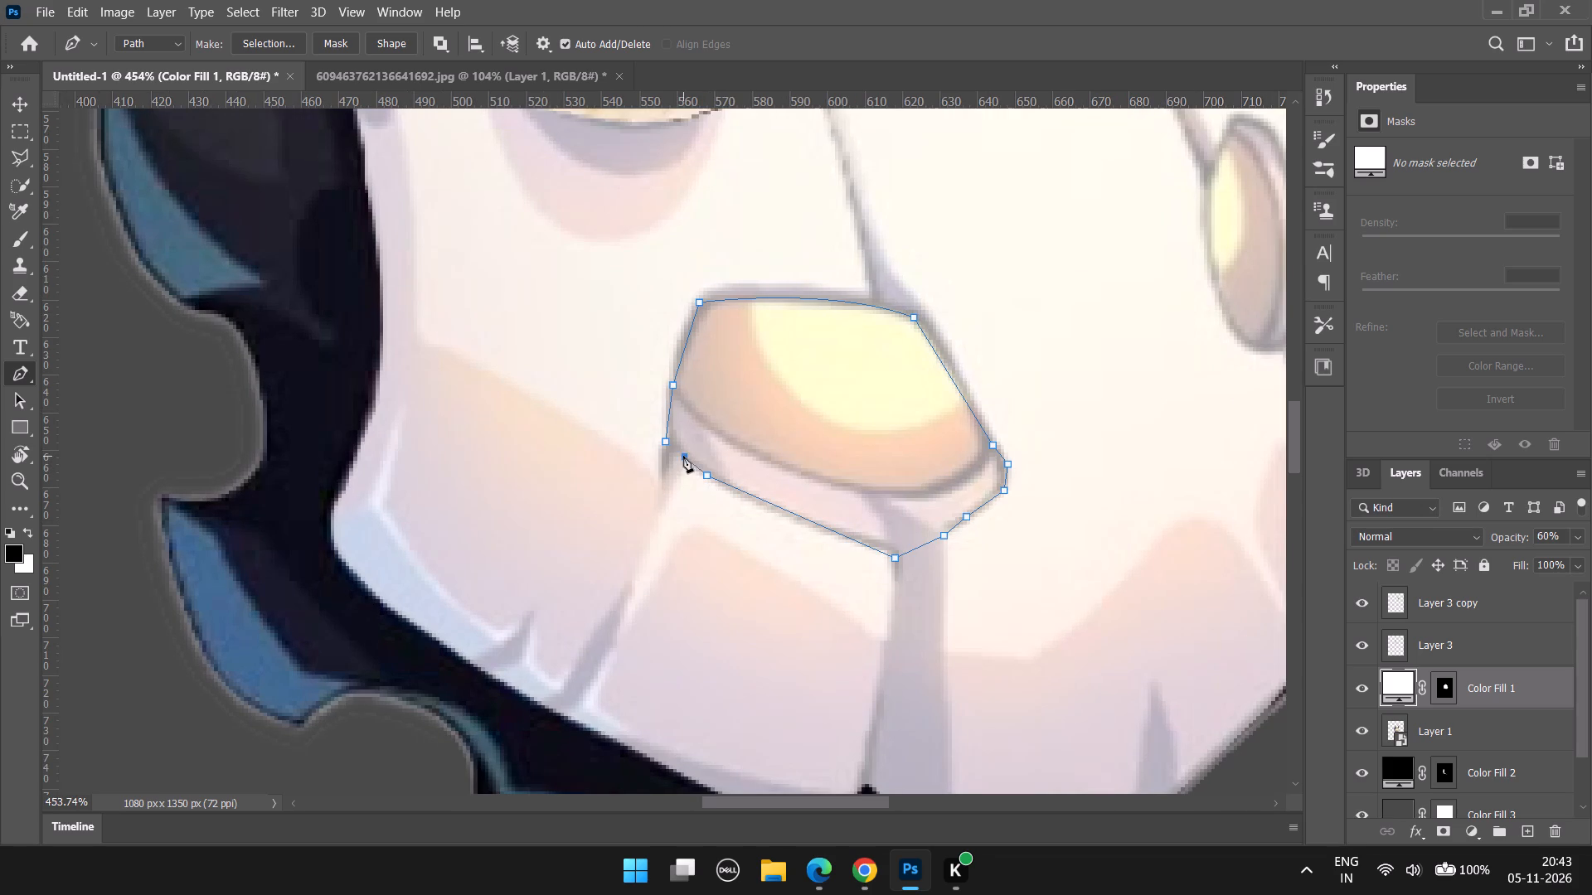
{"action": "left_click", "coordinate": [667, 444]}
Add a new empty layer above Layer 3 copy, at the top of the layer stack.
{"action": "right_click", "coordinate": [831, 433]}
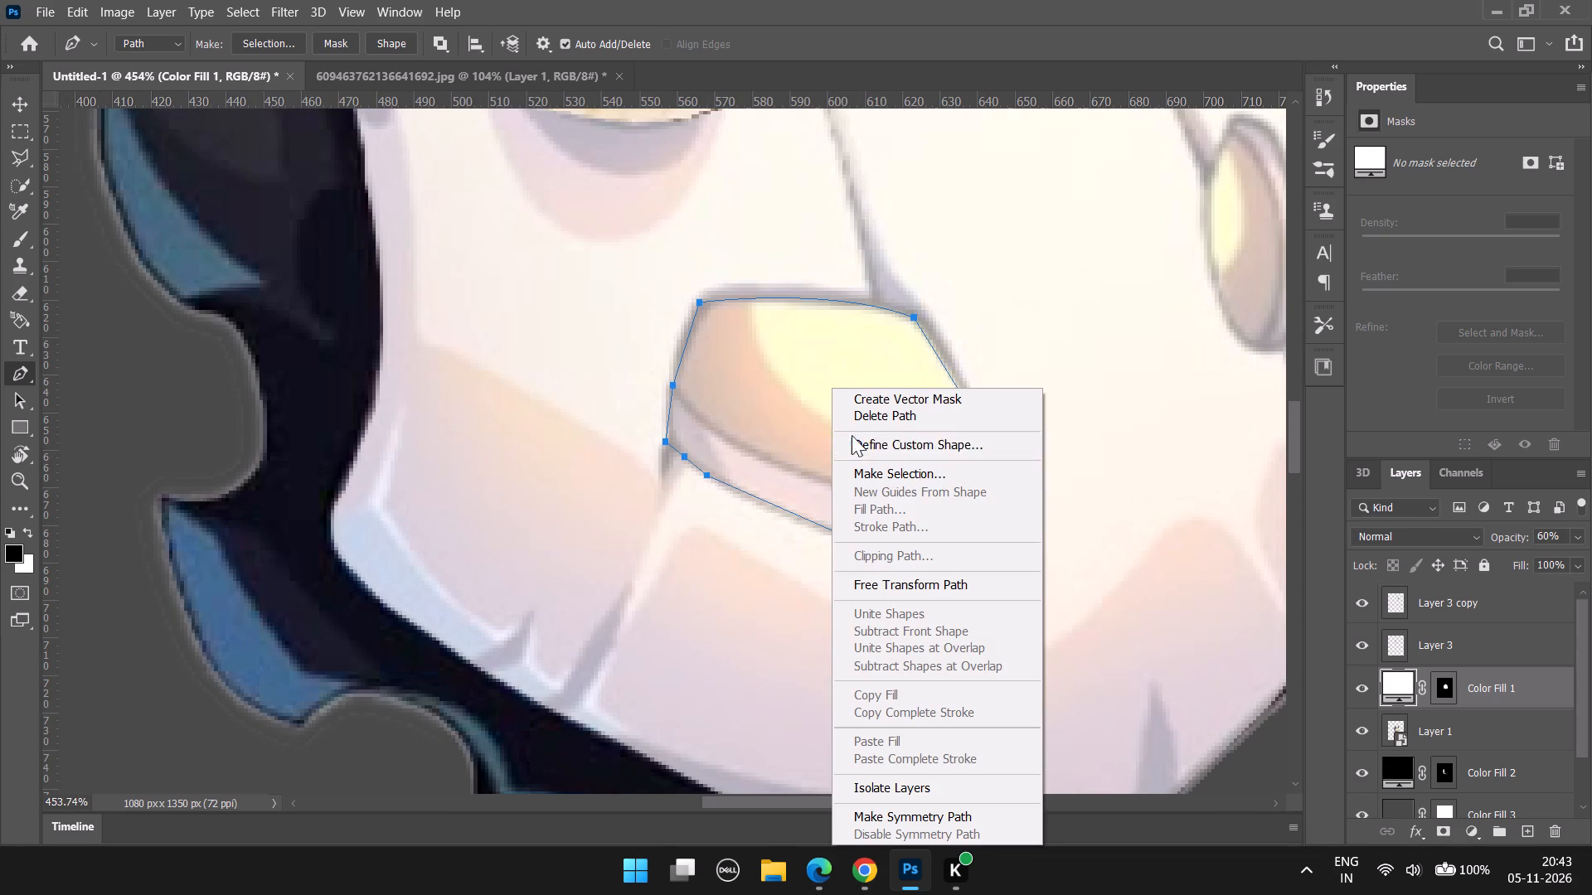
{"action": "scroll", "coordinate": [1516, 675], "scroll_direction": "up", "scroll_amount": 10}
{"action": "left_click", "coordinate": [1486, 602]}
{"action": "scroll", "coordinate": [1492, 607], "scroll_direction": "up", "scroll_amount": 3}
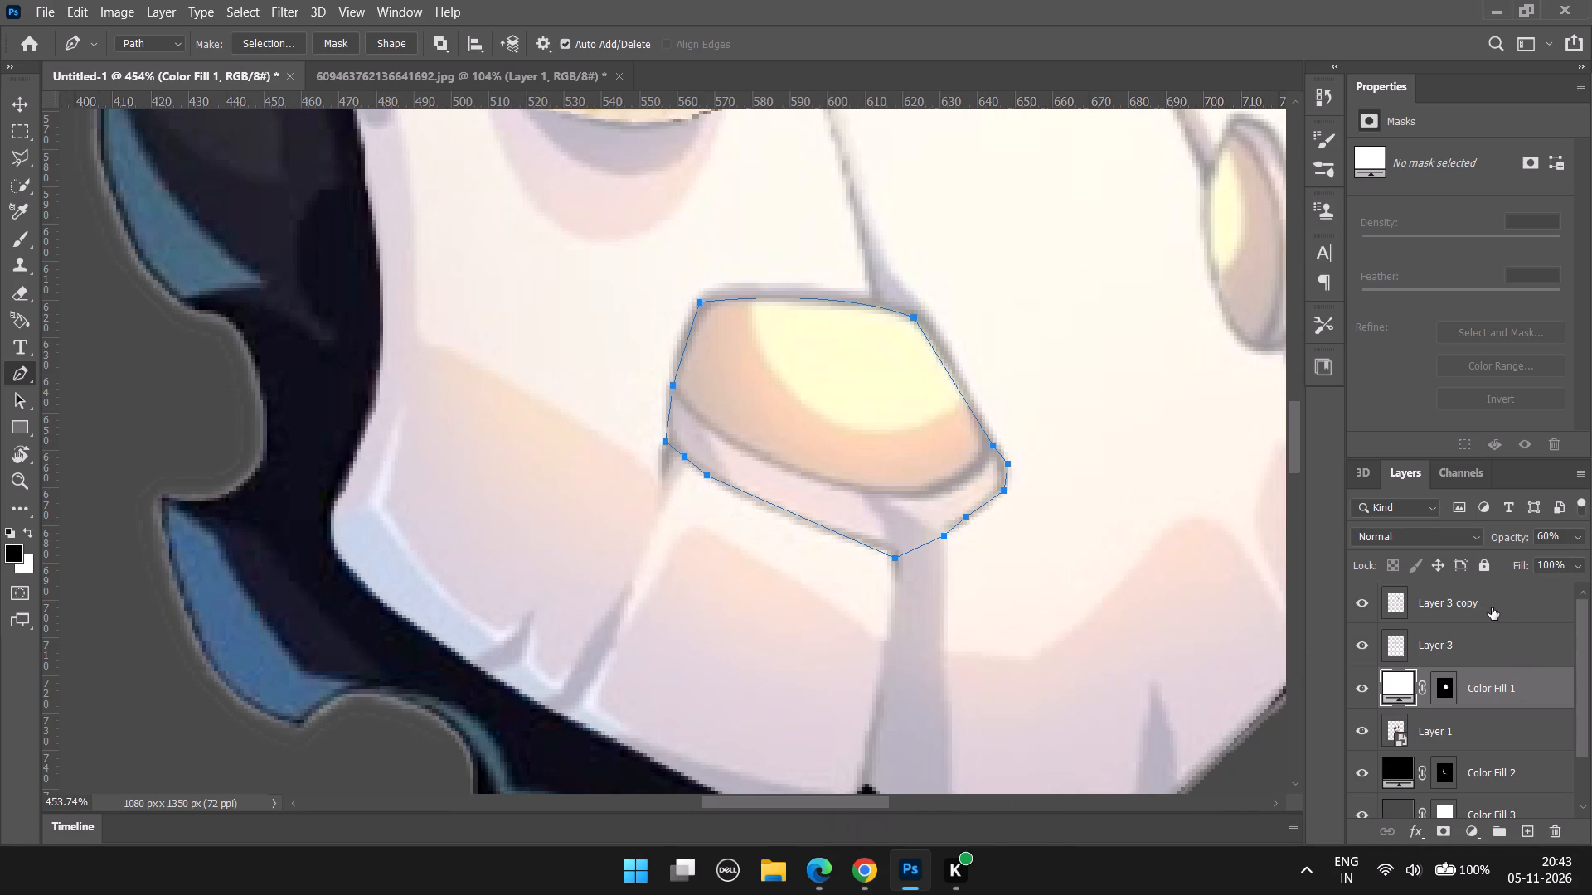
{"action": "left_click", "coordinate": [1492, 607]}
{"action": "left_click", "coordinate": [1531, 833]}
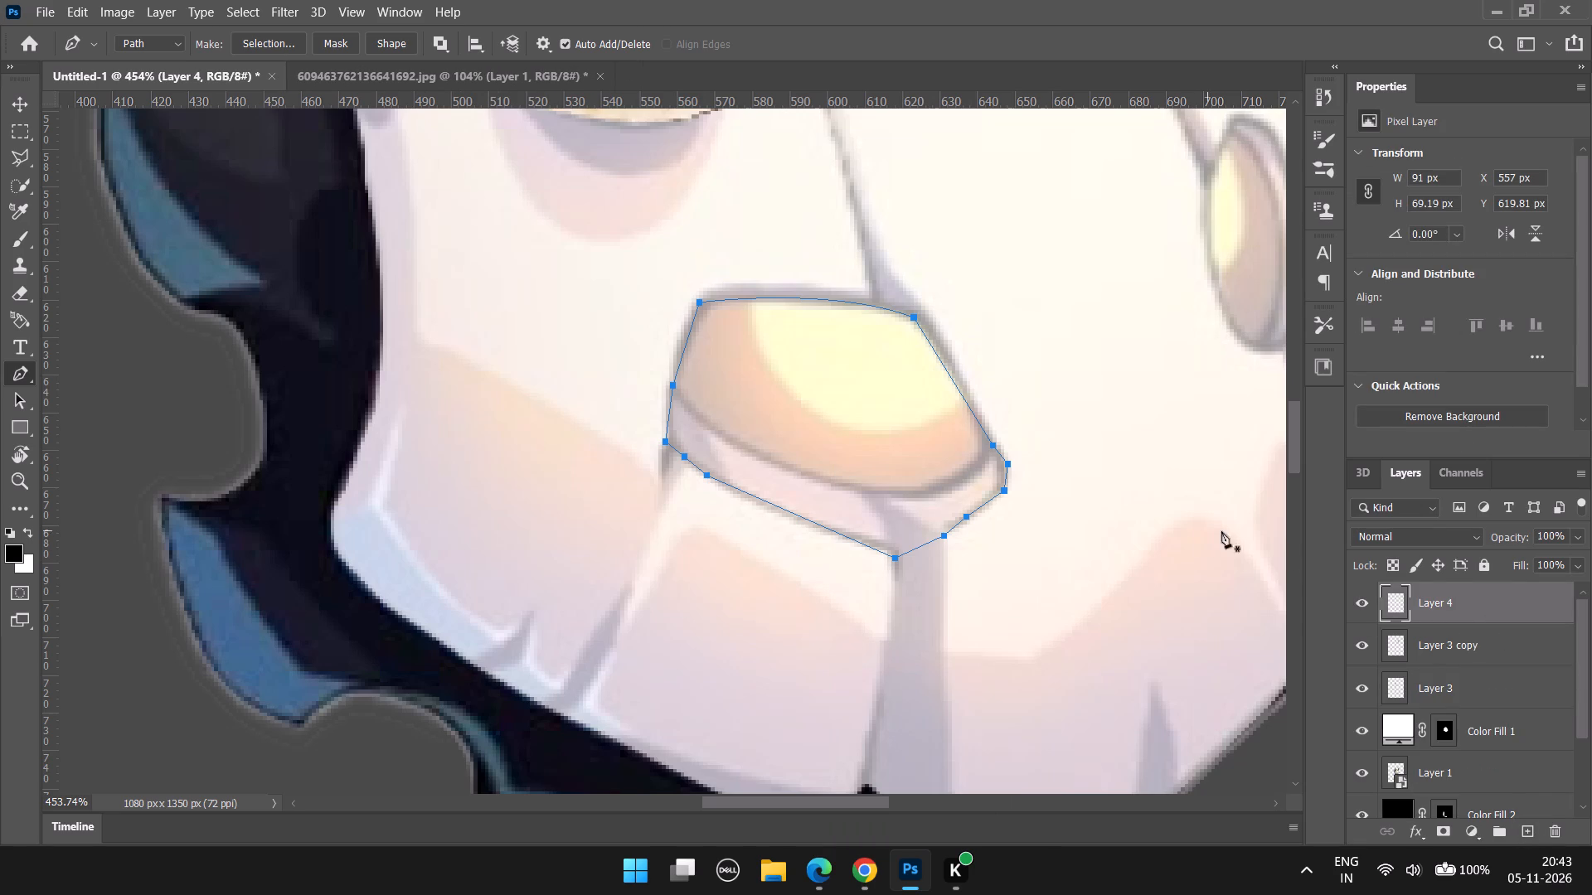
Convert the larger eye's closed path into a selection with 0 feather and fill it with a dusty pink Solid Color layer.
{"action": "right_click", "coordinate": [844, 433]}
{"action": "left_click", "coordinate": [910, 477]}
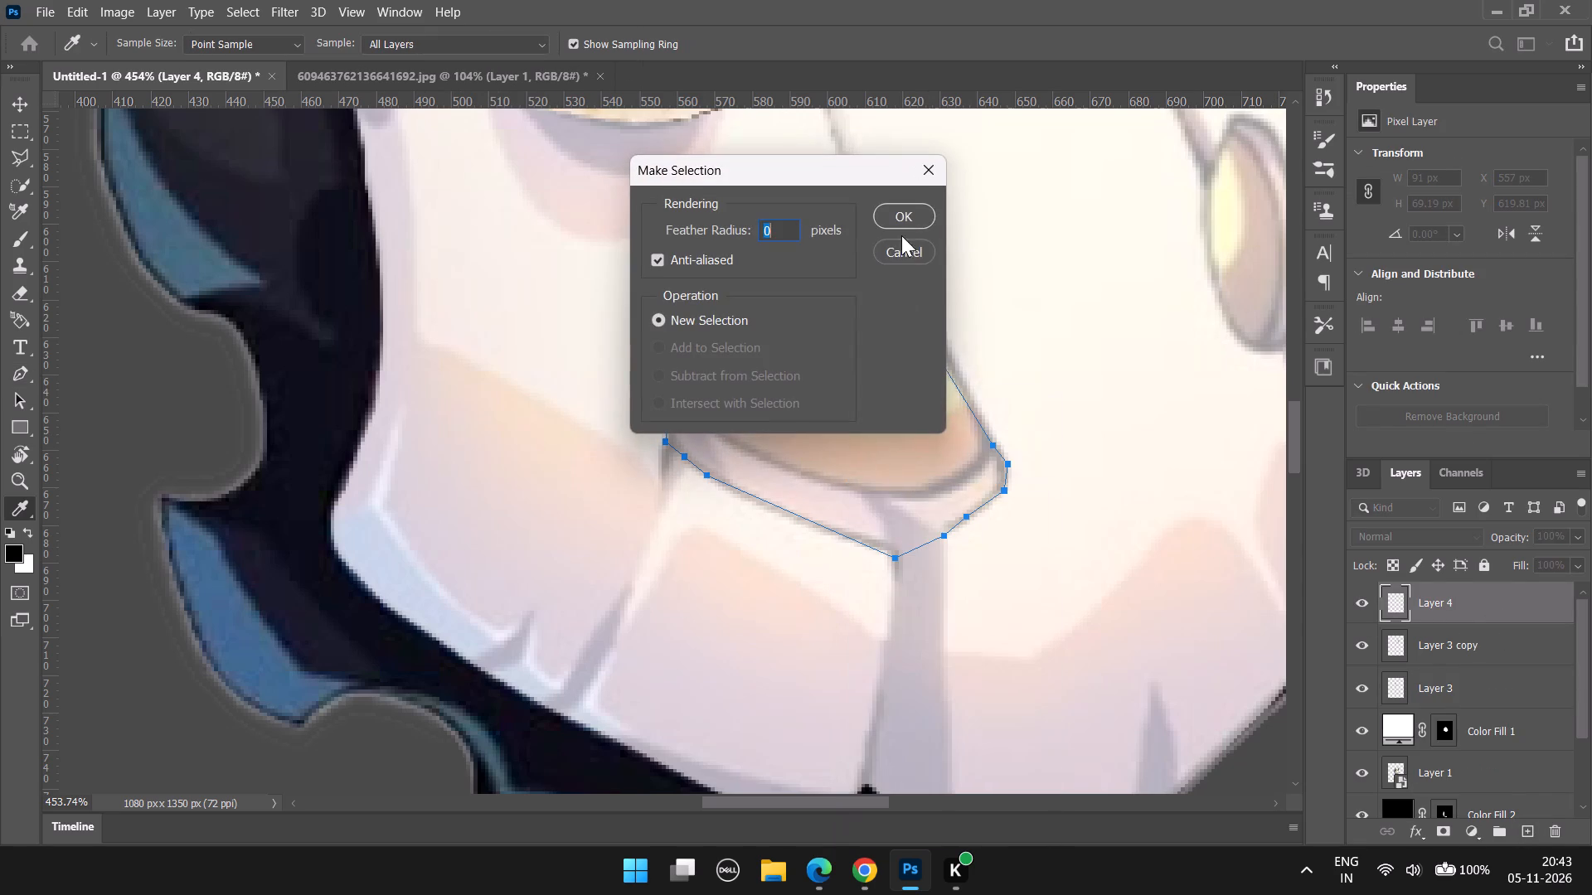
{"action": "left_click", "coordinate": [911, 210]}
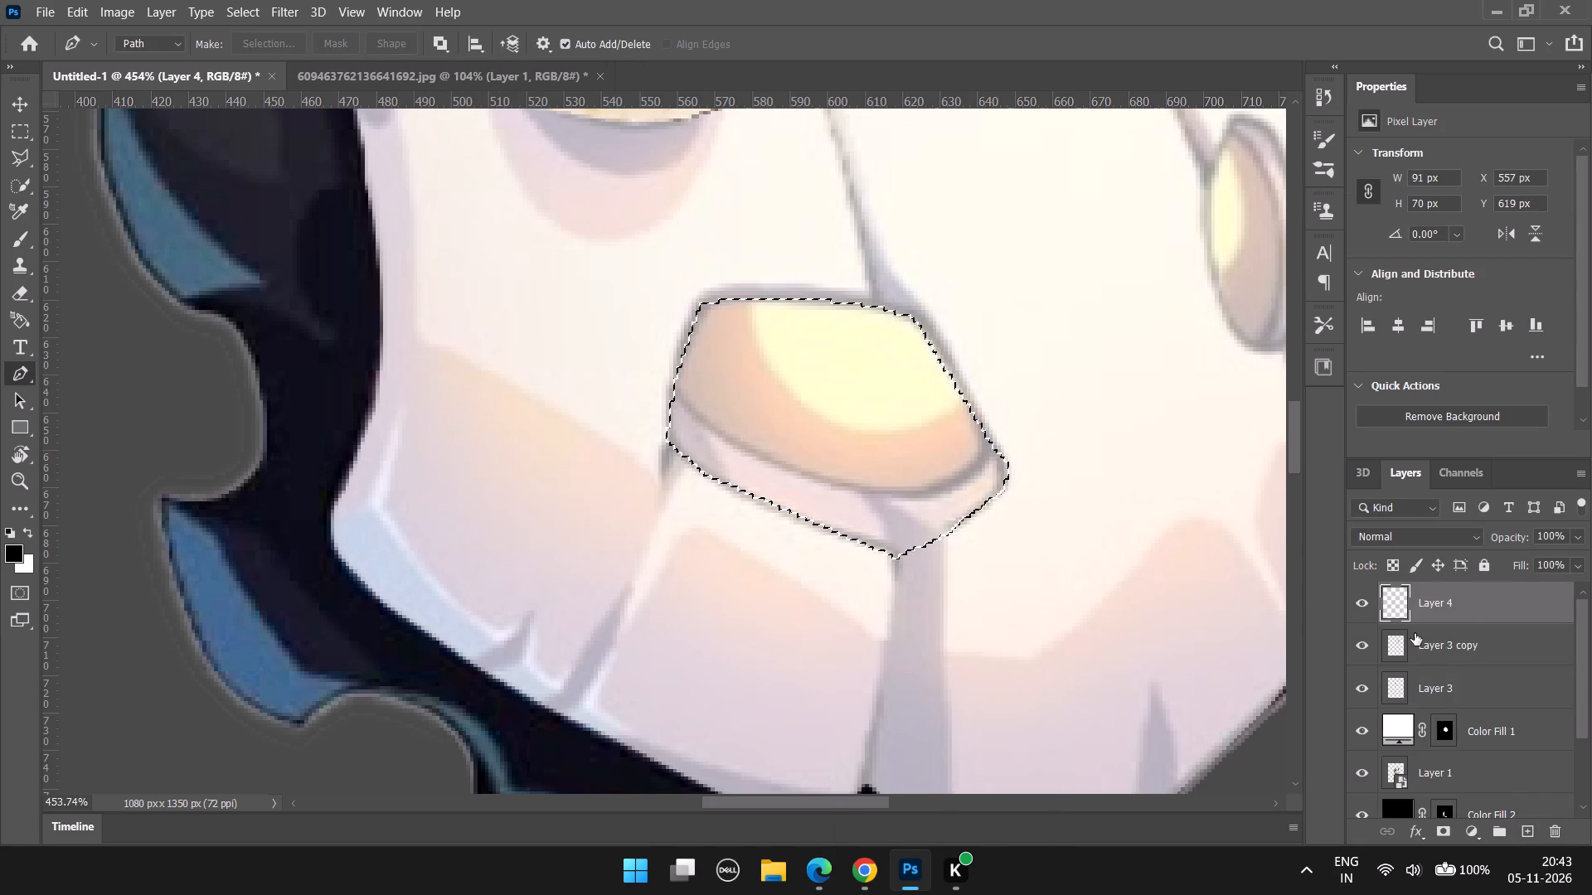
{"action": "left_click", "coordinate": [1466, 839]}
{"action": "left_click", "coordinate": [1427, 479]}
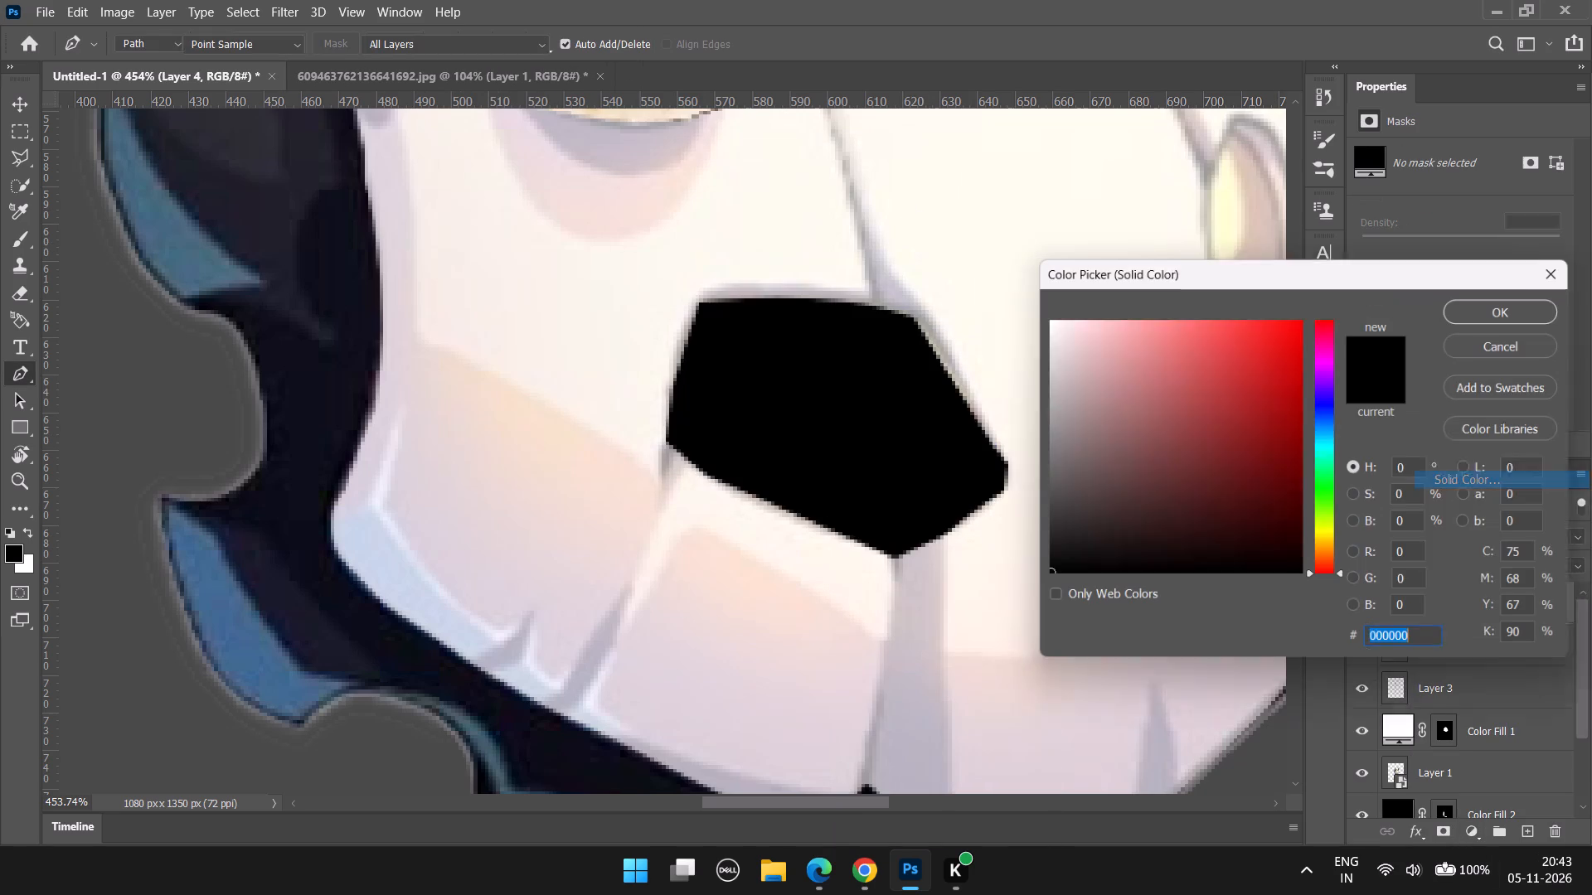
{"action": "left_click_drag", "start_coordinate": [1182, 433], "coordinate": [1292, 450]}
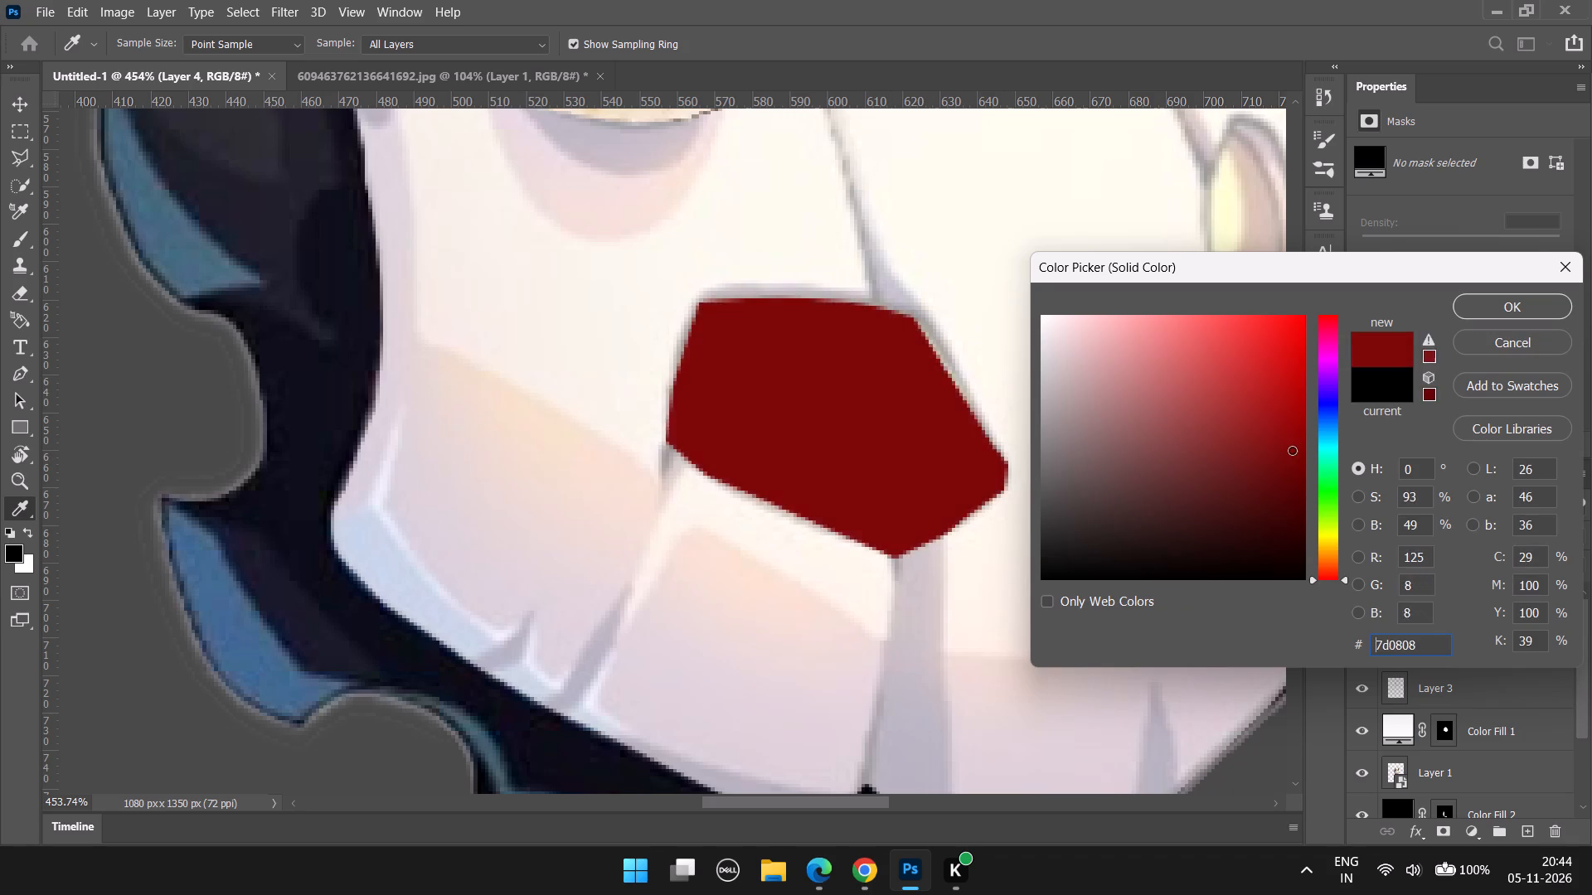
{"action": "left_click_drag", "start_coordinate": [1292, 450], "coordinate": [1143, 337]}
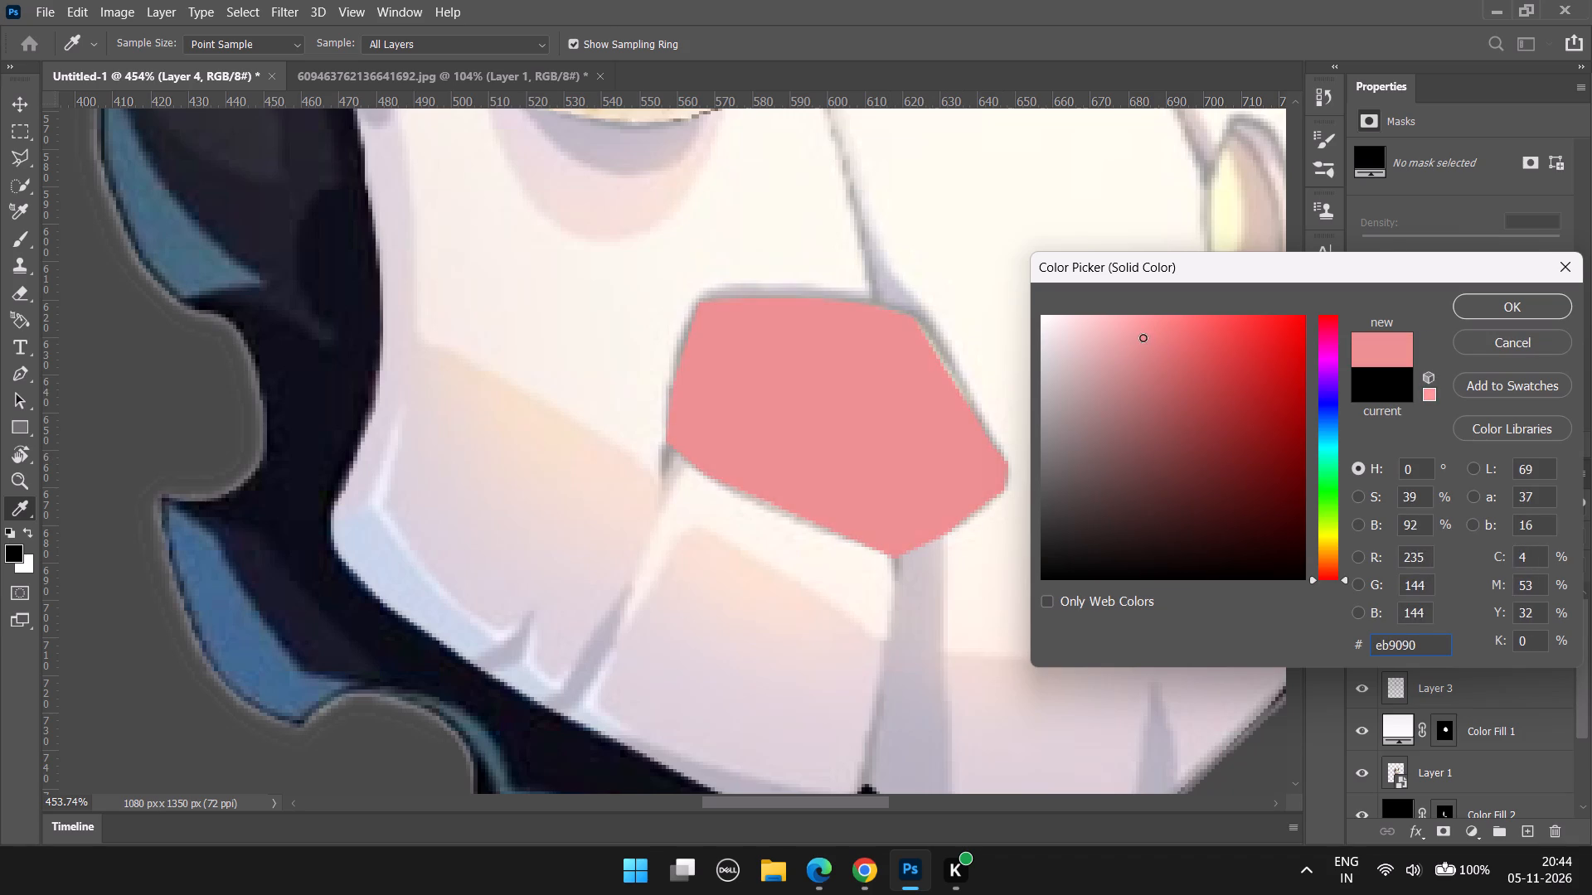
{"action": "left_click_drag", "start_coordinate": [1143, 337], "coordinate": [1124, 370]}
{"action": "left_click", "coordinate": [1522, 303]}
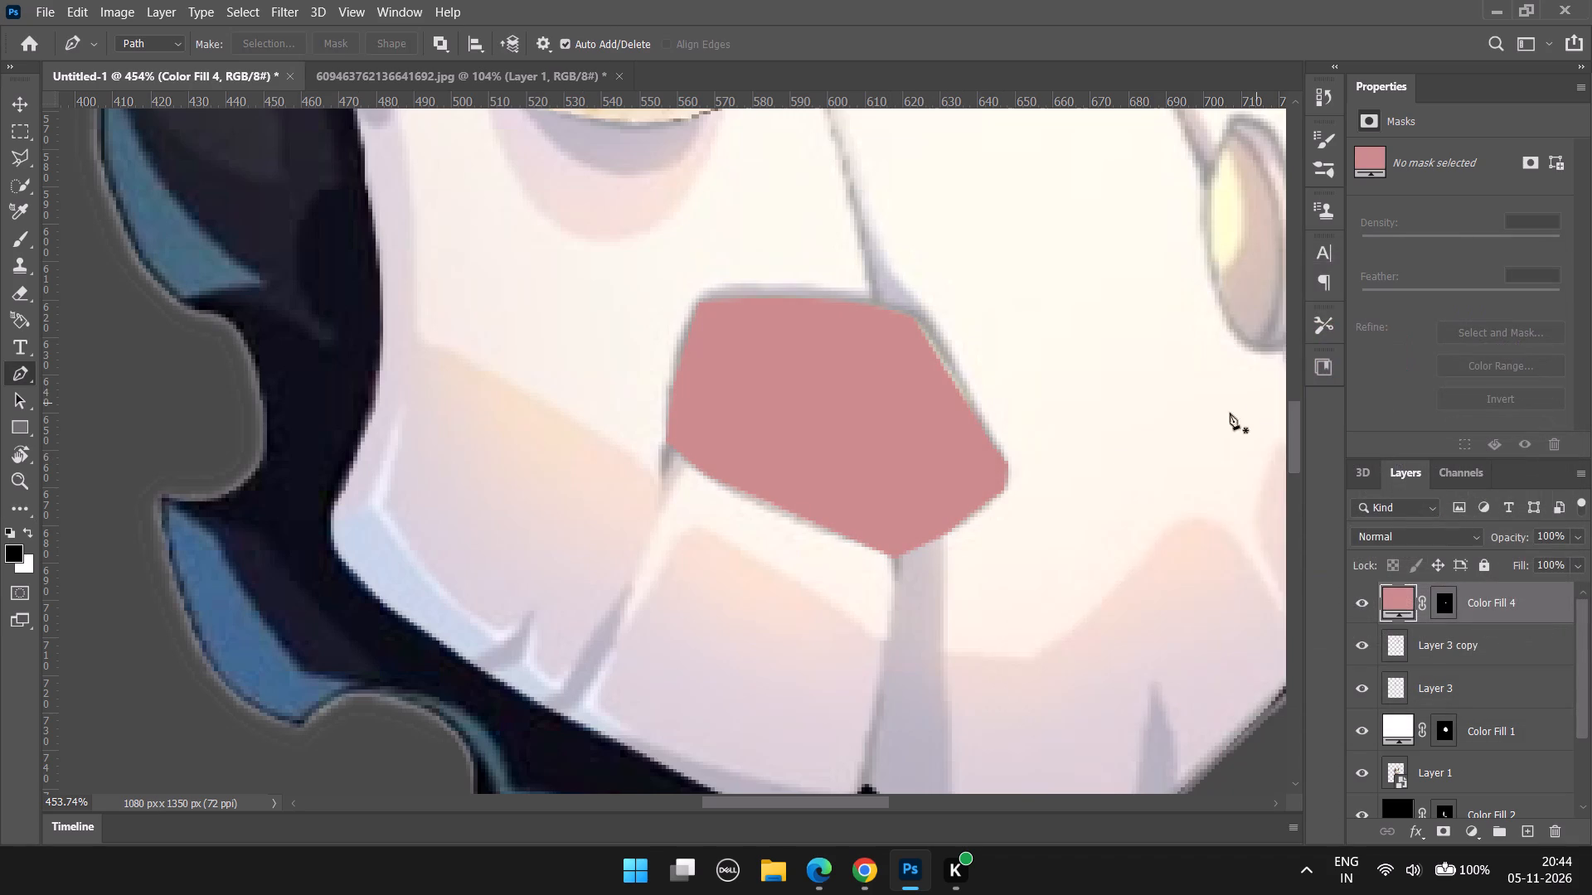
Rename the larger eye's pink fill layer as left eye.
{"action": "scroll", "coordinate": [1106, 452], "scroll_direction": "down", "scroll_amount": 6, "text": "alt"}
{"action": "left_click_drag", "start_coordinate": [815, 800], "coordinate": [870, 799]}
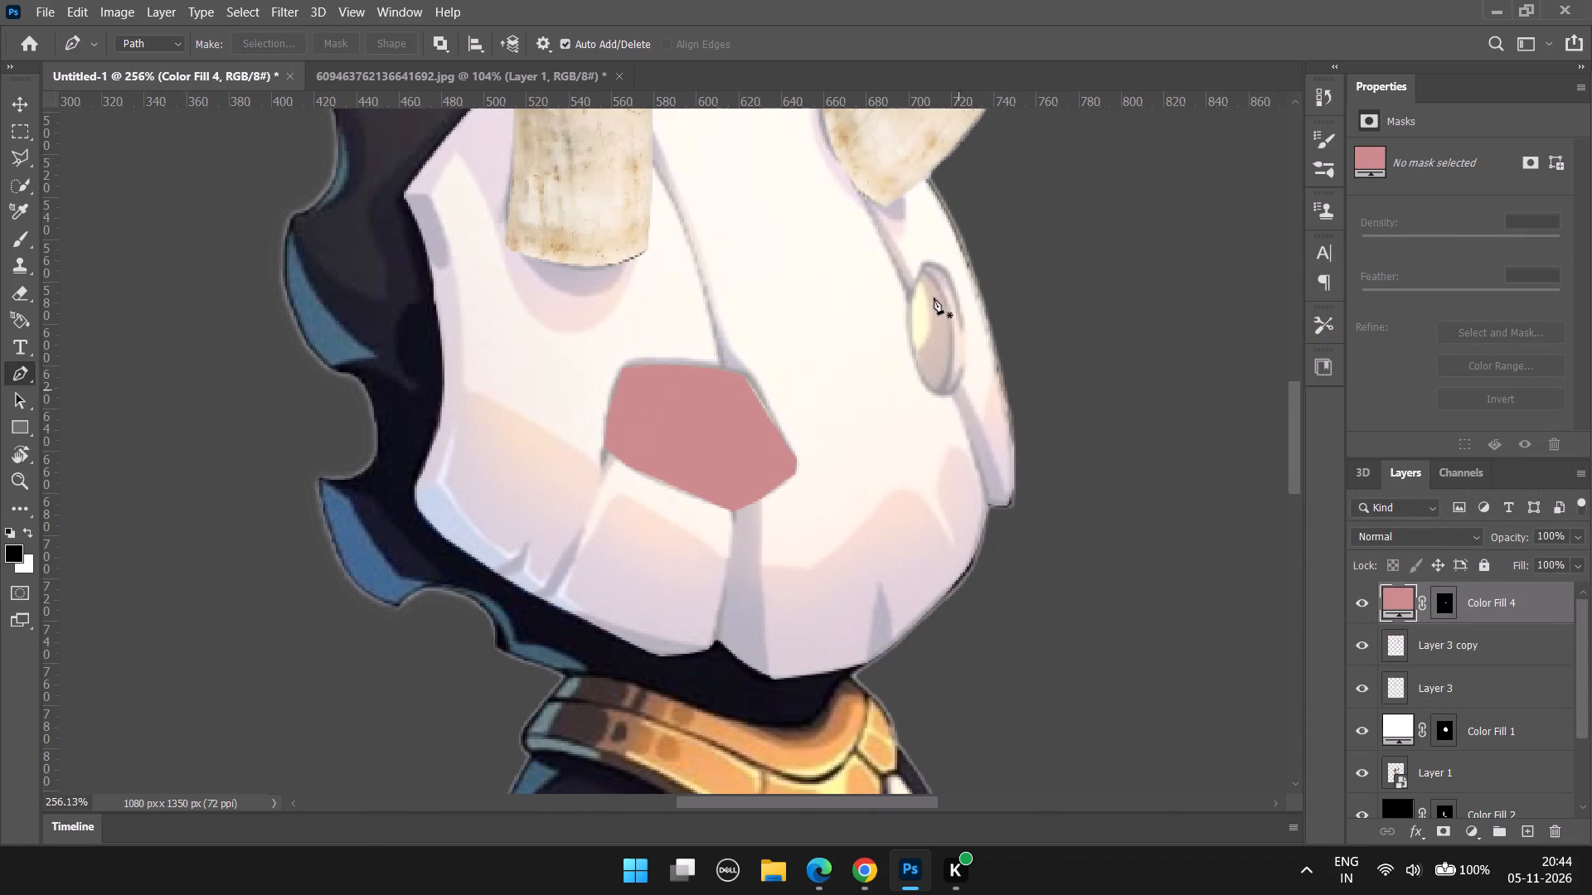
{"action": "scroll", "coordinate": [932, 286], "scroll_direction": "up", "scroll_amount": 12}
{"action": "double_click", "coordinate": [1489, 598]}
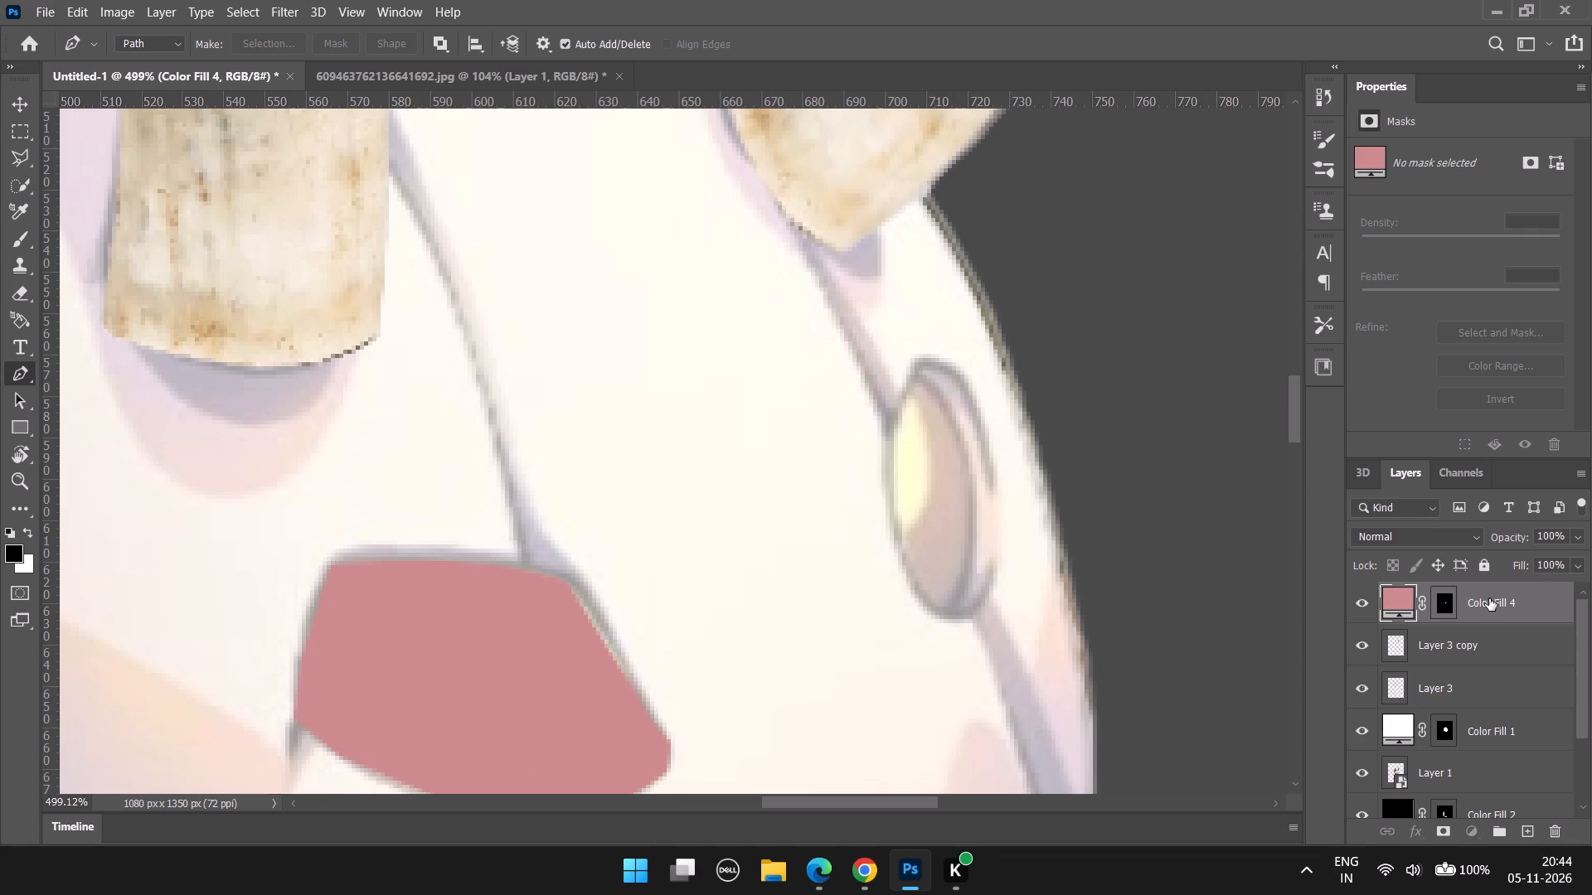
{"action": "key", "text": "BackSpace"}
{"action": "type", "text": "left eye"}
{"action": "key", "text": "Return"}
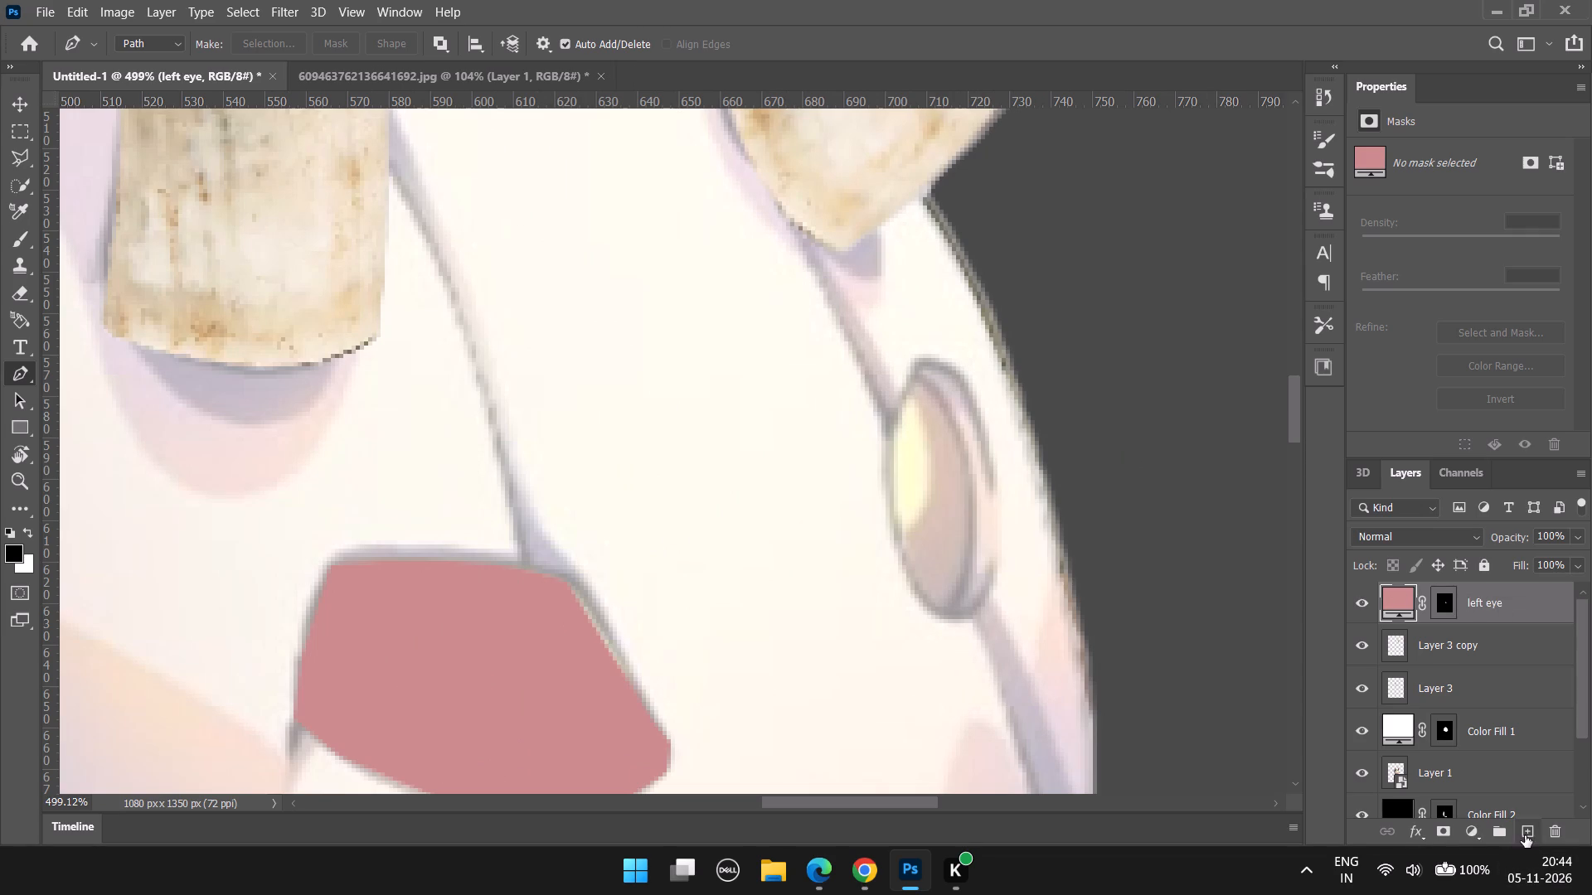
Add a new empty layer above the left eye layer.
{"action": "left_click", "coordinate": [1525, 835]}
Start a Pen tool path at the smaller eye's upper-left rim, following its top edge and down its right side to about mid-height.
{"action": "scroll", "coordinate": [1000, 468], "scroll_direction": "up", "scroll_amount": 4}
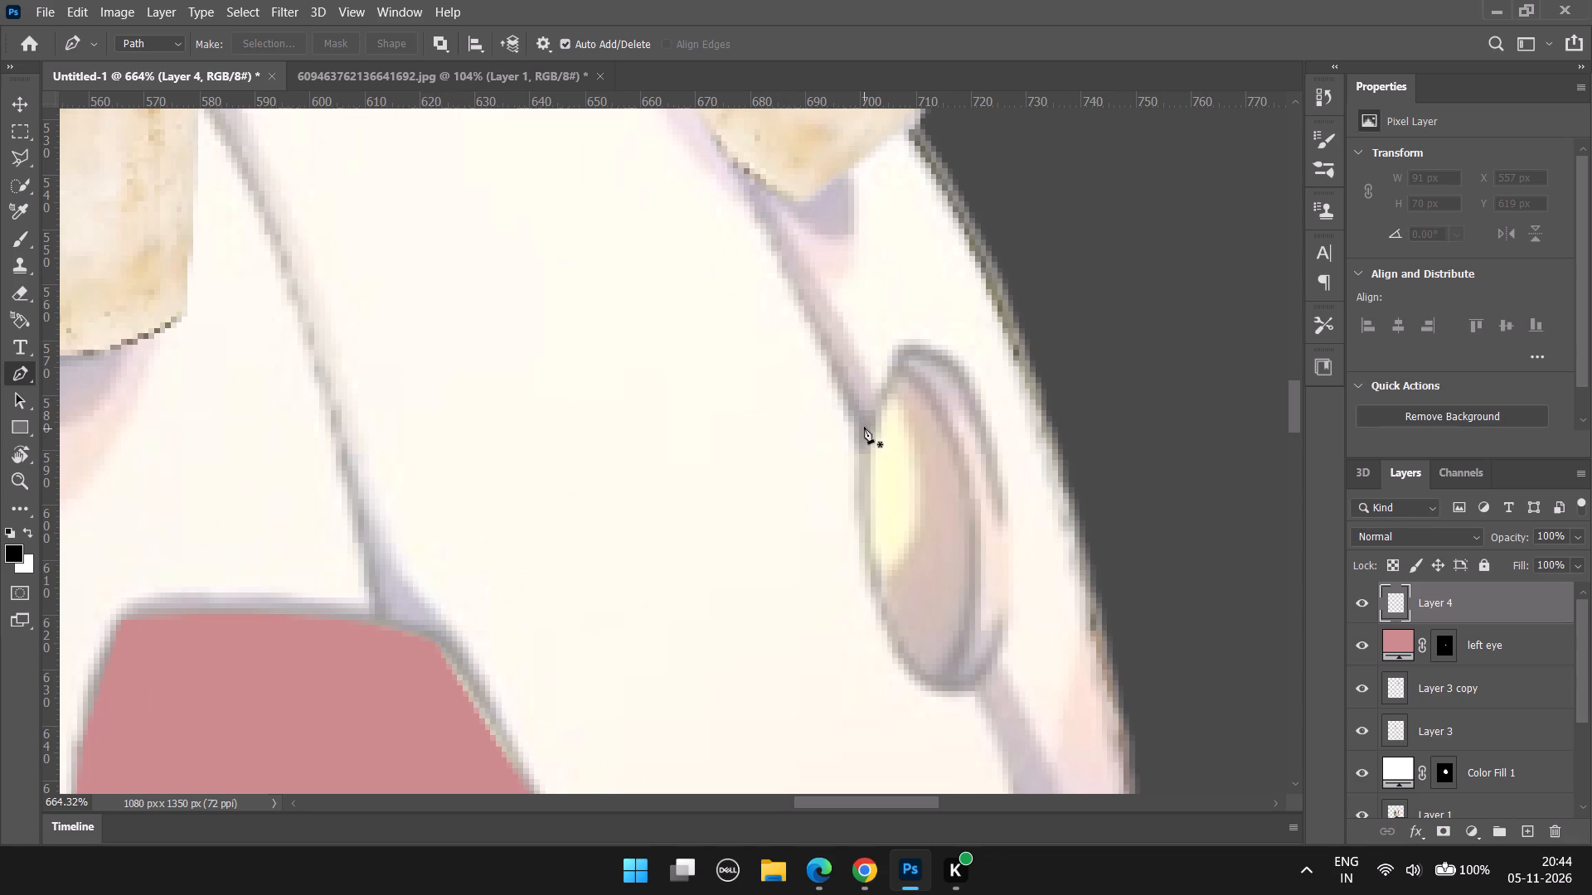
{"action": "left_click", "coordinate": [864, 427]}
{"action": "left_click", "coordinate": [895, 351]}
{"action": "left_click", "coordinate": [935, 346]}
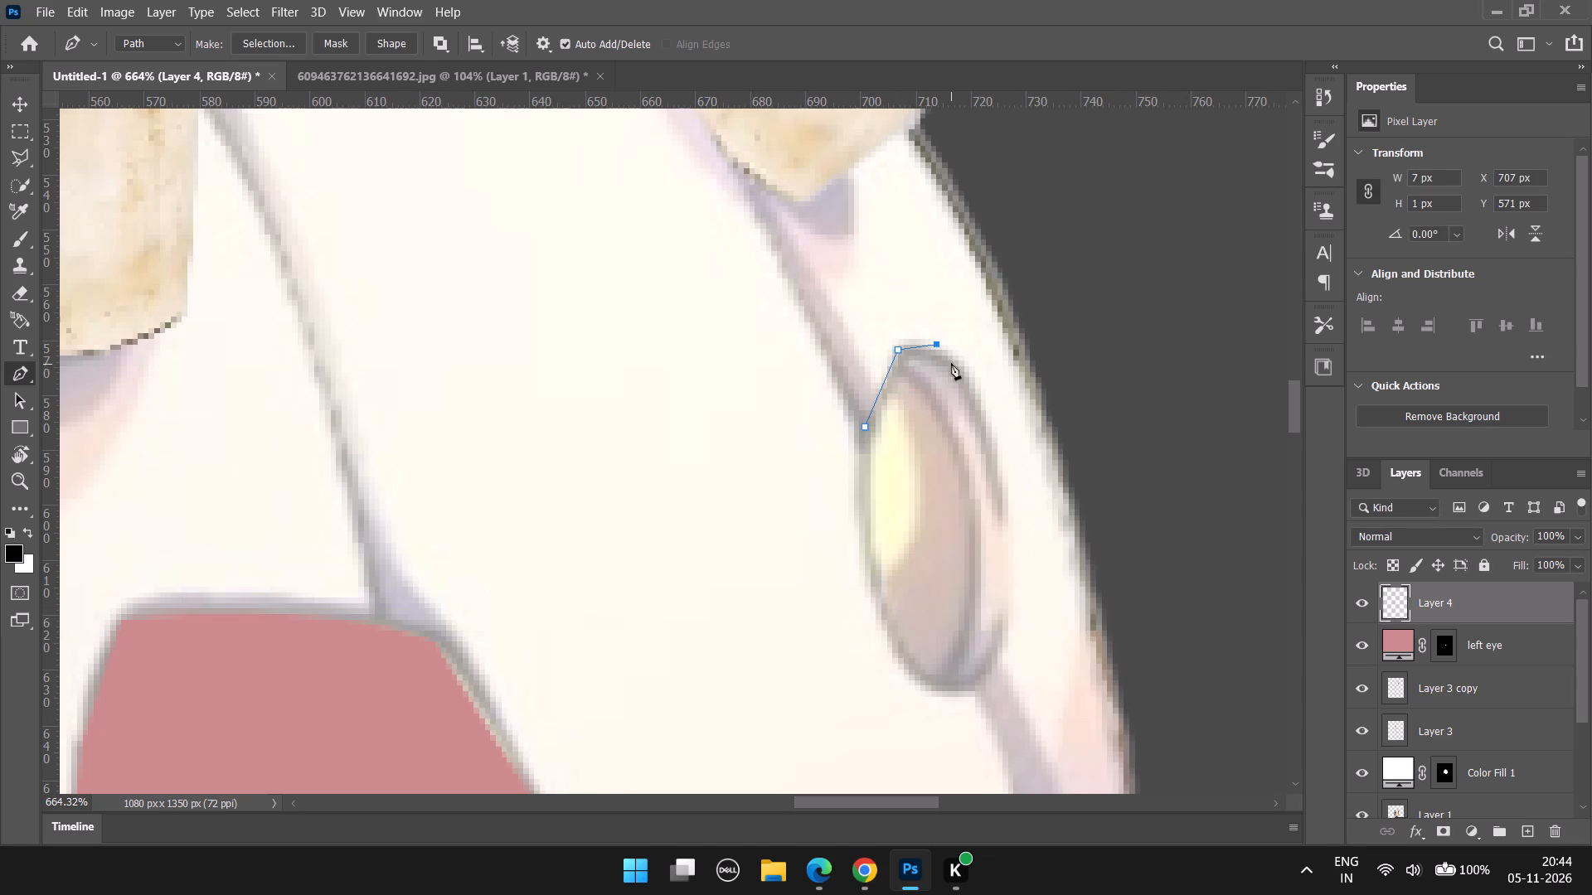
{"action": "left_click", "coordinate": [957, 363]}
{"action": "left_click", "coordinate": [980, 404]}
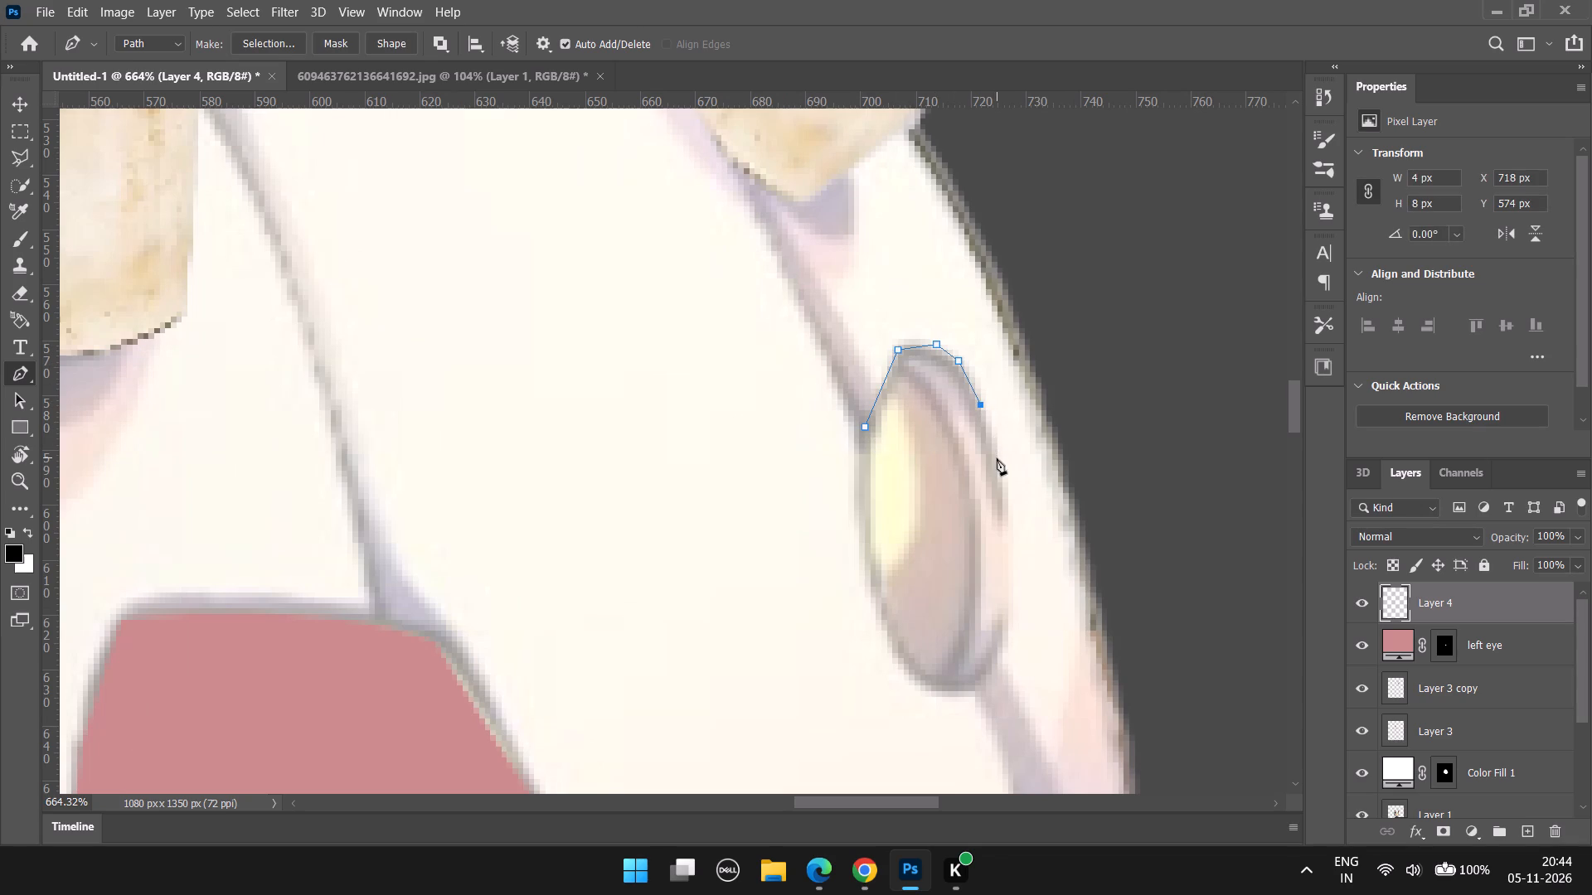
{"action": "left_click", "coordinate": [997, 458]}
{"action": "left_click", "coordinate": [1005, 525]}
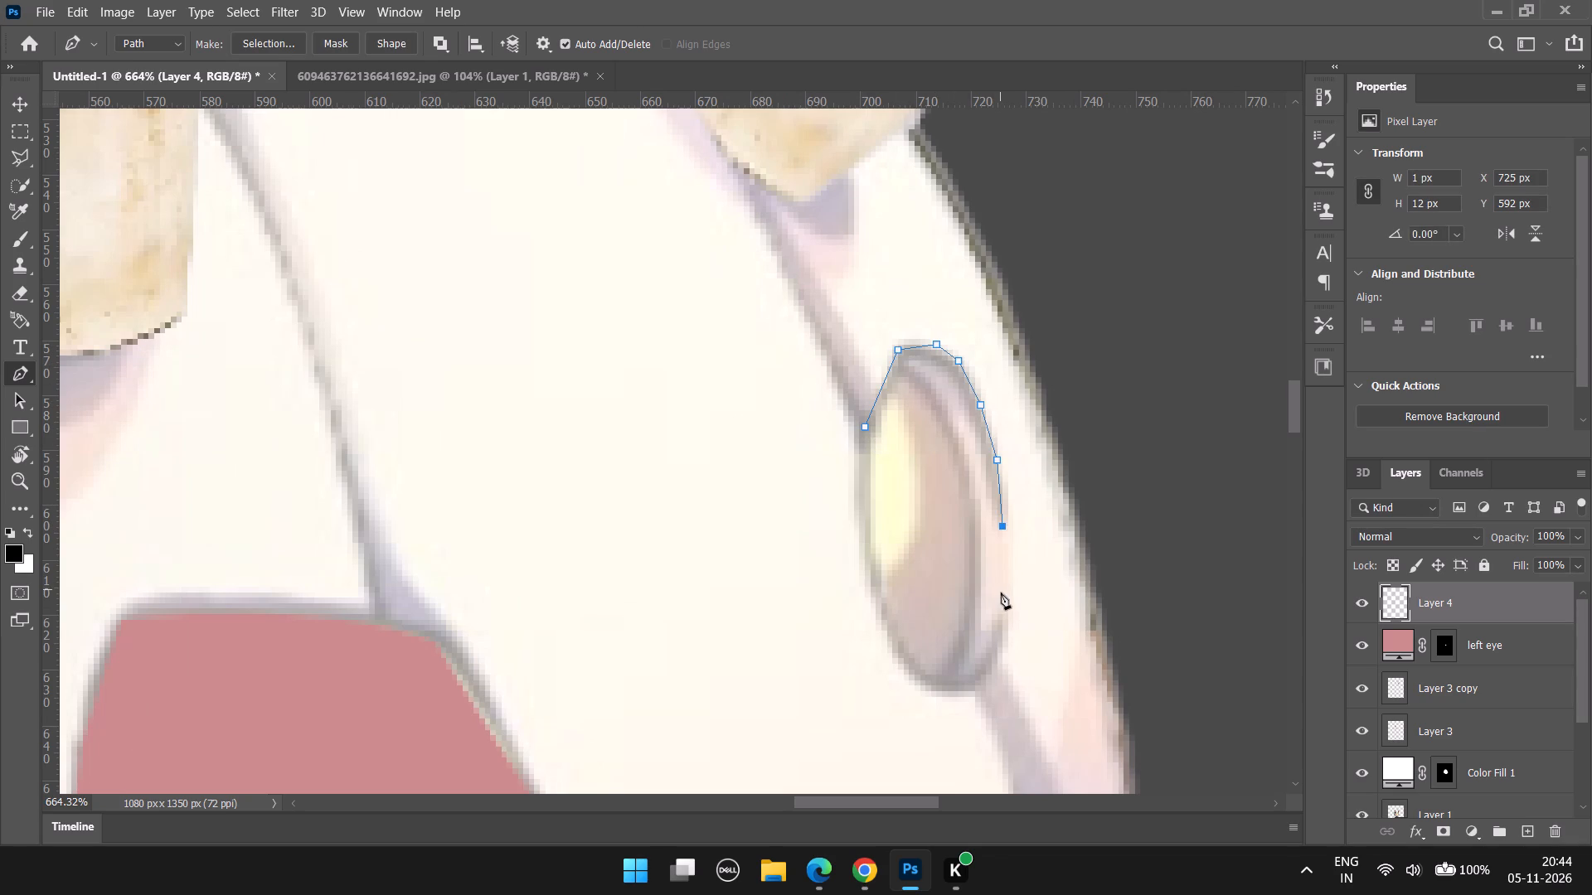
{"action": "left_click", "coordinate": [1004, 597]}
{"action": "key", "text": "ctrl+z"}
Continue the path around the smaller eye's lower end and up its left side, closing it with a curve at the starting point.
{"action": "left_click_drag", "start_coordinate": [964, 694], "coordinate": [890, 719]}
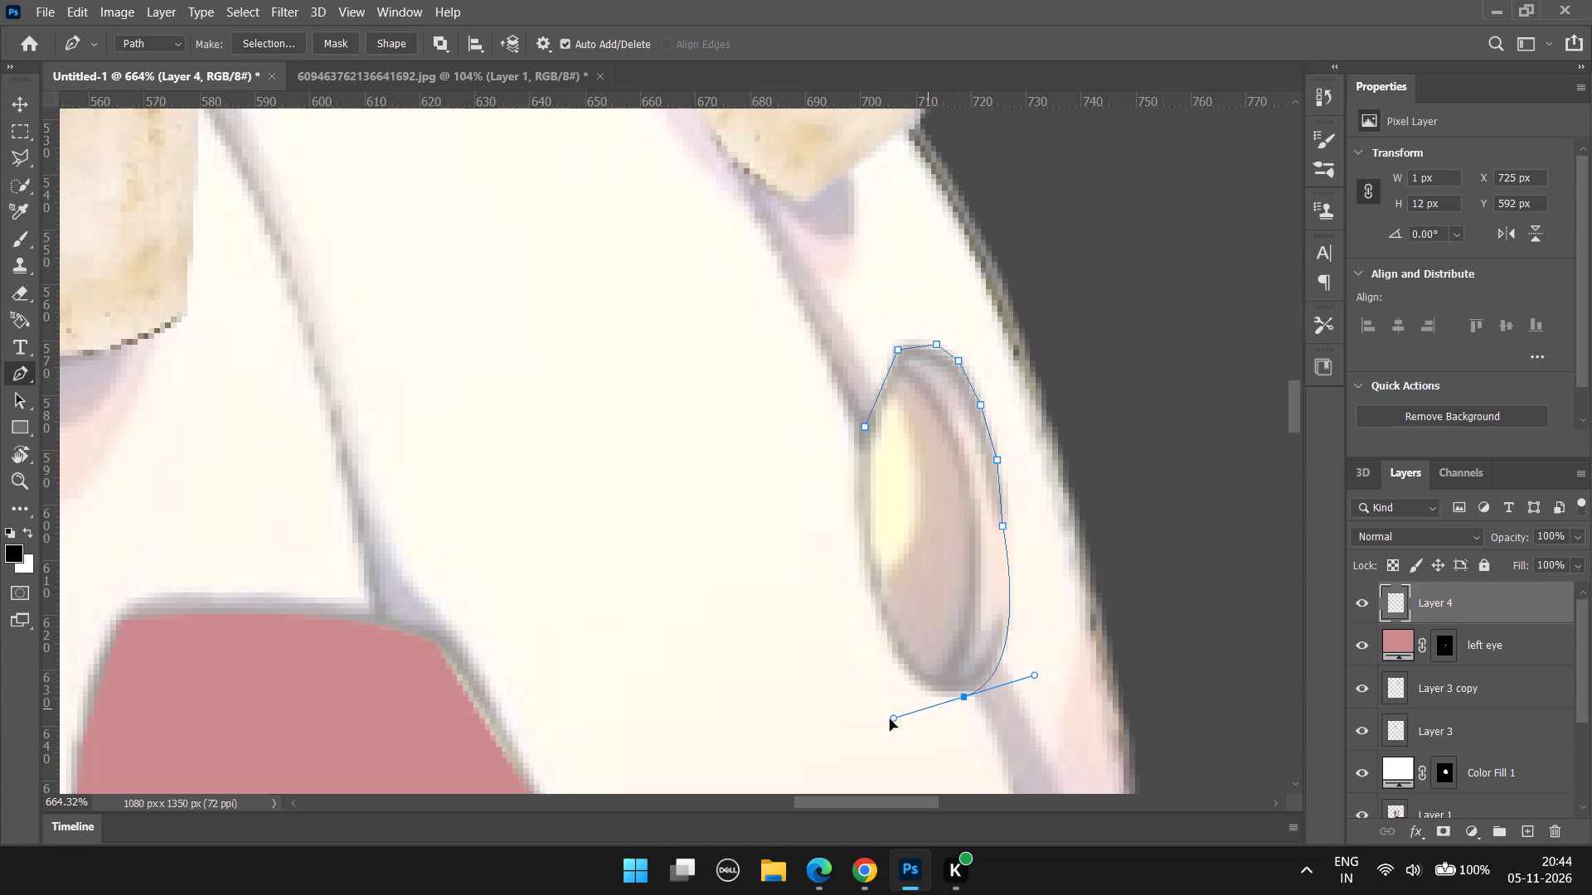
{"action": "left_click_drag", "start_coordinate": [890, 719], "coordinate": [906, 752]}
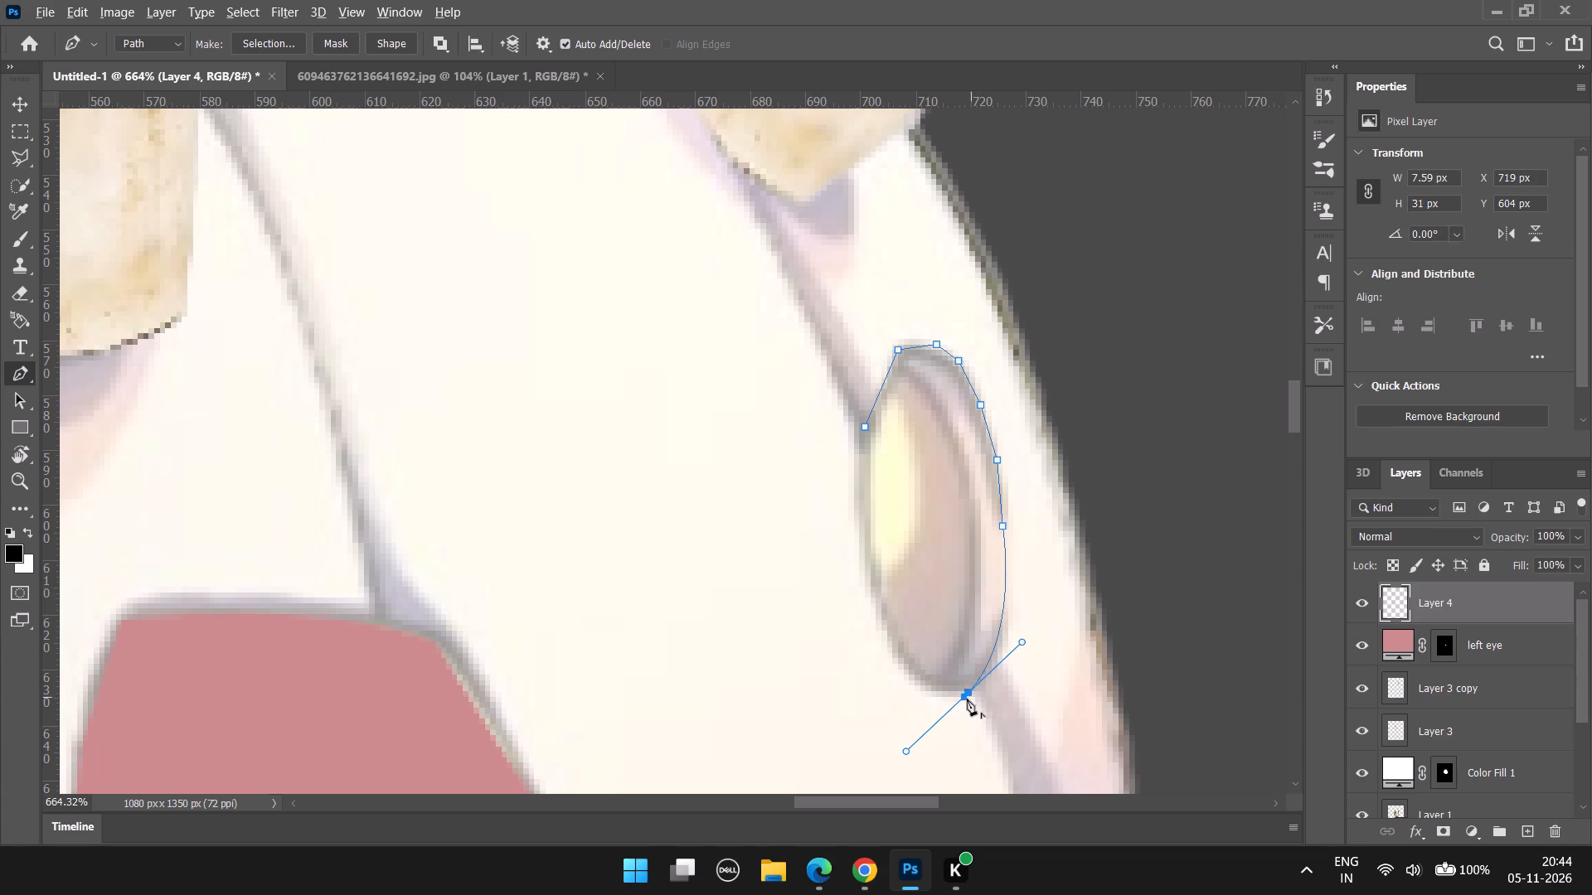
{"action": "left_click", "coordinate": [965, 701], "text": "alt"}
{"action": "left_click", "coordinate": [940, 698]}
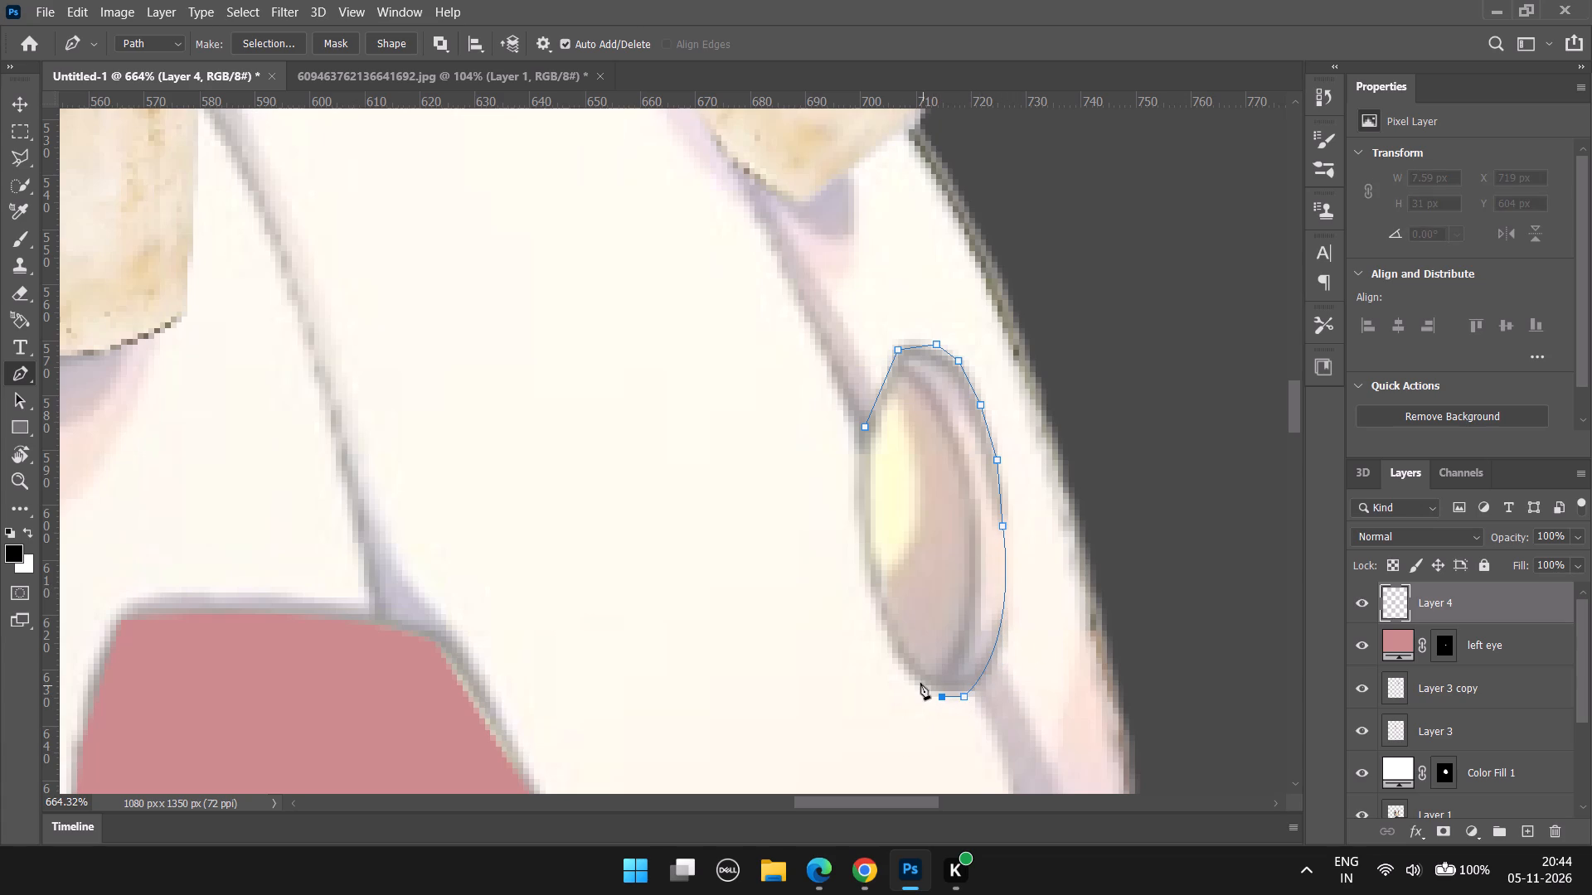
{"action": "left_click", "coordinate": [920, 683]}
{"action": "left_click", "coordinate": [887, 636]}
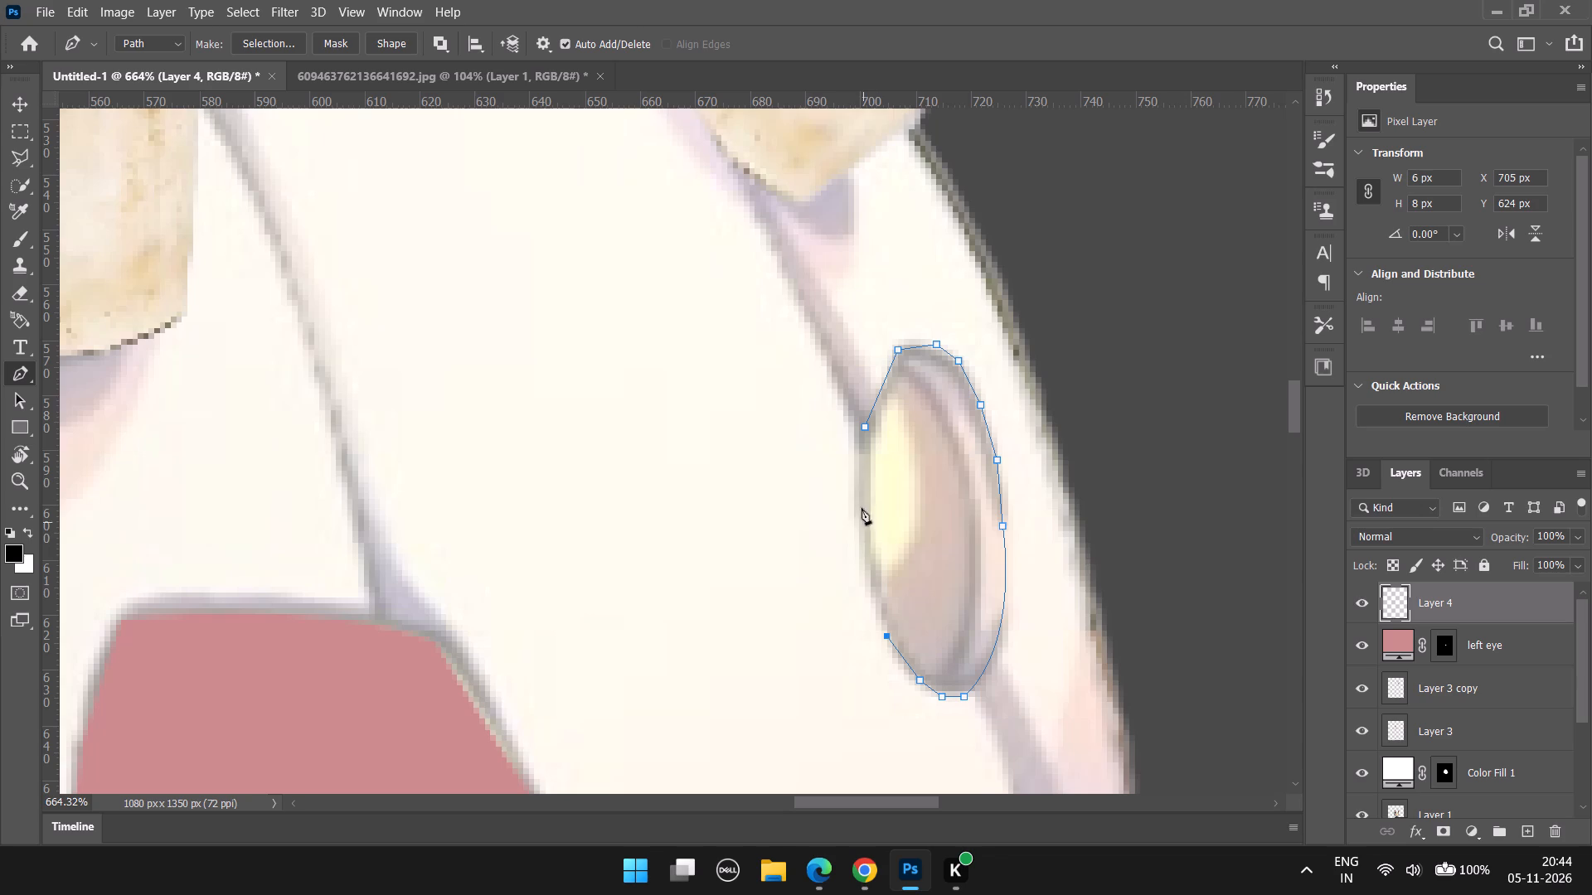
{"action": "left_click_drag", "start_coordinate": [866, 432], "coordinate": [876, 424]}
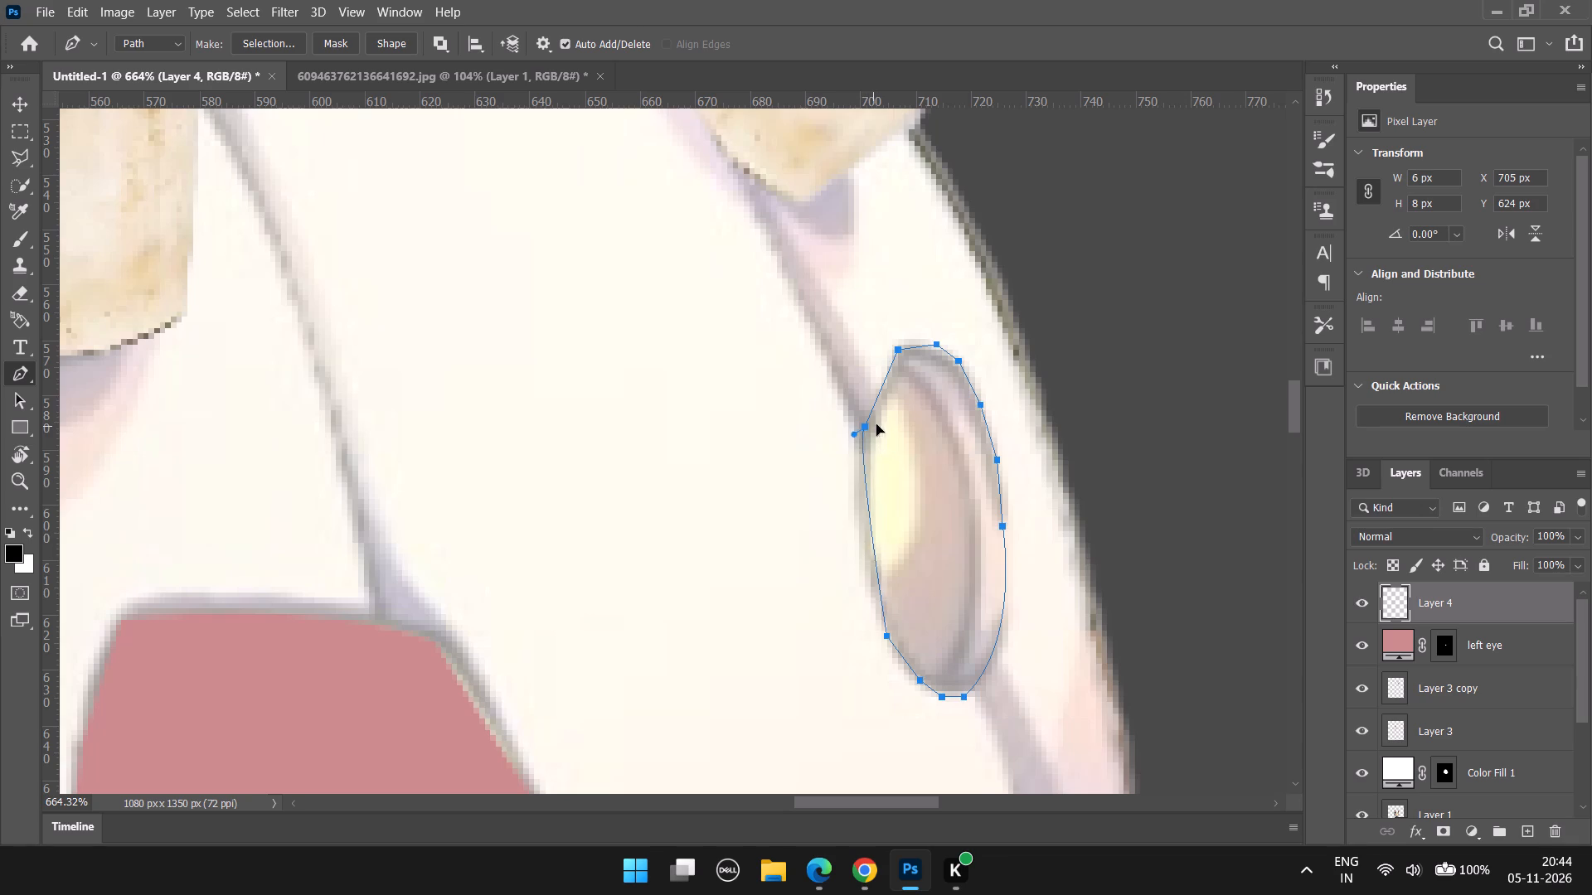
{"action": "left_click_drag", "start_coordinate": [876, 424], "coordinate": [887, 322]}
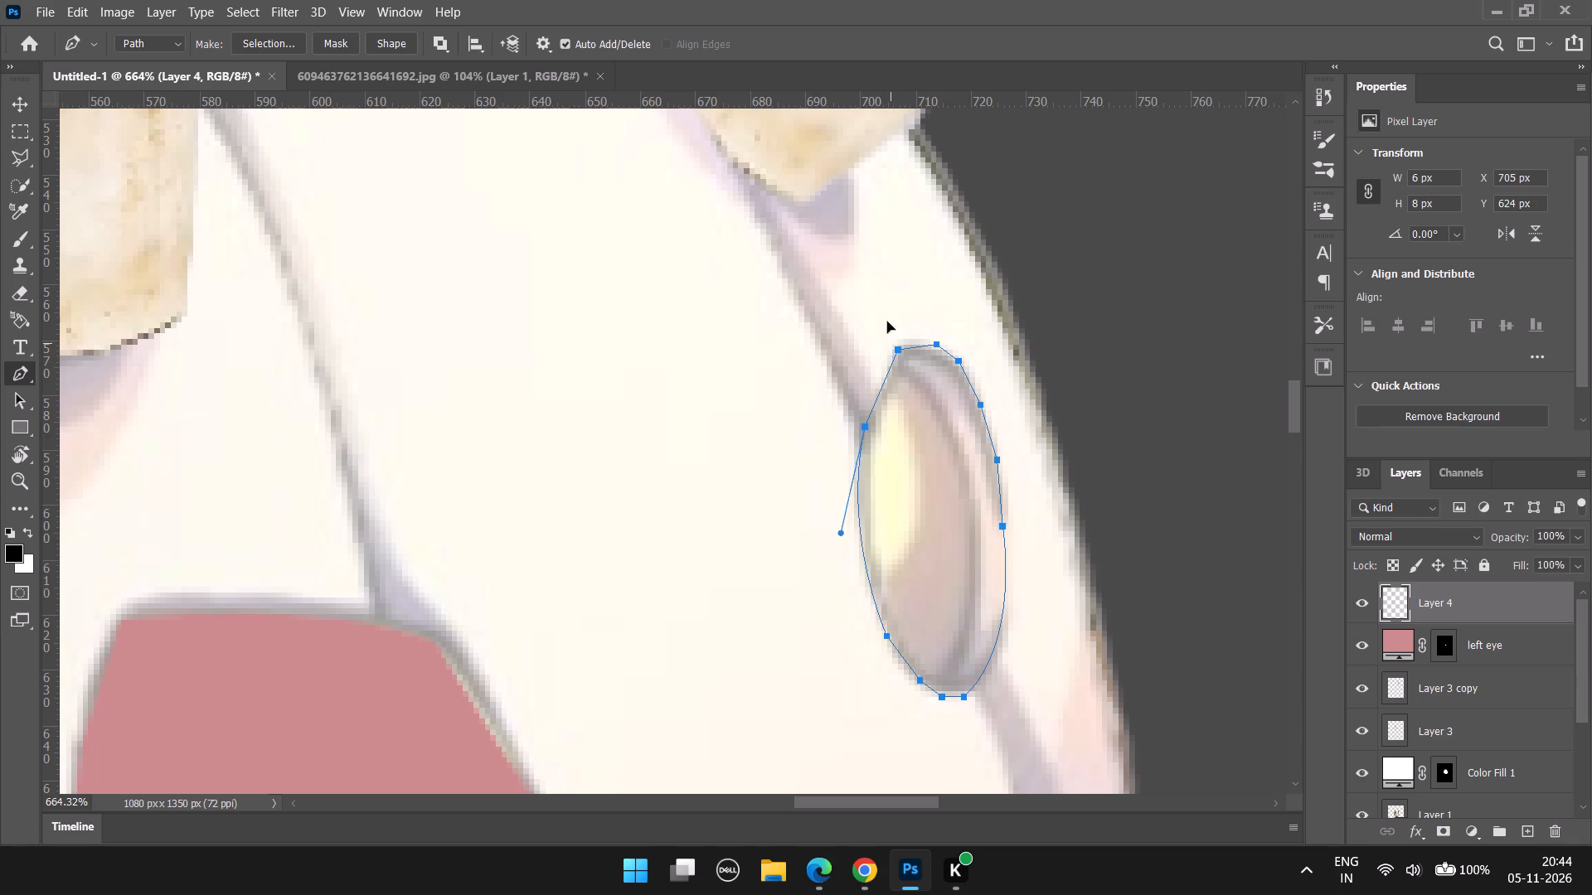
{"action": "left_click_drag", "start_coordinate": [887, 322], "coordinate": [882, 311]}
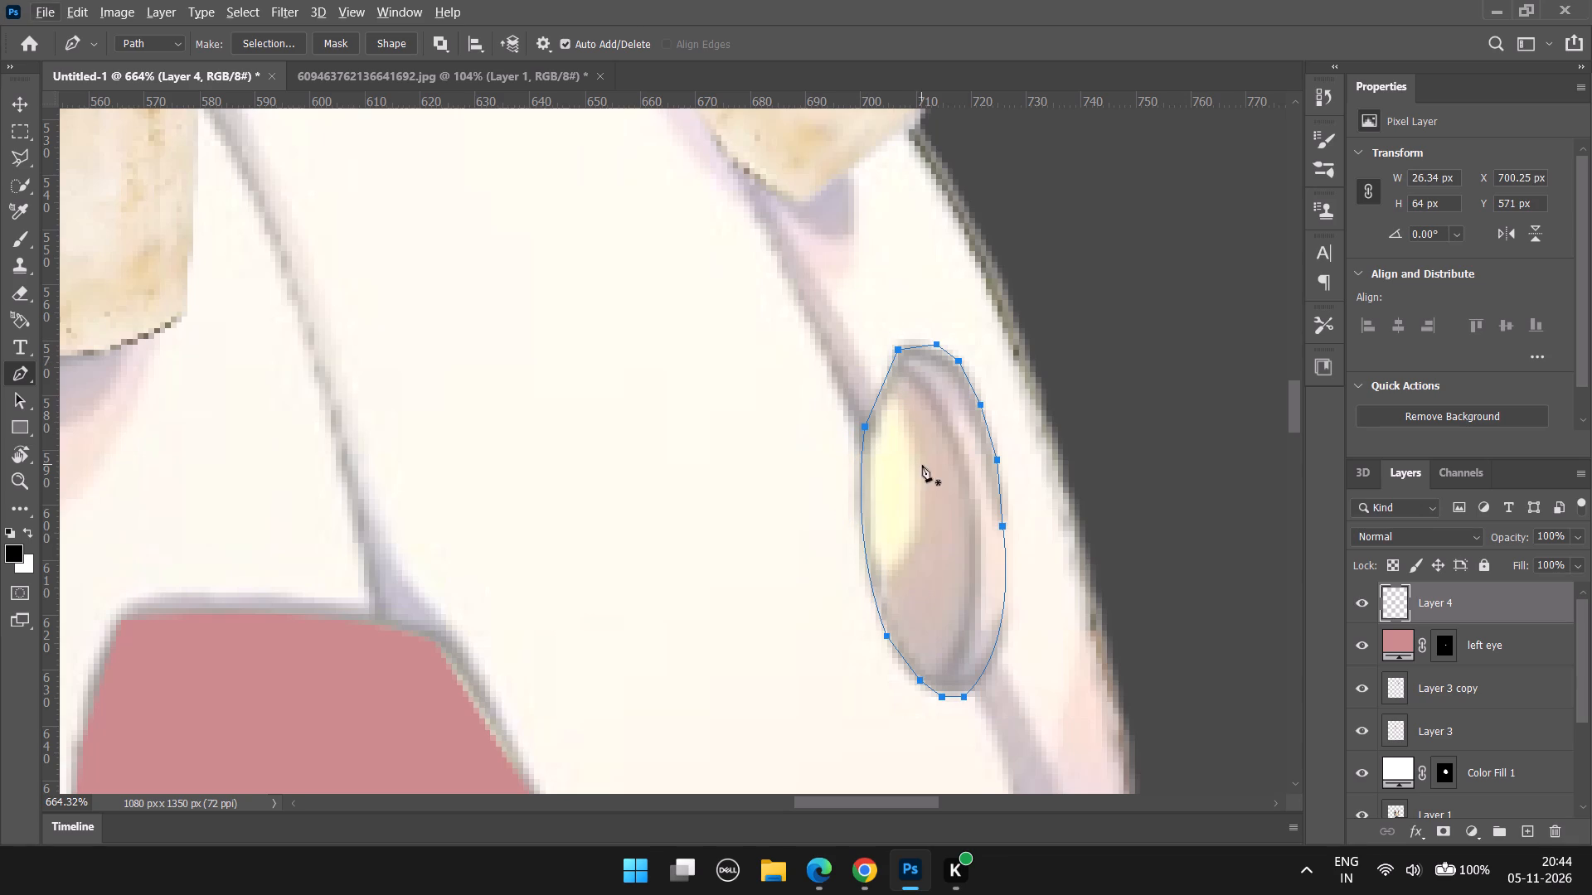
Convert the smaller eye's path into a selection and fill it with a Solid Color layer in the pink sampled from the larger eye.
{"action": "right_click", "coordinate": [922, 465]}
{"action": "left_click", "coordinate": [990, 94]}
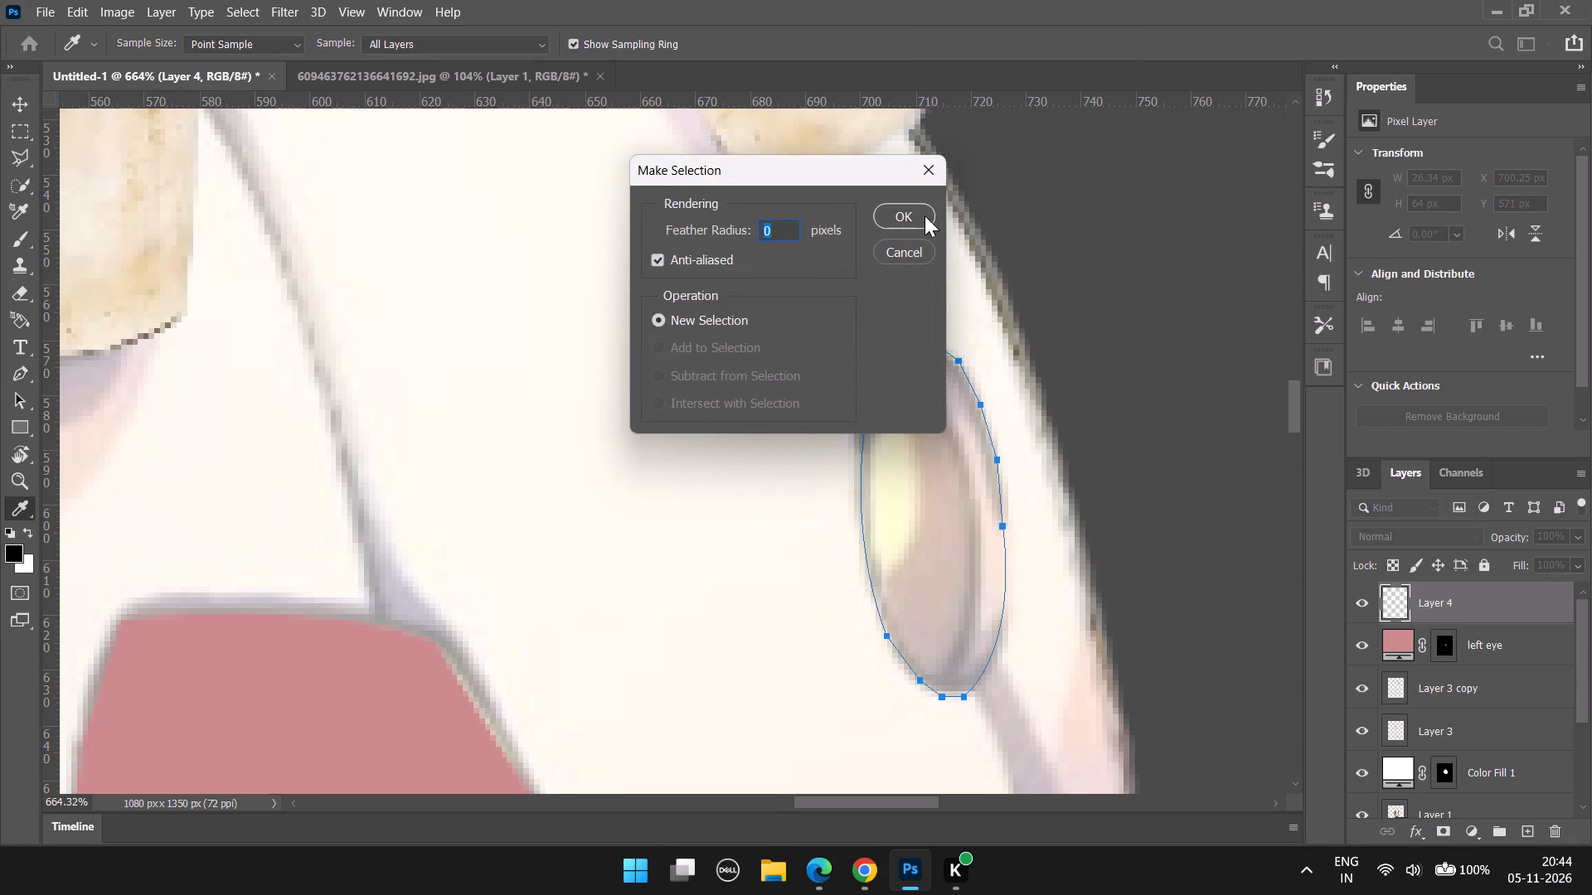
{"action": "left_click", "coordinate": [925, 215]}
{"action": "scroll", "coordinate": [1183, 375], "scroll_direction": "down", "scroll_amount": 4, "text": "alt"}
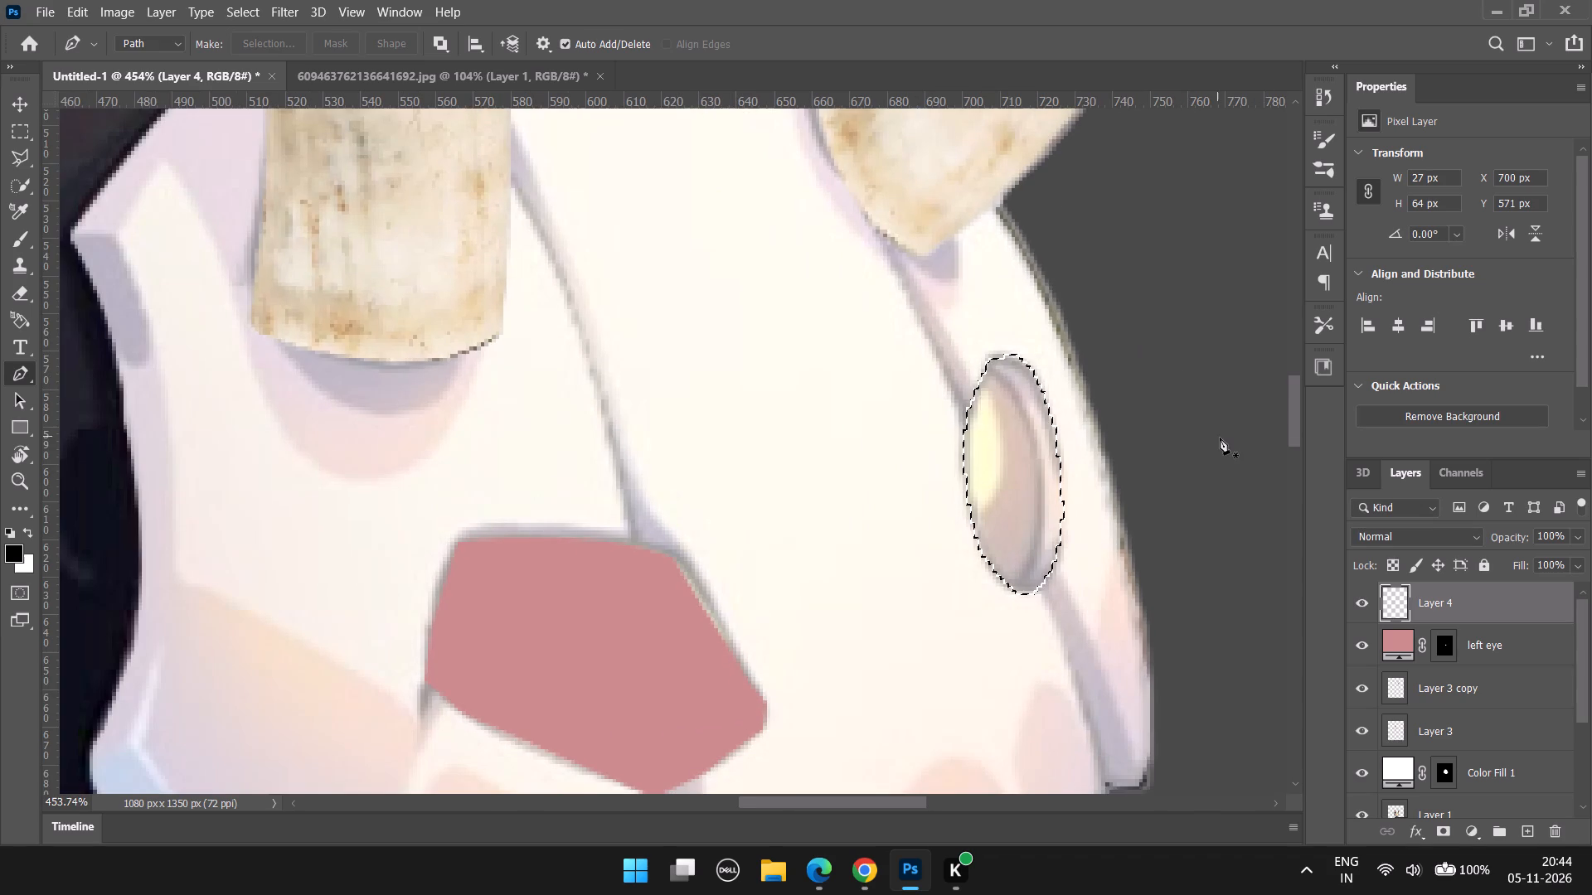
{"action": "left_click", "coordinate": [1465, 835]}
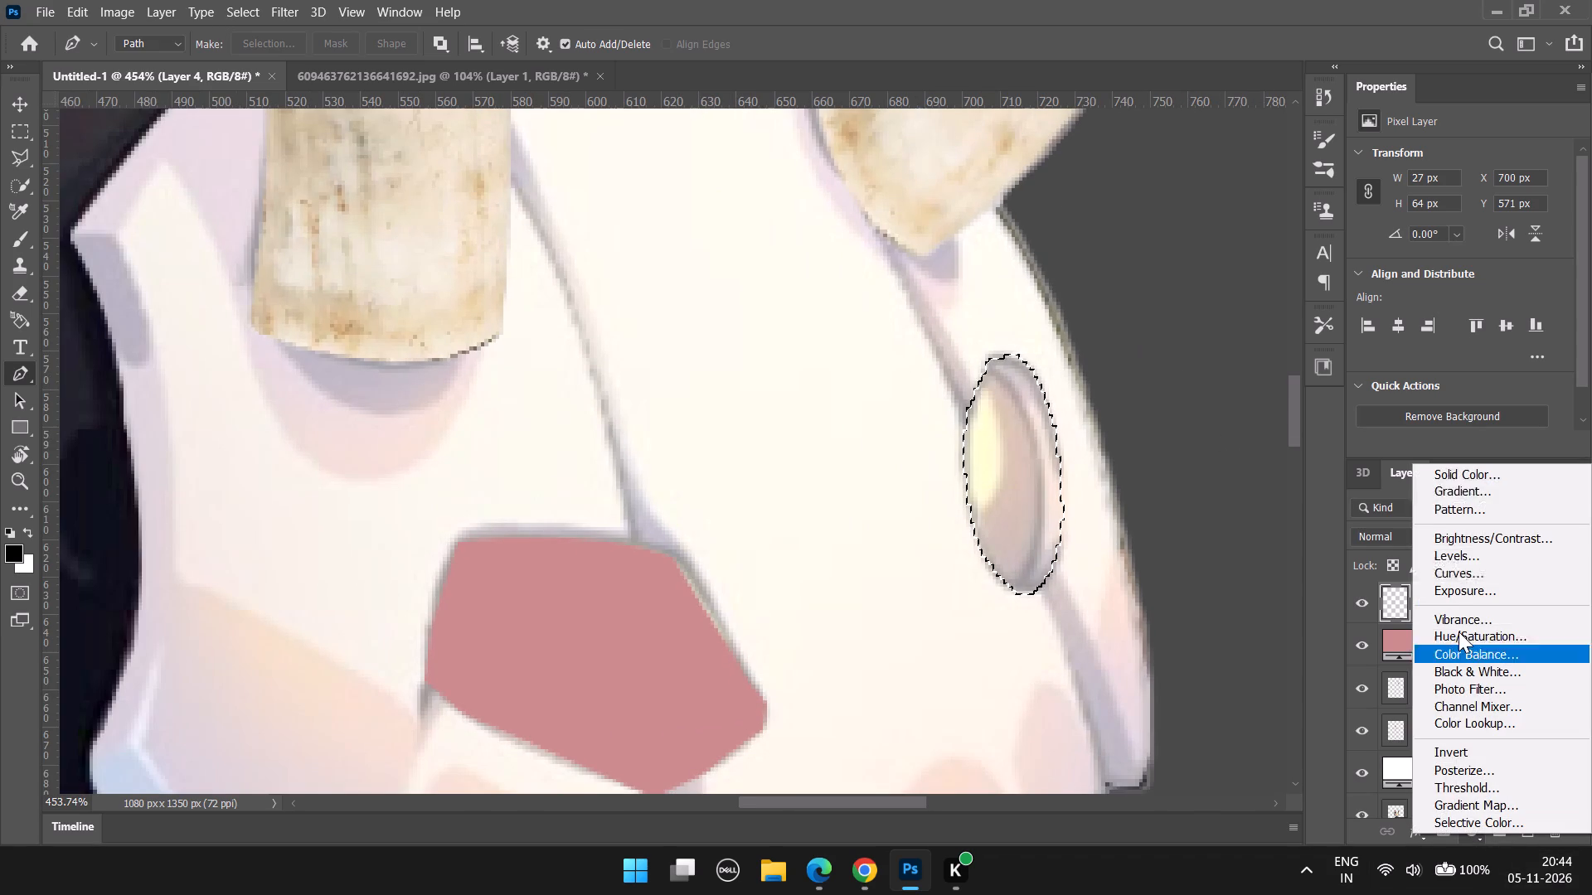
{"action": "left_click", "coordinate": [1448, 468]}
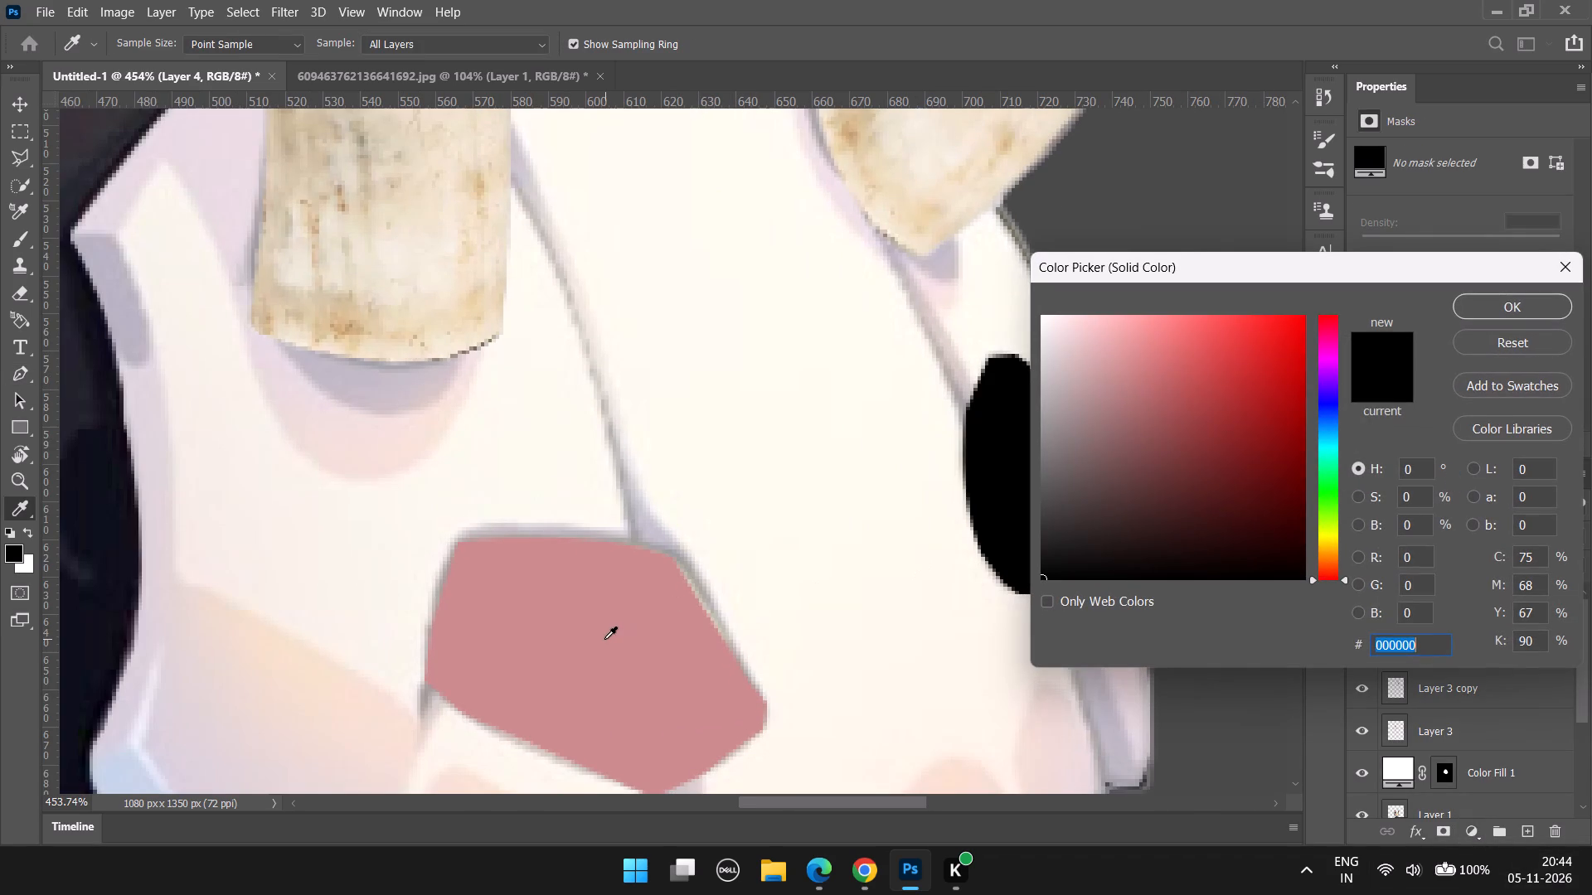
{"action": "left_click", "coordinate": [604, 639], "text": "alt"}
{"action": "left_click", "coordinate": [1493, 315]}
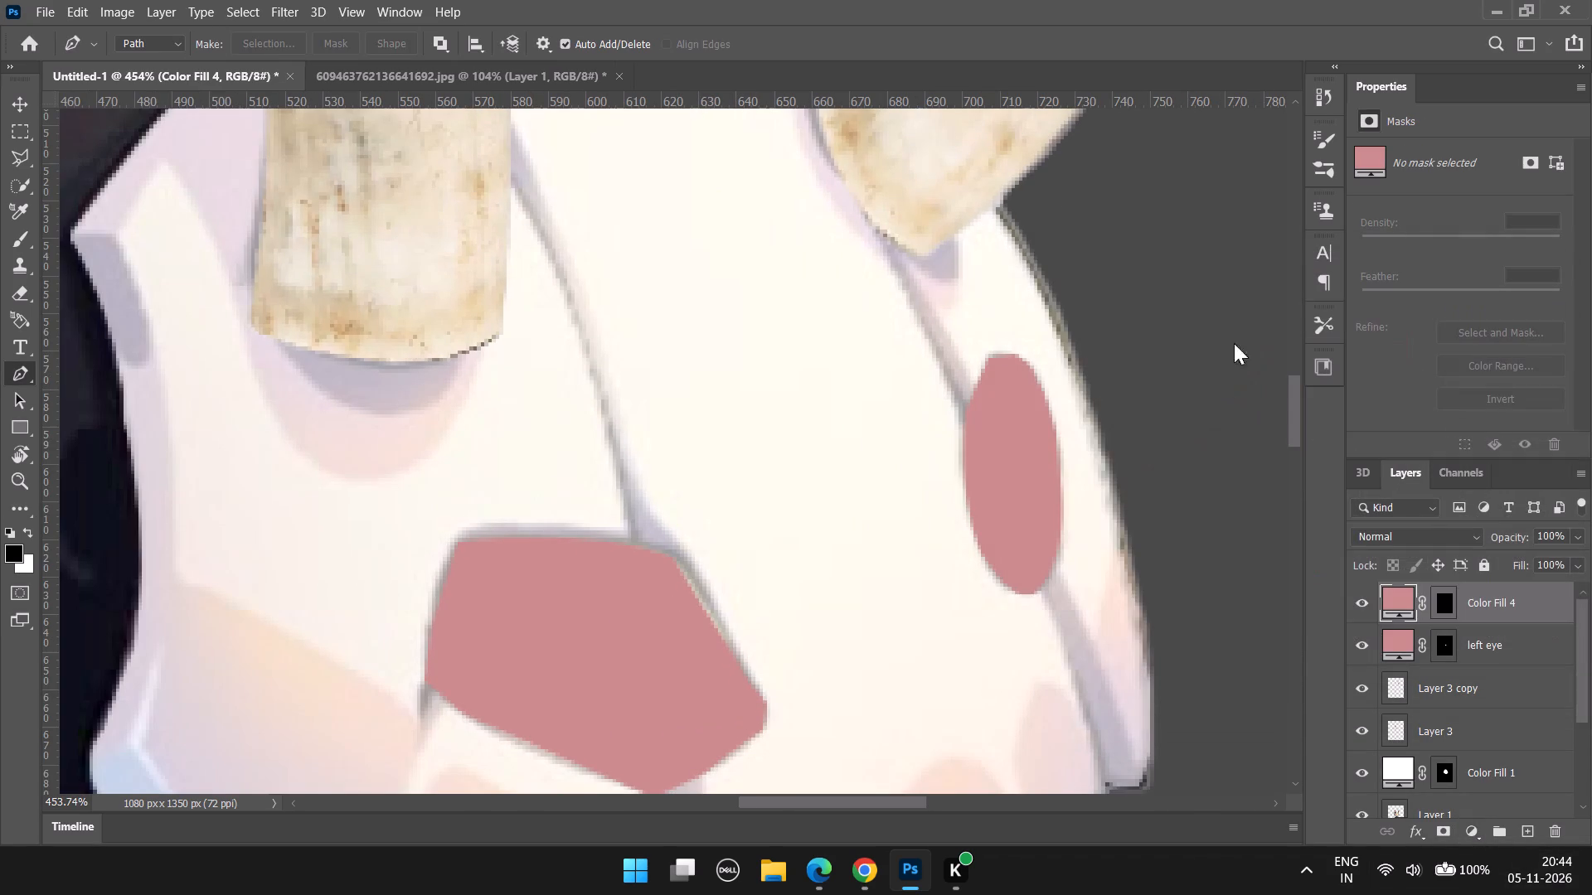
Toggle the visibility of the smaller eye's fill layer, Color Fill 4, to compare it with the reference eye beneath.
{"action": "scroll", "coordinate": [1321, 532], "scroll_direction": "down", "scroll_amount": 6, "text": "alt"}
{"action": "scroll", "coordinate": [961, 561], "scroll_direction": "down", "scroll_amount": 5, "text": "alt"}
{"action": "scroll", "coordinate": [920, 573], "scroll_direction": "up", "scroll_amount": 5, "text": "alt"}
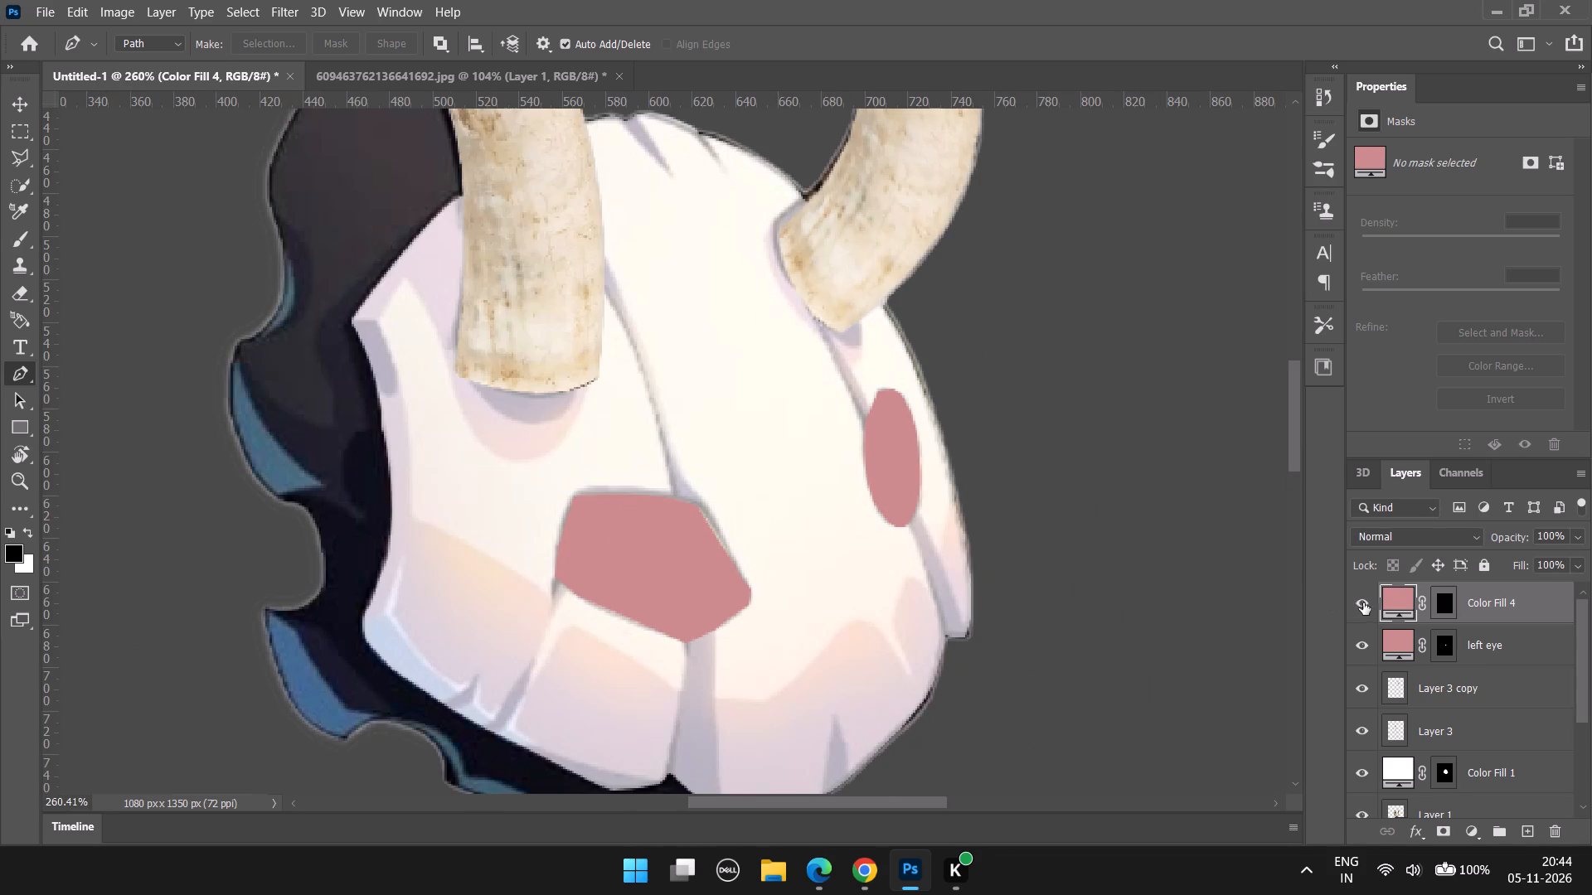
{"action": "left_click", "coordinate": [1366, 603]}
{"action": "left_click", "coordinate": [1366, 603]}
{"action": "left_click", "coordinate": [1366, 603]}
{"action": "left_click", "coordinate": [1365, 603]}
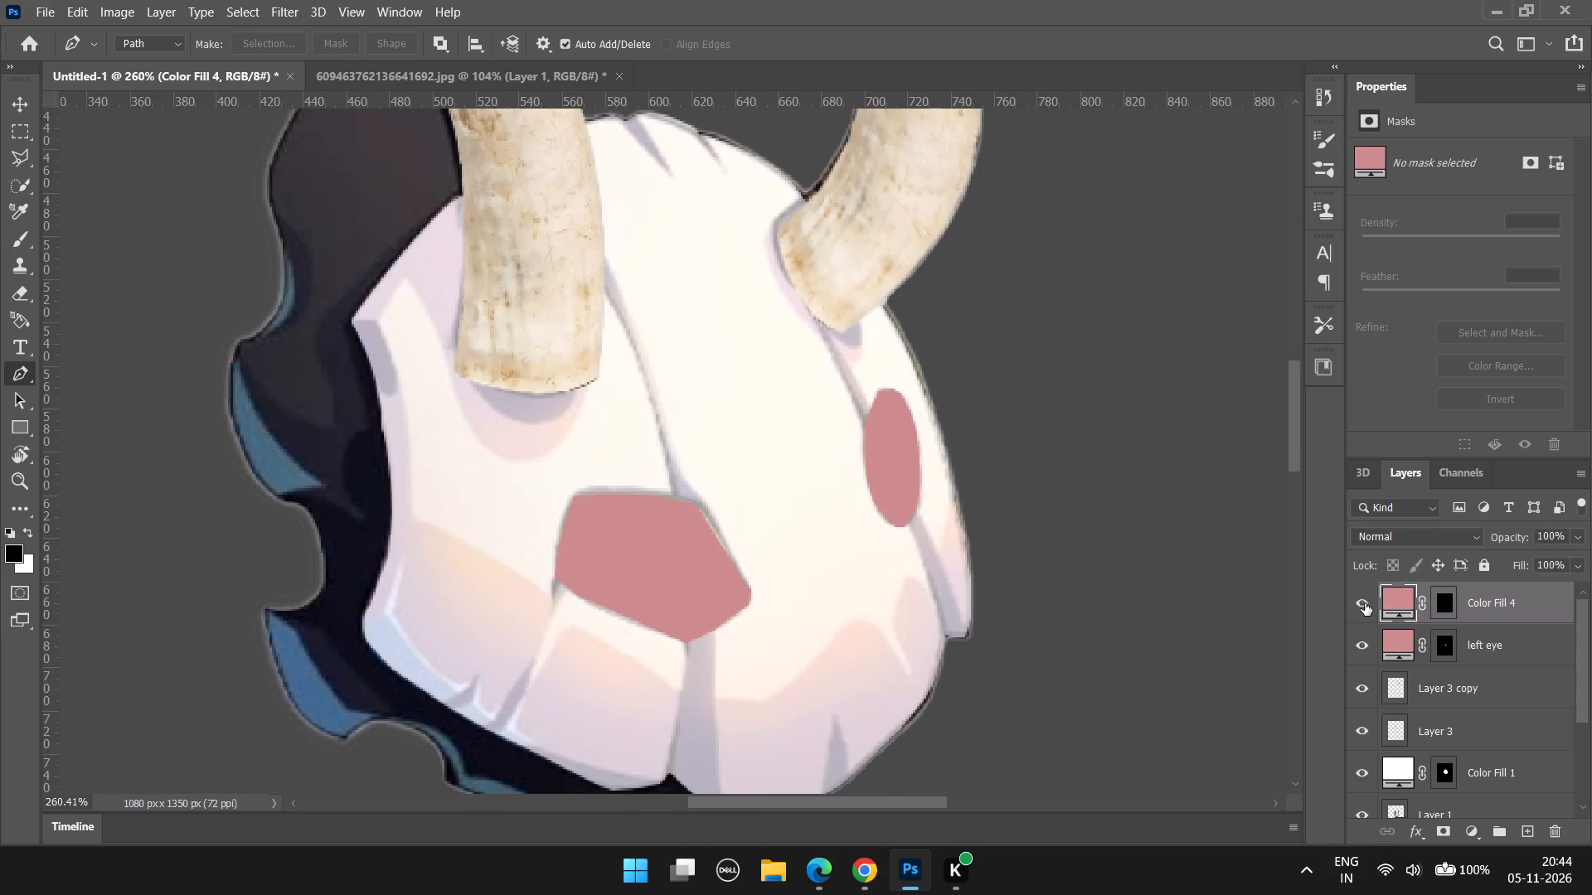
{"action": "left_click", "coordinate": [1365, 603]}
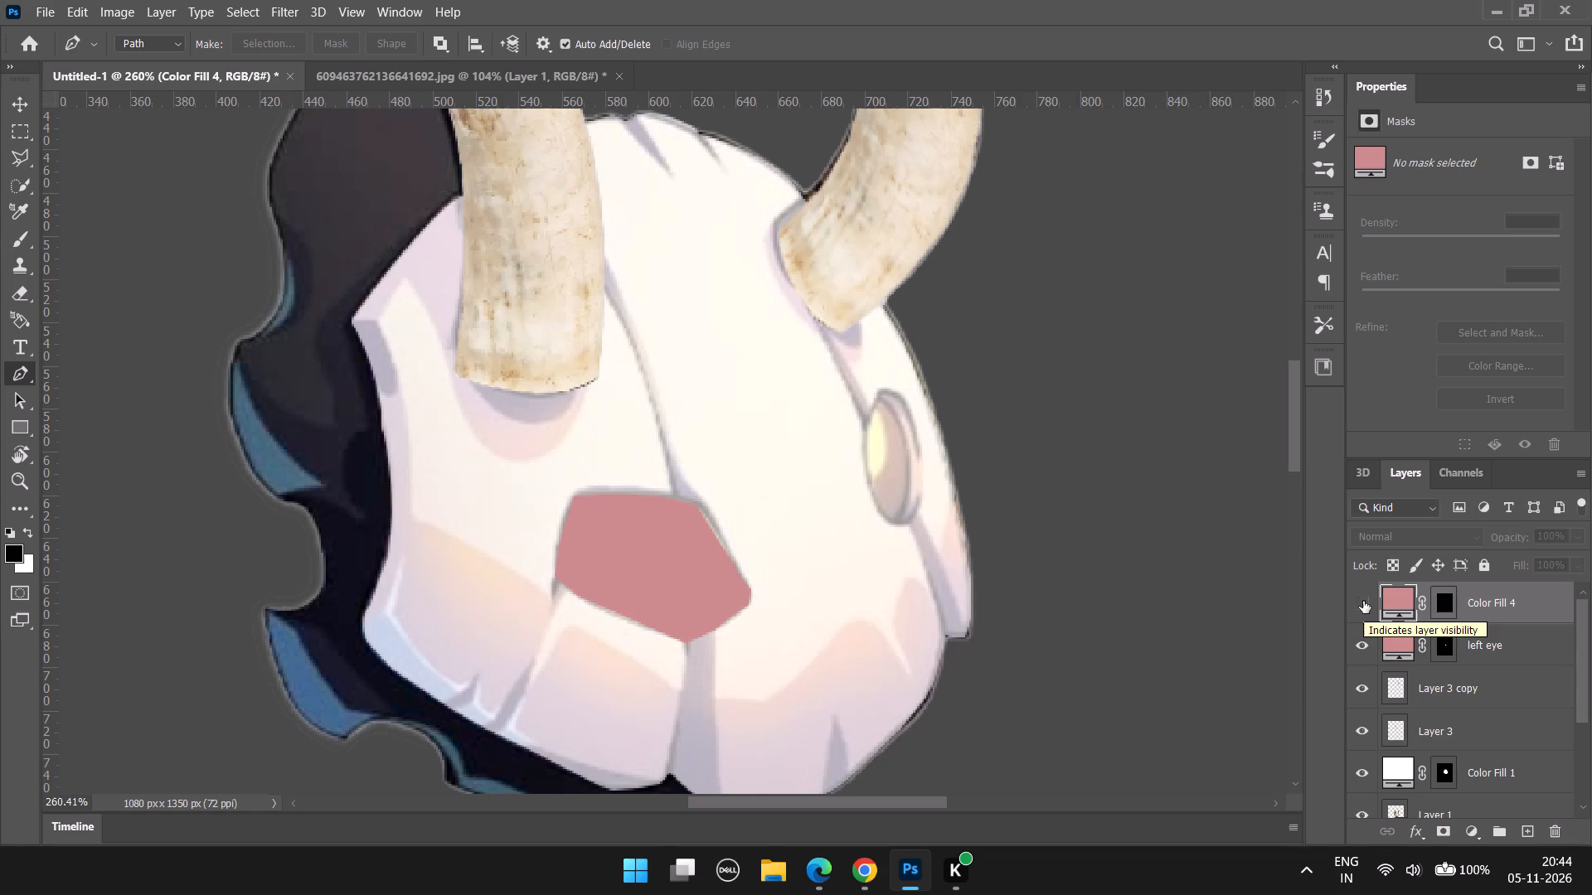
{"action": "left_click", "coordinate": [1363, 601]}
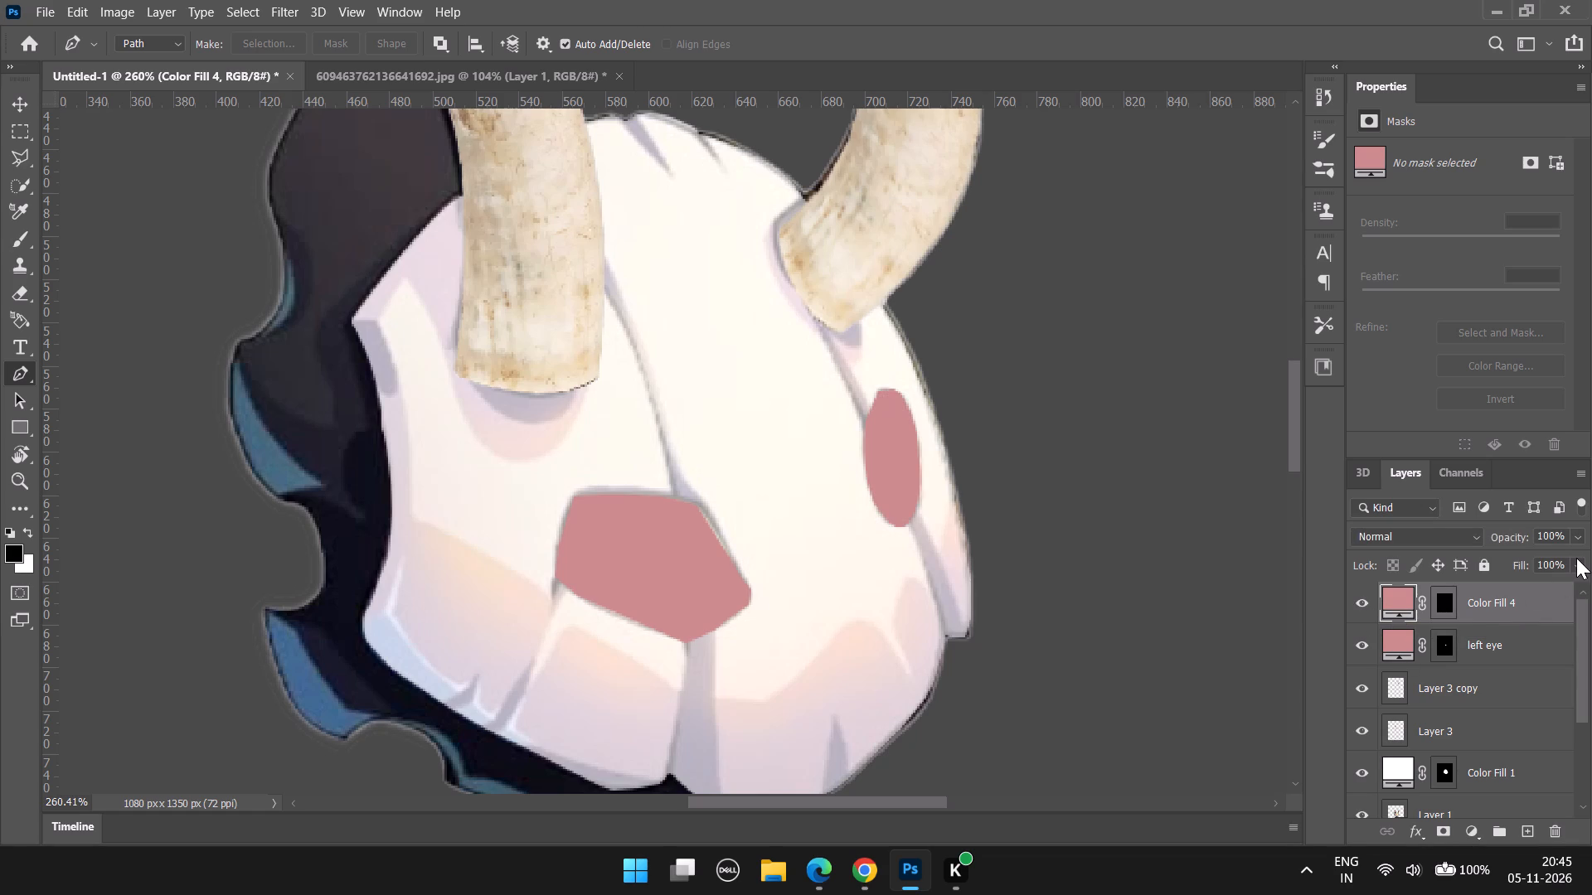
Hide the reference artwork on Layer 1 so only the filled shapes and horns show.
{"action": "scroll", "coordinate": [1336, 599], "scroll_direction": "down", "scroll_amount": 7, "text": "alt"}
{"action": "scroll", "coordinate": [603, 518], "scroll_direction": "down", "scroll_amount": 4, "text": "alt"}
{"action": "scroll", "coordinate": [631, 518], "scroll_direction": "up", "scroll_amount": 3, "text": "alt"}
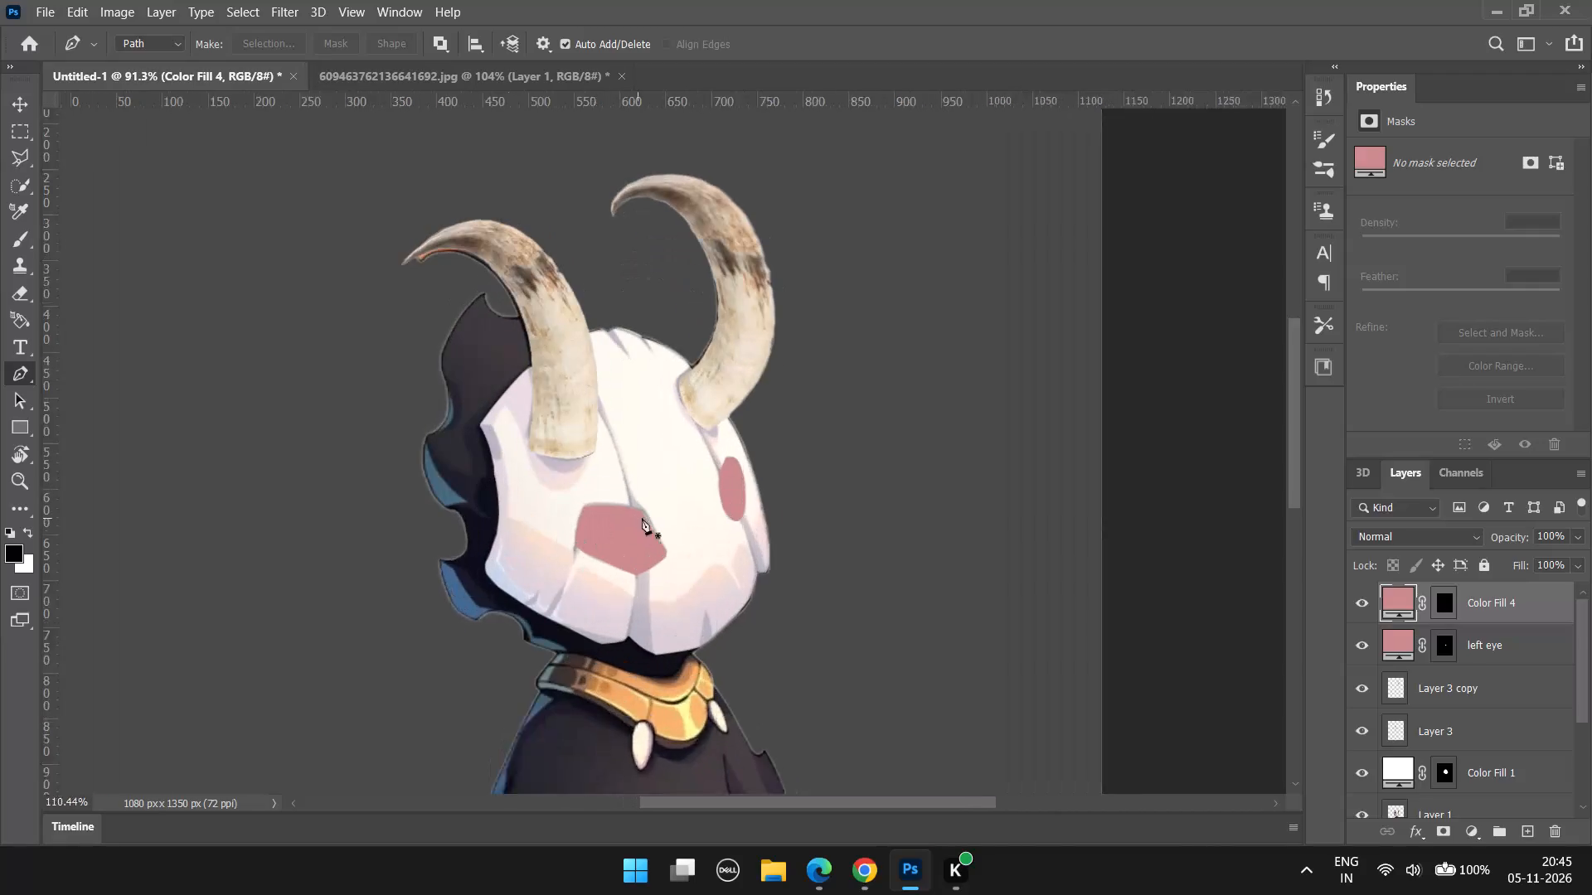
{"action": "scroll", "coordinate": [642, 518], "scroll_direction": "up", "scroll_amount": 2, "text": "alt"}
{"action": "scroll", "coordinate": [1498, 663], "scroll_direction": "down", "scroll_amount": 11}
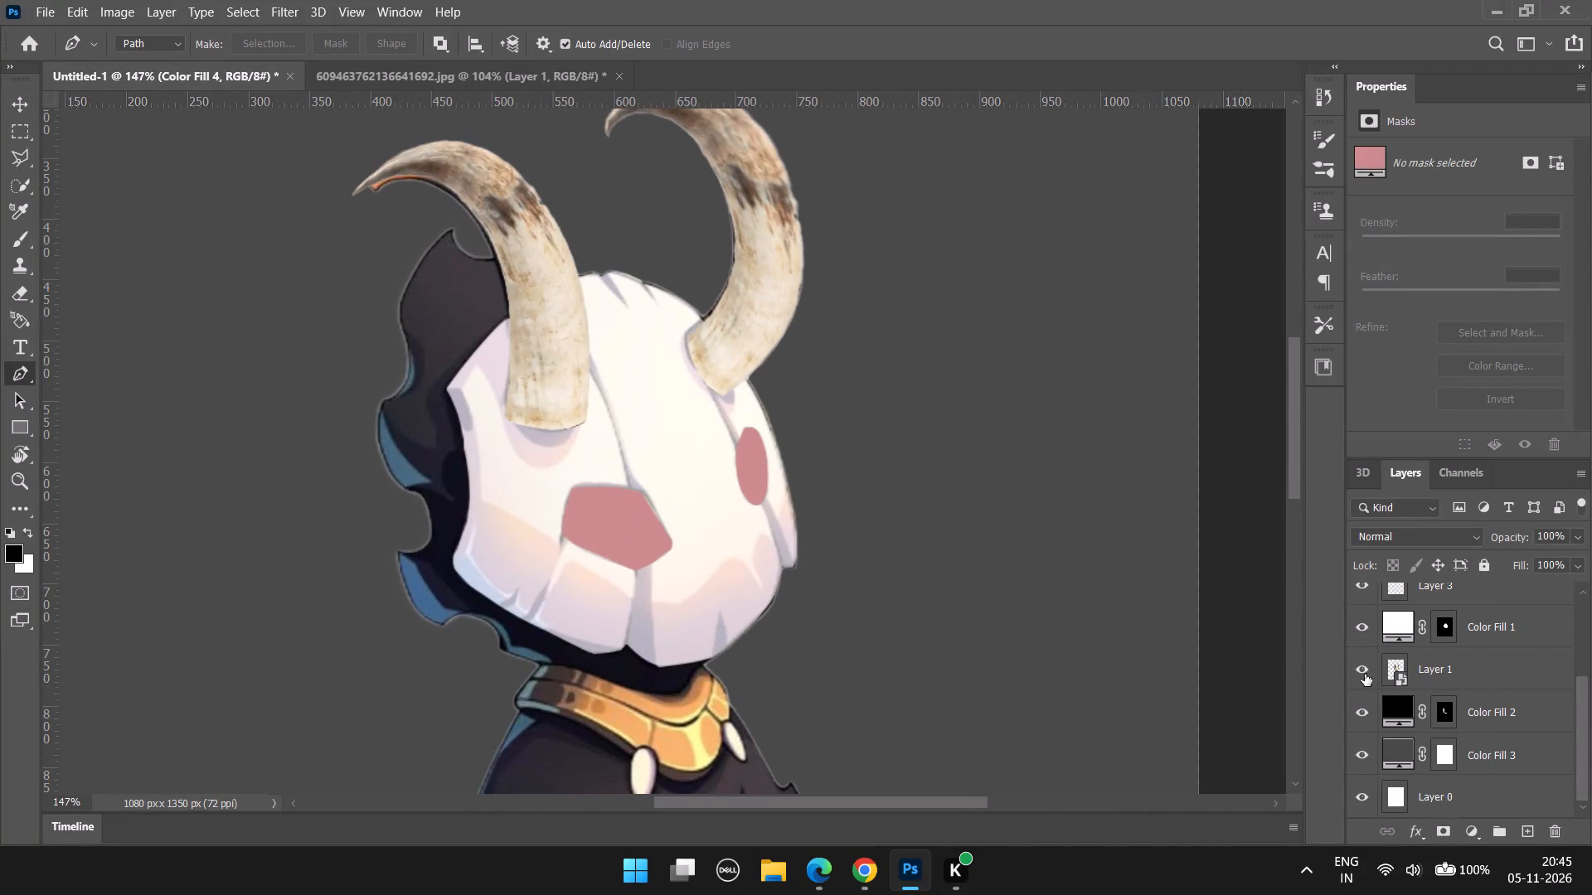
{"action": "left_click", "coordinate": [1365, 674]}
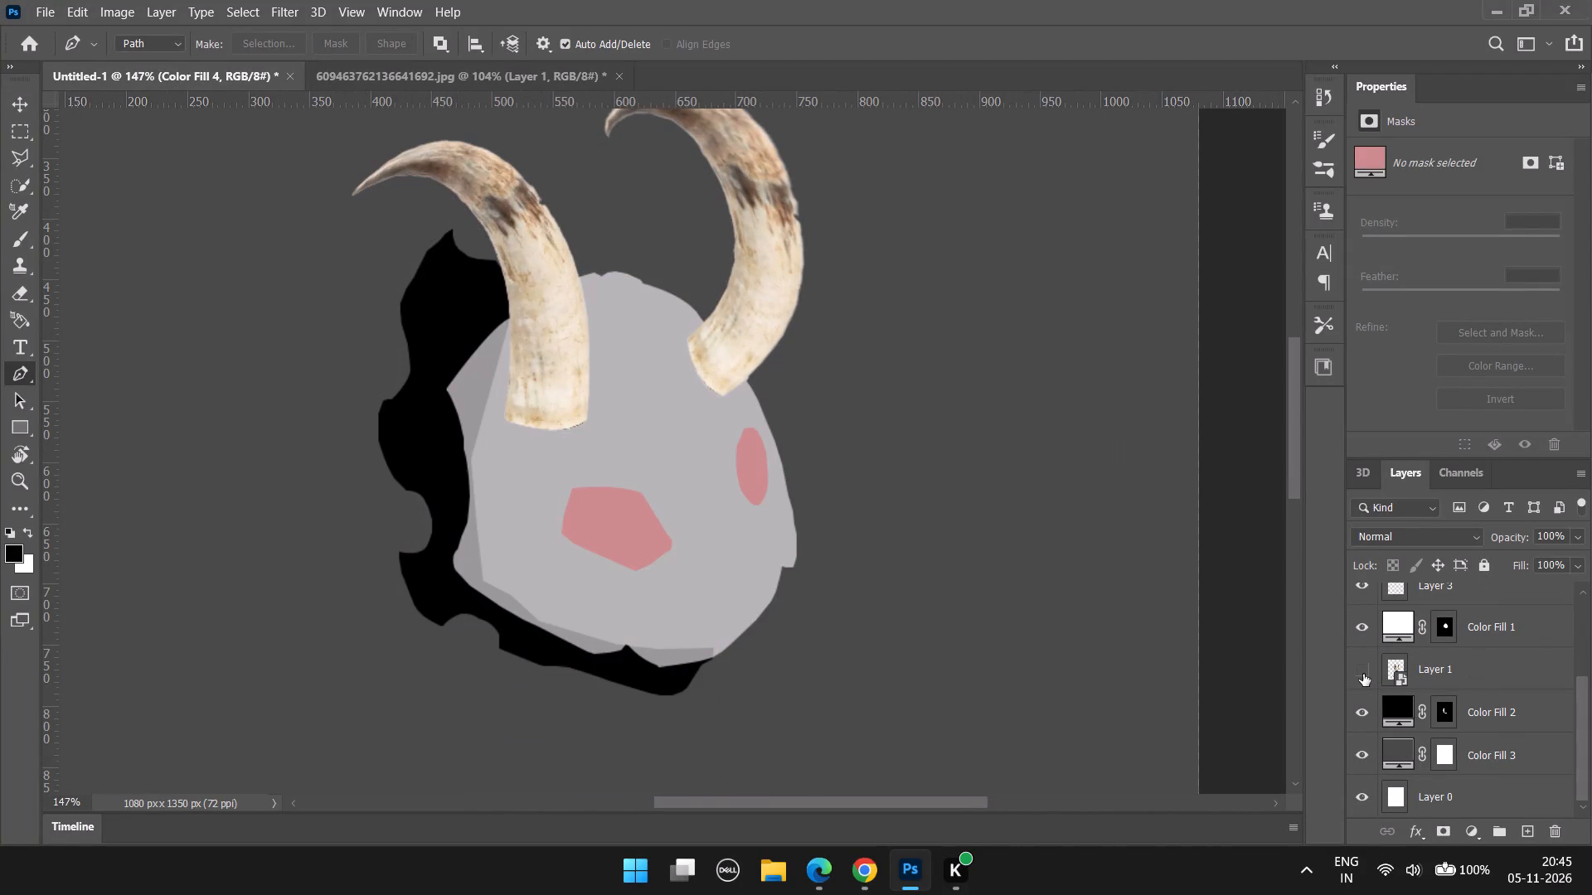
Toggle the visibility of Layer 1 to compare the filled shapes with the reference artwork, leaving the reference shown.
{"action": "double_click", "coordinate": [1363, 674]}
{"action": "left_click", "coordinate": [1362, 675]}
{"action": "left_click", "coordinate": [1362, 675]}
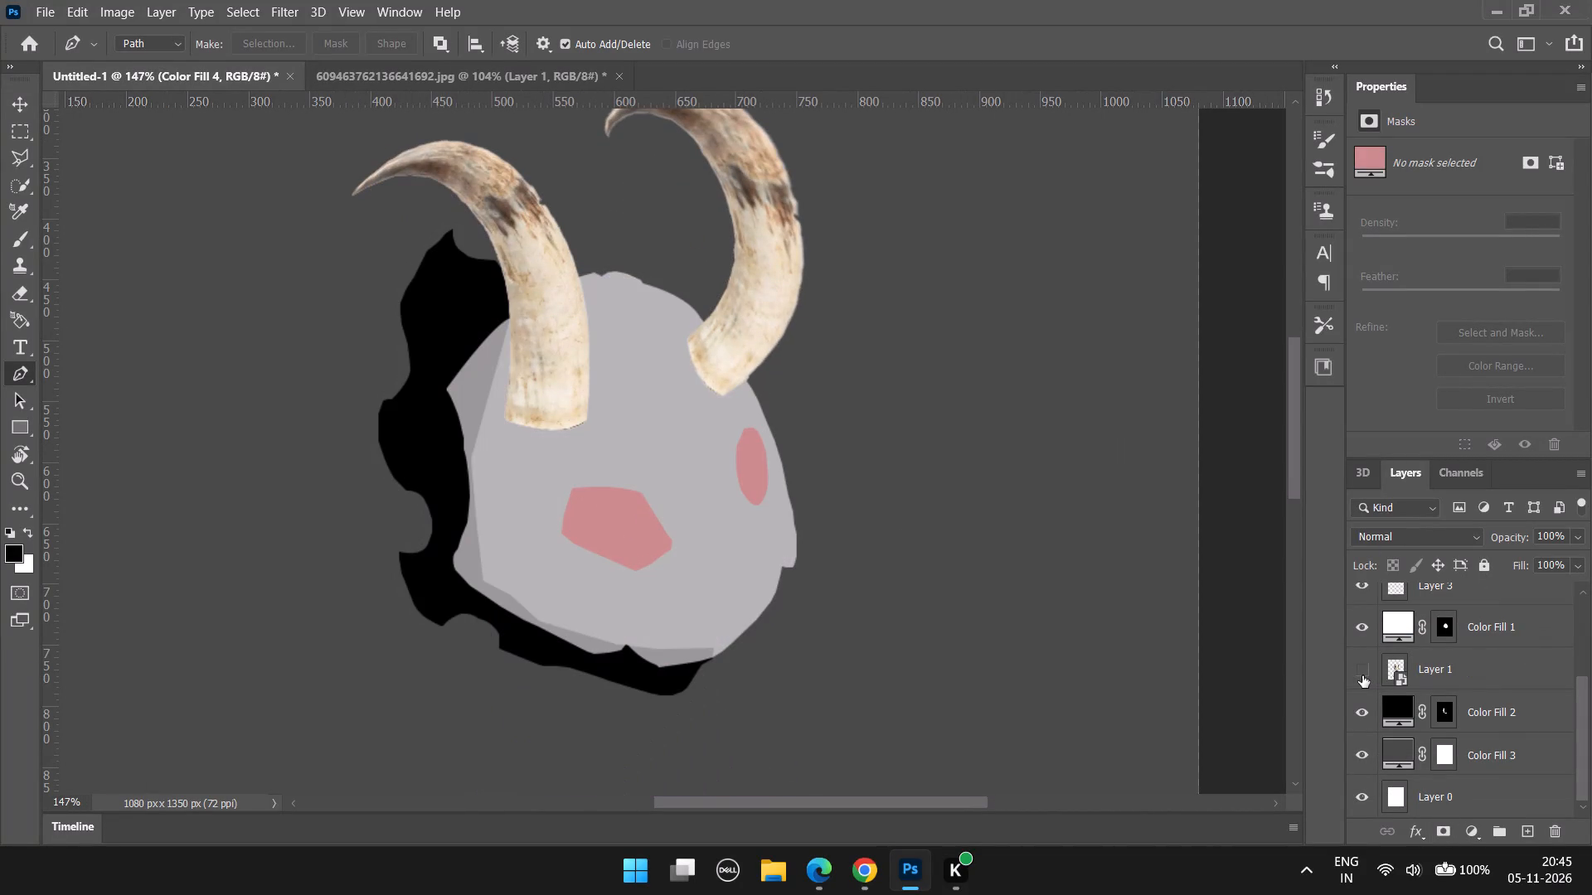
{"action": "left_click", "coordinate": [1362, 675]}
{"action": "left_click", "coordinate": [1362, 675]}
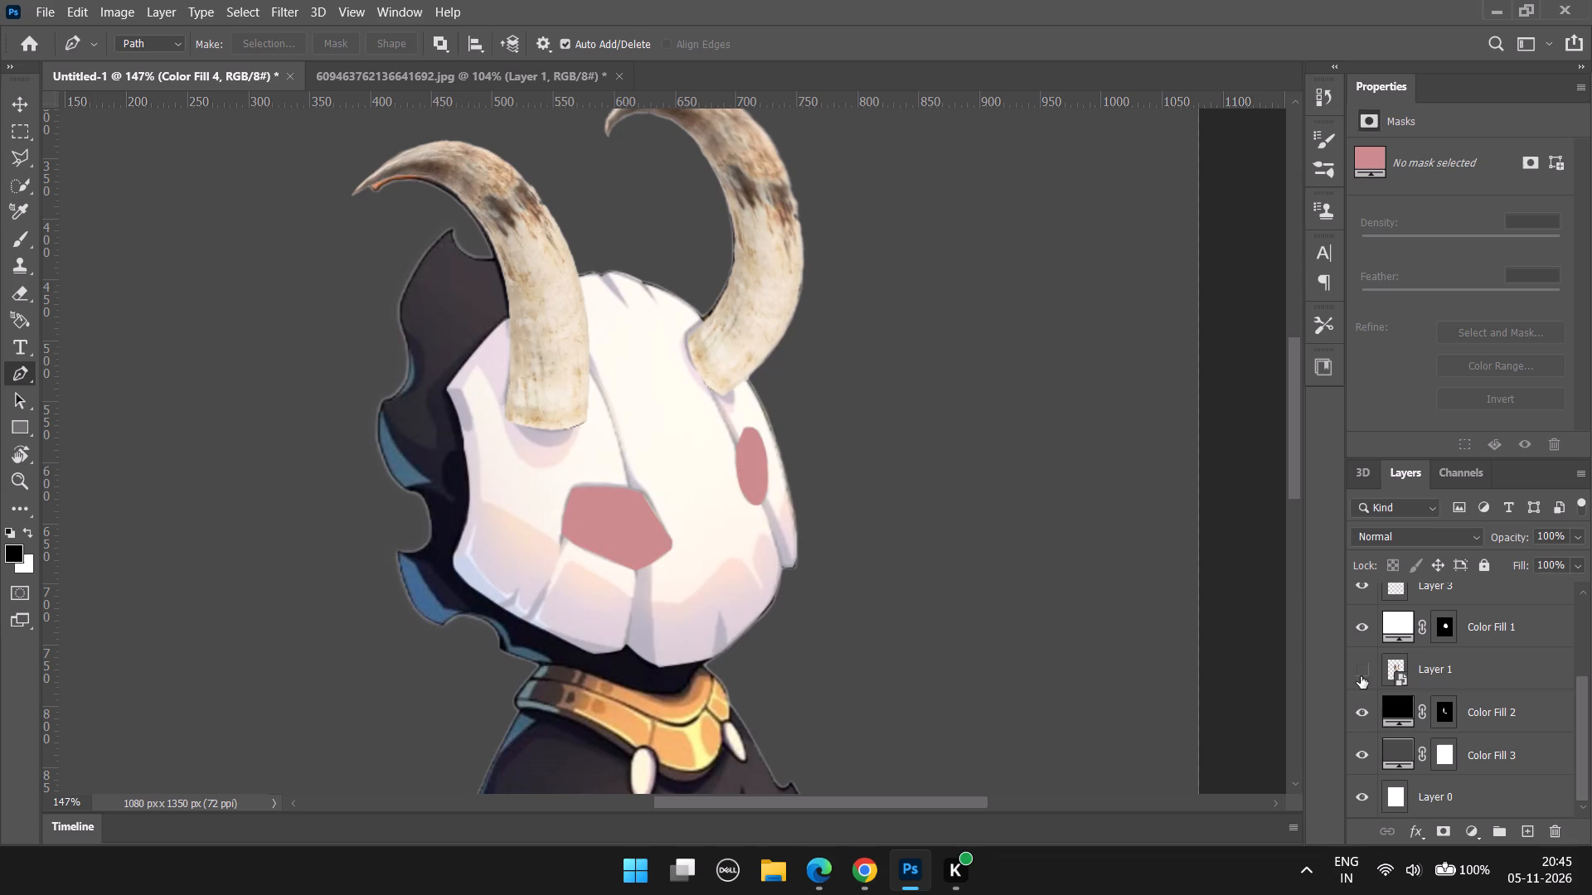
{"action": "left_click", "coordinate": [1361, 676]}
{"action": "left_click", "coordinate": [1361, 676]}
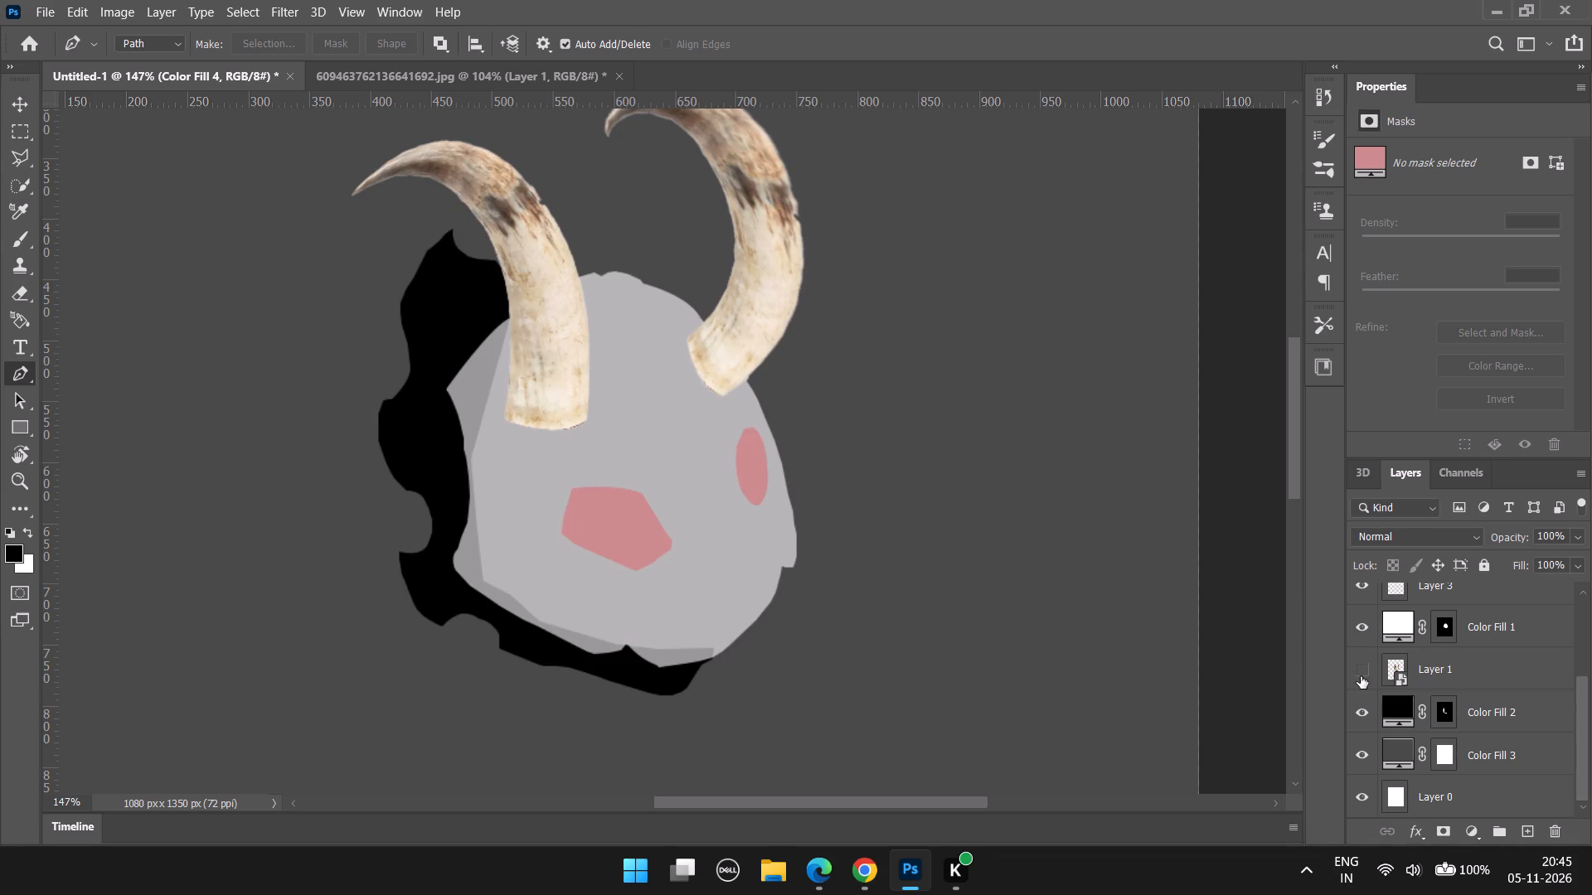
{"action": "left_click", "coordinate": [1355, 676]}
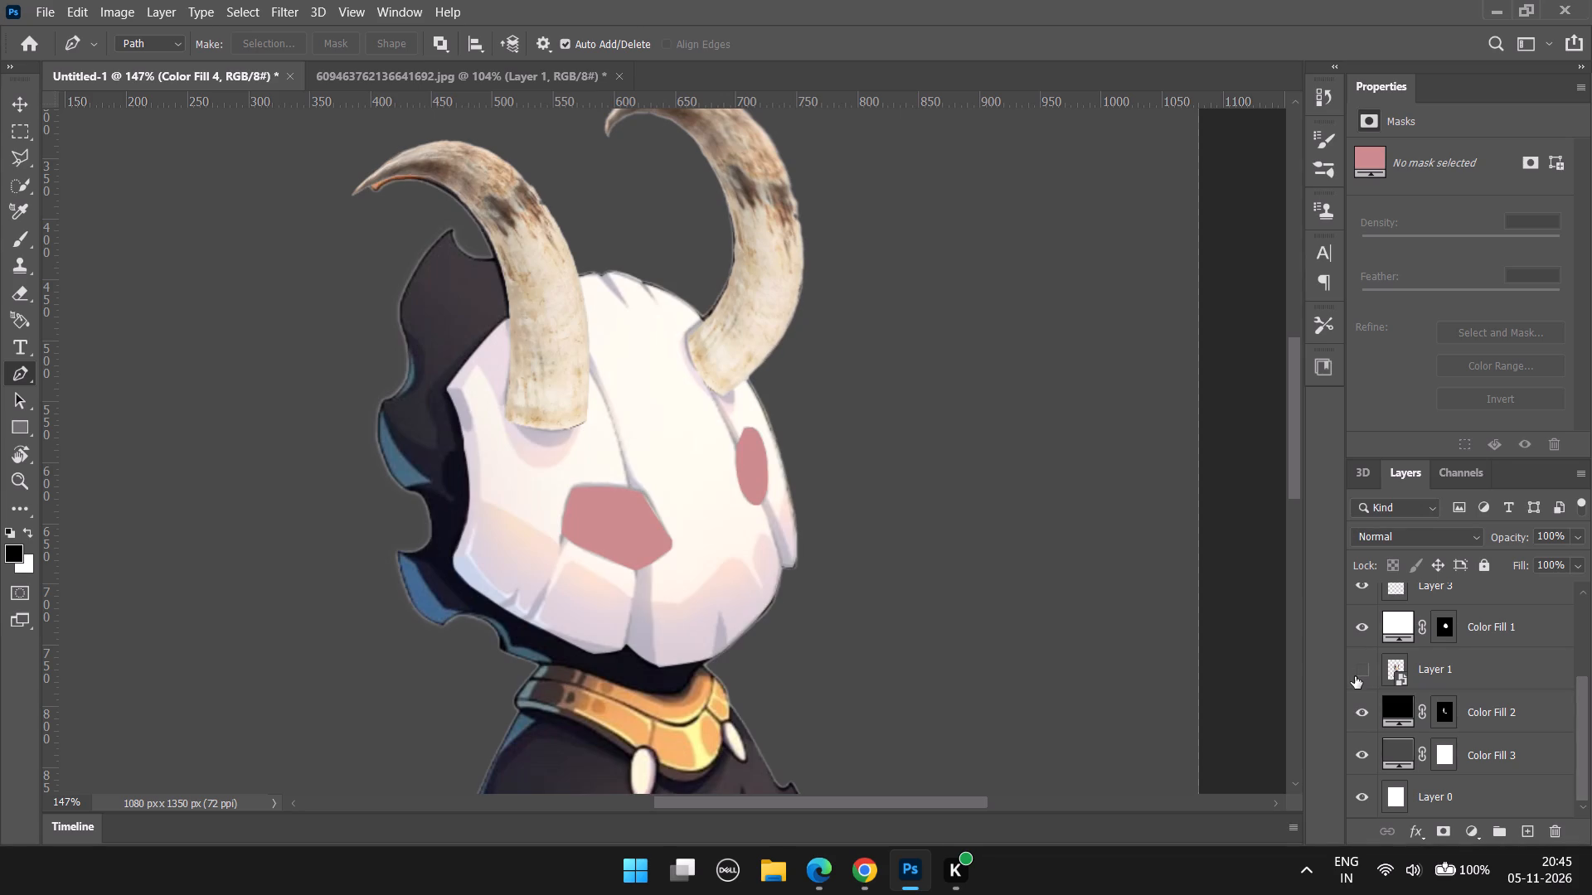
{"action": "left_click", "coordinate": [1355, 676]}
{"action": "left_click", "coordinate": [1355, 676]}
{"action": "left_click", "coordinate": [1355, 676]}
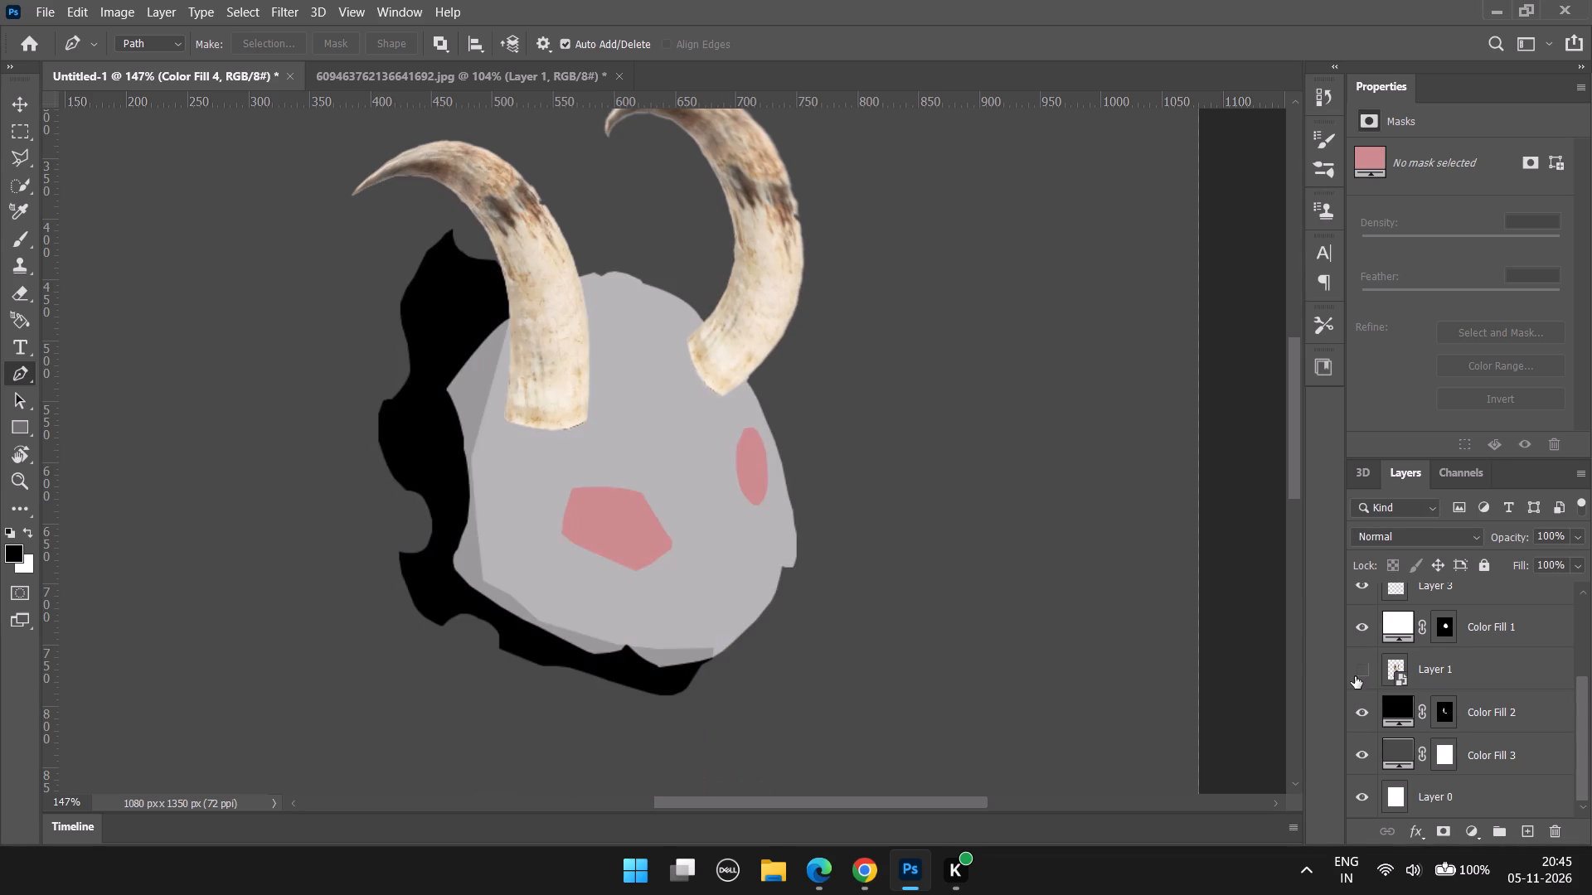
{"action": "left_click", "coordinate": [1355, 676]}
{"action": "scroll", "coordinate": [573, 370], "scroll_direction": "up", "scroll_amount": 4, "text": "alt"}
{"action": "scroll", "coordinate": [598, 480], "scroll_direction": "up", "scroll_amount": 3, "text": "alt"}
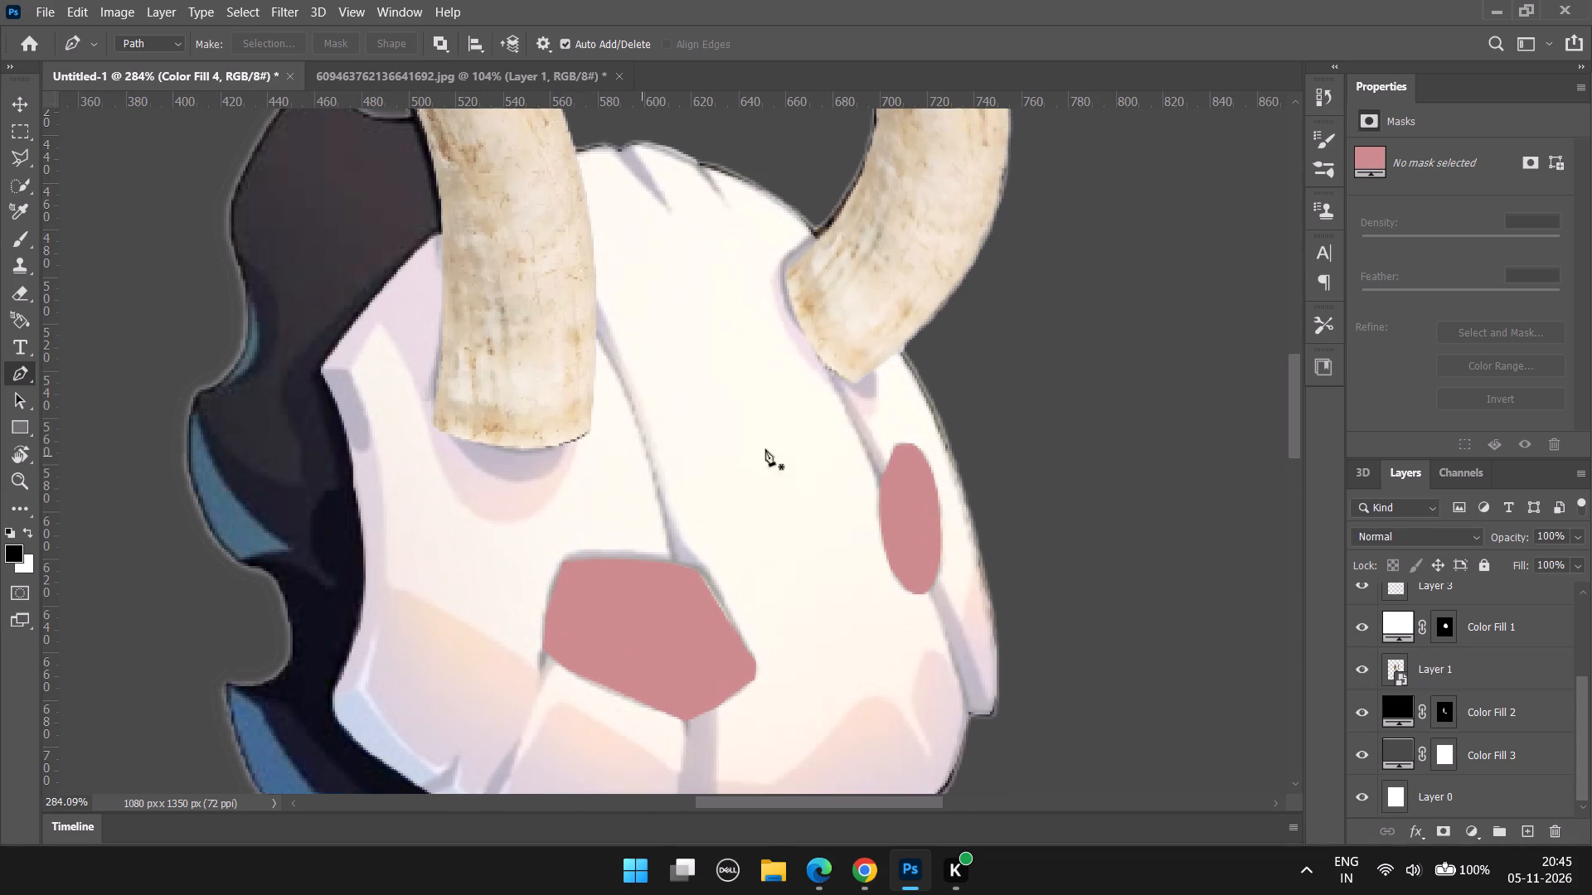
{"action": "scroll", "coordinate": [1517, 681], "scroll_direction": "down", "scroll_amount": 9}
Toggle the visibility of Color Fill 3, Layer 1 and Color Fill 1 to examine which part of the character each layer holds.
{"action": "left_click", "coordinate": [1361, 760]}
{"action": "double_click", "coordinate": [1358, 760]}
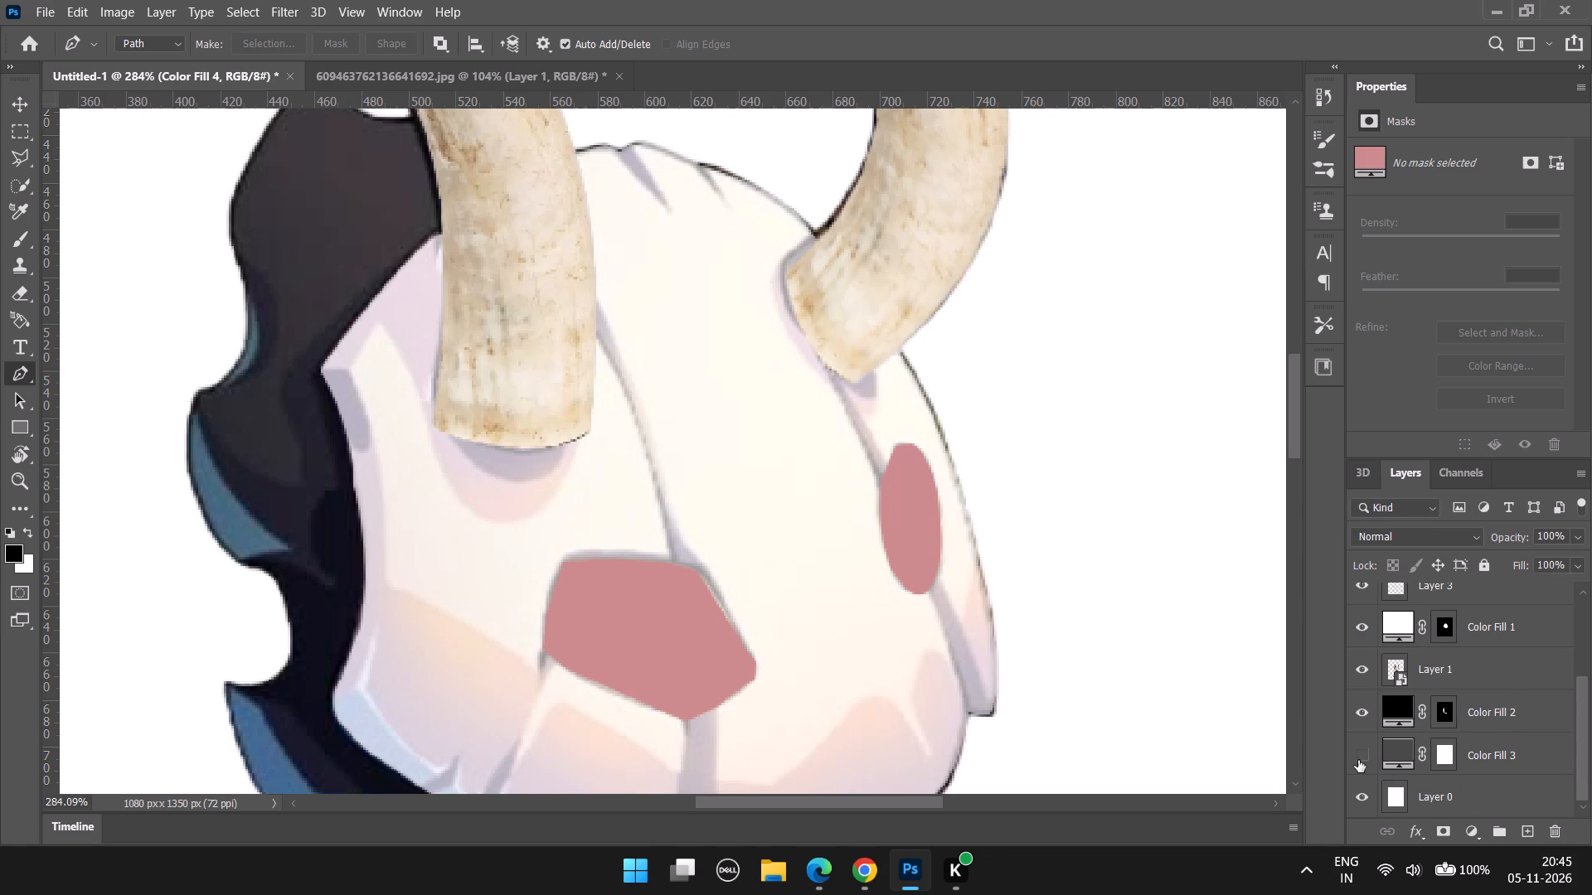
{"action": "left_click", "coordinate": [1361, 760]}
{"action": "scroll", "coordinate": [1361, 760], "scroll_direction": "down", "scroll_amount": 3}
{"action": "double_click", "coordinate": [1371, 675]}
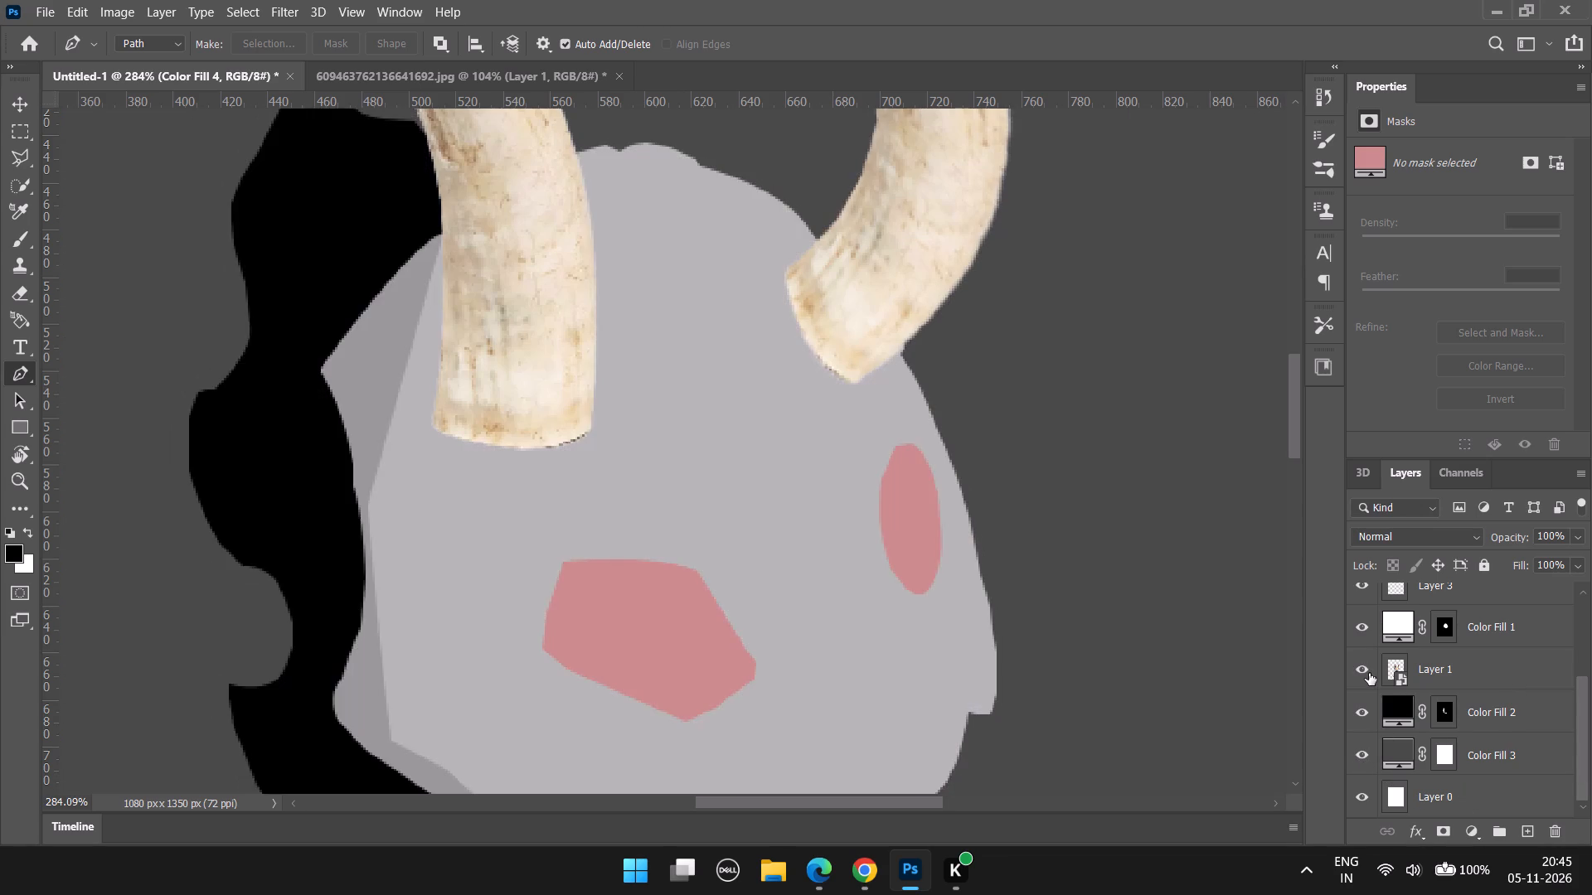
{"action": "left_click", "coordinate": [1496, 683]}
{"action": "scroll", "coordinate": [1506, 683], "scroll_direction": "up", "scroll_amount": 1}
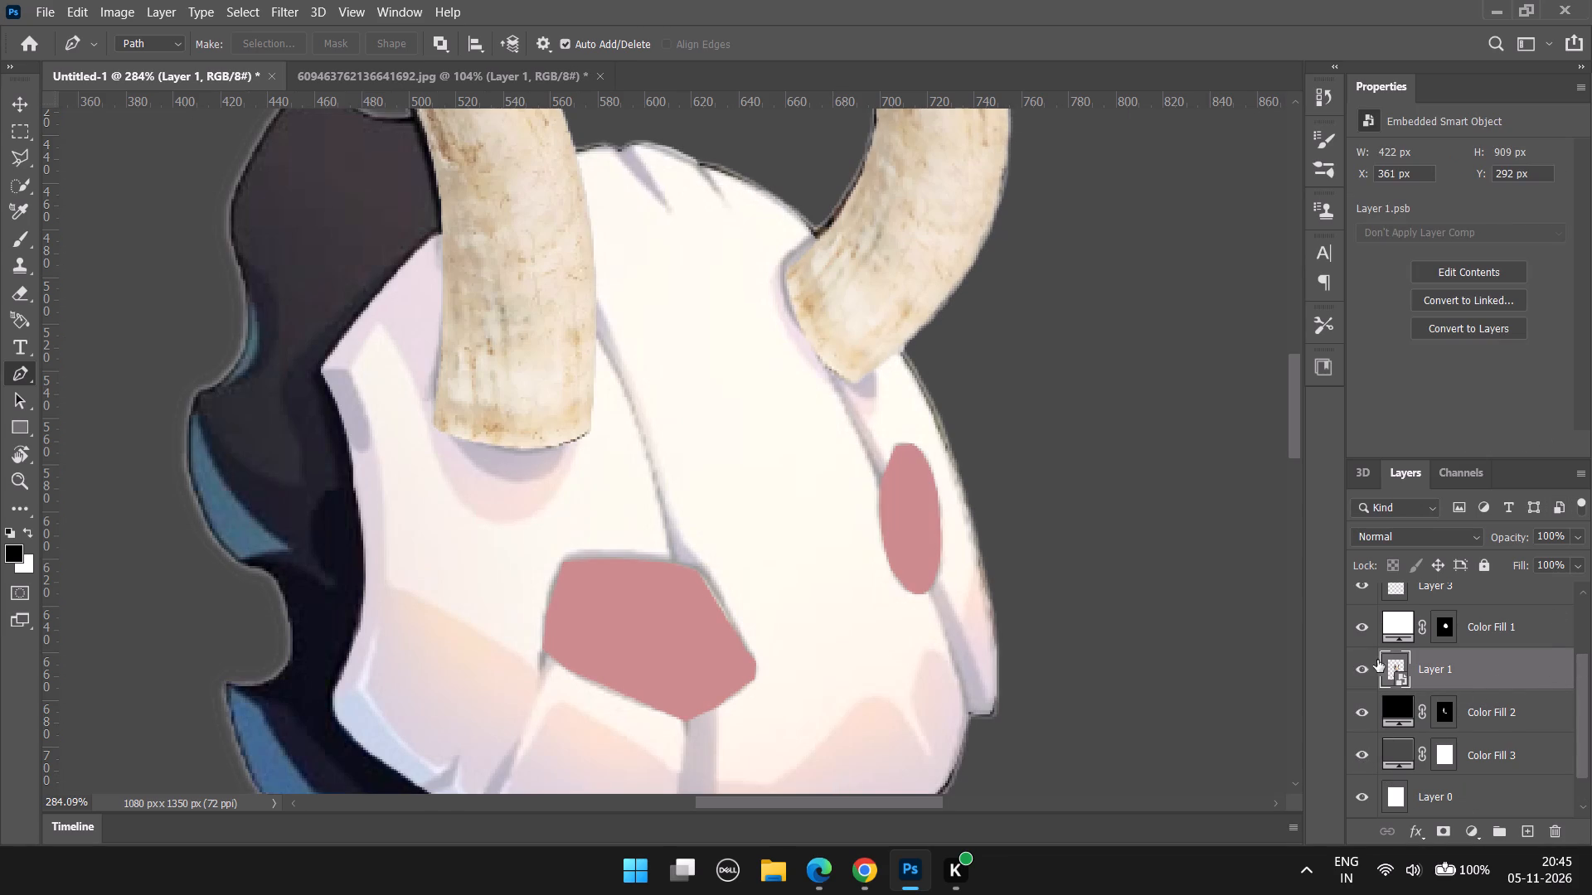
{"action": "left_click", "coordinate": [1375, 626]}
{"action": "left_click", "coordinate": [1360, 632]}
{"action": "scroll", "coordinate": [1360, 633], "scroll_direction": "down", "scroll_amount": 1}
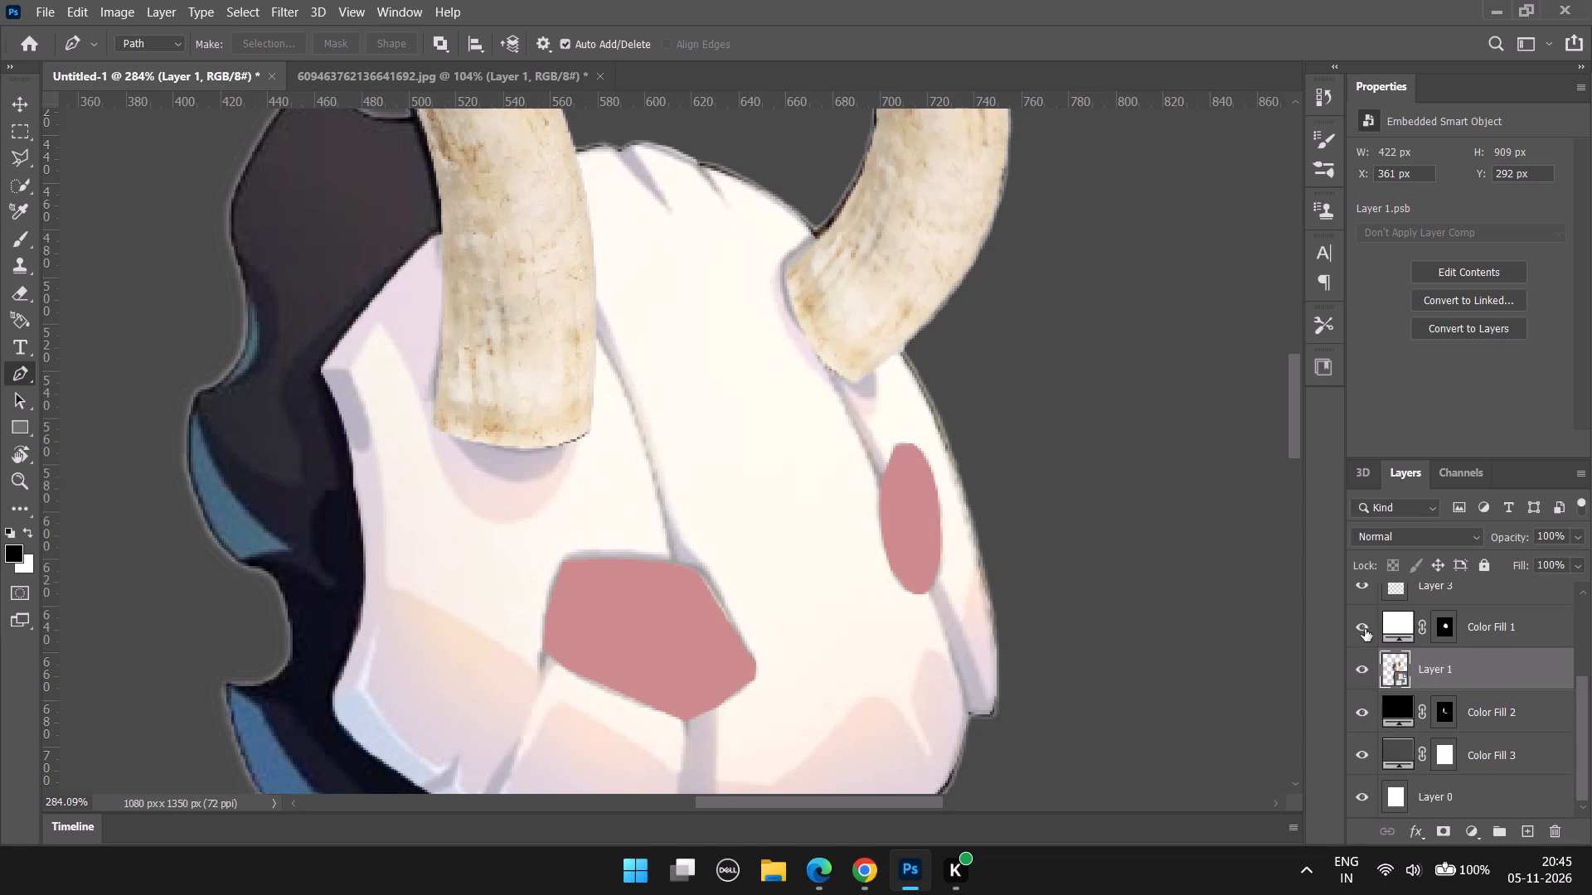
{"action": "left_click", "coordinate": [1365, 629]}
{"action": "left_click", "coordinate": [1365, 629]}
Rename the Color Fill 1 layer as face.
{"action": "left_click", "coordinate": [1512, 626]}
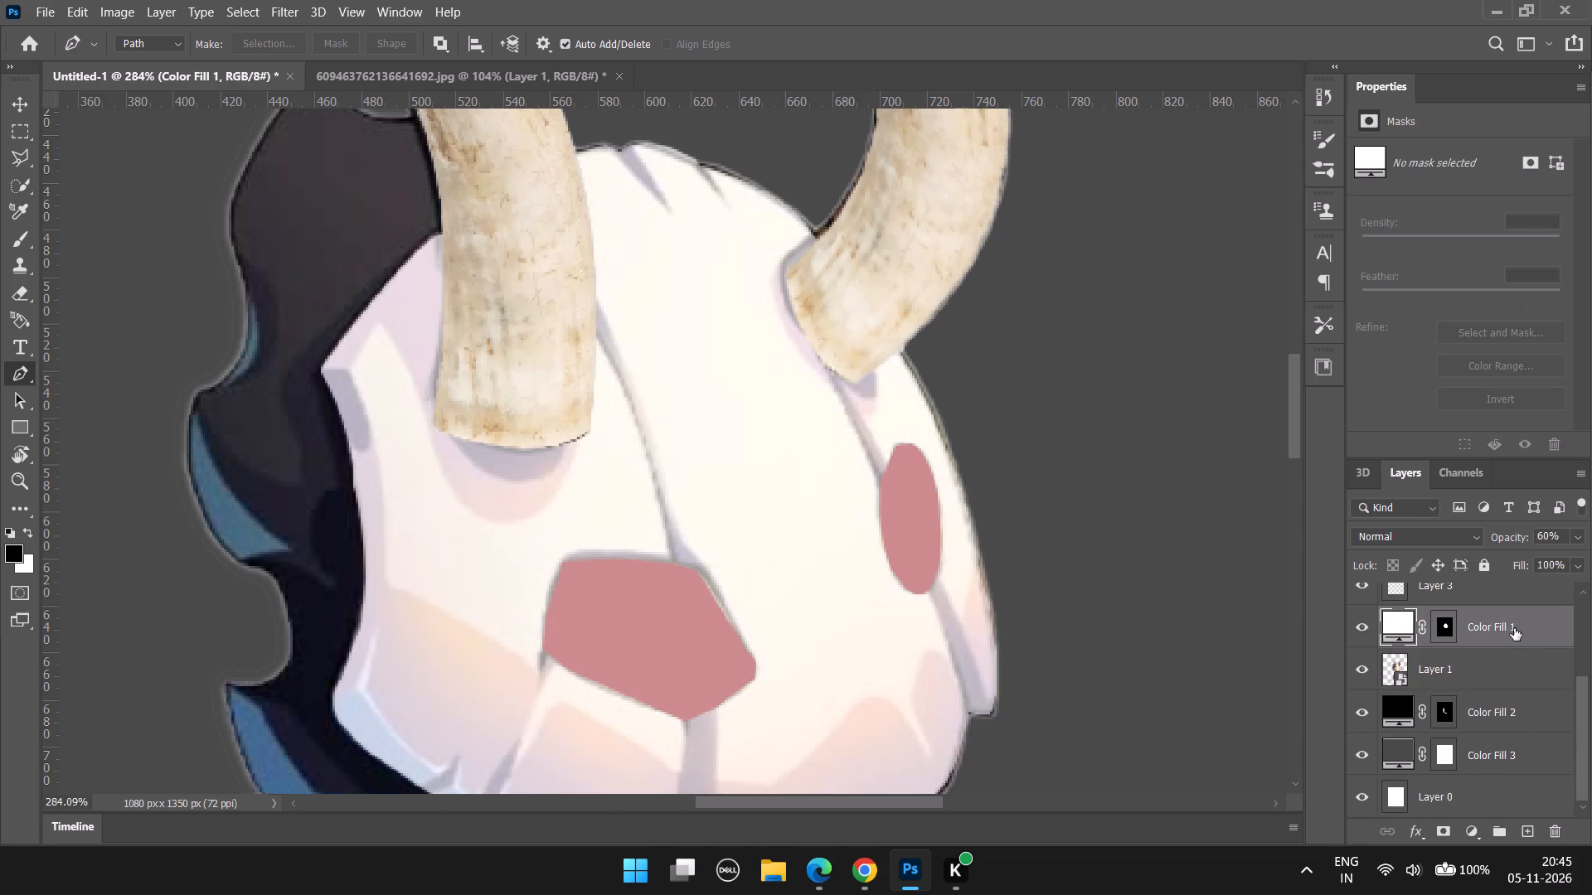
{"action": "double_click", "coordinate": [1514, 628]}
{"action": "key", "text": "BackSpace"}
{"action": "type", "text": "fav"}
{"action": "key", "text": "BackSpace"}
{"action": "type", "text": "ce"}
{"action": "key", "text": "Return"}
Try different opacities on the face layer and settle on 68%, keeping the reference details showing through.
{"action": "scroll", "coordinate": [593, 474], "scroll_direction": "up", "scroll_amount": 3, "text": "alt"}
{"action": "scroll", "coordinate": [575, 472], "scroll_direction": "down", "scroll_amount": 7, "text": "alt"}
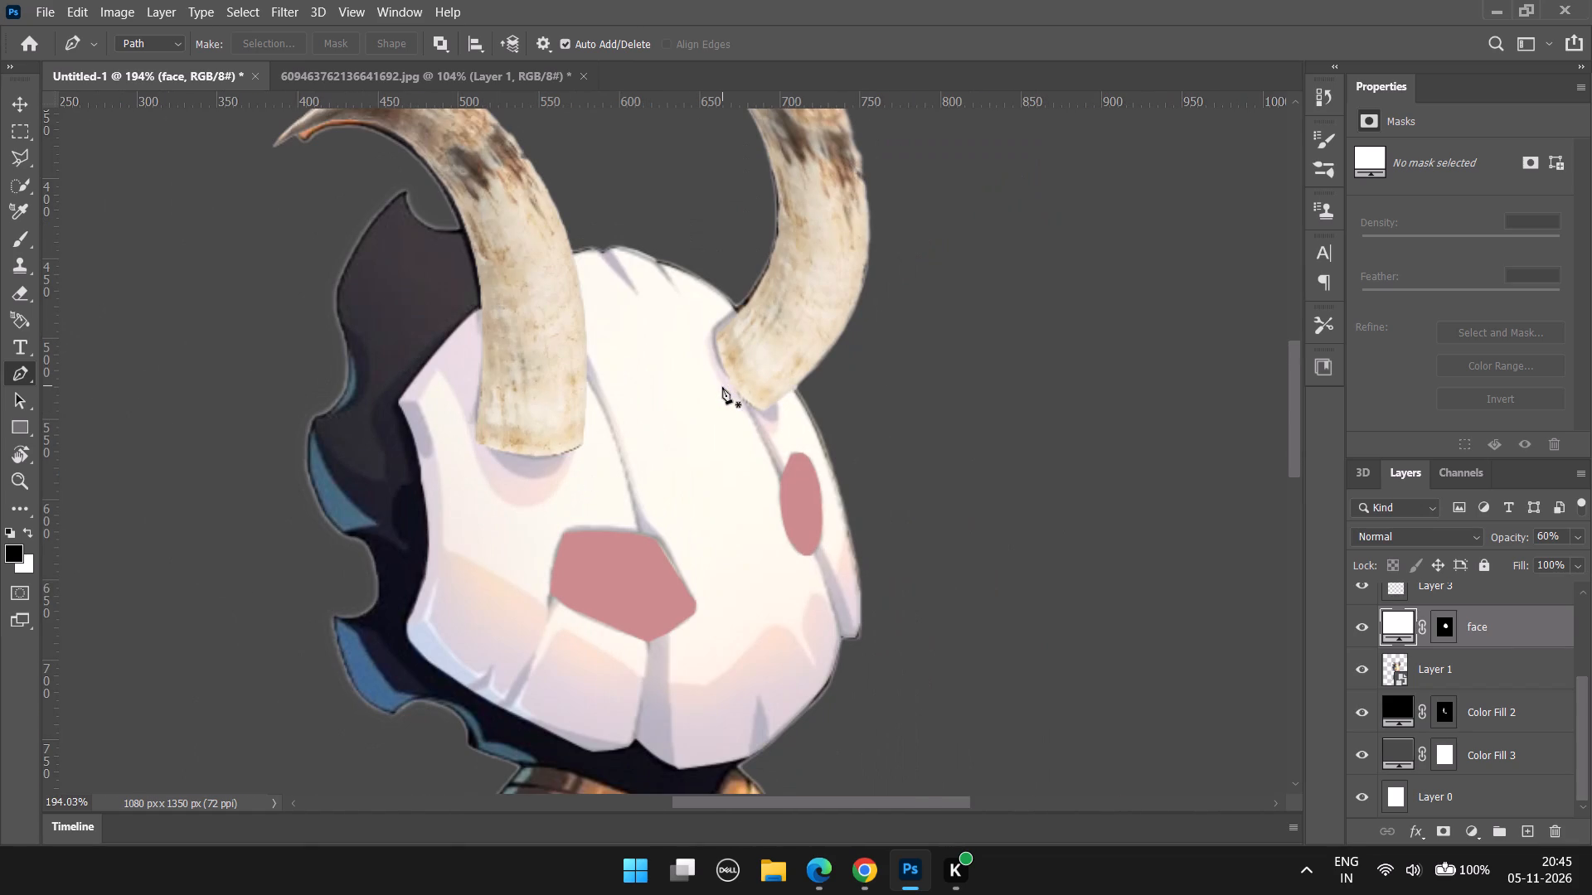
{"action": "left_click", "coordinate": [1507, 622]}
{"action": "left_click", "coordinate": [1572, 530]}
{"action": "left_click_drag", "start_coordinate": [1551, 557], "coordinate": [1590, 558]}
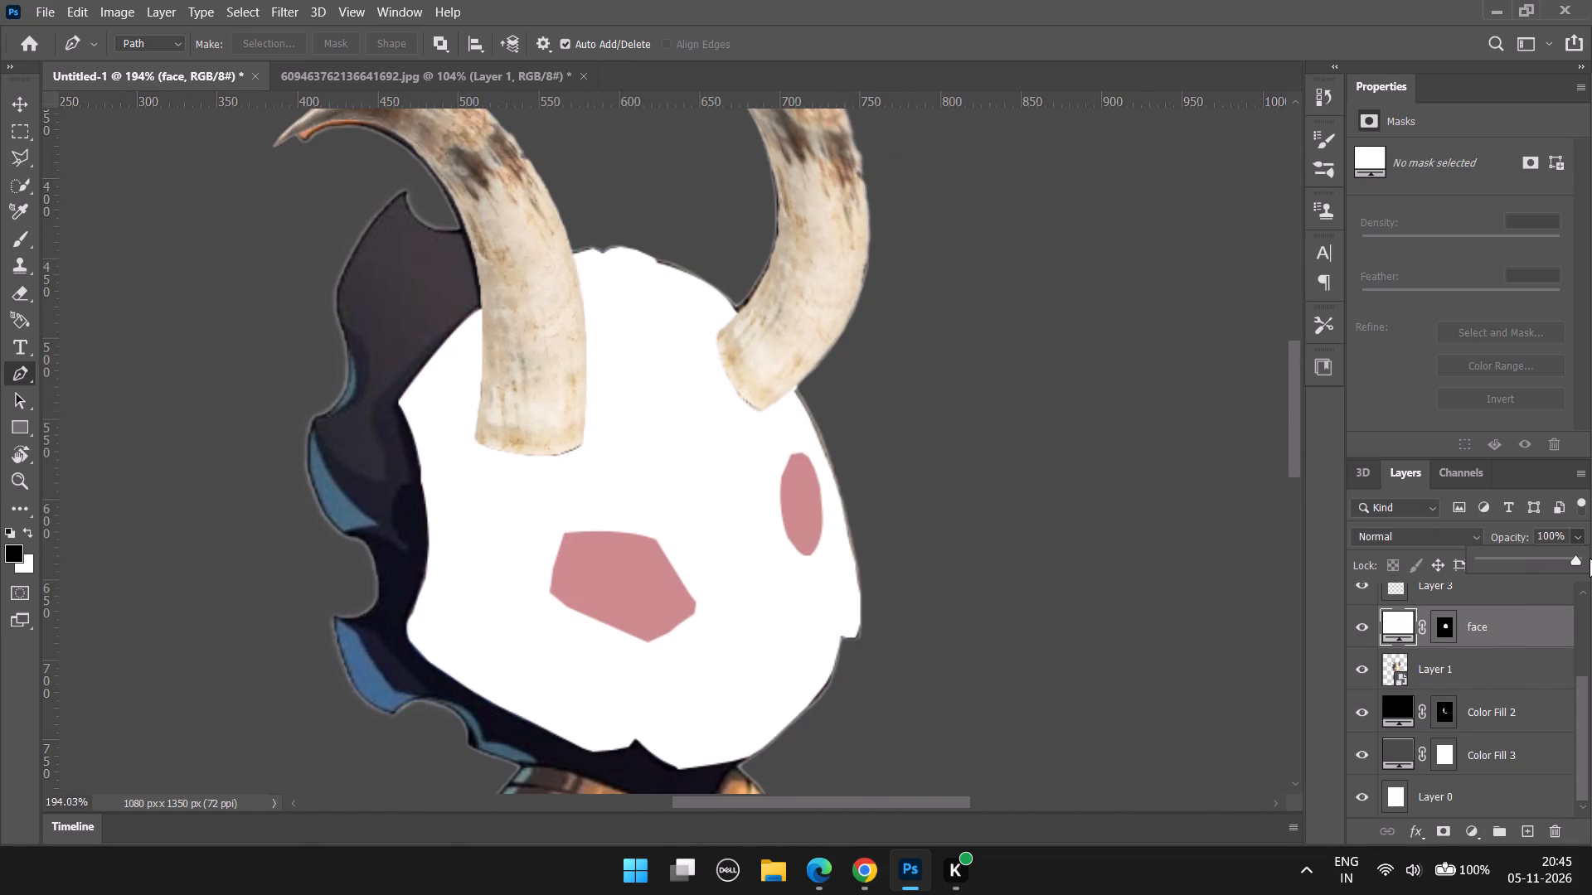
{"action": "left_click", "coordinate": [1556, 563]}
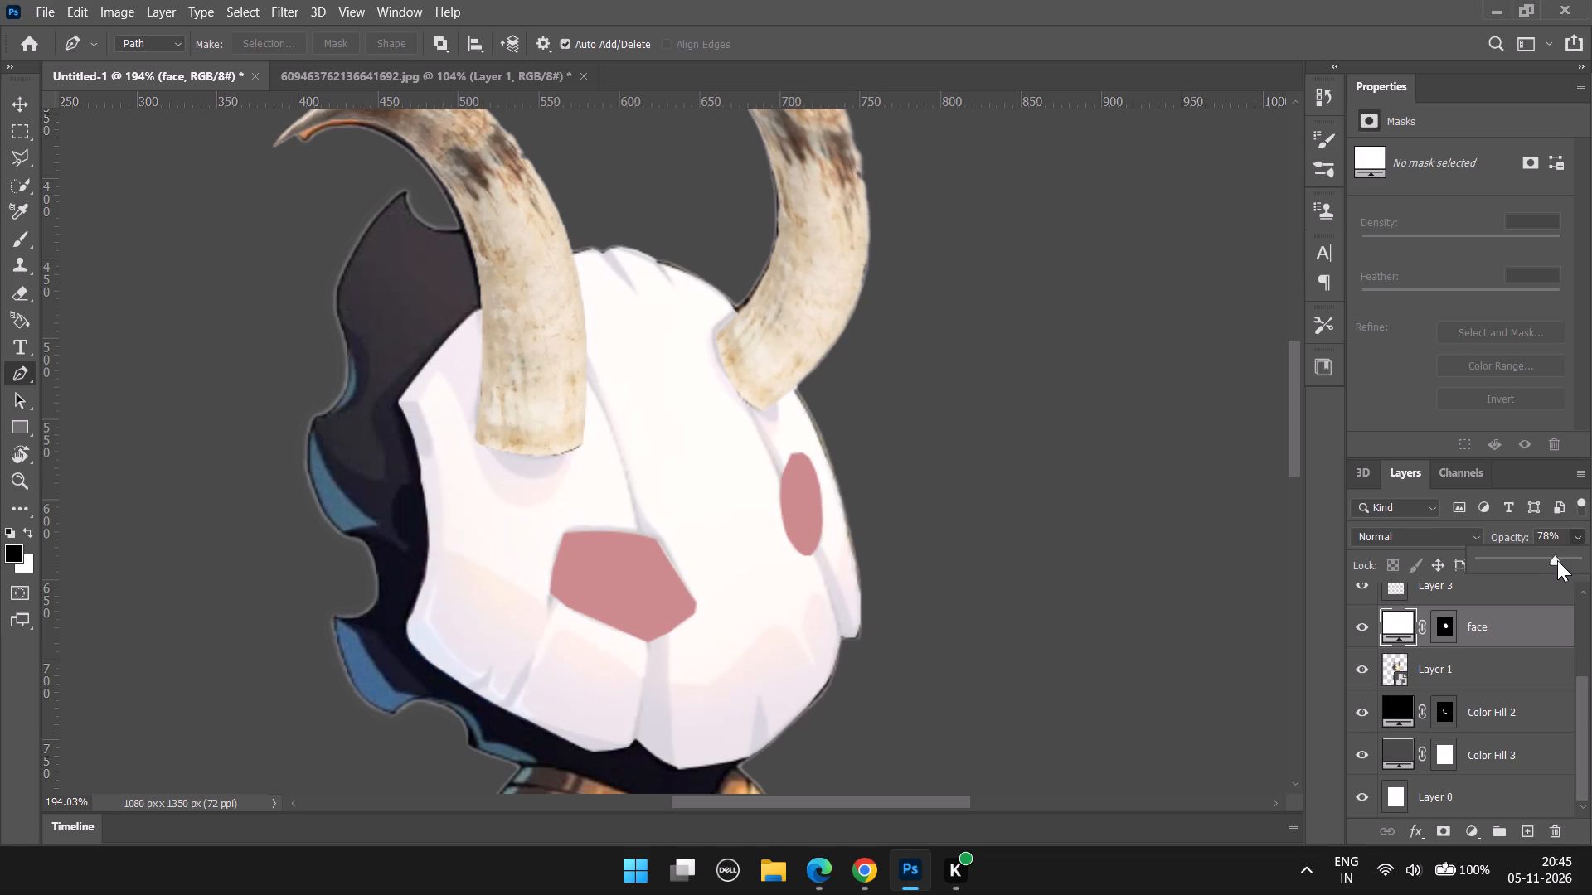
{"action": "left_click", "coordinate": [1562, 559]}
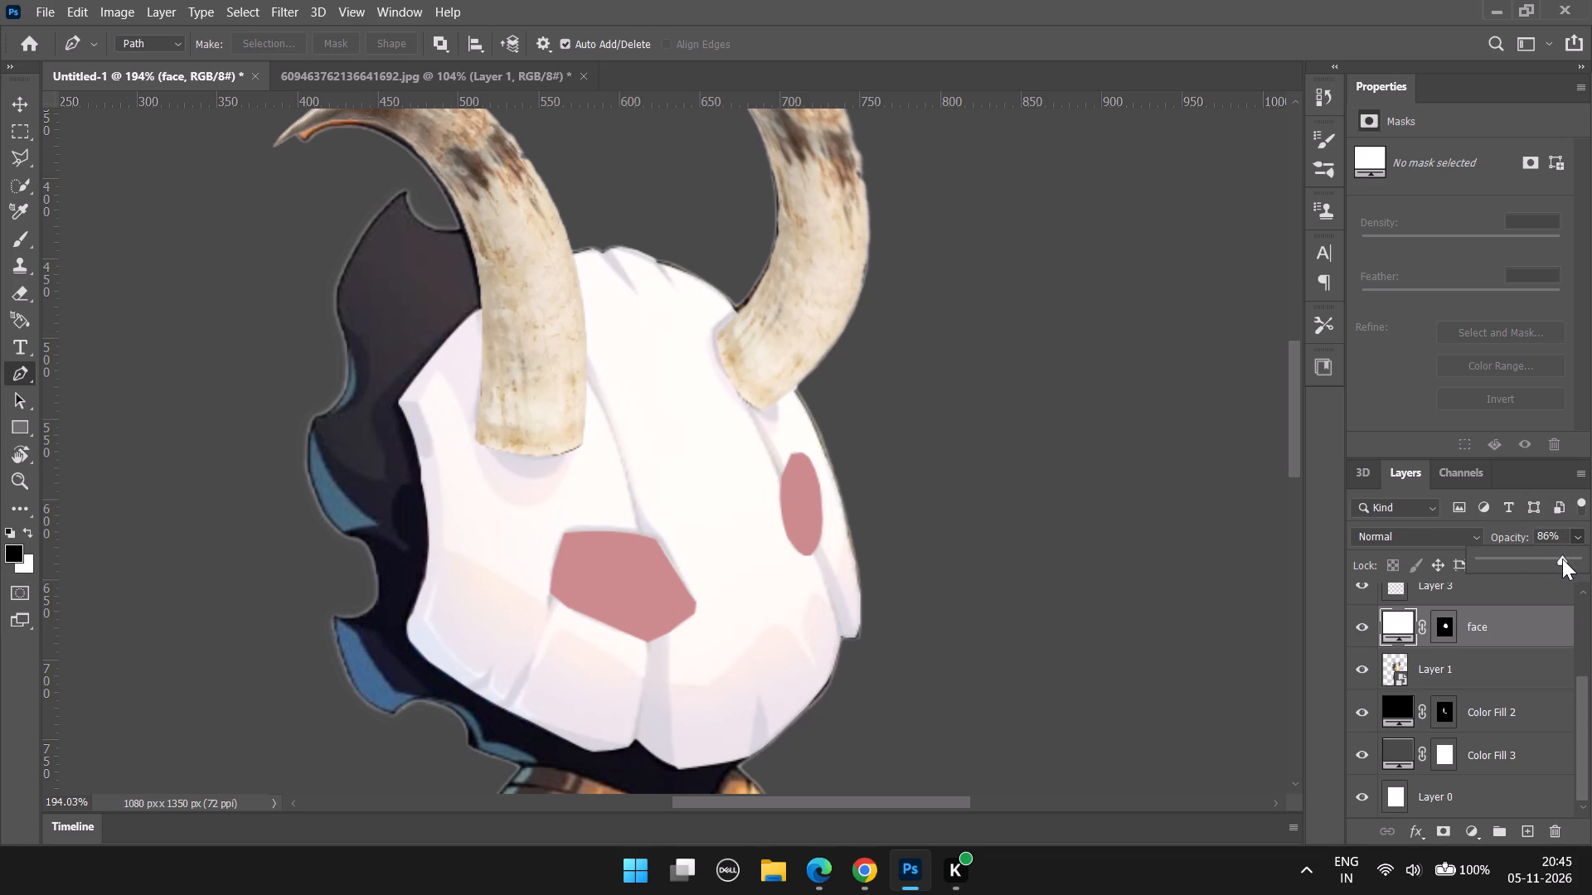
{"action": "left_click", "coordinate": [1546, 559]}
Add an Exposure adjustment layer directly above the face layer and set its exposure to -8.68.
{"action": "scroll", "coordinate": [569, 491], "scroll_direction": "up", "scroll_amount": 4, "text": "alt"}
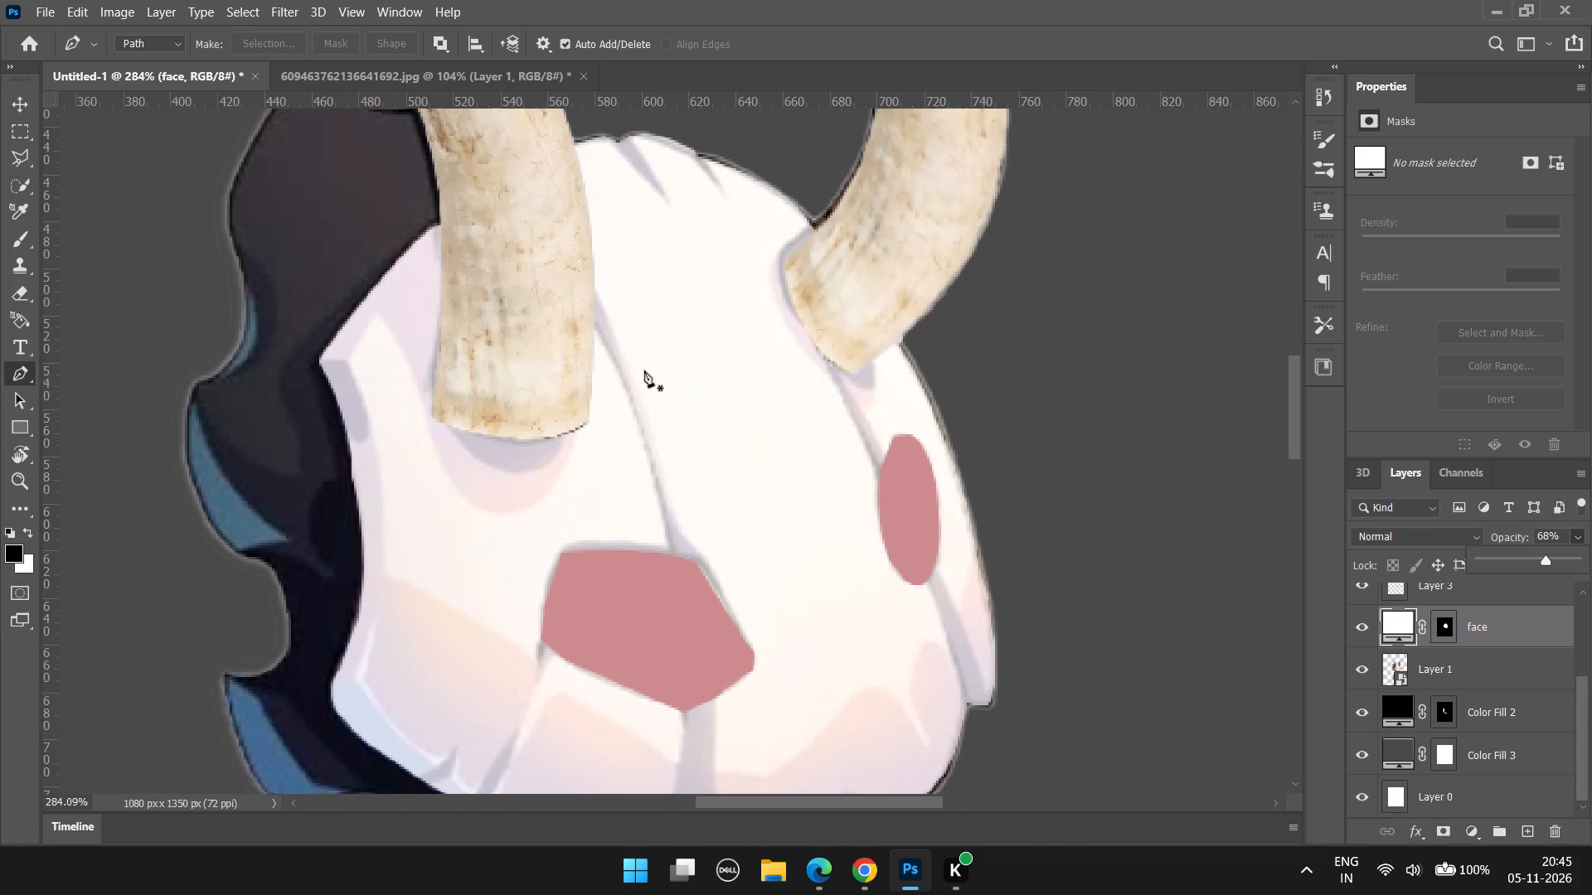
{"action": "key", "text": "b"}
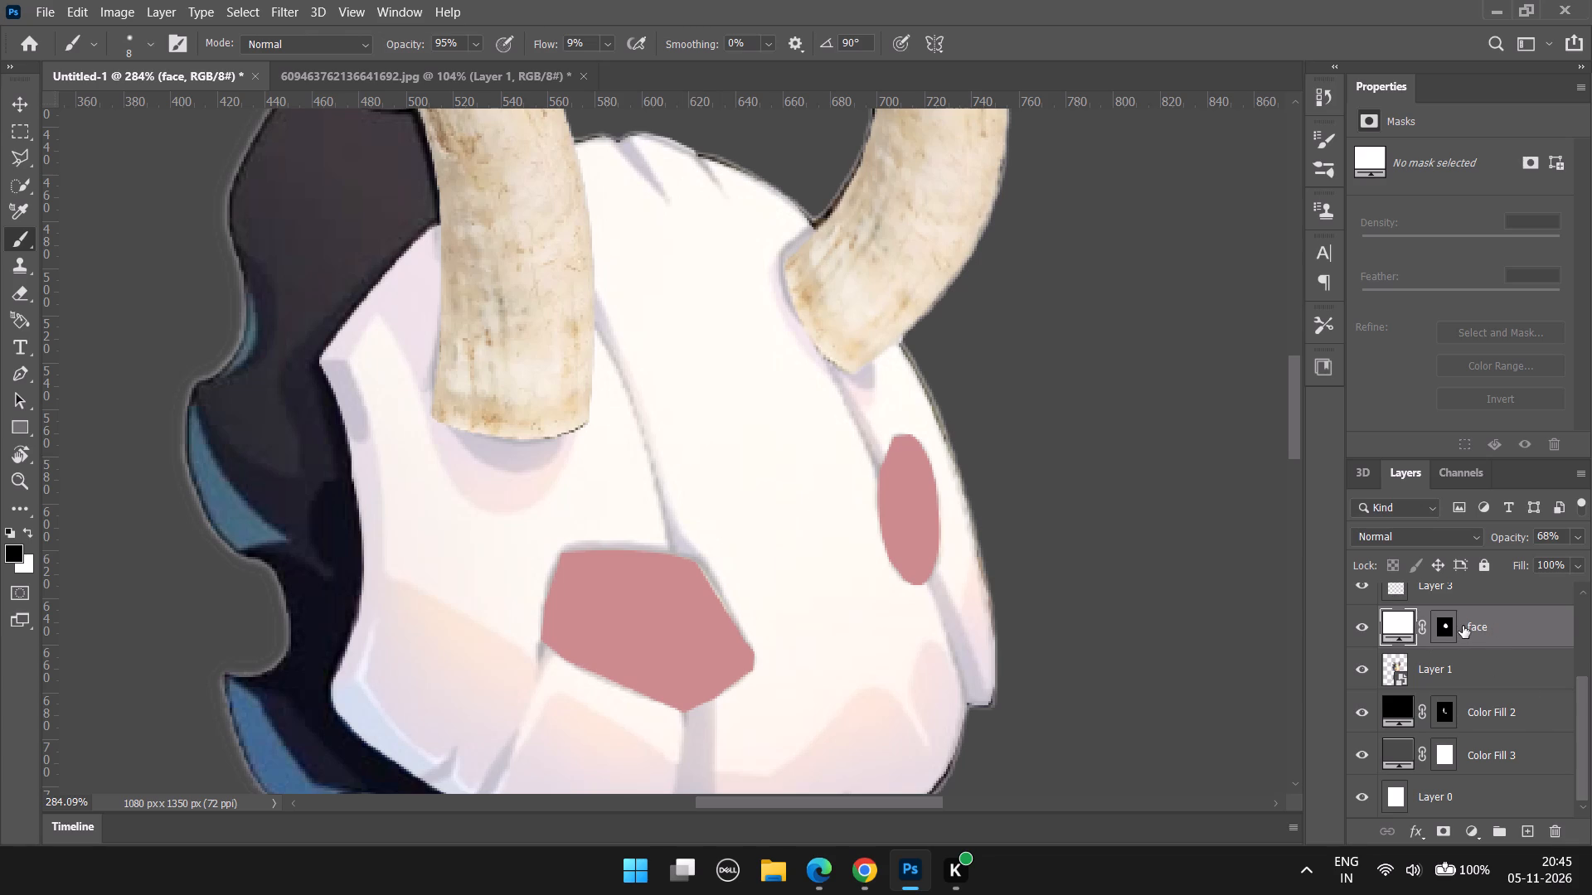
{"action": "left_click", "coordinate": [1491, 626]}
{"action": "left_click", "coordinate": [1473, 834]}
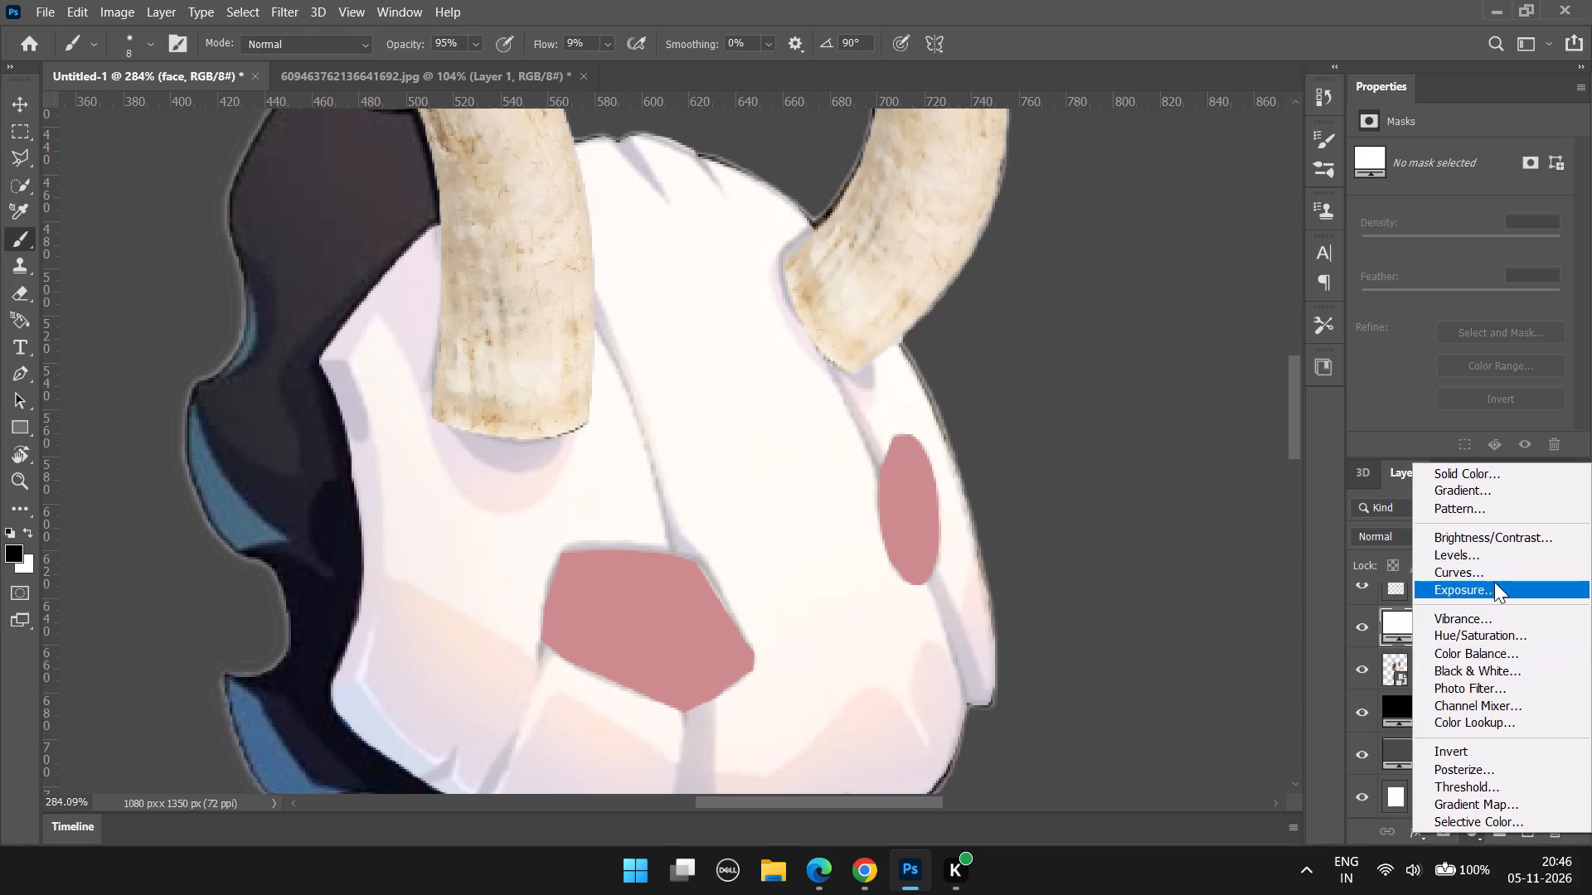
{"action": "left_click", "coordinate": [1493, 590]}
{"action": "scroll", "coordinate": [1473, 597], "scroll_direction": "up", "scroll_amount": 1}
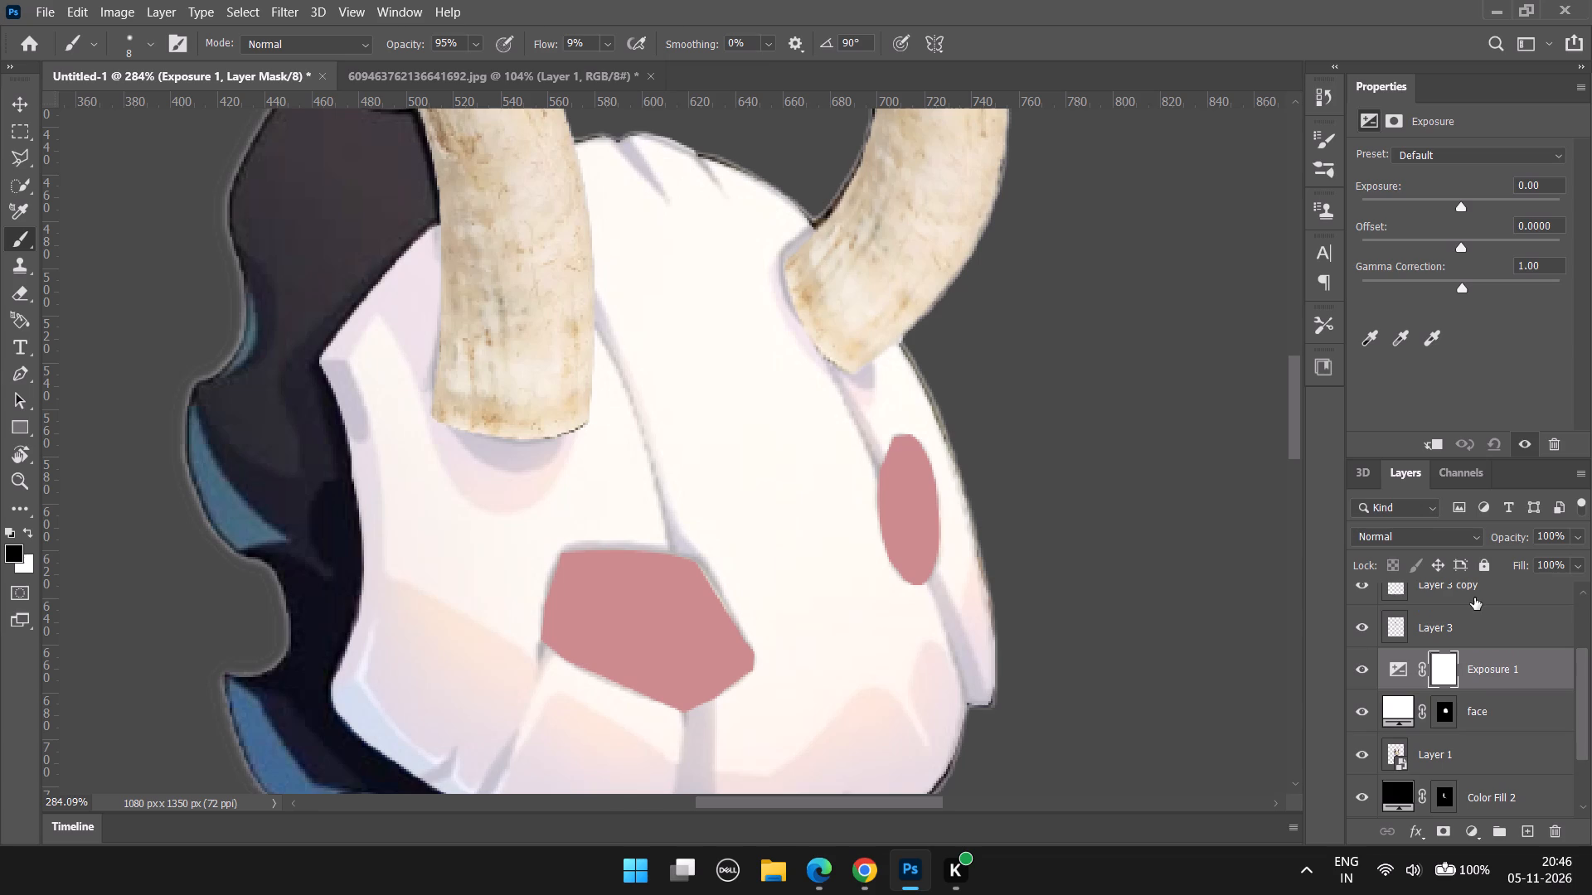
{"action": "left_click_drag", "start_coordinate": [1460, 202], "coordinate": [1391, 207]}
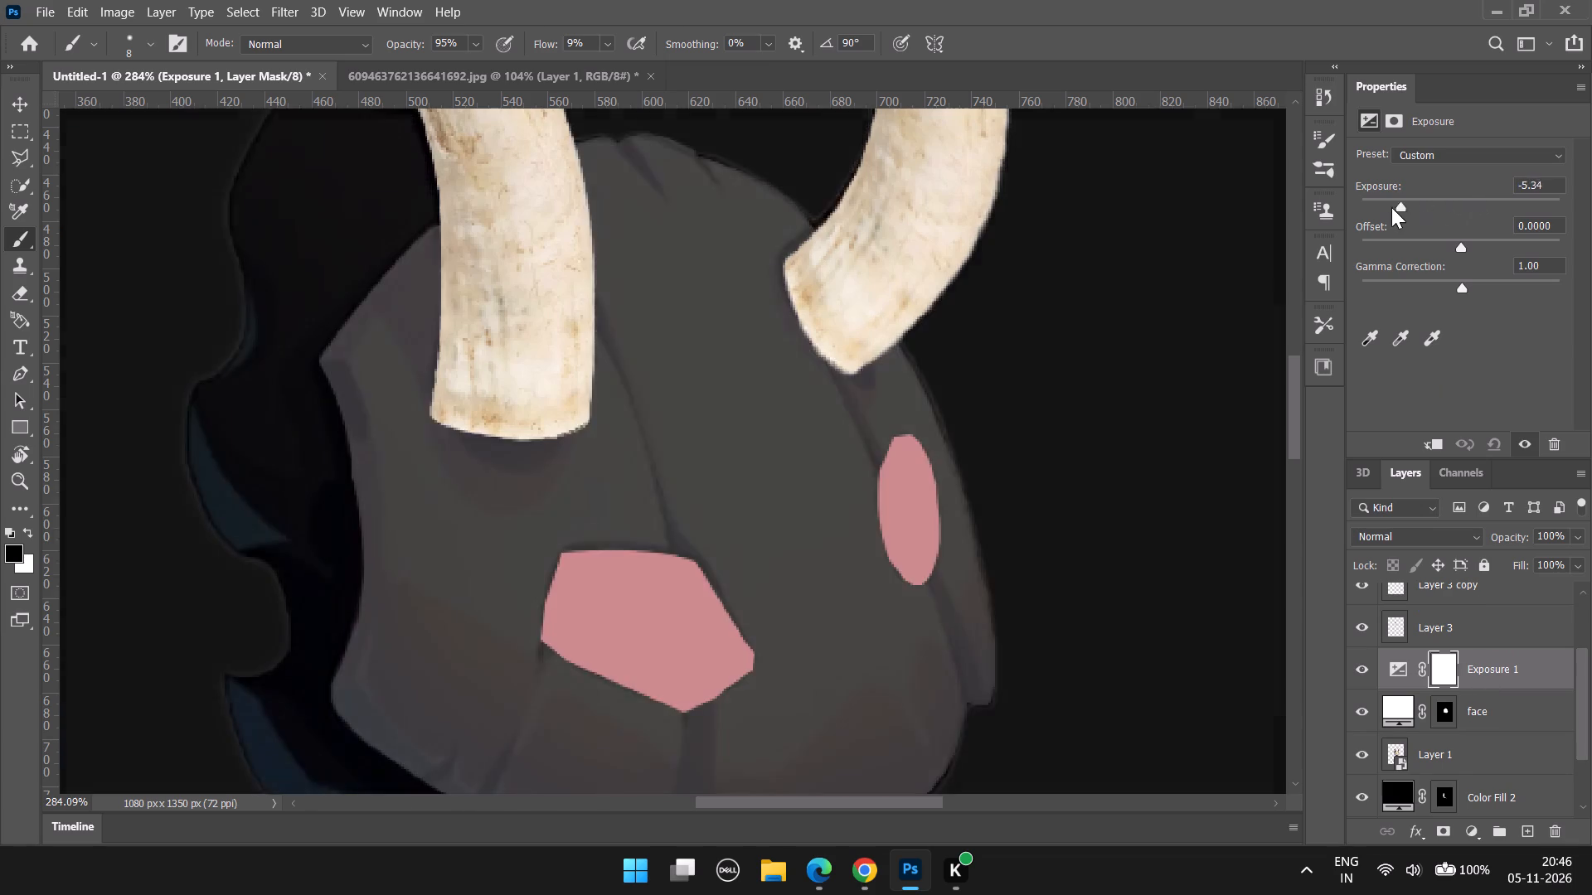
{"action": "left_click_drag", "start_coordinate": [1391, 207], "coordinate": [1386, 213]}
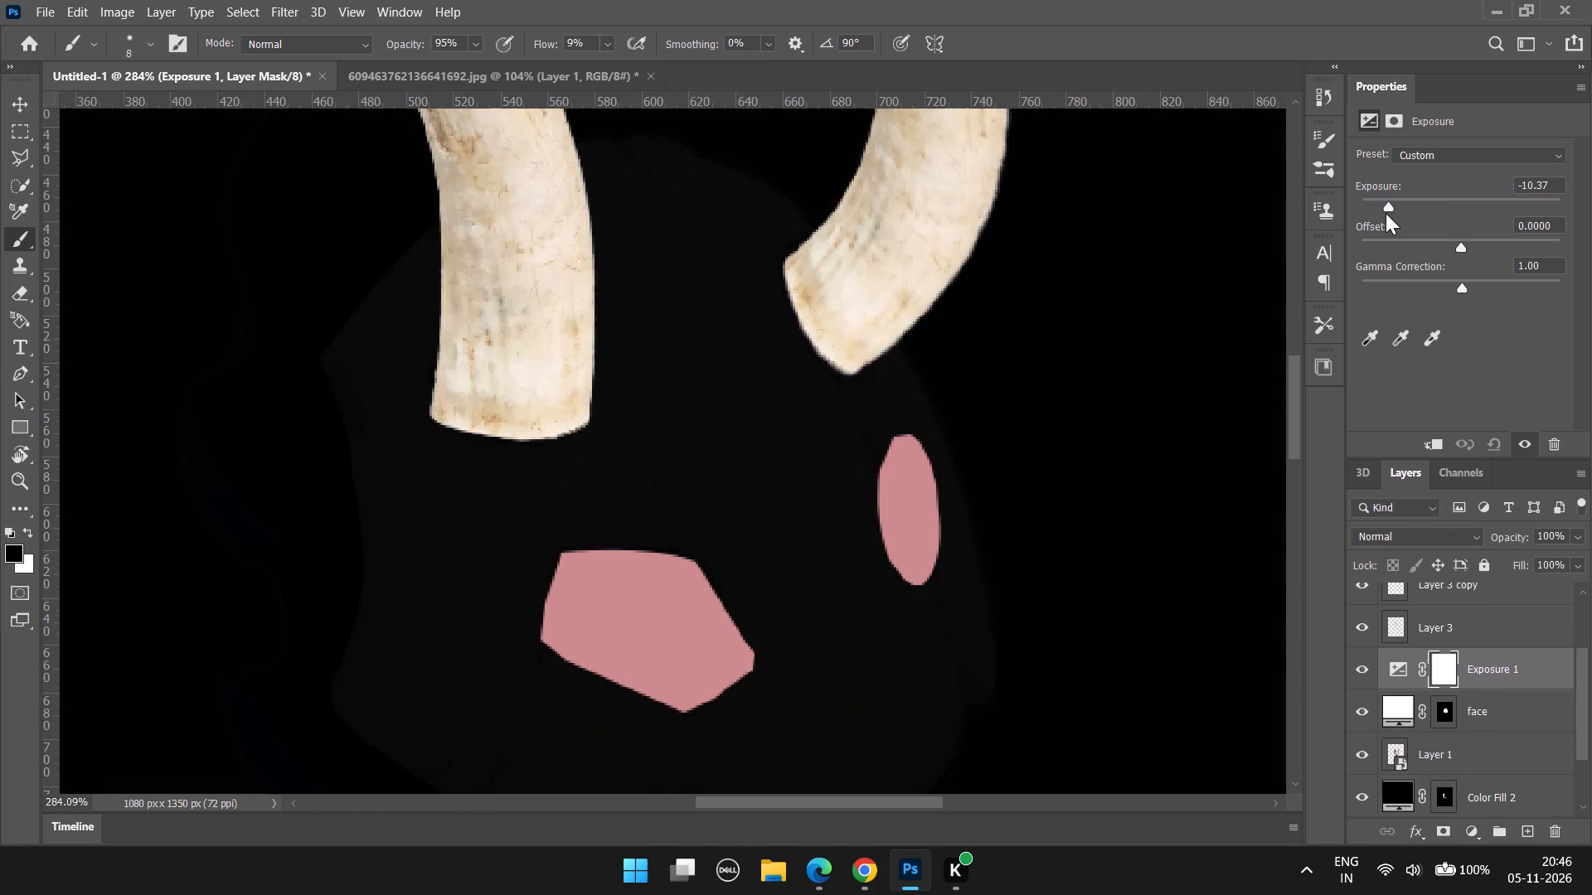
{"action": "left_click_drag", "start_coordinate": [1386, 213], "coordinate": [1390, 213]}
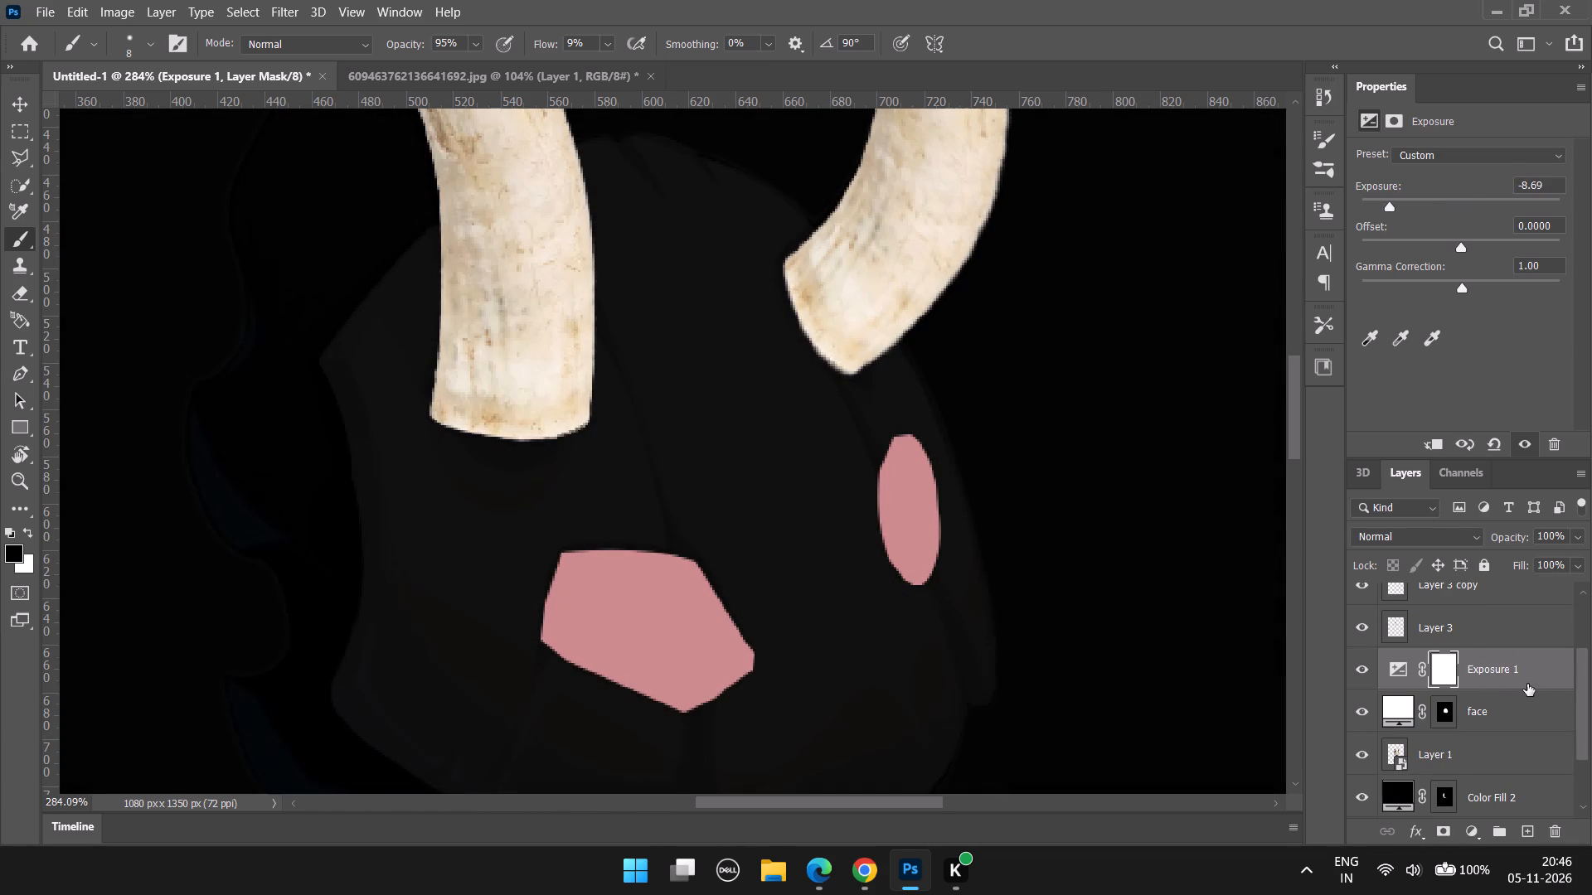
Clip the Exposure 1 adjustment to the face layer and invert its mask to black.
{"action": "left_click", "coordinate": [1540, 694], "text": "alt"}
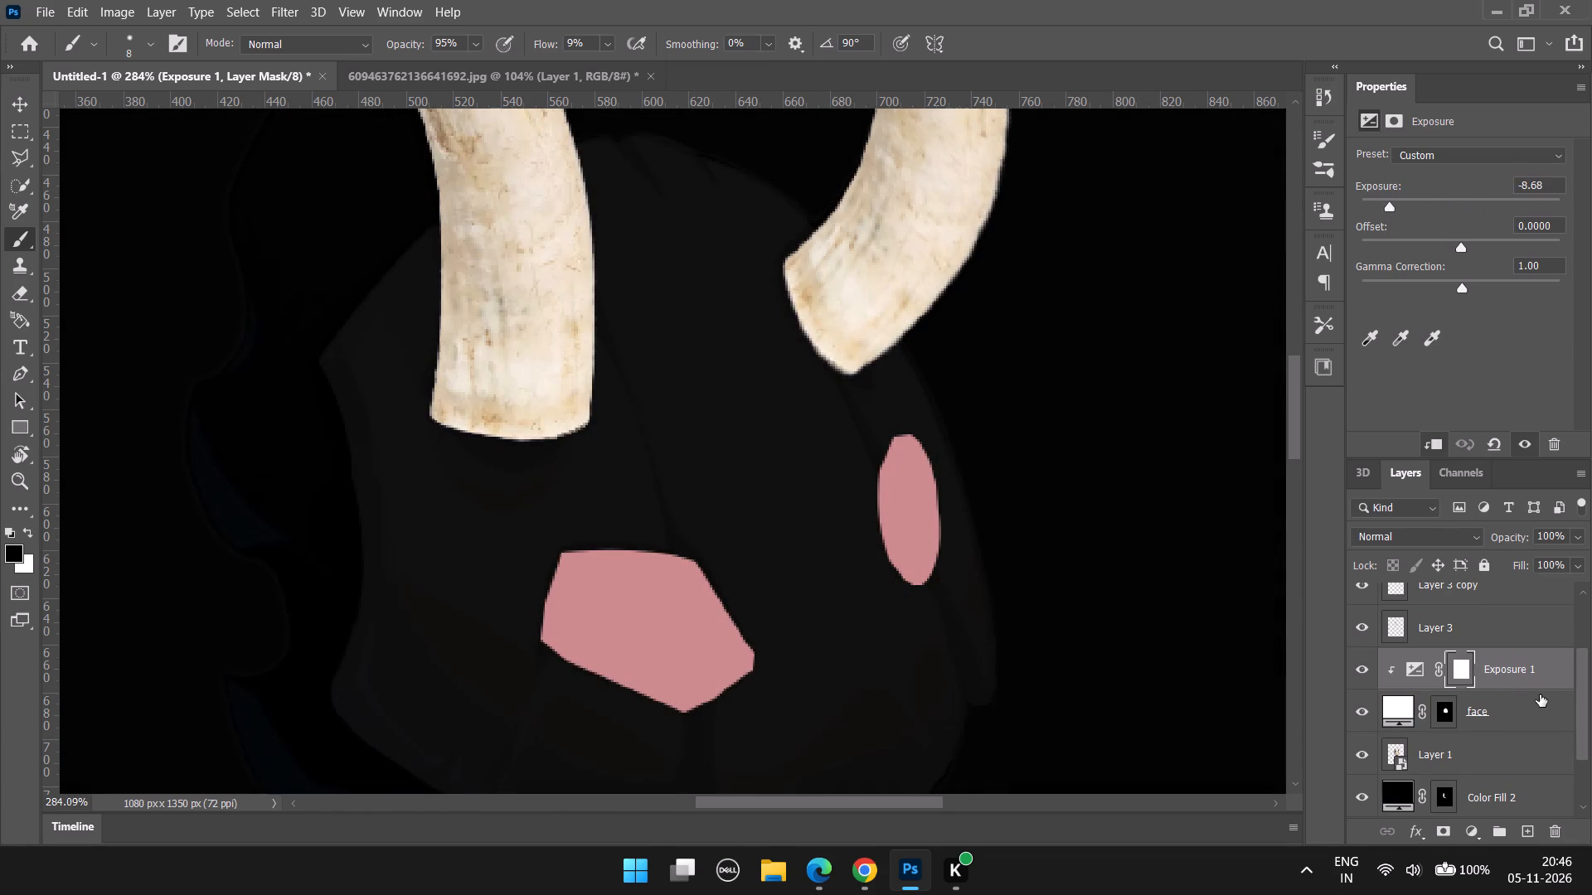
{"action": "key", "text": "ctrl+i"}
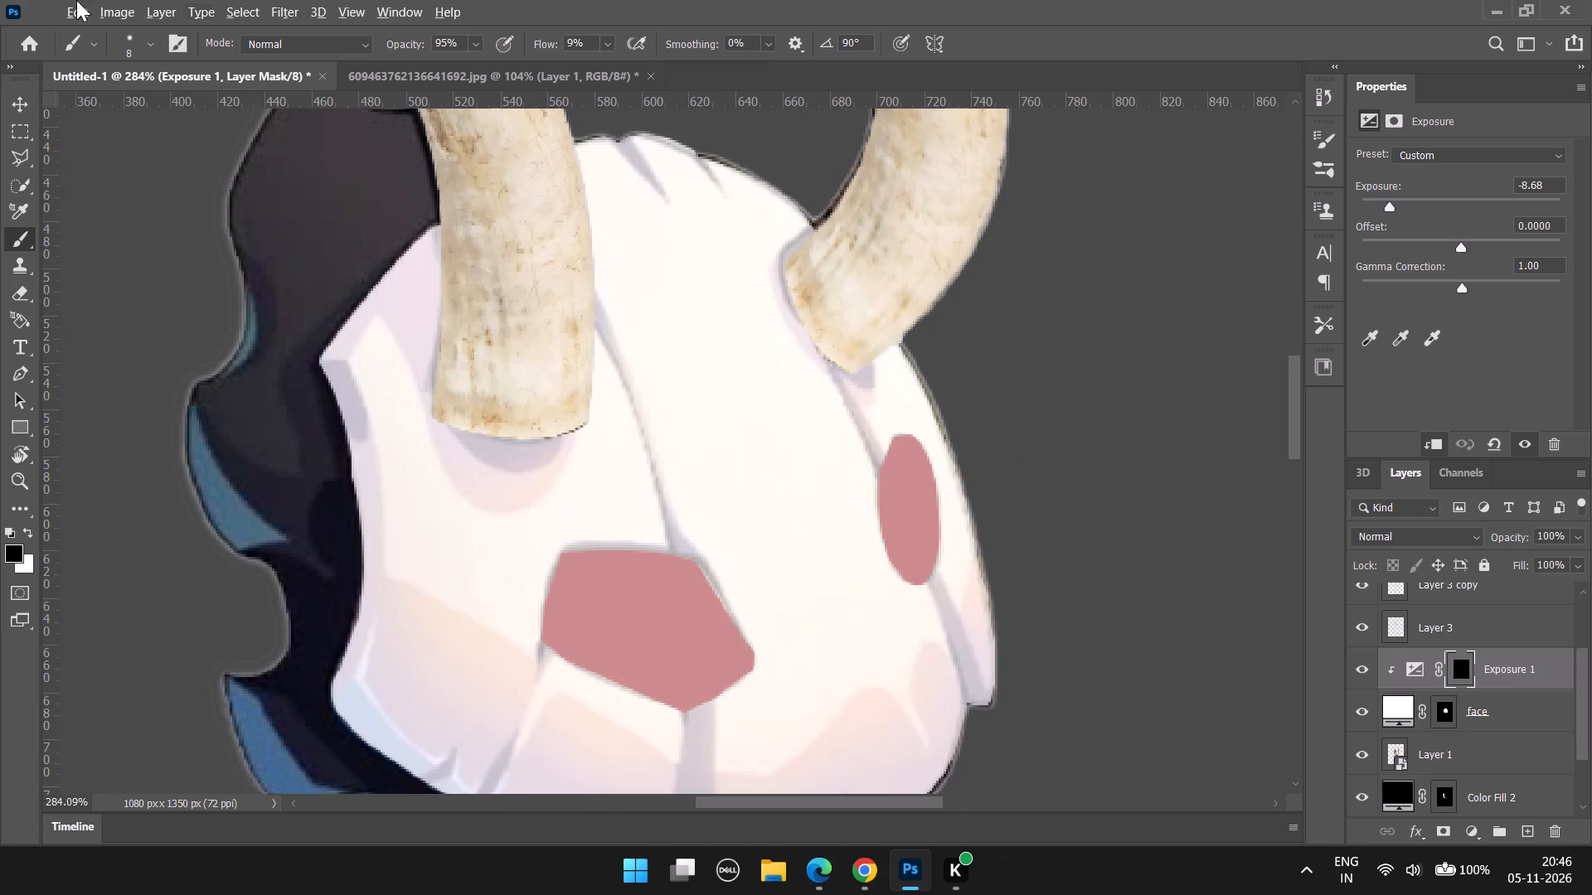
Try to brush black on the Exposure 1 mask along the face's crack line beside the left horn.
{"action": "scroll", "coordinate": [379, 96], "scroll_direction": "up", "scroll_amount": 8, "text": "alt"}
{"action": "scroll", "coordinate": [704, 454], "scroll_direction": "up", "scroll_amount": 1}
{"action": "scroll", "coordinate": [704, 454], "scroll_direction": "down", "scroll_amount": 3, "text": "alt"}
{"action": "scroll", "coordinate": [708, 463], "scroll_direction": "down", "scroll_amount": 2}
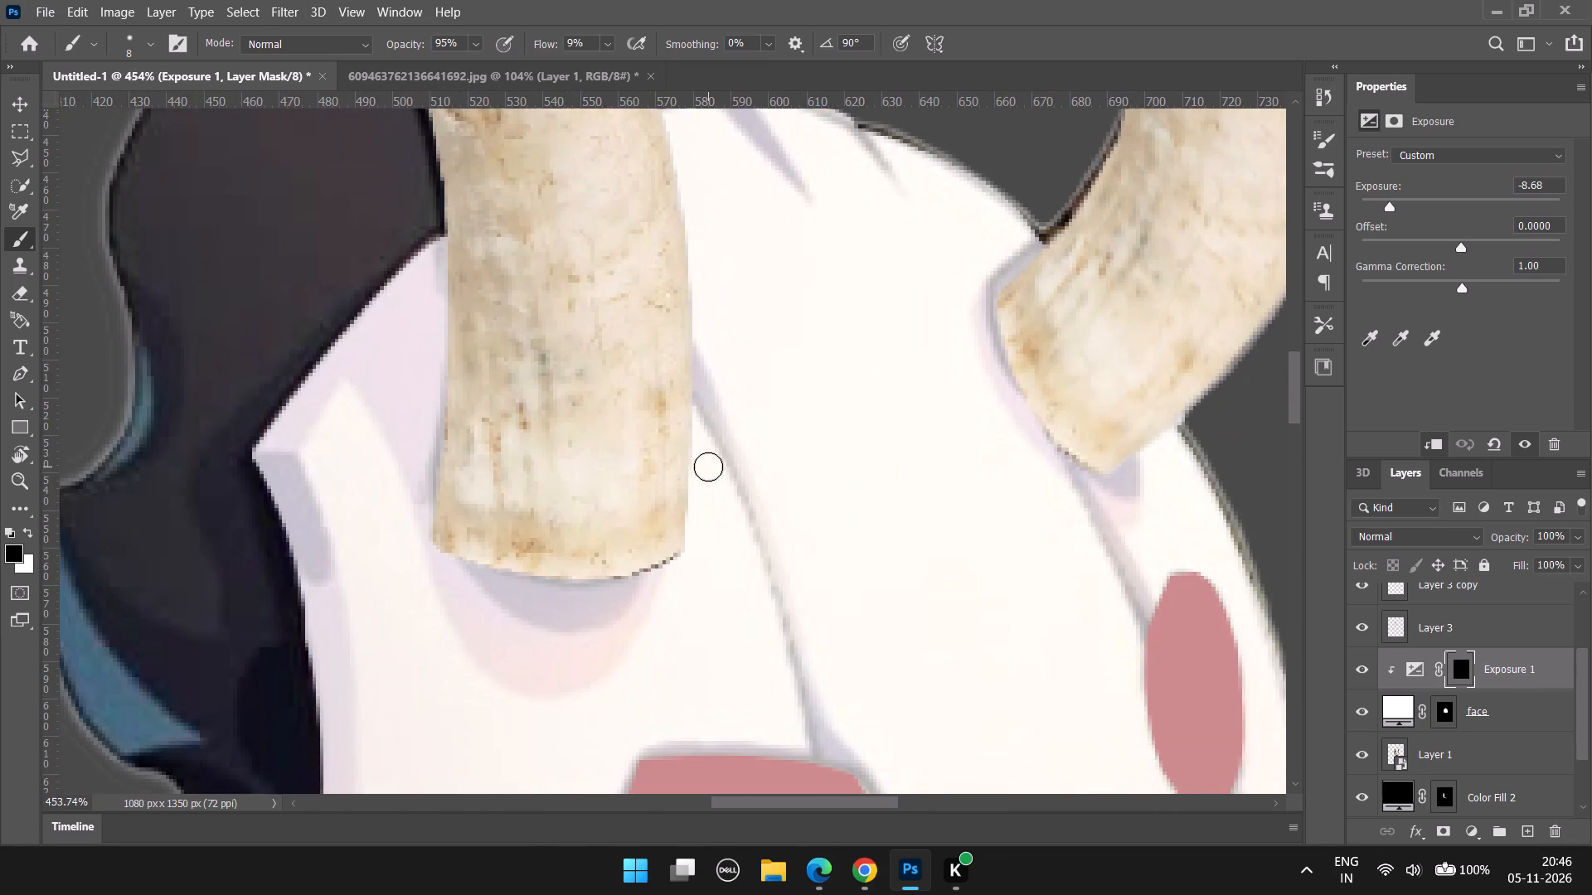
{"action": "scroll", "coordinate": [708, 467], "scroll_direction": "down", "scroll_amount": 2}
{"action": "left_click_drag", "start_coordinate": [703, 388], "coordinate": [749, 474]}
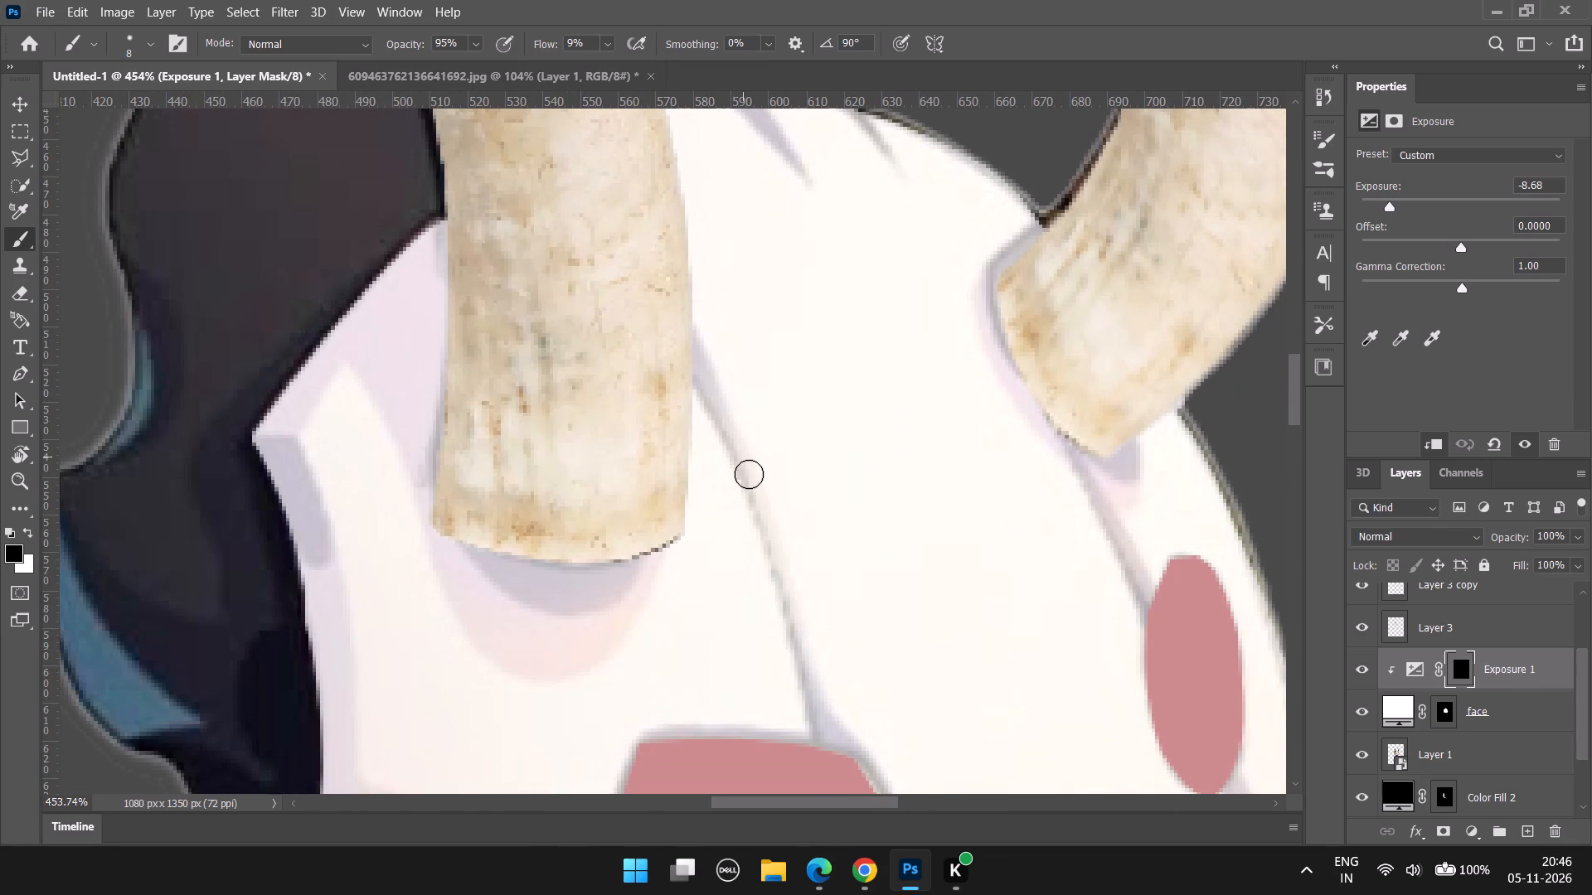
Toggle the visibility of Layer 1 and the face layer to check the brushed crack line, keeping the Exposure 1 mask selected.
{"action": "scroll", "coordinate": [1518, 711], "scroll_direction": "down", "scroll_amount": 2}
{"action": "left_click", "coordinate": [1487, 672]}
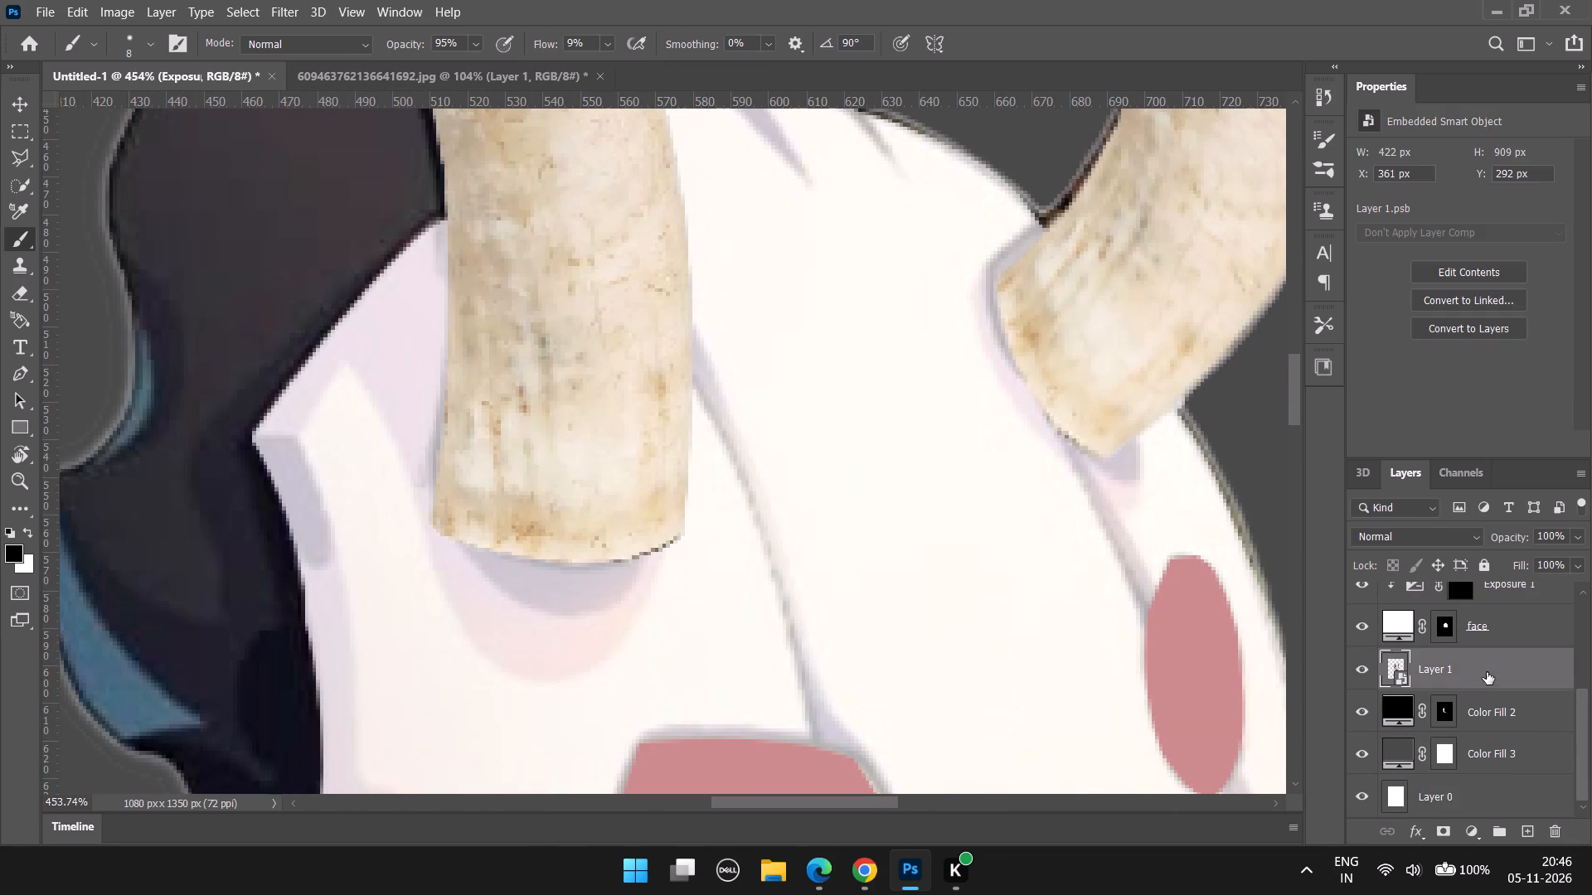
{"action": "scroll", "coordinate": [1496, 616], "scroll_direction": "up", "scroll_amount": 2}
{"action": "left_click", "coordinate": [1543, 686]}
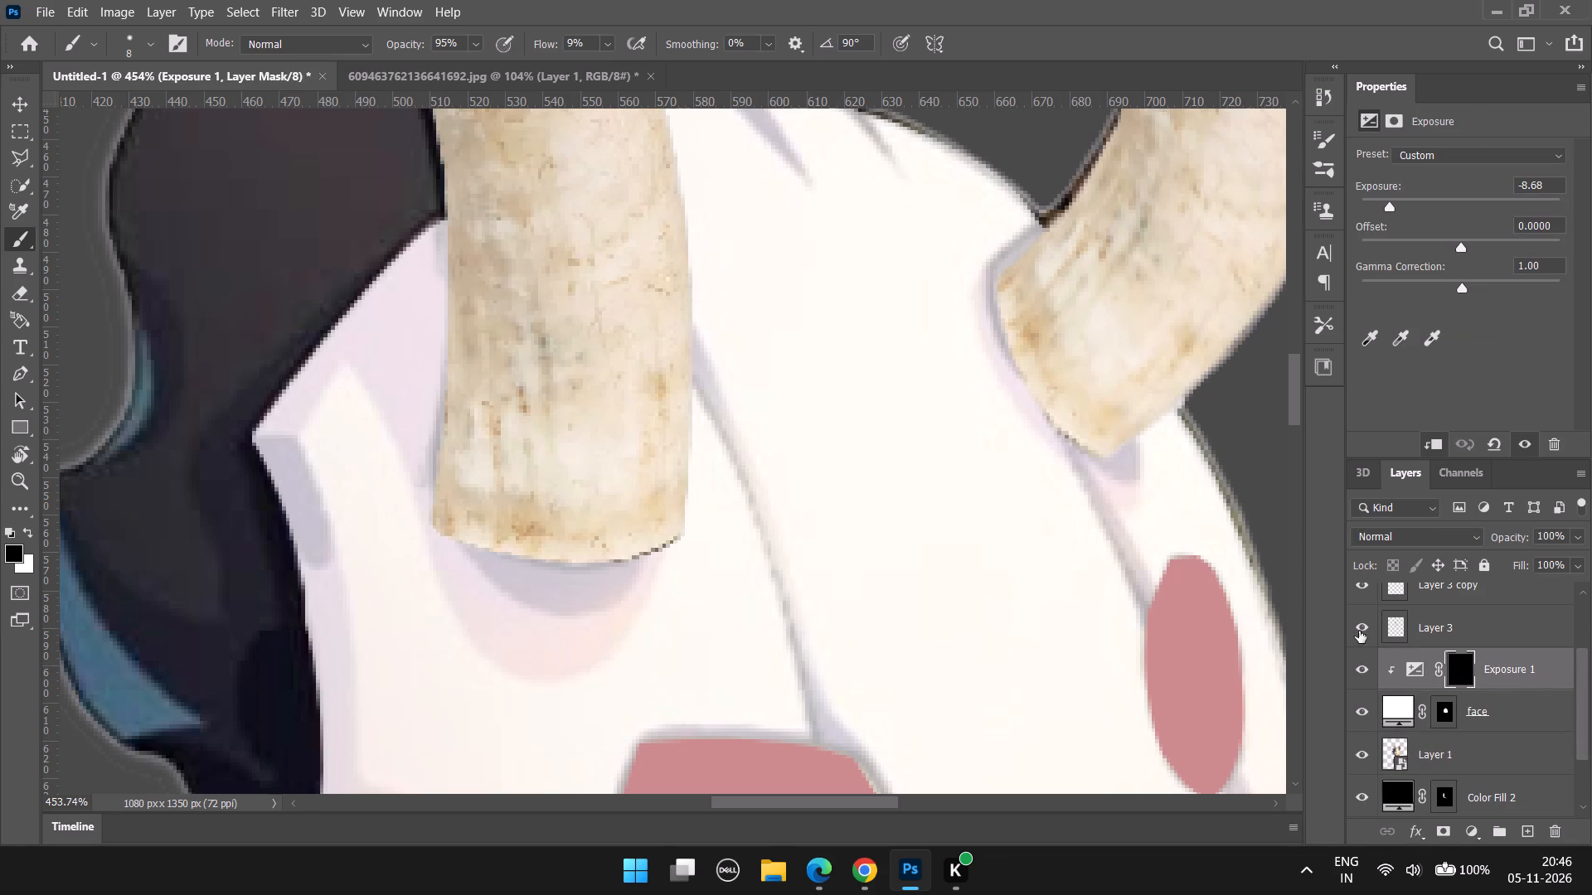
{"action": "scroll", "coordinate": [1485, 708], "scroll_direction": "down", "scroll_amount": 1}
{"action": "left_click", "coordinate": [1355, 711]}
{"action": "left_click", "coordinate": [1359, 712]}
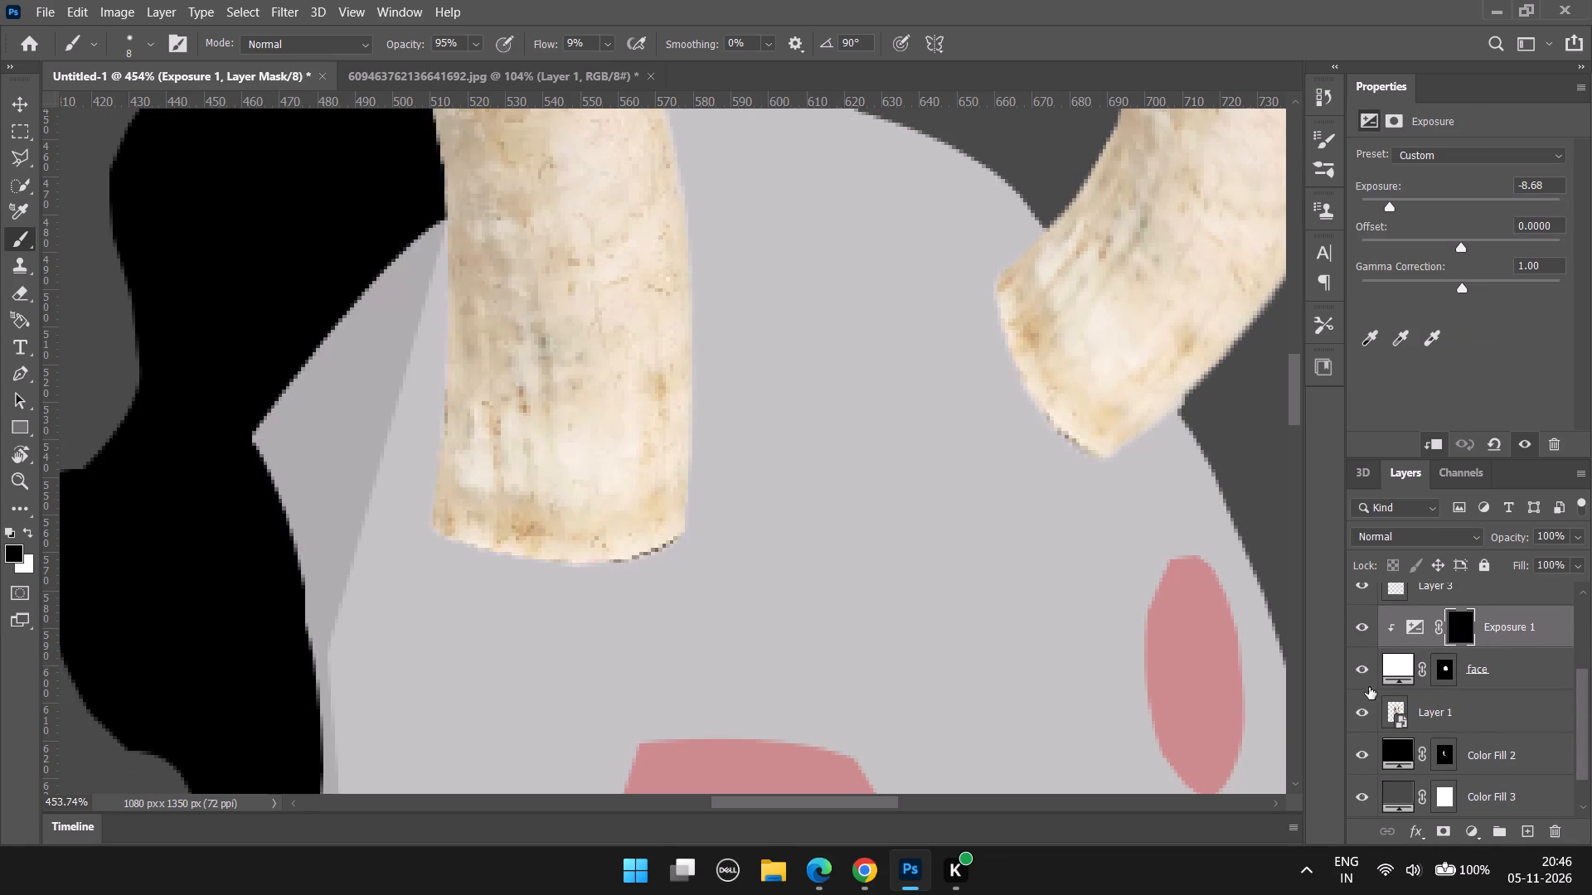
{"action": "left_click", "coordinate": [1358, 670]}
{"action": "left_click", "coordinate": [1358, 670]}
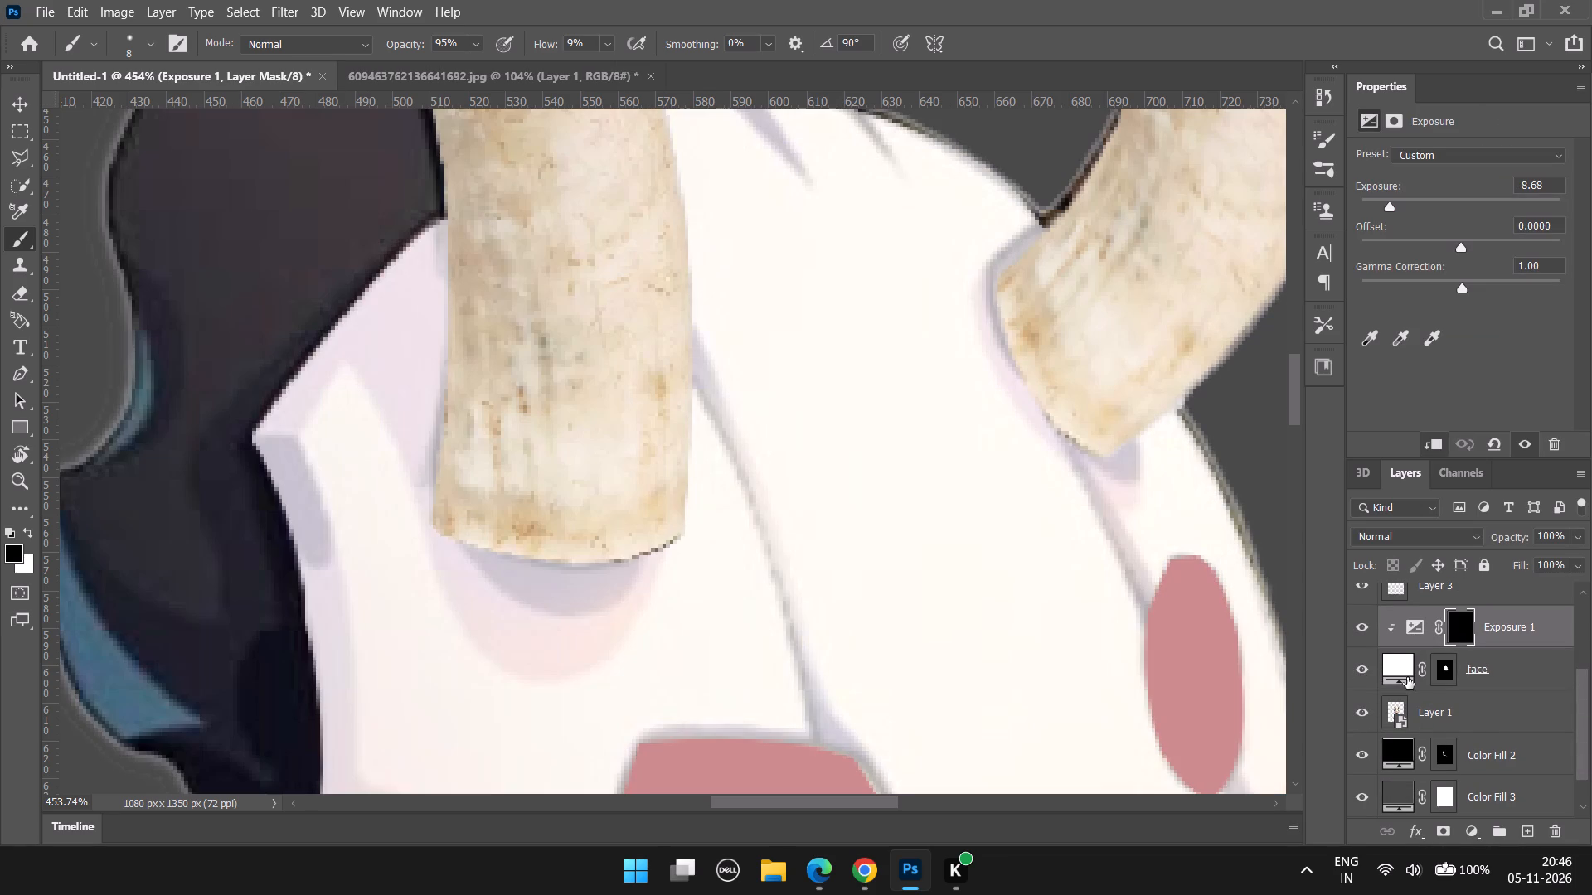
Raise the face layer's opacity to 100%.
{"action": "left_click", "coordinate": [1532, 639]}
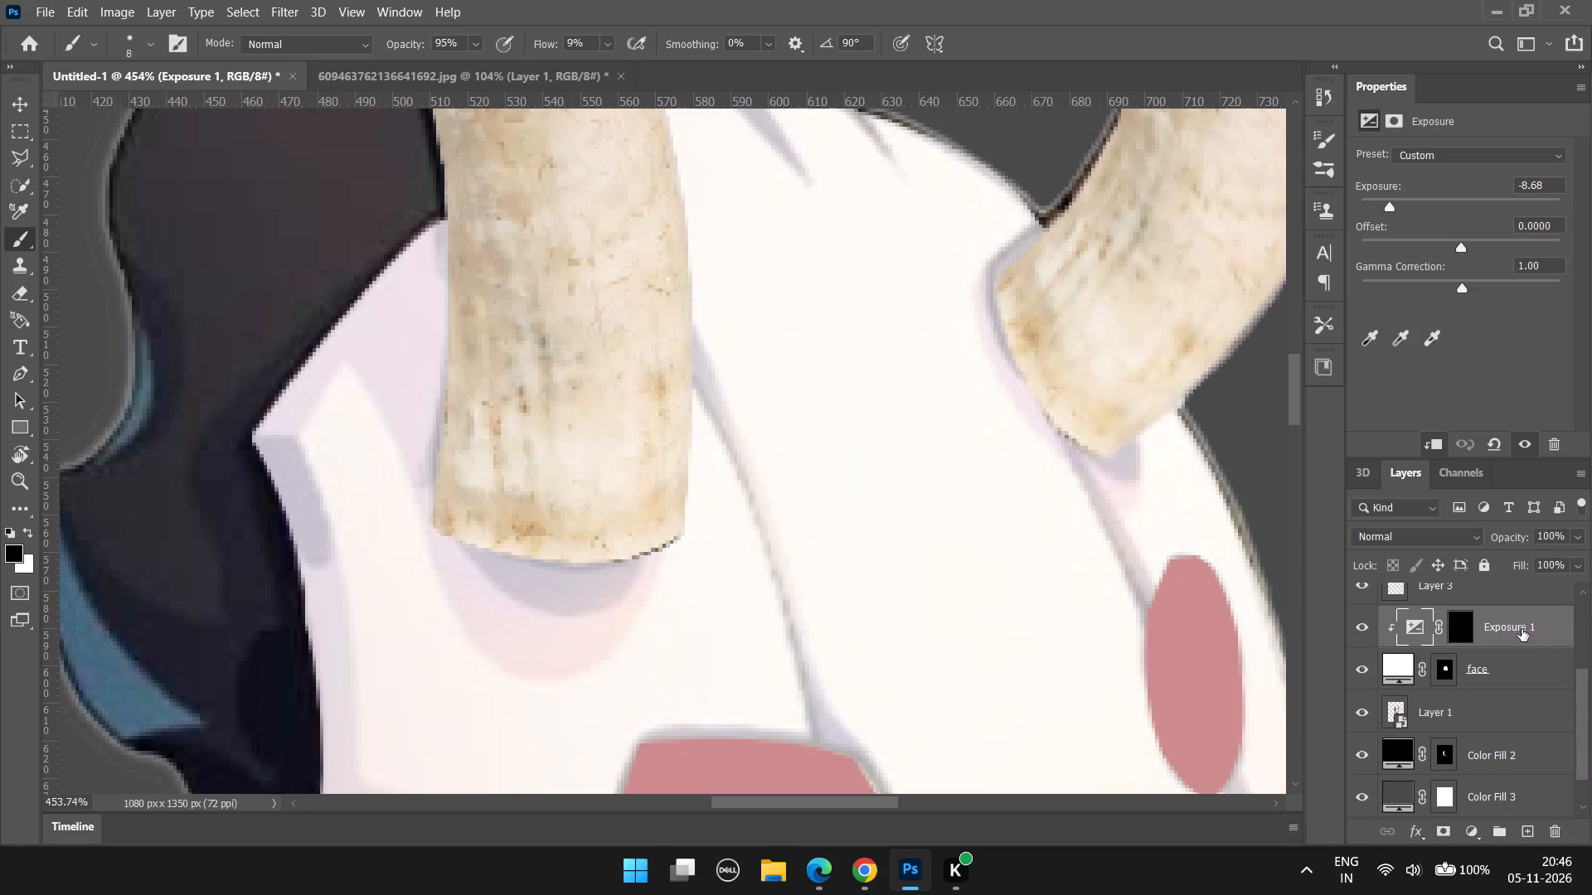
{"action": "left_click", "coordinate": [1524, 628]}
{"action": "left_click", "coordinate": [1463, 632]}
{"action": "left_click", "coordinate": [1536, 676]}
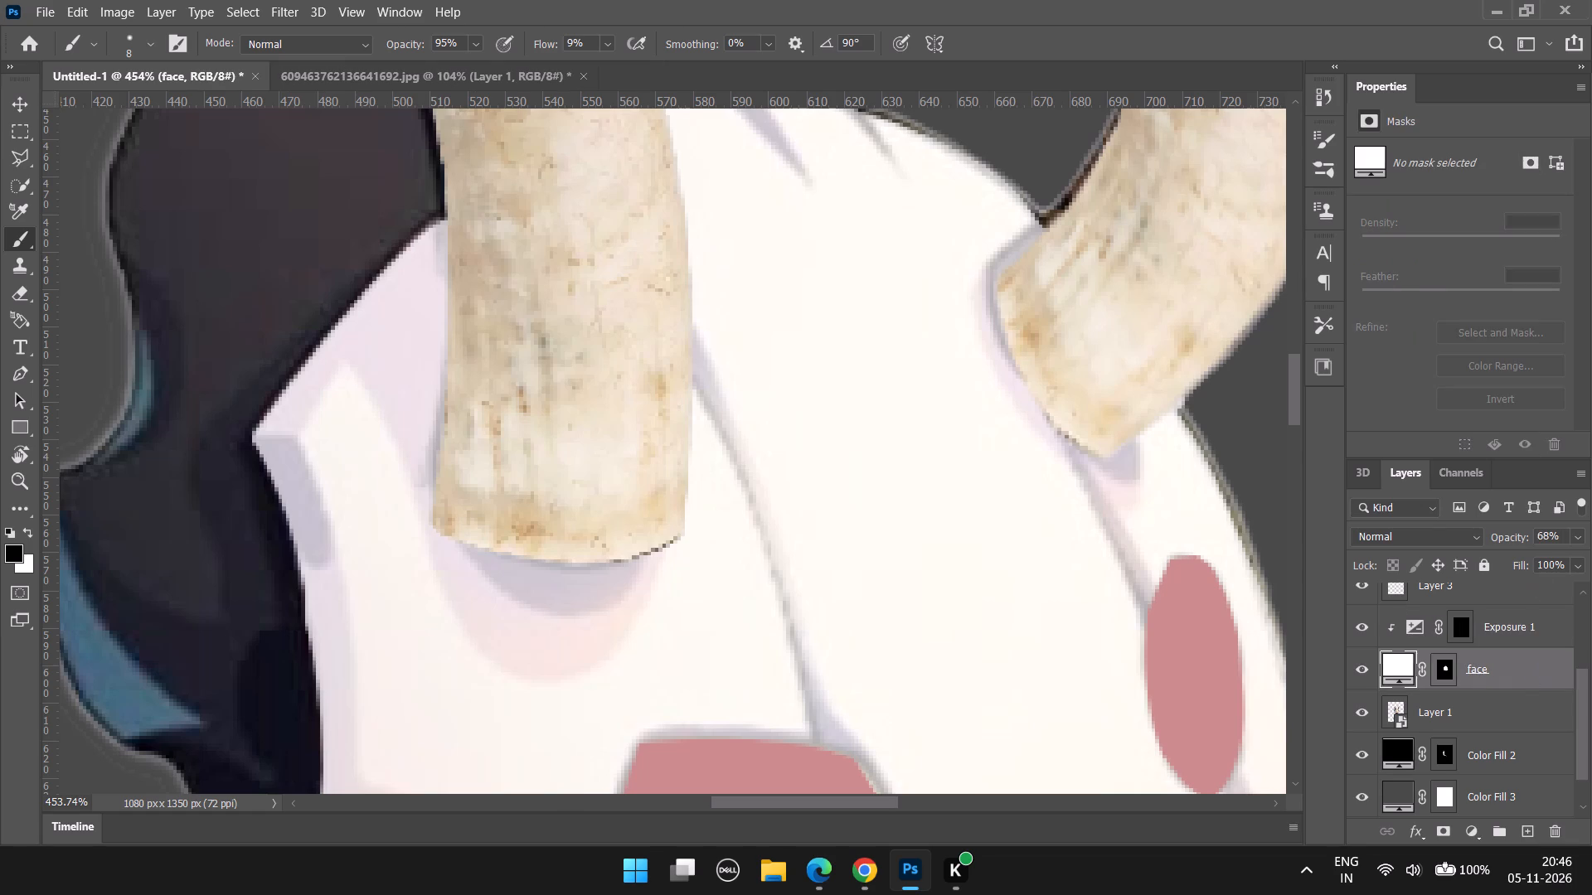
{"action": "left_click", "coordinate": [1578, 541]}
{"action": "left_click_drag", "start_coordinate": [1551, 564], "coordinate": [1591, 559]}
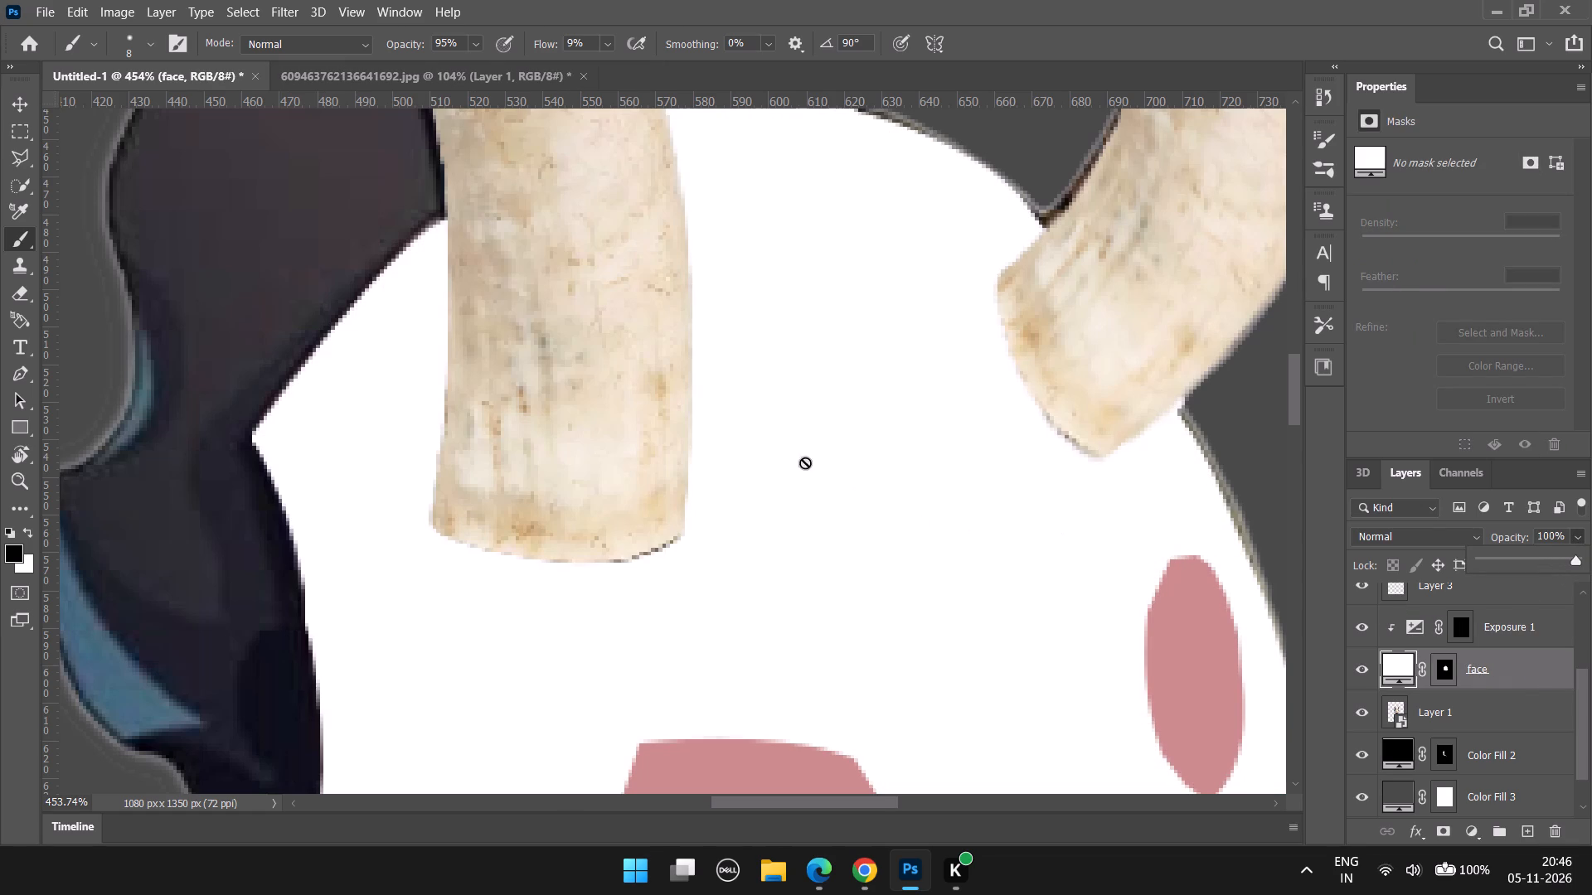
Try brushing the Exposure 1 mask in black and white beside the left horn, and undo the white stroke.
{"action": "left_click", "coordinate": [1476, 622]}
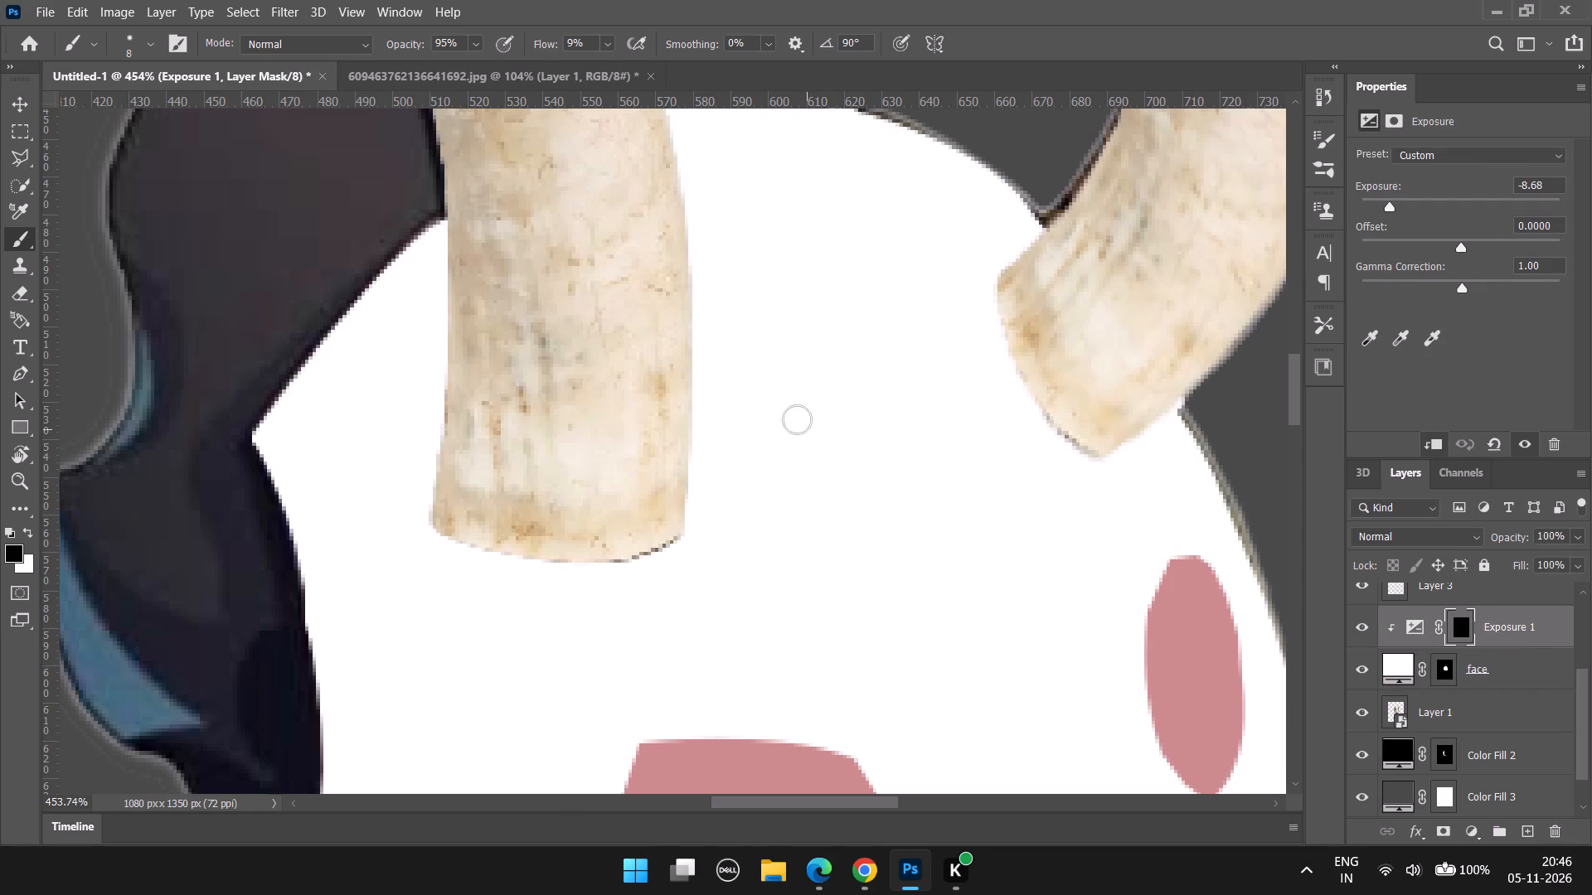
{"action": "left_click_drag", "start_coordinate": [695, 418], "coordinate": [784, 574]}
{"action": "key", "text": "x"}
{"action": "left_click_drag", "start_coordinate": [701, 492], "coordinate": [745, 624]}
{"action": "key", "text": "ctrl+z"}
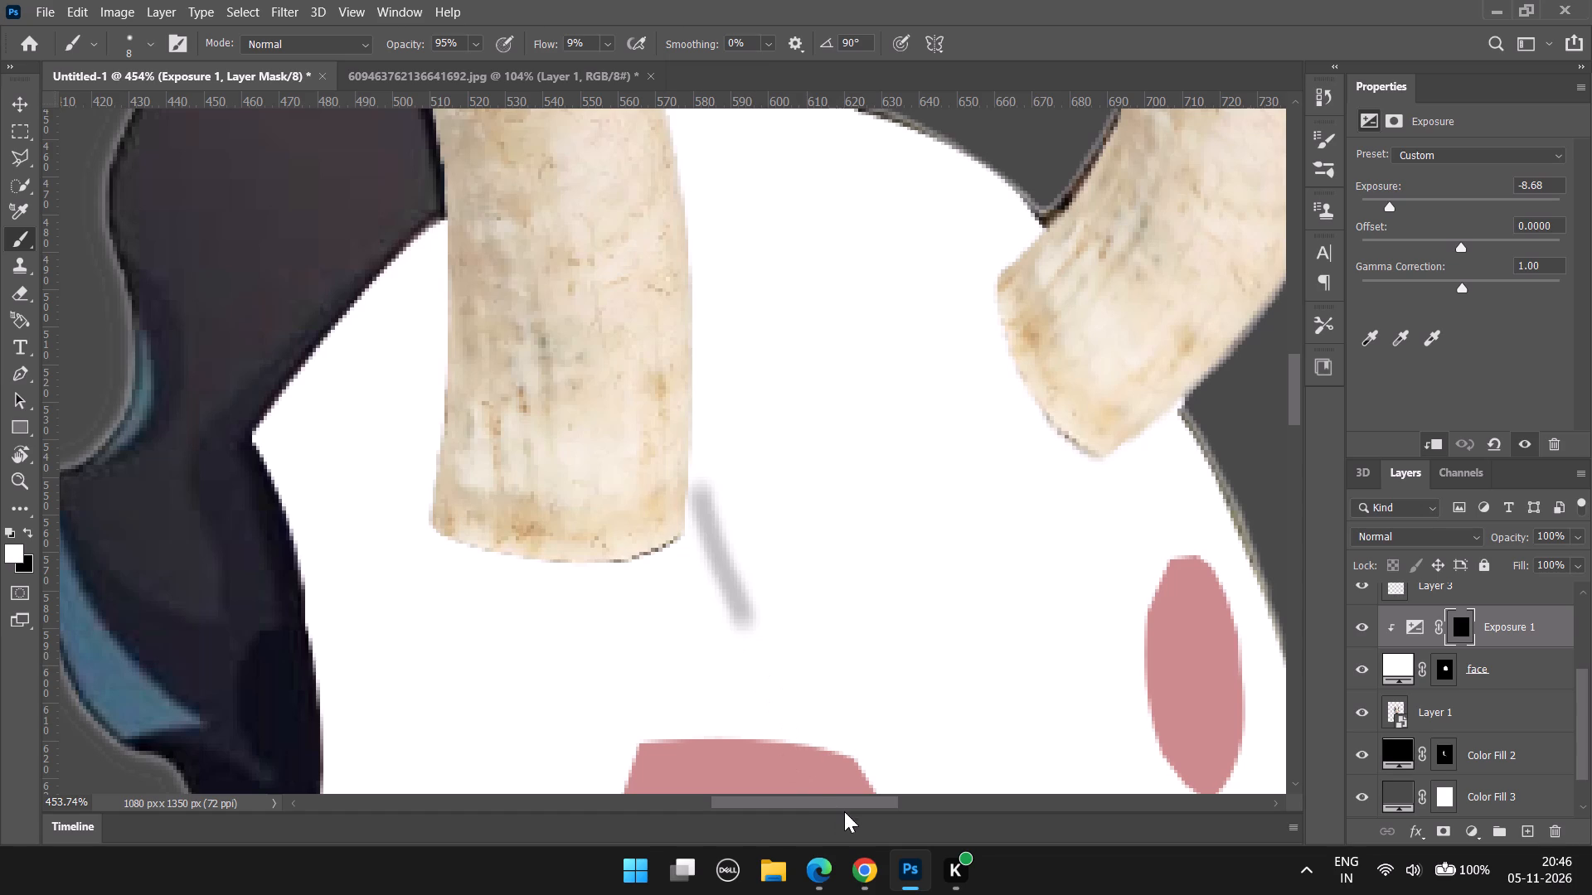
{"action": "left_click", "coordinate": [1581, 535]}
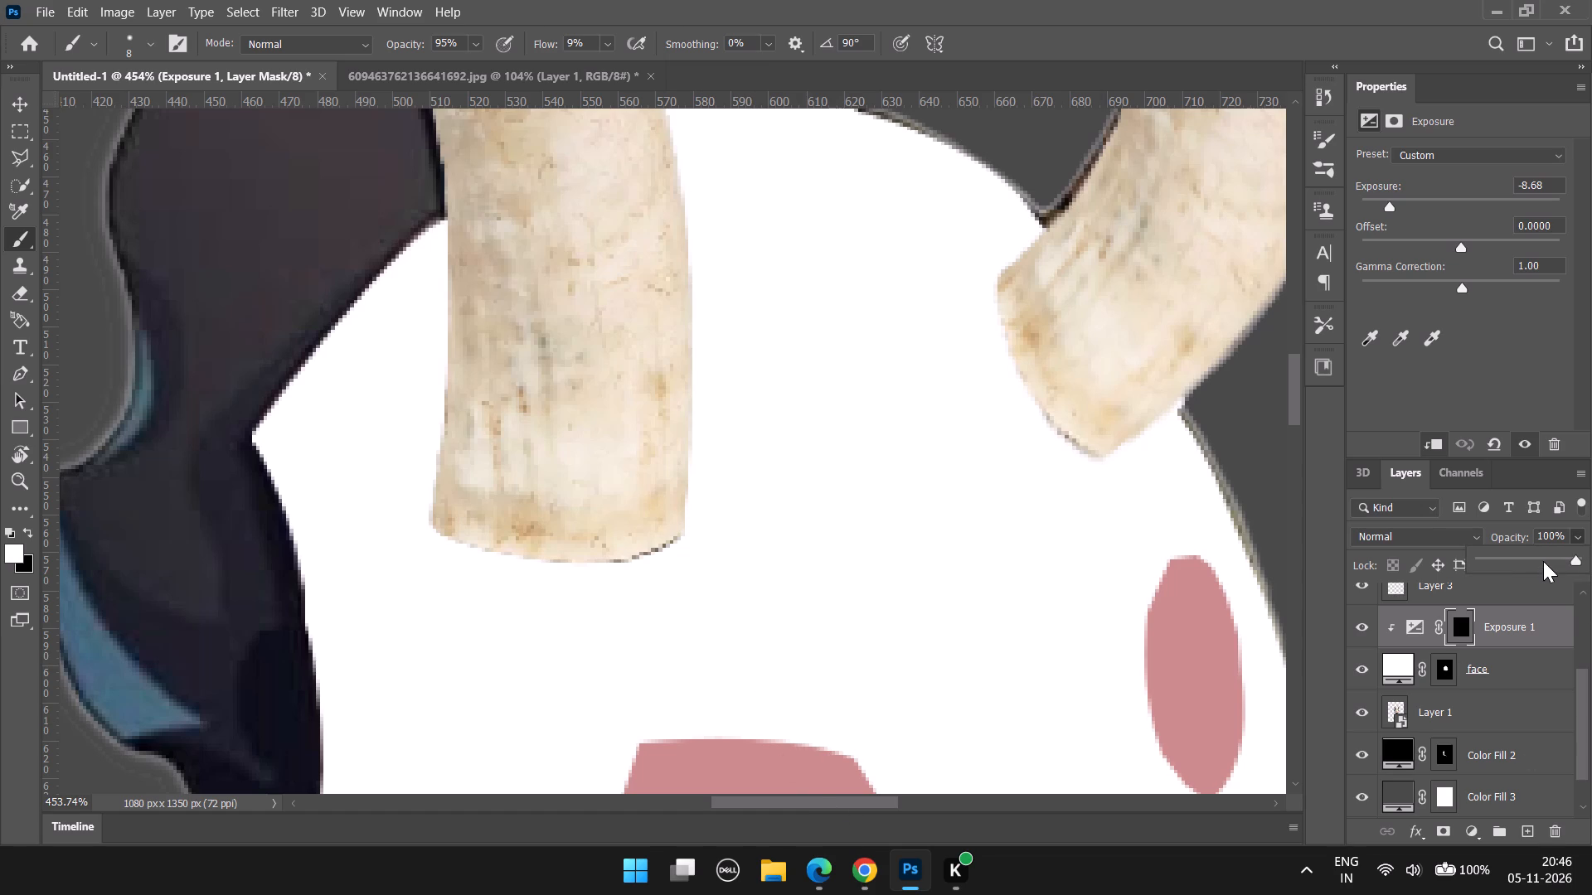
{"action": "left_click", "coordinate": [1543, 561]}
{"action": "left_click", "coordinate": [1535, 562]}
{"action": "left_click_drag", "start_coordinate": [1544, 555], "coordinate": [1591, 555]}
Lower the face layer's opacity to 70% so the reference underneath shows through.
{"action": "left_click", "coordinate": [1547, 666]}
{"action": "left_click", "coordinate": [1579, 539]}
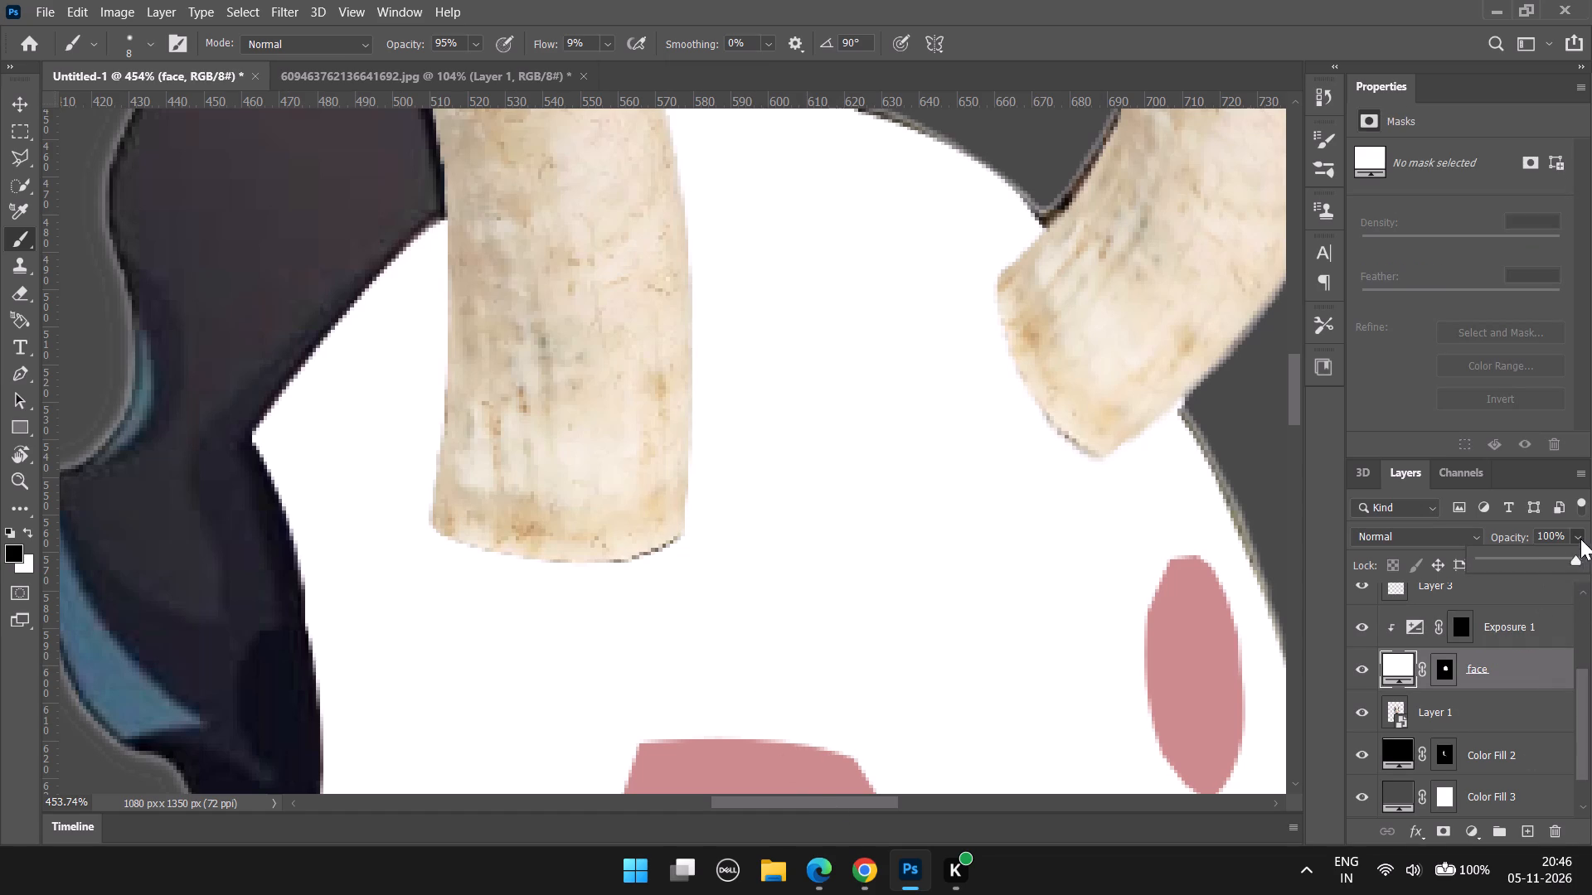
{"action": "left_click", "coordinate": [1547, 556]}
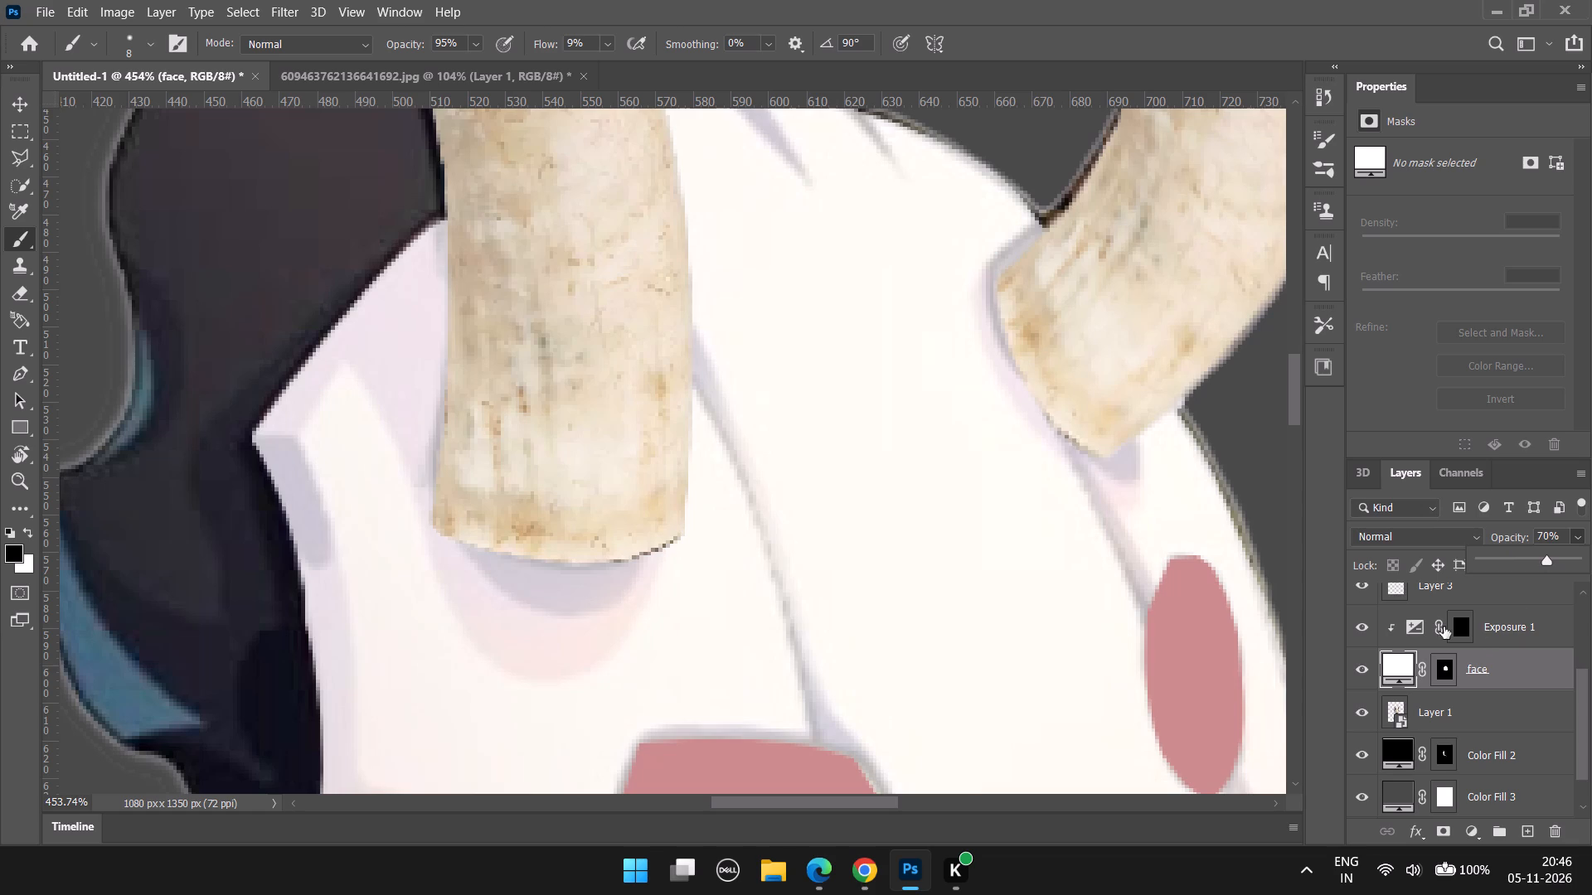
Target the Exposure 1 mask and set the brush to 4 px size and 12% flow.
{"action": "left_click", "coordinate": [1464, 618]}
{"action": "scroll", "coordinate": [729, 404], "scroll_direction": "up", "scroll_amount": 2, "text": "alt"}
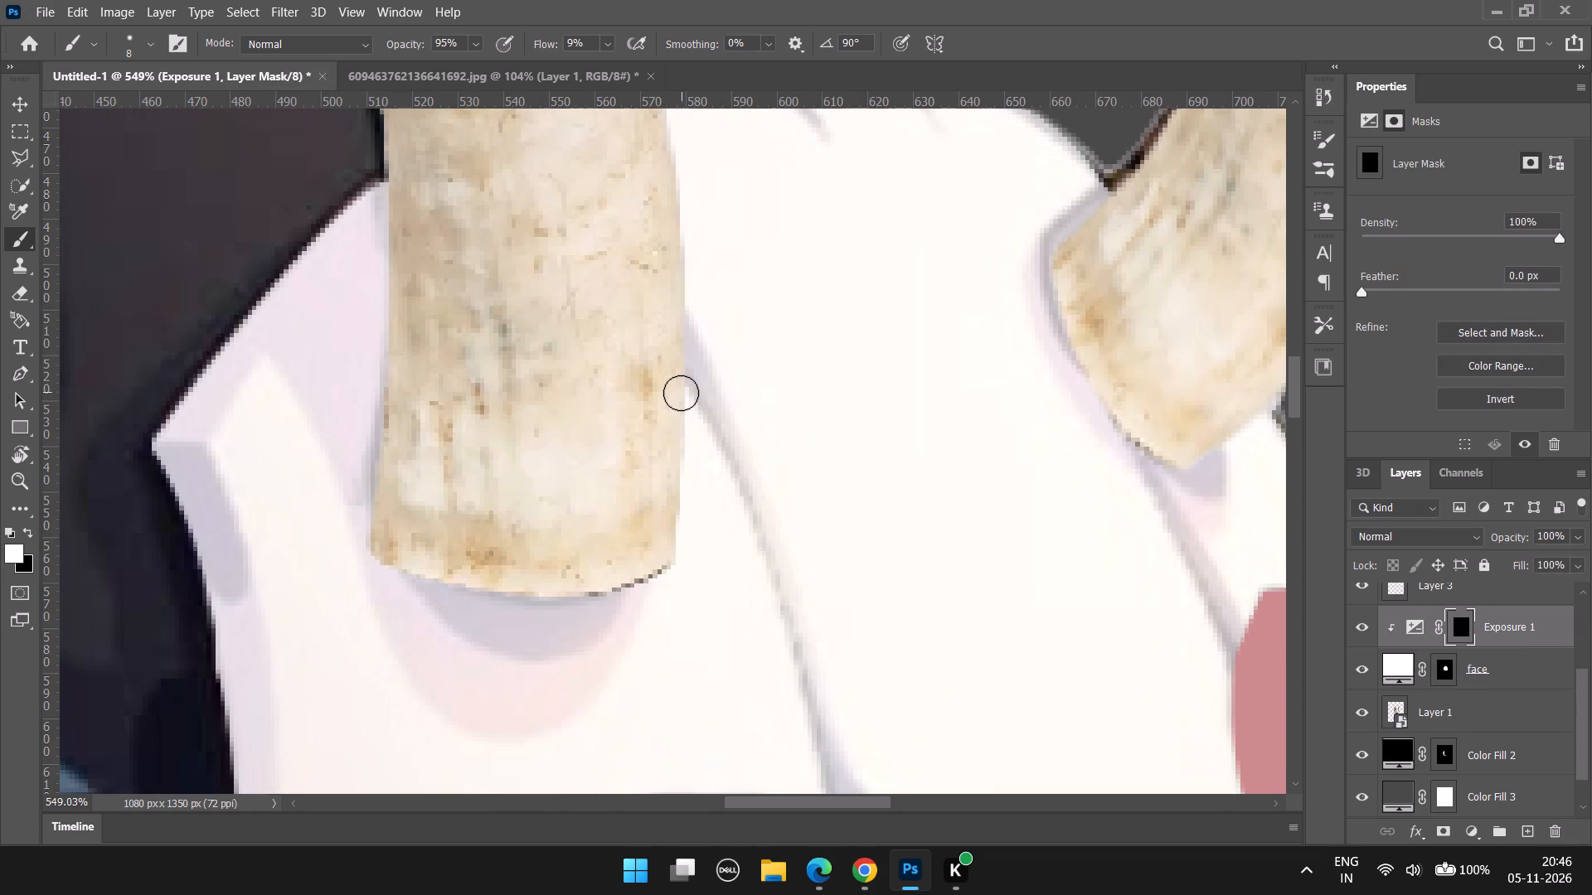
{"action": "key", "text": "bracketleft"}
{"action": "key", "text": "bracketleft"}
{"action": "key", "text": "bracketleft"}
{"action": "key", "text": "bracketleft"}
{"action": "left_click", "coordinate": [604, 43]}
{"action": "left_click", "coordinate": [612, 69]}
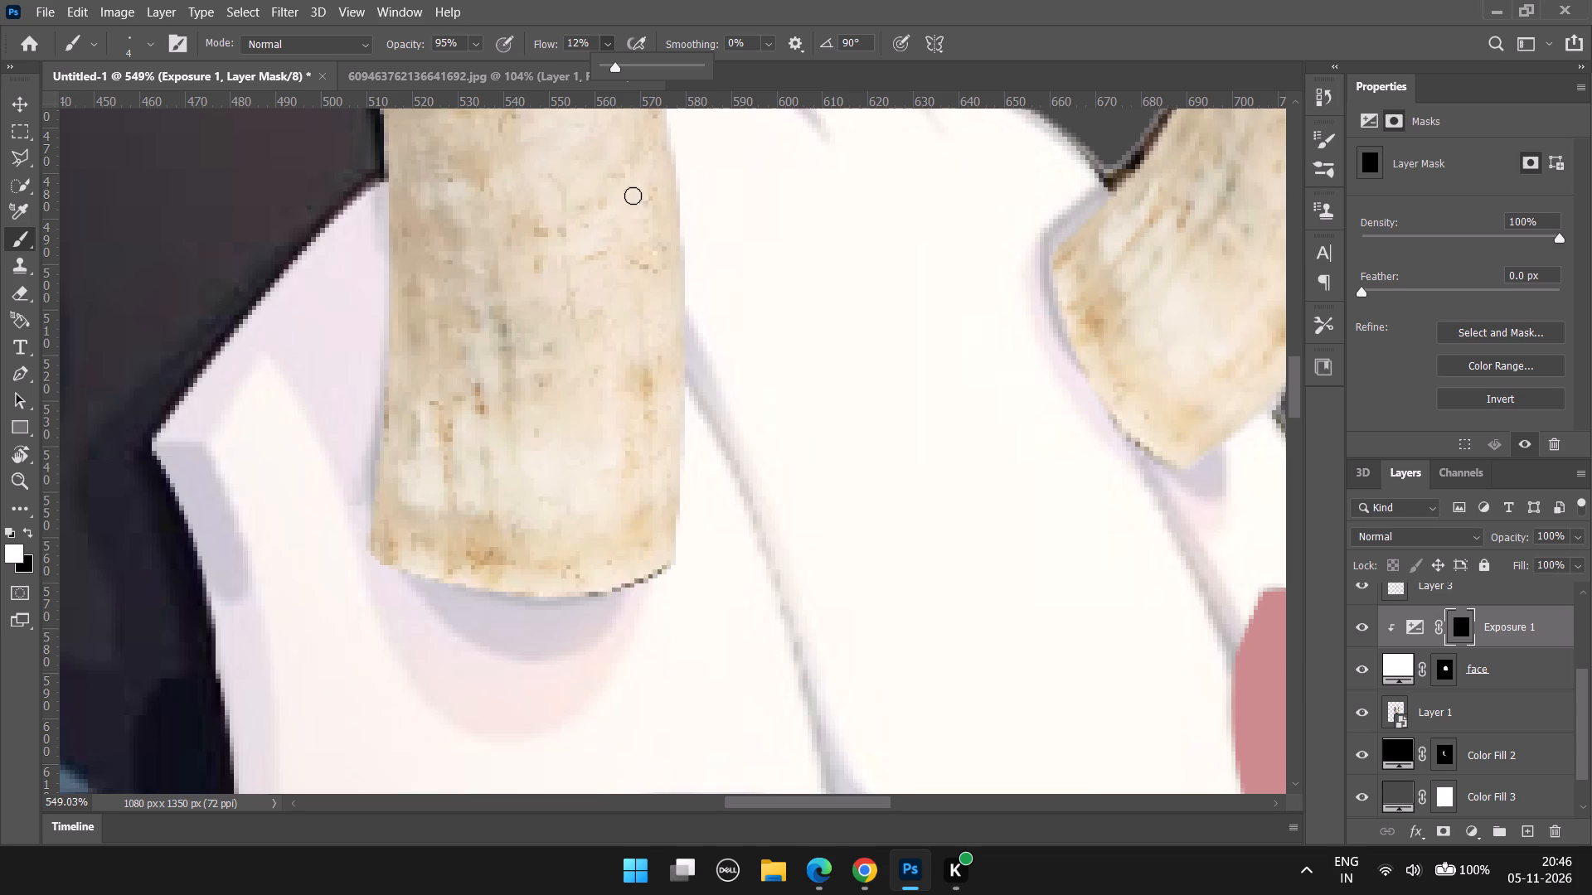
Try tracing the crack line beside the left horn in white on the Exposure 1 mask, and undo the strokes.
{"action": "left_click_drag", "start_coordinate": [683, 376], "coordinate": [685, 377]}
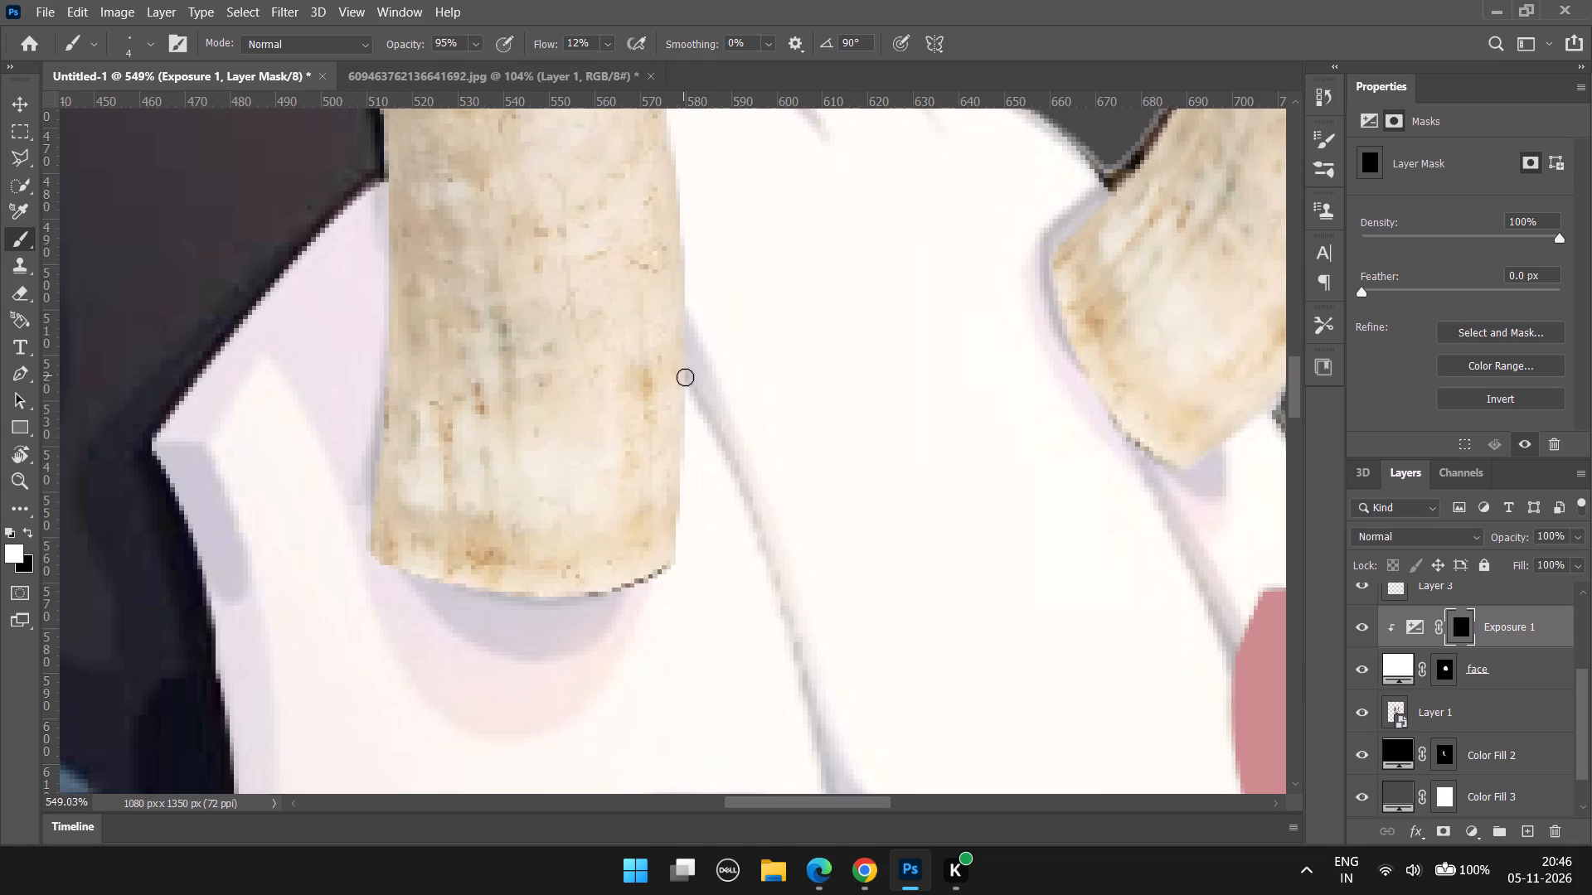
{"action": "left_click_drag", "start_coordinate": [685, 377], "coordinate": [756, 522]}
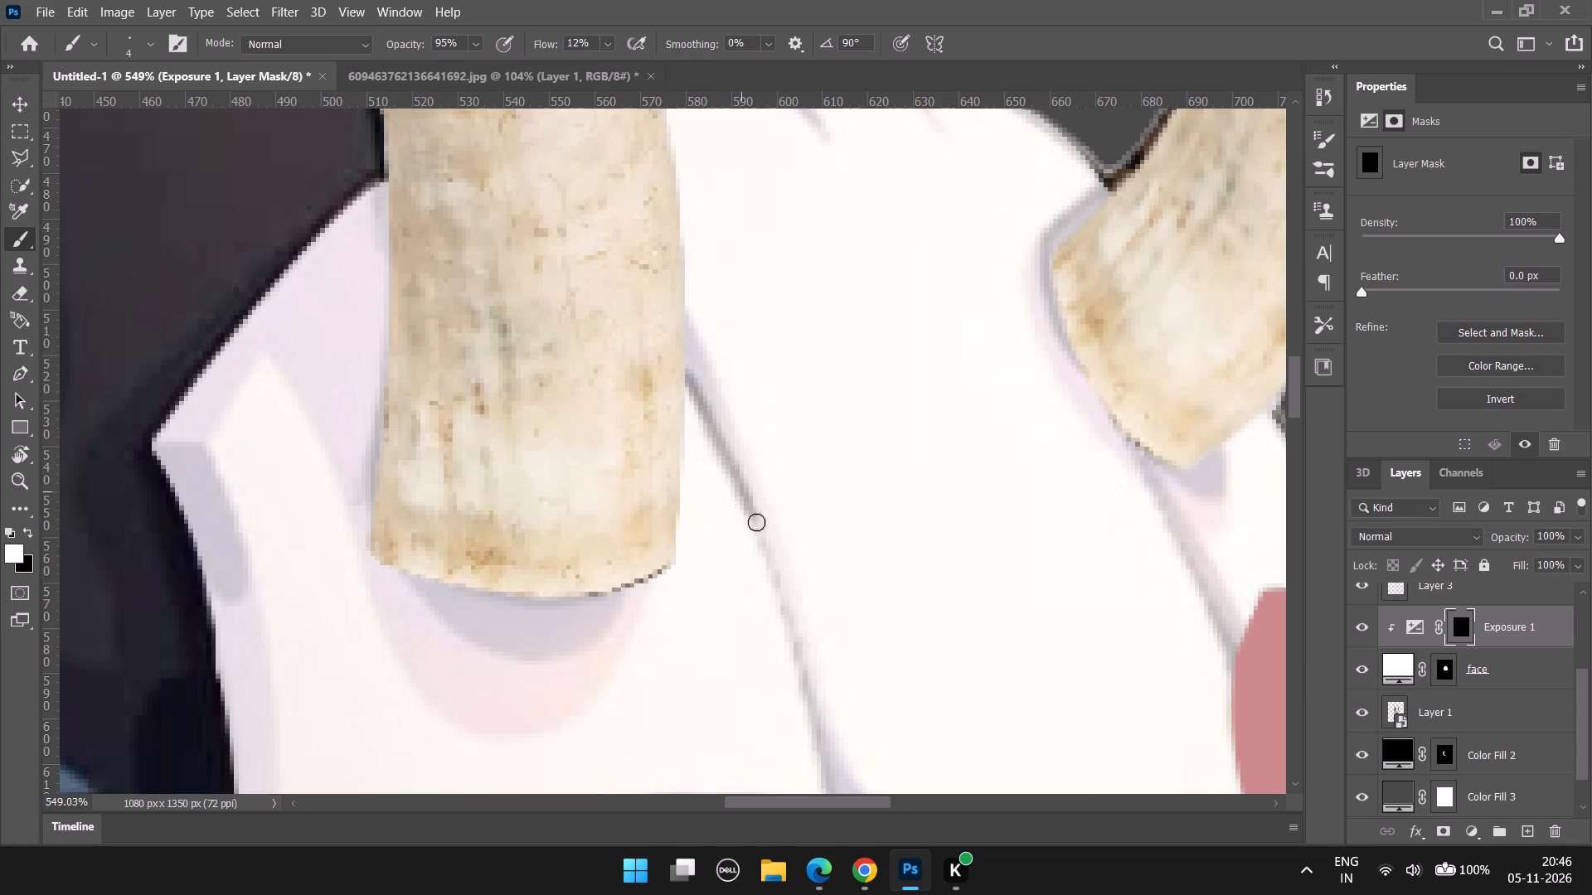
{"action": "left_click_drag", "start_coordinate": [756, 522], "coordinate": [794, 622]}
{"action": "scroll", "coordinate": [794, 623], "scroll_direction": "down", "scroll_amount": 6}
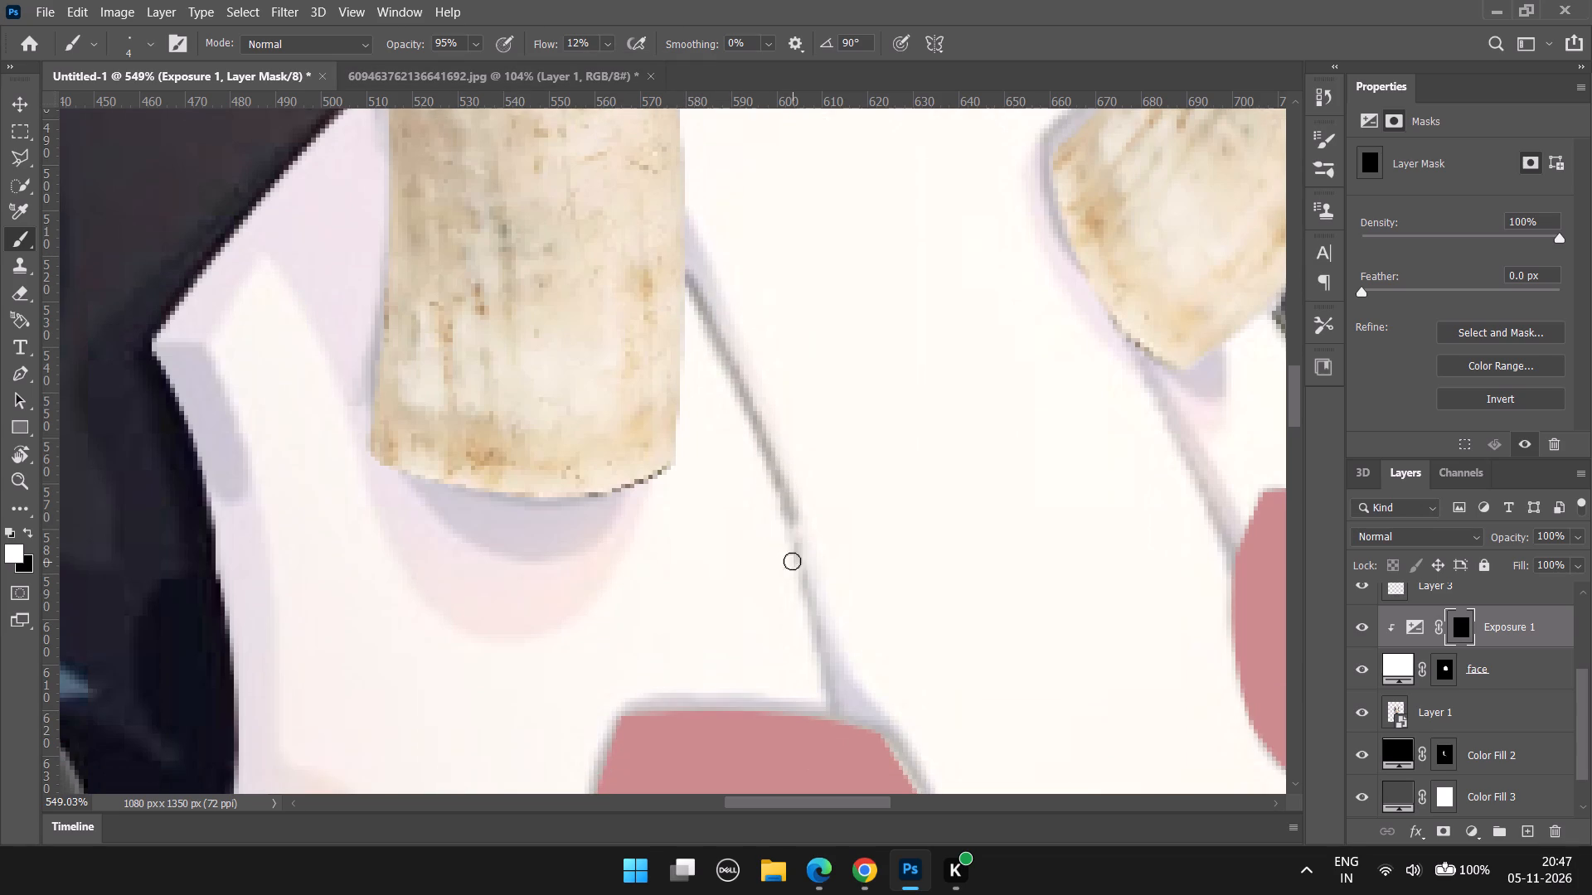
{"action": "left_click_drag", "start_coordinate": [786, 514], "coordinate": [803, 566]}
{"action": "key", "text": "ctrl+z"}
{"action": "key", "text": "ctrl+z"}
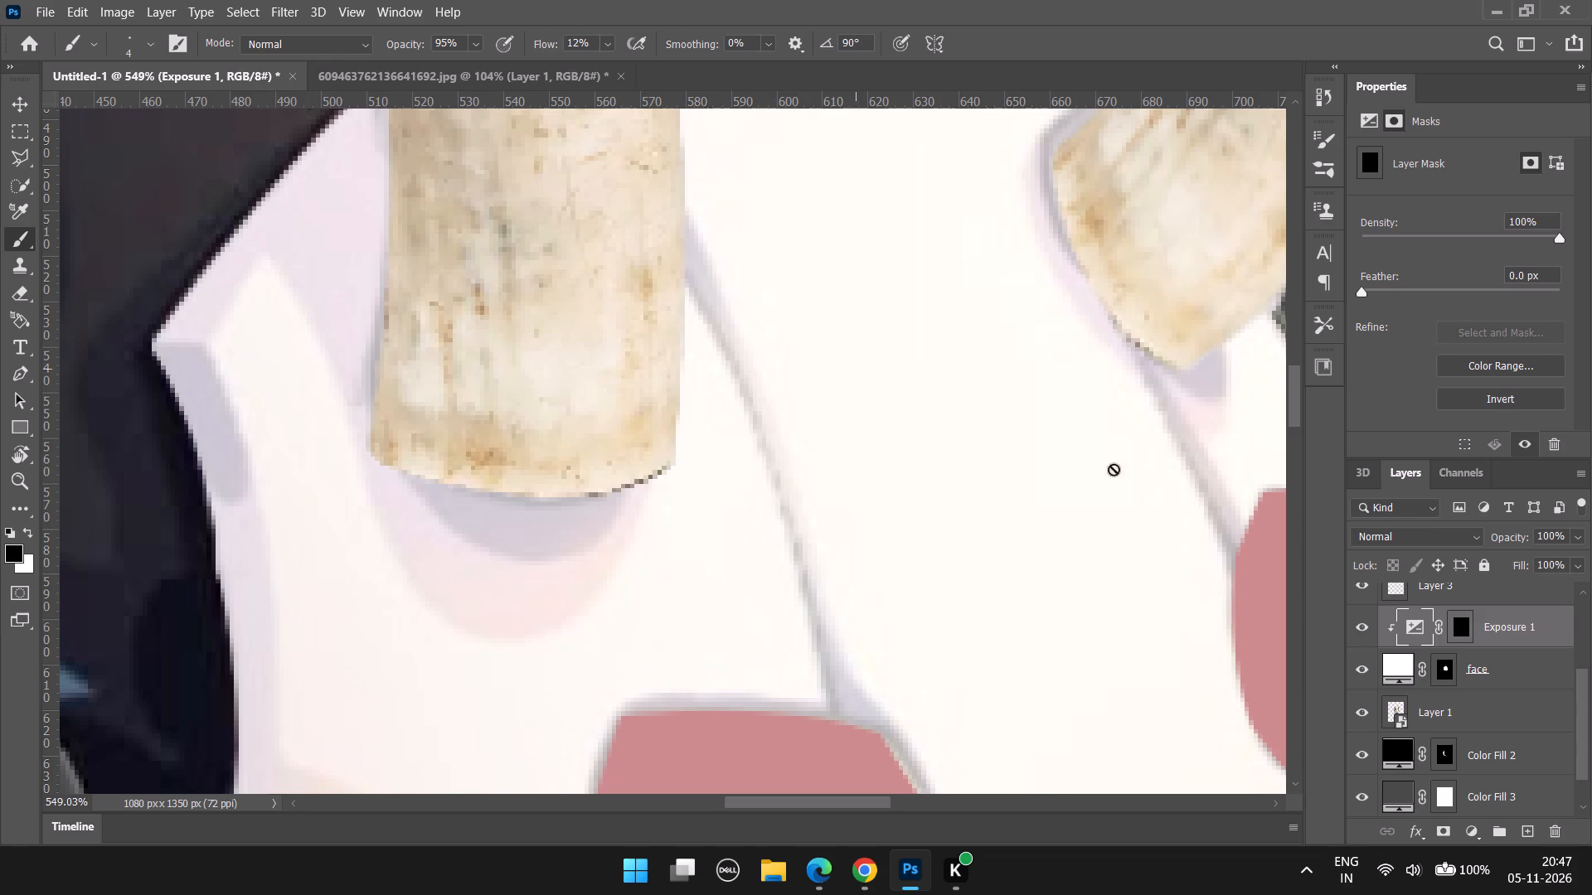
Brush white on the Exposure 1 mask along the crack line from the left horn down to the large pink eye shape.
{"action": "left_click", "coordinate": [1473, 620]}
{"action": "scroll", "coordinate": [731, 305], "scroll_direction": "up", "scroll_amount": 1, "text": "alt"}
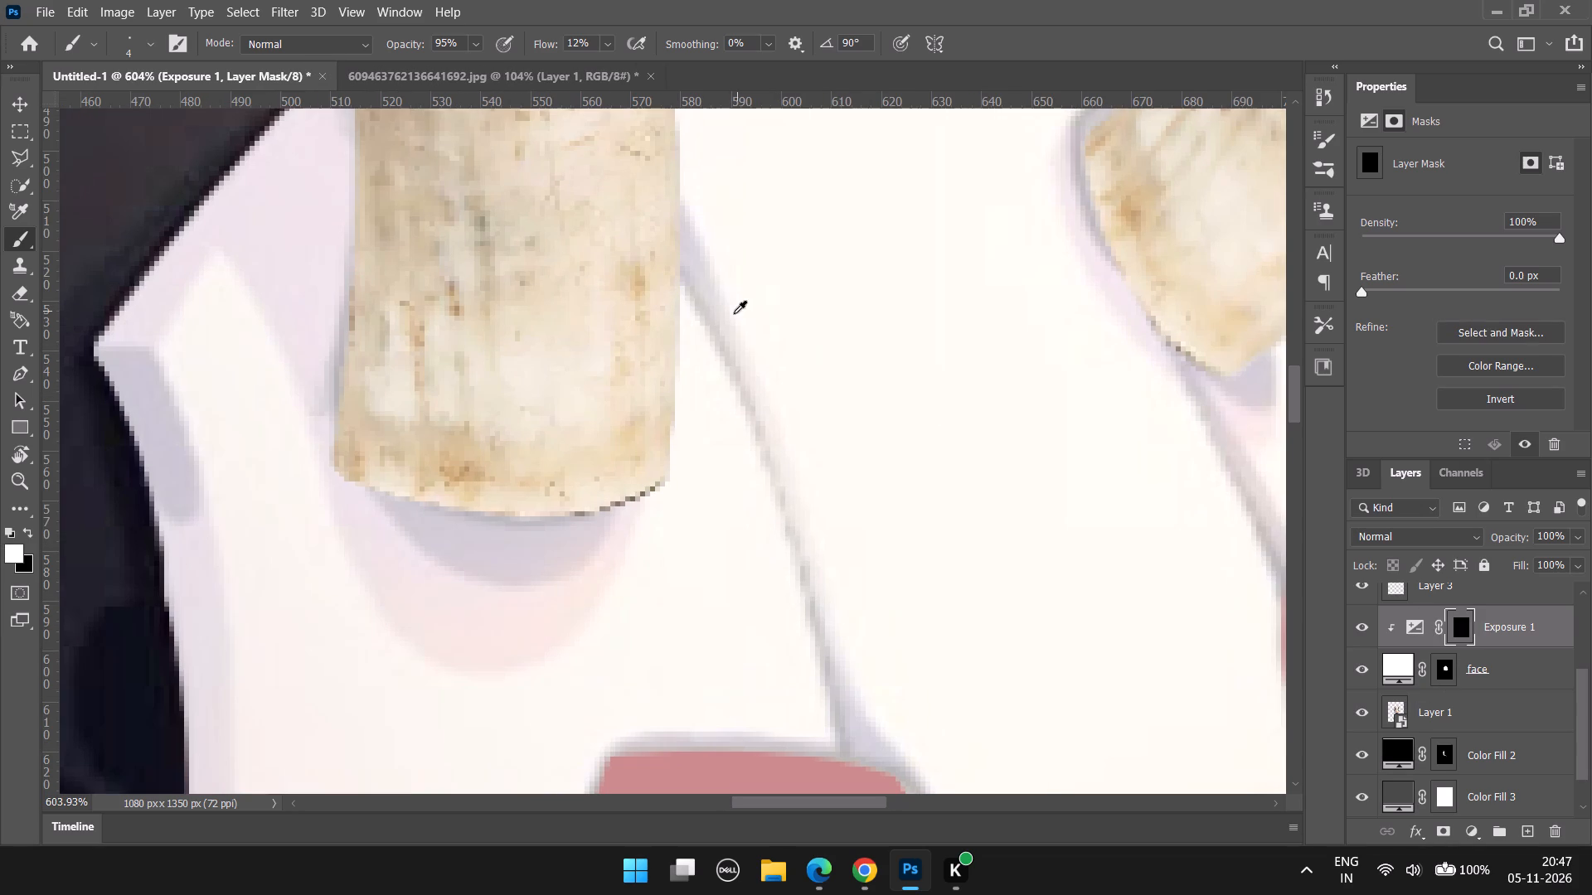
{"action": "scroll", "coordinate": [692, 288], "scroll_direction": "up", "scroll_amount": 1}
{"action": "scroll", "coordinate": [689, 304], "scroll_direction": "up", "scroll_amount": 4, "text": "alt"}
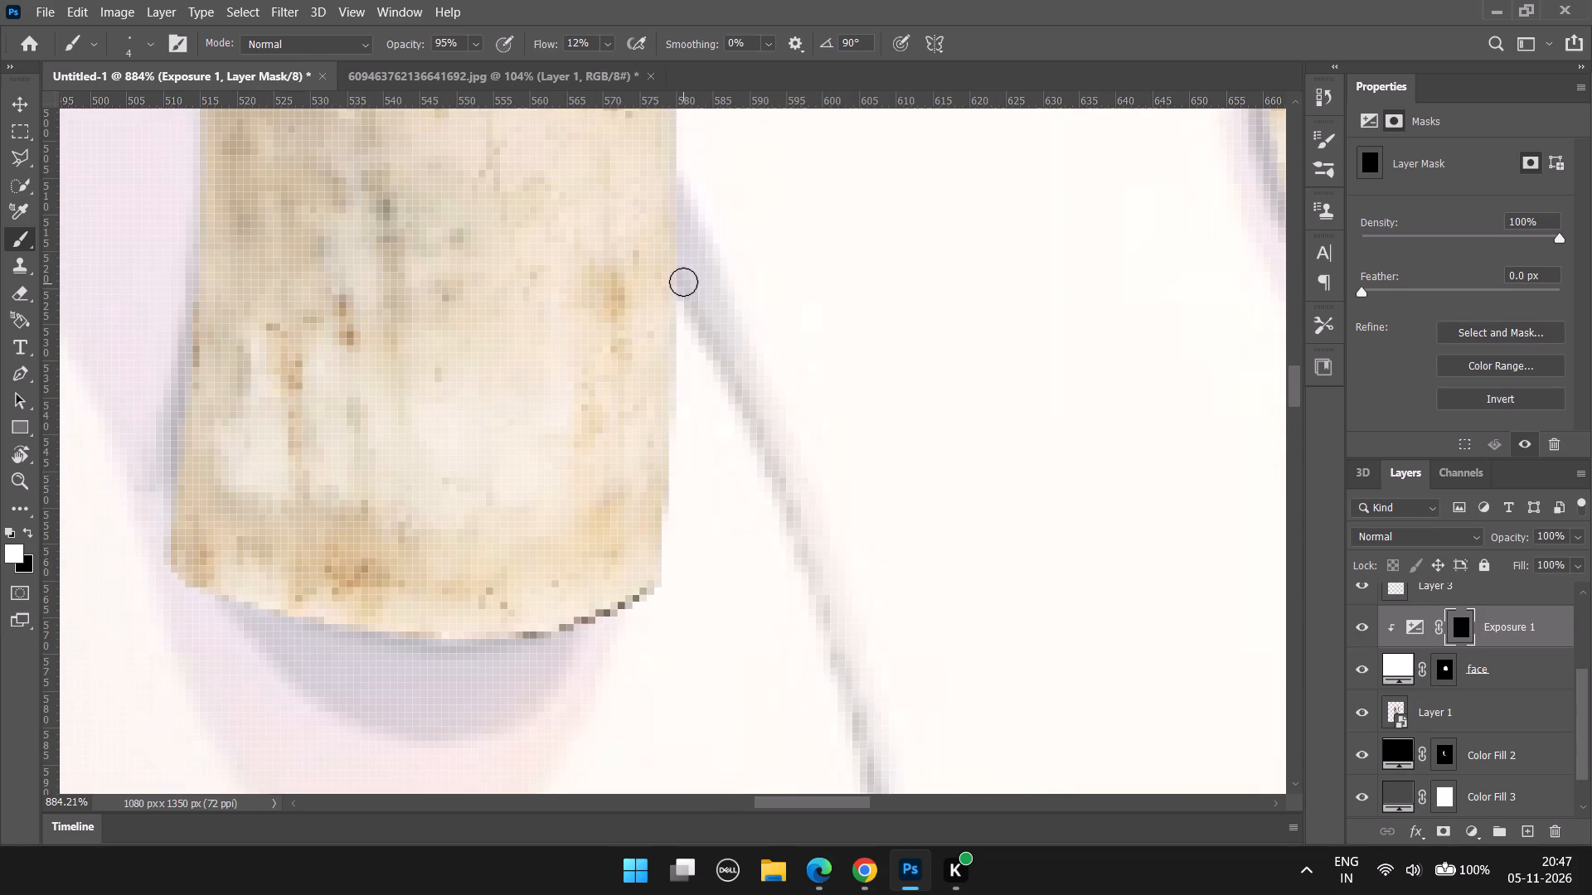
{"action": "left_click_drag", "start_coordinate": [683, 282], "coordinate": [757, 444]}
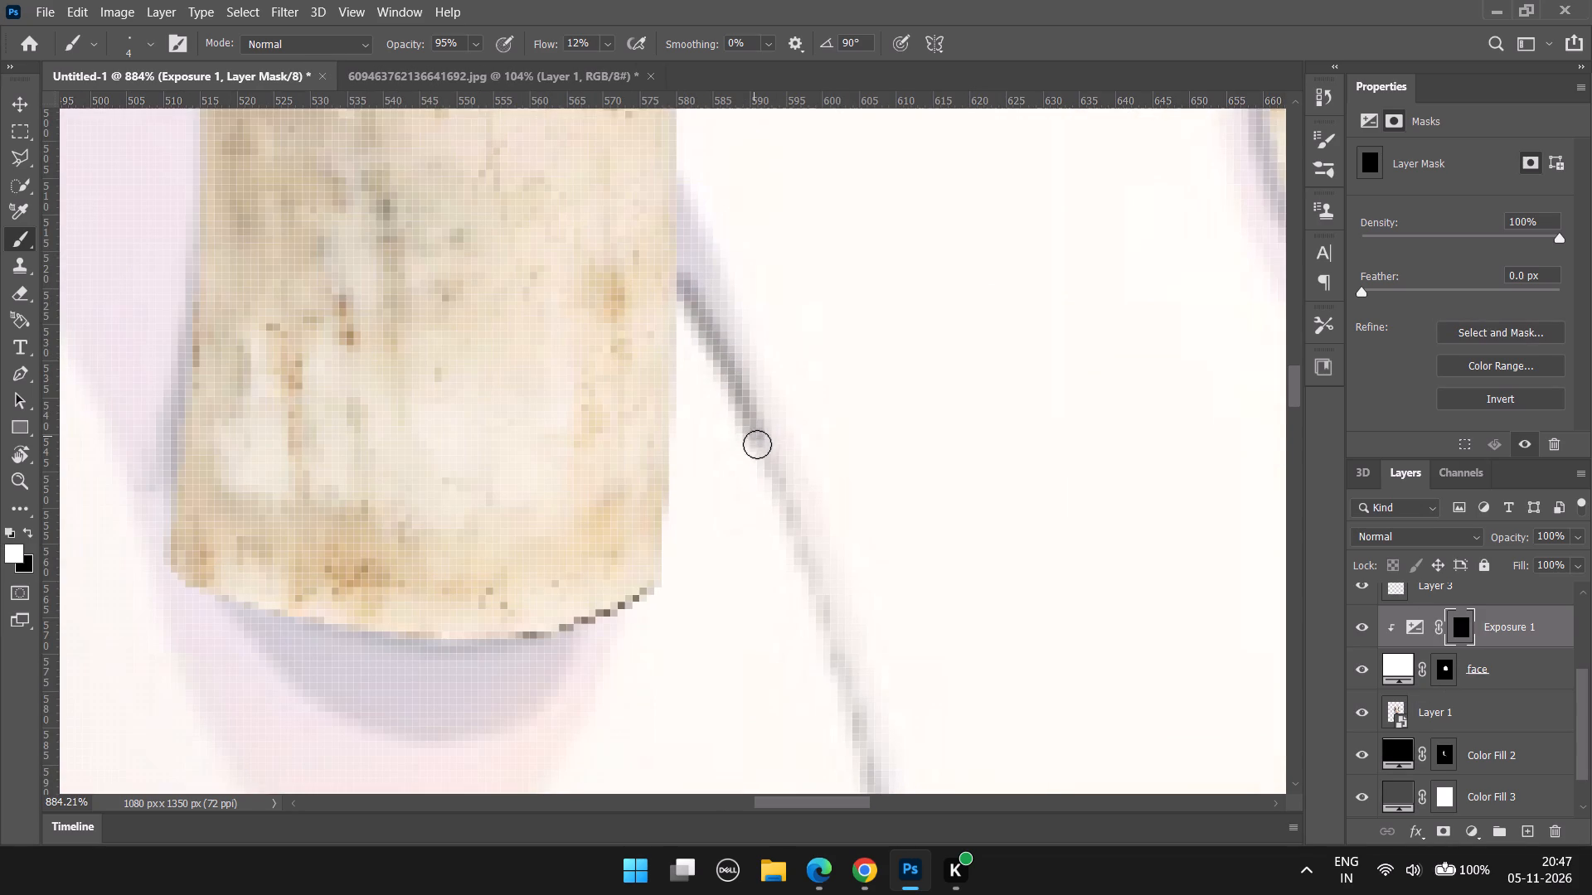
{"action": "left_click_drag", "start_coordinate": [757, 444], "coordinate": [847, 661]}
{"action": "right_click_drag", "start_coordinate": [841, 651], "coordinate": [847, 661]}
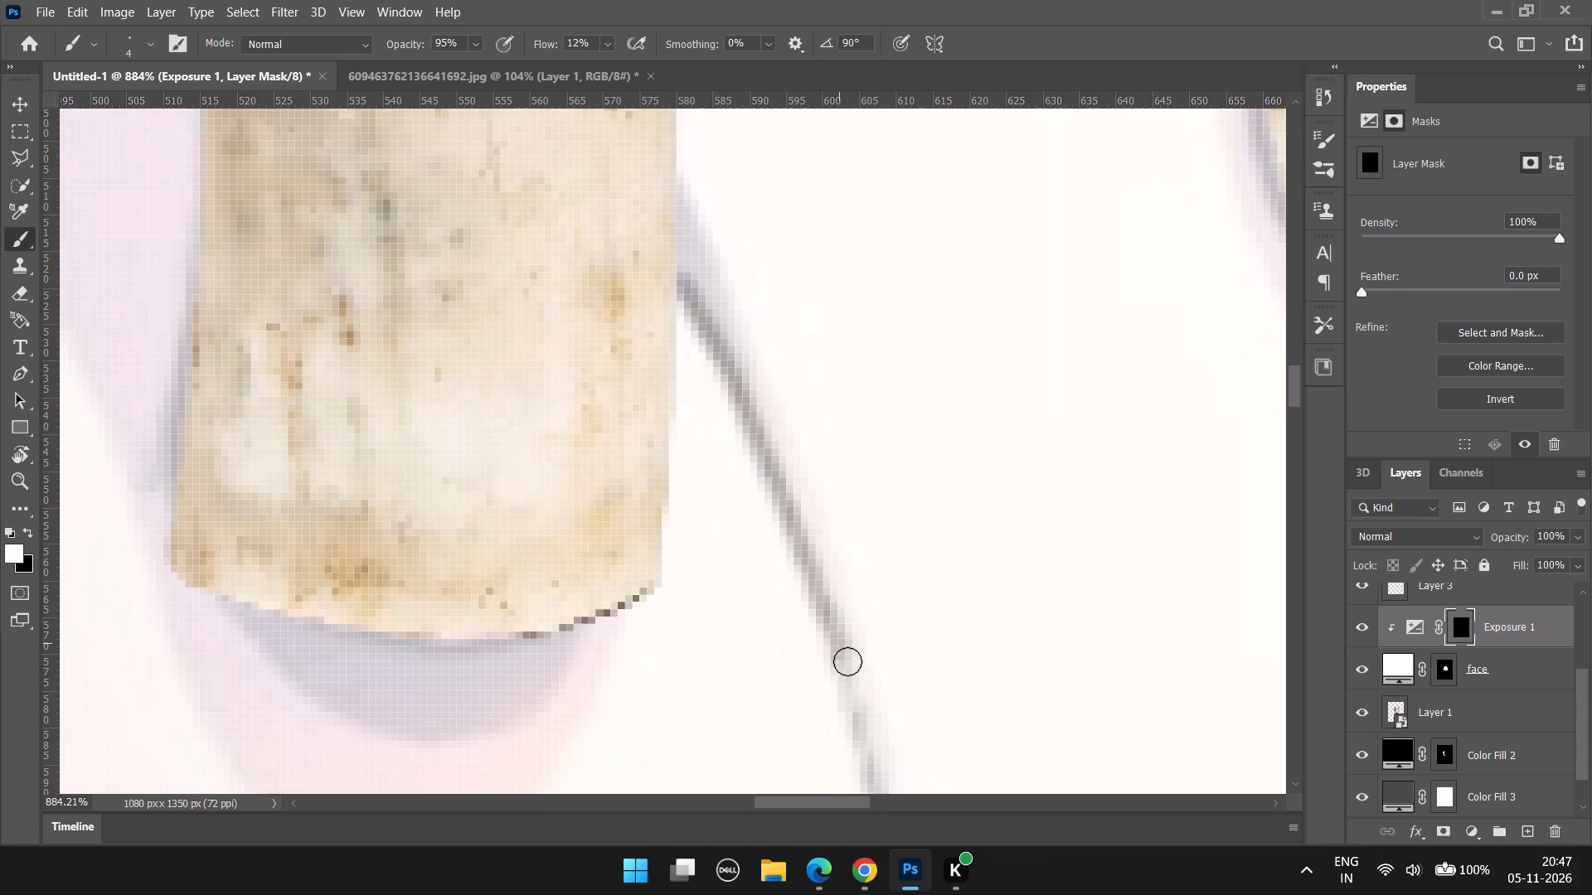
{"action": "right_click_drag", "start_coordinate": [847, 661], "coordinate": [848, 663]}
{"action": "left_click_drag", "start_coordinate": [847, 661], "coordinate": [865, 735]}
{"action": "scroll", "coordinate": [863, 713], "scroll_direction": "down", "scroll_amount": 4}
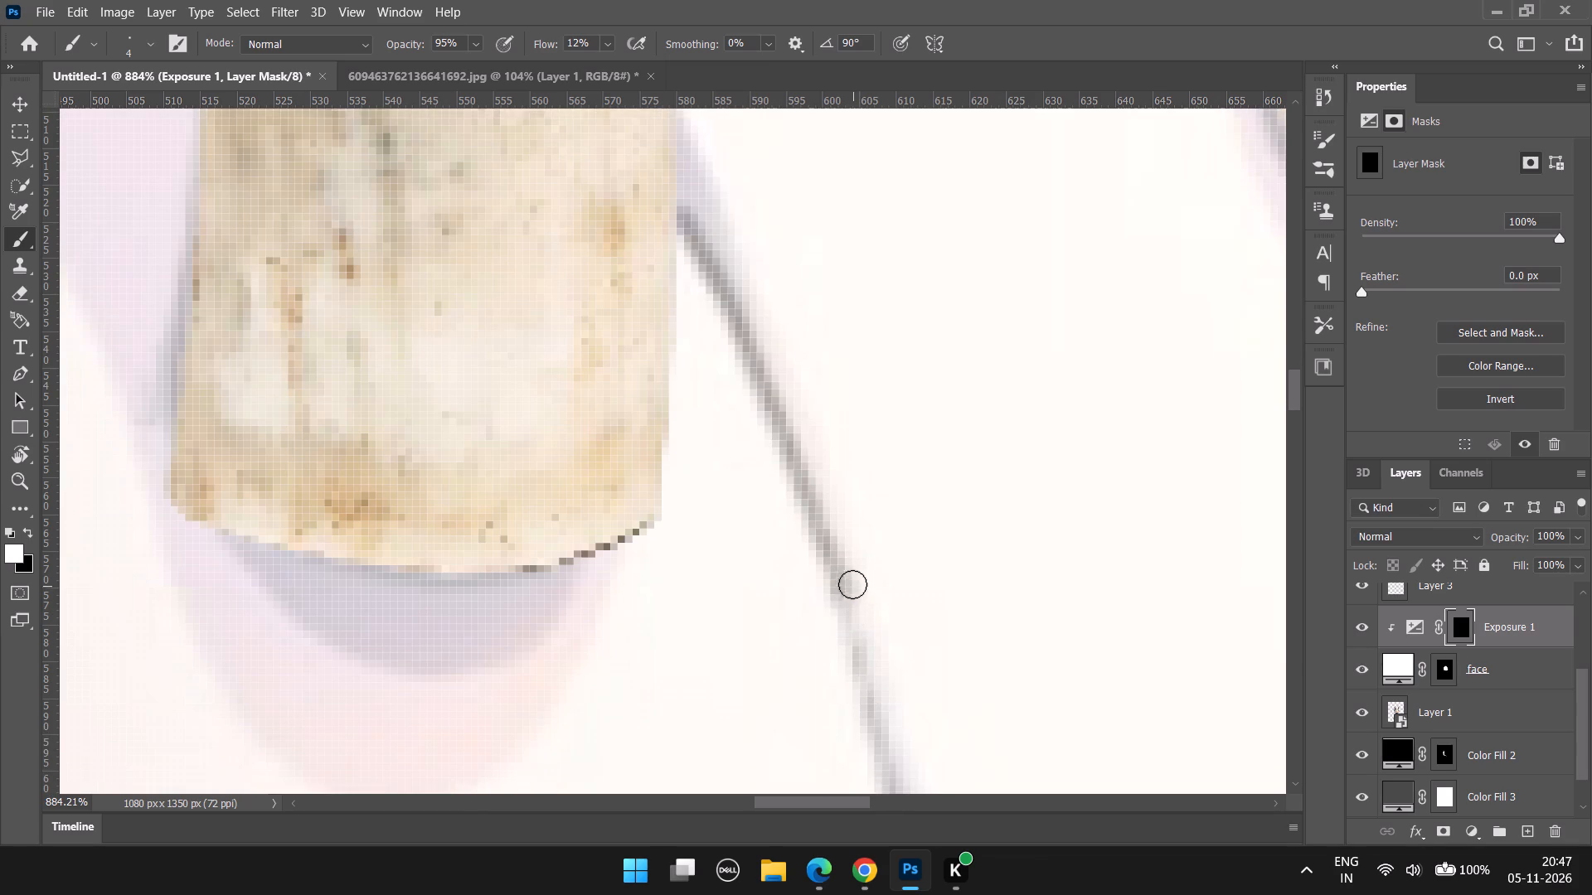
{"action": "left_click_drag", "start_coordinate": [844, 589], "coordinate": [890, 758]}
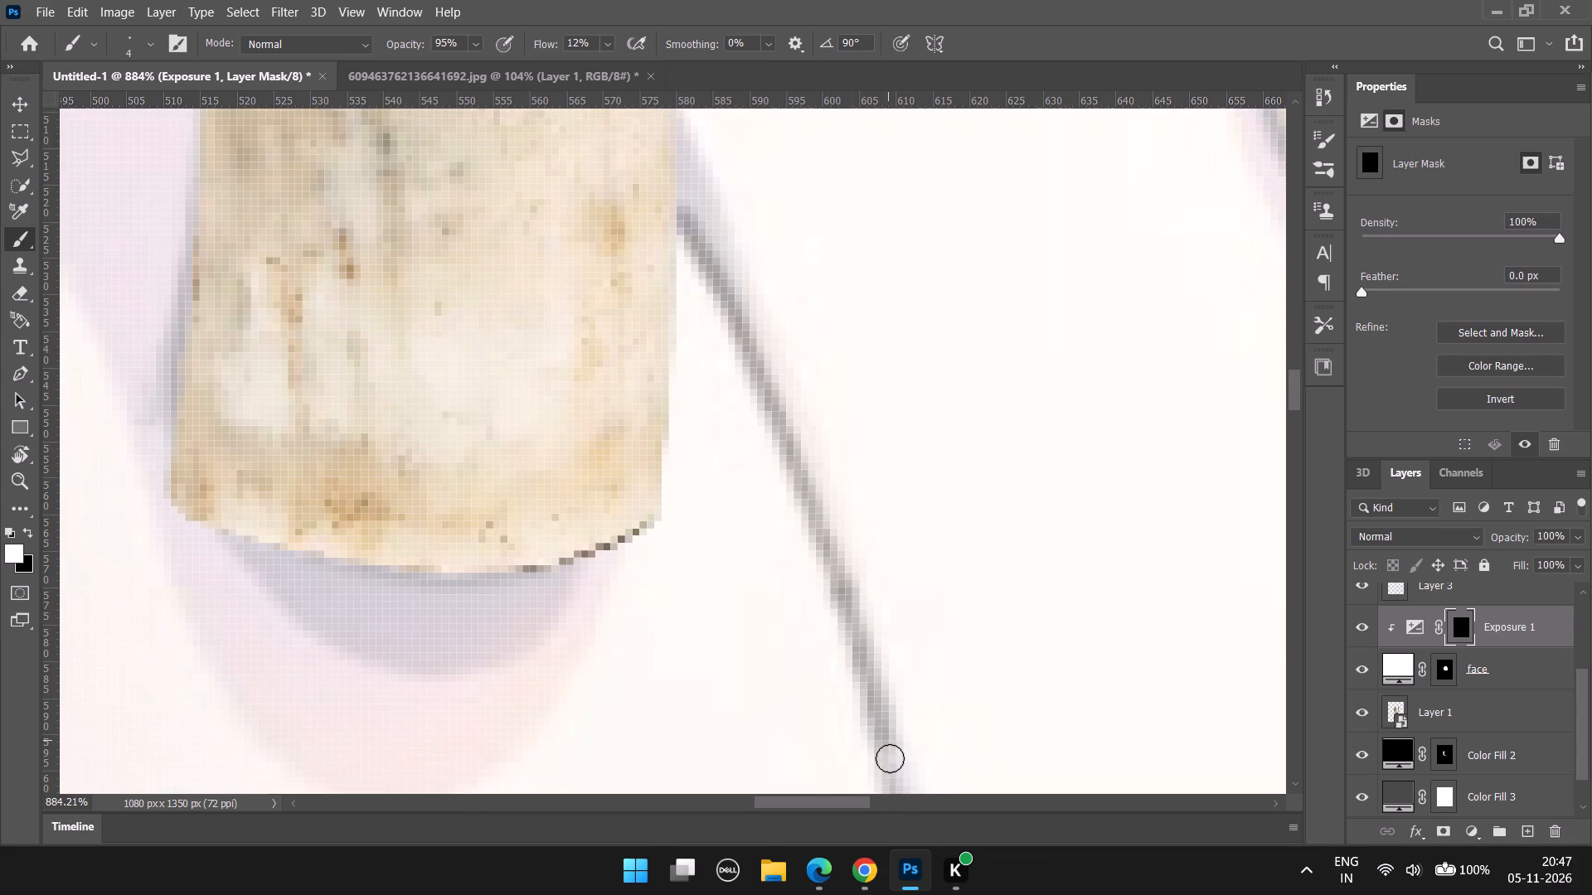
{"action": "left_click_drag", "start_coordinate": [890, 758], "coordinate": [893, 796]}
{"action": "scroll", "coordinate": [898, 717], "scroll_direction": "down", "scroll_amount": 12}
{"action": "left_click_drag", "start_coordinate": [900, 607], "coordinate": [905, 656]}
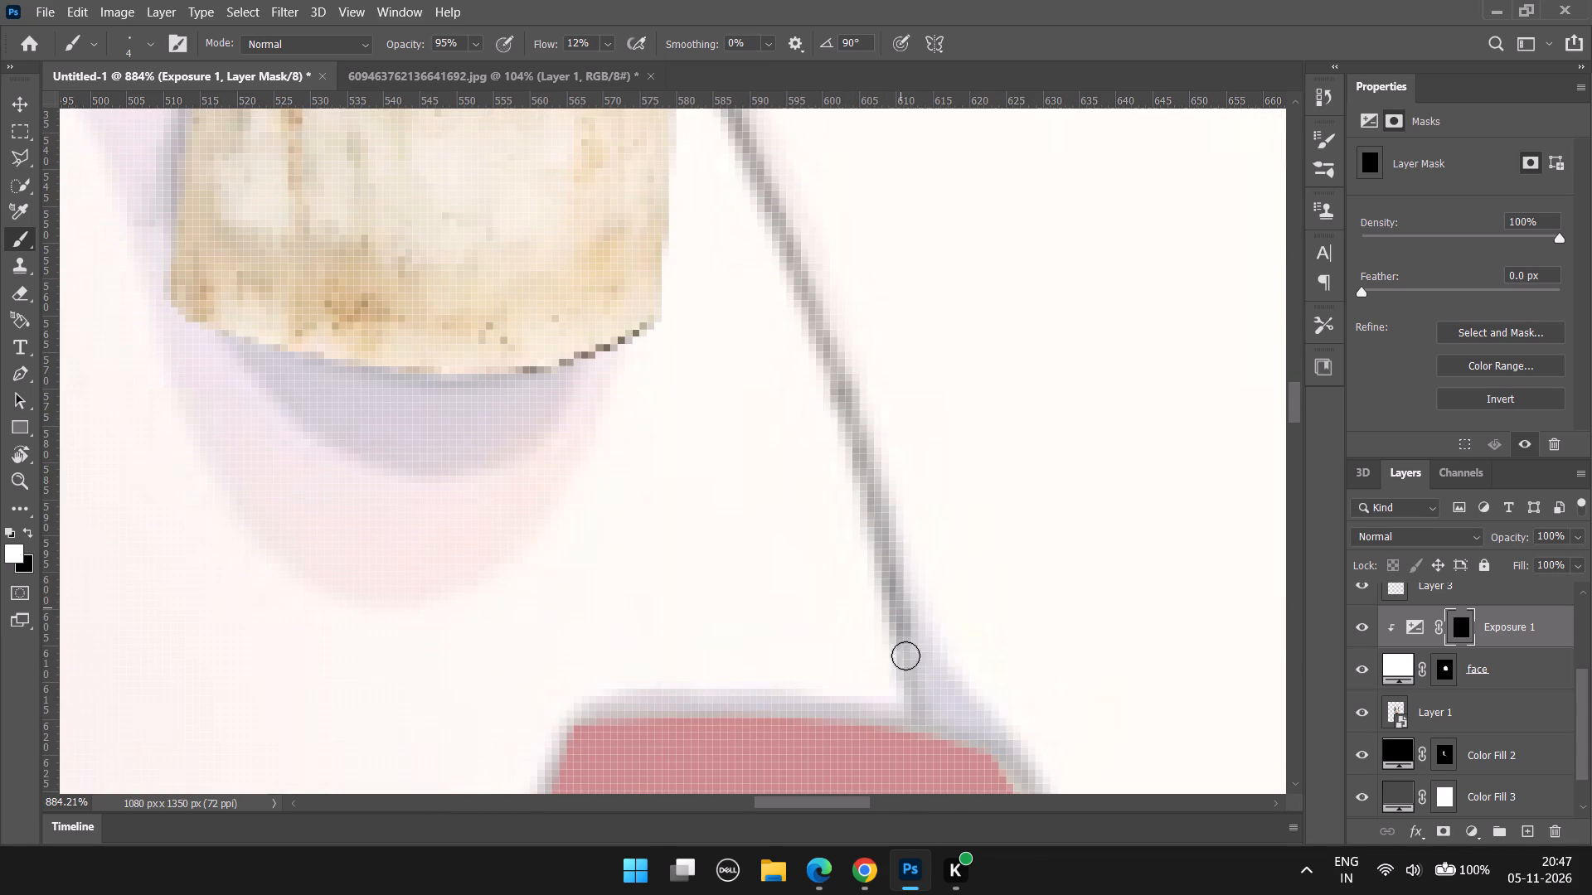
{"action": "left_click_drag", "start_coordinate": [905, 656], "coordinate": [923, 719]}
Brush white on the Exposure 1 mask along the crack line from the right horn's base to the pink oval, redoing the first stroke.
{"action": "scroll", "coordinate": [932, 690], "scroll_direction": "down", "scroll_amount": 13, "text": "alt"}
{"action": "scroll", "coordinate": [1033, 693], "scroll_direction": "down", "scroll_amount": 6}
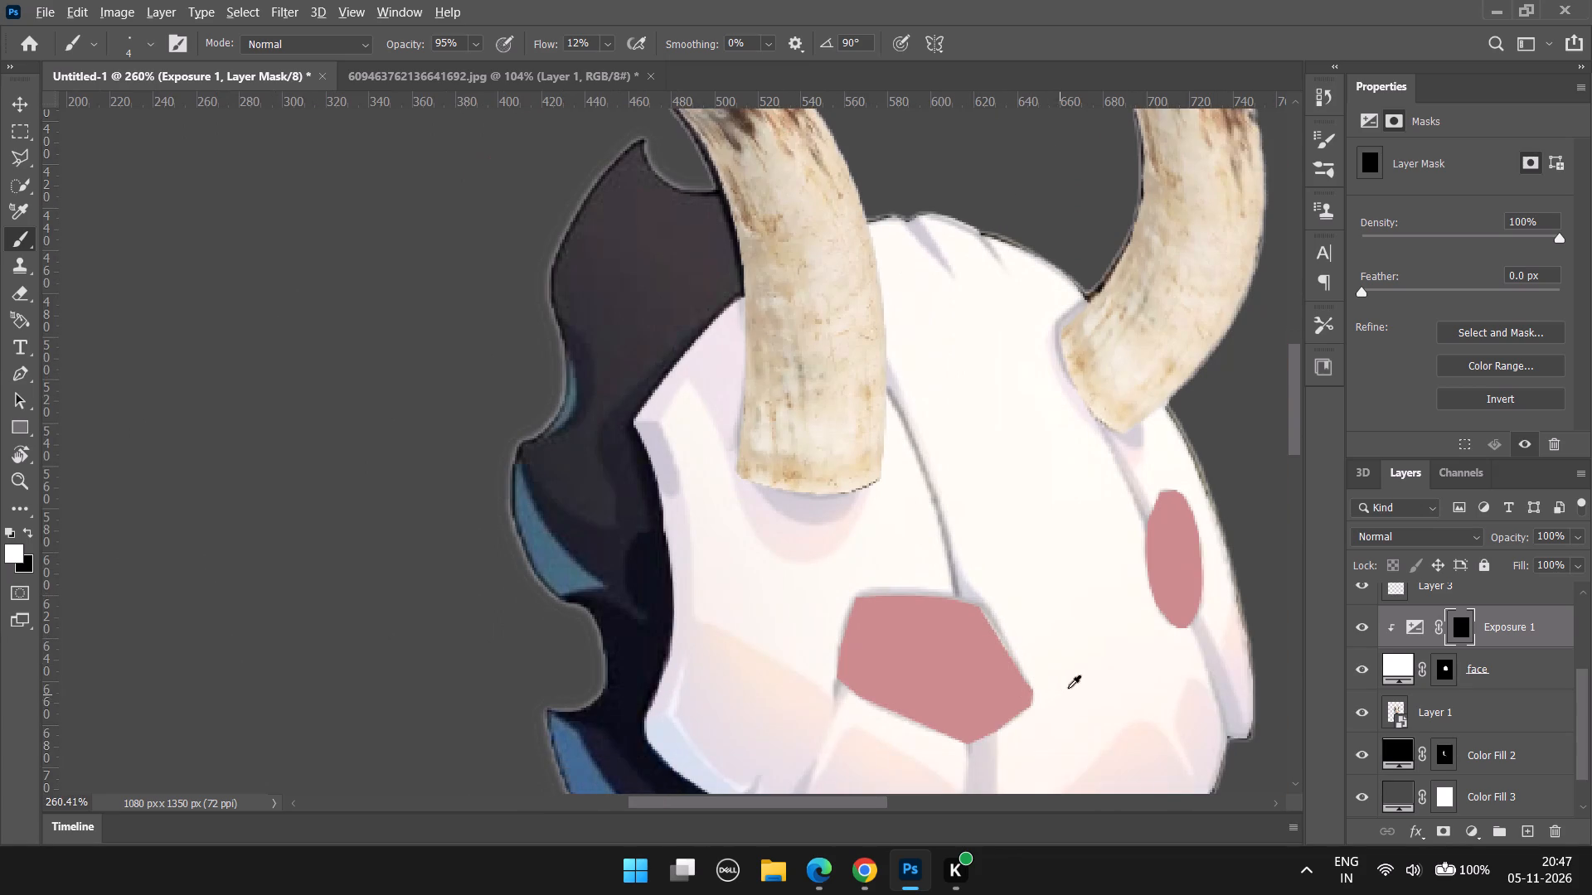
{"action": "scroll", "coordinate": [1087, 633], "scroll_direction": "up", "scroll_amount": 7, "text": "alt"}
{"action": "scroll", "coordinate": [1060, 609], "scroll_direction": "down", "scroll_amount": 6, "text": "alt"}
{"action": "scroll", "coordinate": [1061, 607], "scroll_direction": "up", "scroll_amount": 11, "text": "alt"}
{"action": "scroll", "coordinate": [1206, 533], "scroll_direction": "down", "scroll_amount": 1, "text": "alt"}
{"action": "scroll", "coordinate": [1205, 526], "scroll_direction": "up", "scroll_amount": 6, "text": "alt"}
{"action": "scroll", "coordinate": [1211, 520], "scroll_direction": "down", "scroll_amount": 12, "text": "alt"}
{"action": "left_click_drag", "start_coordinate": [870, 806], "coordinate": [951, 817]}
{"action": "scroll", "coordinate": [794, 462], "scroll_direction": "up", "scroll_amount": 6, "text": "alt"}
{"action": "scroll", "coordinate": [745, 343], "scroll_direction": "up", "scroll_amount": 3, "text": "alt"}
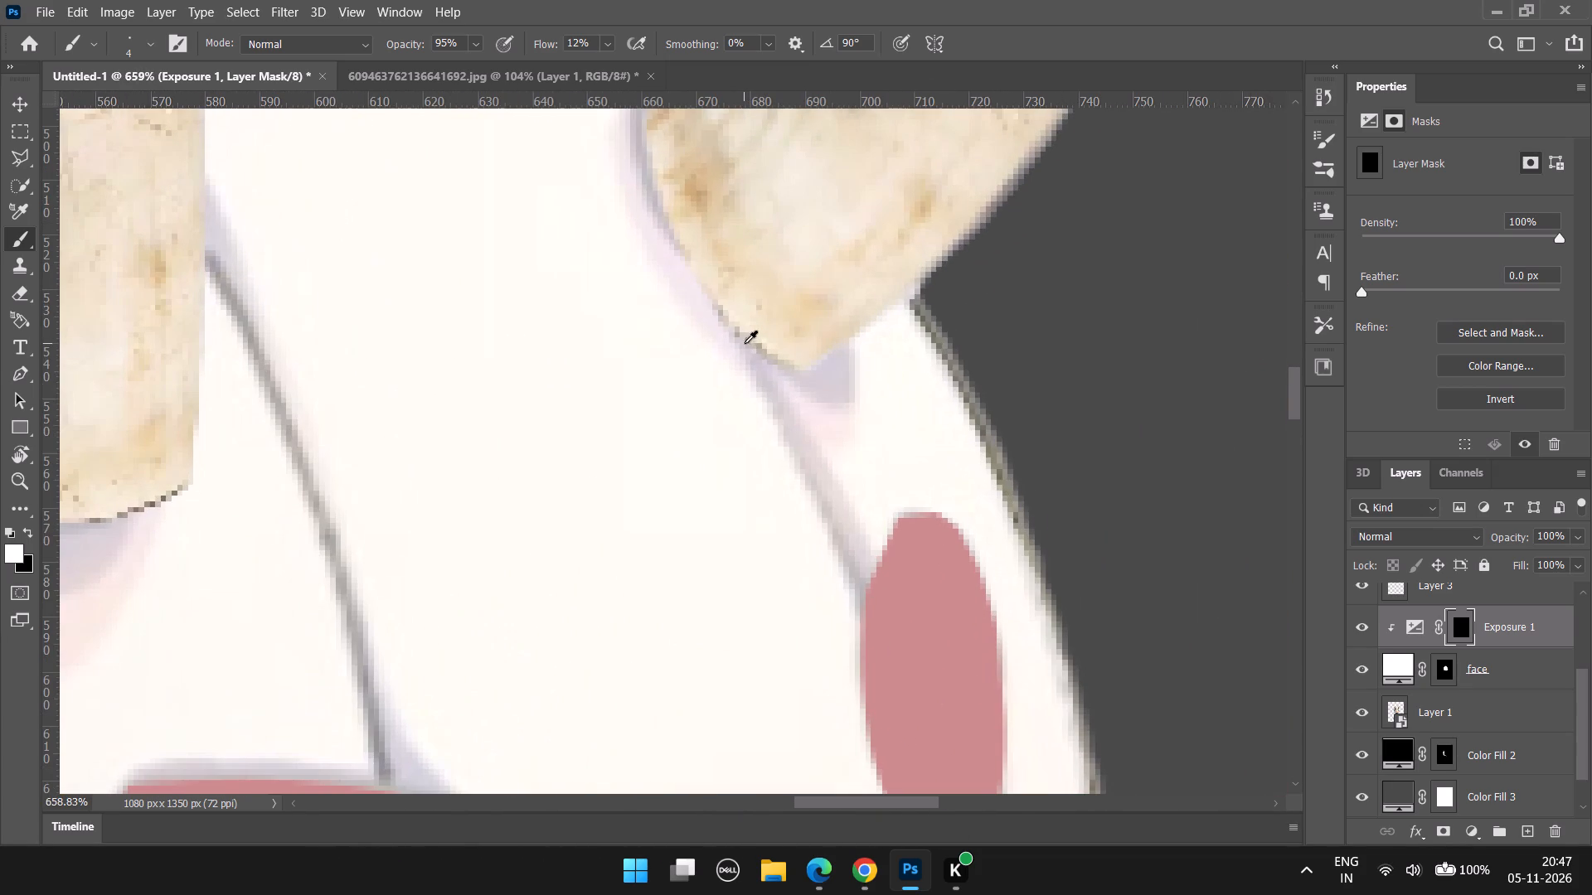
{"action": "left_click_drag", "start_coordinate": [745, 343], "coordinate": [797, 465]}
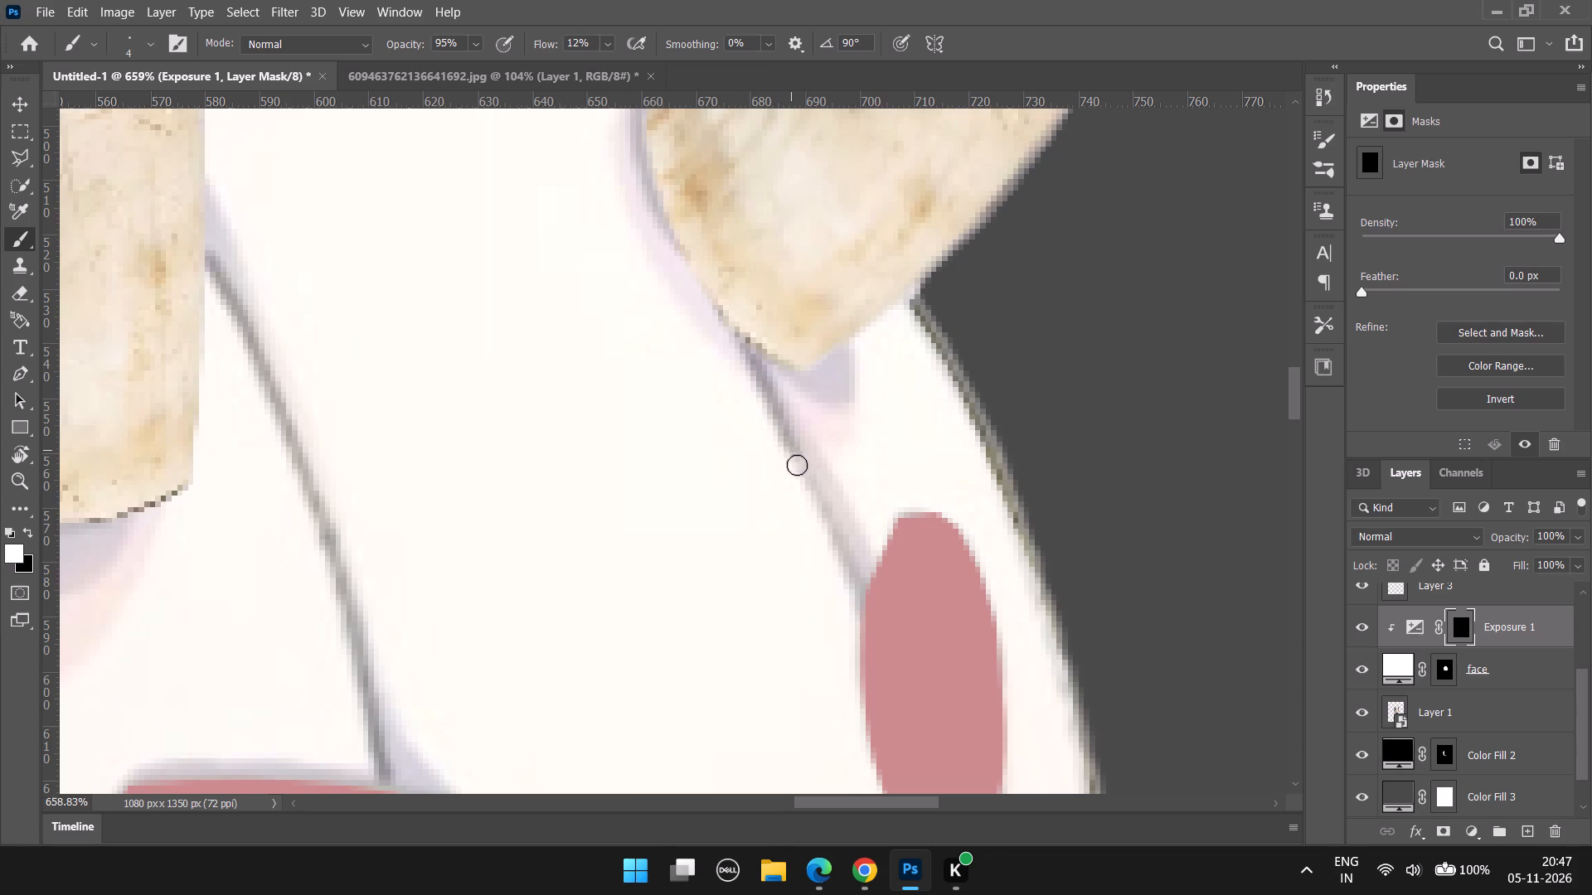
{"action": "left_click_drag", "start_coordinate": [797, 465], "coordinate": [813, 512]}
{"action": "key", "text": "ctrl+z"}
{"action": "left_click_drag", "start_coordinate": [750, 346], "coordinate": [761, 365]}
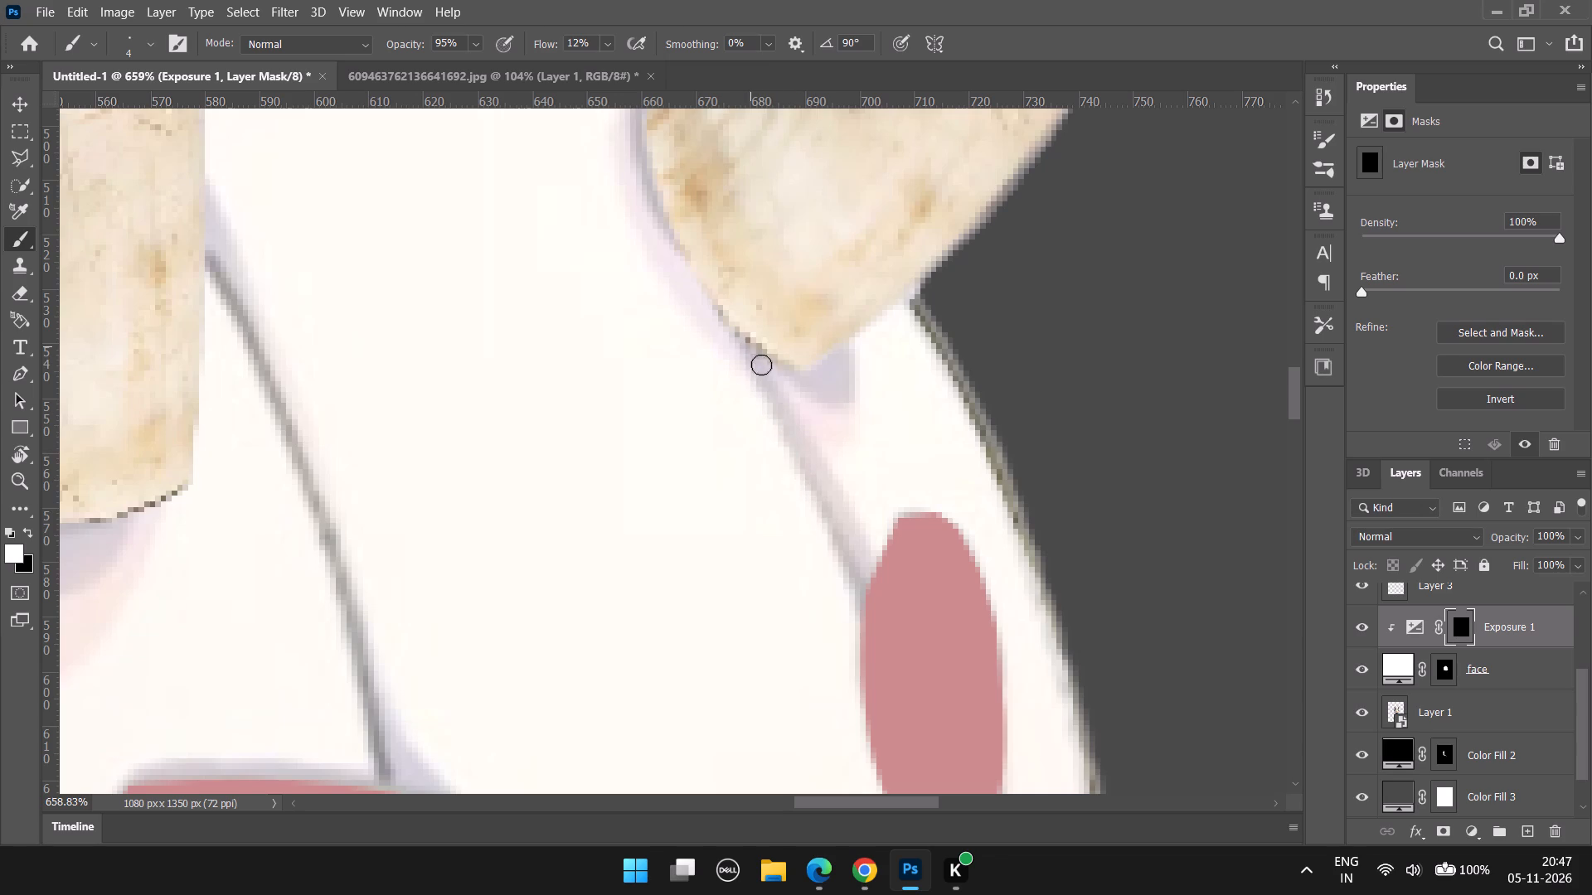
{"action": "left_click_drag", "start_coordinate": [761, 365], "coordinate": [877, 626]}
Brush a short white line on the Exposure 1 mask down from the large pink eye shape's lower-left corner, redoing the first stroke.
{"action": "scroll", "coordinate": [877, 616], "scroll_direction": "down", "scroll_amount": 12, "text": "alt"}
{"action": "scroll", "coordinate": [711, 641], "scroll_direction": "up", "scroll_amount": 5}
{"action": "scroll", "coordinate": [701, 656], "scroll_direction": "down", "scroll_amount": 6}
{"action": "scroll", "coordinate": [491, 520], "scroll_direction": "up", "scroll_amount": 9, "text": "alt"}
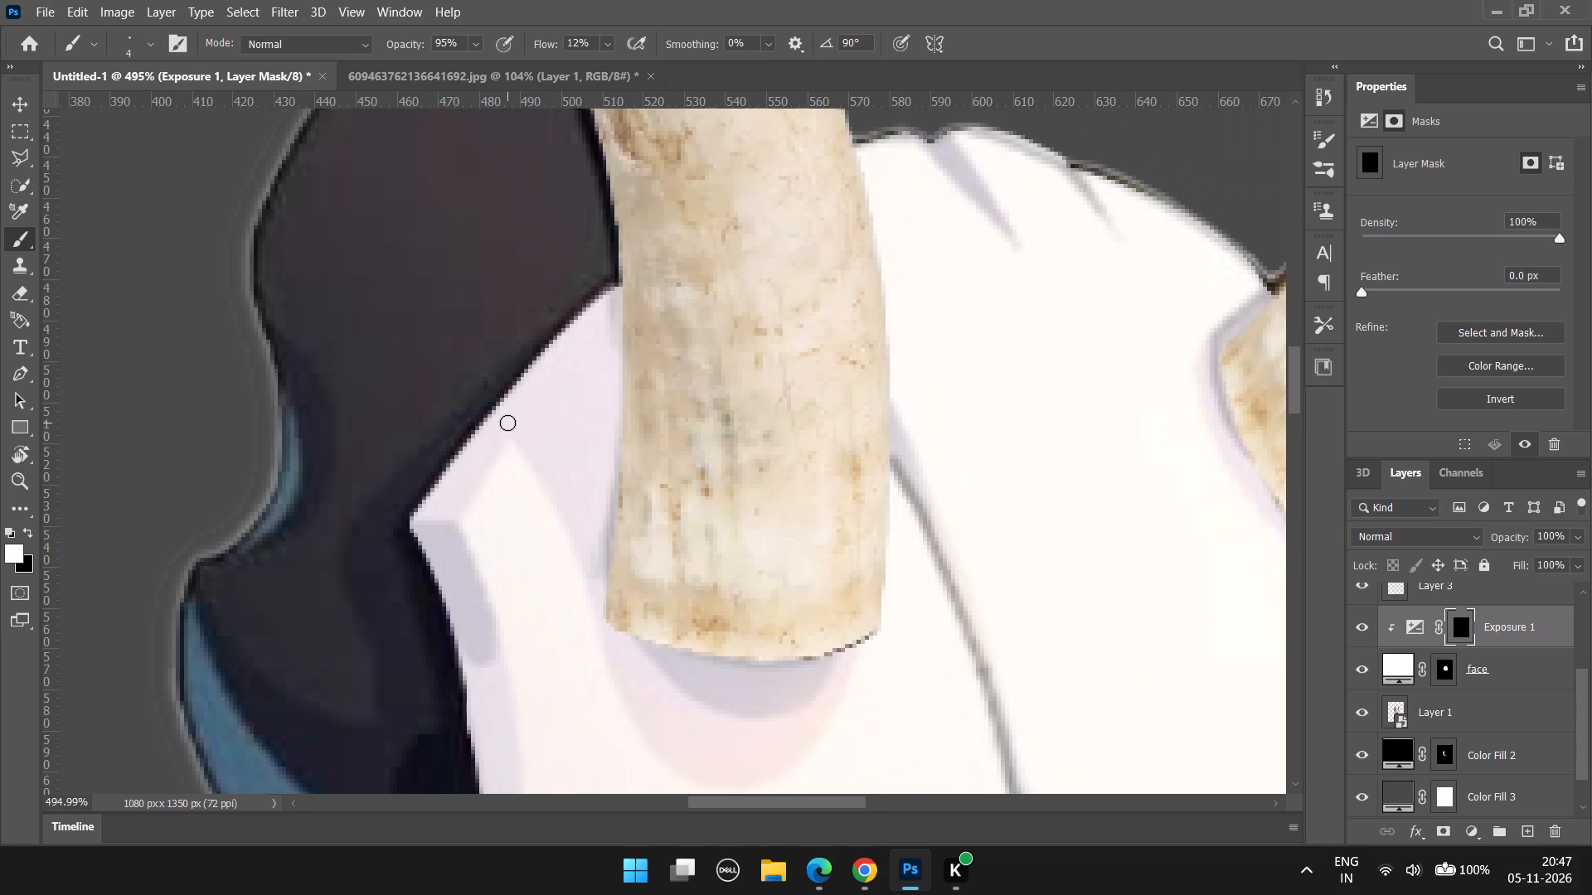
{"action": "scroll", "coordinate": [457, 467], "scroll_direction": "up", "scroll_amount": 7, "text": "alt"}
{"action": "scroll", "coordinate": [428, 453], "scroll_direction": "down", "scroll_amount": 3, "text": "alt"}
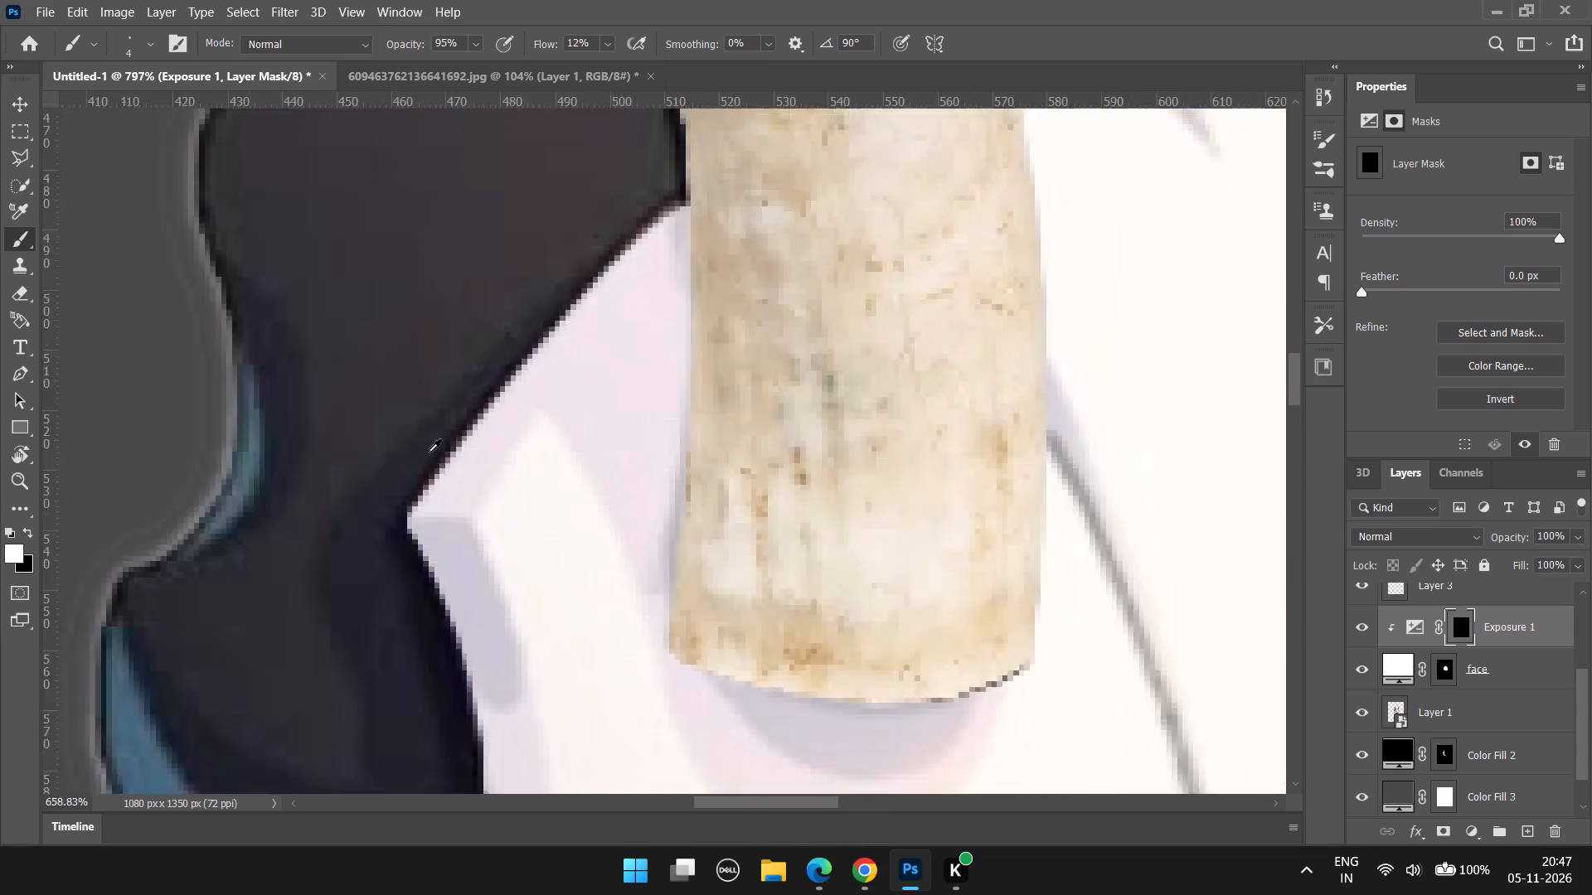
{"action": "scroll", "coordinate": [429, 452], "scroll_direction": "down", "scroll_amount": 20, "text": "alt"}
{"action": "scroll", "coordinate": [1060, 447], "scroll_direction": "down", "scroll_amount": 5, "text": "alt"}
{"action": "scroll", "coordinate": [1045, 537], "scroll_direction": "up", "scroll_amount": 4, "text": "alt"}
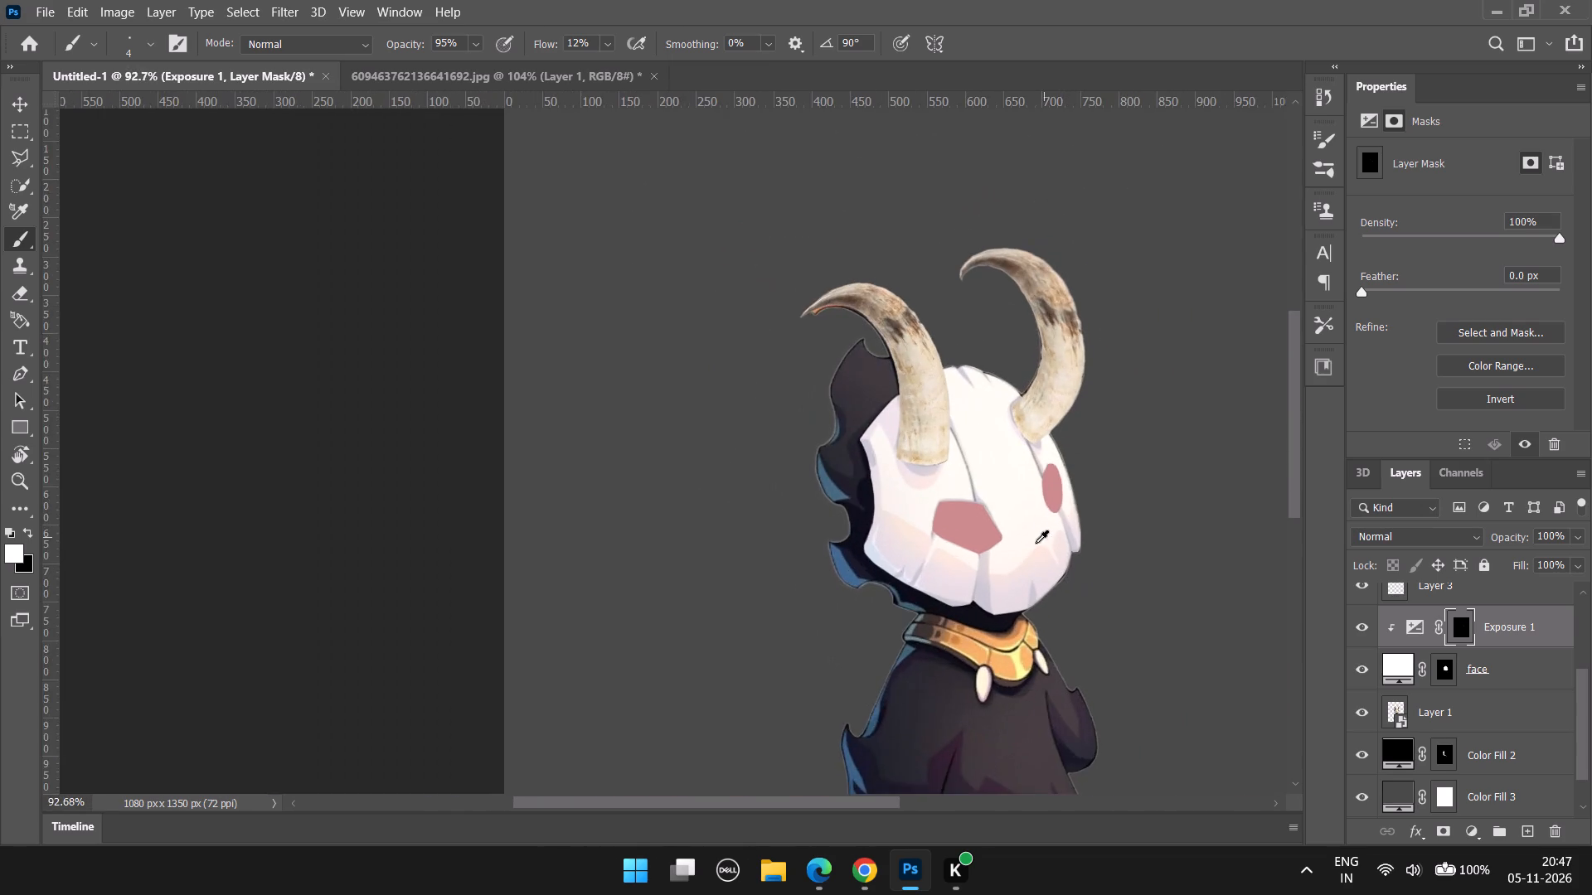
{"action": "scroll", "coordinate": [1036, 543], "scroll_direction": "up", "scroll_amount": 10, "text": "alt"}
{"action": "scroll", "coordinate": [792, 621], "scroll_direction": "up", "scroll_amount": 6, "text": "alt"}
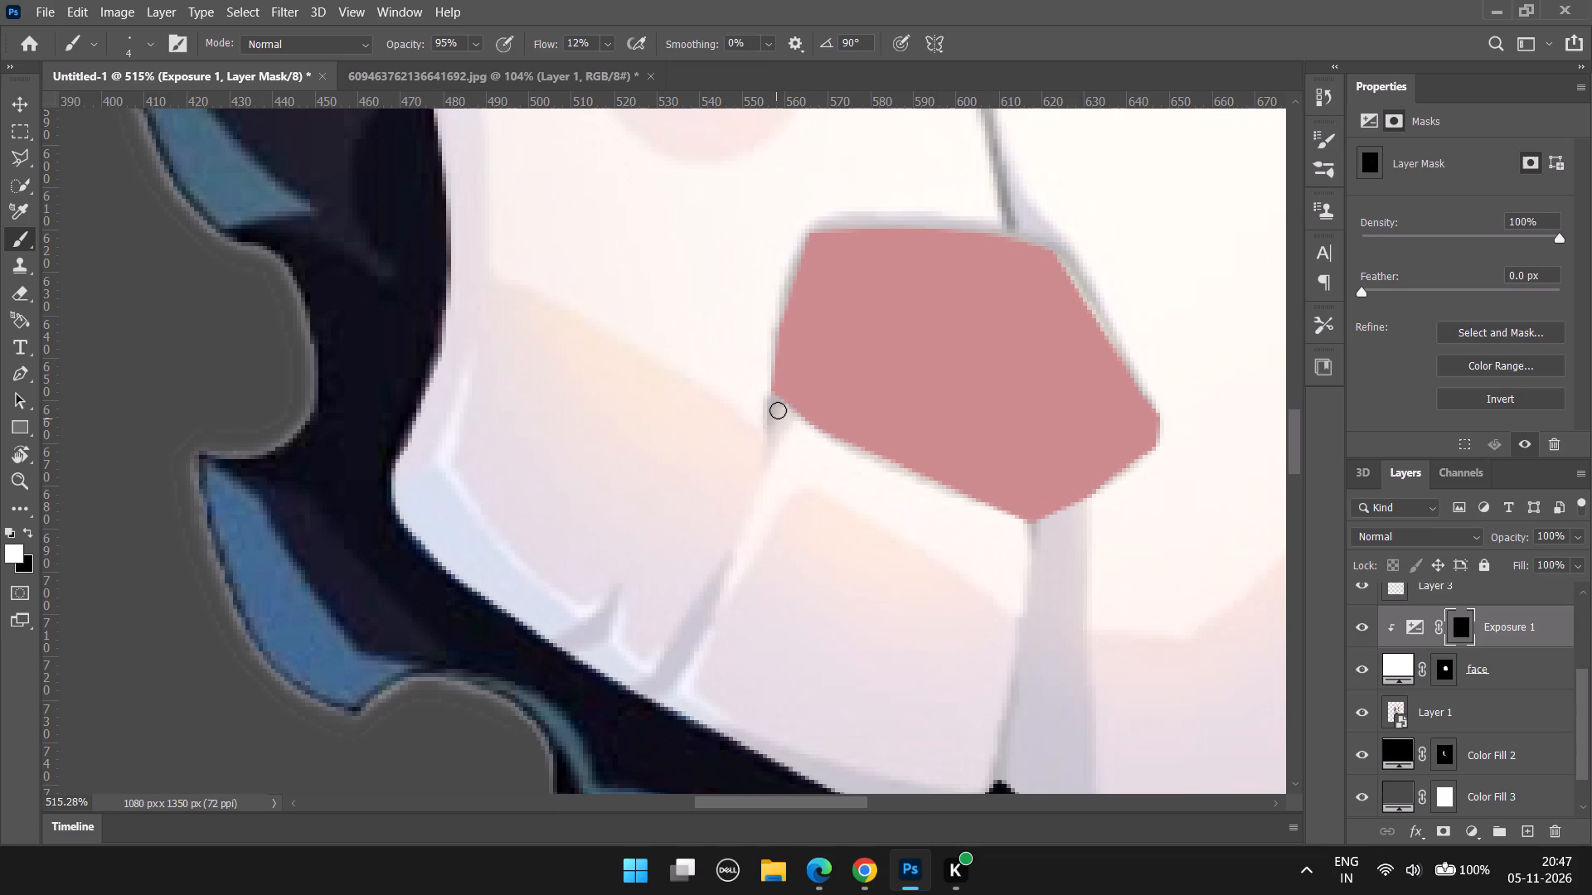
{"action": "left_click_drag", "start_coordinate": [774, 394], "coordinate": [776, 433]}
{"action": "key", "text": "ctrl+z"}
{"action": "scroll", "coordinate": [771, 433], "scroll_direction": "up", "scroll_amount": 2}
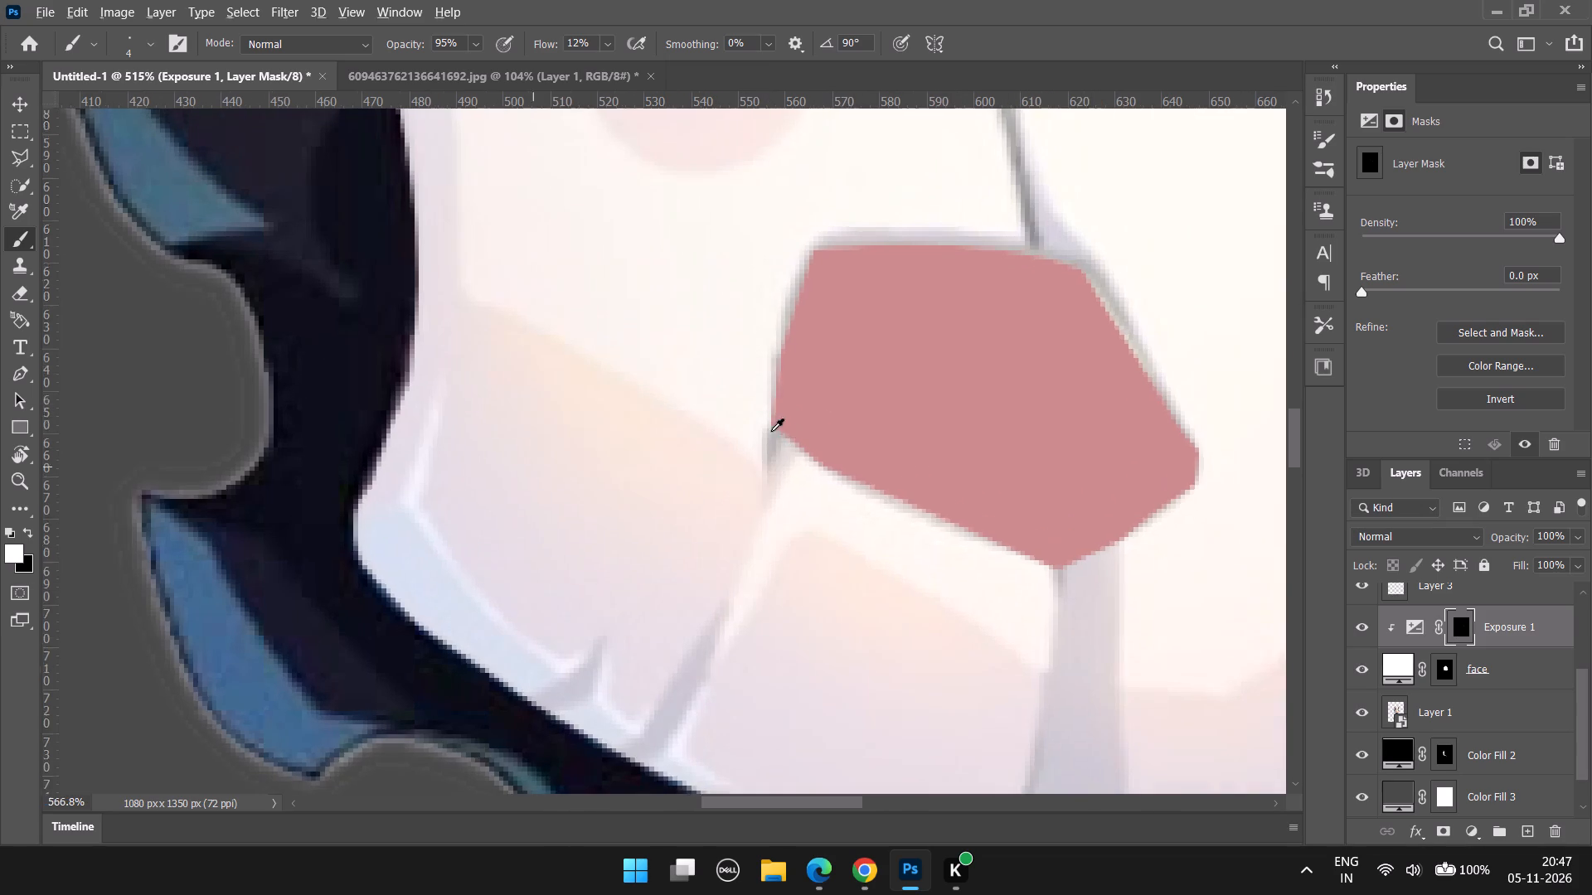
{"action": "scroll", "coordinate": [771, 431], "scroll_direction": "up", "scroll_amount": 5}
{"action": "left_click_drag", "start_coordinate": [764, 428], "coordinate": [779, 450]}
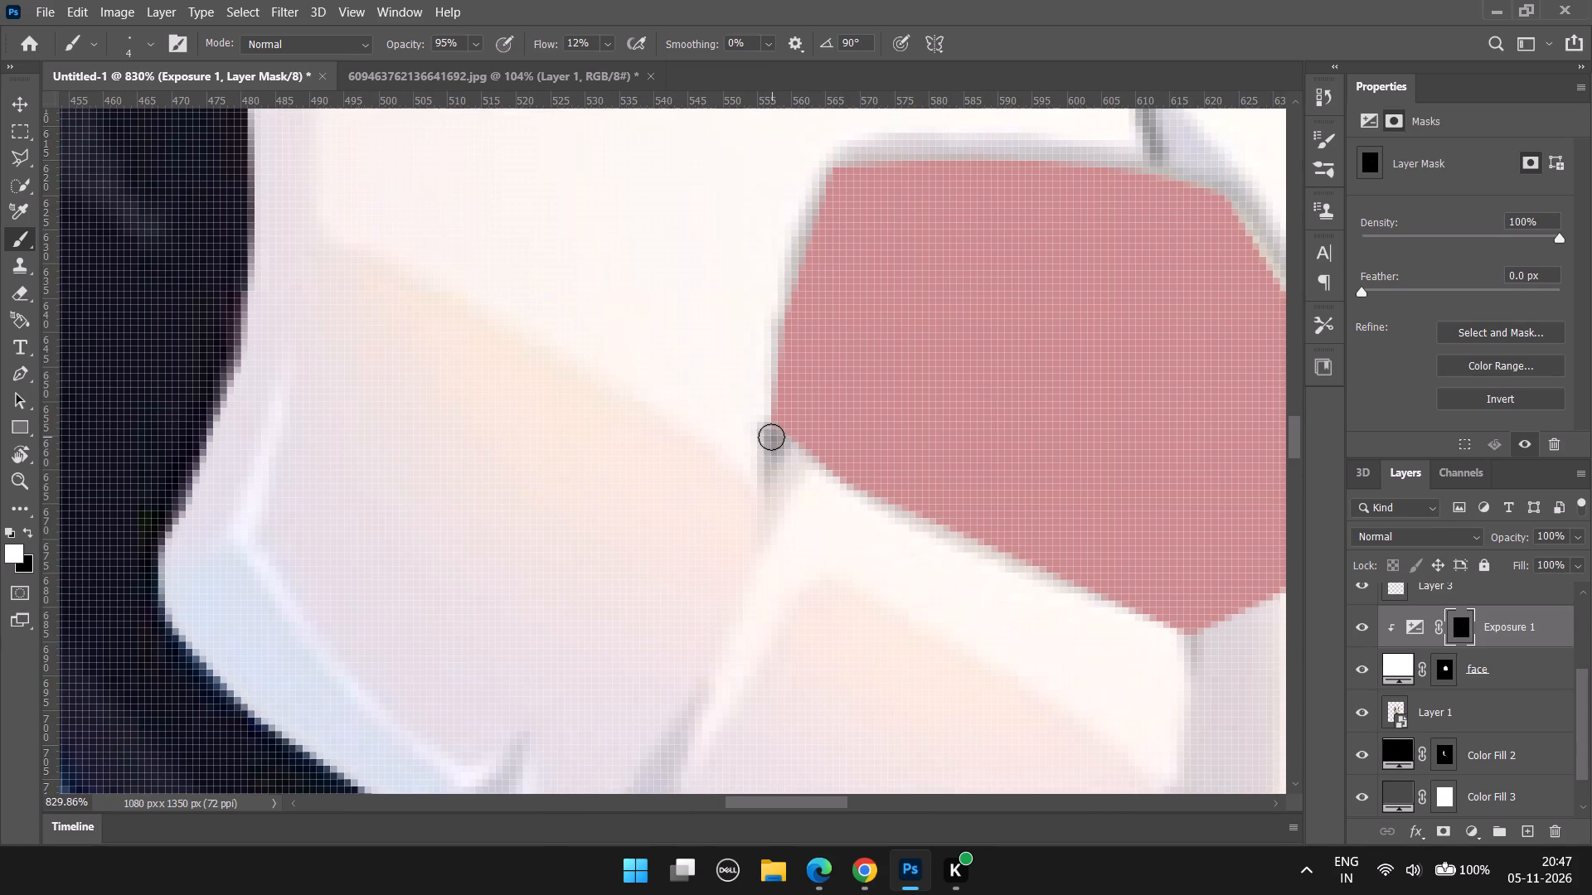
{"action": "left_click_drag", "start_coordinate": [770, 438], "coordinate": [769, 490]}
Brush a short horizontal white crack line on the Exposure 1 mask inward from the pointed corner on the face's left edge.
{"action": "scroll", "coordinate": [764, 532], "scroll_direction": "down", "scroll_amount": 18, "text": "alt"}
{"action": "scroll", "coordinate": [683, 550], "scroll_direction": "up", "scroll_amount": 4, "text": "alt"}
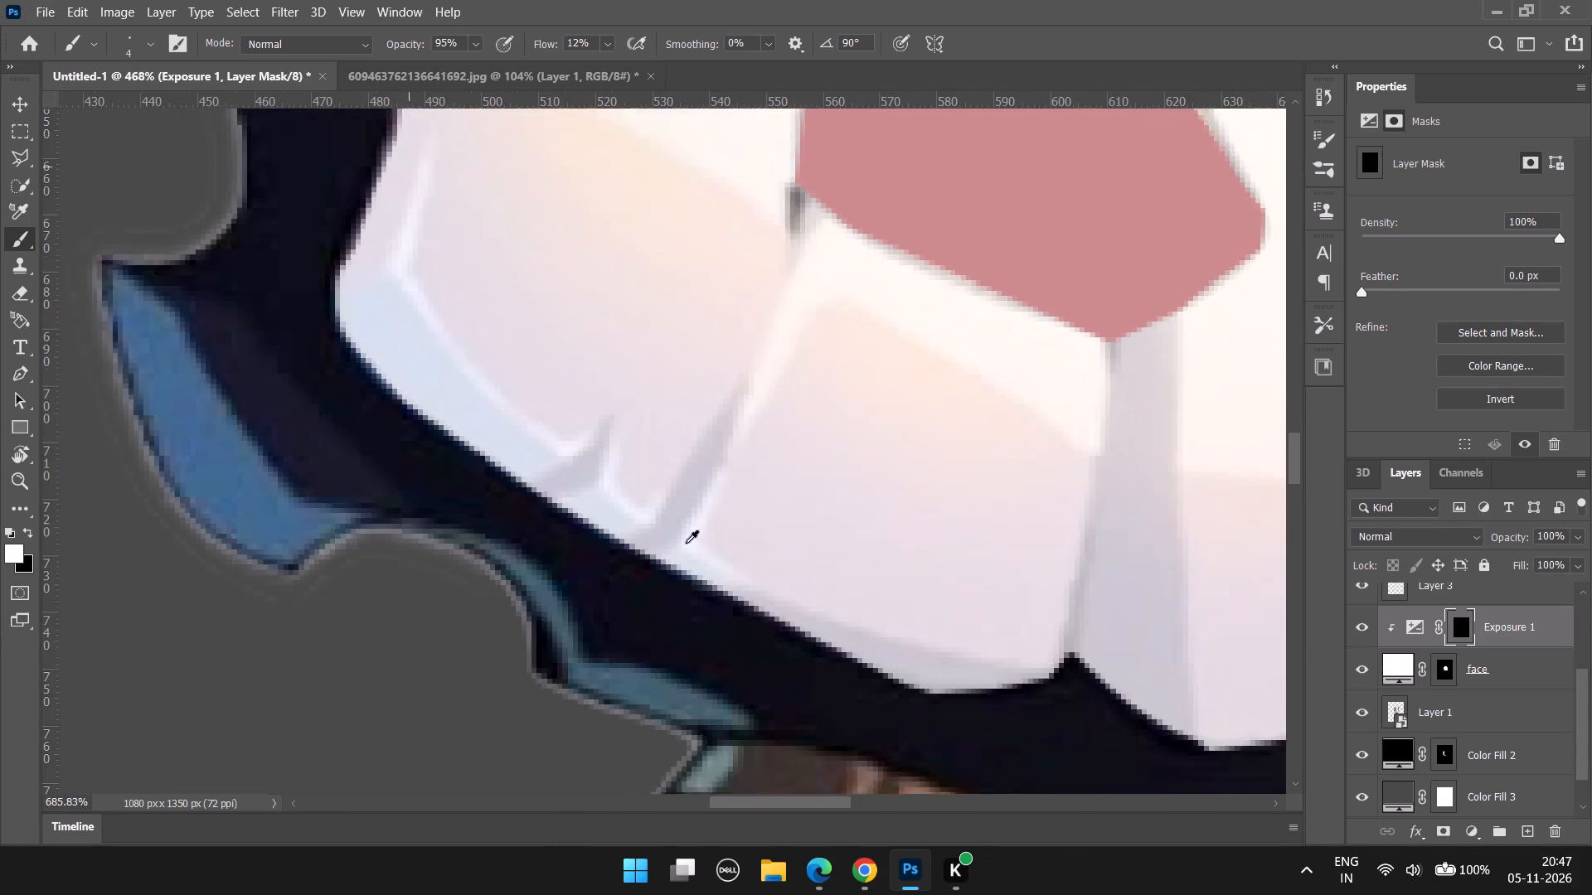
{"action": "scroll", "coordinate": [566, 474], "scroll_direction": "down", "scroll_amount": 11, "text": "alt"}
{"action": "scroll", "coordinate": [642, 467], "scroll_direction": "down", "scroll_amount": 3, "text": "alt"}
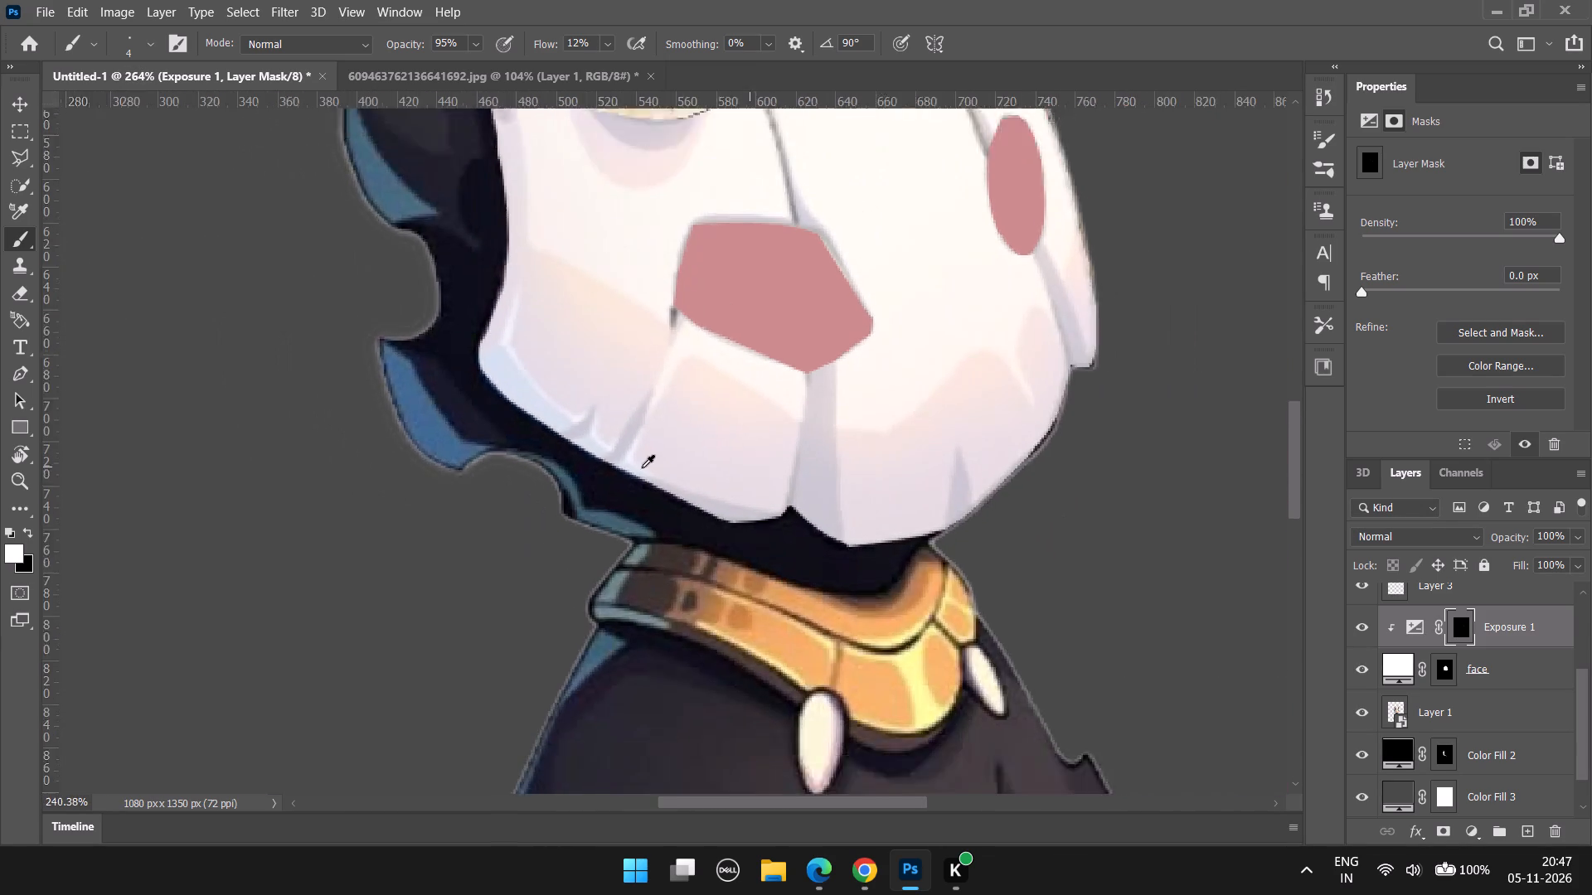
{"action": "scroll", "coordinate": [642, 467], "scroll_direction": "down", "scroll_amount": 2, "text": "alt"}
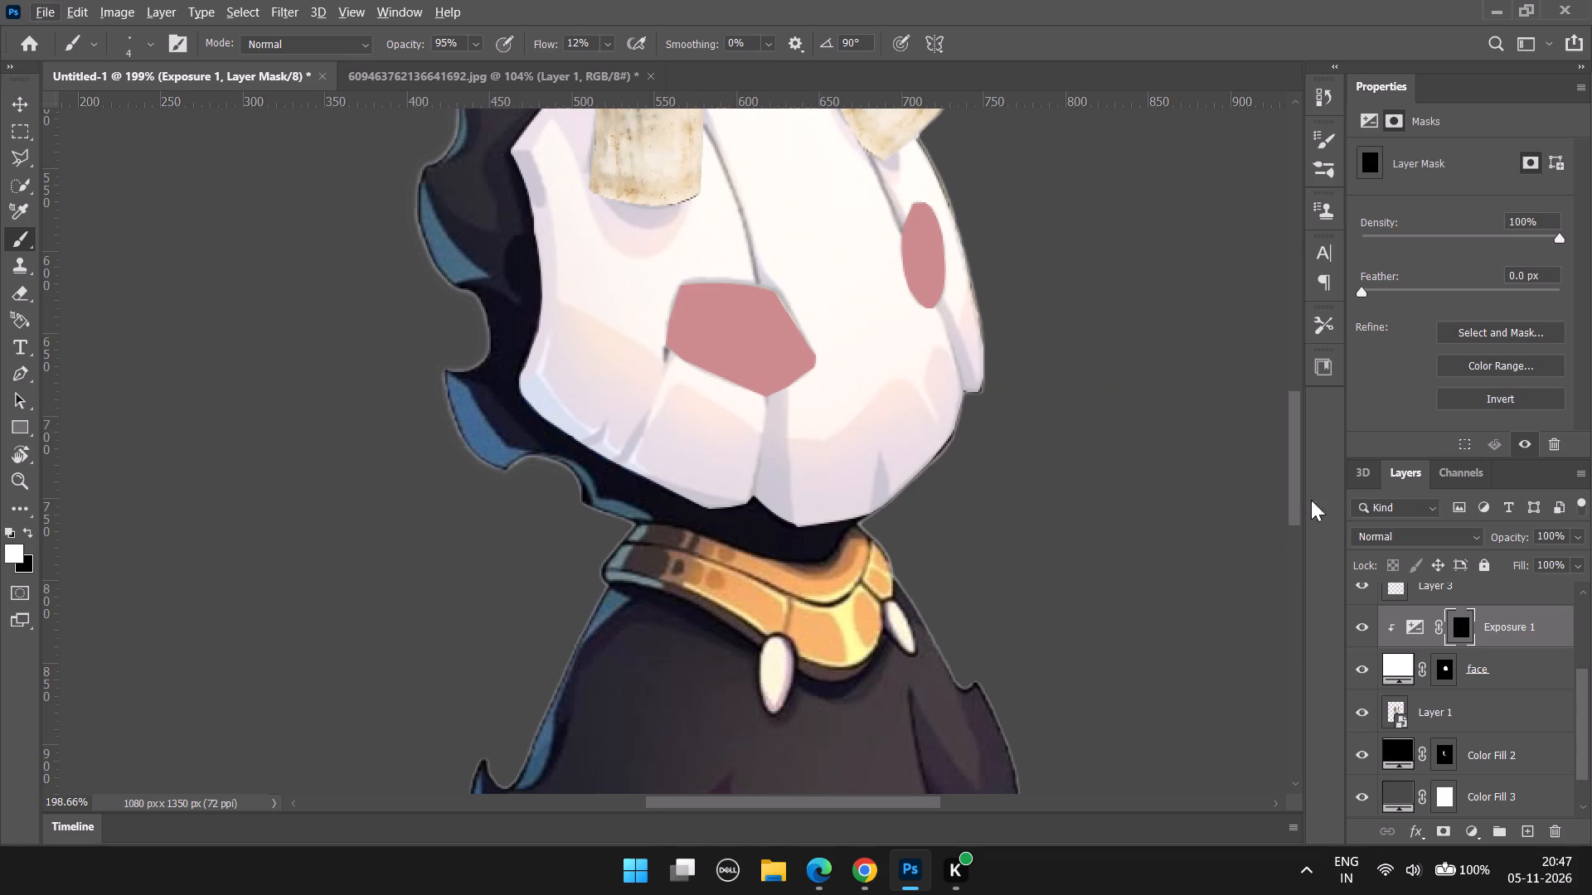
{"action": "scroll", "coordinate": [1539, 652], "scroll_direction": "down", "scroll_amount": 2}
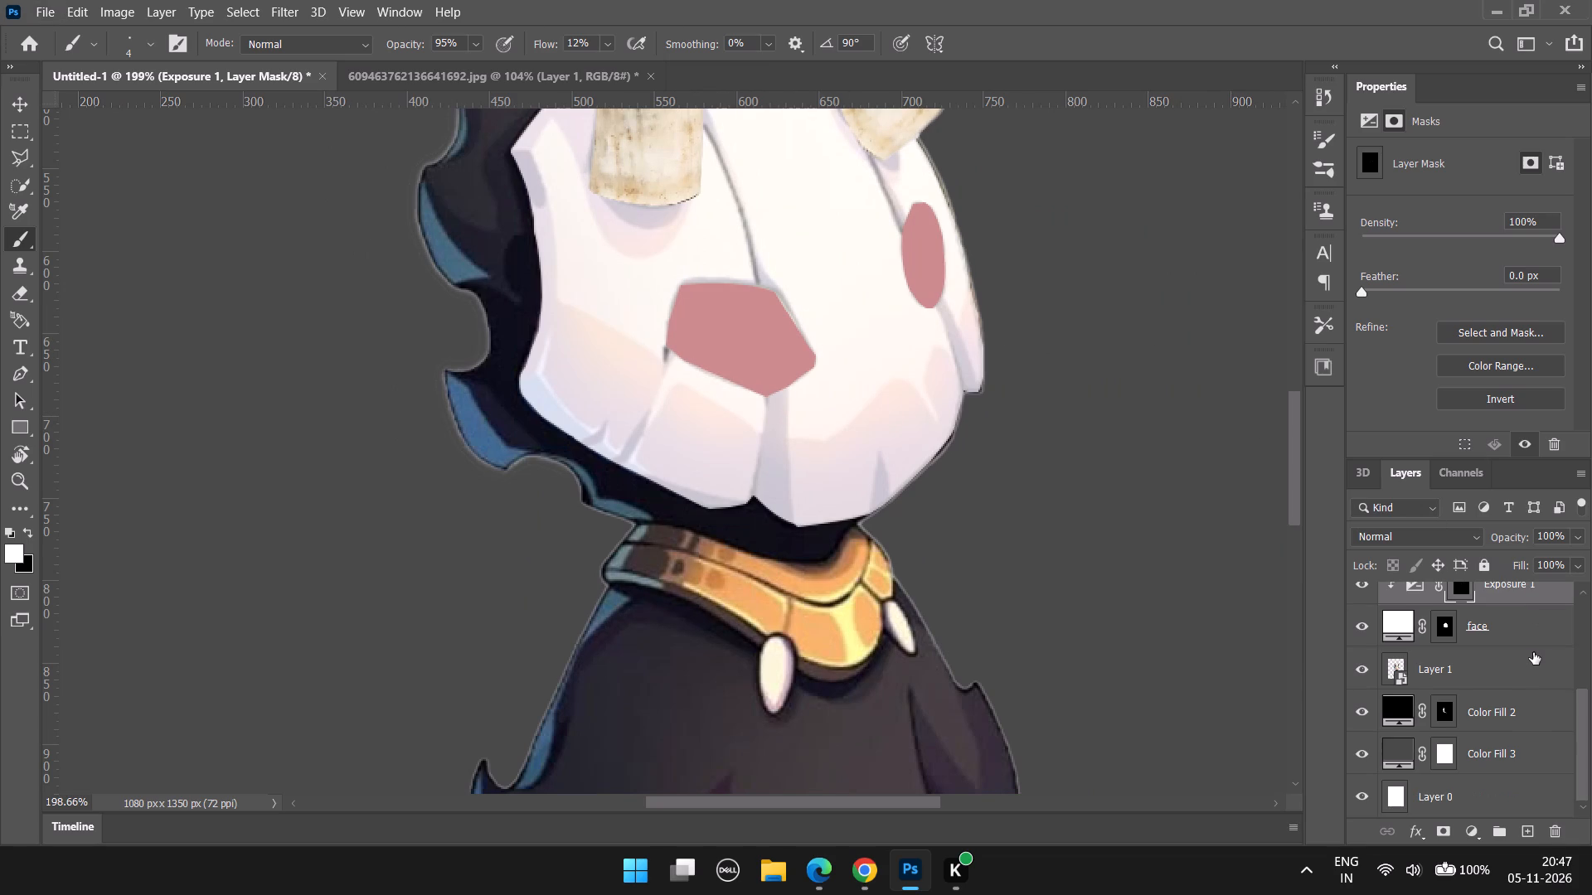
{"action": "scroll", "coordinate": [1533, 652], "scroll_direction": "down", "scroll_amount": 3}
{"action": "scroll", "coordinate": [419, 222], "scroll_direction": "up", "scroll_amount": 9}
{"action": "scroll", "coordinate": [454, 304], "scroll_direction": "up", "scroll_amount": 4, "text": "alt"}
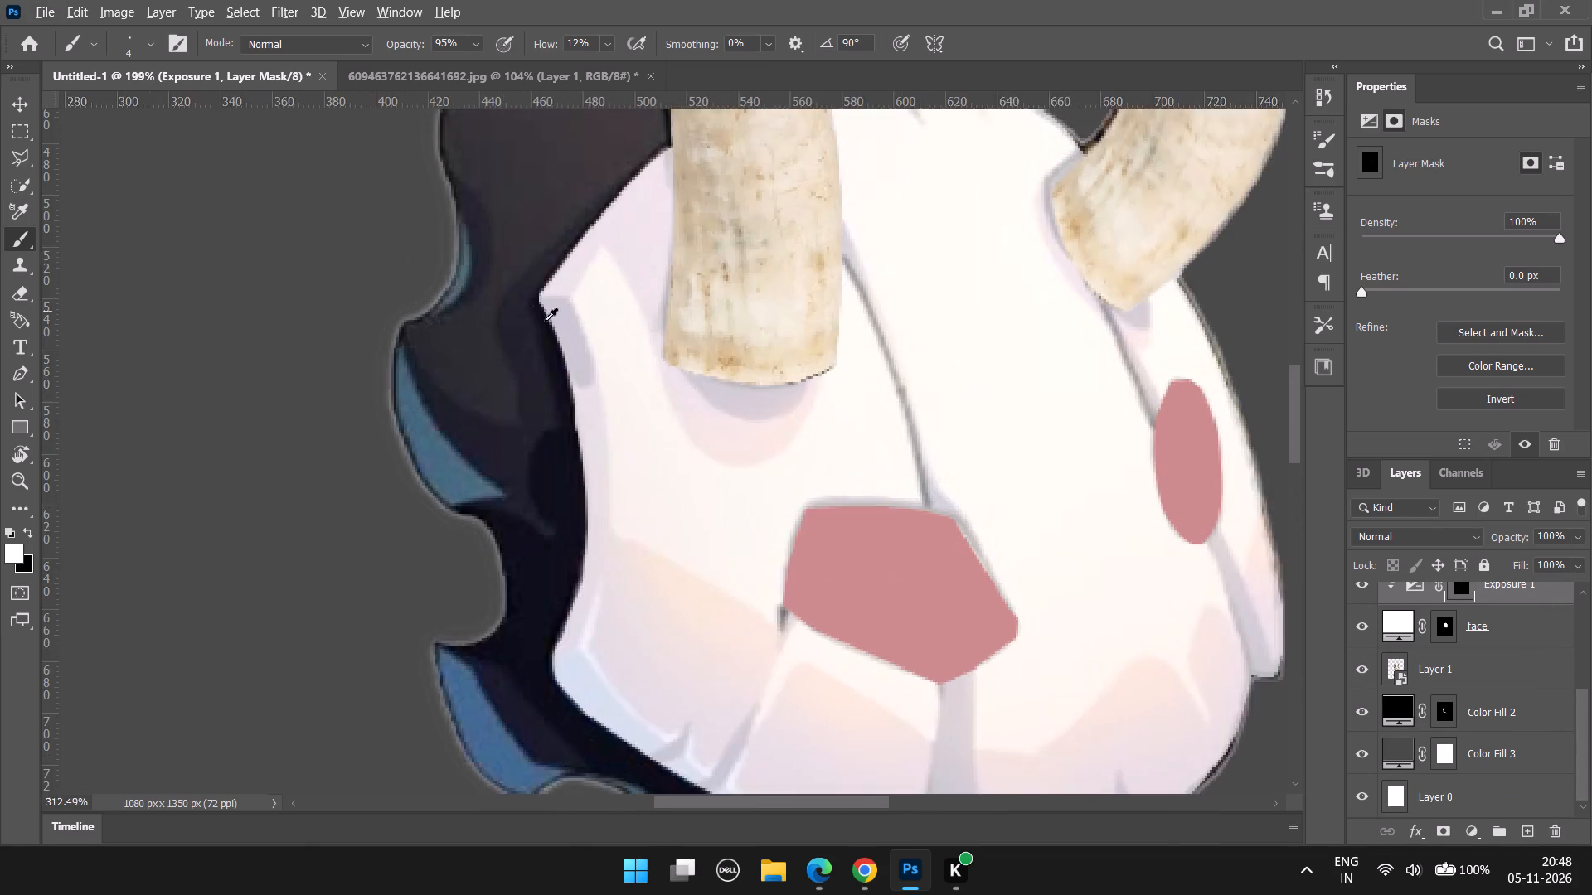
{"action": "scroll", "coordinate": [545, 321], "scroll_direction": "up", "scroll_amount": 9, "text": "alt"}
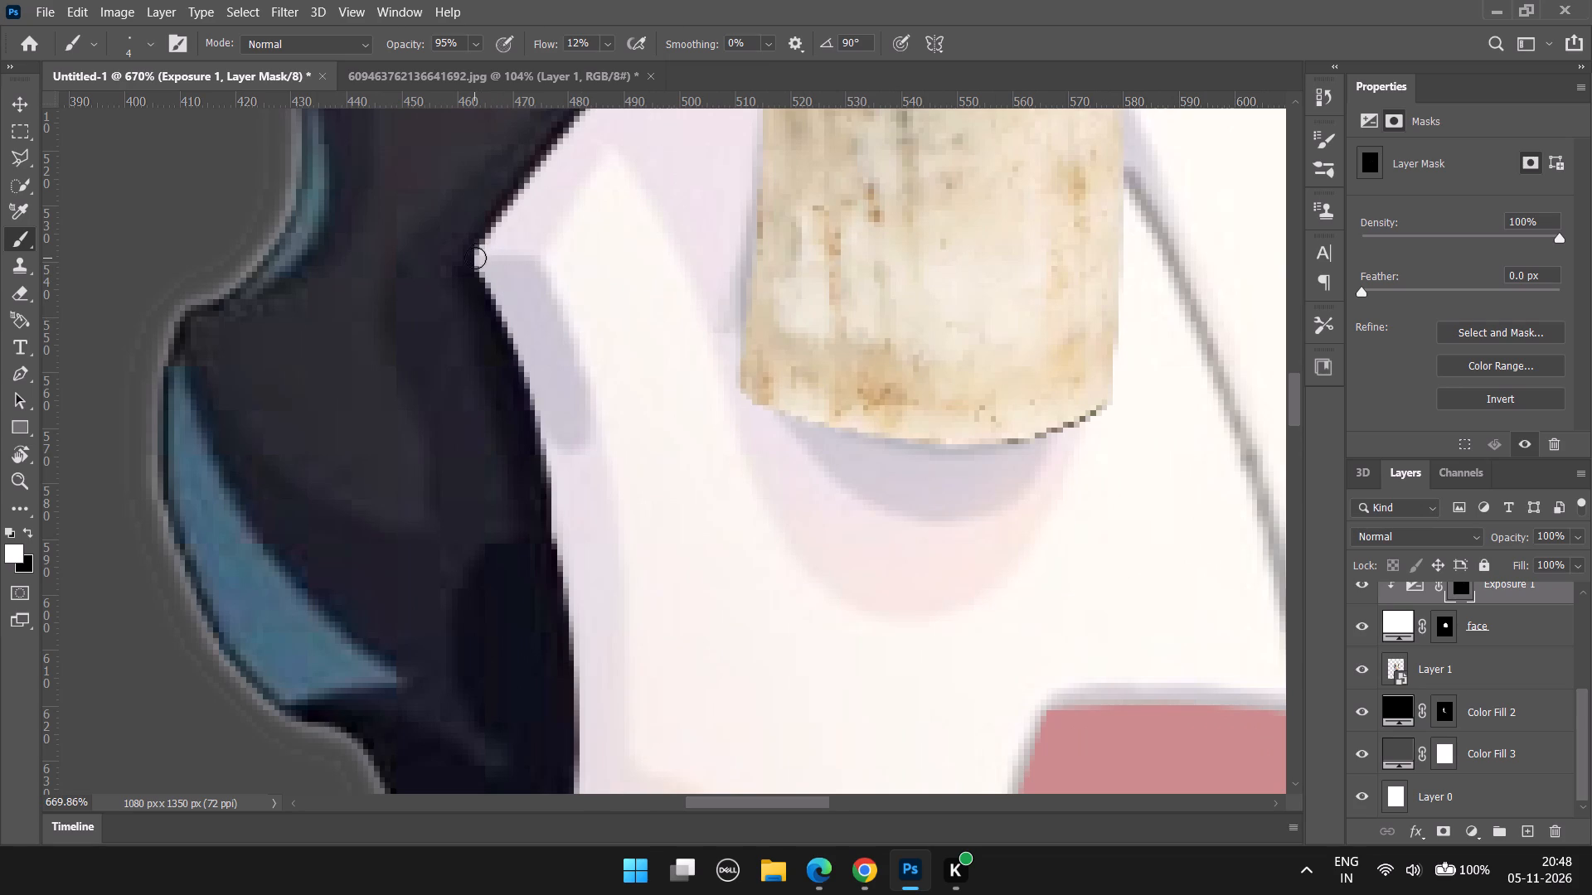
{"action": "left_click_drag", "start_coordinate": [475, 262], "coordinate": [537, 258]}
Raise the face layer's opacity to 100%.
{"action": "scroll", "coordinate": [611, 263], "scroll_direction": "down", "scroll_amount": 9, "text": "alt"}
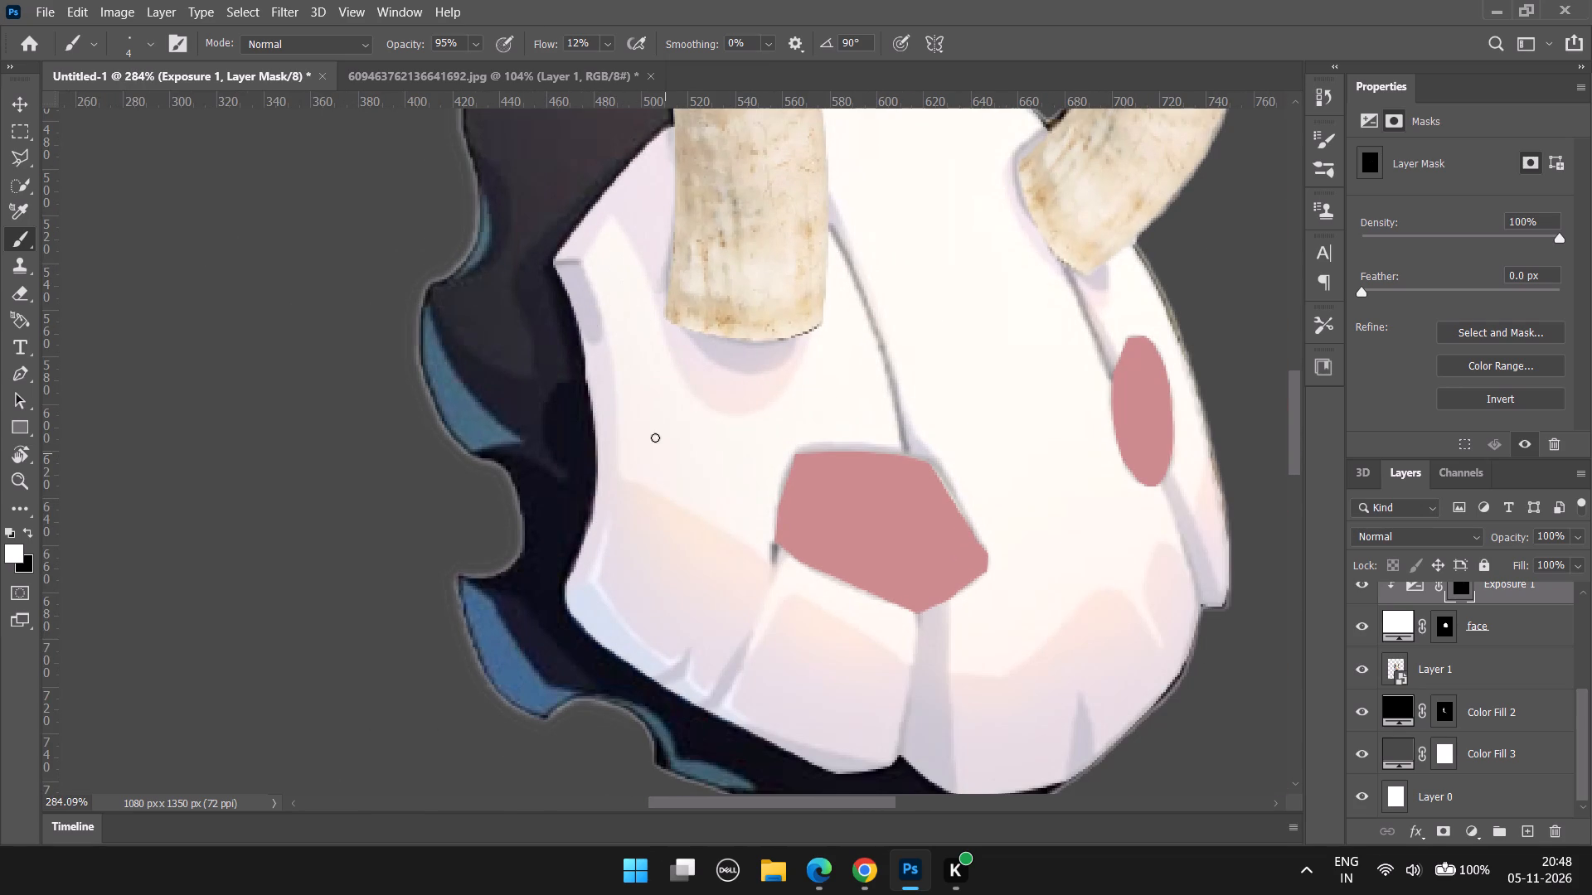
{"action": "scroll", "coordinate": [638, 493], "scroll_direction": "down", "scroll_amount": 9}
{"action": "scroll", "coordinate": [678, 433], "scroll_direction": "down", "scroll_amount": 4, "text": "alt"}
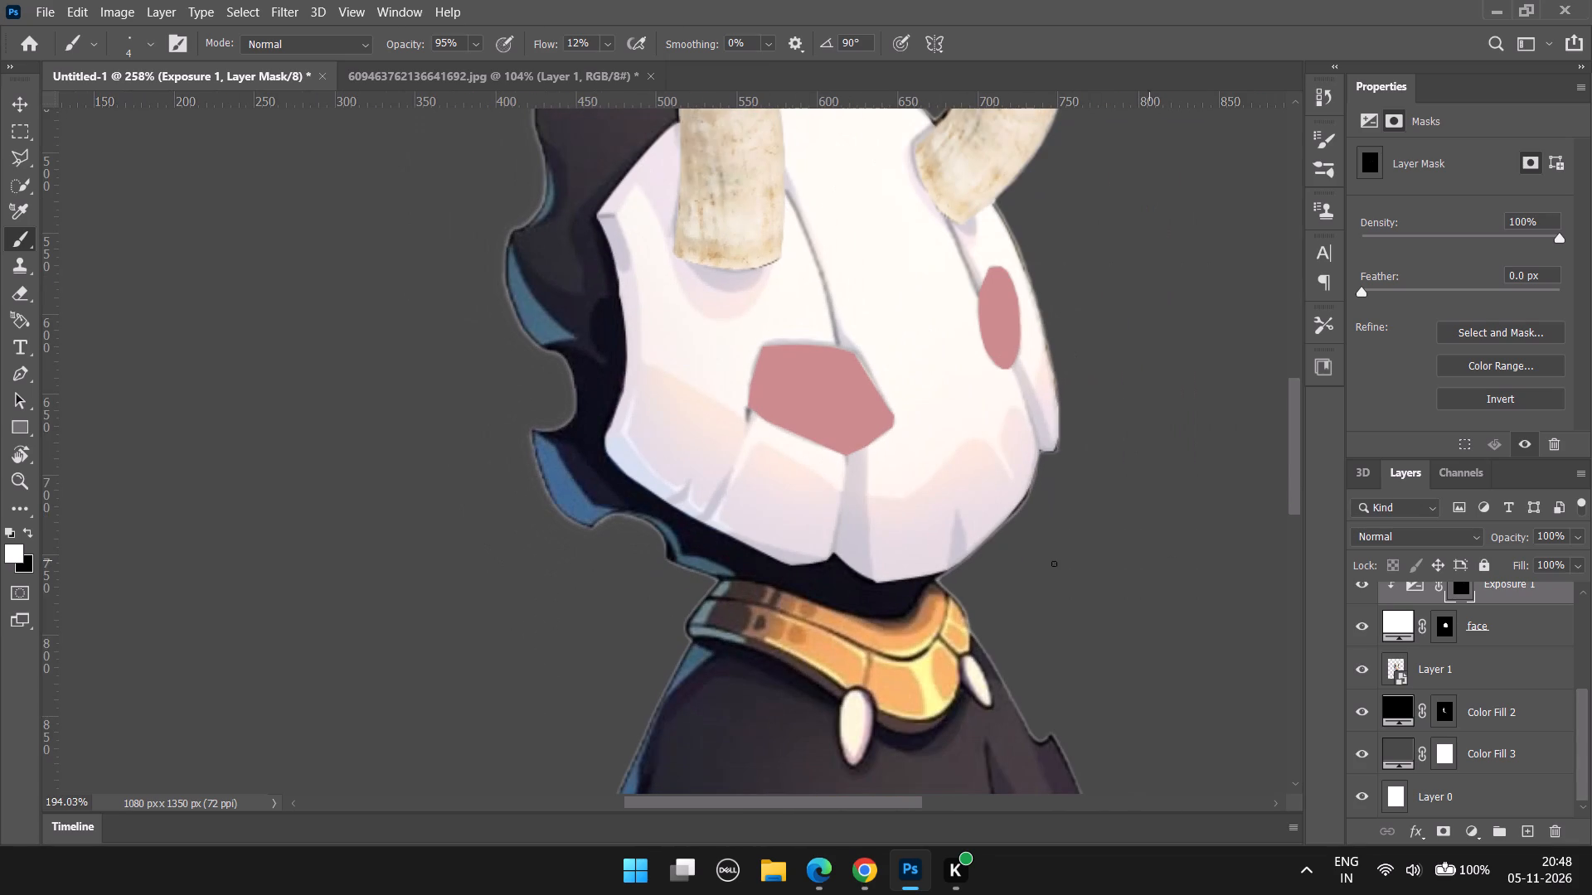
{"action": "scroll", "coordinate": [927, 427], "scroll_direction": "down", "scroll_amount": 3}
{"action": "scroll", "coordinate": [940, 438], "scroll_direction": "up", "scroll_amount": 3}
{"action": "scroll", "coordinate": [1531, 593], "scroll_direction": "up", "scroll_amount": 1}
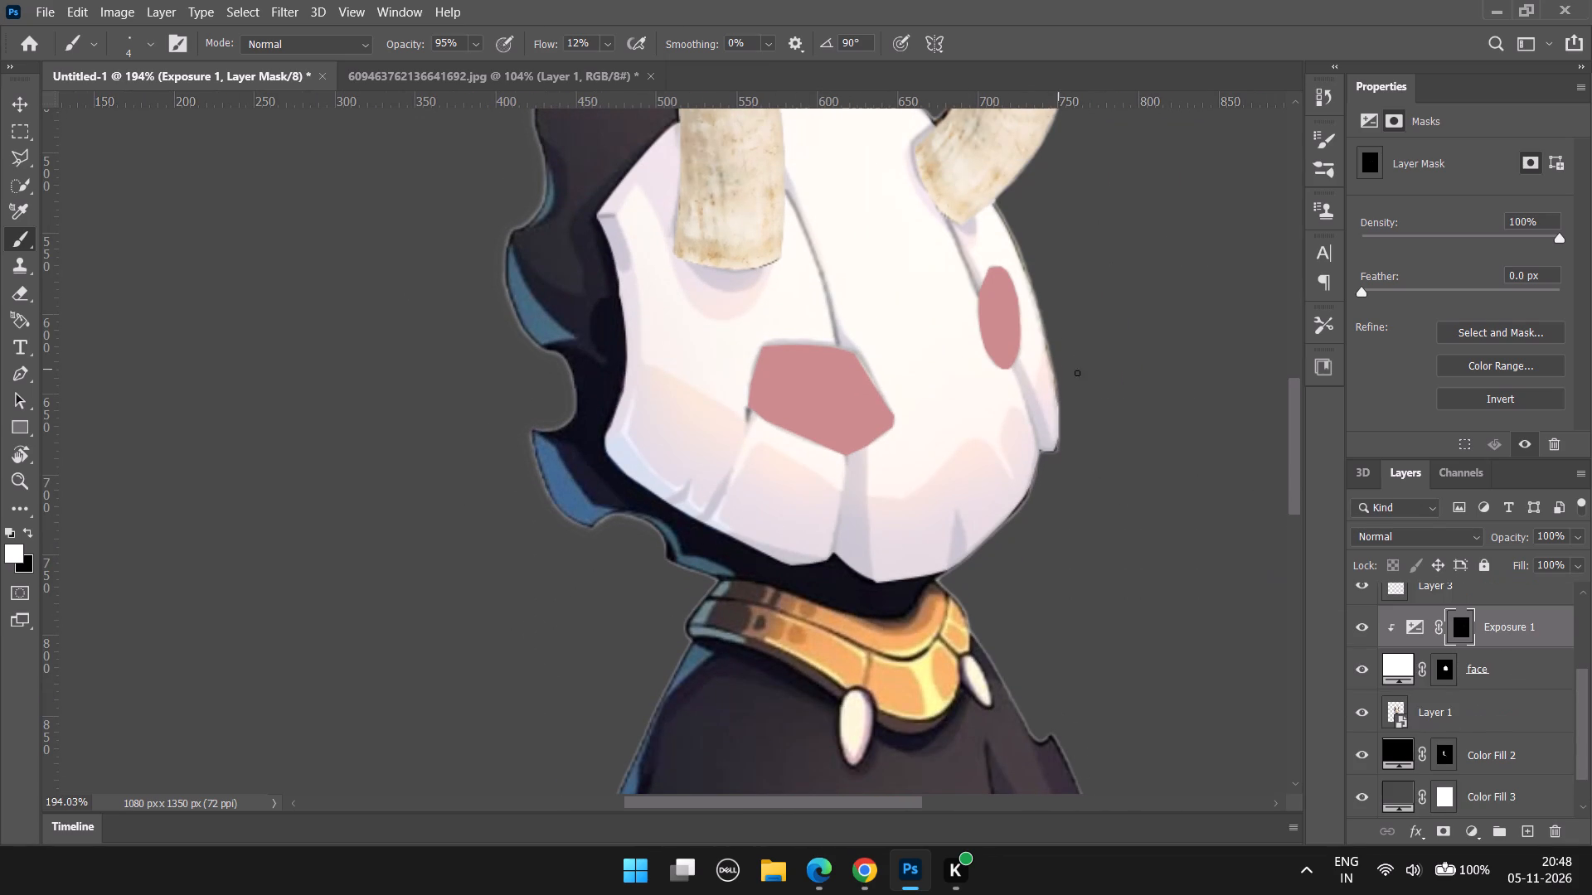
{"action": "left_click", "coordinate": [1526, 674]}
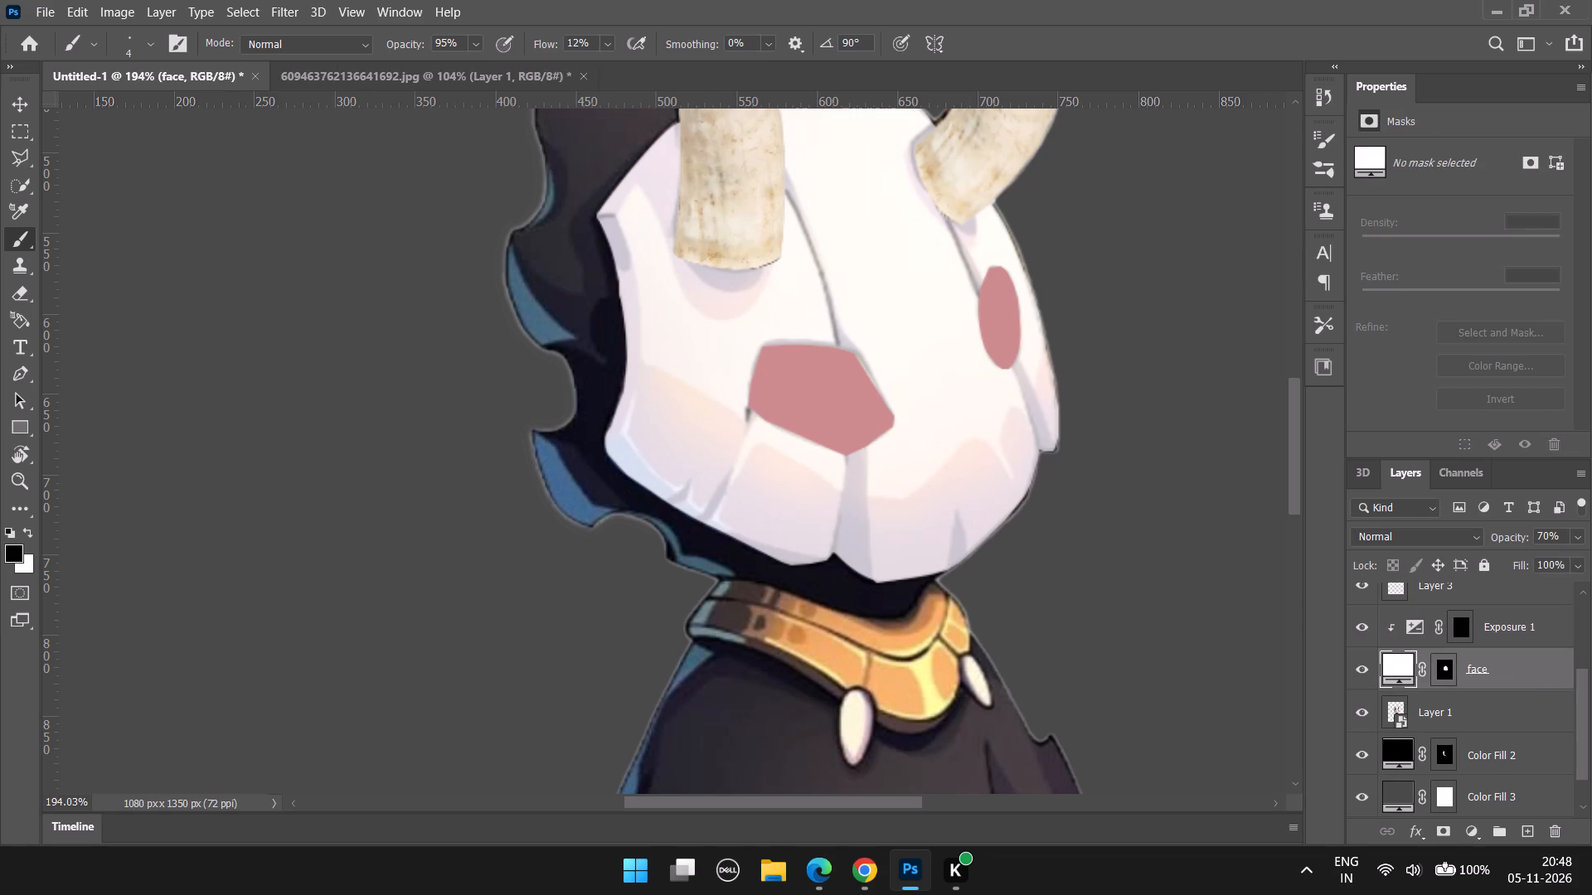
{"action": "left_click", "coordinate": [1576, 535]}
{"action": "left_click_drag", "start_coordinate": [1550, 559], "coordinate": [1591, 580]}
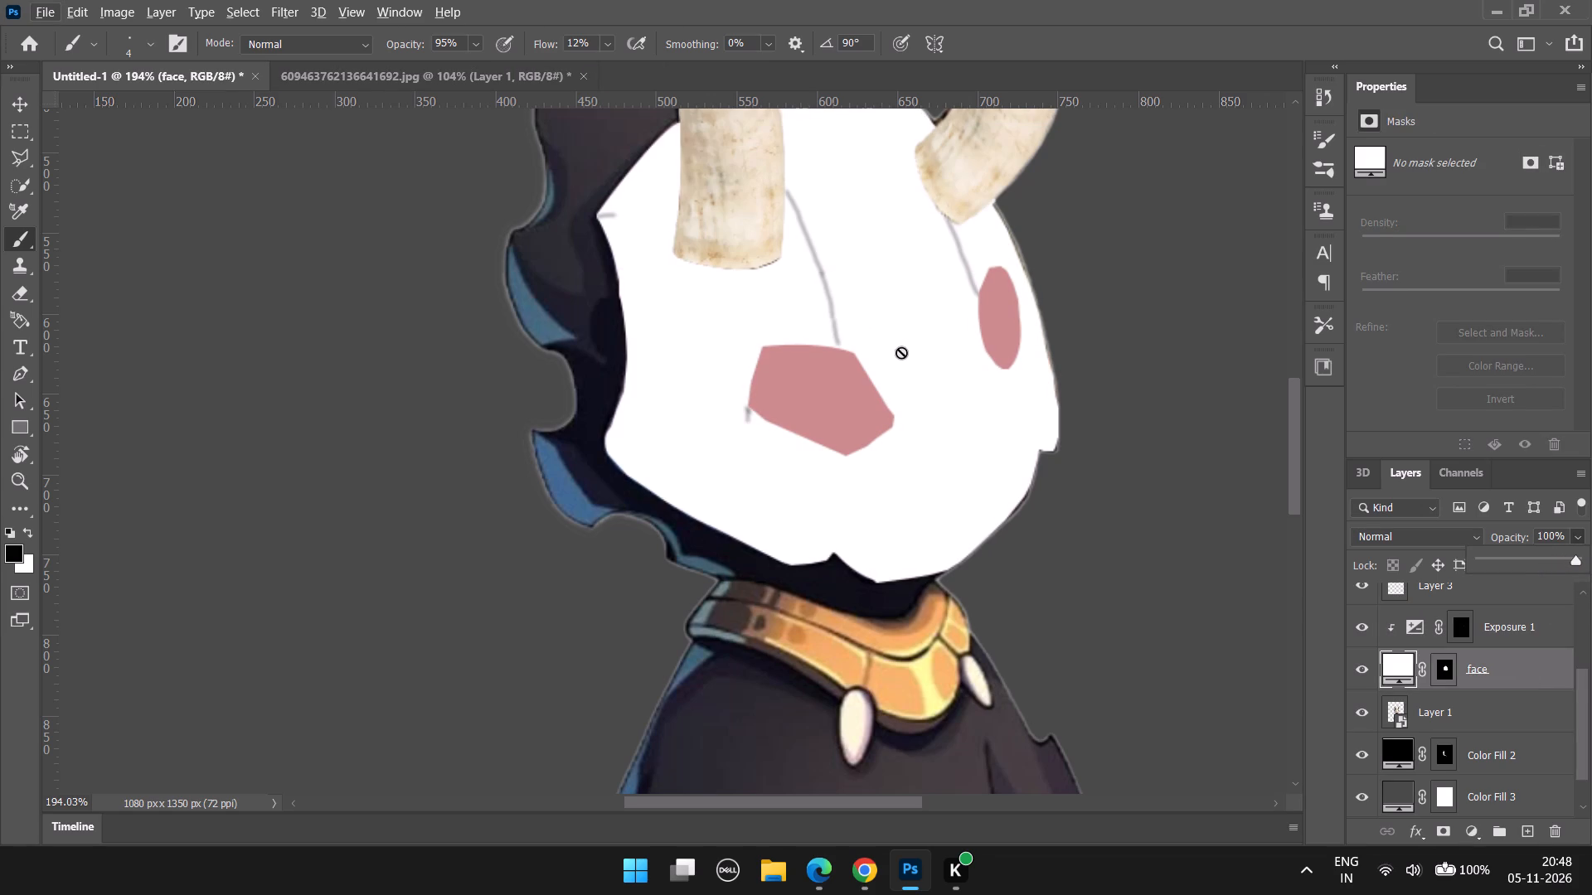
Hide the reference artwork on Layer 1.
{"action": "scroll", "coordinate": [1504, 669], "scroll_direction": "down", "scroll_amount": 6}
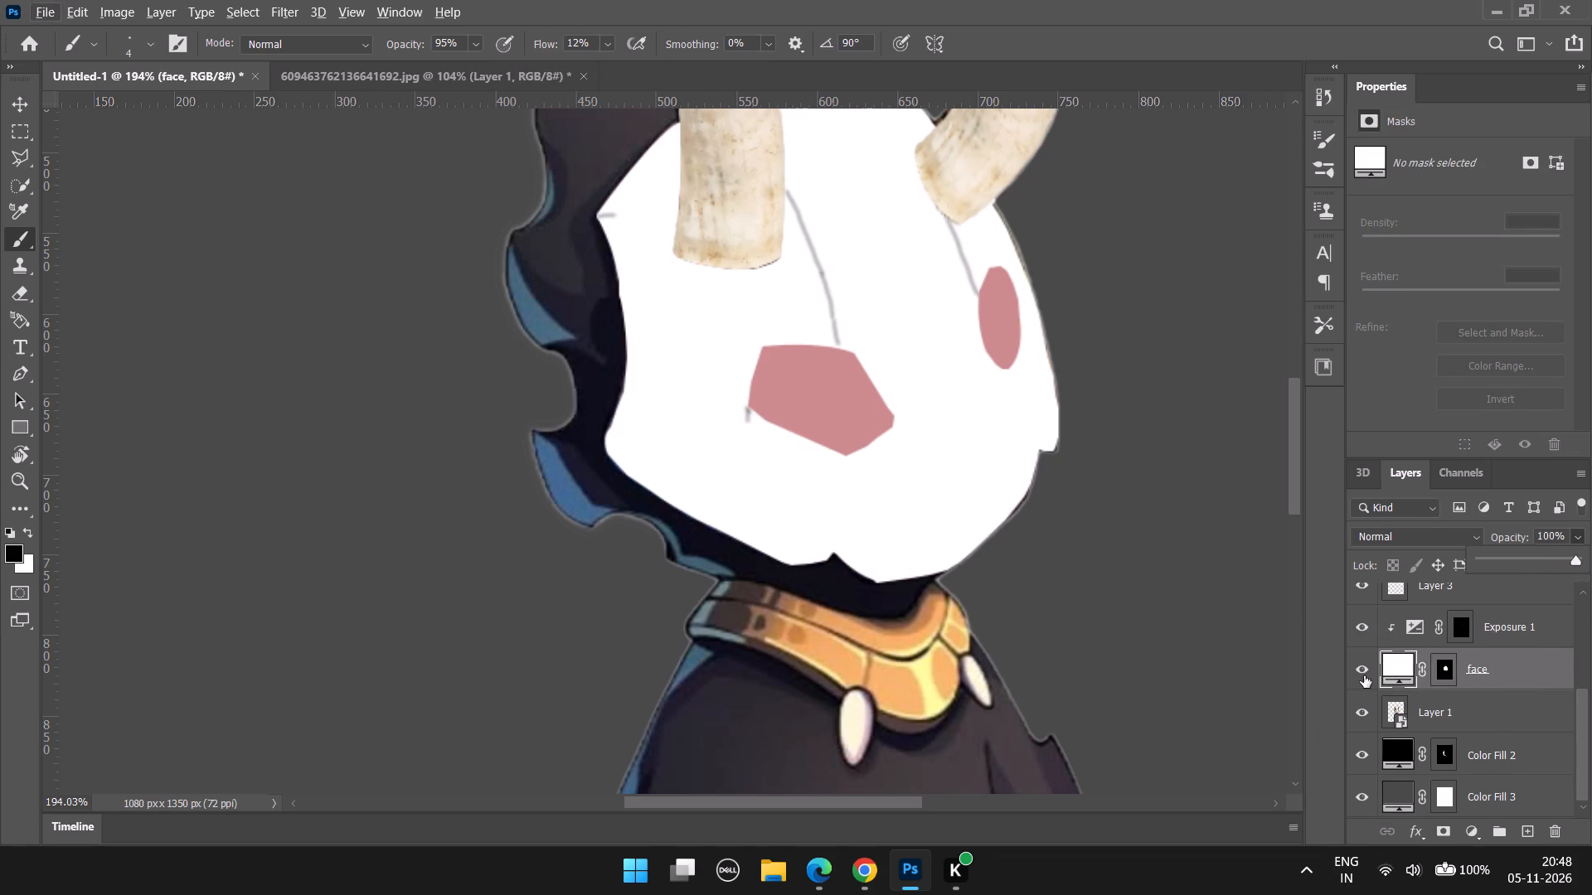
{"action": "left_click", "coordinate": [1364, 675]}
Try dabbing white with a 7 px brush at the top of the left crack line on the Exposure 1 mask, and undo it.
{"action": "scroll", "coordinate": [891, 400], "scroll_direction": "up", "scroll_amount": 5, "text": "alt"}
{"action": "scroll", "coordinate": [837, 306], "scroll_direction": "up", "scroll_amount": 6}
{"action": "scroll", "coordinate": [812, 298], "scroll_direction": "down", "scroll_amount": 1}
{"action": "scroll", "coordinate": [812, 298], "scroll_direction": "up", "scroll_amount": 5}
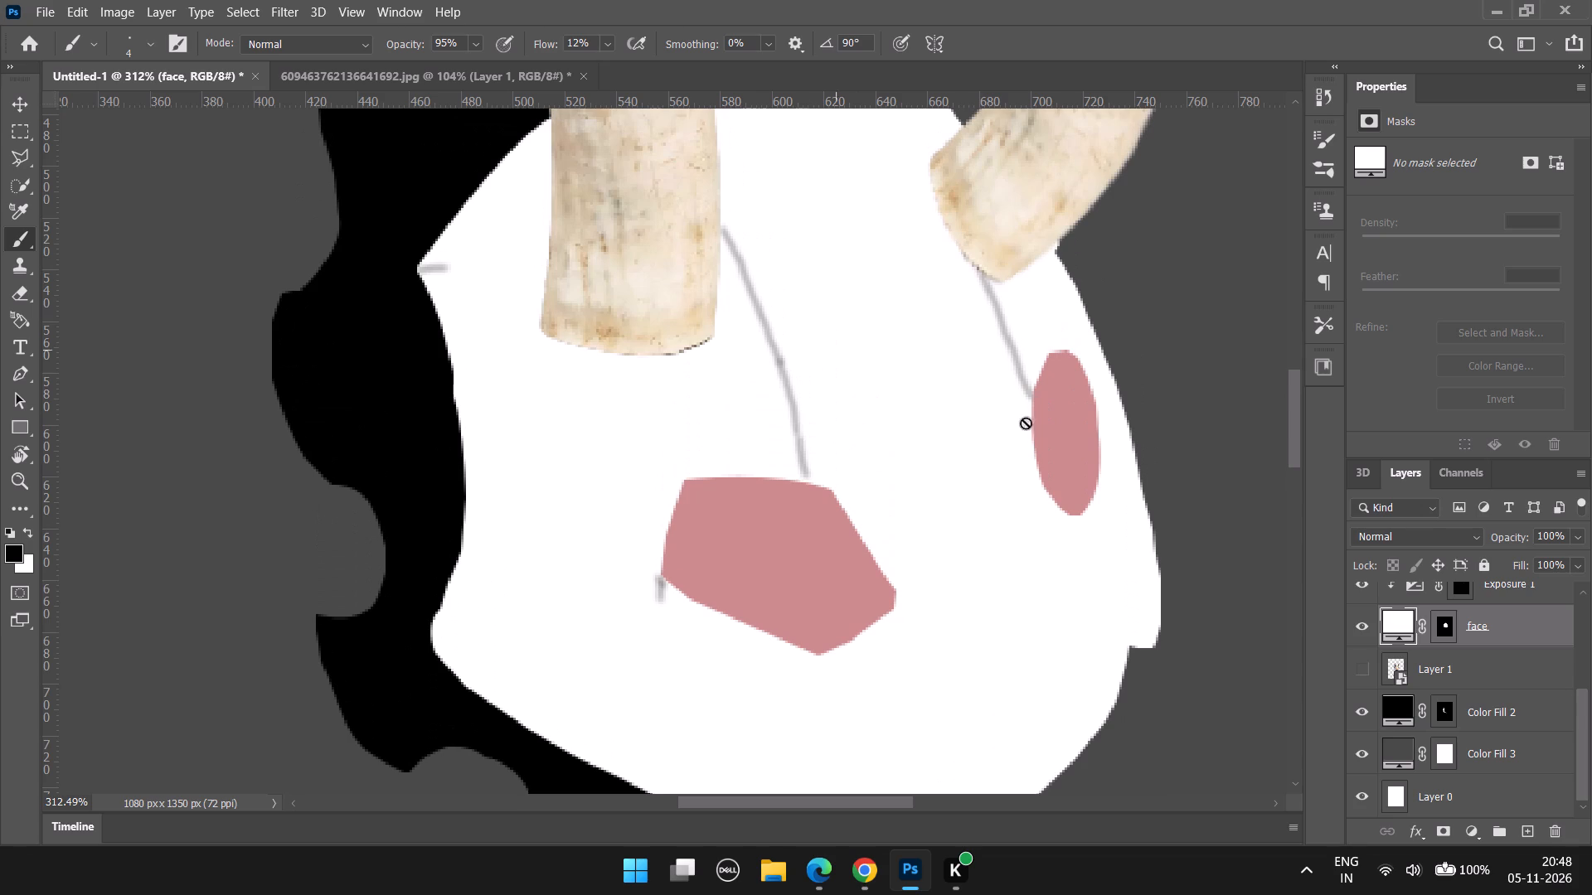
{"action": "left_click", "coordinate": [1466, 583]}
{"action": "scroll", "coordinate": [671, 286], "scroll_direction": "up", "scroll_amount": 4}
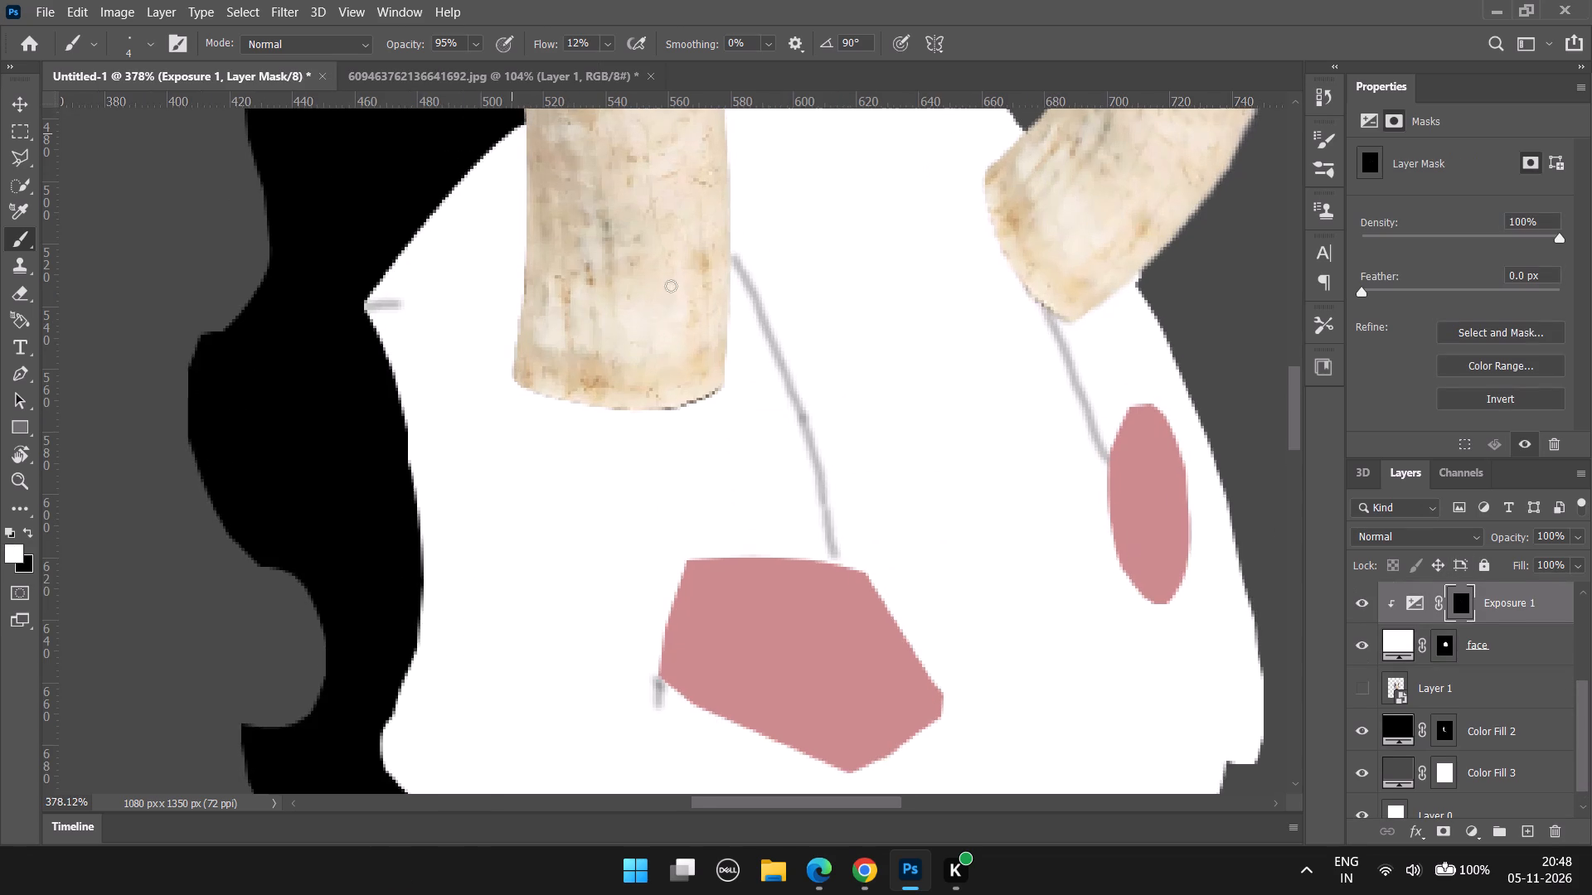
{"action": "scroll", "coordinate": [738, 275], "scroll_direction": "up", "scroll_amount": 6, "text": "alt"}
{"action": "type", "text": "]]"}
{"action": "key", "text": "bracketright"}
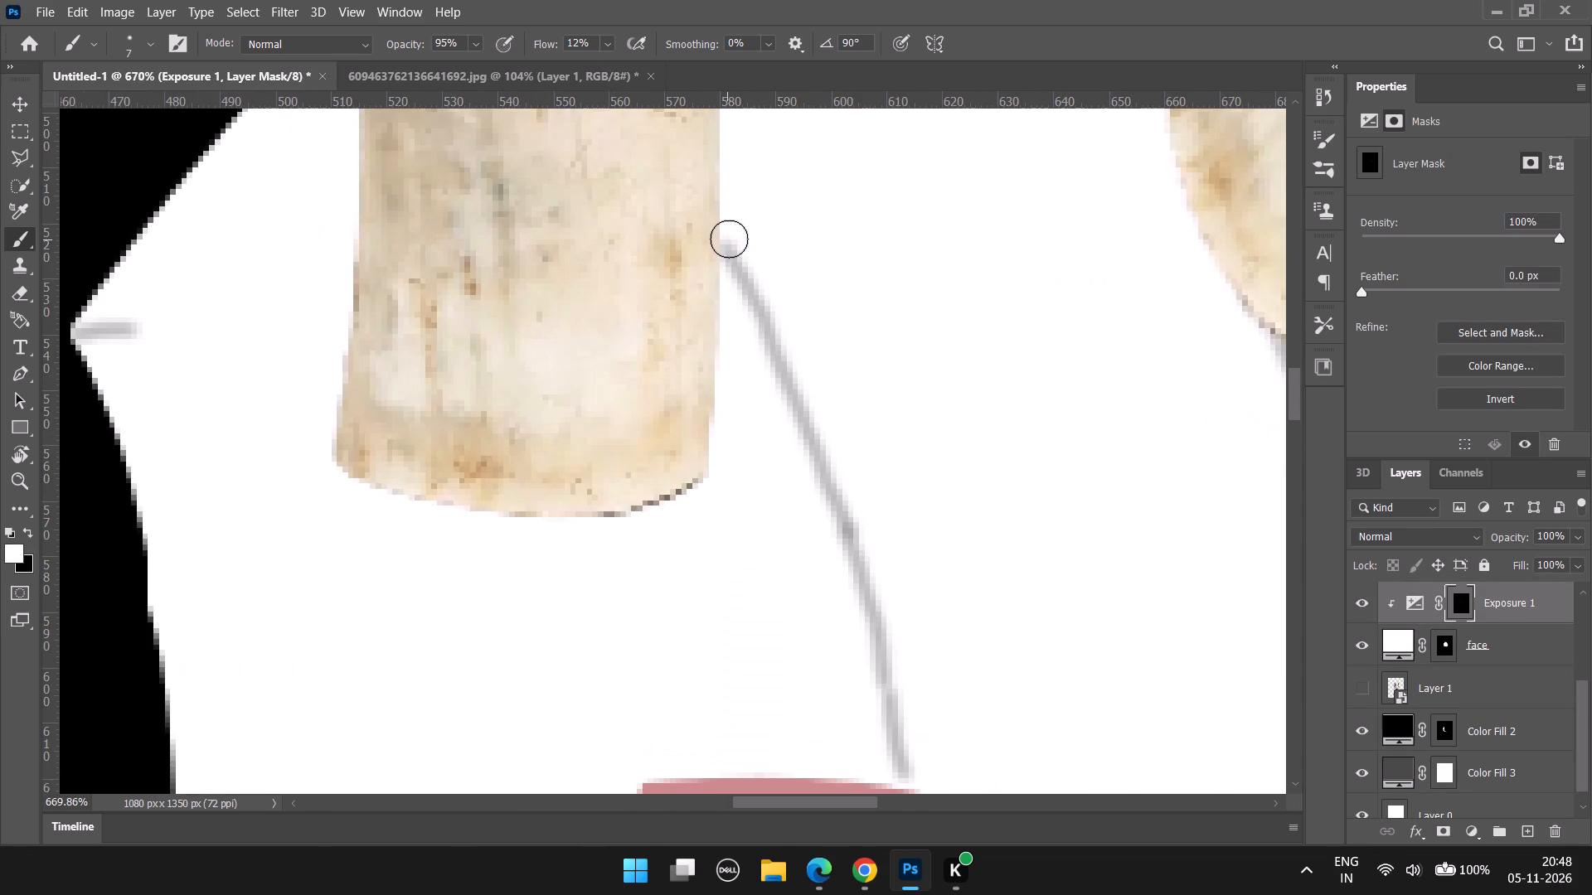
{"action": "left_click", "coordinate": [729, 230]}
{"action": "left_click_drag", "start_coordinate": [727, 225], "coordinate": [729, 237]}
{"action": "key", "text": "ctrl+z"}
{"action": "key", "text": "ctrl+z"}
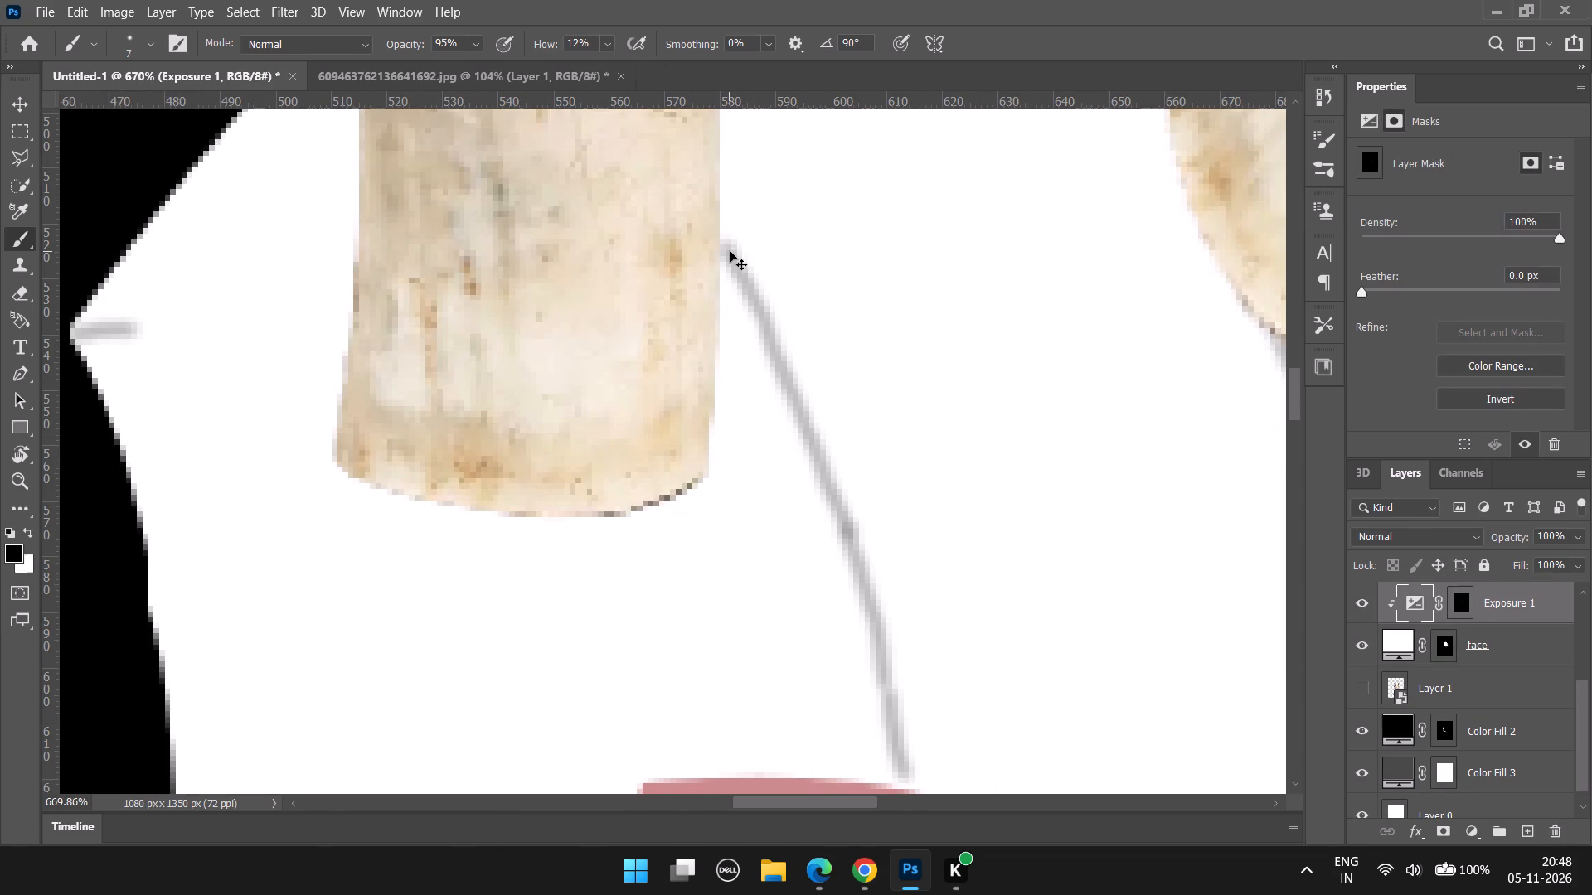
Set the brush flow to 6%, target the Exposure 1 mask, and enlarge the brush to 50 px.
{"action": "left_click", "coordinate": [609, 43]}
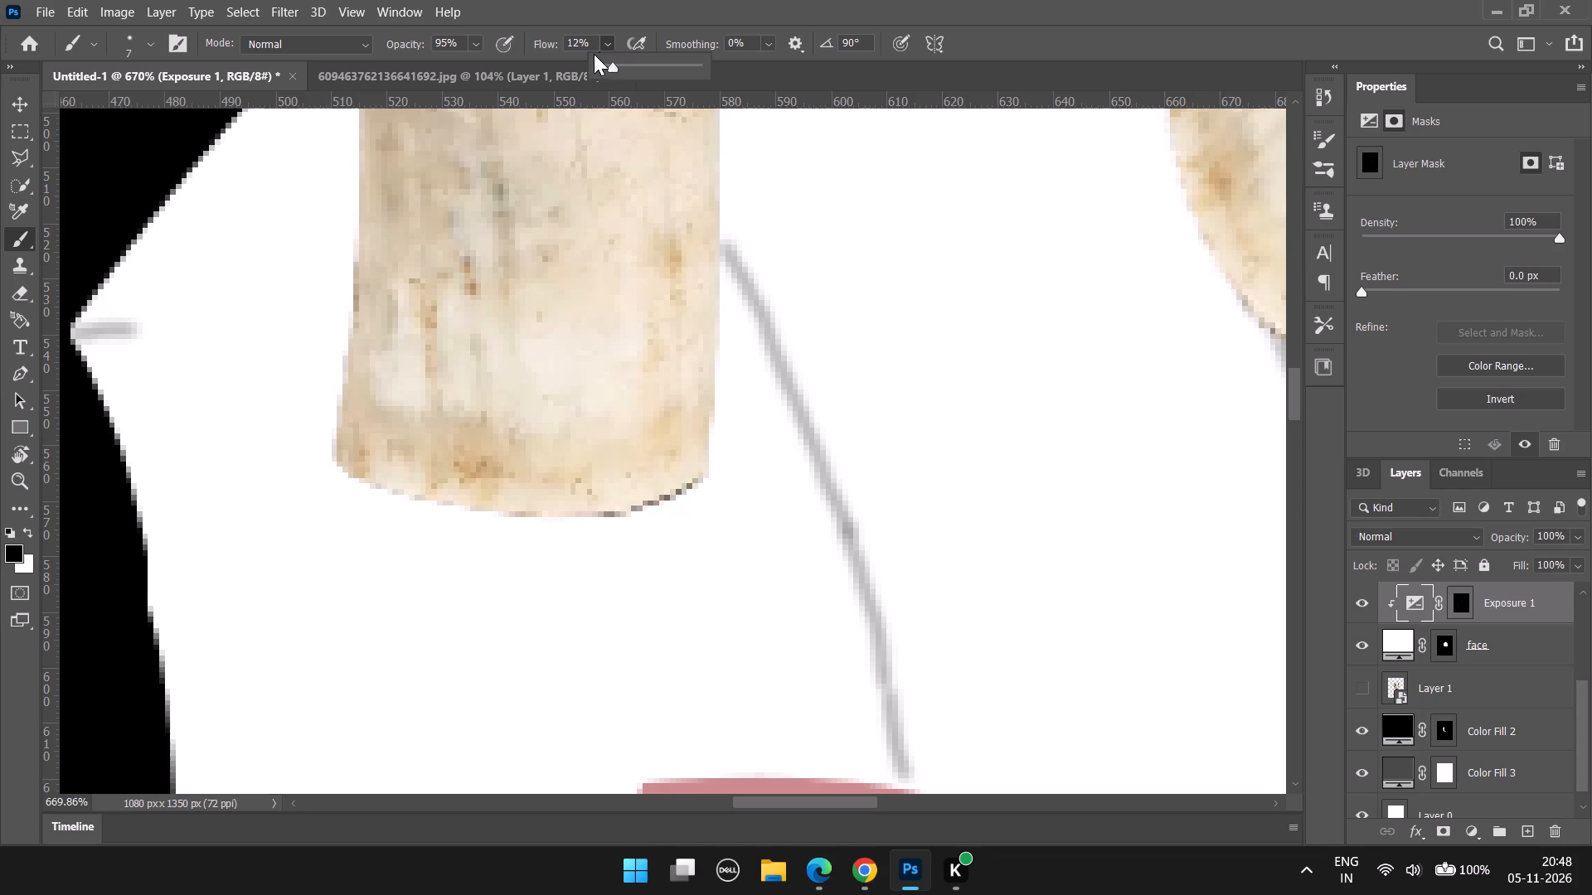
{"action": "left_click", "coordinate": [604, 68]}
{"action": "scroll", "coordinate": [524, 222], "scroll_direction": "up", "scroll_amount": 4, "text": "alt"}
{"action": "scroll", "coordinate": [388, 290], "scroll_direction": "down", "scroll_amount": 5, "text": "alt"}
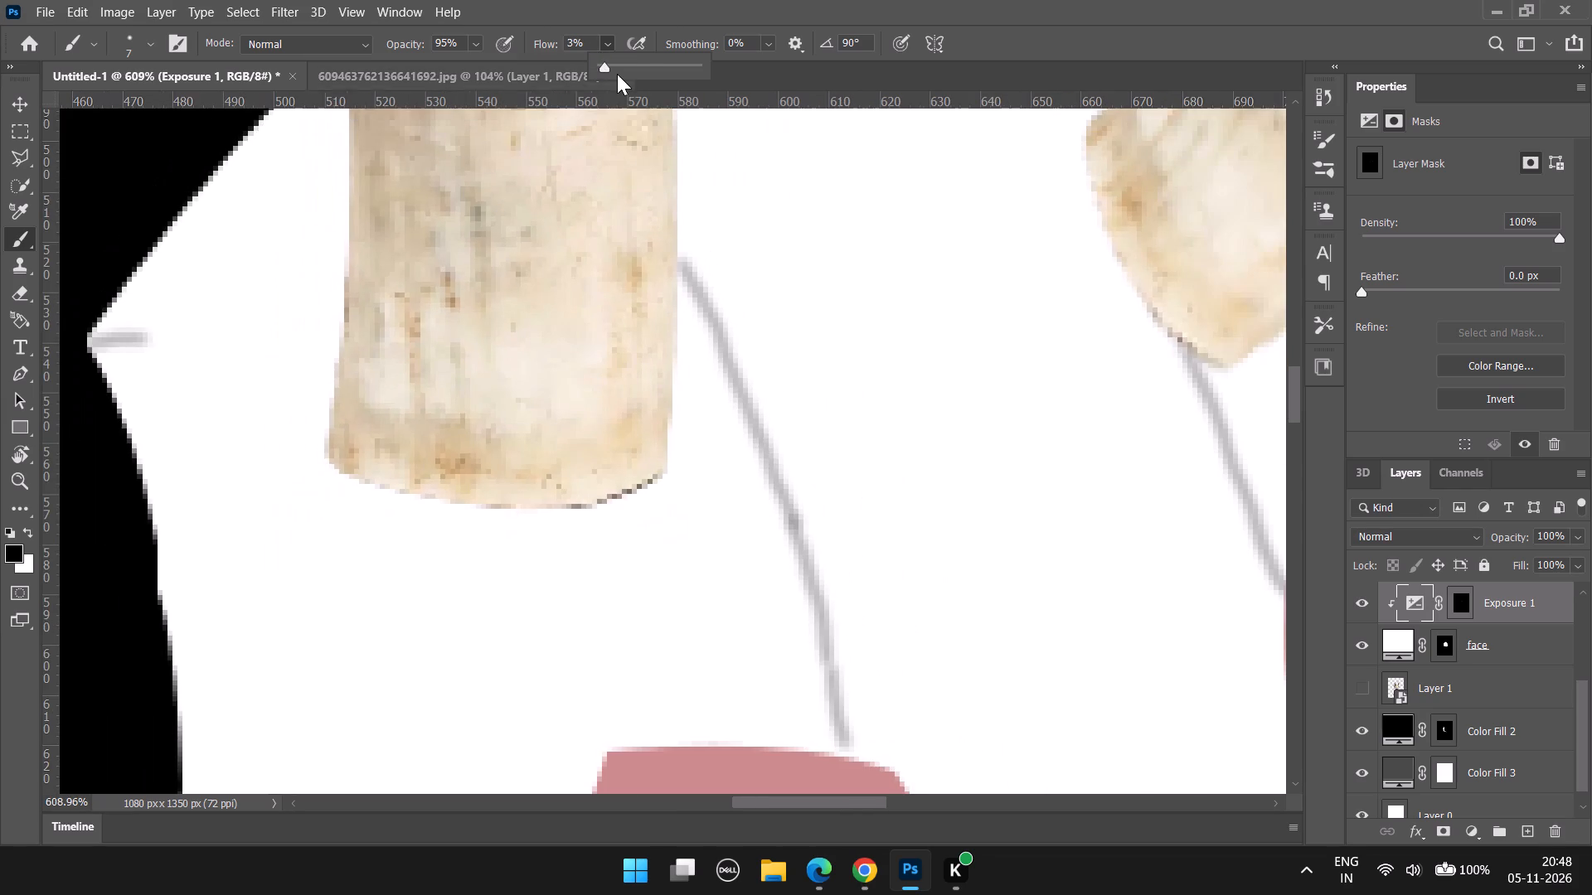
{"action": "left_click", "coordinate": [607, 65]}
{"action": "scroll", "coordinate": [325, 373], "scroll_direction": "down", "scroll_amount": 12, "text": "alt"}
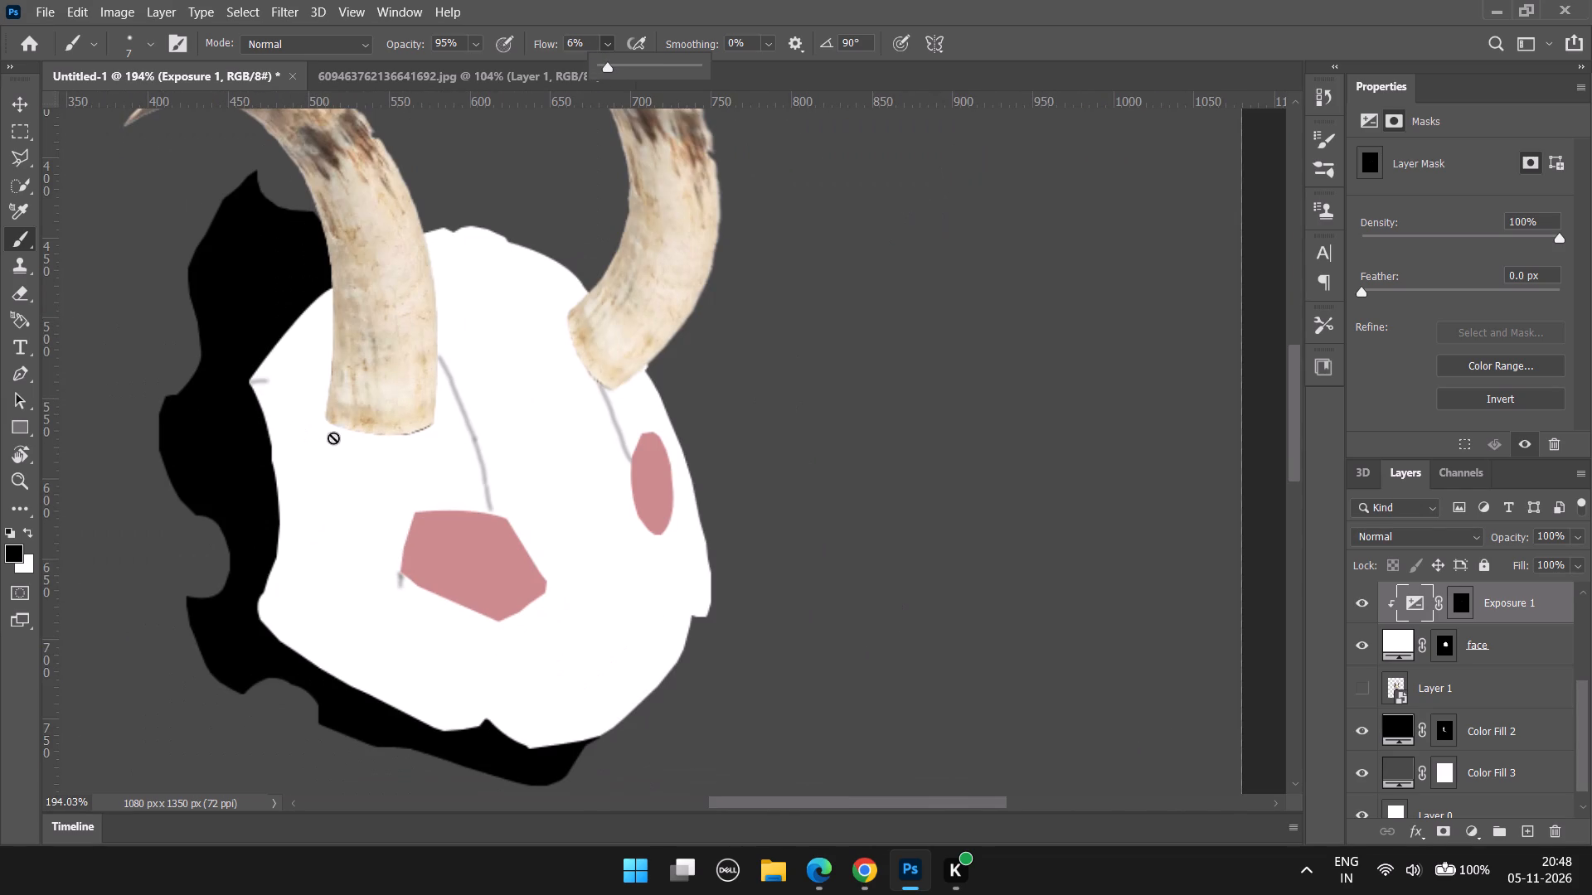
{"action": "left_click", "coordinate": [1469, 601]}
{"action": "key", "text": "bracketright"}
{"action": "key", "text": "bracketright"}
{"action": "type", "text": "]]]]"}
{"action": "key", "text": "bracketright"}
{"action": "key", "text": "bracketright"}
{"action": "type", "text": "]]]"}
{"action": "scroll", "coordinate": [158, 611], "scroll_direction": "up", "scroll_amount": 5, "text": "alt"}
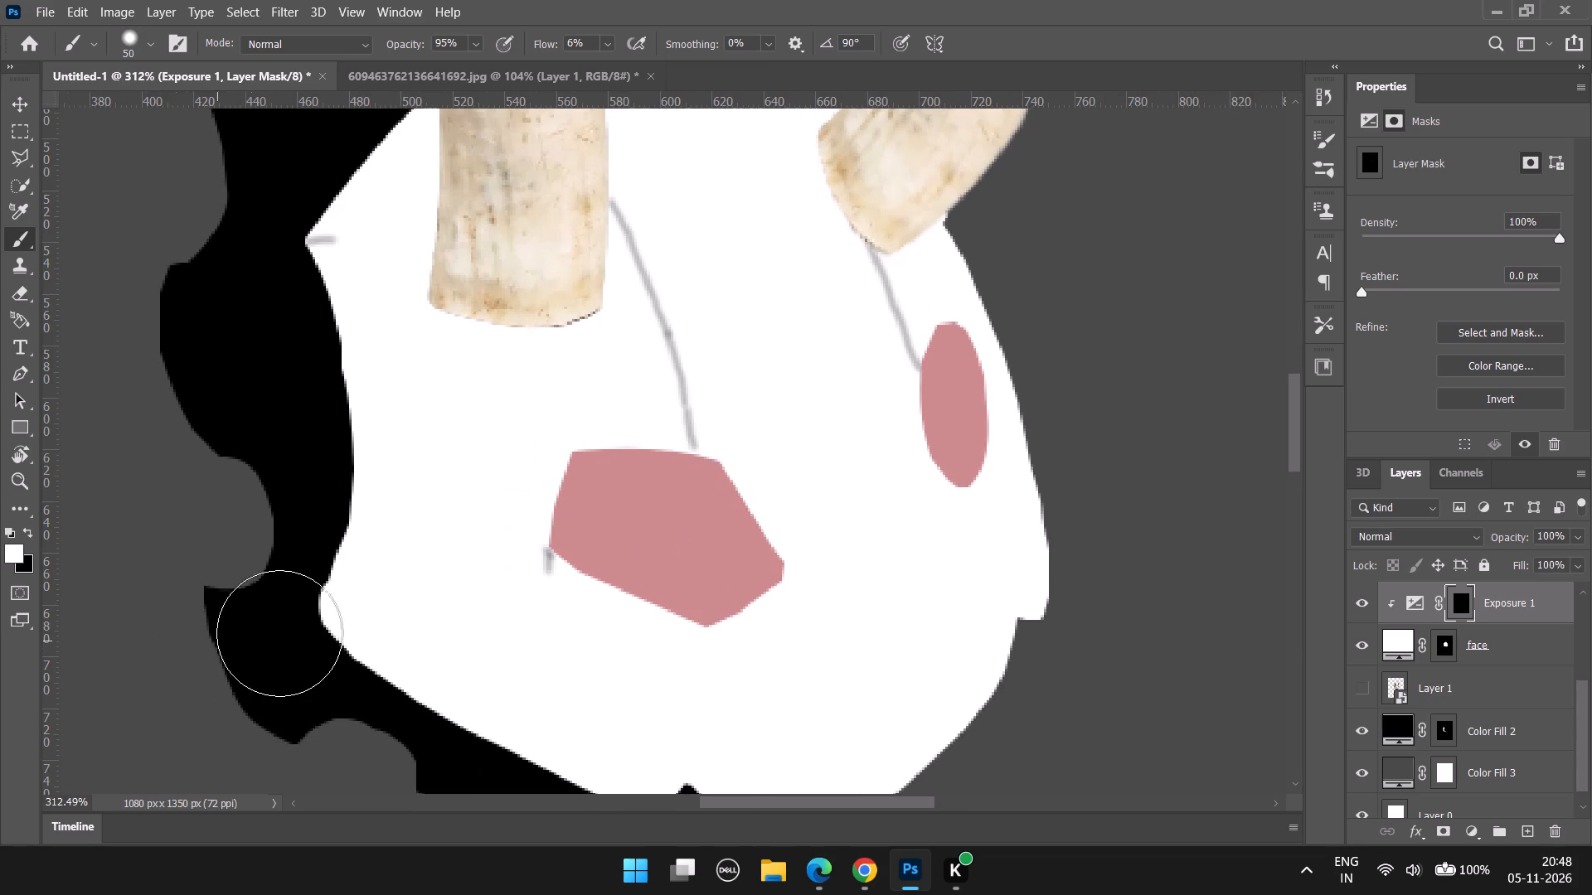
Brush soft white on the Exposure 1 mask to shade the face's lower-left edge, replacing the two heavy strokes with one lighter pass.
{"action": "left_click_drag", "start_coordinate": [286, 636], "coordinate": [302, 677]}
{"action": "left_click_drag", "start_coordinate": [303, 624], "coordinate": [529, 743]}
{"action": "left_click_drag", "start_coordinate": [402, 682], "coordinate": [688, 848]}
{"action": "scroll", "coordinate": [619, 702], "scroll_direction": "down", "scroll_amount": 7}
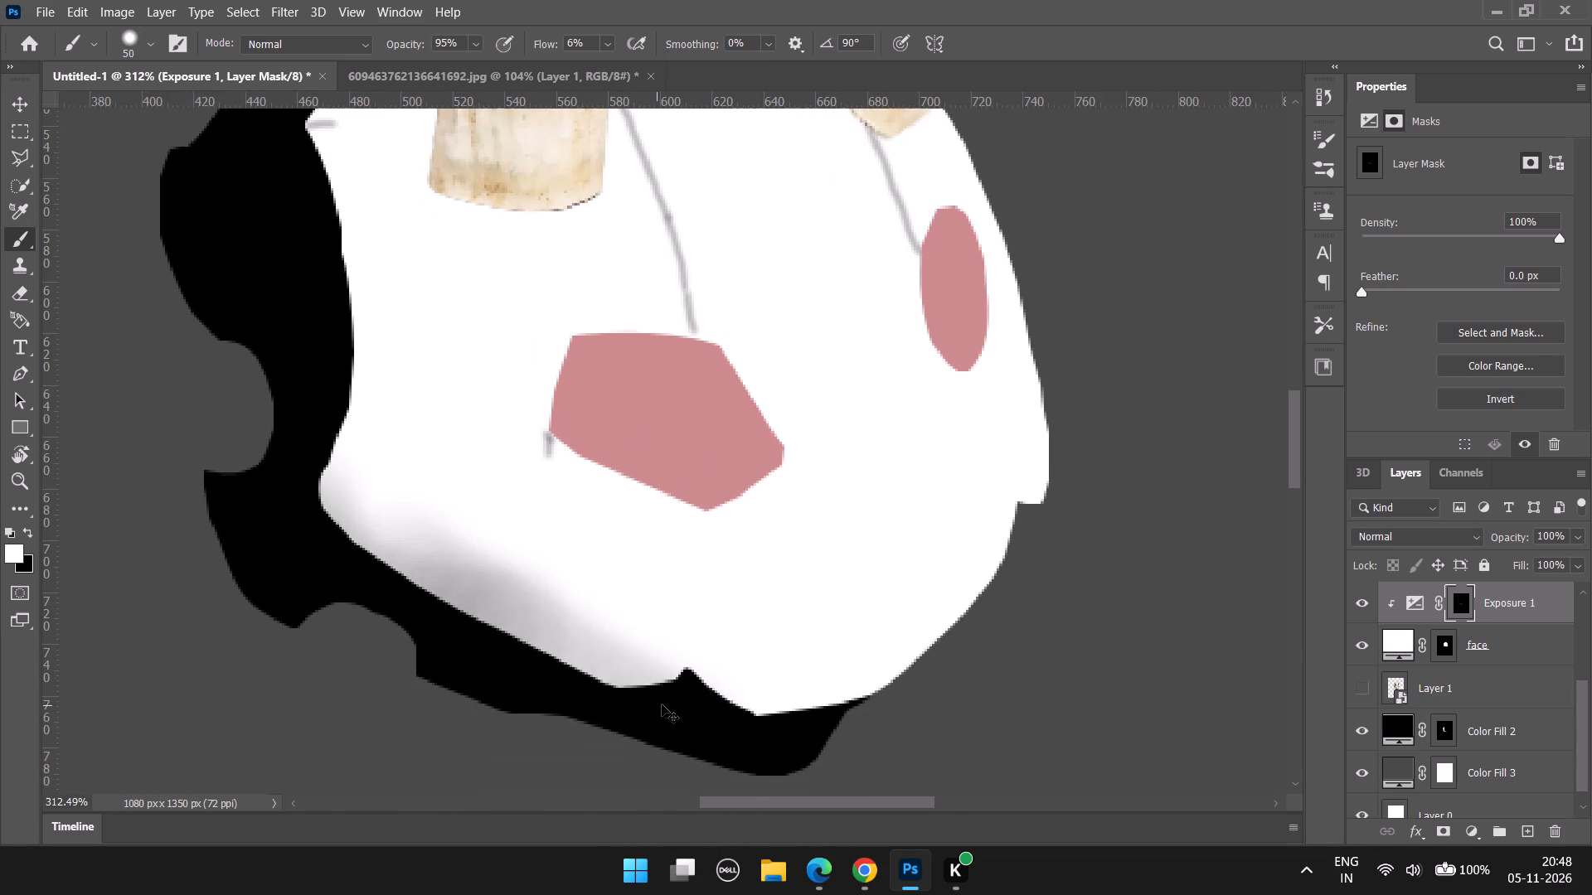
{"action": "key", "text": "ctrl+z"}
{"action": "key", "text": "ctrl+z"}
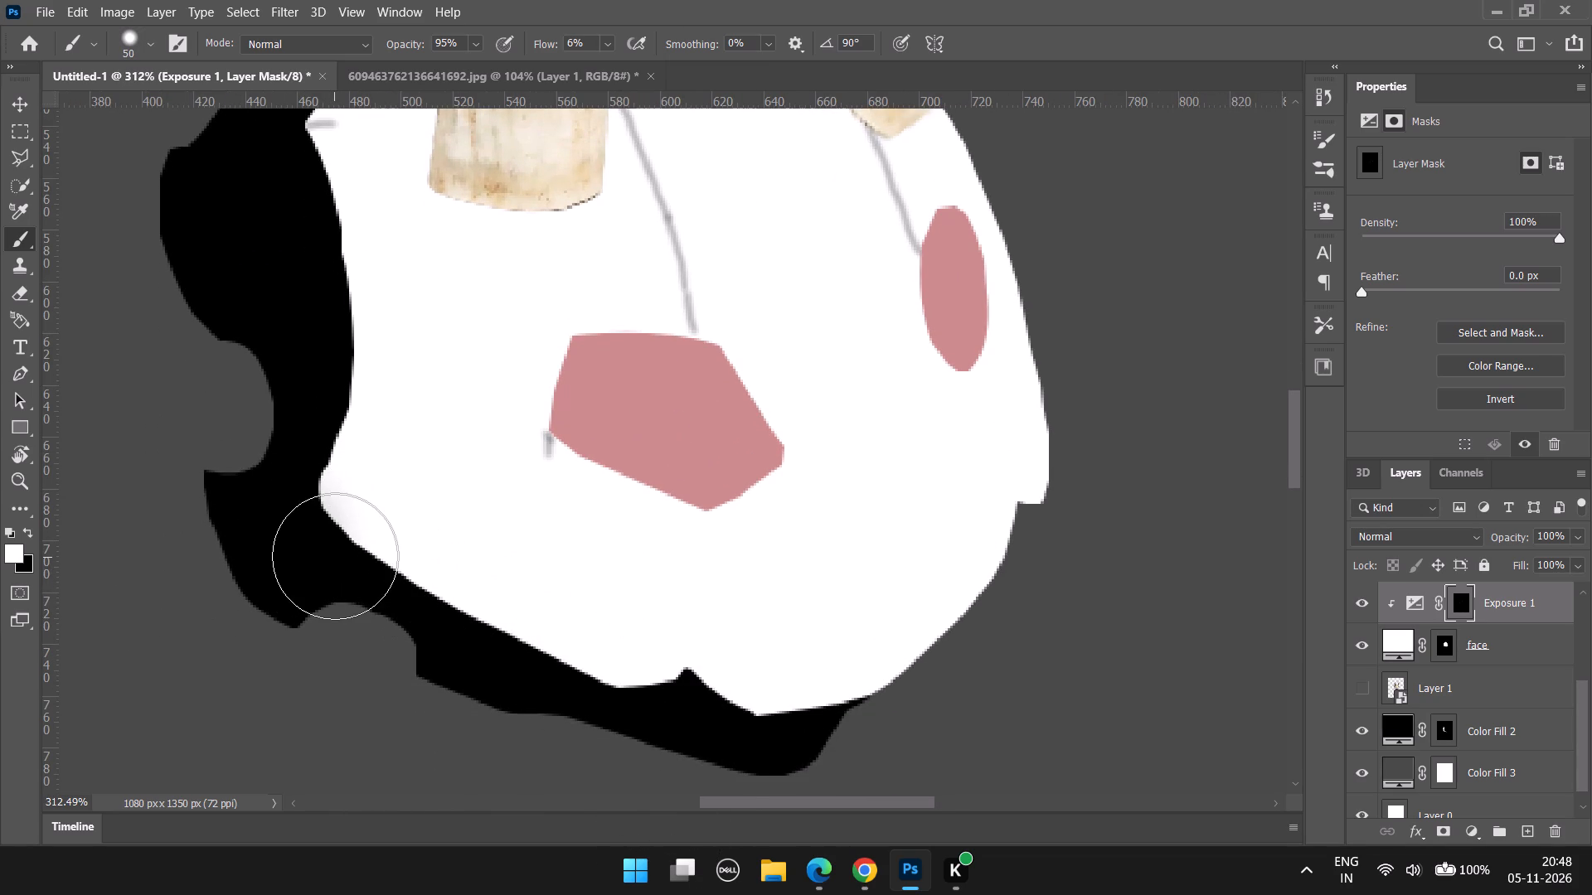
{"action": "left_click_drag", "start_coordinate": [335, 556], "coordinate": [646, 723]}
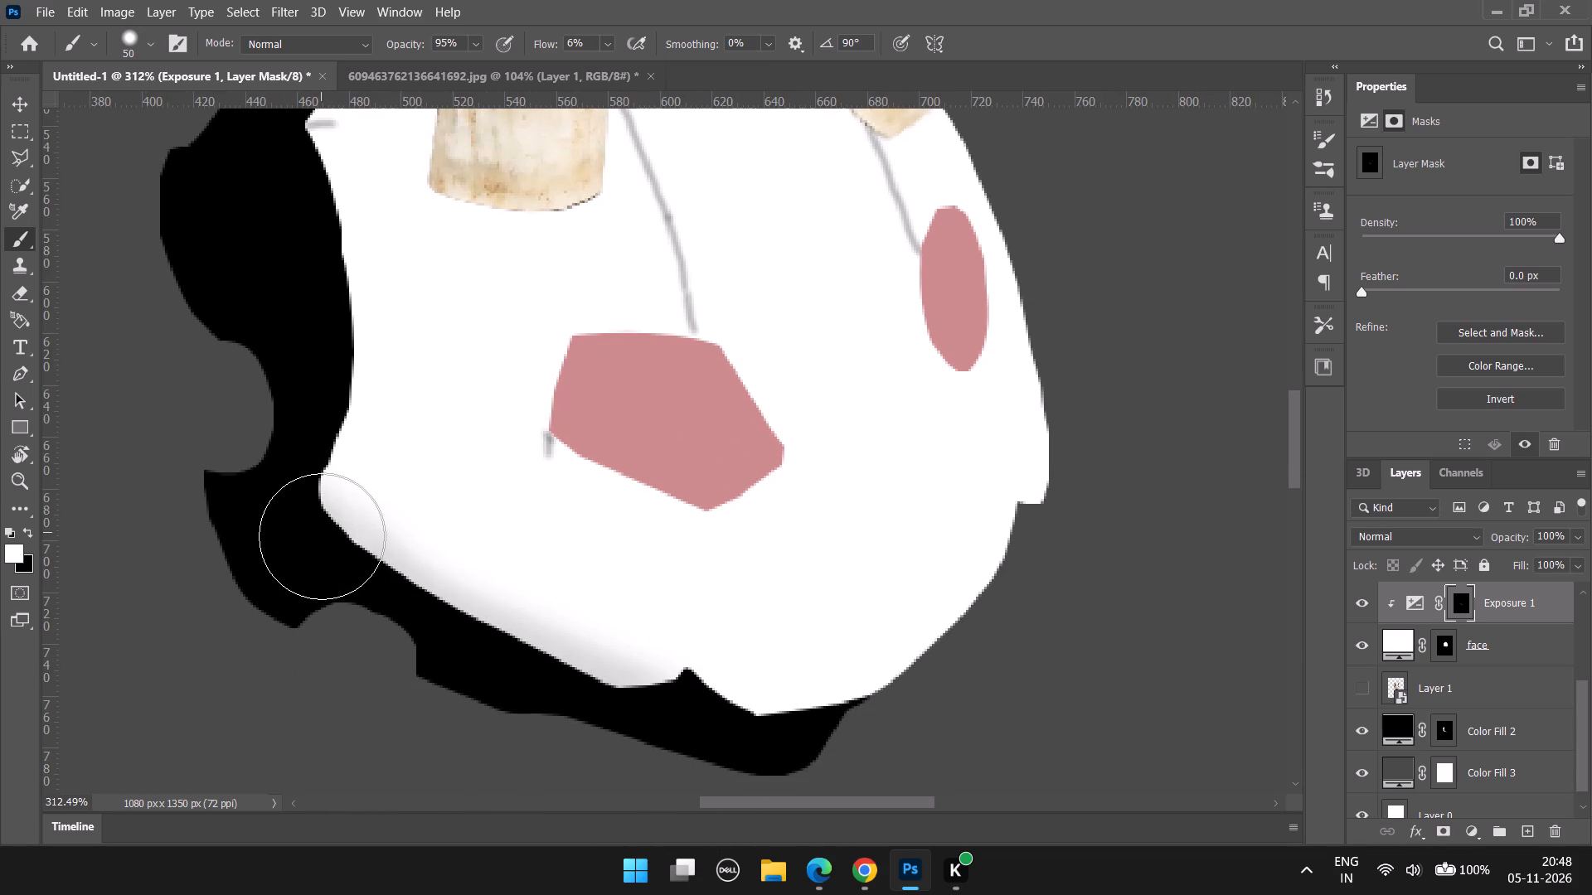
Extend the soft shading on the Exposure 1 mask up the face's left edge from the bottom bend to the pointed corner.
{"action": "left_click", "coordinate": [320, 520]}
{"action": "left_click_drag", "start_coordinate": [306, 479], "coordinate": [328, 385]}
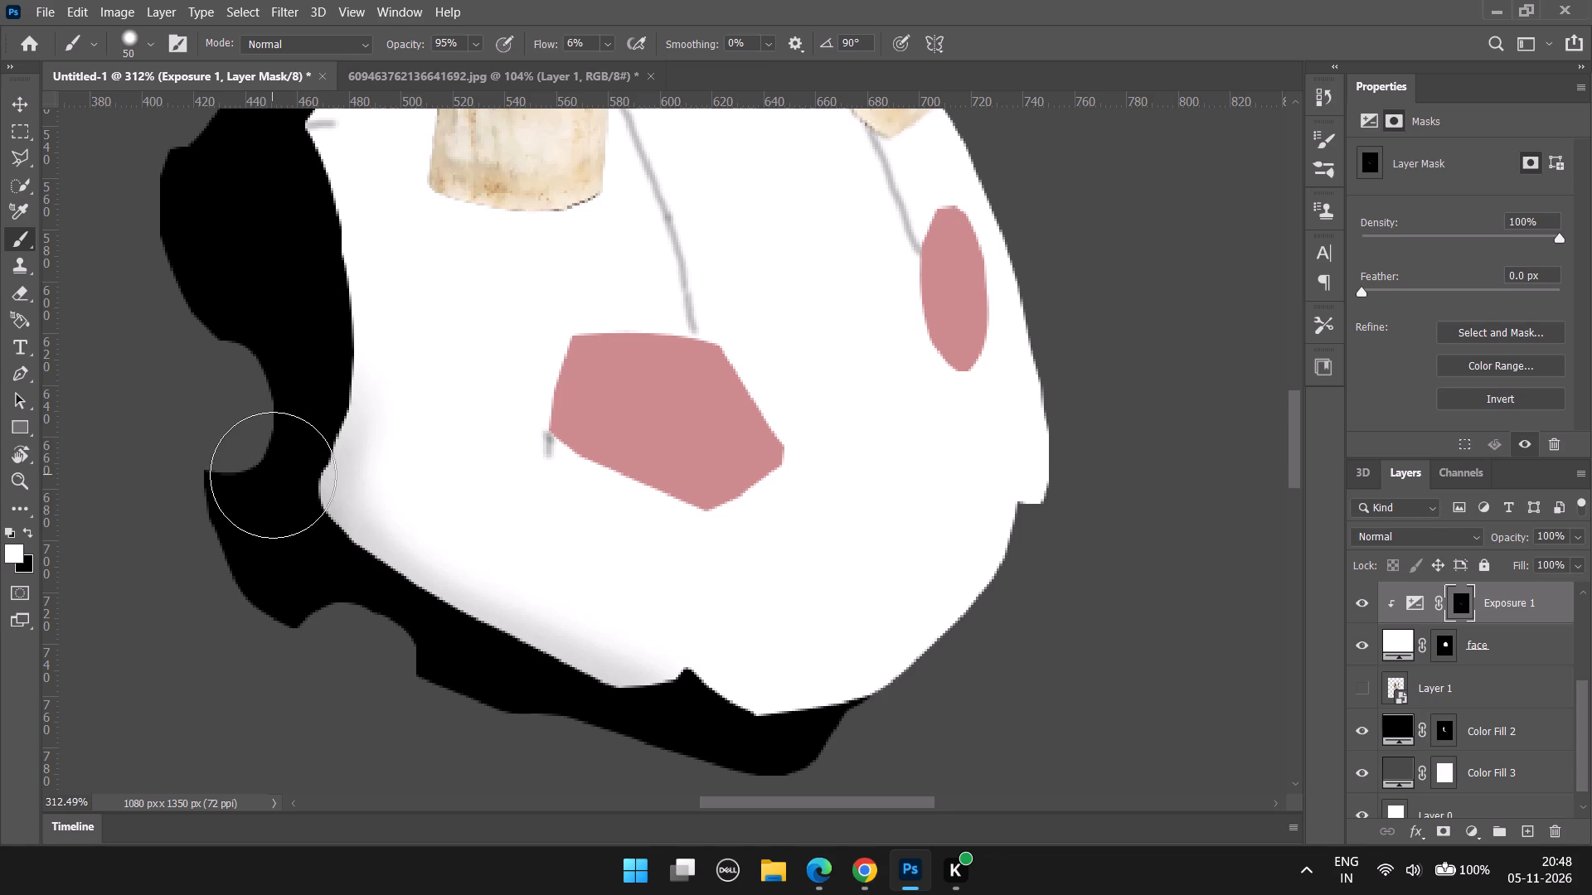
{"action": "left_click_drag", "start_coordinate": [273, 491], "coordinate": [343, 278]}
{"action": "scroll", "coordinate": [289, 438], "scroll_direction": "up", "scroll_amount": 3}
{"action": "left_click_drag", "start_coordinate": [303, 437], "coordinate": [328, 300]}
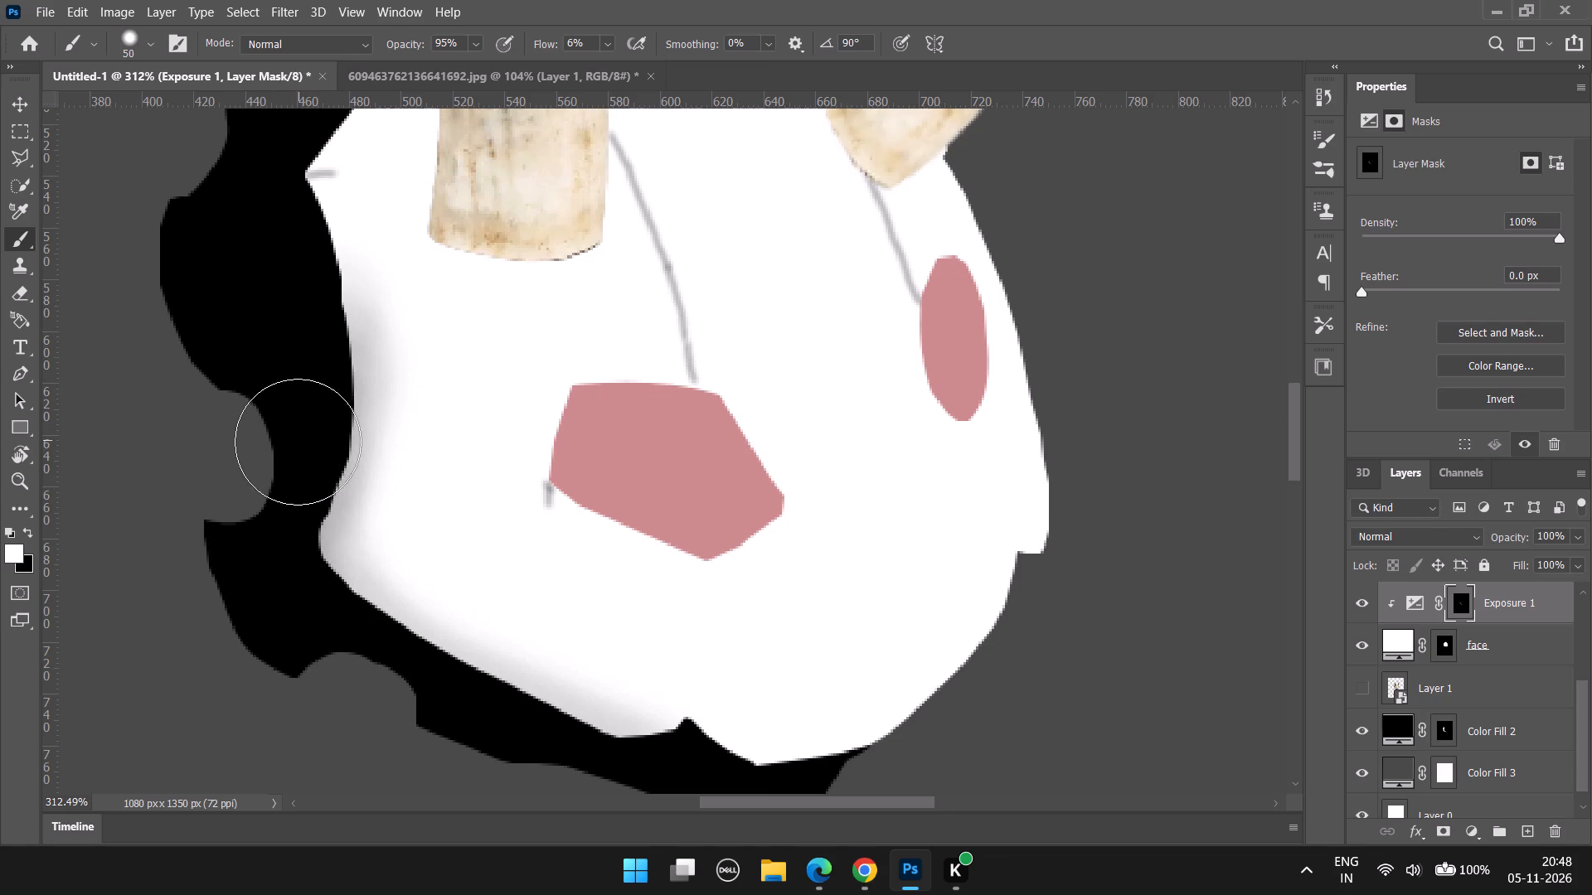
{"action": "left_click_drag", "start_coordinate": [300, 404], "coordinate": [270, 202]}
{"action": "left_click_drag", "start_coordinate": [304, 279], "coordinate": [249, 167]}
{"action": "left_click_drag", "start_coordinate": [326, 345], "coordinate": [304, 269]}
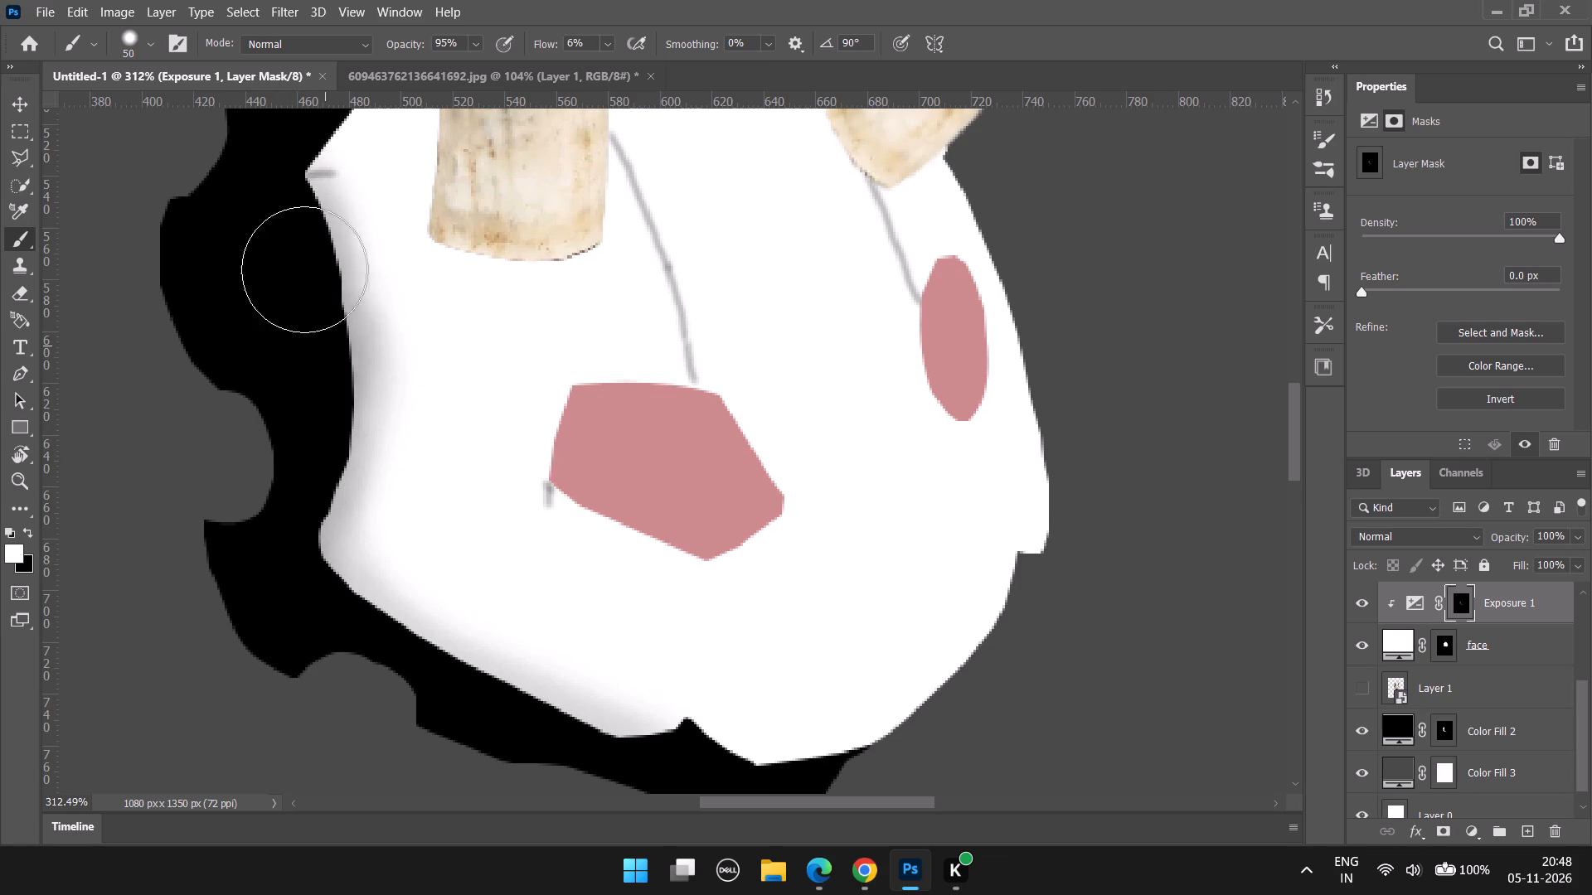
Deepen the soft shading down the face's left edge on the Exposure 1 mask, undoing the last two strokes and repainting them.
{"action": "left_click_drag", "start_coordinate": [304, 269], "coordinate": [237, 161]}
{"action": "left_click_drag", "start_coordinate": [260, 215], "coordinate": [343, 523]}
{"action": "left_click_drag", "start_coordinate": [288, 203], "coordinate": [318, 533]}
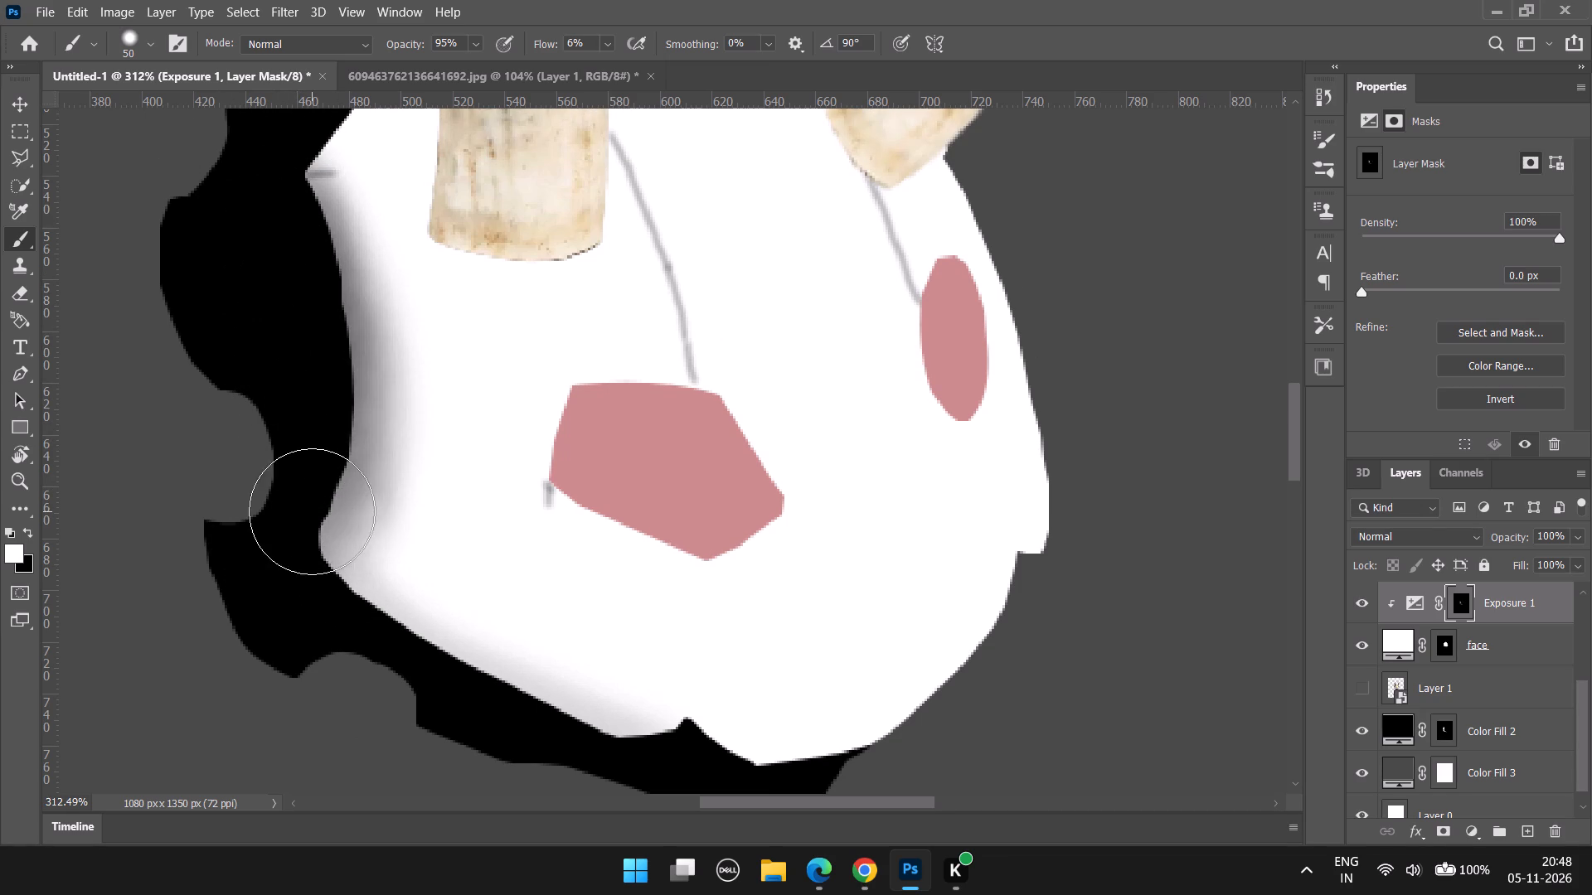
{"action": "key", "text": "ctrl+z"}
{"action": "key", "text": "ctrl+z"}
{"action": "left_click_drag", "start_coordinate": [258, 205], "coordinate": [318, 333]}
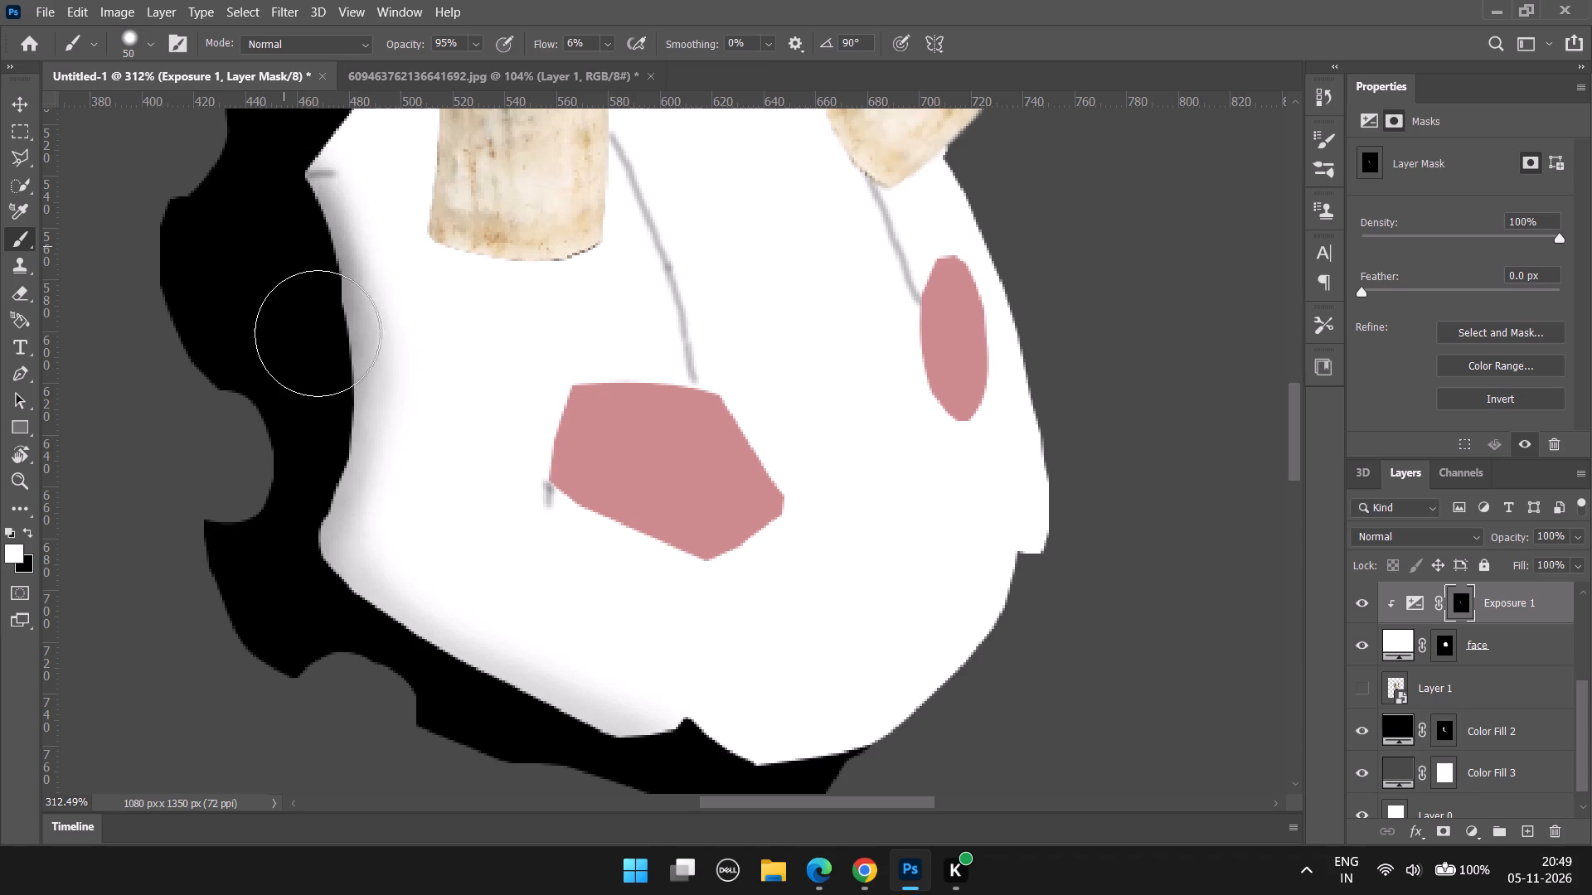
{"action": "left_click_drag", "start_coordinate": [318, 333], "coordinate": [265, 636]}
Darken the soft shading on the Exposure 1 mask around the face's lower-left bend and along the bottom edge to the chin notch.
{"action": "scroll", "coordinate": [321, 573], "scroll_direction": "down", "scroll_amount": 5}
{"action": "left_click_drag", "start_coordinate": [301, 493], "coordinate": [350, 606]}
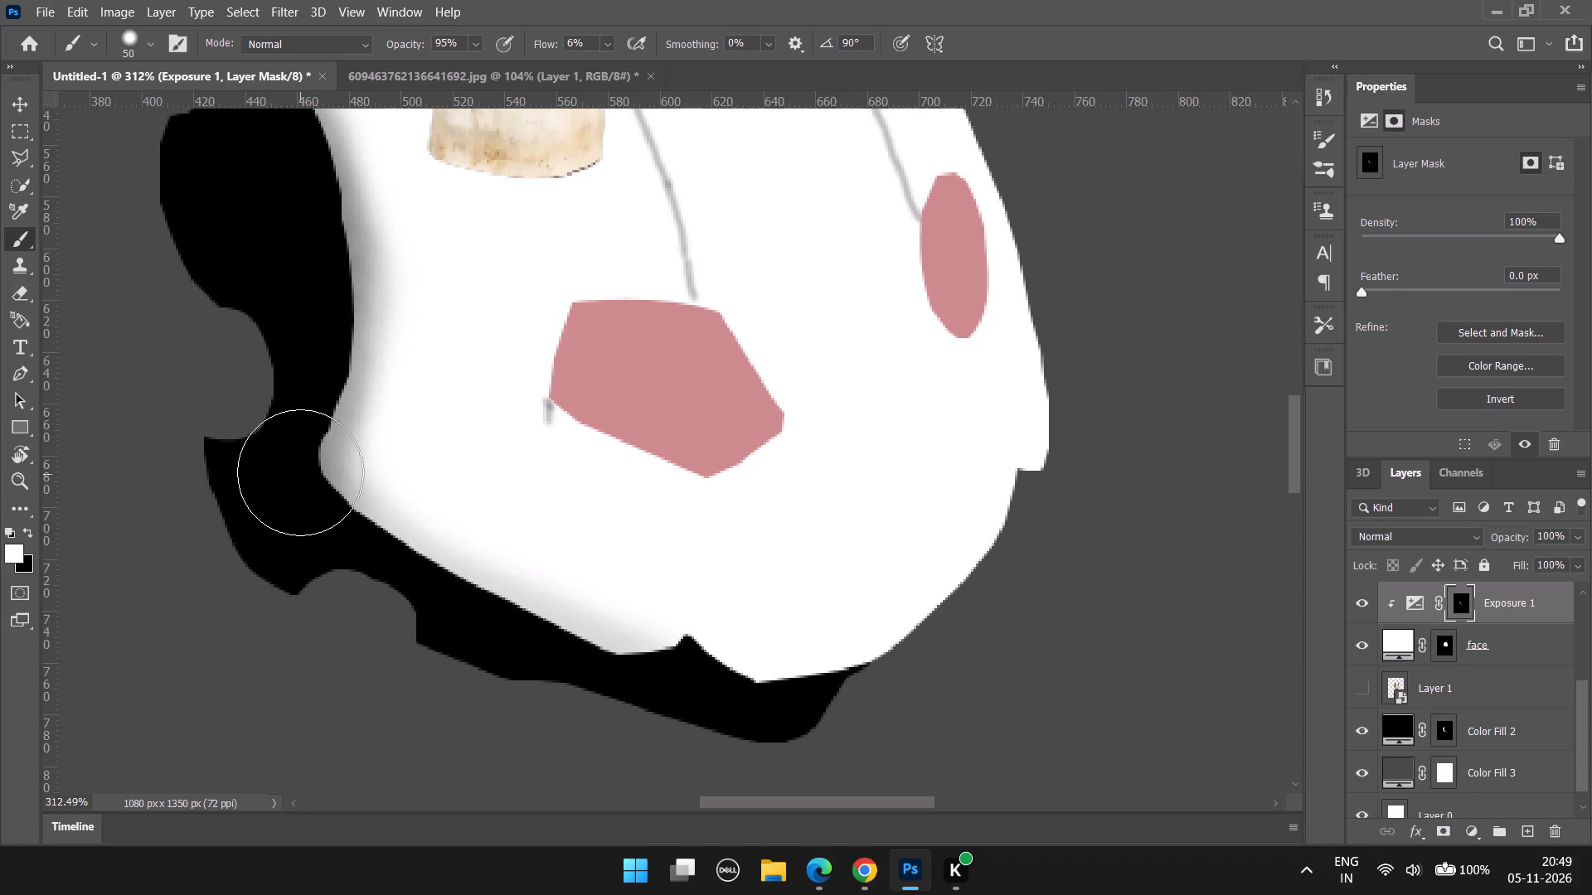
{"action": "left_click_drag", "start_coordinate": [300, 472], "coordinate": [405, 673]}
{"action": "left_click_drag", "start_coordinate": [329, 497], "coordinate": [425, 668]}
{"action": "left_click_drag", "start_coordinate": [317, 500], "coordinate": [595, 698]}
{"action": "left_click_drag", "start_coordinate": [323, 521], "coordinate": [775, 754]}
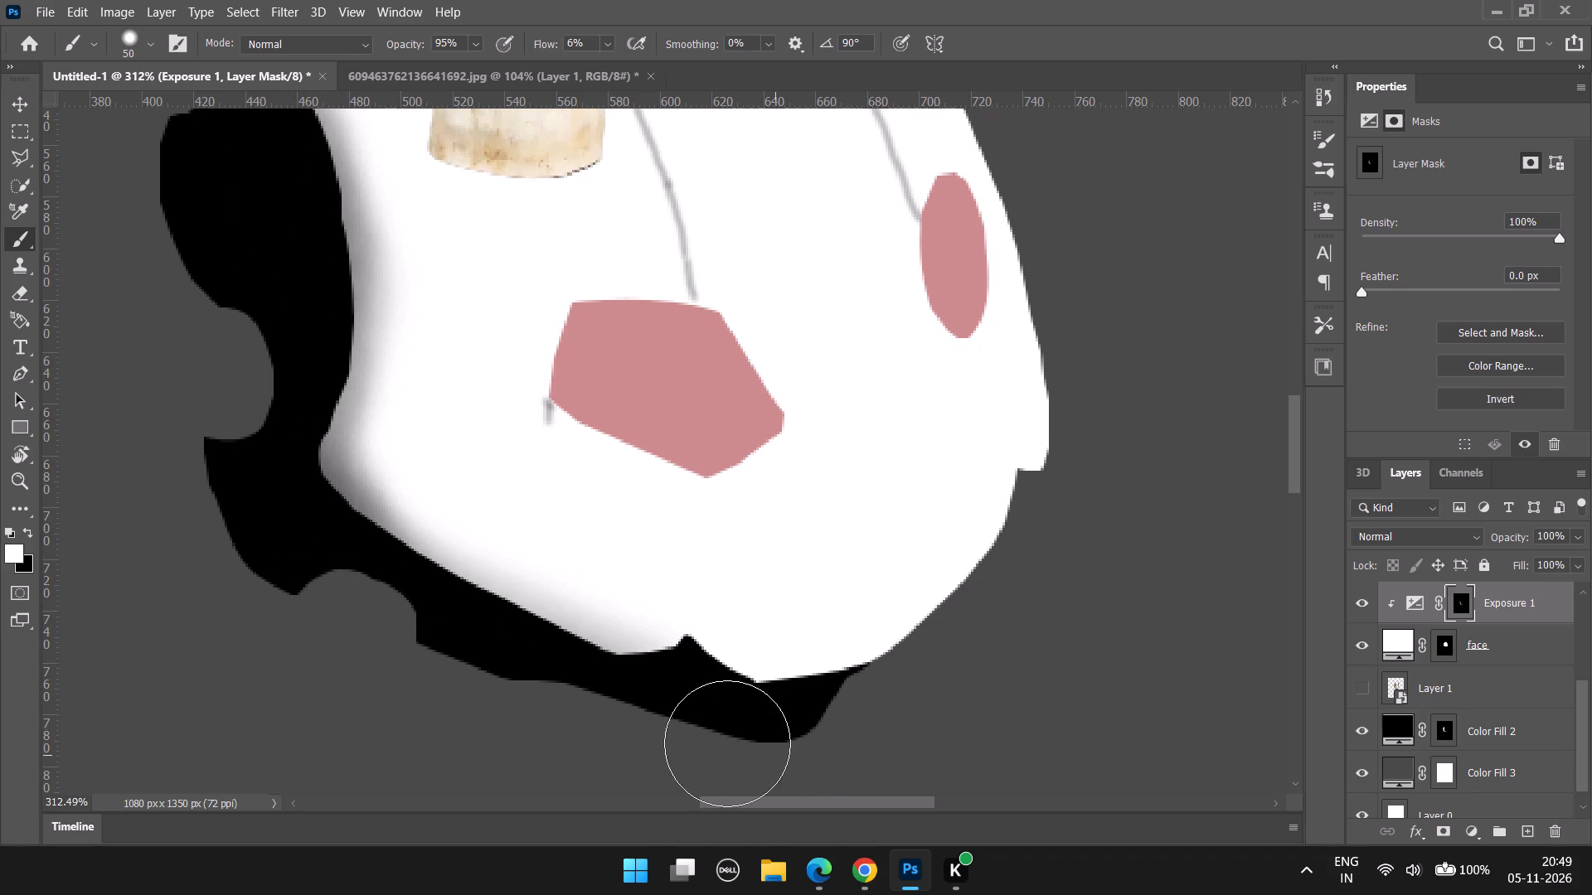
{"action": "left_click_drag", "start_coordinate": [304, 527], "coordinate": [749, 713]}
{"action": "left_click_drag", "start_coordinate": [350, 559], "coordinate": [756, 714]}
{"action": "left_click_drag", "start_coordinate": [471, 614], "coordinate": [719, 721]}
{"action": "left_click_drag", "start_coordinate": [314, 520], "coordinate": [551, 656]}
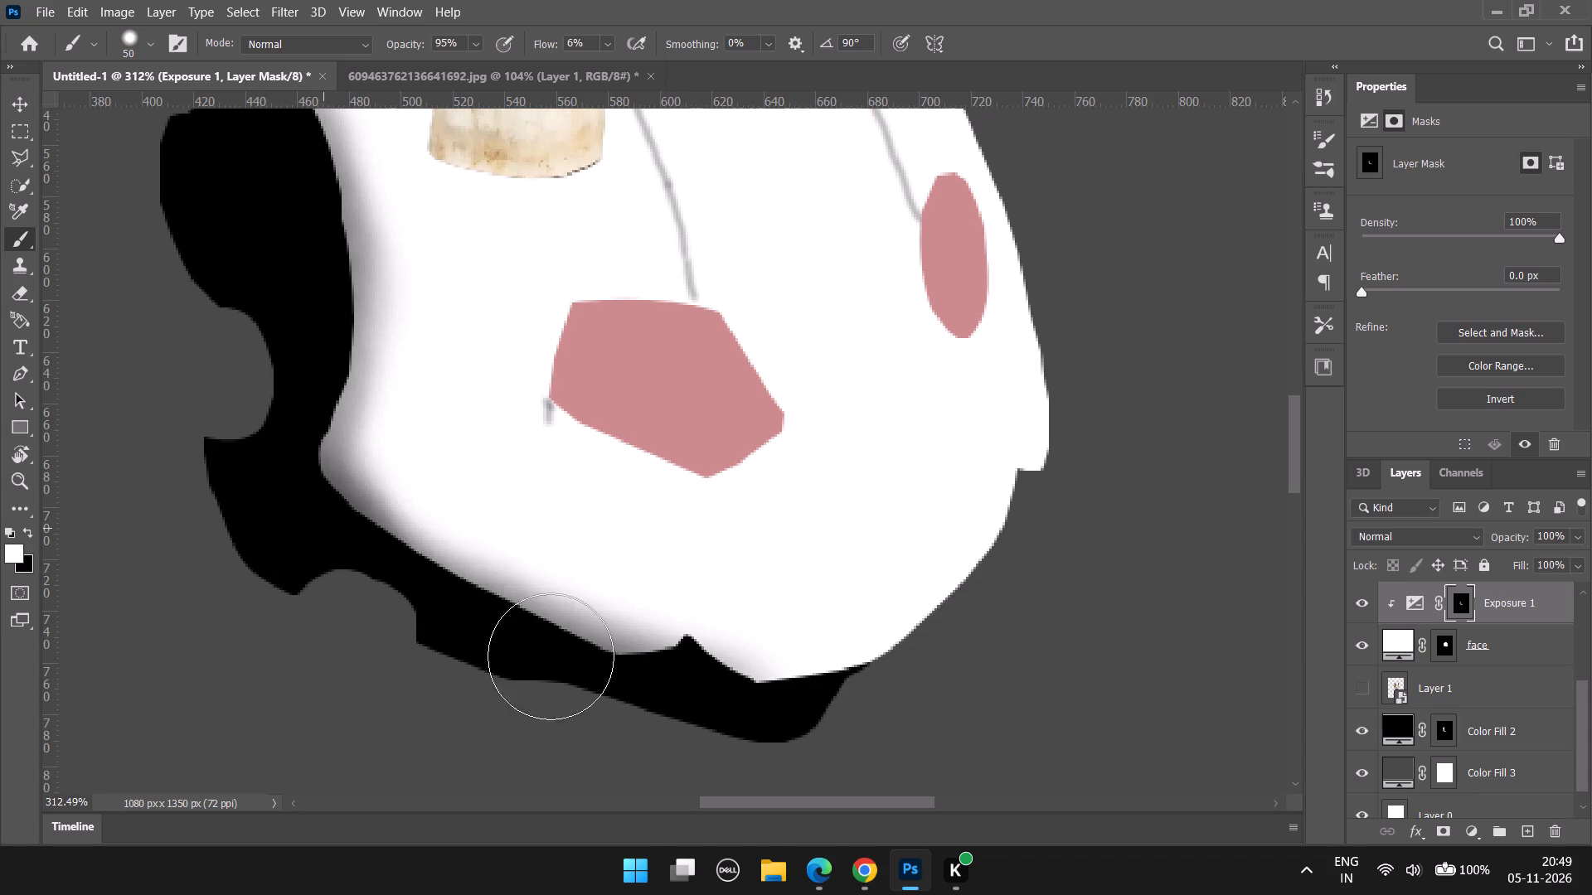
{"action": "left_click_drag", "start_coordinate": [551, 656], "coordinate": [667, 692]}
{"action": "left_click_drag", "start_coordinate": [398, 583], "coordinate": [702, 723]}
{"action": "left_click_drag", "start_coordinate": [393, 566], "coordinate": [711, 710]}
Dab soft shading around the chin notch with the 50 px brush, and undo the last two strokes.
{"action": "left_click_drag", "start_coordinate": [601, 687], "coordinate": [674, 638]}
{"action": "left_click_drag", "start_coordinate": [665, 657], "coordinate": [711, 628]}
{"action": "left_click_drag", "start_coordinate": [677, 684], "coordinate": [715, 636]}
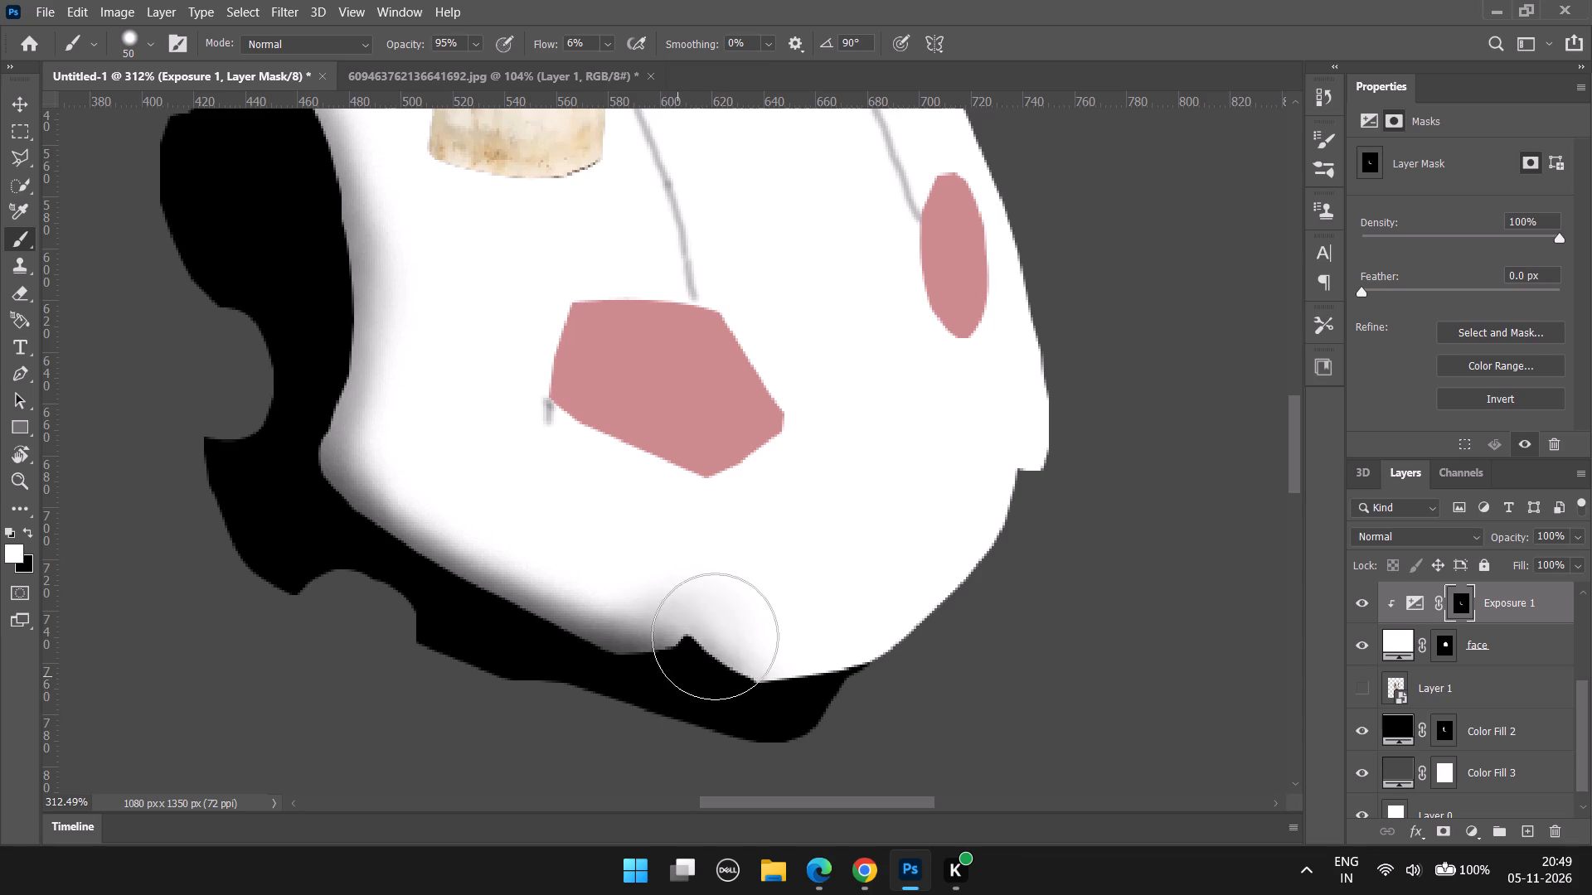
{"action": "left_click_drag", "start_coordinate": [715, 636], "coordinate": [716, 634]}
{"action": "scroll", "coordinate": [669, 702], "scroll_direction": "down", "scroll_amount": 5, "text": "alt"}
{"action": "key", "text": "ctrl+z"}
{"action": "key", "text": "ctrl+z"}
Reduce the brush to 15 px and shade the Exposure 1 mask closely along both sides of the chin notch.
{"action": "scroll", "coordinate": [670, 702], "scroll_direction": "up", "scroll_amount": 9}
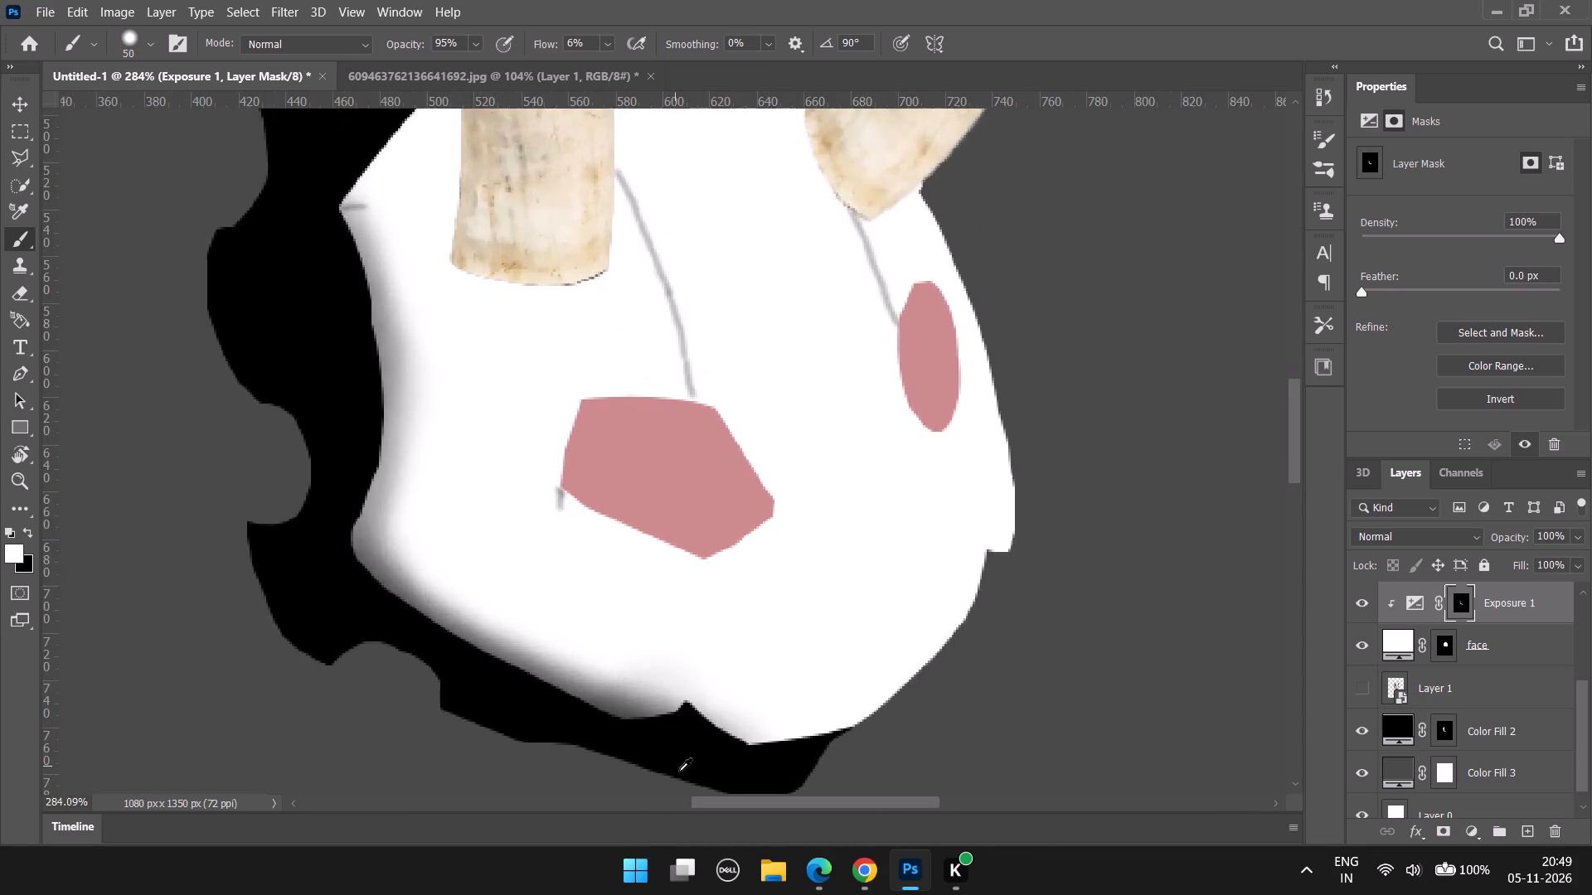
{"action": "scroll", "coordinate": [679, 771], "scroll_direction": "up", "scroll_amount": 2}
{"action": "scroll", "coordinate": [667, 727], "scroll_direction": "up", "scroll_amount": 7, "text": "alt"}
{"action": "key", "text": "bracketleft"}
{"action": "key", "text": "bracketleft"}
{"action": "key", "text": "bracketleft"}
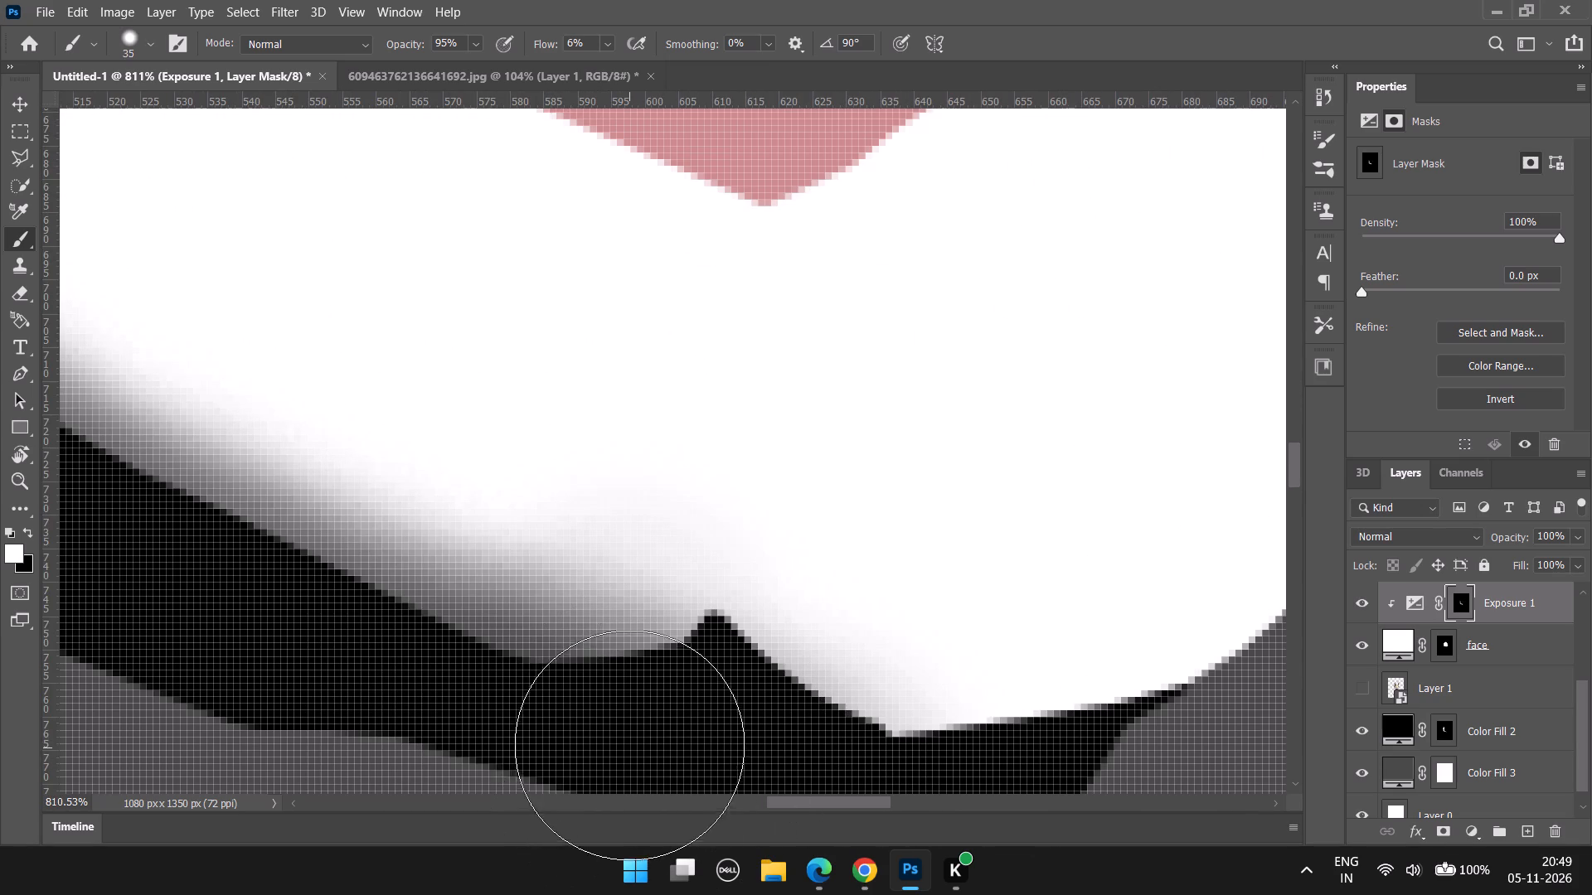
{"action": "key", "text": "bracketleft"}
{"action": "key", "text": "bracketleft"}
{"action": "key", "text": "bracketleft"}
{"action": "key", "text": "bracketleft"}
{"action": "left_click_drag", "start_coordinate": [548, 695], "coordinate": [638, 689]}
{"action": "left_click_drag", "start_coordinate": [508, 667], "coordinate": [713, 644]}
{"action": "left_click_drag", "start_coordinate": [534, 652], "coordinate": [726, 617]}
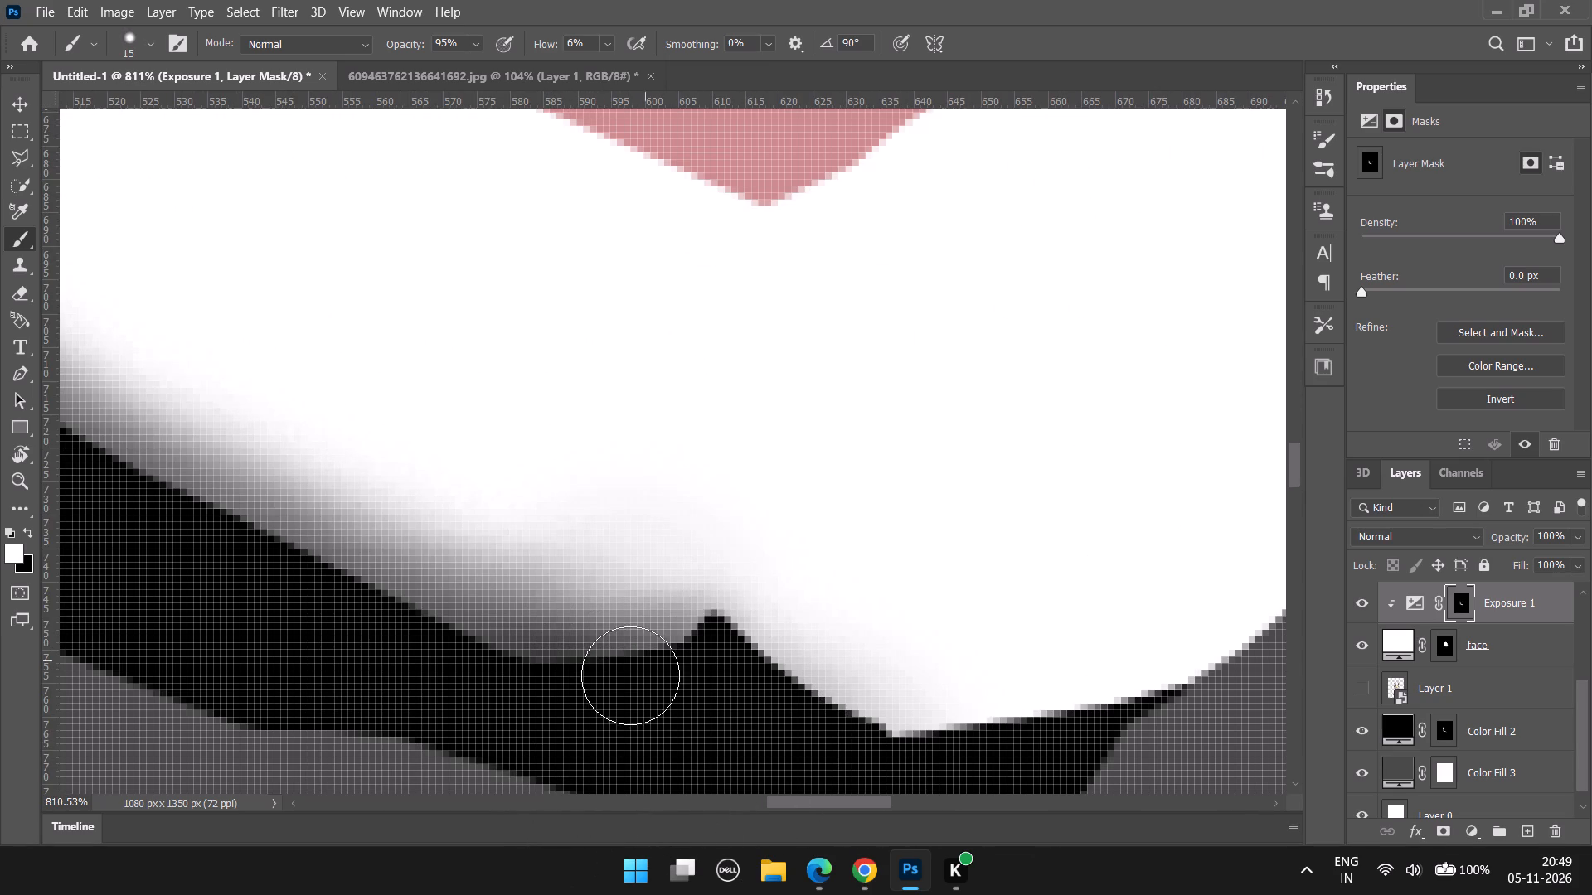
{"action": "left_click_drag", "start_coordinate": [638, 670], "coordinate": [773, 582]}
{"action": "left_click_drag", "start_coordinate": [745, 616], "coordinate": [910, 730]}
{"action": "left_click_drag", "start_coordinate": [769, 636], "coordinate": [1035, 759]}
Paint a short soft crease rising diagonally into the face from the chin notch, redoing the stroke once.
{"action": "left_click_drag", "start_coordinate": [696, 641], "coordinate": [737, 605]}
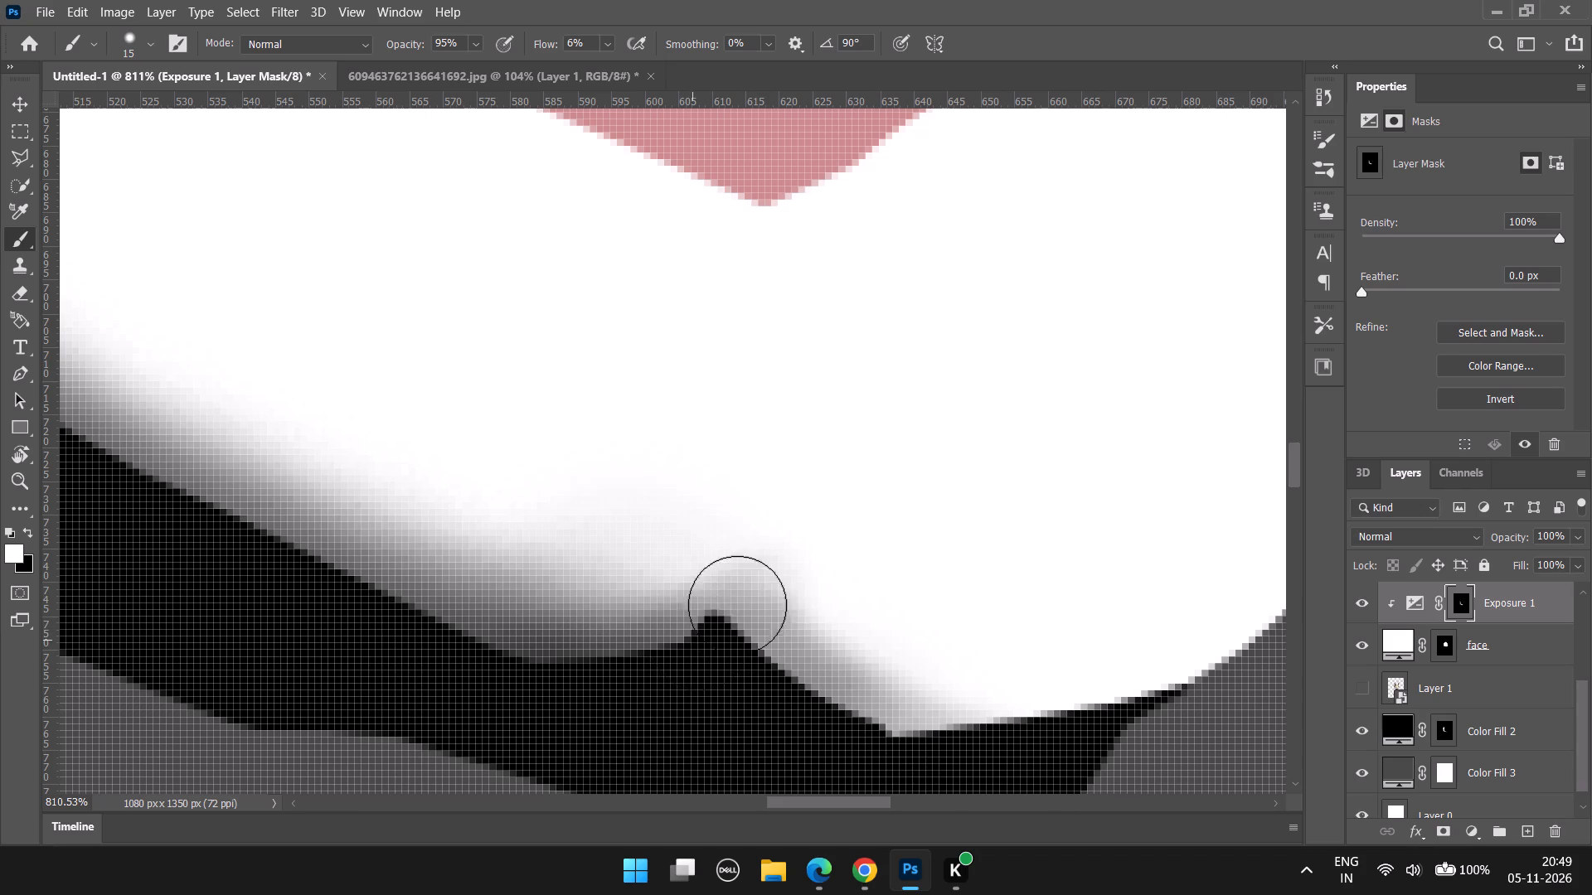
{"action": "left_click_drag", "start_coordinate": [737, 605], "coordinate": [833, 472]}
{"action": "key", "text": "ctrl+z"}
{"action": "left_click_drag", "start_coordinate": [687, 636], "coordinate": [799, 491]}
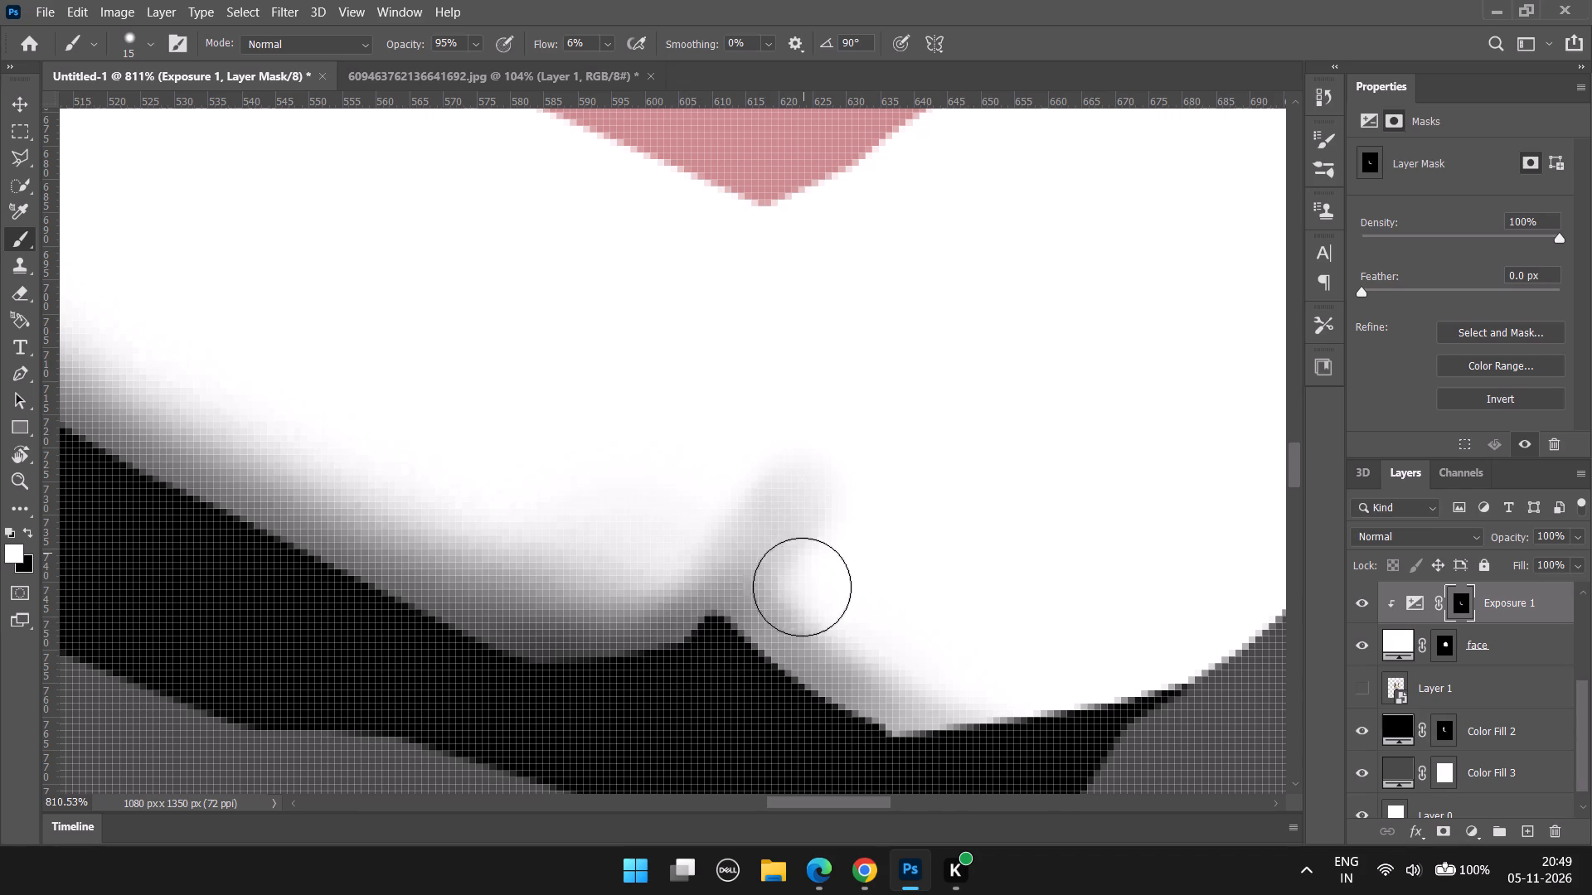
Extend the 15 px shading from the chin notch around the chin's low point and along the bottom edge toward the lower-right curve.
{"action": "scroll", "coordinate": [784, 675], "scroll_direction": "down", "scroll_amount": 5}
{"action": "left_click_drag", "start_coordinate": [866, 613], "coordinate": [1206, 654]}
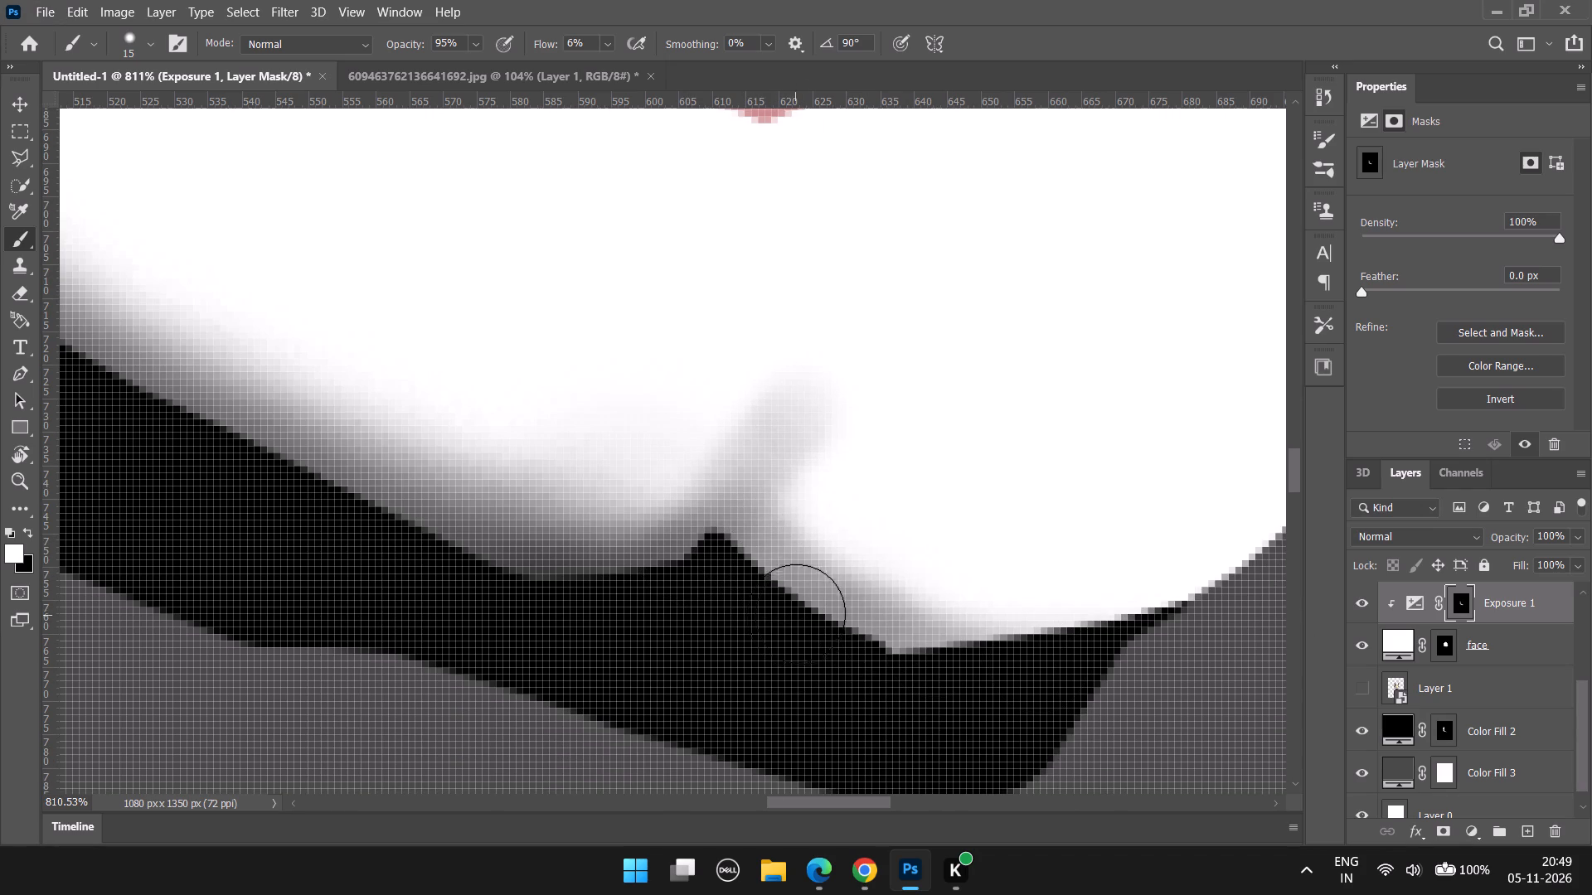
{"action": "left_click_drag", "start_coordinate": [802, 613], "coordinate": [1103, 707]}
{"action": "left_click_drag", "start_coordinate": [765, 569], "coordinate": [1142, 726]}
{"action": "scroll", "coordinate": [786, 597], "scroll_direction": "down", "scroll_amount": 5}
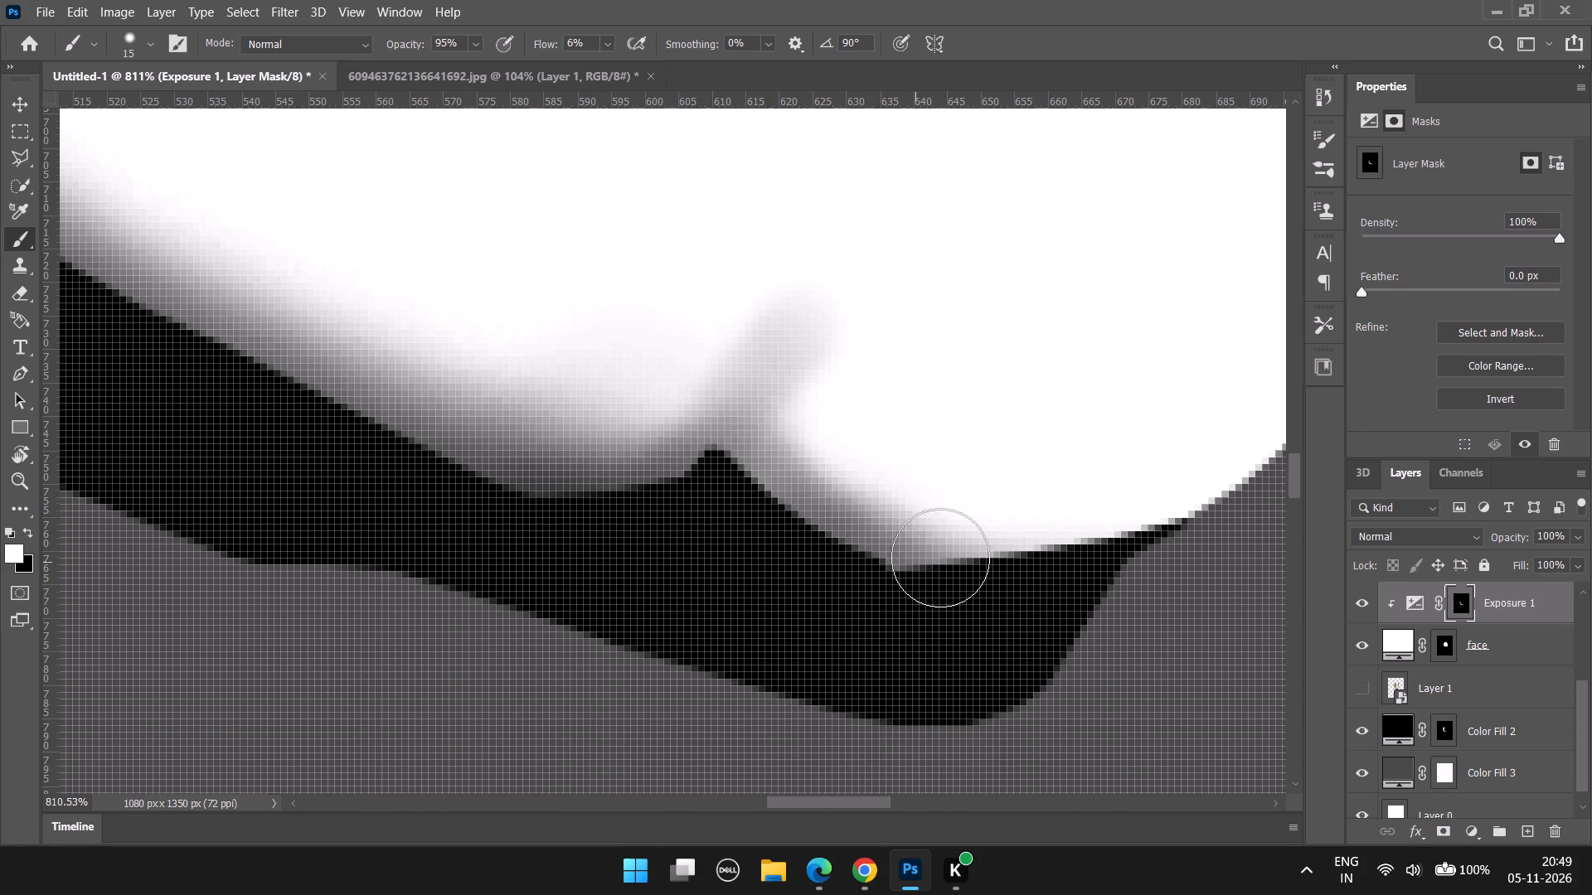
{"action": "left_click_drag", "start_coordinate": [957, 554], "coordinate": [1275, 456]}
{"action": "left_click_drag", "start_coordinate": [1140, 509], "coordinate": [1338, 387]}
Darken the shading along the chin's underside and continue it onto the start of the face's lower-right curve.
{"action": "scroll", "coordinate": [1278, 555], "scroll_direction": "down", "scroll_amount": 10, "text": "alt"}
{"action": "left_click_drag", "start_coordinate": [821, 798], "coordinate": [885, 801]}
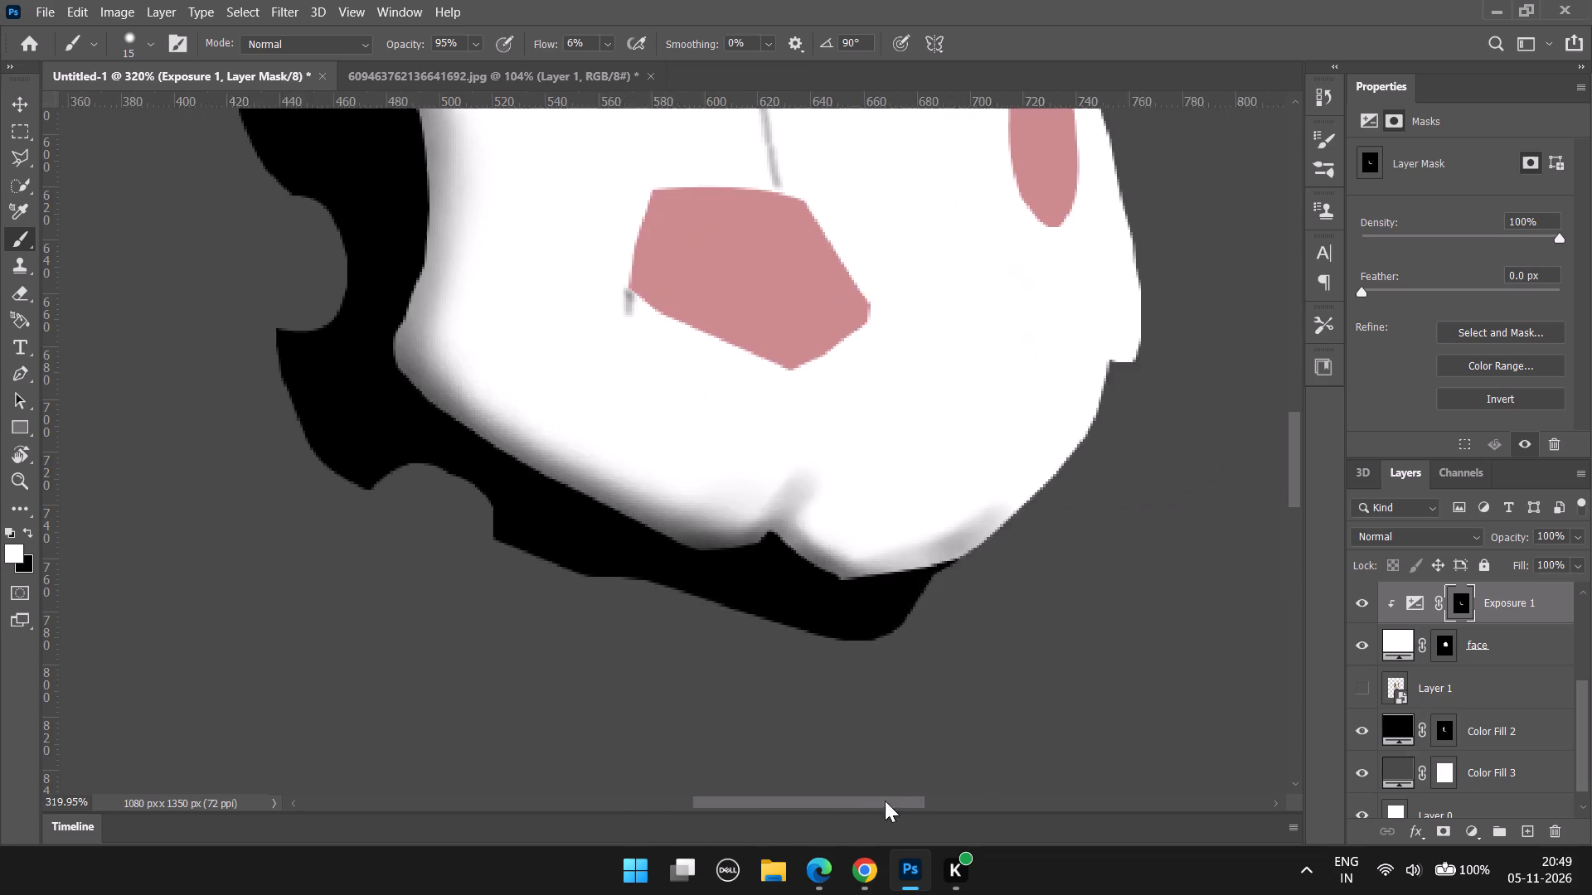
{"action": "left_click_drag", "start_coordinate": [885, 801], "coordinate": [897, 801]}
{"action": "scroll", "coordinate": [833, 573], "scroll_direction": "up", "scroll_amount": 8, "text": "alt"}
{"action": "left_click_drag", "start_coordinate": [609, 582], "coordinate": [1061, 385]}
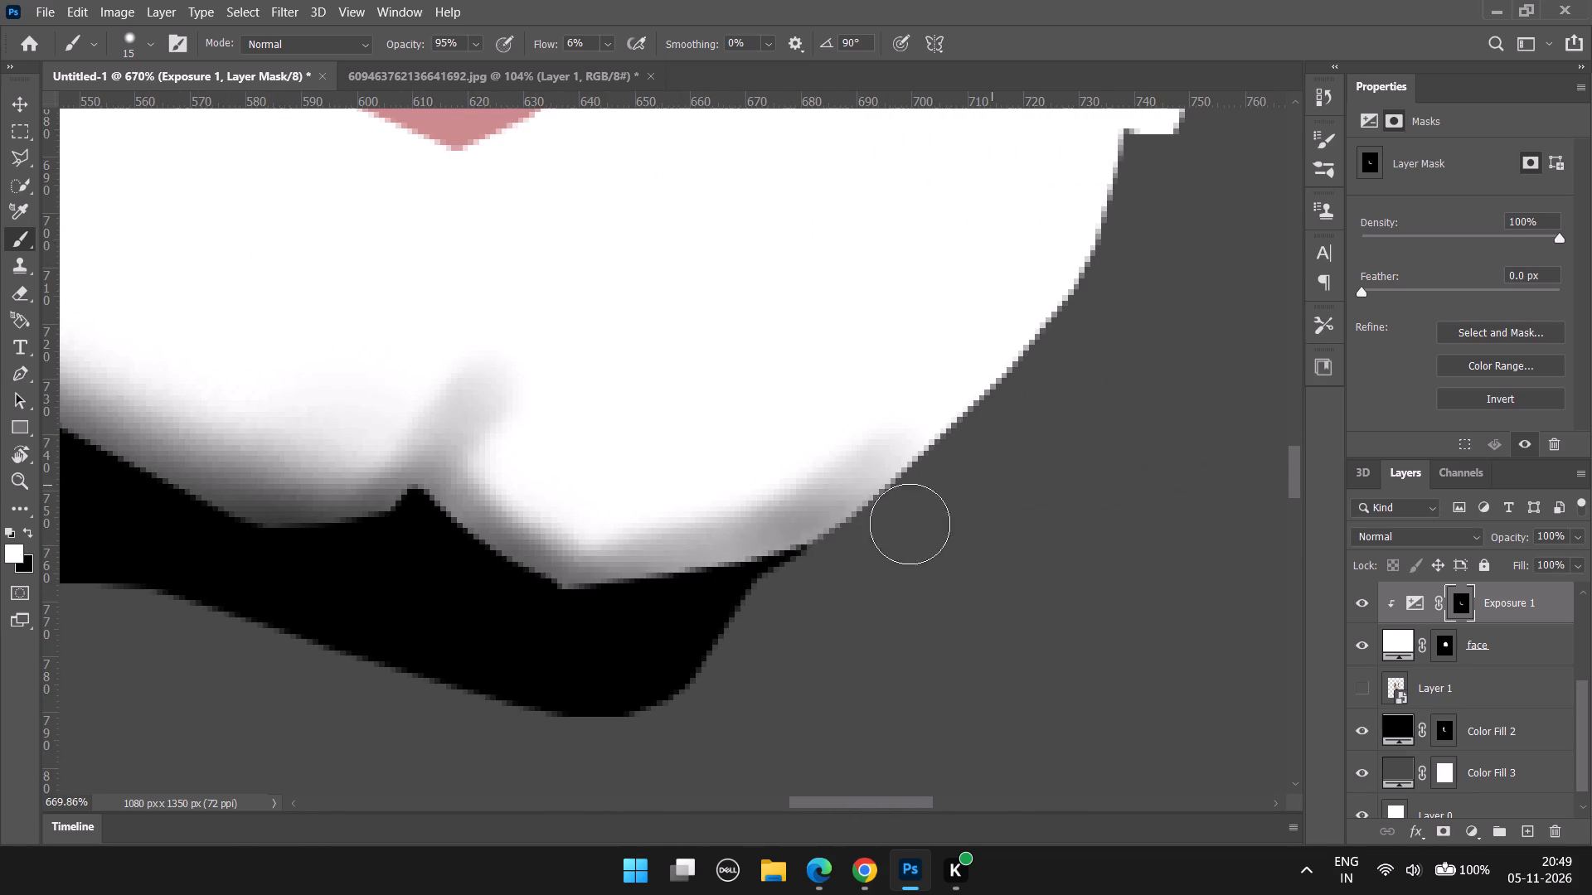
{"action": "left_click_drag", "start_coordinate": [741, 563], "coordinate": [1018, 443]}
{"action": "left_click_drag", "start_coordinate": [570, 593], "coordinate": [1093, 520]}
{"action": "left_click_drag", "start_coordinate": [692, 565], "coordinate": [1150, 279]}
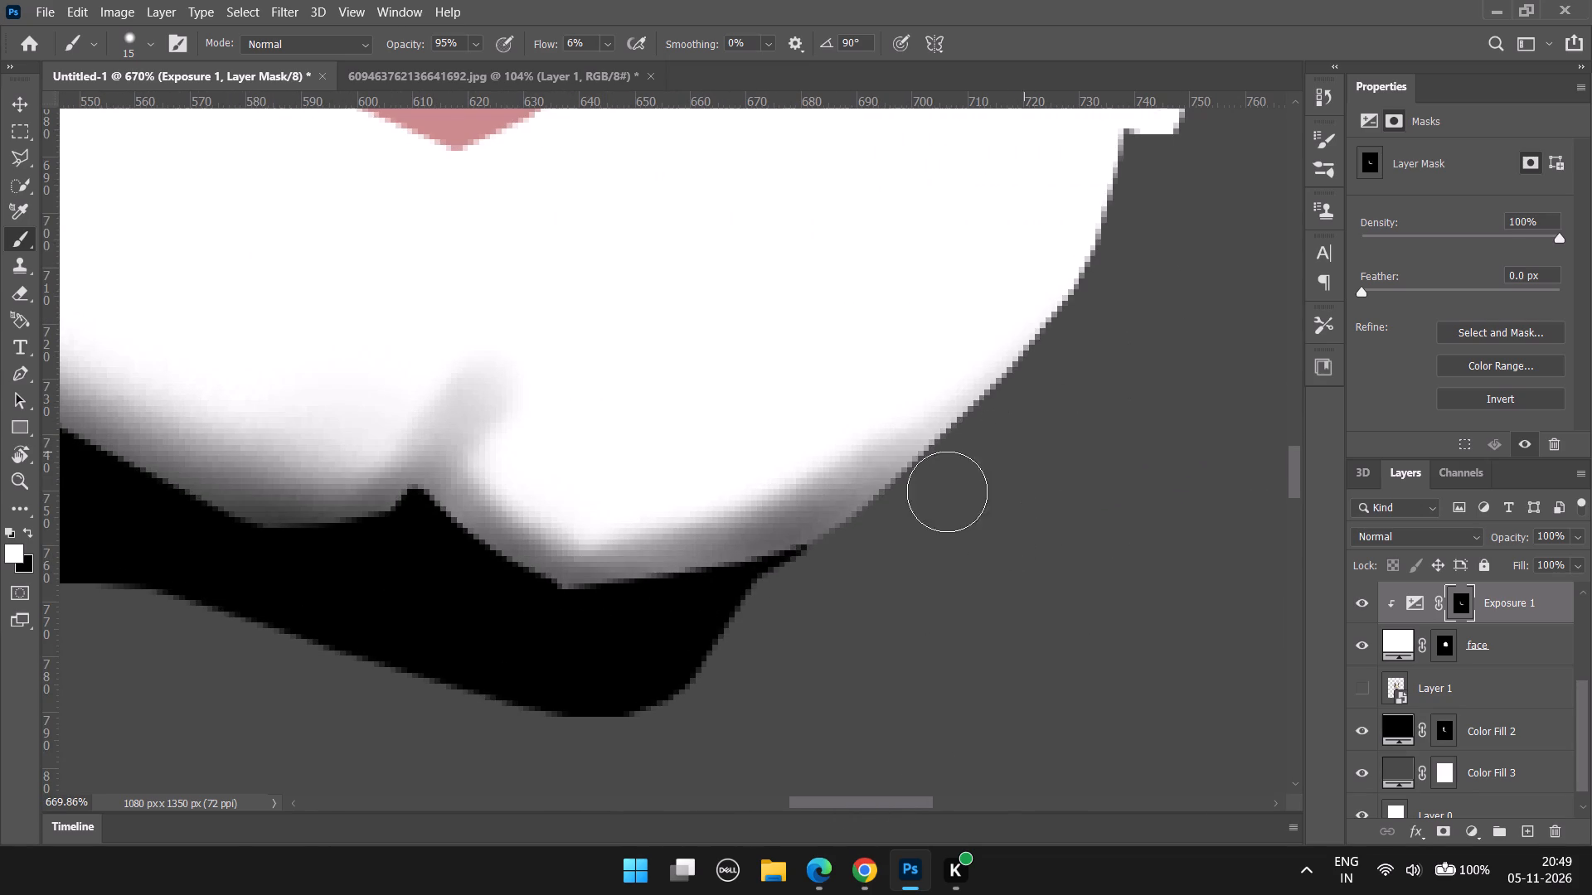
Shade the face's lower-right curve up to and past the small jaw step, replacing the first stroke with repeated passes.
{"action": "left_click_drag", "start_coordinate": [918, 478], "coordinate": [1139, 224]}
{"action": "scroll", "coordinate": [1168, 214], "scroll_direction": "up", "scroll_amount": 4}
{"action": "key", "text": "ctrl+z"}
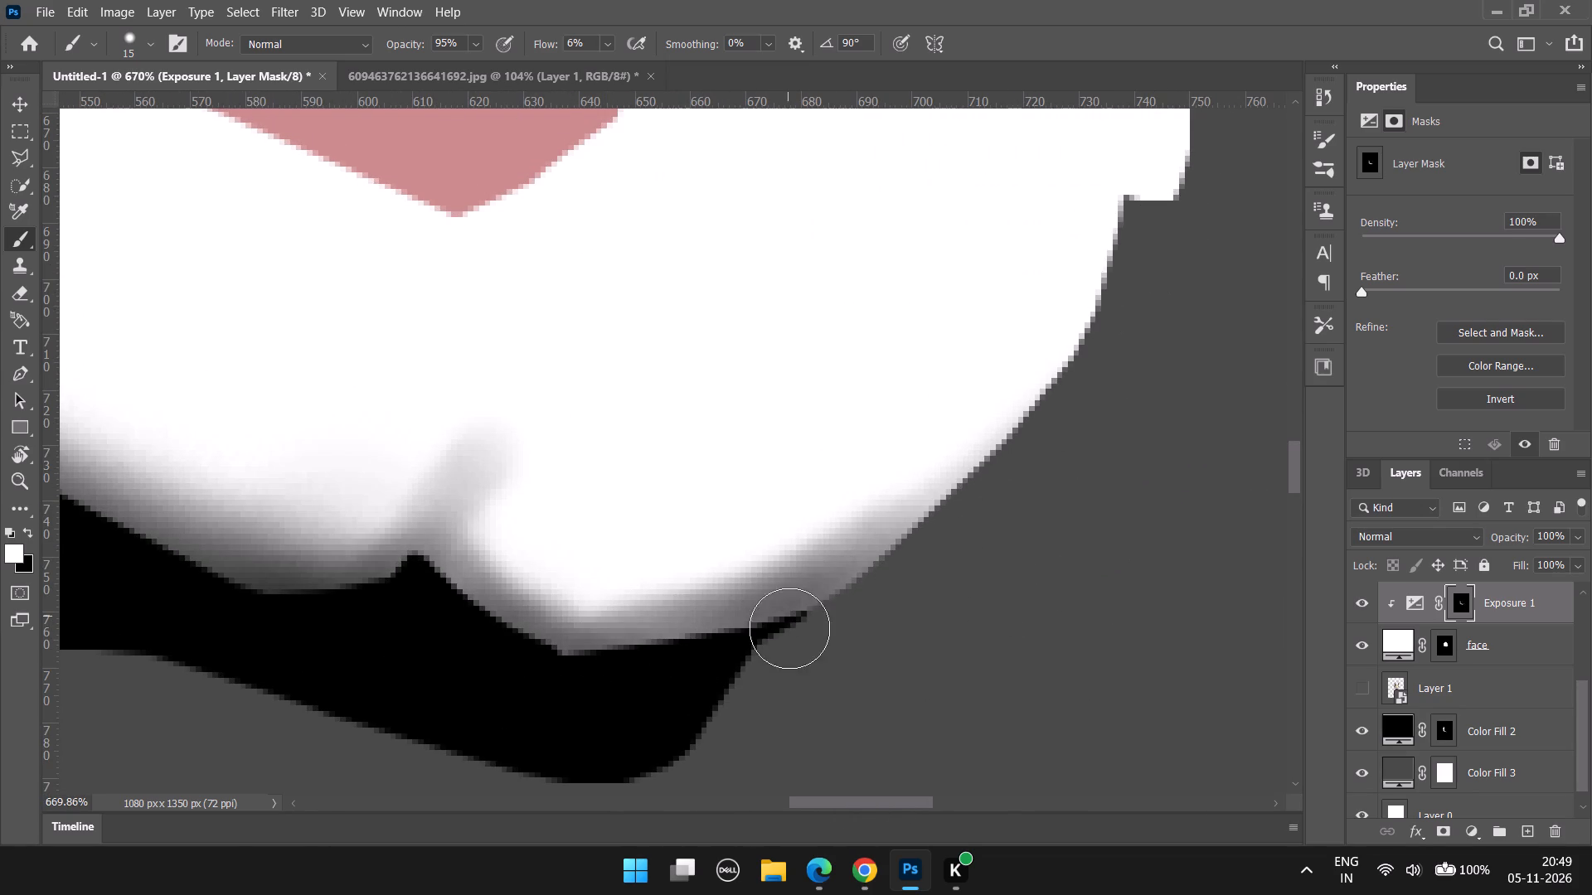
{"action": "left_click_drag", "start_coordinate": [813, 617], "coordinate": [1015, 471]}
{"action": "left_click_drag", "start_coordinate": [881, 588], "coordinate": [1169, 192]}
{"action": "left_click_drag", "start_coordinate": [1056, 410], "coordinate": [1188, 119]}
{"action": "left_click_drag", "start_coordinate": [1111, 323], "coordinate": [1037, 491]}
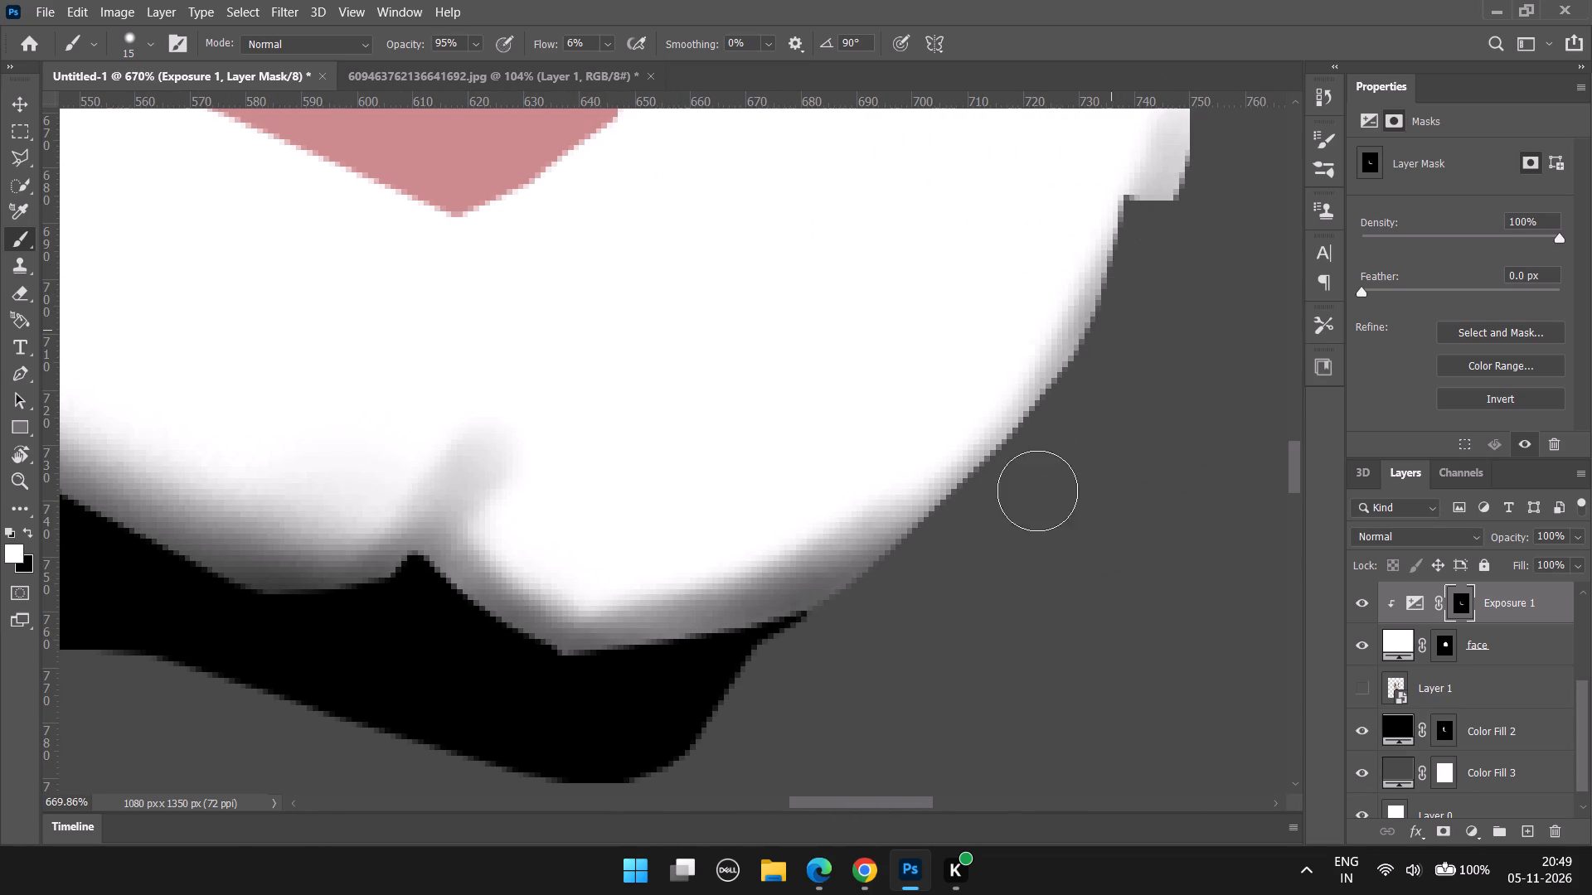
{"action": "left_click_drag", "start_coordinate": [1037, 491], "coordinate": [839, 707]}
Shade the face's upper-left edge on the Exposure 1 mask from the pointed corner up to the left horn.
{"action": "scroll", "coordinate": [1077, 525], "scroll_direction": "down", "scroll_amount": 13, "text": "alt"}
{"action": "scroll", "coordinate": [1148, 472], "scroll_direction": "up", "scroll_amount": 17}
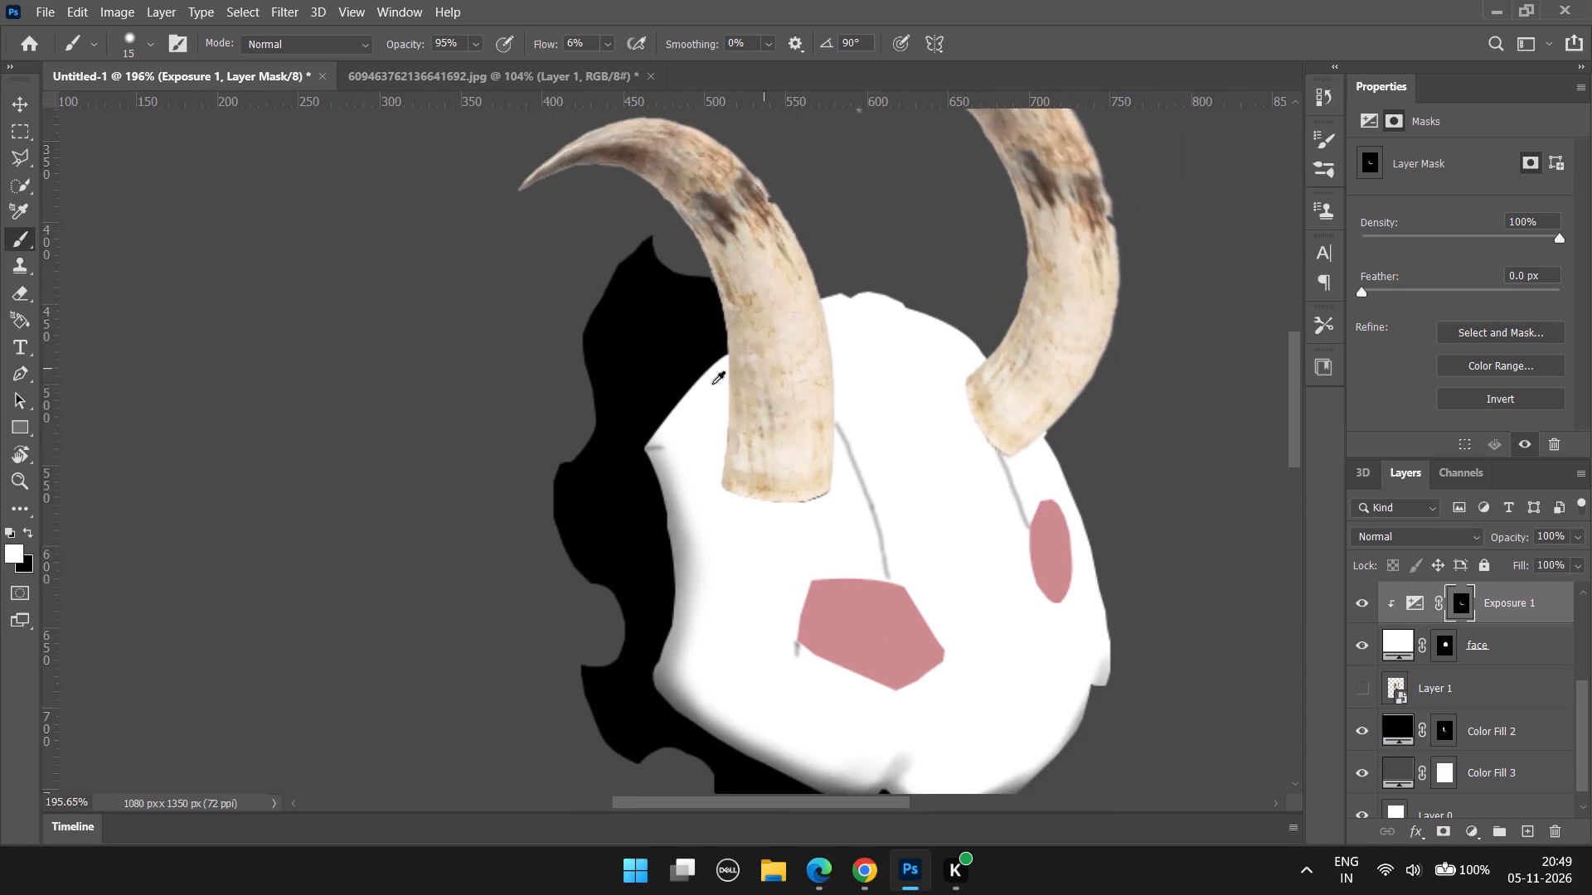
{"action": "scroll", "coordinate": [712, 384], "scroll_direction": "up", "scroll_amount": 11}
{"action": "left_click_drag", "start_coordinate": [633, 483], "coordinate": [761, 246]}
{"action": "left_click_drag", "start_coordinate": [612, 510], "coordinate": [836, 190]}
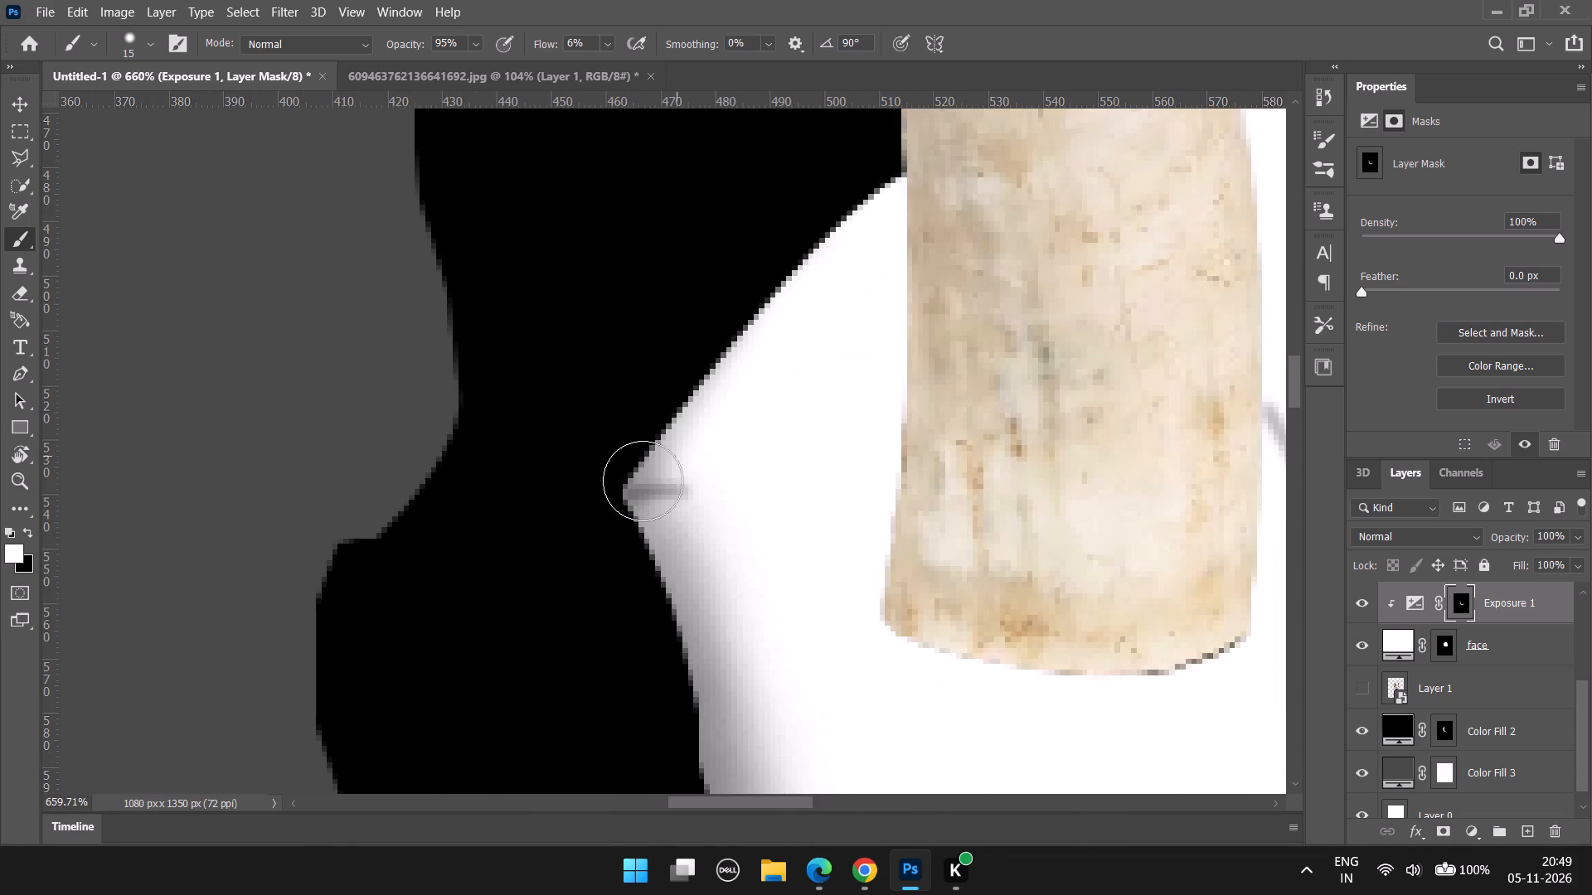
{"action": "left_click_drag", "start_coordinate": [636, 491], "coordinate": [825, 231]}
{"action": "left_click_drag", "start_coordinate": [629, 463], "coordinate": [886, 172]}
{"action": "left_click_drag", "start_coordinate": [615, 472], "coordinate": [976, 90]}
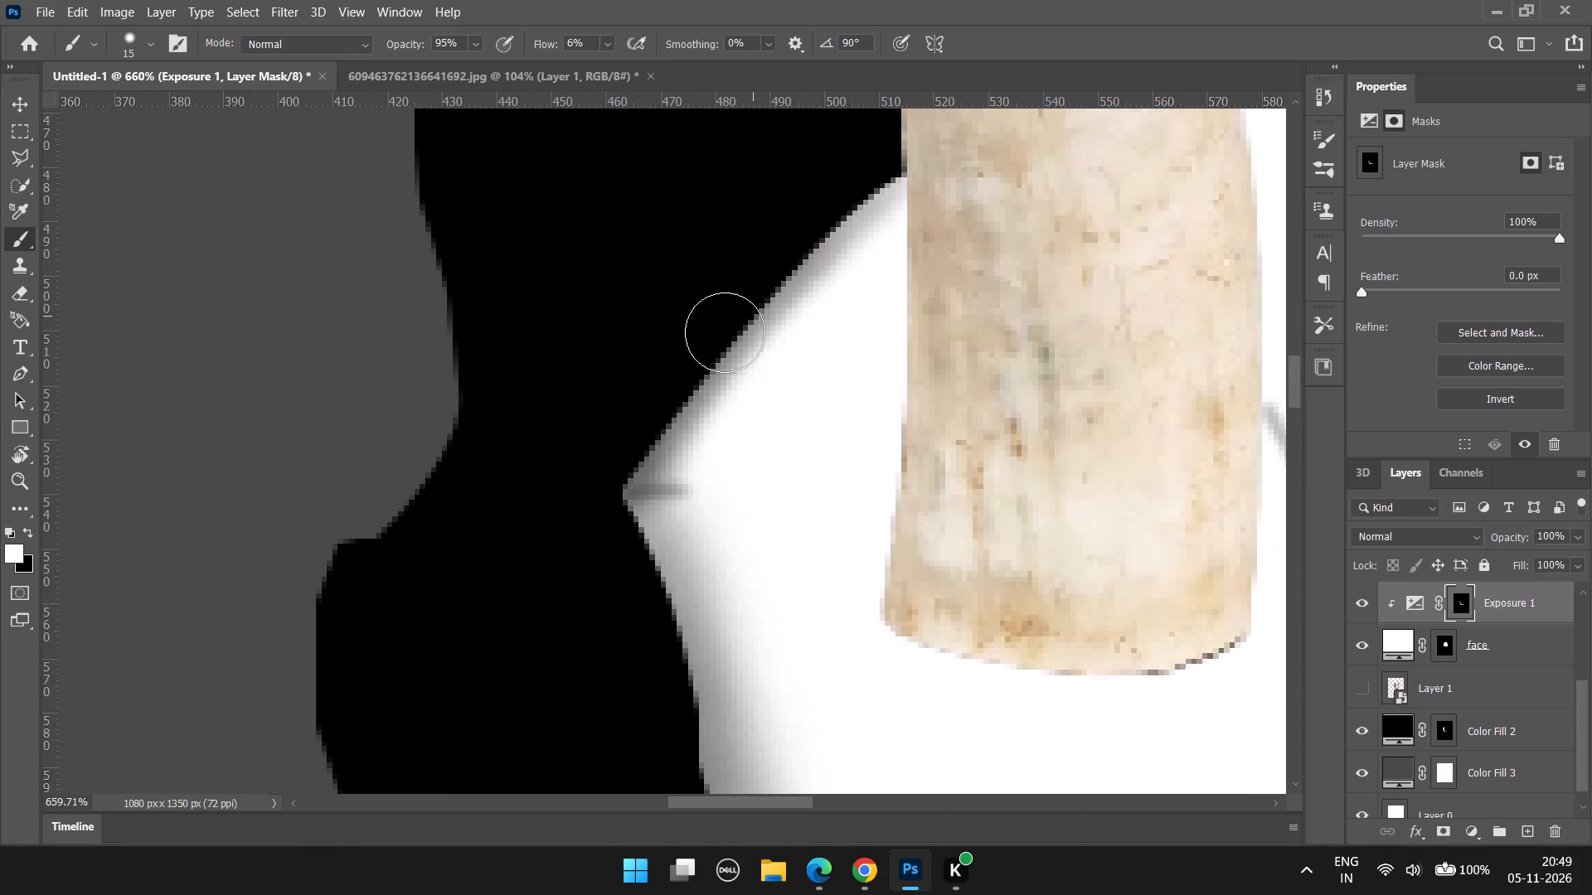
{"action": "left_click_drag", "start_coordinate": [706, 352], "coordinate": [986, 111]}
Build up darker shading on the upper-left edge where it meets the left horn, blending back toward the pointed corner.
{"action": "left_click_drag", "start_coordinate": [881, 175], "coordinate": [982, 175]}
{"action": "left_click_drag", "start_coordinate": [874, 176], "coordinate": [998, 167]}
{"action": "left_click_drag", "start_coordinate": [957, 172], "coordinate": [735, 222]}
{"action": "left_click_drag", "start_coordinate": [937, 174], "coordinate": [644, 288]}
{"action": "left_click_drag", "start_coordinate": [897, 179], "coordinate": [565, 351]}
{"action": "left_click_drag", "start_coordinate": [907, 182], "coordinate": [540, 412]}
{"action": "left_click_drag", "start_coordinate": [862, 209], "coordinate": [693, 307]}
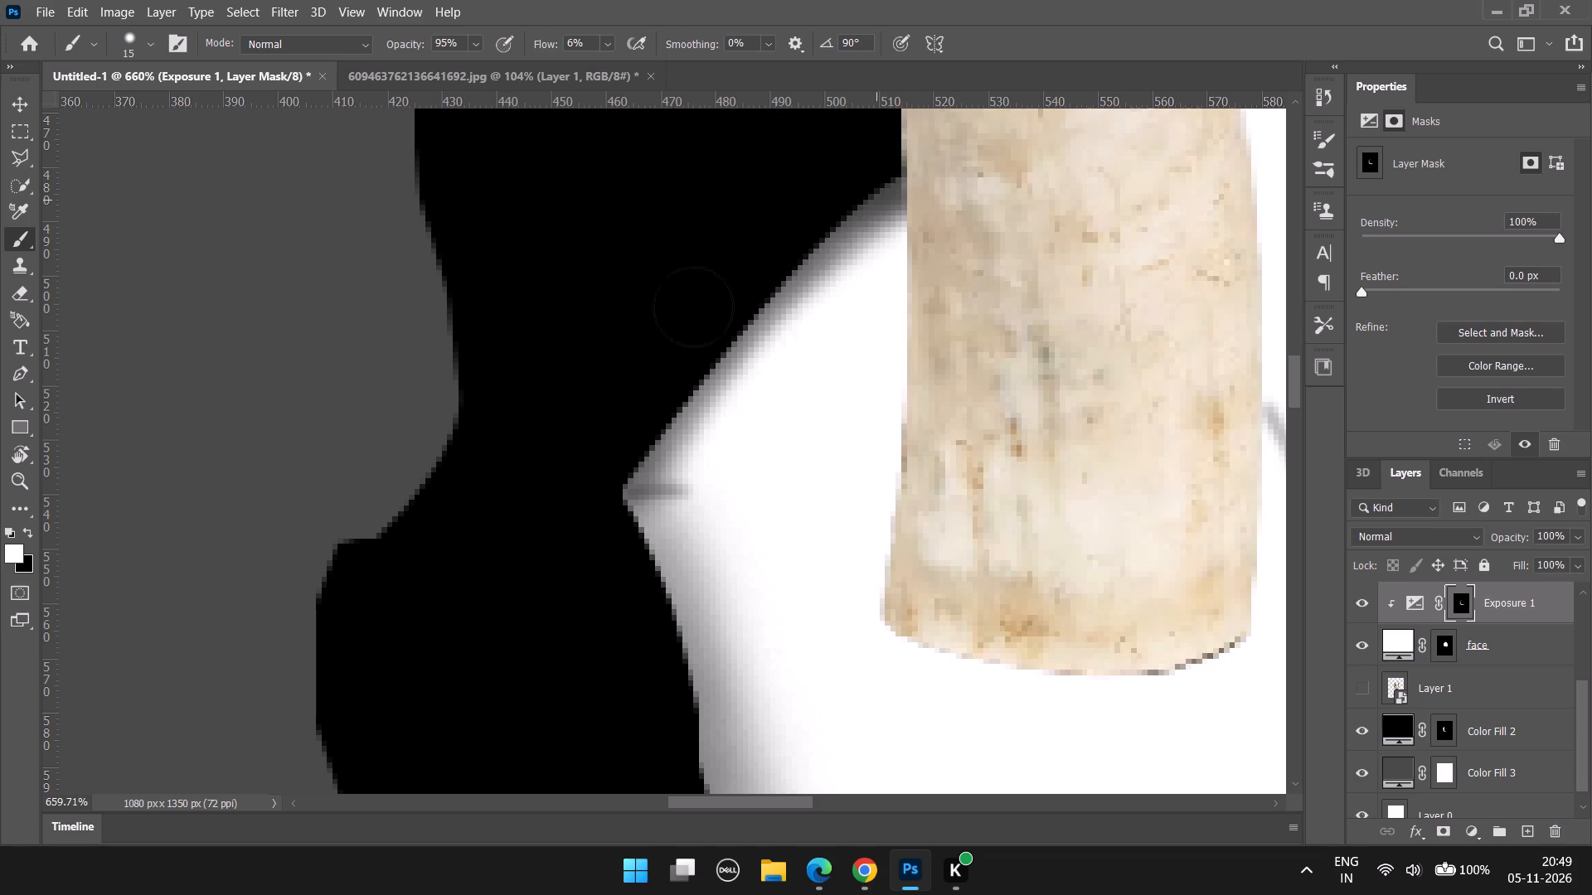
{"action": "left_click_drag", "start_coordinate": [693, 307], "coordinate": [302, 665]}
Shade the head's top edge between the left horn and the small top notch, undoing one stroke and repainting it closer in.
{"action": "scroll", "coordinate": [682, 398], "scroll_direction": "down", "scroll_amount": 12, "text": "alt"}
{"action": "scroll", "coordinate": [963, 275], "scroll_direction": "up", "scroll_amount": 13}
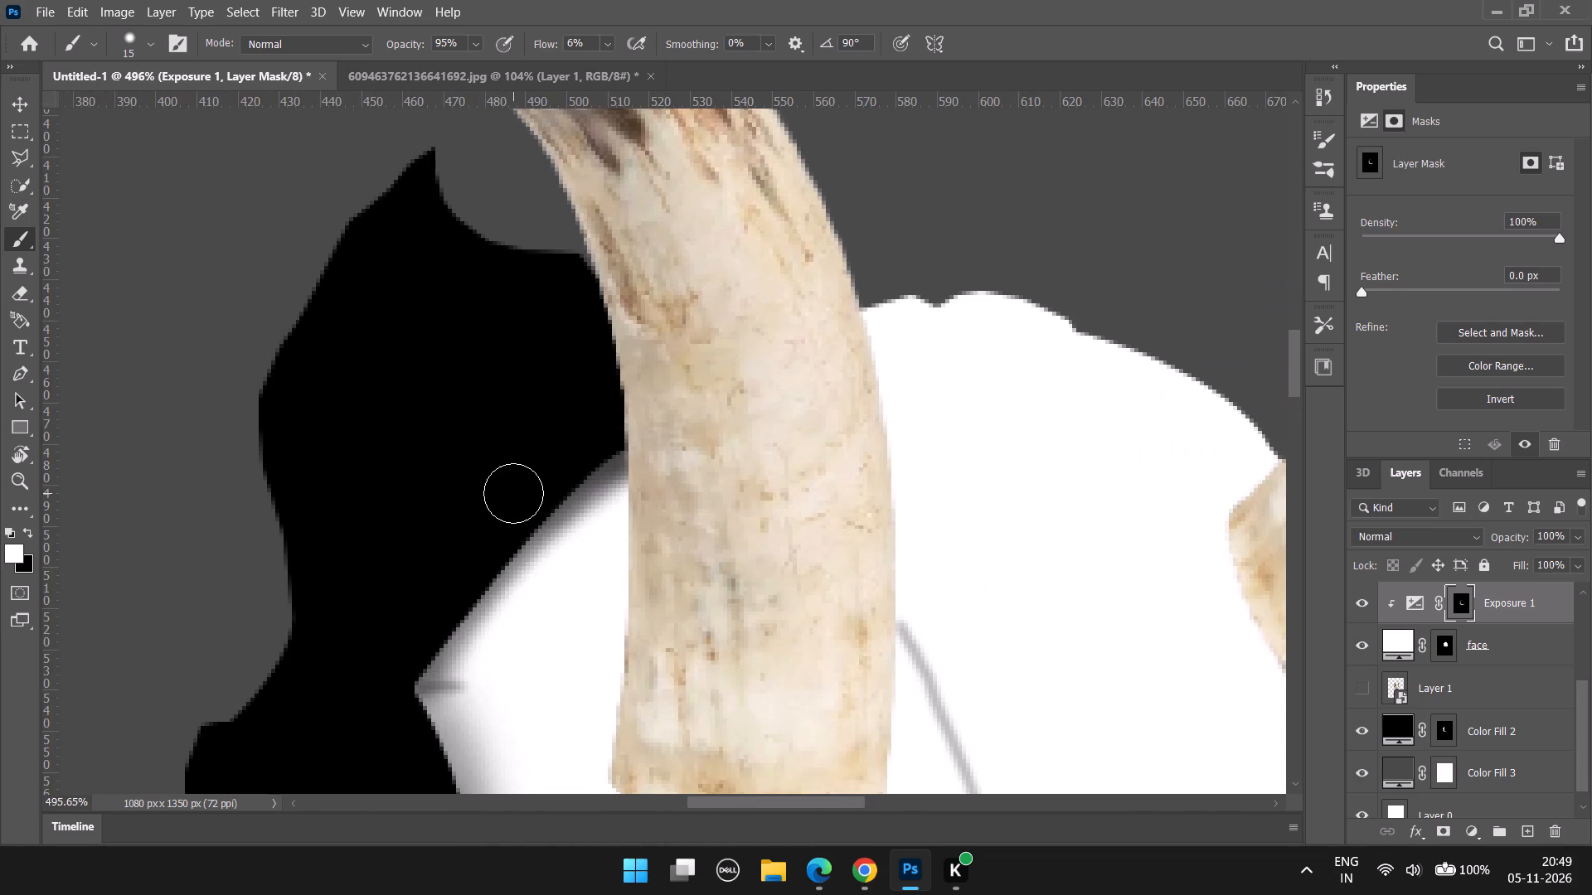
{"action": "left_click_drag", "start_coordinate": [510, 501], "coordinate": [706, 396]}
{"action": "left_click_drag", "start_coordinate": [692, 401], "coordinate": [876, 297]}
{"action": "left_click_drag", "start_coordinate": [788, 331], "coordinate": [911, 301]}
{"action": "left_click_drag", "start_coordinate": [828, 319], "coordinate": [993, 297]}
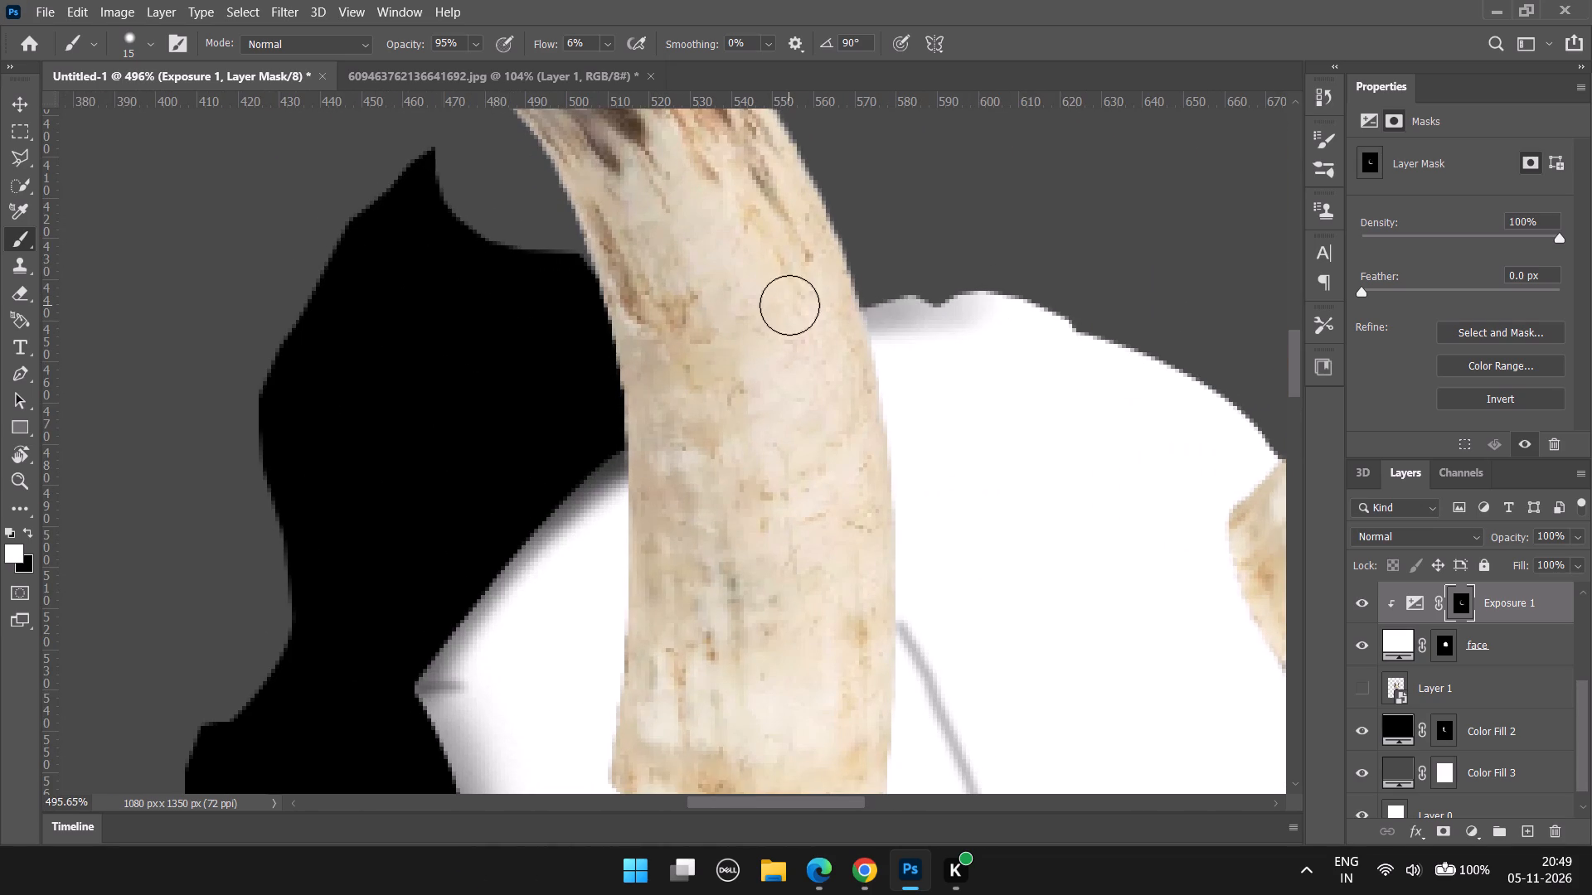
{"action": "key", "text": "ctrl+z"}
{"action": "scroll", "coordinate": [886, 307], "scroll_direction": "up", "scroll_amount": 7}
{"action": "left_click_drag", "start_coordinate": [806, 399], "coordinate": [961, 327]}
{"action": "left_click_drag", "start_coordinate": [843, 369], "coordinate": [995, 301]}
Paint a soft crease running down into the head from the small top notch on the Exposure 1 mask.
{"action": "left_click_drag", "start_coordinate": [943, 317], "coordinate": [983, 410]}
{"action": "left_click_drag", "start_coordinate": [914, 314], "coordinate": [1035, 661]}
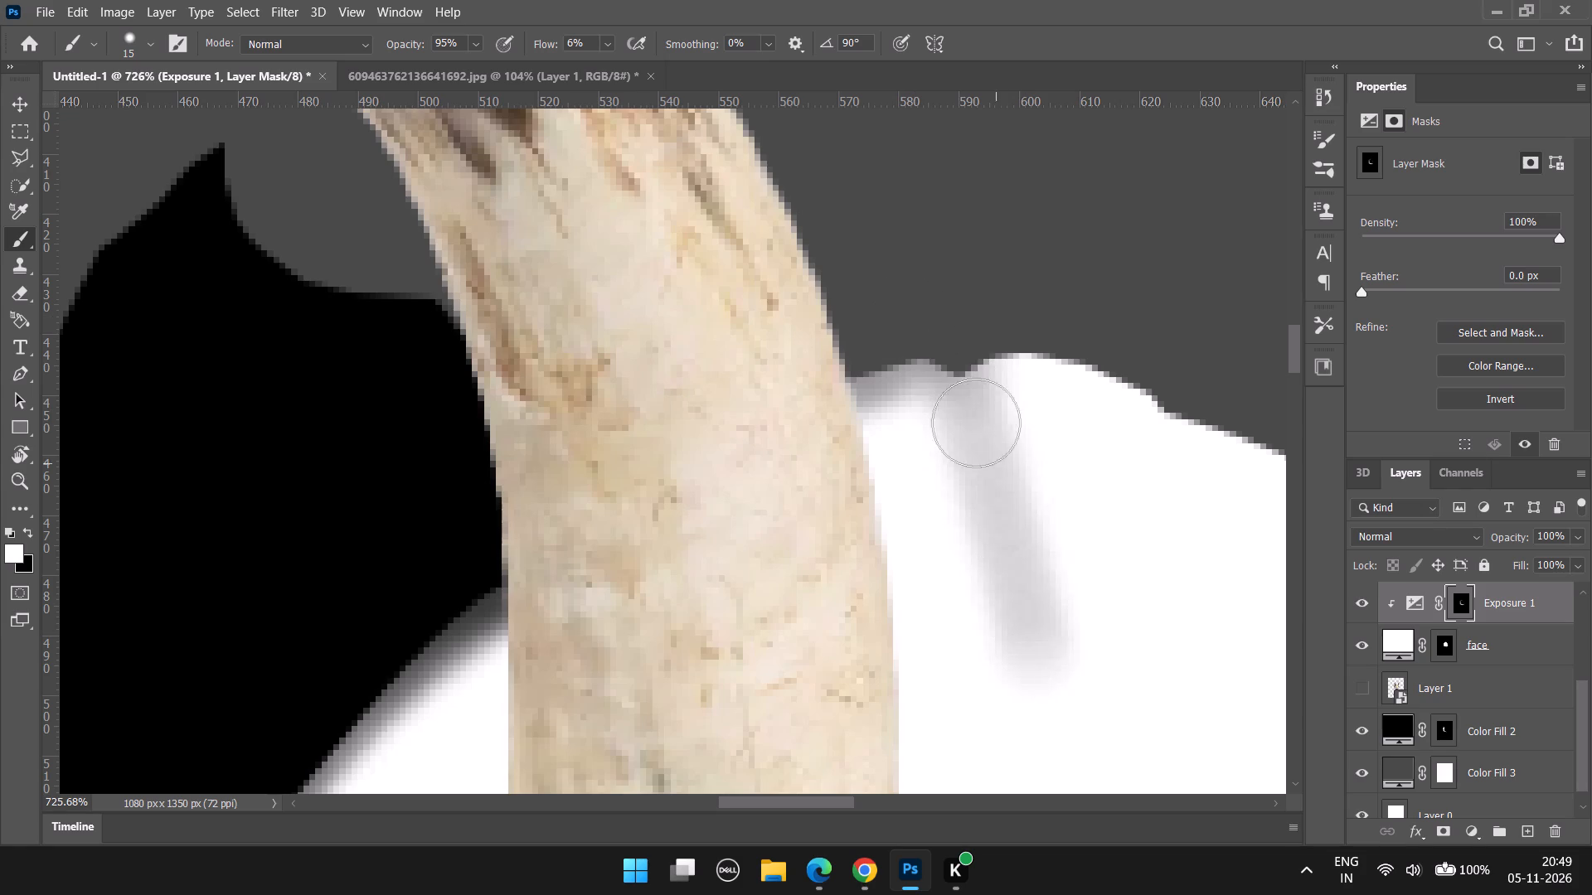
Shade the top notch and the rounded bump beside it, continuing along the head's top edge toward the right horn.
{"action": "left_click_drag", "start_coordinate": [973, 414], "coordinate": [1061, 314]}
{"action": "left_click_drag", "start_coordinate": [1005, 363], "coordinate": [1139, 307]}
{"action": "left_click_drag", "start_coordinate": [963, 352], "coordinate": [1376, 373]}
{"action": "left_click_drag", "start_coordinate": [900, 339], "coordinate": [1003, 370]}
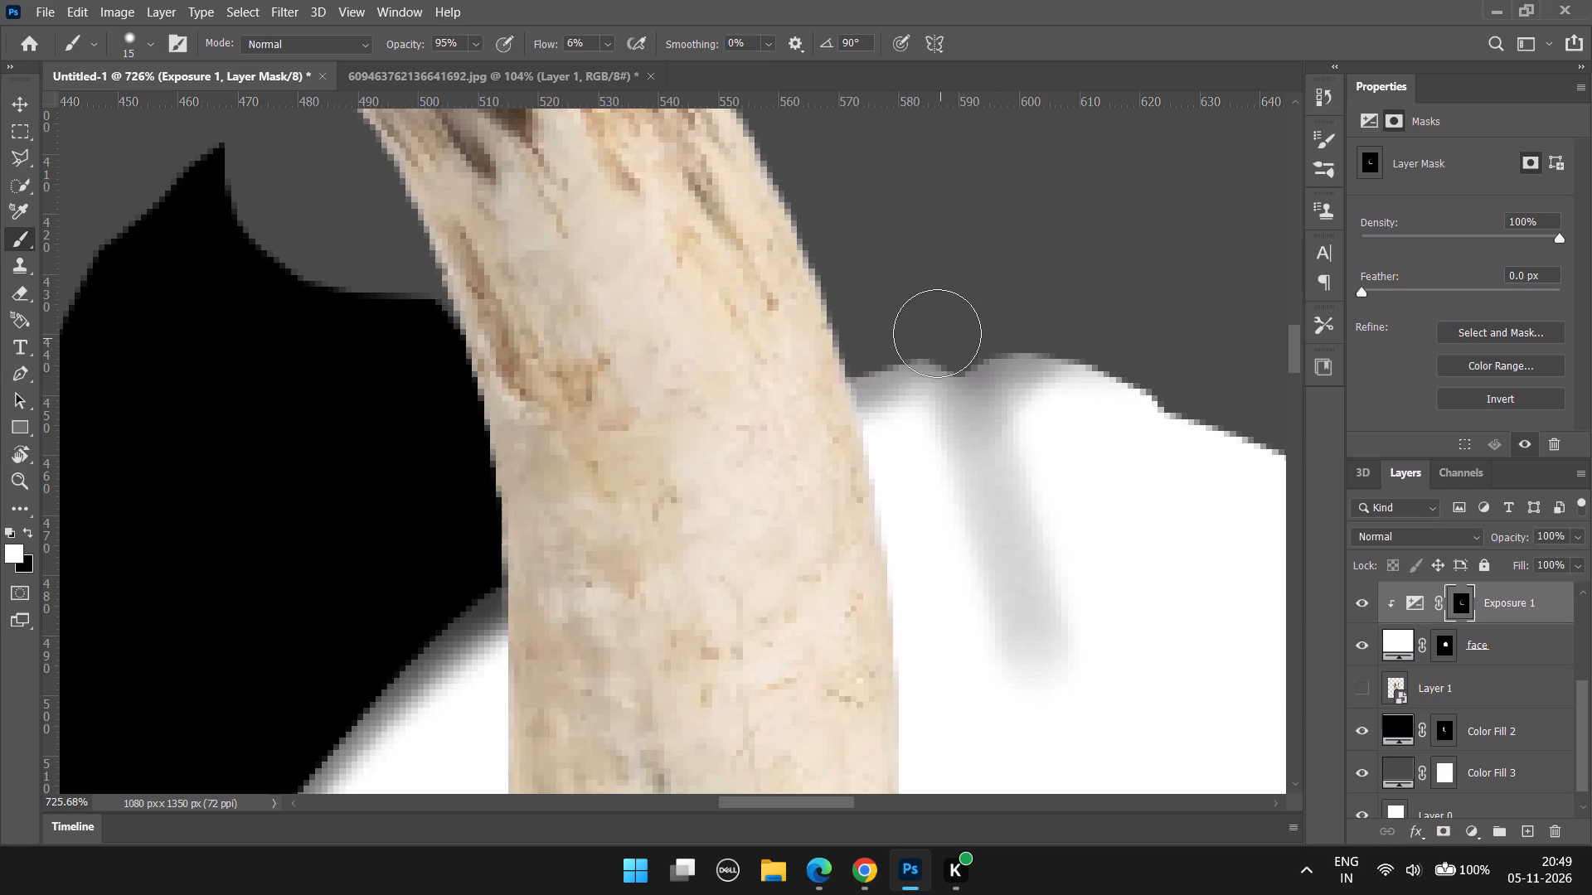
{"action": "left_click_drag", "start_coordinate": [953, 360], "coordinate": [1007, 323]}
{"action": "left_click_drag", "start_coordinate": [983, 358], "coordinate": [1200, 327]}
{"action": "left_click_drag", "start_coordinate": [1056, 334], "coordinate": [1284, 375]}
{"action": "left_click_drag", "start_coordinate": [1049, 311], "coordinate": [1367, 442]}
{"action": "left_click_drag", "start_coordinate": [1056, 308], "coordinate": [1201, 355]}
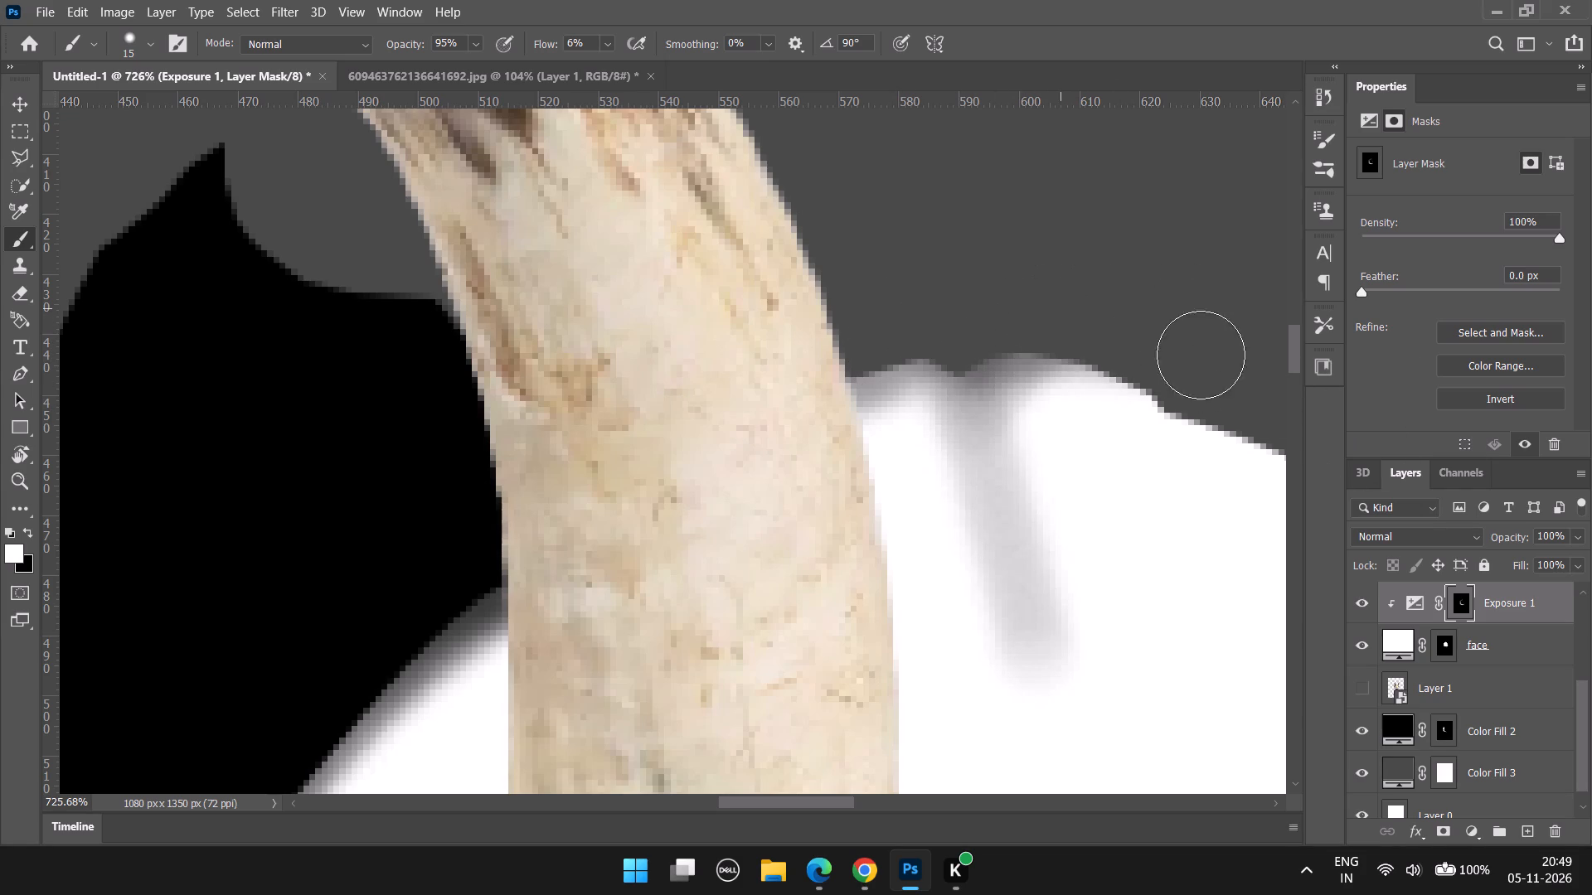
{"action": "left_click_drag", "start_coordinate": [1201, 355], "coordinate": [1347, 439]}
{"action": "left_click_drag", "start_coordinate": [1067, 324], "coordinate": [1206, 435]}
{"action": "left_click_drag", "start_coordinate": [1115, 348], "coordinate": [1270, 479]}
Extend and deepen the shading along the head's sloping top edge from the small step toward the right horn.
{"action": "scroll", "coordinate": [1212, 375], "scroll_direction": "down", "scroll_amount": 18, "text": "alt"}
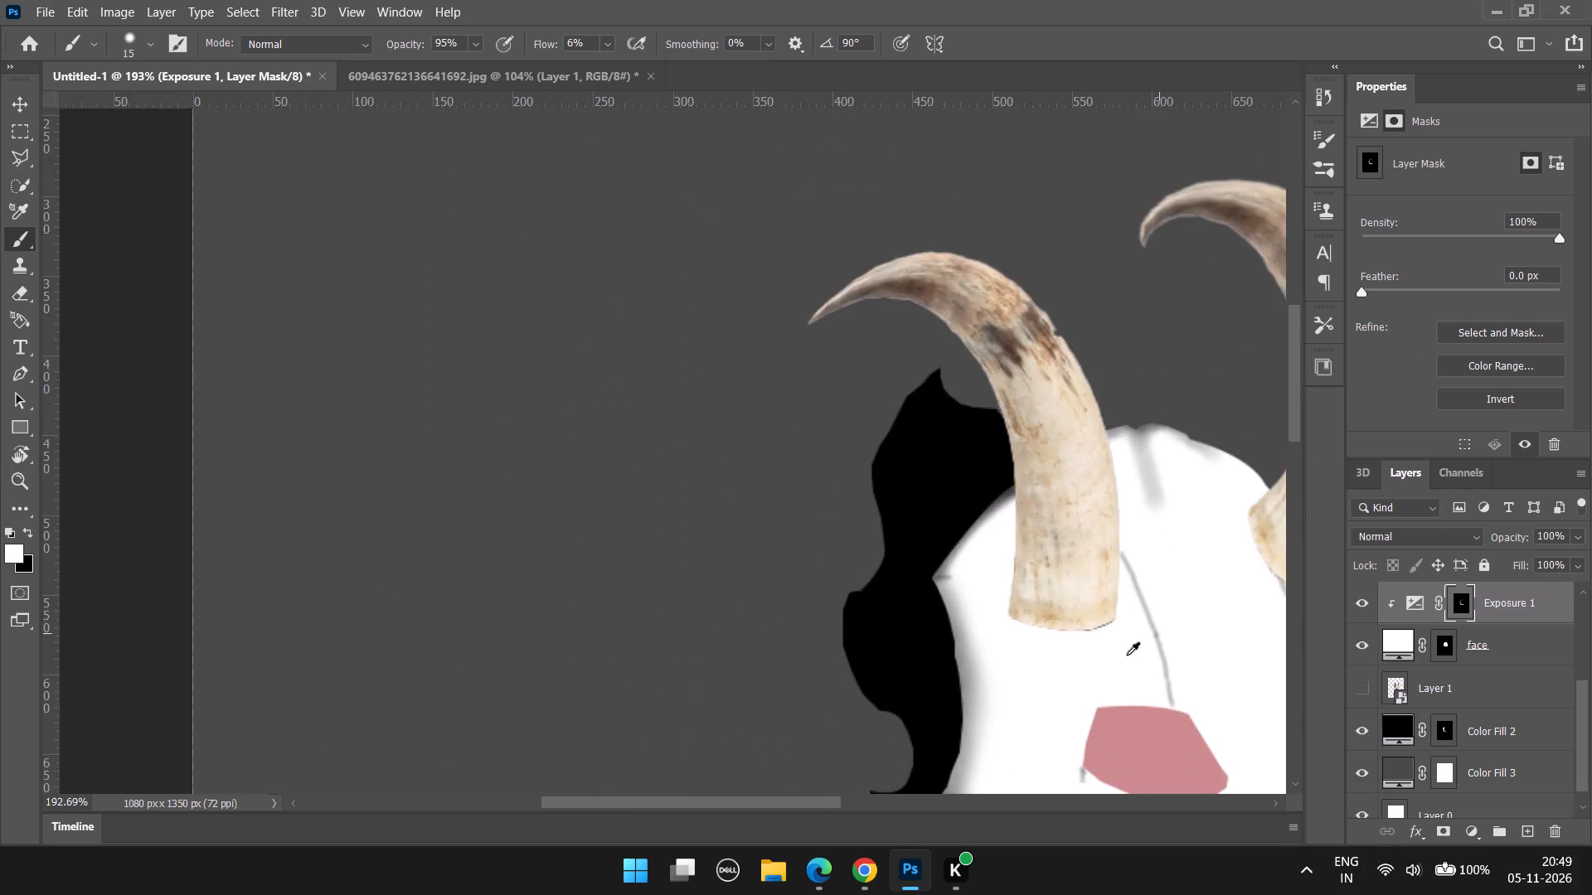
{"action": "scroll", "coordinate": [1127, 655], "scroll_direction": "down", "scroll_amount": 5, "text": "alt"}
{"action": "scroll", "coordinate": [1216, 607], "scroll_direction": "up", "scroll_amount": 19}
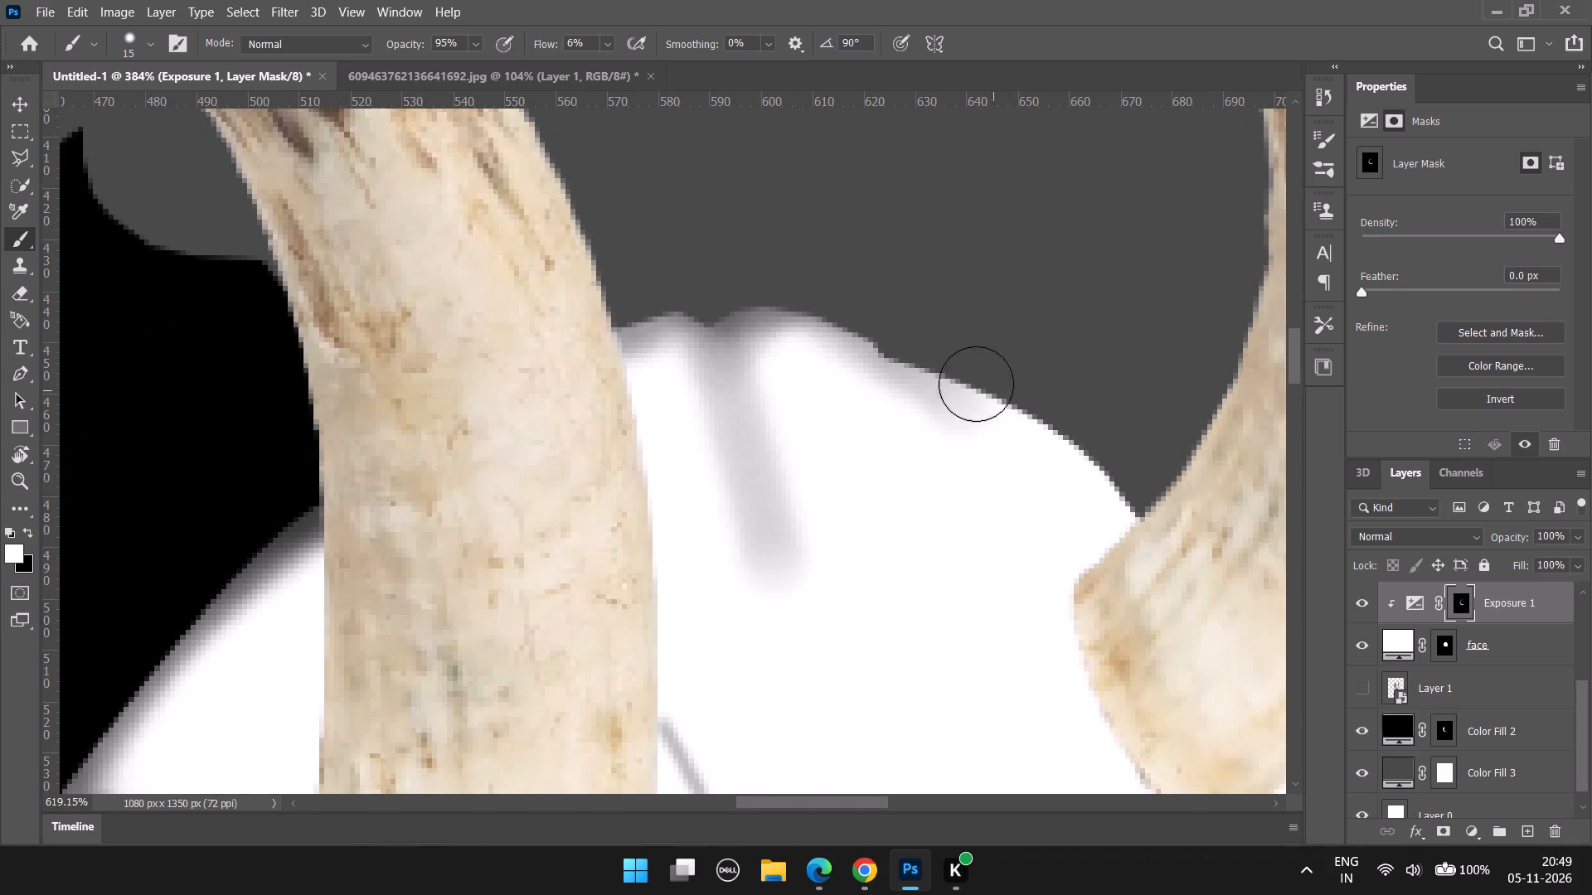
{"action": "left_click_drag", "start_coordinate": [928, 348], "coordinate": [1052, 415]}
{"action": "left_click_drag", "start_coordinate": [861, 303], "coordinate": [1155, 383]}
{"action": "left_click_drag", "start_coordinate": [925, 337], "coordinate": [1323, 479]}
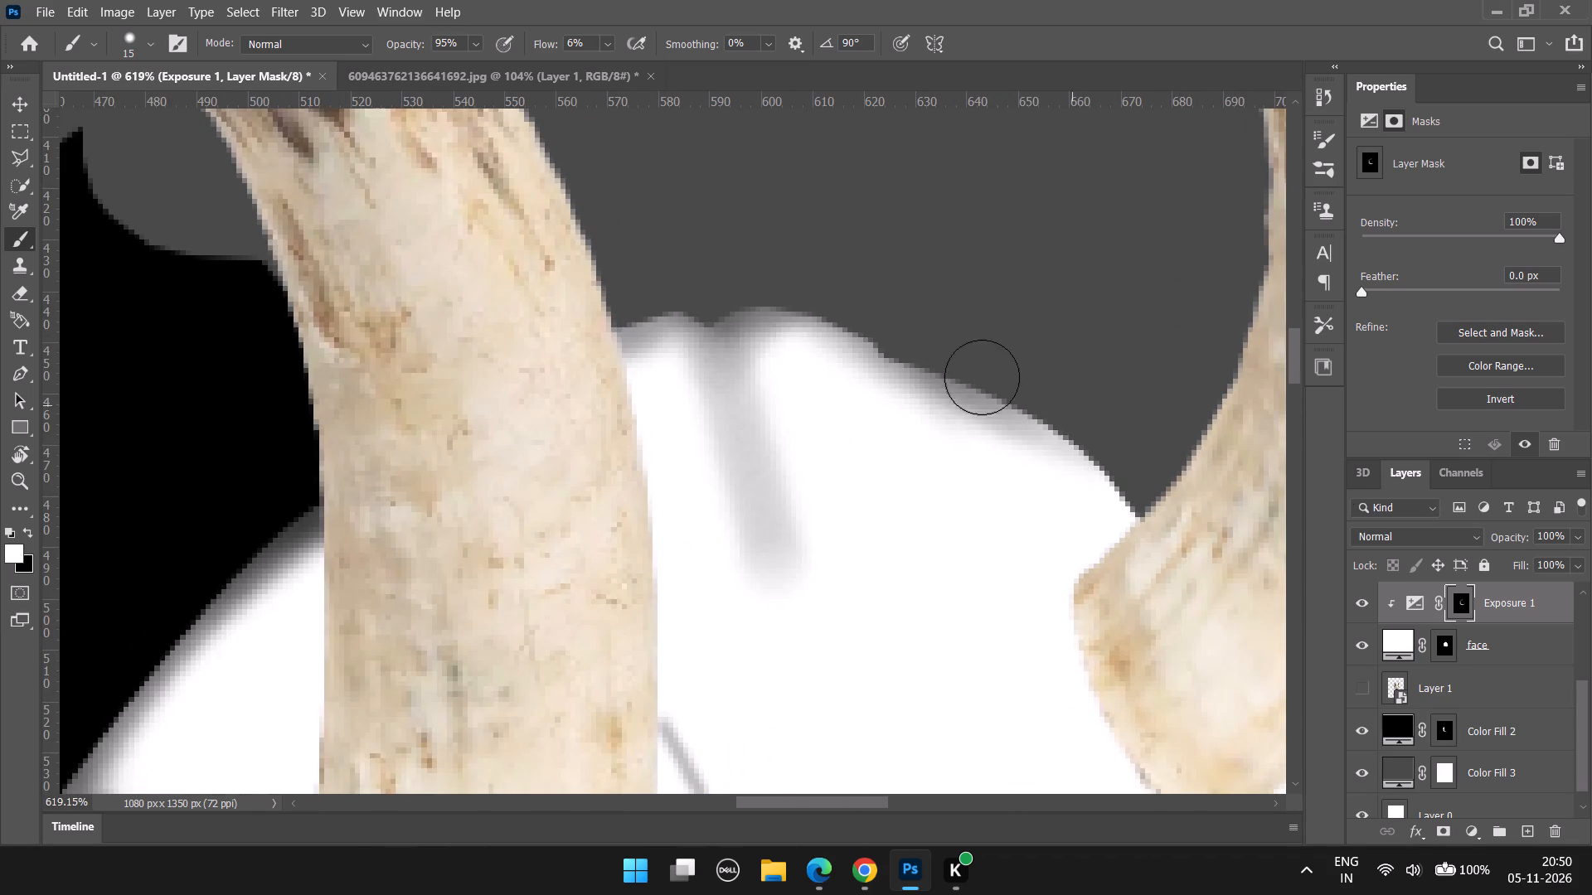
{"action": "left_click_drag", "start_coordinate": [949, 337], "coordinate": [1306, 434]}
{"action": "left_click_drag", "start_coordinate": [925, 346], "coordinate": [1186, 486]}
Darken the end of the head's top edge where it curves down behind the right horn's base.
{"action": "left_click_drag", "start_coordinate": [1031, 388], "coordinate": [1139, 568]}
{"action": "left_click_drag", "start_coordinate": [1102, 432], "coordinate": [1192, 655]}
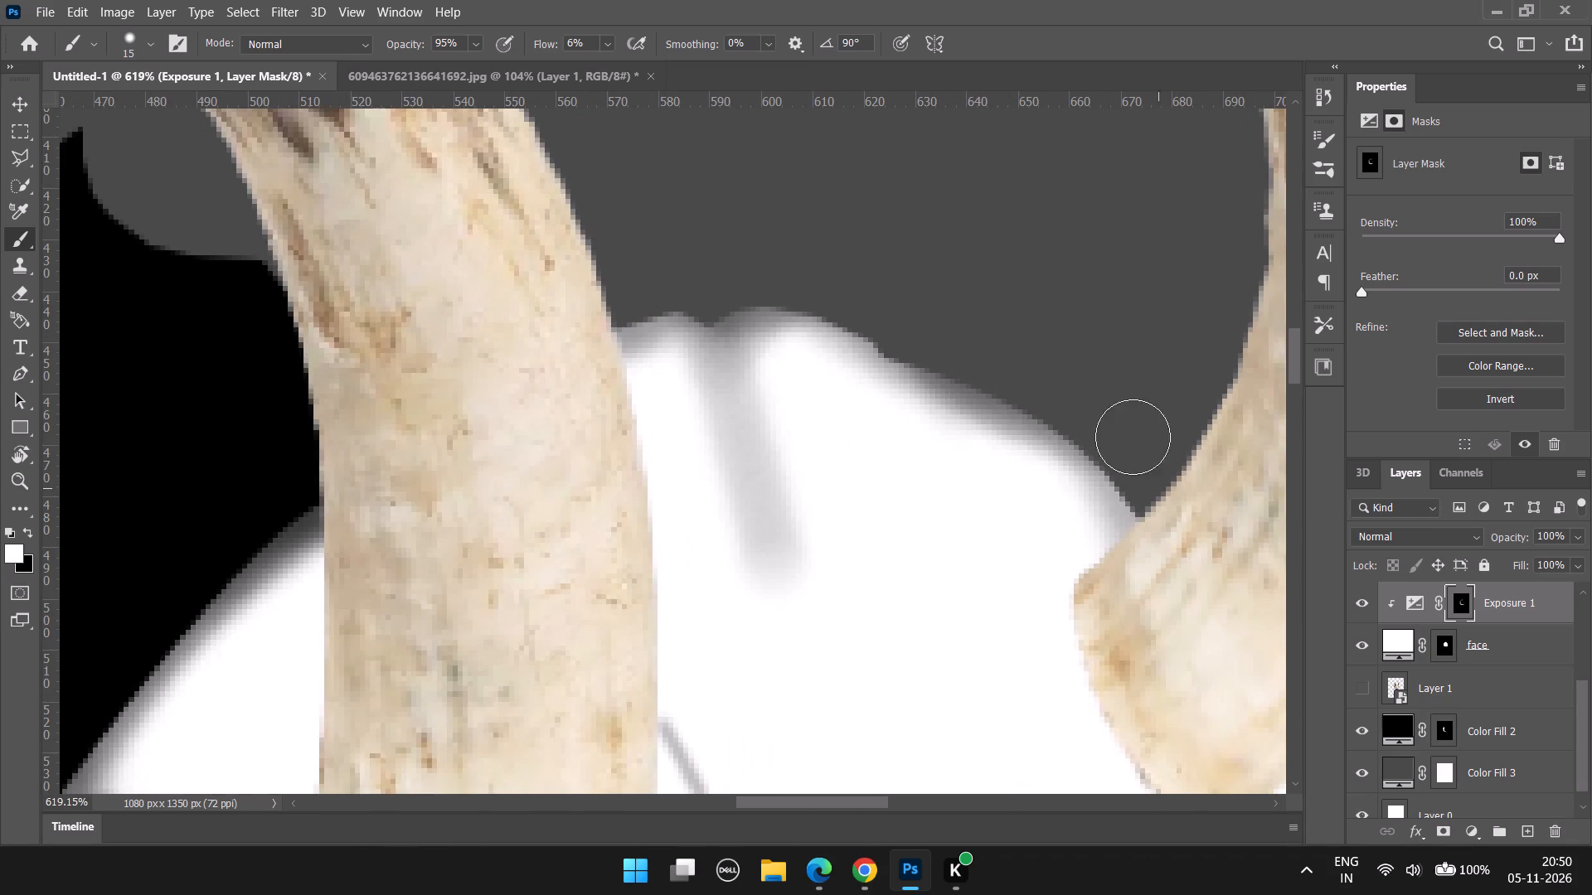
{"action": "left_click_drag", "start_coordinate": [1142, 486], "coordinate": [1164, 549]}
{"action": "left_click_drag", "start_coordinate": [1131, 442], "coordinate": [1171, 616]}
{"action": "left_click_drag", "start_coordinate": [1114, 402], "coordinate": [1192, 631]}
{"action": "left_click_drag", "start_coordinate": [1036, 377], "coordinate": [1194, 620]}
{"action": "left_click_drag", "start_coordinate": [1038, 398], "coordinate": [1131, 709]}
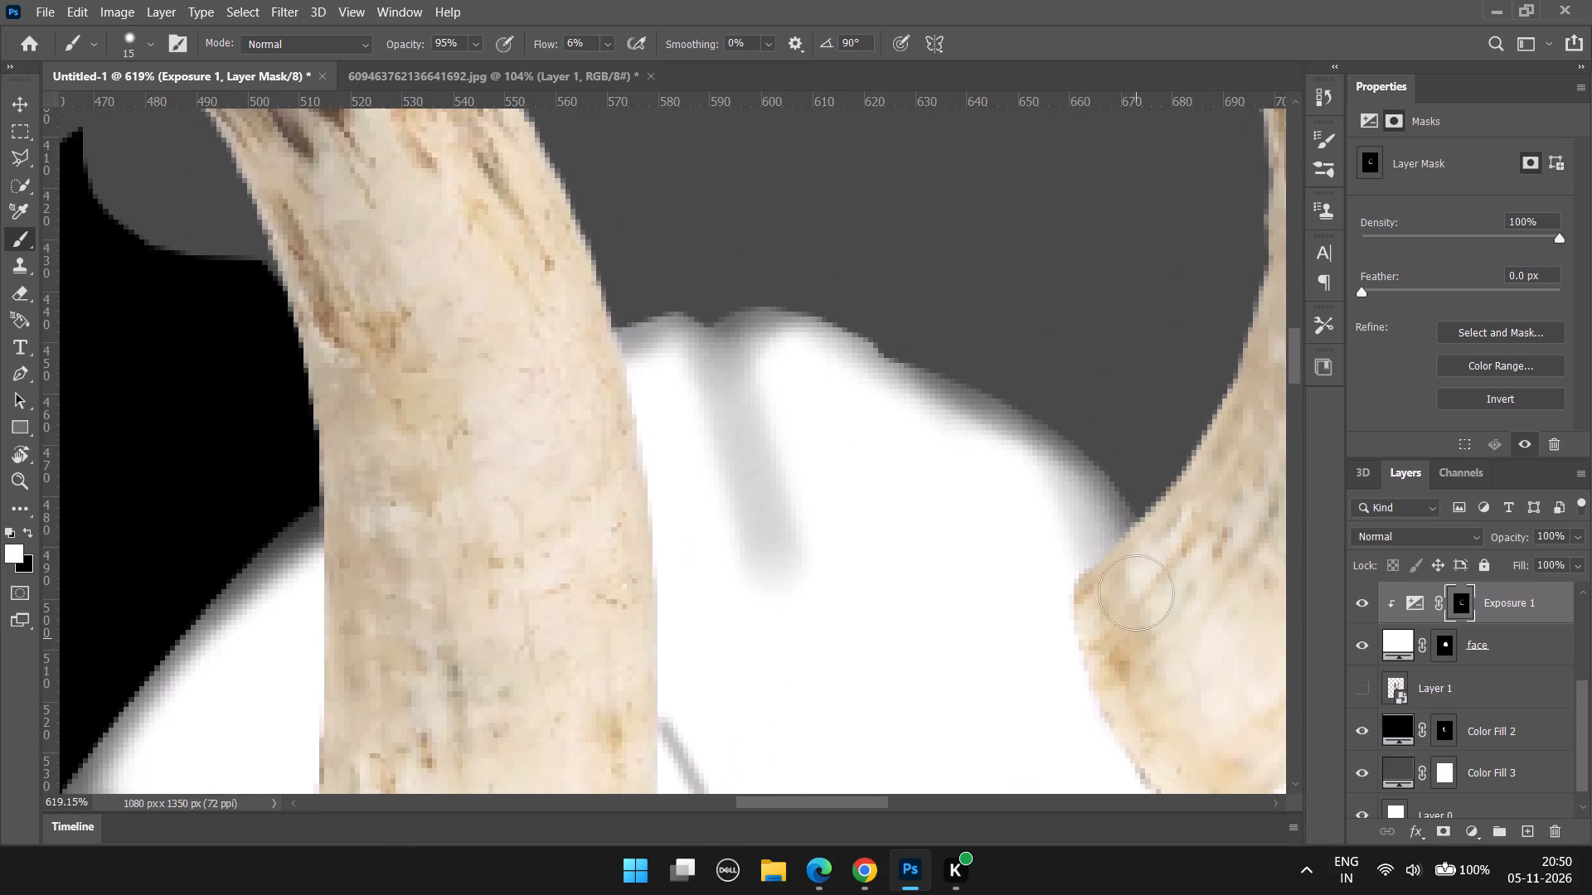
{"action": "left_click_drag", "start_coordinate": [1061, 421], "coordinate": [1148, 713]}
Shade the small corner of the face where its right edge emerges beneath the right horn's base.
{"action": "scroll", "coordinate": [1136, 566], "scroll_direction": "down", "scroll_amount": 20, "text": "alt"}
{"action": "scroll", "coordinate": [1136, 566], "scroll_direction": "down", "scroll_amount": 5, "text": "alt"}
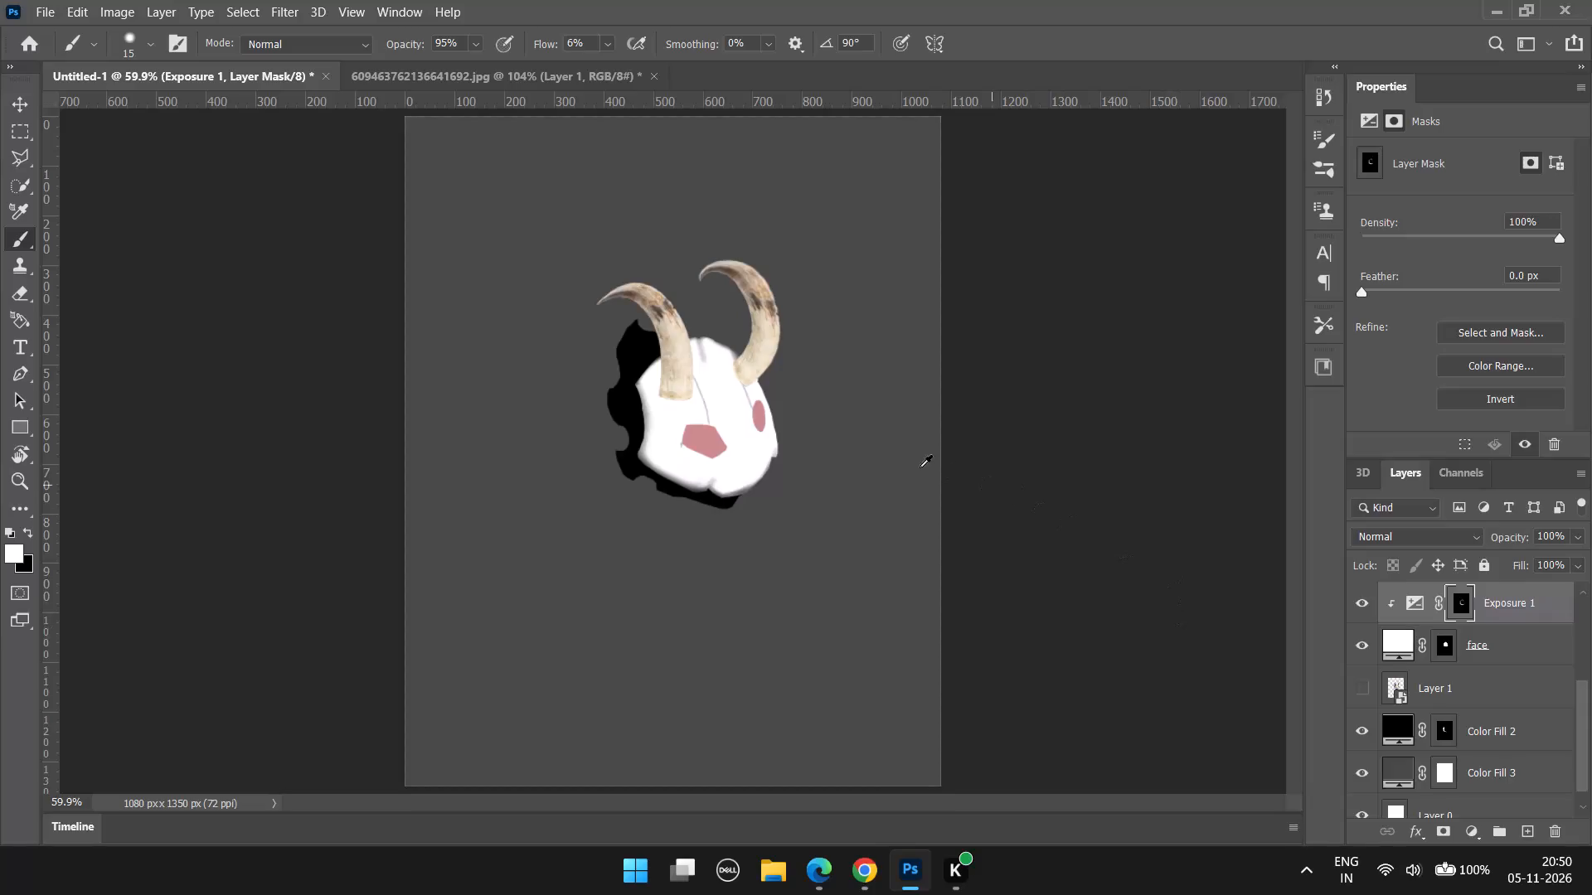
{"action": "scroll", "coordinate": [791, 422], "scroll_direction": "up", "scroll_amount": 20, "text": "alt"}
{"action": "scroll", "coordinate": [661, 327], "scroll_direction": "up", "scroll_amount": 4, "text": "alt"}
{"action": "left_click_drag", "start_coordinate": [667, 322], "coordinate": [663, 354]}
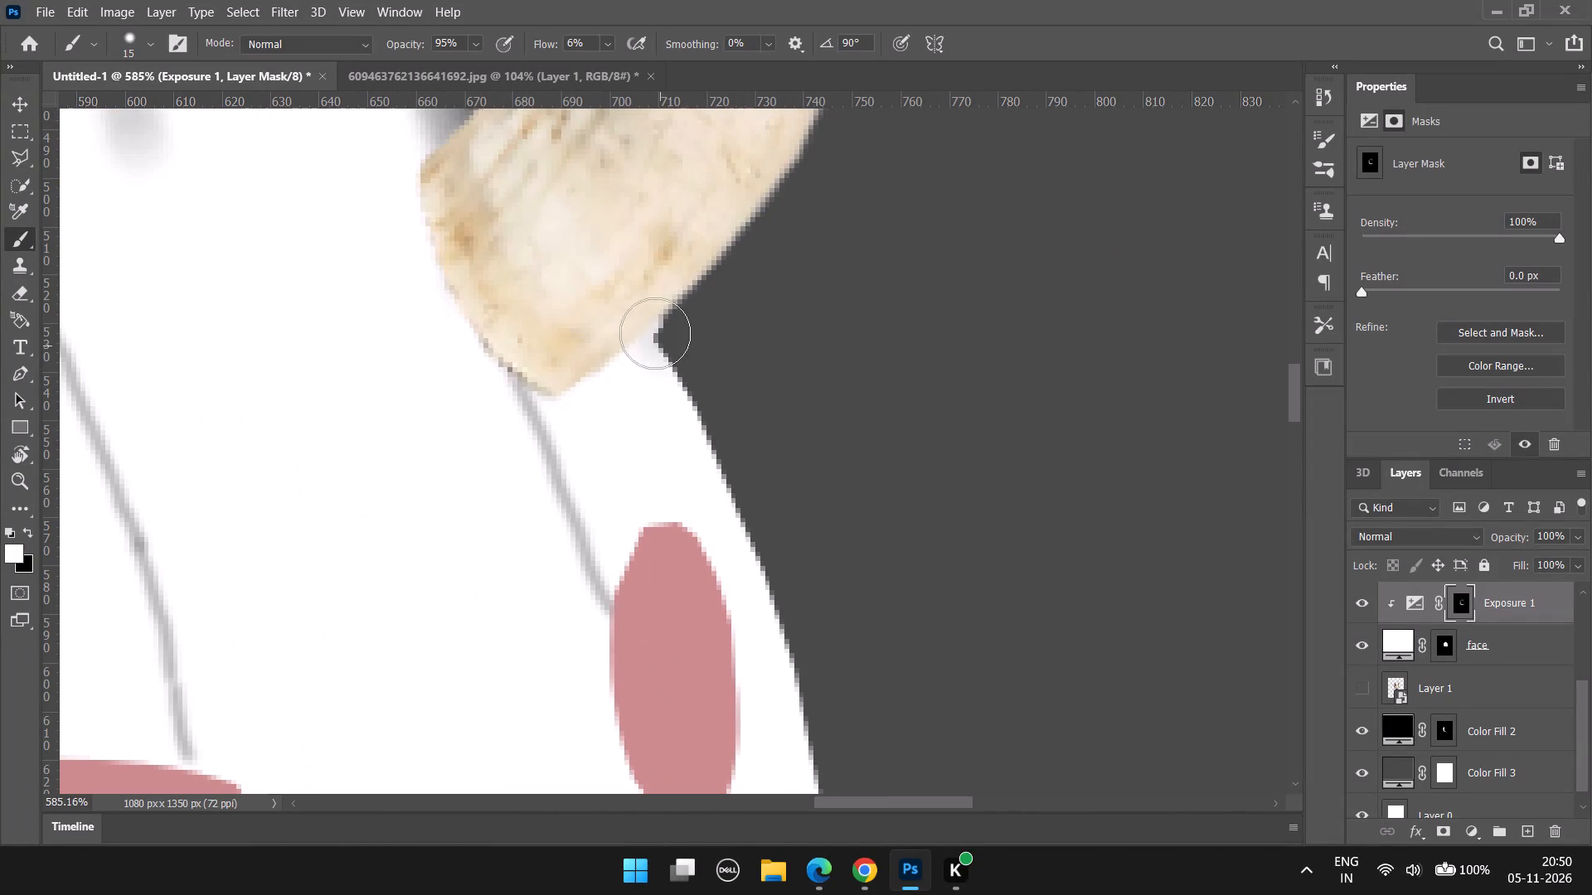
{"action": "left_click_drag", "start_coordinate": [657, 329], "coordinate": [590, 371]}
{"action": "left_click_drag", "start_coordinate": [657, 354], "coordinate": [605, 378]}
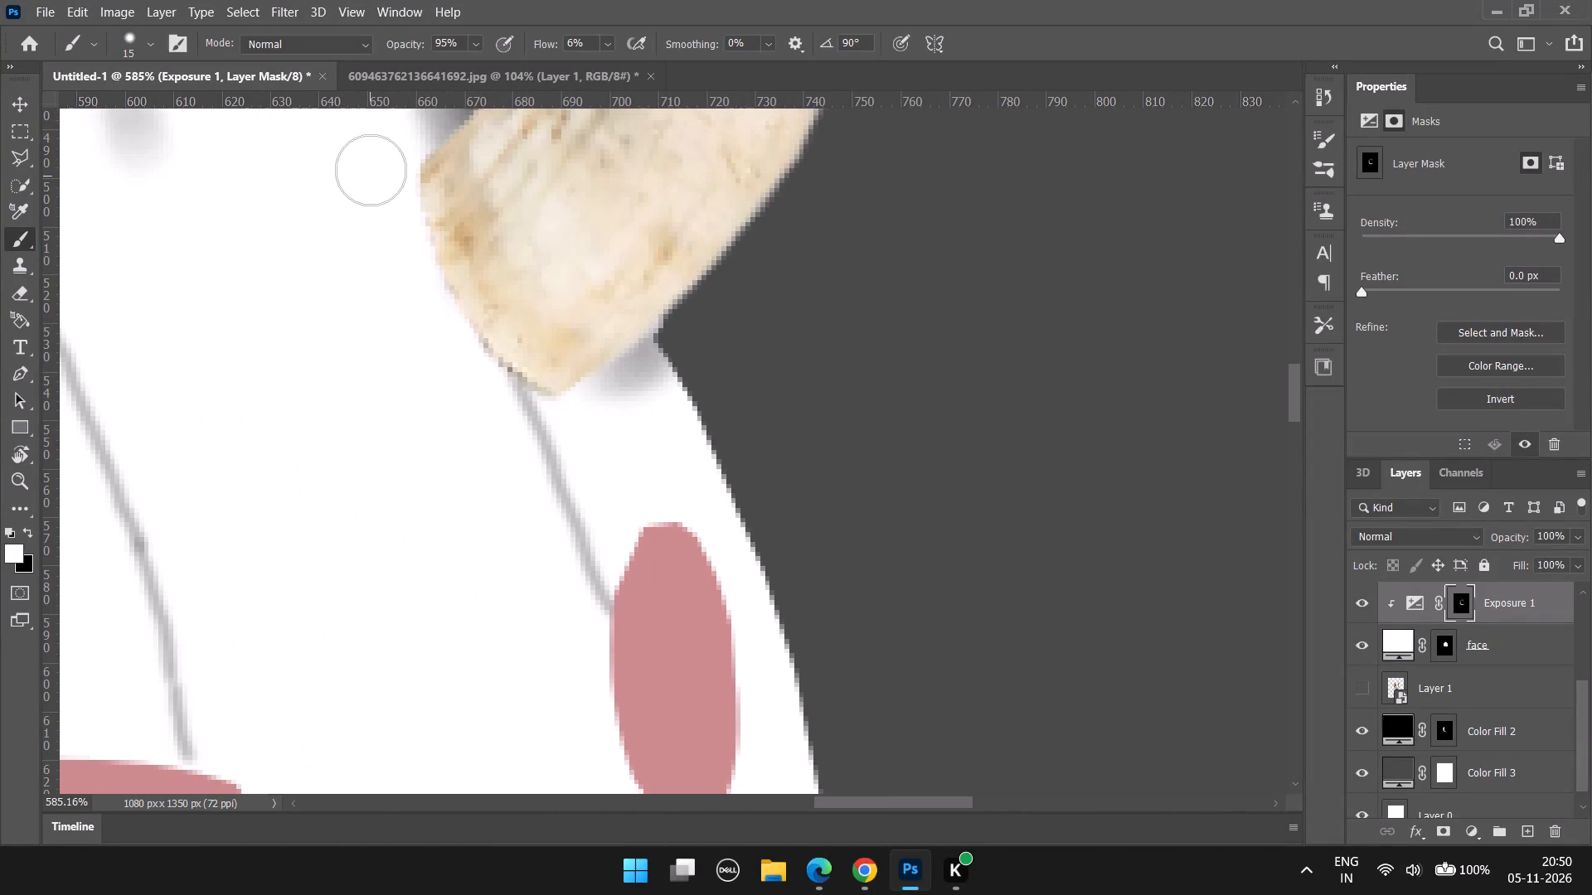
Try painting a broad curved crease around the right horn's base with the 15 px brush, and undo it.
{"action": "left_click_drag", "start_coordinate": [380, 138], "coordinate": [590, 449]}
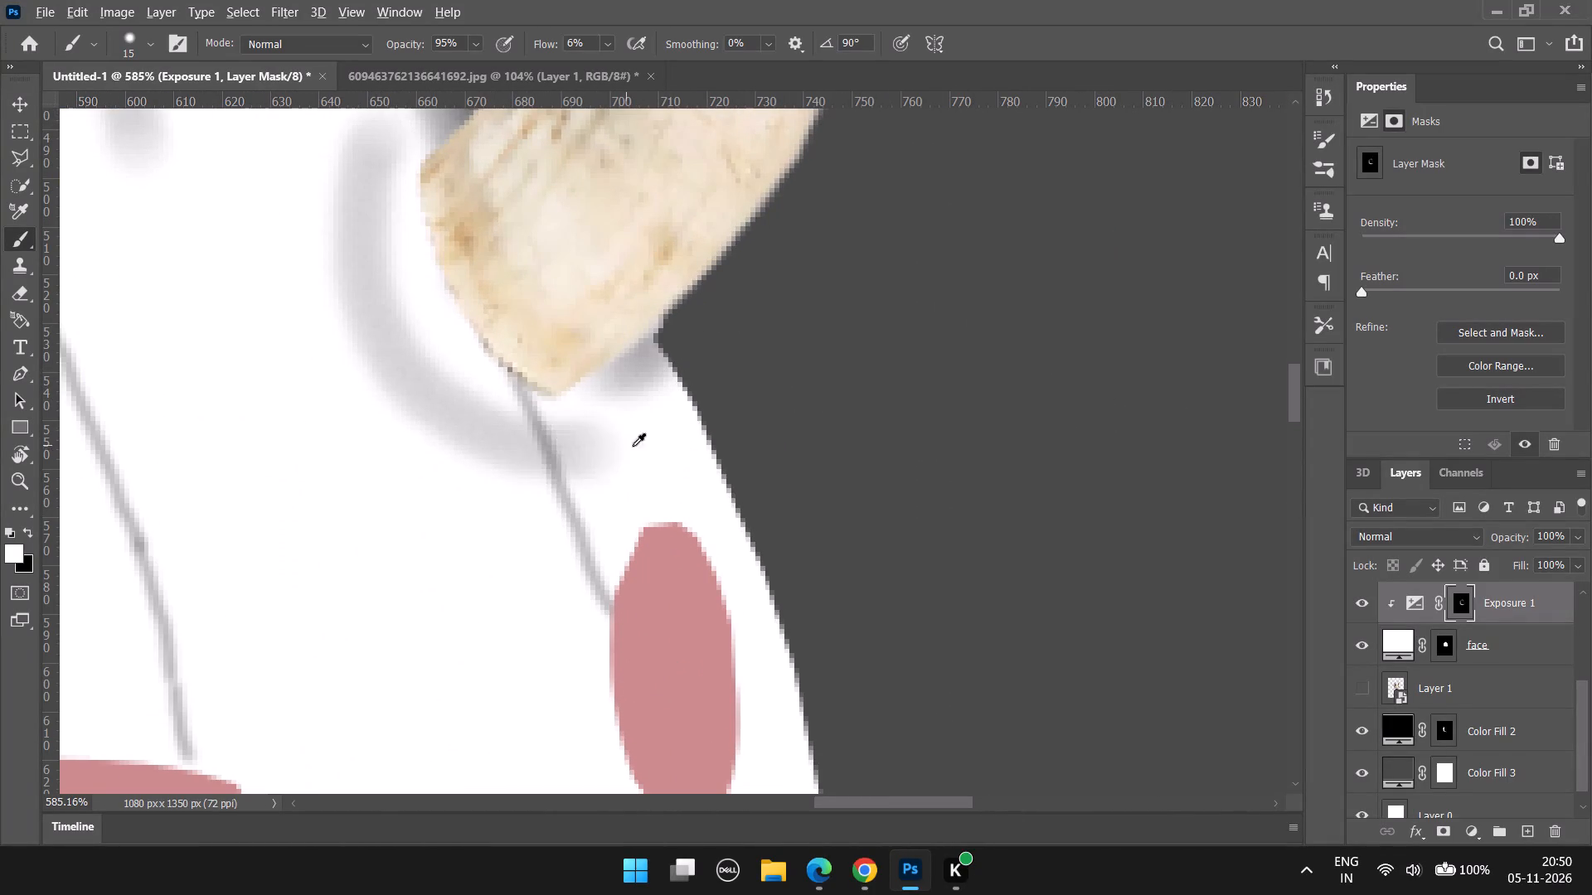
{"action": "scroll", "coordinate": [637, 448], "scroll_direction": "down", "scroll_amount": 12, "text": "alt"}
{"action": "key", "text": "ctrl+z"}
Reduce the brush to 6 px and paint a thin curved crease around the inner side and underside of the right horn's base.
{"action": "scroll", "coordinate": [563, 435], "scroll_direction": "up", "scroll_amount": 8}
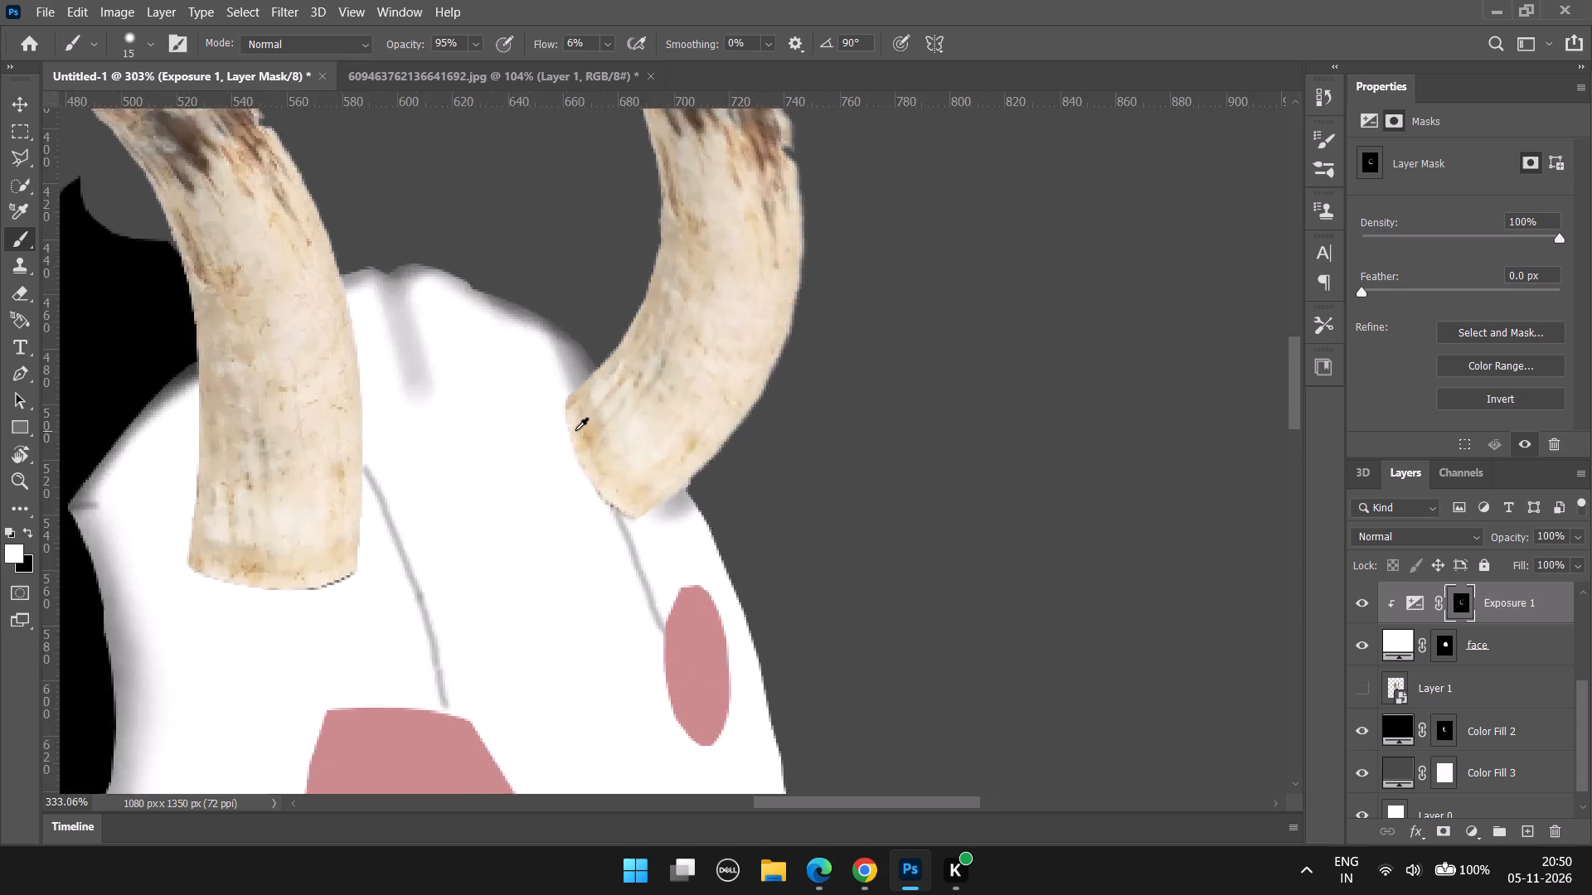
{"action": "scroll", "coordinate": [575, 430], "scroll_direction": "up", "scroll_amount": 6}
{"action": "scroll", "coordinate": [571, 421], "scroll_direction": "down", "scroll_amount": 2}
{"action": "scroll", "coordinate": [741, 544], "scroll_direction": "down", "scroll_amount": 2}
{"action": "key", "text": "bracketleft"}
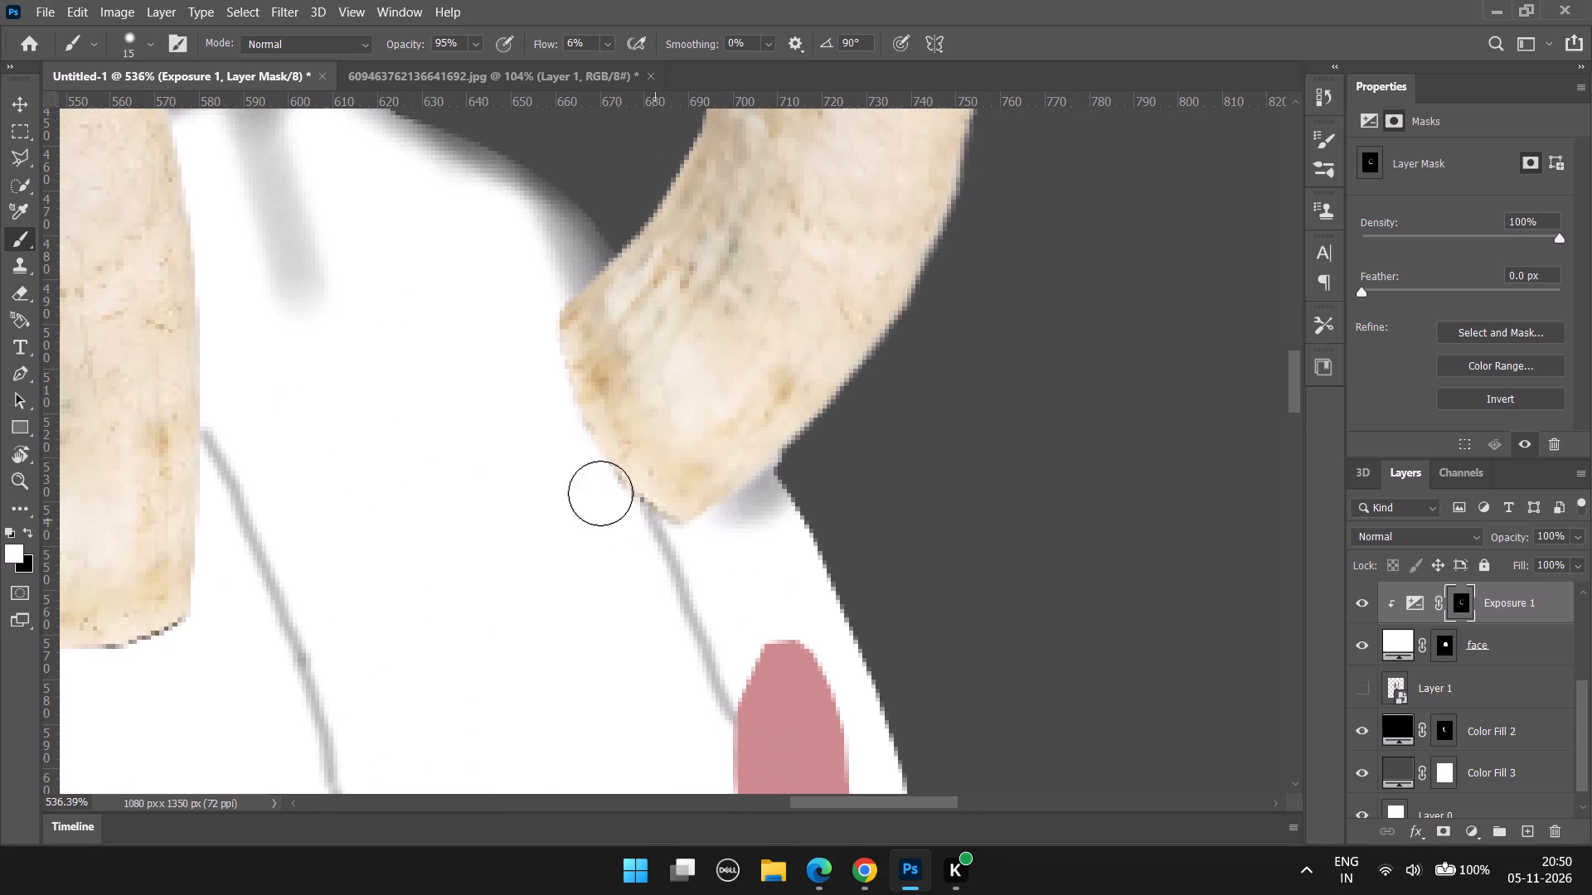
{"action": "key", "text": "bracketleft"}
{"action": "key", "text": "bracketleft"}
{"action": "key", "text": "bracketleft"}
{"action": "key", "text": "bracketleft"}
{"action": "left_click_drag", "start_coordinate": [531, 296], "coordinate": [555, 465]}
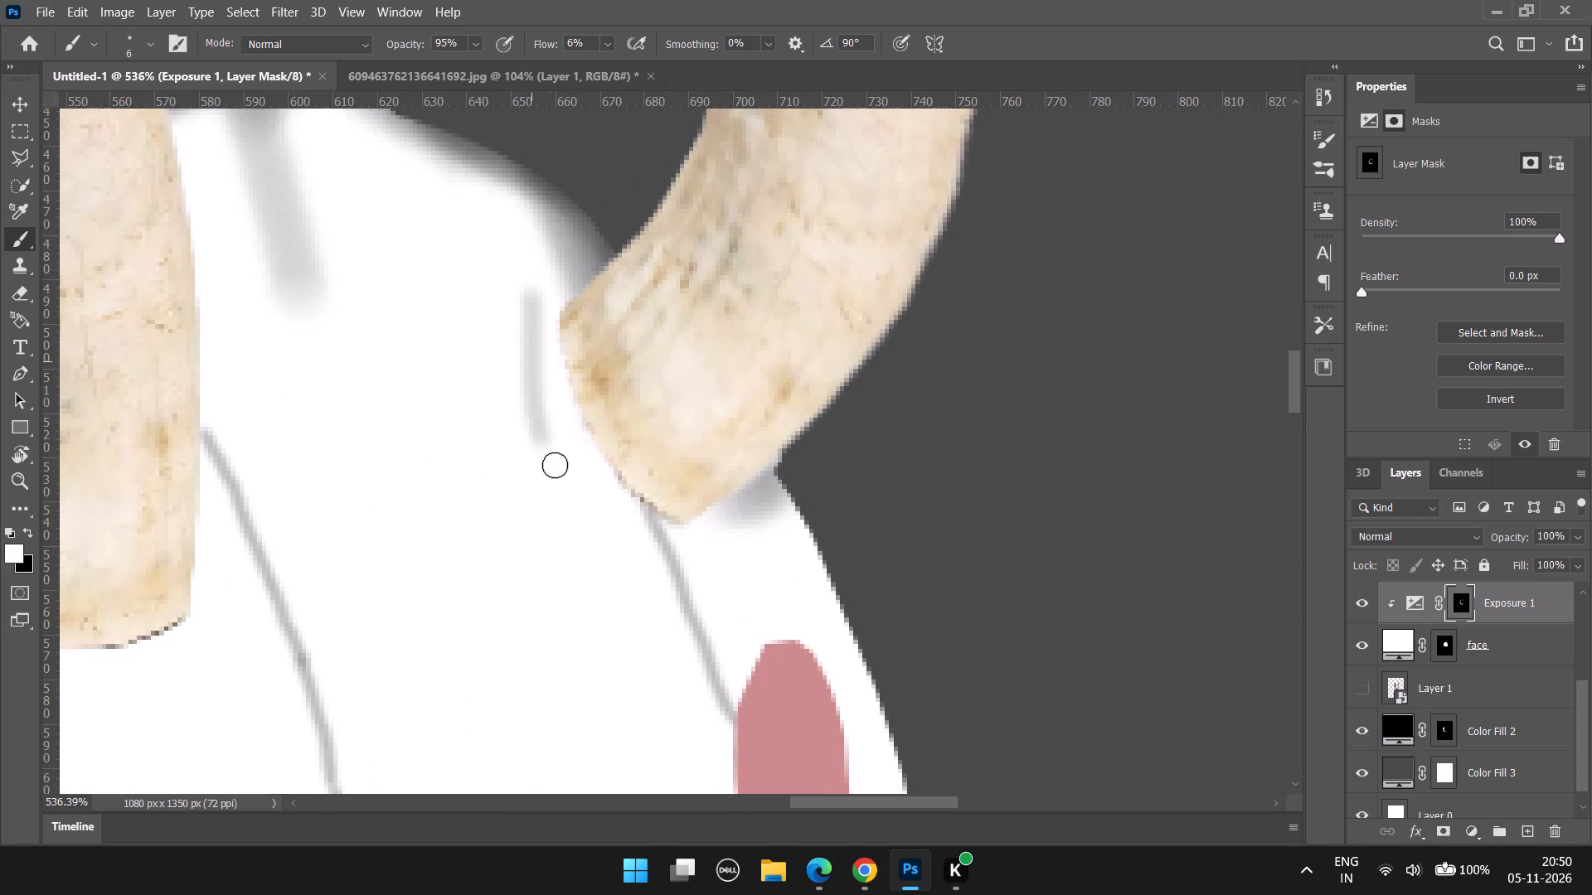
{"action": "left_click_drag", "start_coordinate": [555, 465], "coordinate": [677, 565]}
{"action": "key", "text": "ctrl+z"}
{"action": "scroll", "coordinate": [680, 550], "scroll_direction": "up", "scroll_amount": 5, "text": "alt"}
{"action": "left_click_drag", "start_coordinate": [671, 539], "coordinate": [667, 544]}
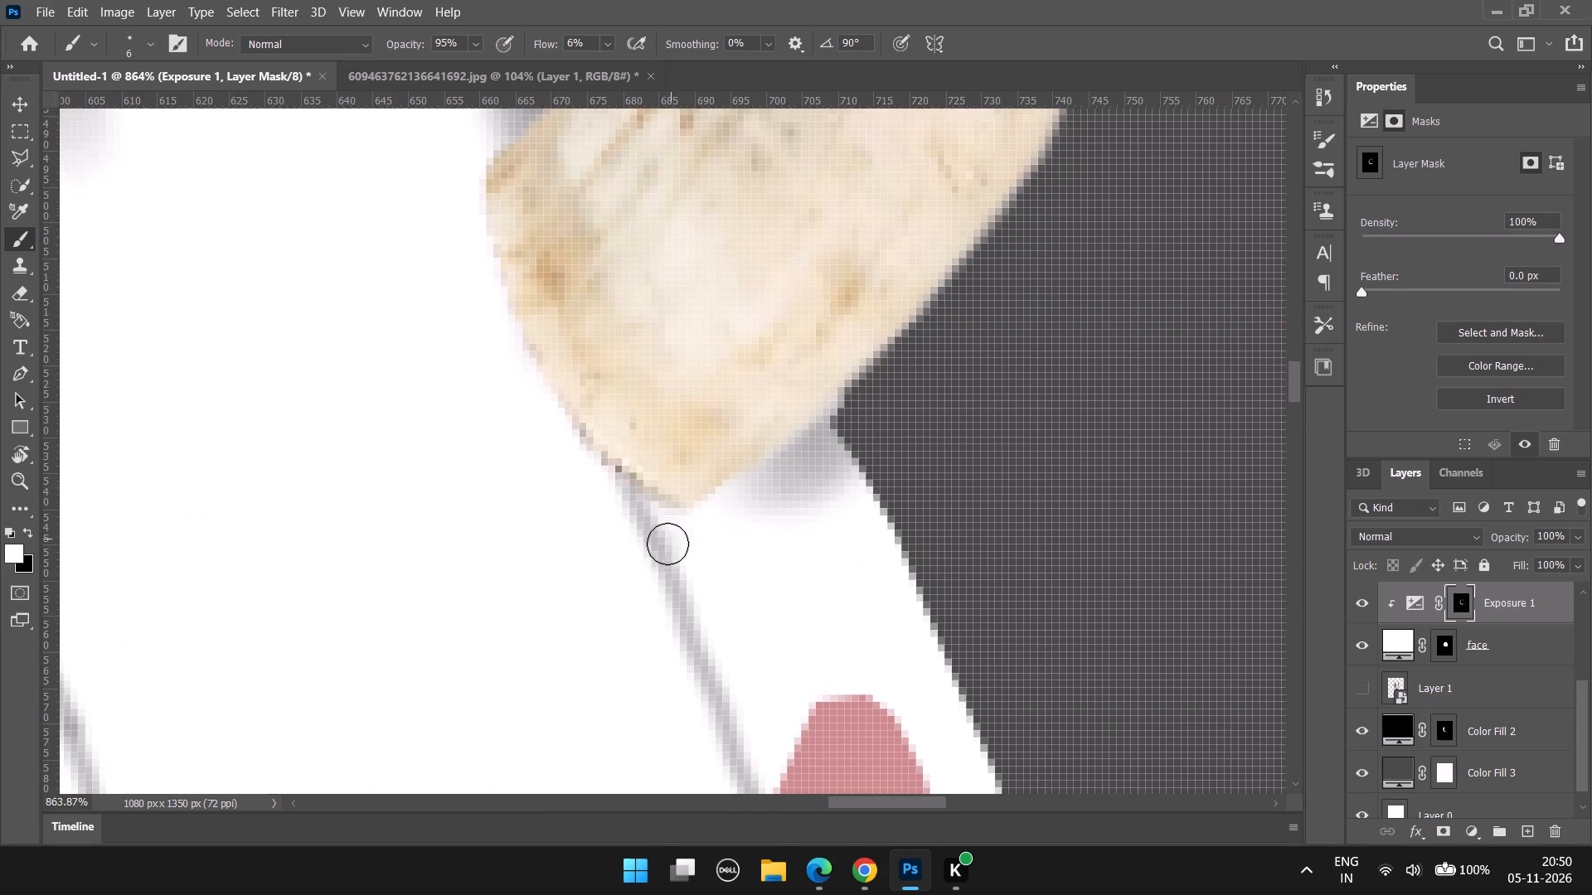
{"action": "left_click_drag", "start_coordinate": [667, 544], "coordinate": [454, 41]}
Enlarge the brush to 25 px and shade the face's right edge from beneath the right horn down past the narrow pink eye.
{"action": "scroll", "coordinate": [513, 134], "scroll_direction": "down", "scroll_amount": 17, "text": "alt"}
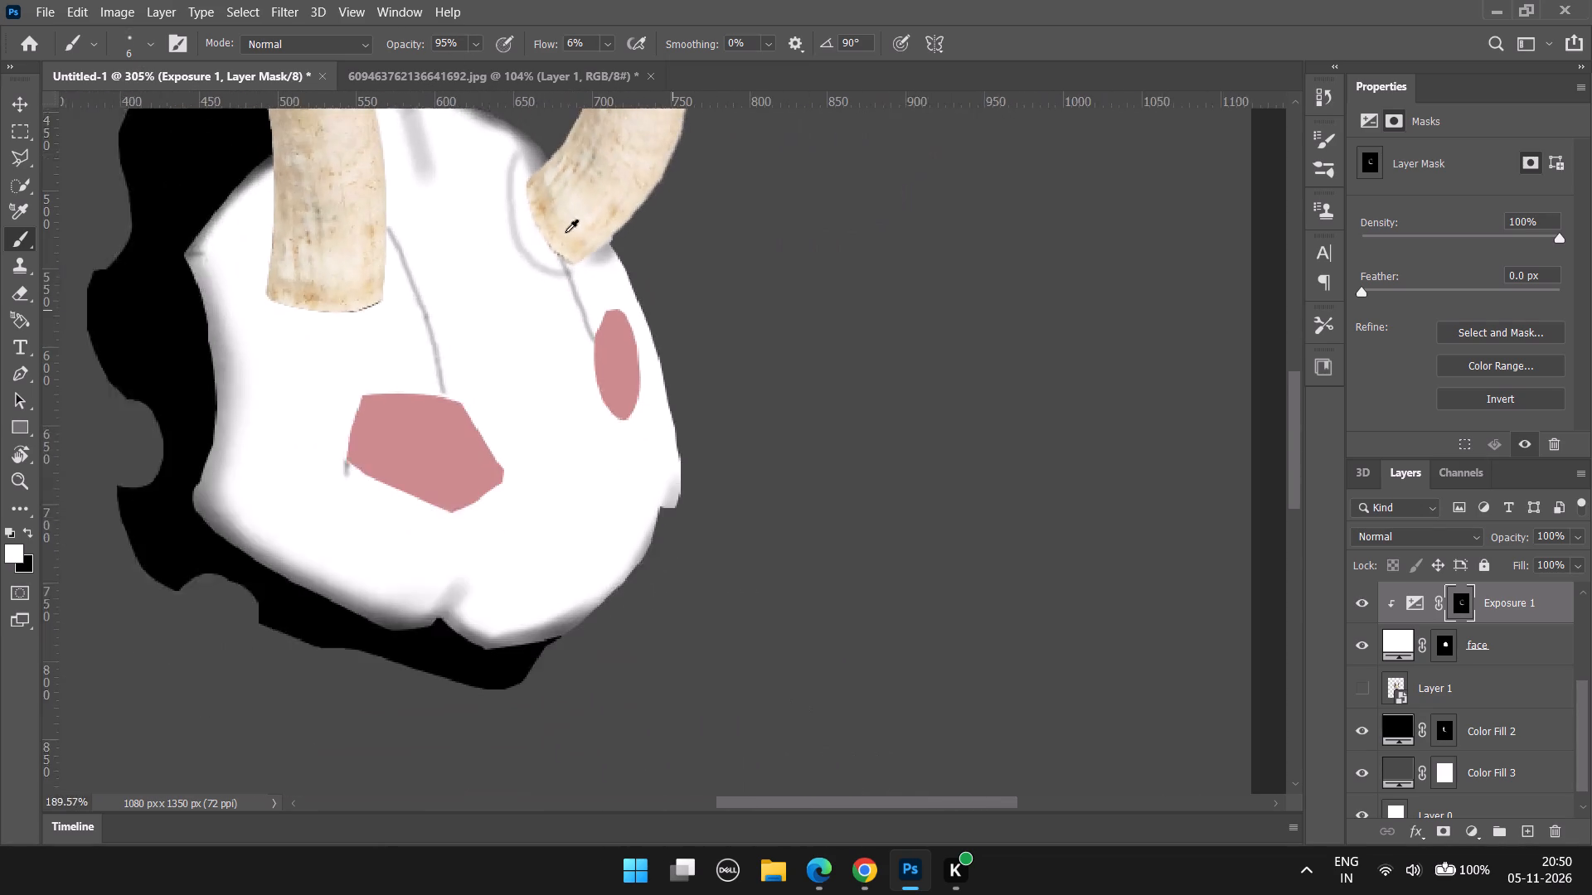
{"action": "scroll", "coordinate": [647, 316], "scroll_direction": "up", "scroll_amount": 10, "text": "alt"}
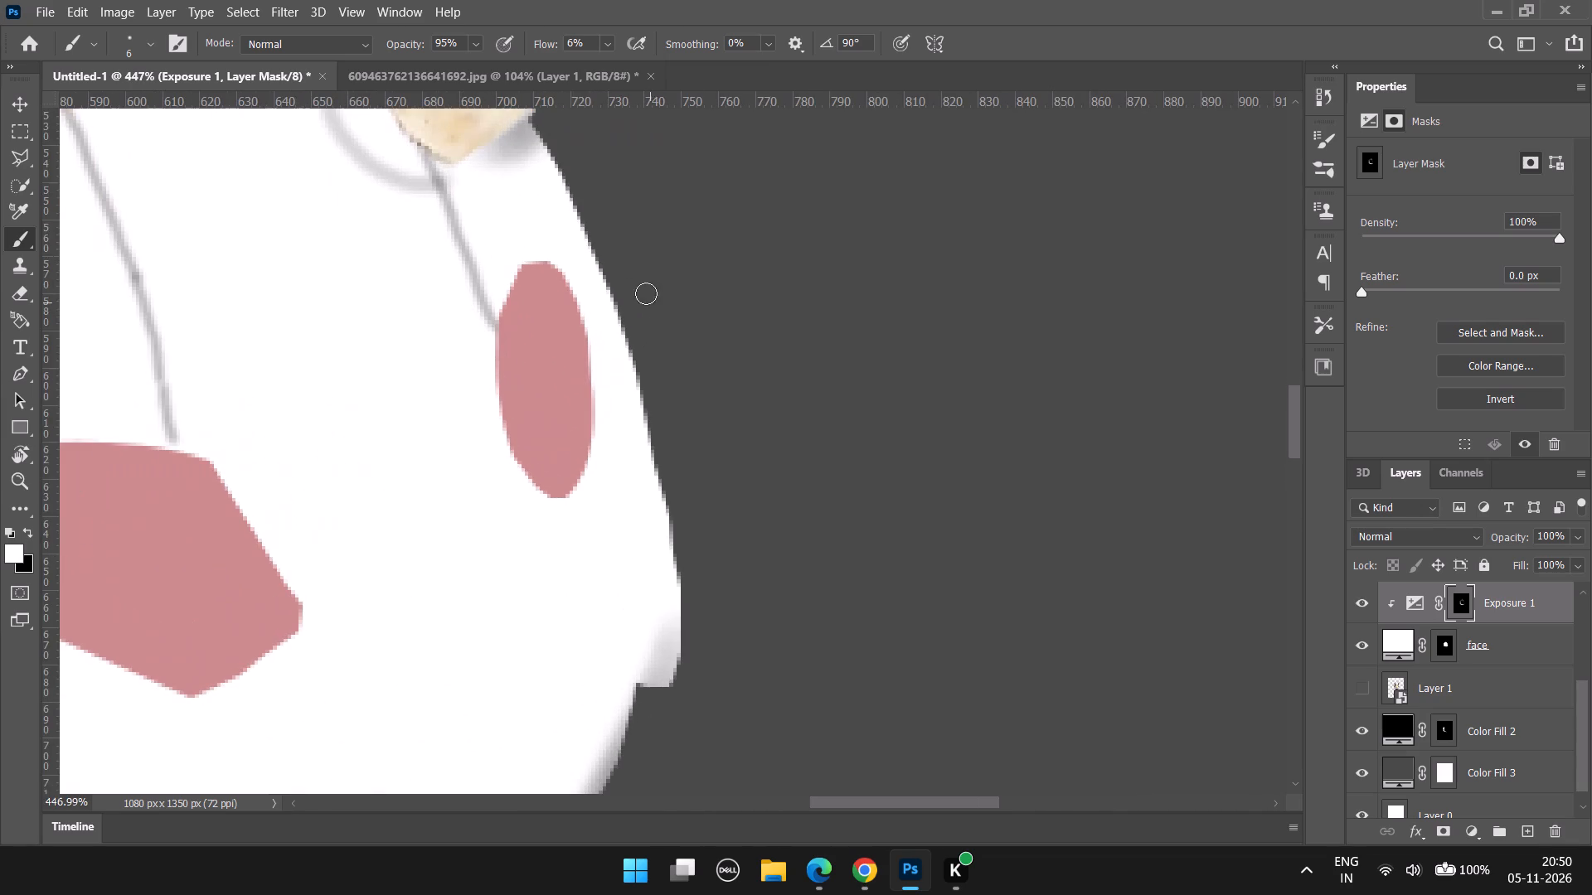
{"action": "type", "text": "\\\\"}
{"action": "type", "text": "]]"}
{"action": "key", "text": "bracketright"}
{"action": "type", "text": "]]]"}
{"action": "key", "text": "bracketright"}
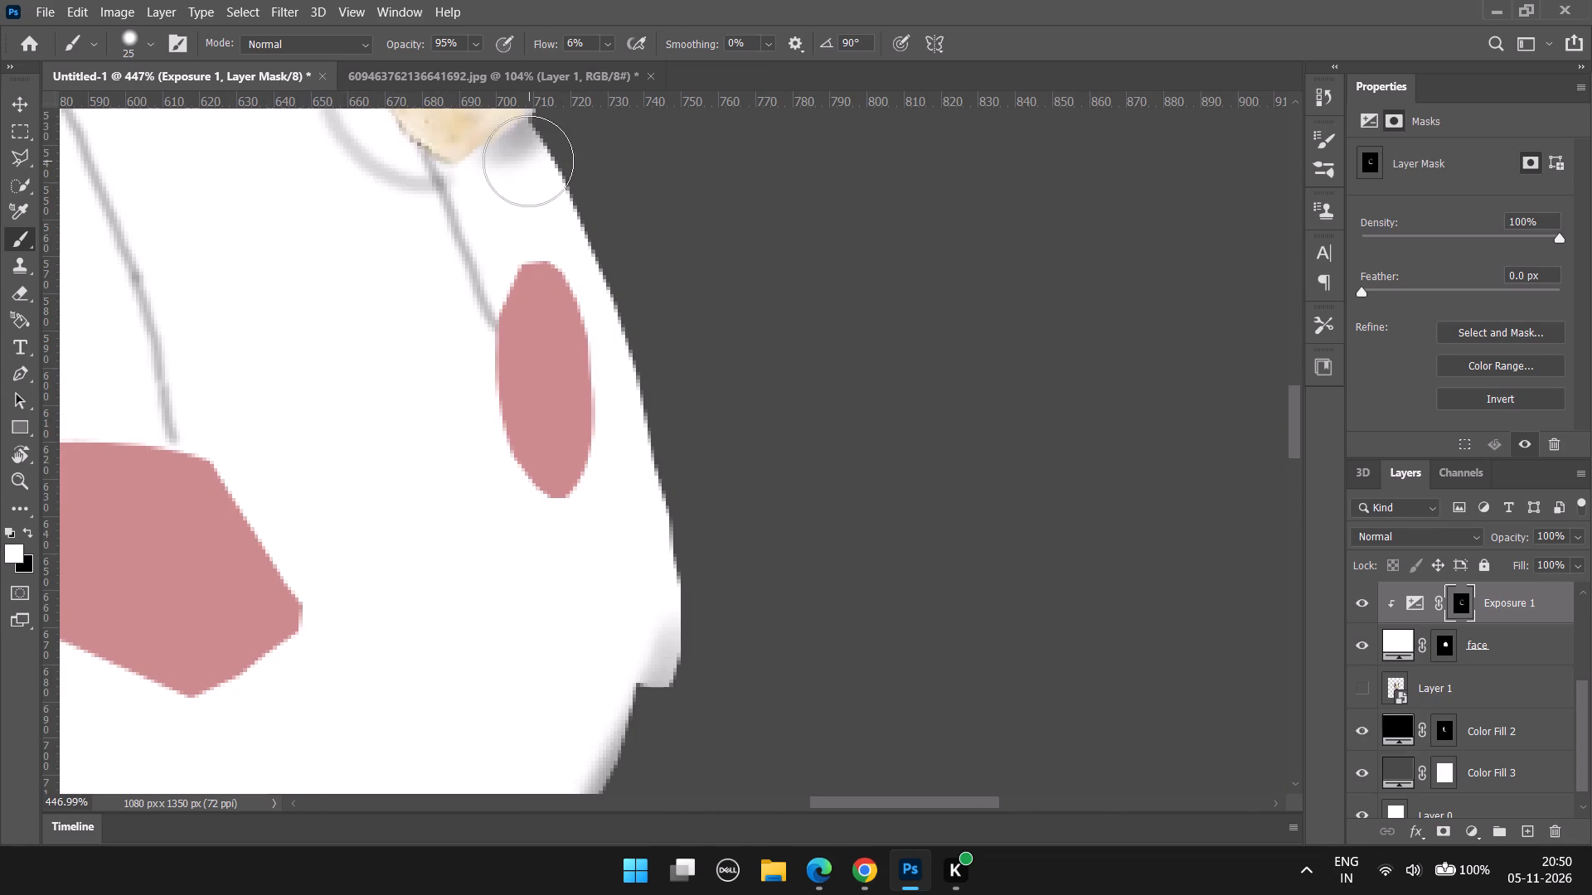
{"action": "scroll", "coordinate": [569, 186], "scroll_direction": "up", "scroll_amount": 4, "text": "alt"}
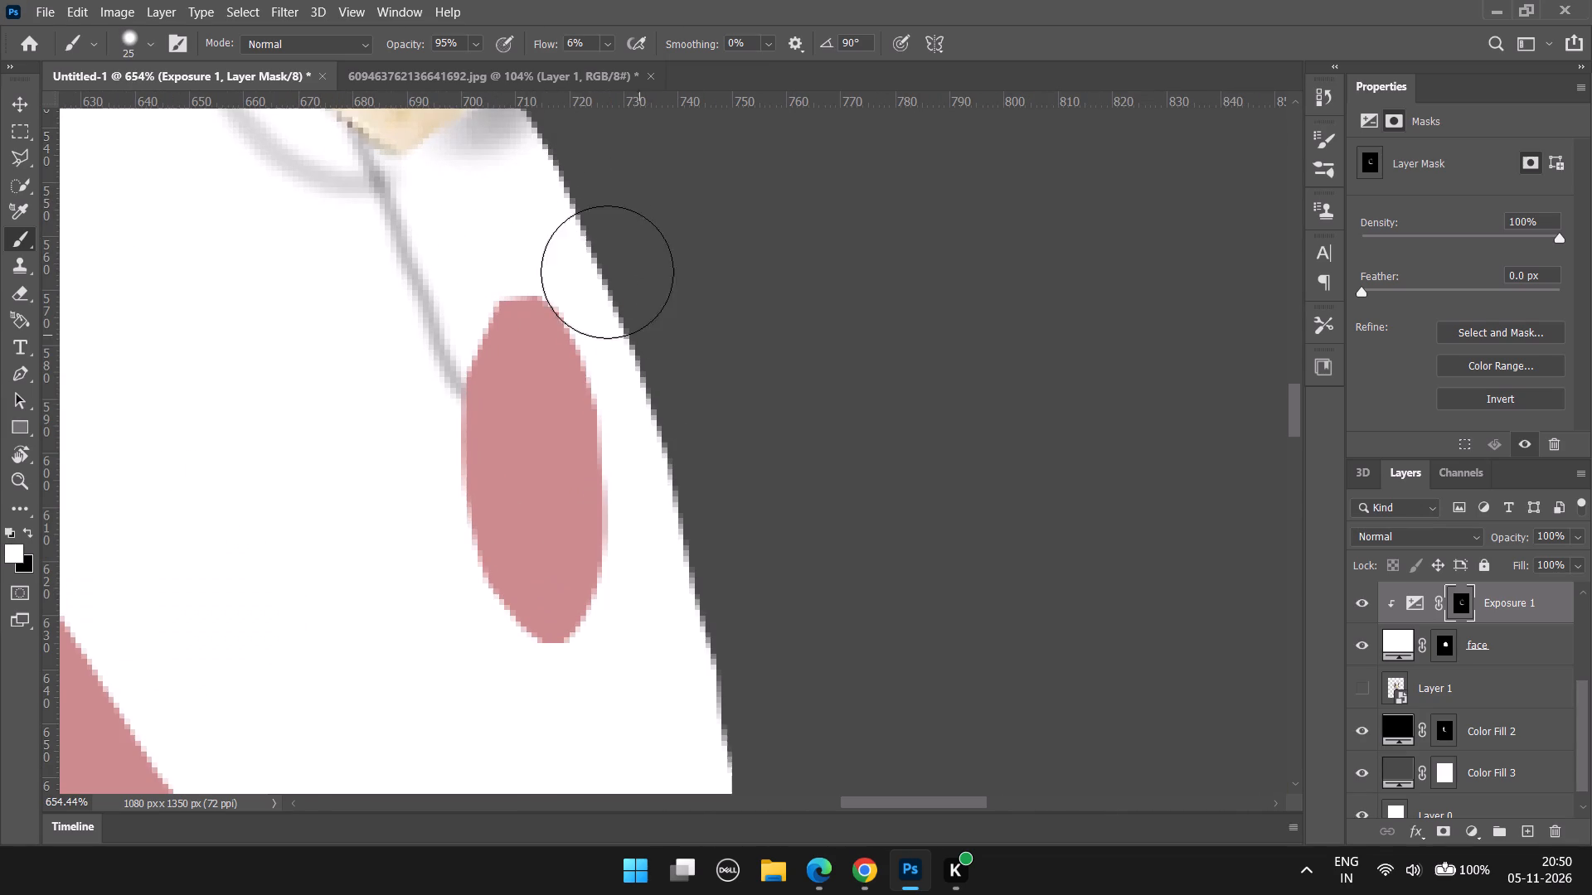
{"action": "left_click_drag", "start_coordinate": [551, 127], "coordinate": [734, 295]}
{"action": "left_click_drag", "start_coordinate": [512, 114], "coordinate": [658, 308]}
{"action": "left_click_drag", "start_coordinate": [549, 123], "coordinate": [784, 651]}
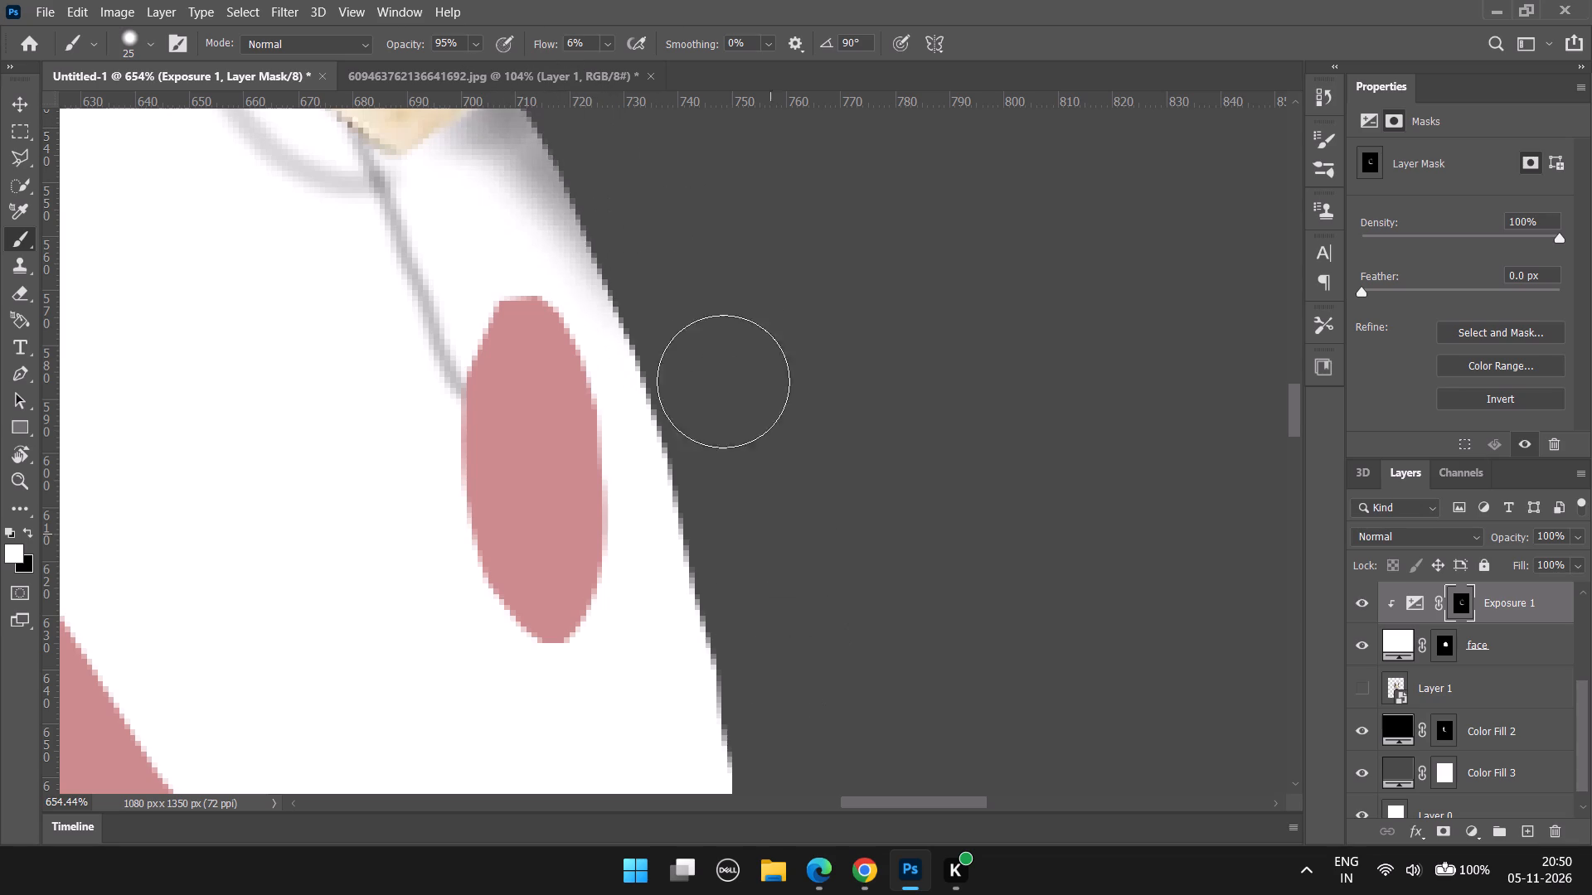
{"action": "left_click_drag", "start_coordinate": [609, 184], "coordinate": [737, 597]}
{"action": "left_click_drag", "start_coordinate": [646, 259], "coordinate": [745, 723]}
{"action": "scroll", "coordinate": [750, 525], "scroll_direction": "down", "scroll_amount": 7}
{"action": "left_click_drag", "start_coordinate": [715, 395], "coordinate": [773, 760]}
{"action": "left_click_drag", "start_coordinate": [775, 622], "coordinate": [775, 884]}
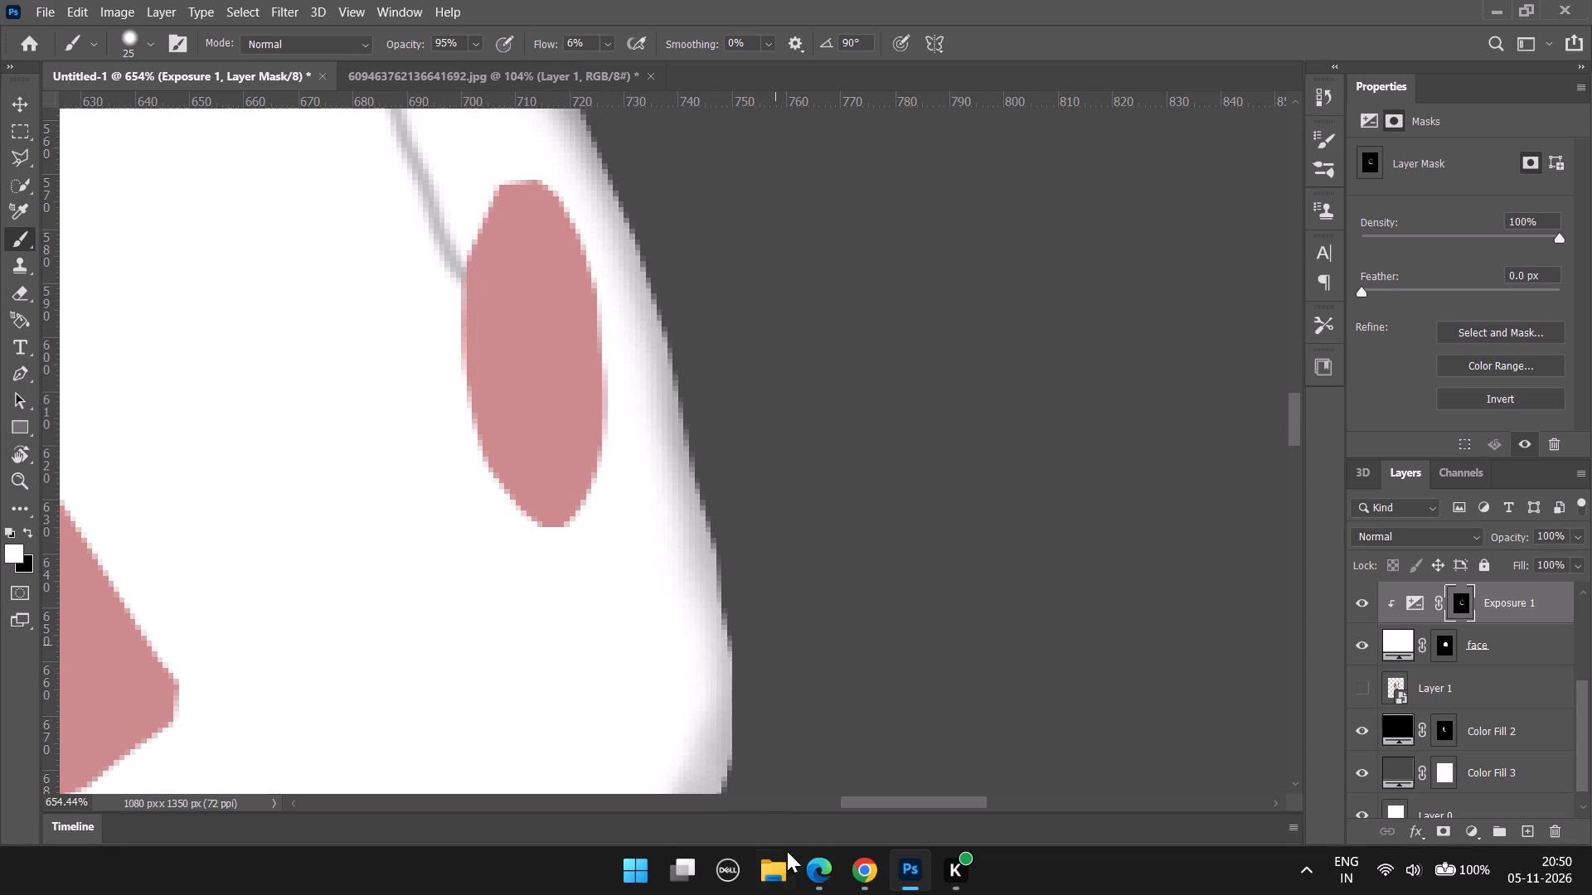
Enlarge the brush to 40 px and deepen the soft shading along the middle of the face's left edge.
{"action": "scroll", "coordinate": [833, 665], "scroll_direction": "down", "scroll_amount": 19, "text": "alt"}
{"action": "scroll", "coordinate": [826, 670], "scroll_direction": "up", "scroll_amount": 10, "text": "alt"}
{"action": "scroll", "coordinate": [714, 670], "scroll_direction": "down", "scroll_amount": 11}
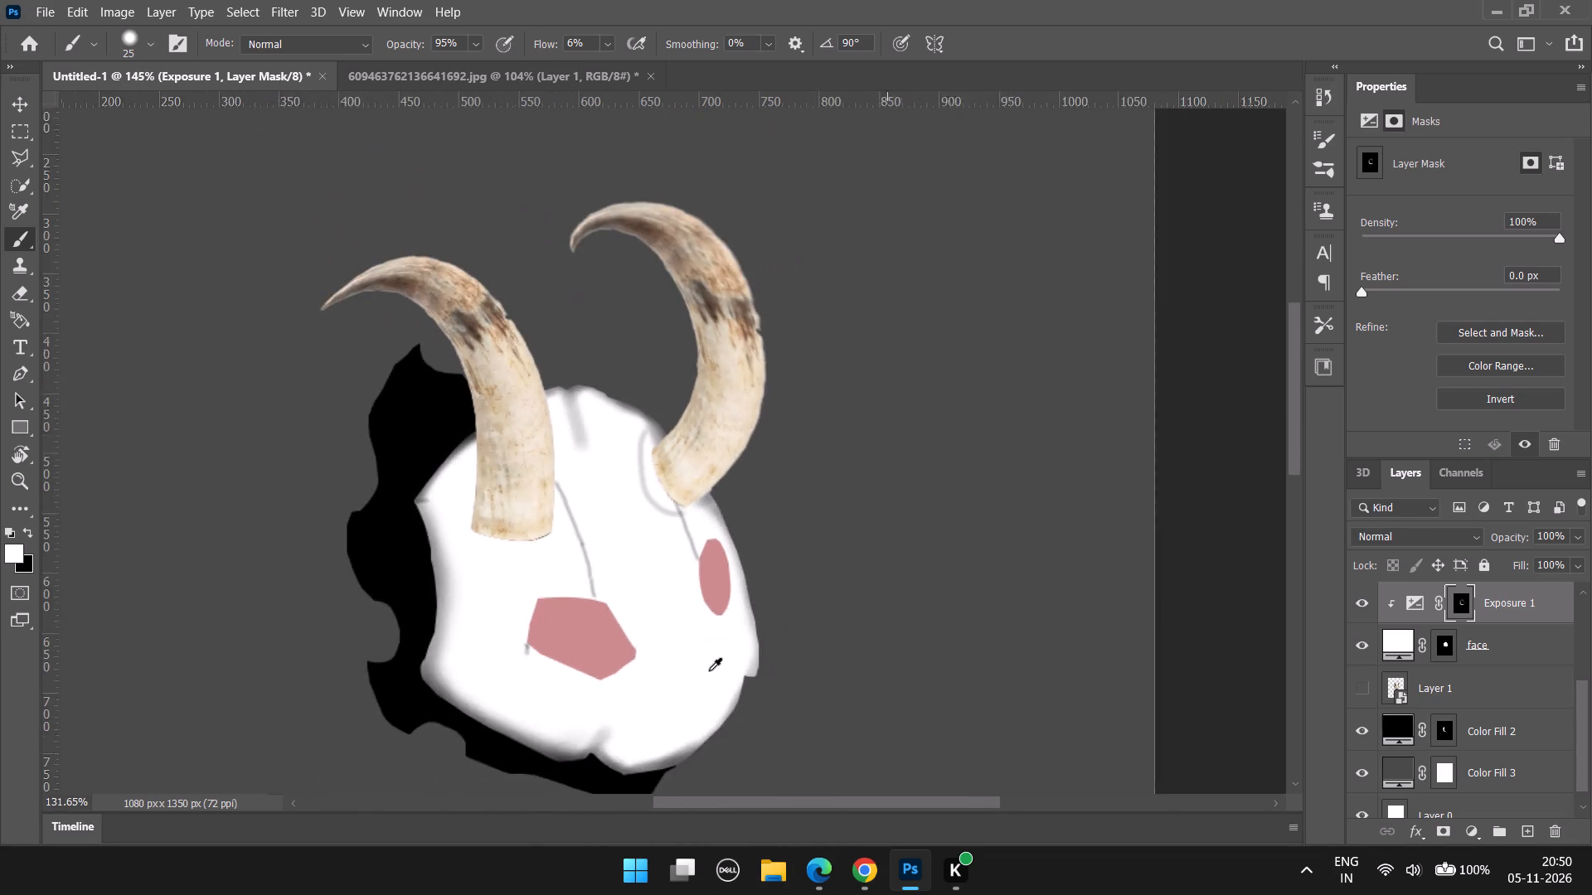
{"action": "scroll", "coordinate": [502, 690], "scroll_direction": "up", "scroll_amount": 6}
{"action": "scroll", "coordinate": [499, 693], "scroll_direction": "down", "scroll_amount": 6}
{"action": "scroll", "coordinate": [393, 700], "scroll_direction": "up", "scroll_amount": 10}
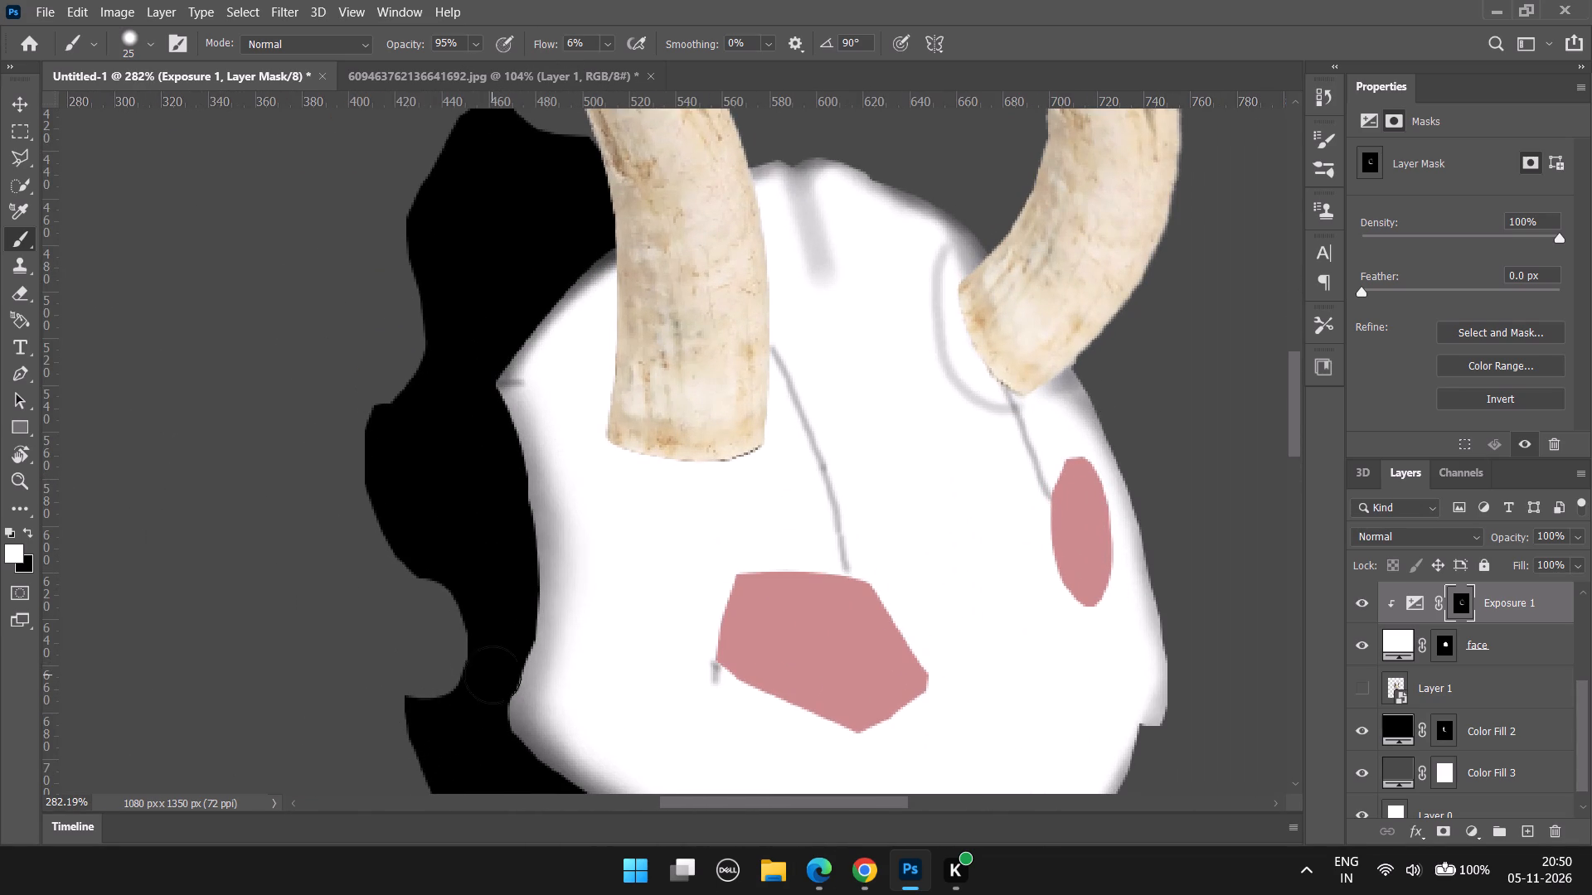
{"action": "scroll", "coordinate": [517, 624], "scroll_direction": "up", "scroll_amount": 6, "text": "alt"}
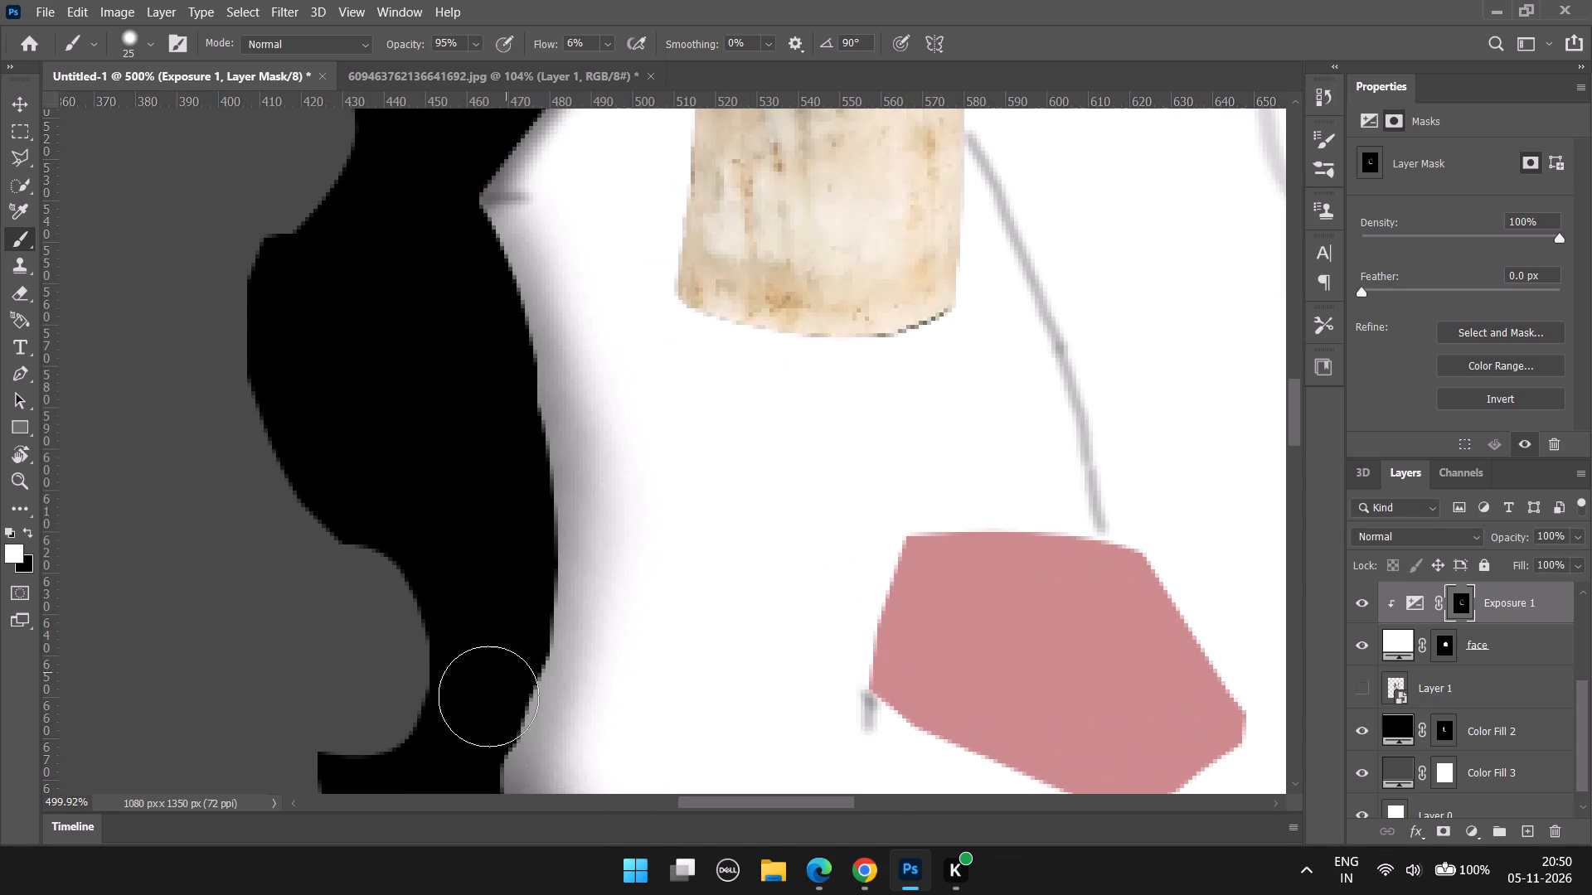
{"action": "scroll", "coordinate": [541, 659], "scroll_direction": "down", "scroll_amount": 4, "text": "alt"}
{"action": "key", "text": "bracketright"}
{"action": "type", "text": "]]"}
{"action": "left_click_drag", "start_coordinate": [496, 709], "coordinate": [501, 304]}
{"action": "key", "text": "ctrl+z"}
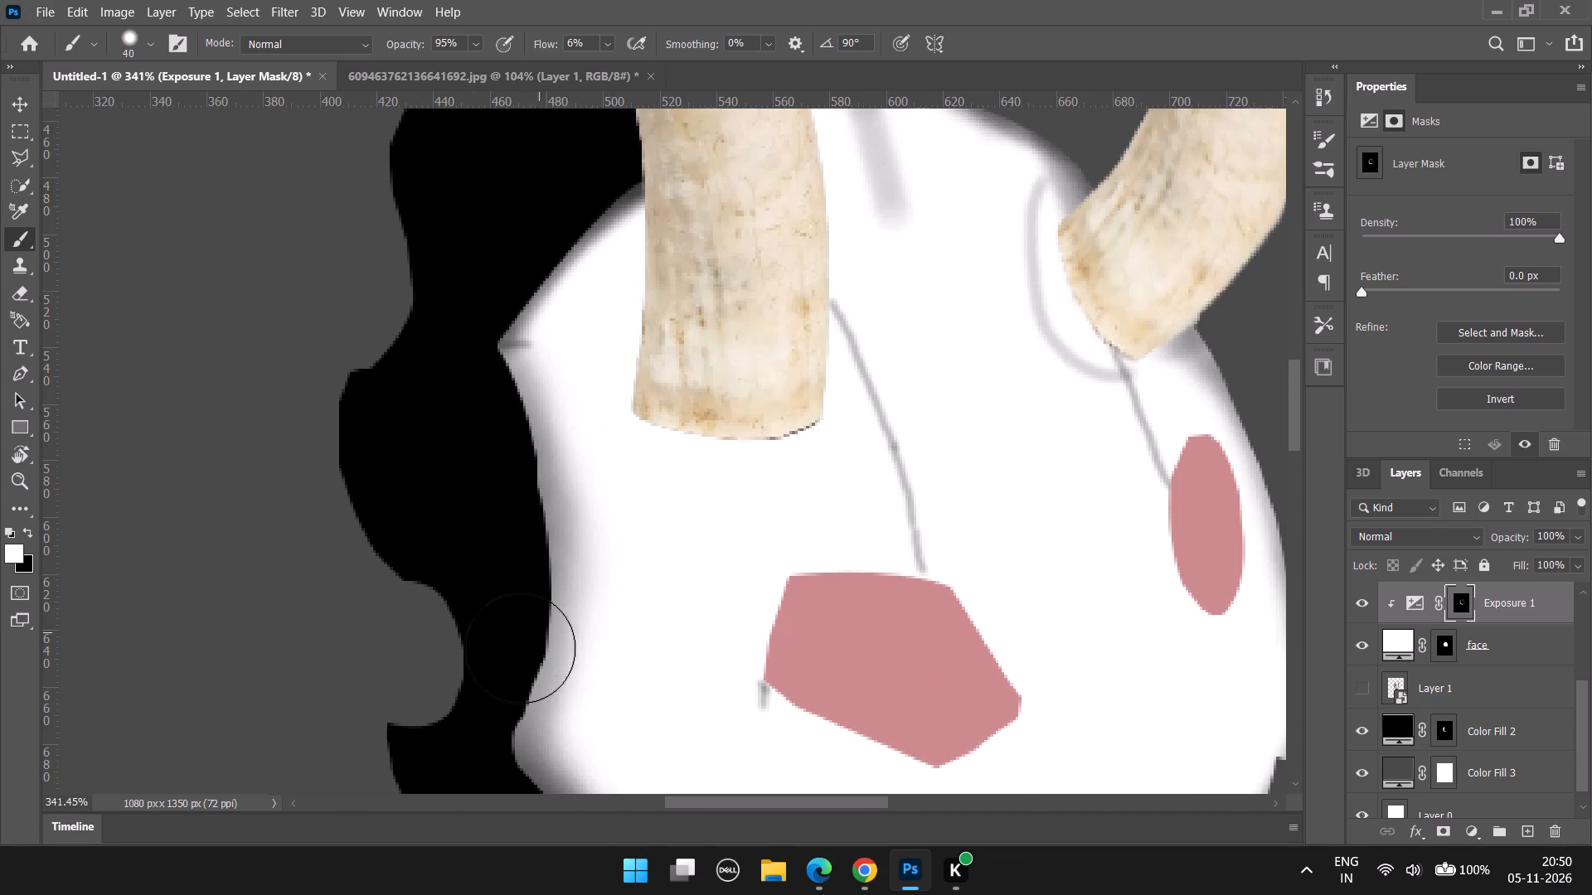
{"action": "left_click_drag", "start_coordinate": [495, 686], "coordinate": [420, 288]}
{"action": "left_click_drag", "start_coordinate": [512, 611], "coordinate": [476, 417]}
{"action": "left_click_drag", "start_coordinate": [466, 573], "coordinate": [449, 368]}
{"action": "left_click_drag", "start_coordinate": [487, 456], "coordinate": [497, 632]}
{"action": "left_click_drag", "start_coordinate": [501, 445], "coordinate": [472, 668]}
{"action": "left_click_drag", "start_coordinate": [503, 479], "coordinate": [434, 736]}
{"action": "left_click_drag", "start_coordinate": [512, 590], "coordinate": [448, 781]}
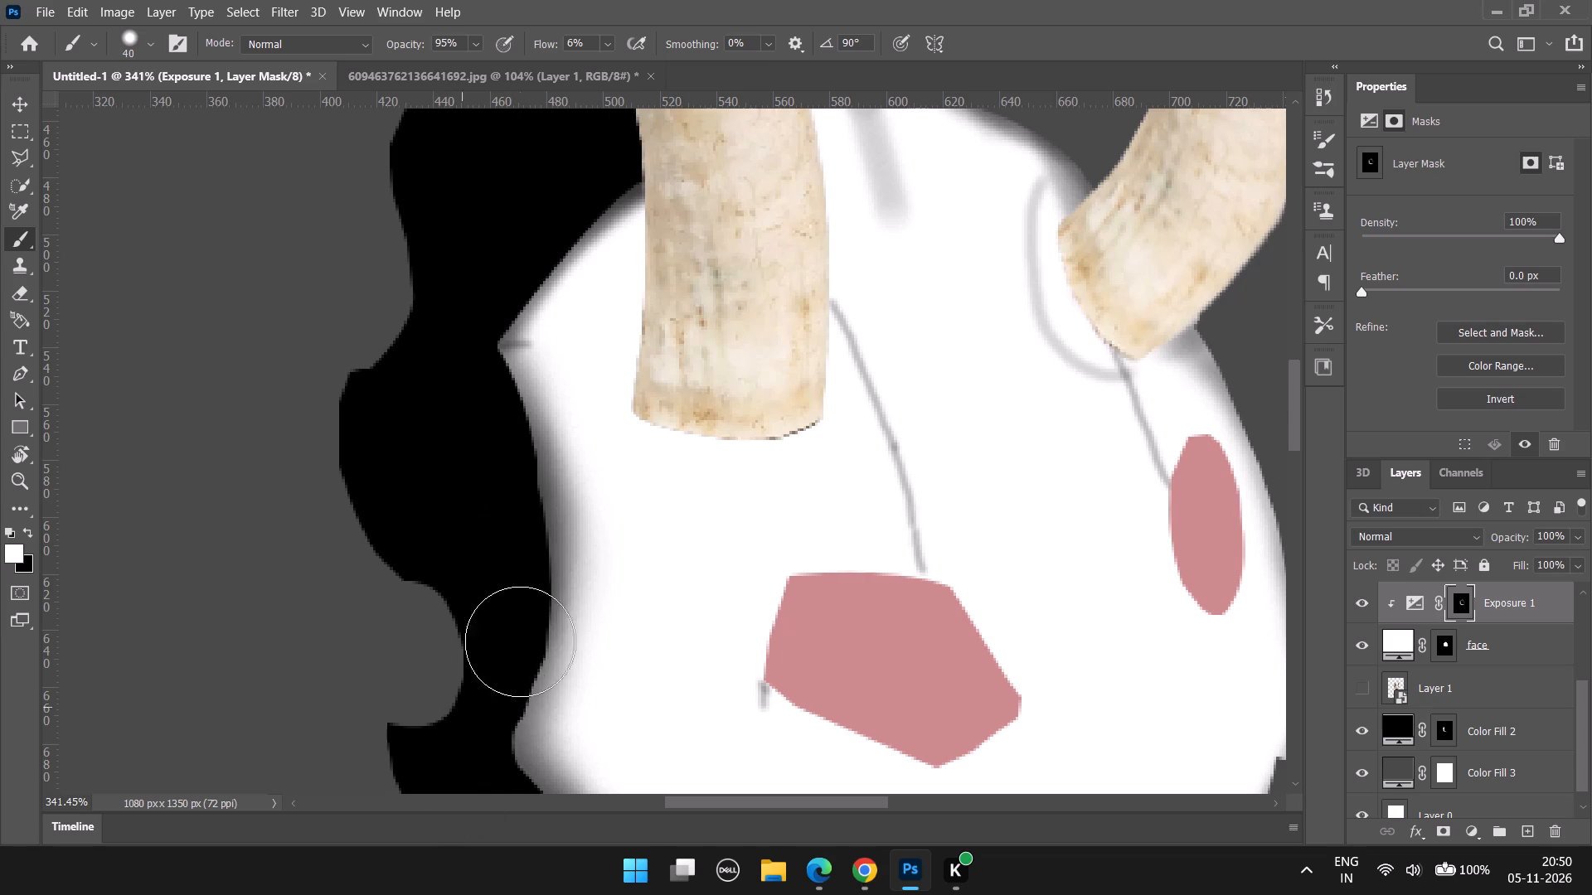
Darken the lower stretch of the face's left edge where it curves inward above the lower-left bulge.
{"action": "left_click_drag", "start_coordinate": [526, 631], "coordinate": [480, 766]}
{"action": "left_click_drag", "start_coordinate": [501, 655], "coordinate": [425, 772]}
{"action": "left_click_drag", "start_coordinate": [533, 670], "coordinate": [507, 777]}
{"action": "left_click_drag", "start_coordinate": [520, 681], "coordinate": [422, 798]}
Extend the left-edge shading up to the face's side corner and along the sloping edge toward the left horn.
{"action": "left_click_drag", "start_coordinate": [522, 541], "coordinate": [506, 408]}
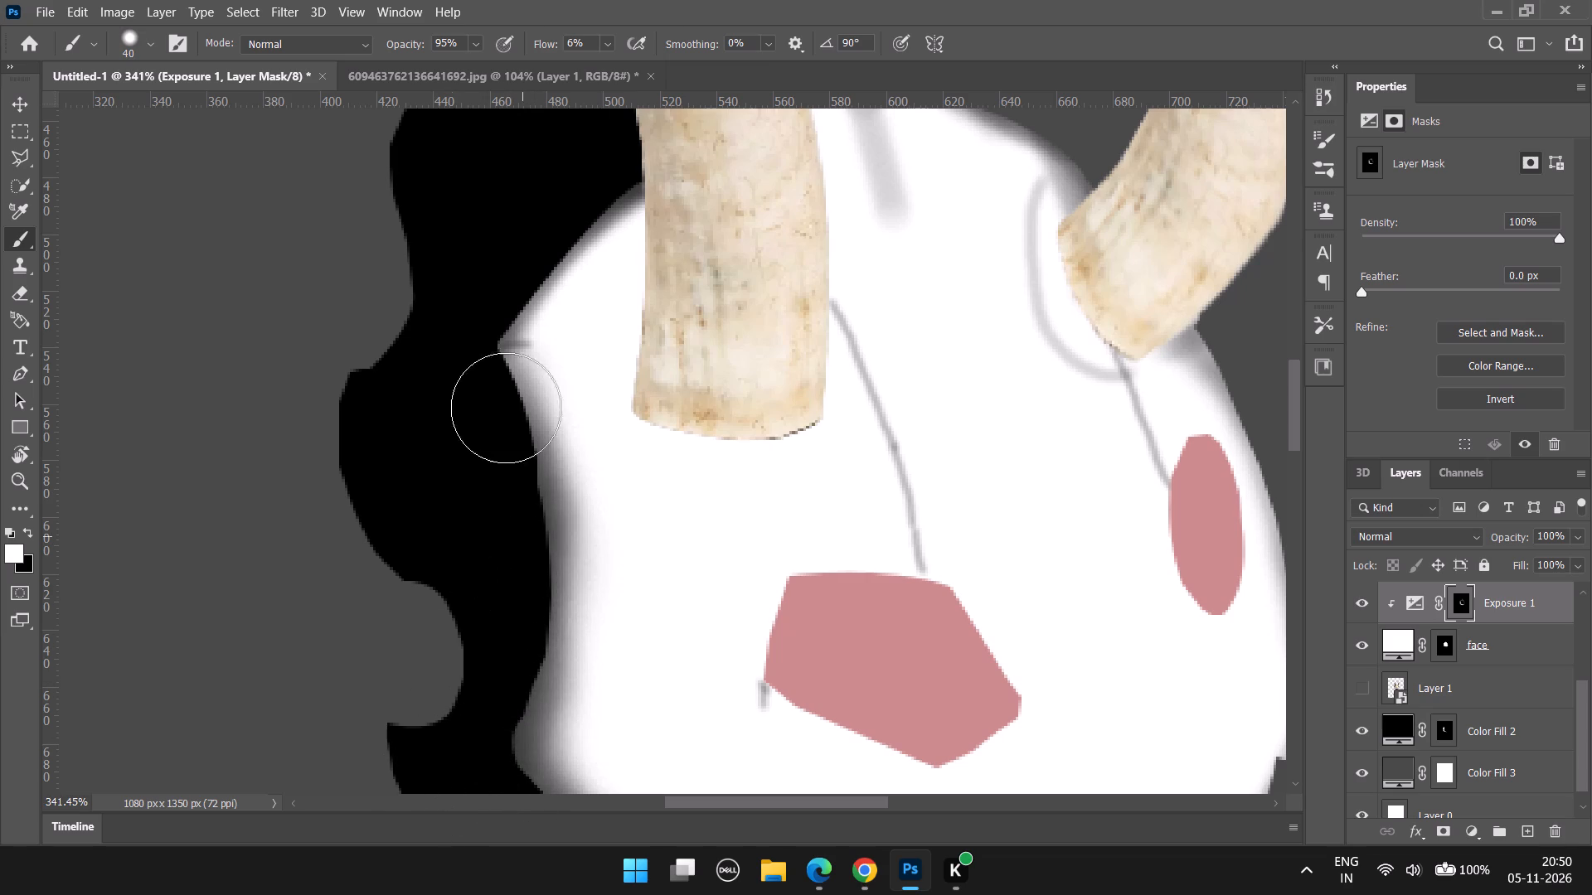
{"action": "left_click_drag", "start_coordinate": [506, 408], "coordinate": [470, 363]}
{"action": "left_click_drag", "start_coordinate": [501, 470], "coordinate": [454, 331]}
{"action": "left_click_drag", "start_coordinate": [481, 413], "coordinate": [462, 271]}
{"action": "left_click_drag", "start_coordinate": [476, 326], "coordinate": [586, 173]}
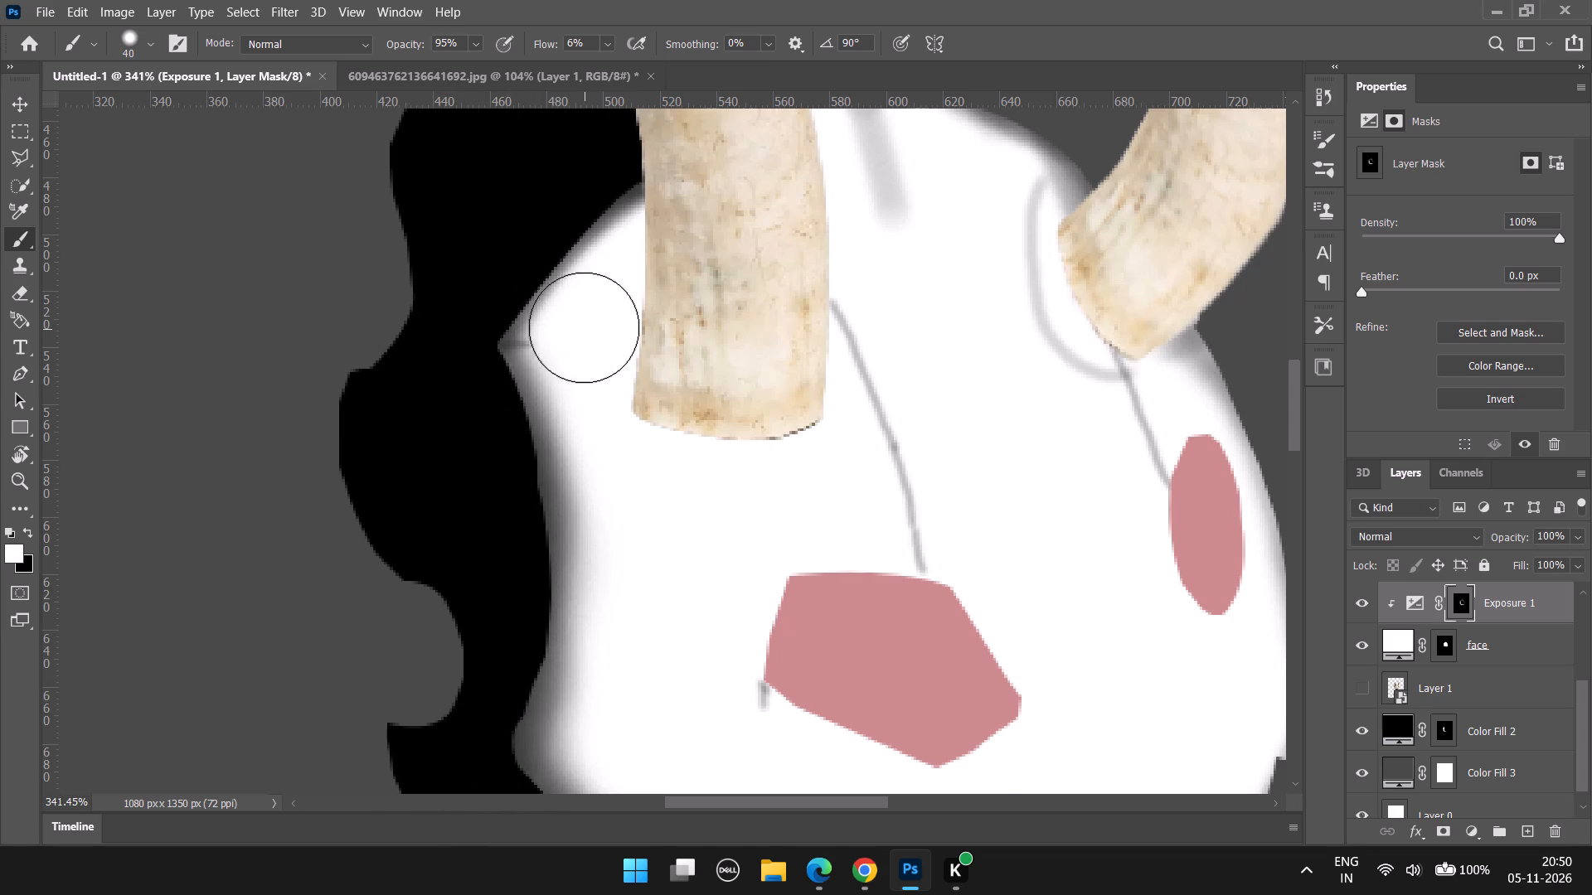
Paint a soft shadow on the face along the outer left side of the left horn's base.
{"action": "scroll", "coordinate": [592, 302], "scroll_direction": "up", "scroll_amount": 4}
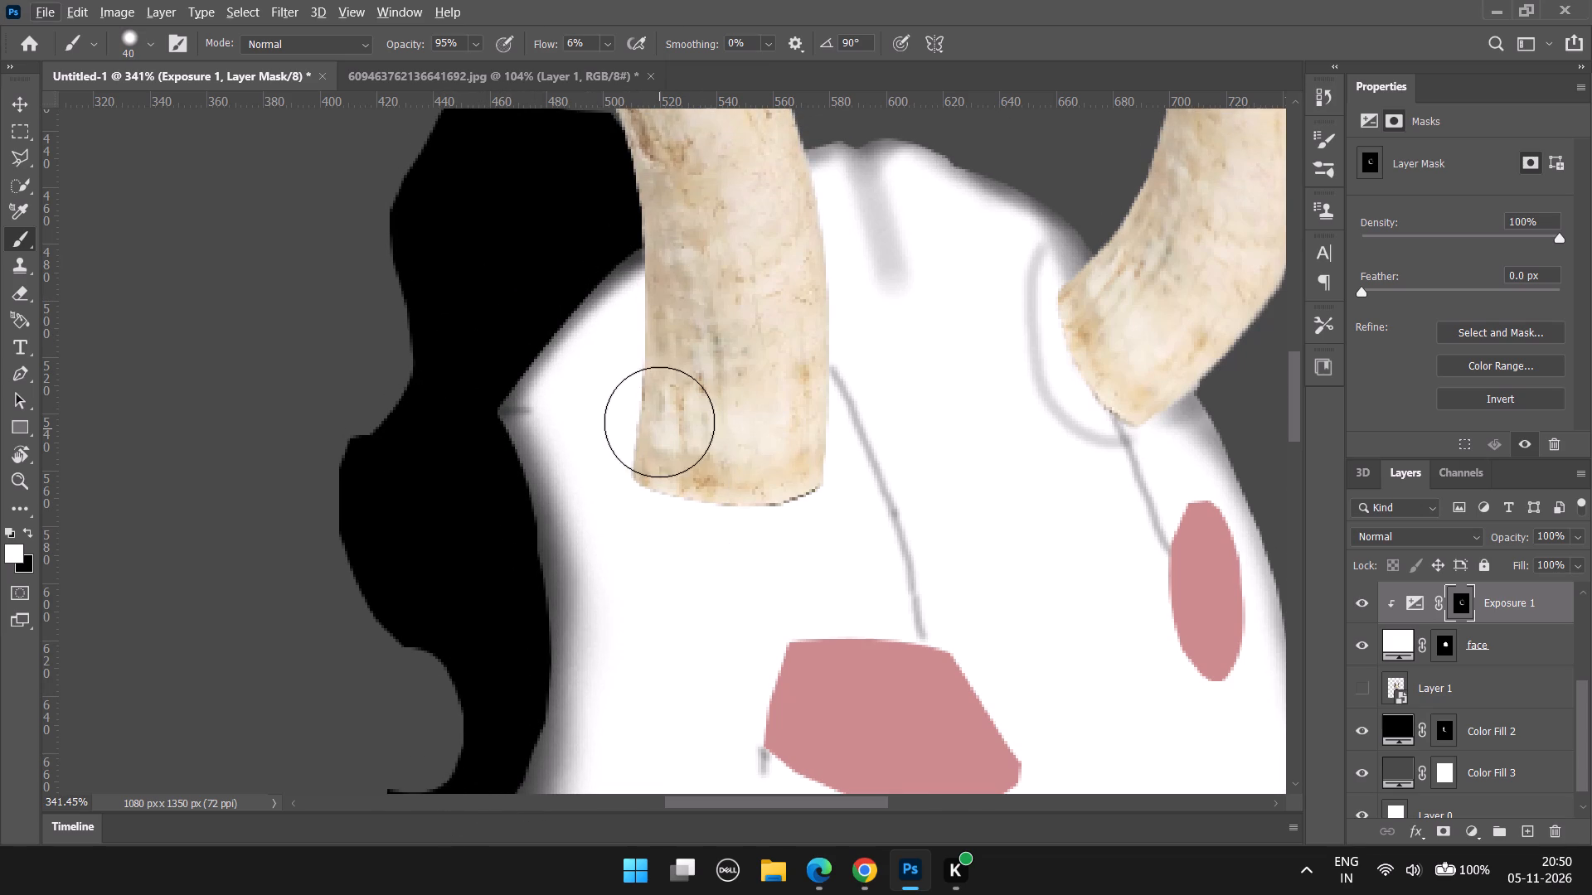
{"action": "left_click_drag", "start_coordinate": [659, 422], "coordinate": [686, 313]}
{"action": "left_click_drag", "start_coordinate": [657, 404], "coordinate": [684, 310]}
{"action": "left_click_drag", "start_coordinate": [700, 356], "coordinate": [745, 282]}
{"action": "left_click_drag", "start_coordinate": [677, 375], "coordinate": [694, 288]}
{"action": "left_click_drag", "start_coordinate": [663, 385], "coordinate": [692, 296]}
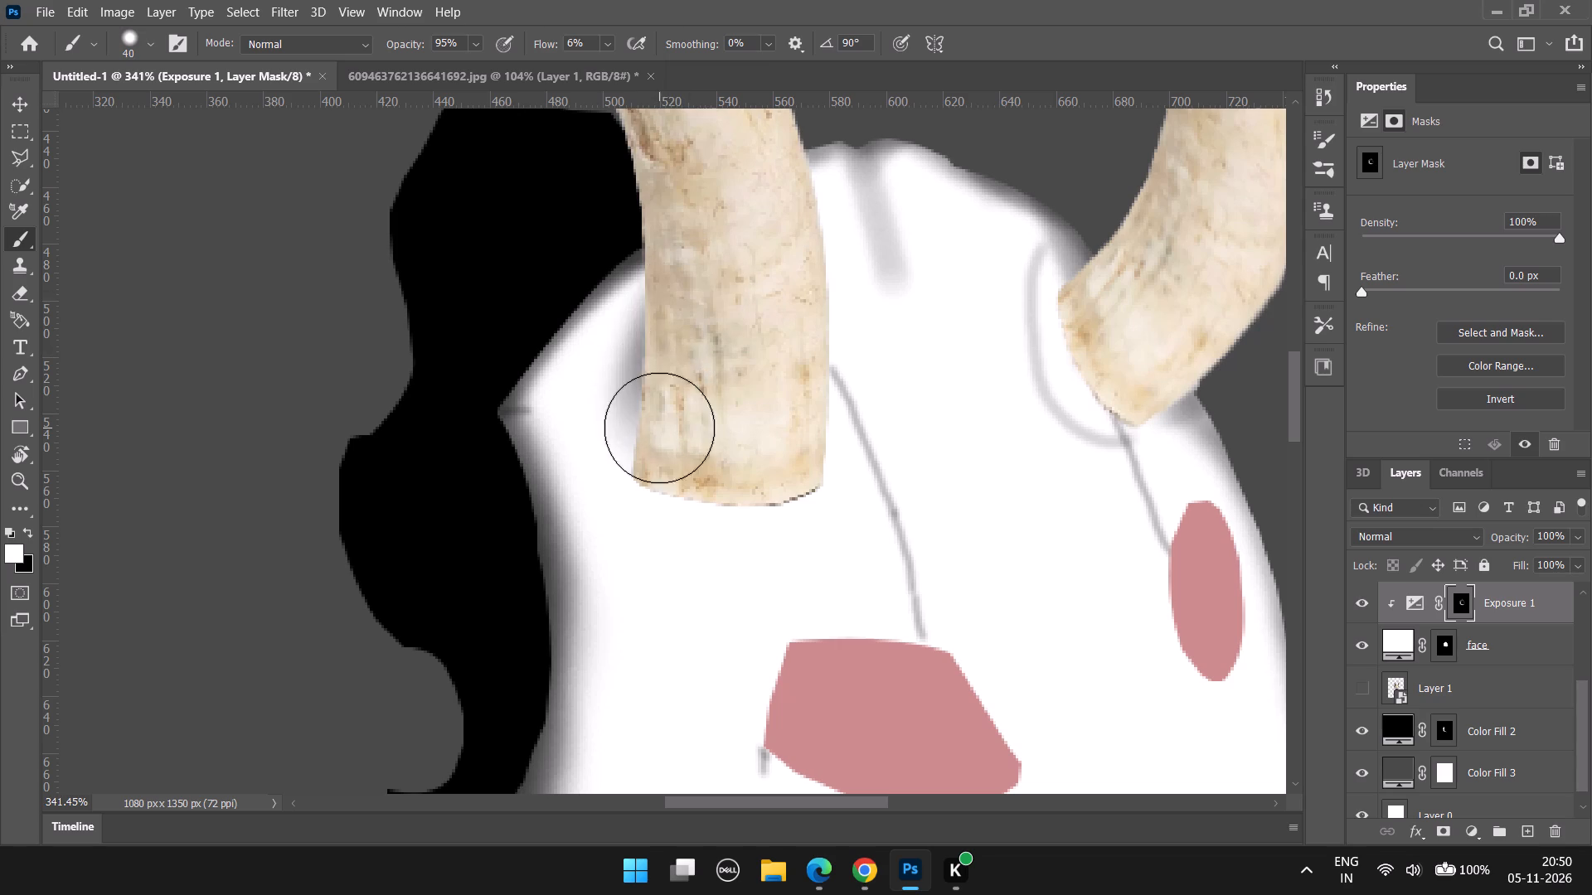
{"action": "left_click_drag", "start_coordinate": [678, 395], "coordinate": [691, 281]}
{"action": "left_click_drag", "start_coordinate": [651, 321], "coordinate": [662, 253]}
{"action": "left_click_drag", "start_coordinate": [651, 335], "coordinate": [659, 284]}
Carry the soft shadow around the lower-left corner and beneath the bottom edge of the left horn's base.
{"action": "scroll", "coordinate": [719, 404], "scroll_direction": "down", "scroll_amount": 3, "text": "alt"}
{"action": "left_click_drag", "start_coordinate": [680, 416], "coordinate": [713, 428]}
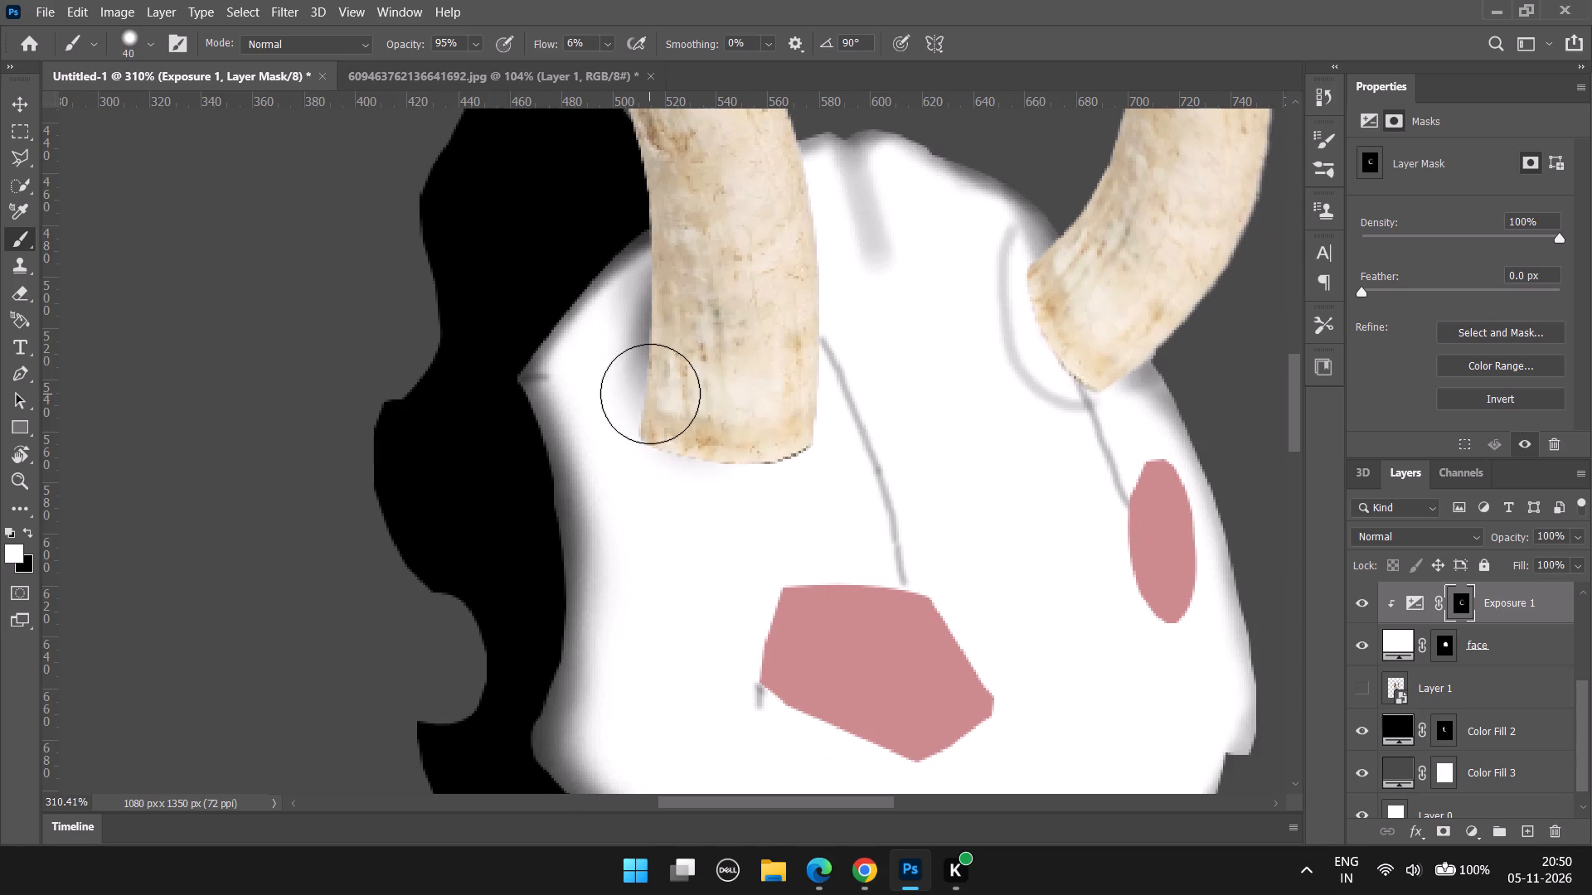
{"action": "left_click_drag", "start_coordinate": [648, 396], "coordinate": [711, 438]}
{"action": "left_click_drag", "start_coordinate": [663, 412], "coordinate": [756, 452]}
{"action": "left_click_drag", "start_coordinate": [678, 424], "coordinate": [808, 401]}
{"action": "key", "text": "ctrl+z"}
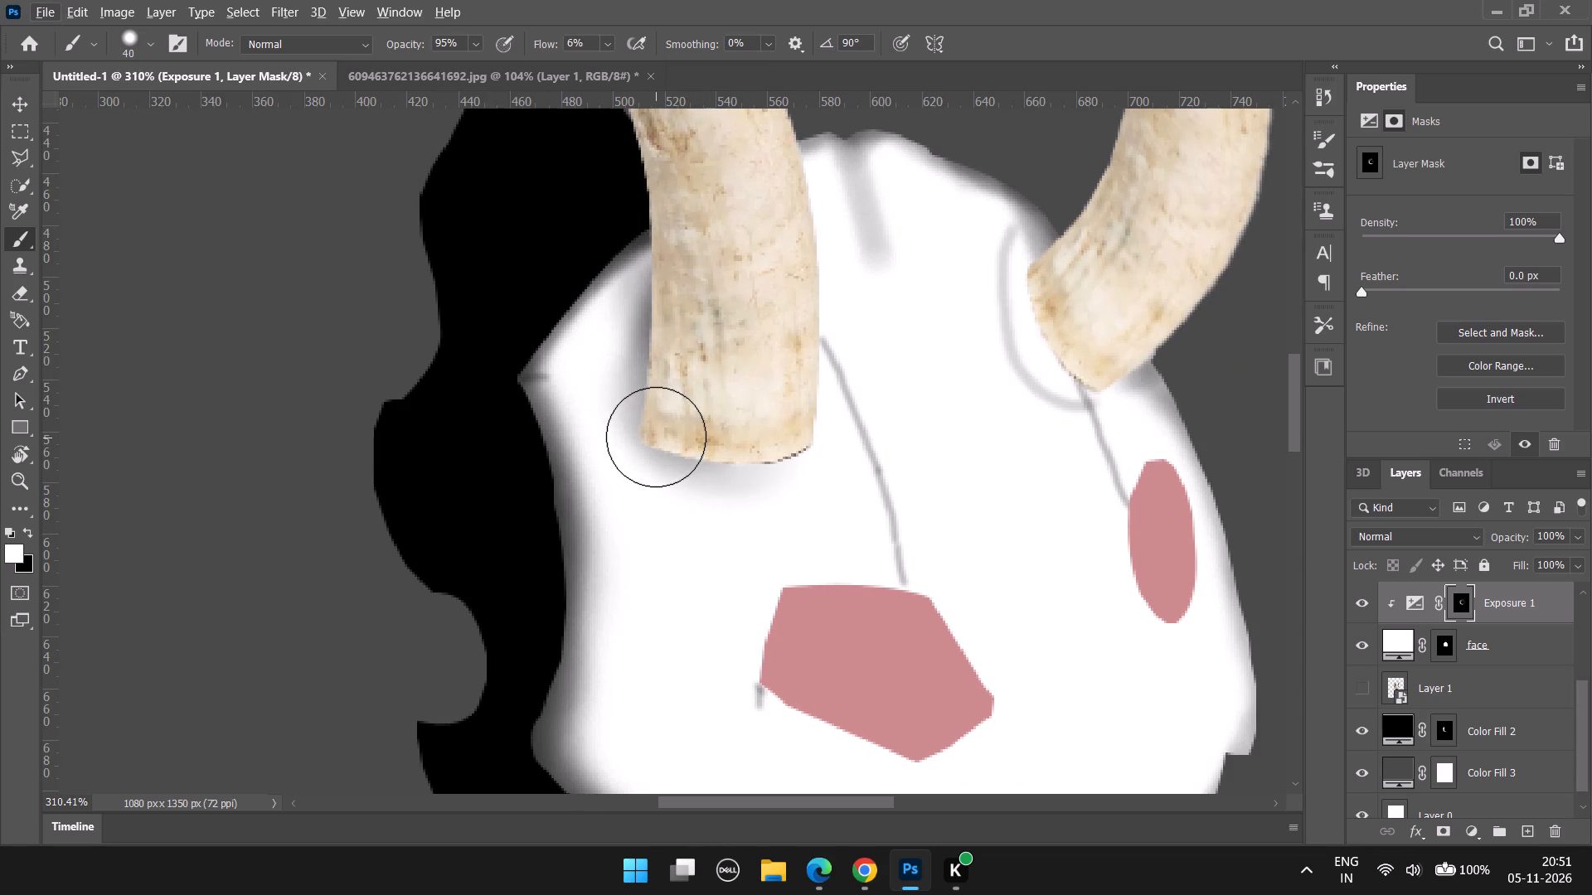
{"action": "left_click_drag", "start_coordinate": [653, 443], "coordinate": [792, 438]}
{"action": "left_click_drag", "start_coordinate": [670, 424], "coordinate": [775, 475]}
{"action": "left_click_drag", "start_coordinate": [694, 449], "coordinate": [828, 437]}
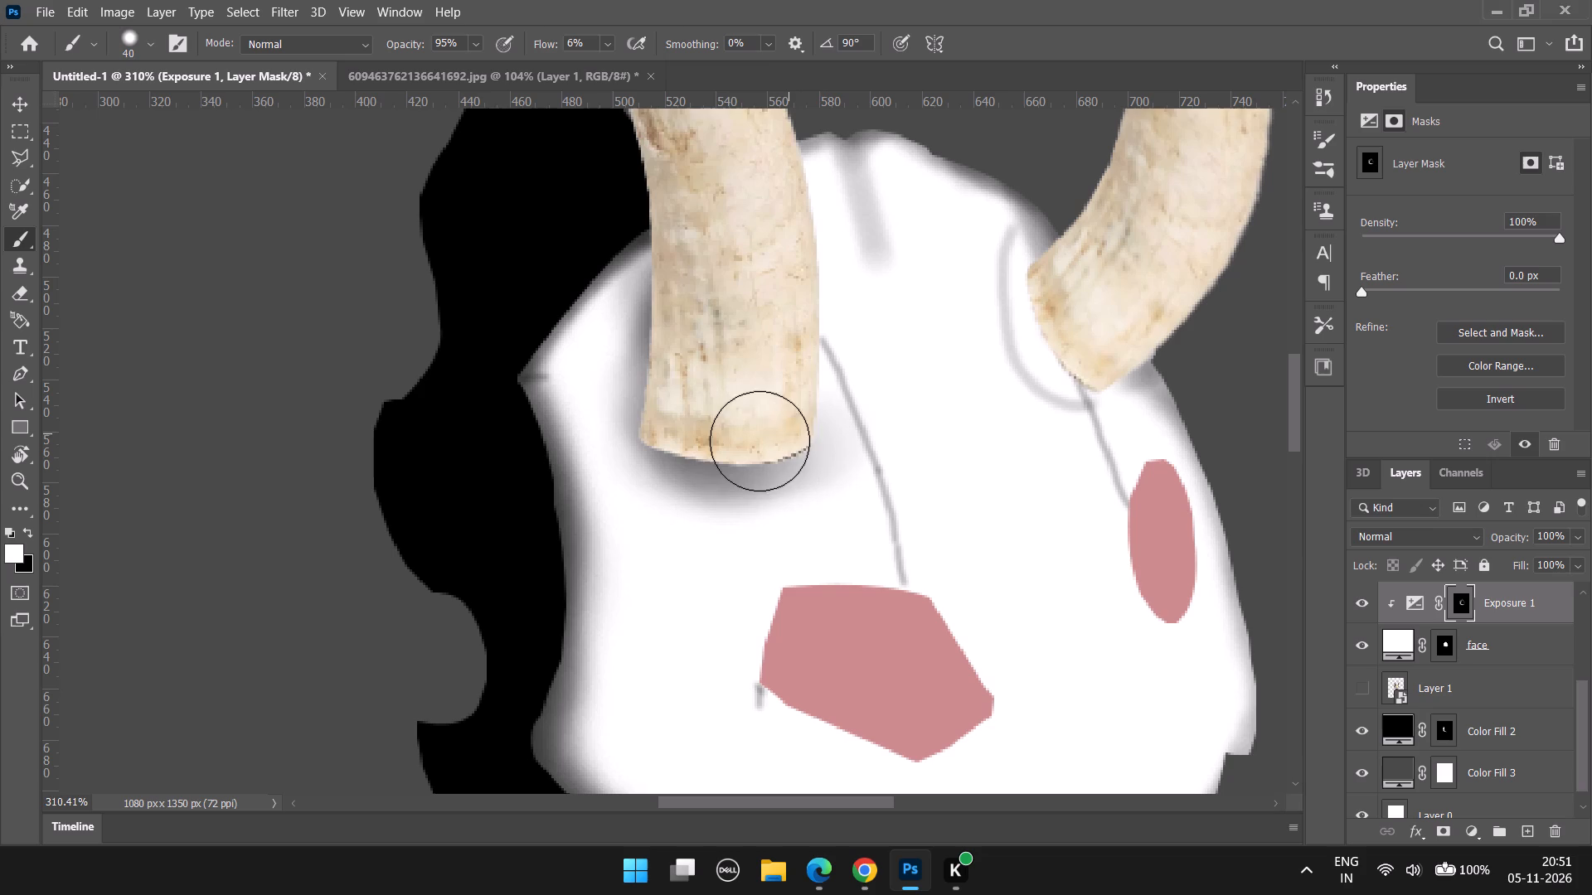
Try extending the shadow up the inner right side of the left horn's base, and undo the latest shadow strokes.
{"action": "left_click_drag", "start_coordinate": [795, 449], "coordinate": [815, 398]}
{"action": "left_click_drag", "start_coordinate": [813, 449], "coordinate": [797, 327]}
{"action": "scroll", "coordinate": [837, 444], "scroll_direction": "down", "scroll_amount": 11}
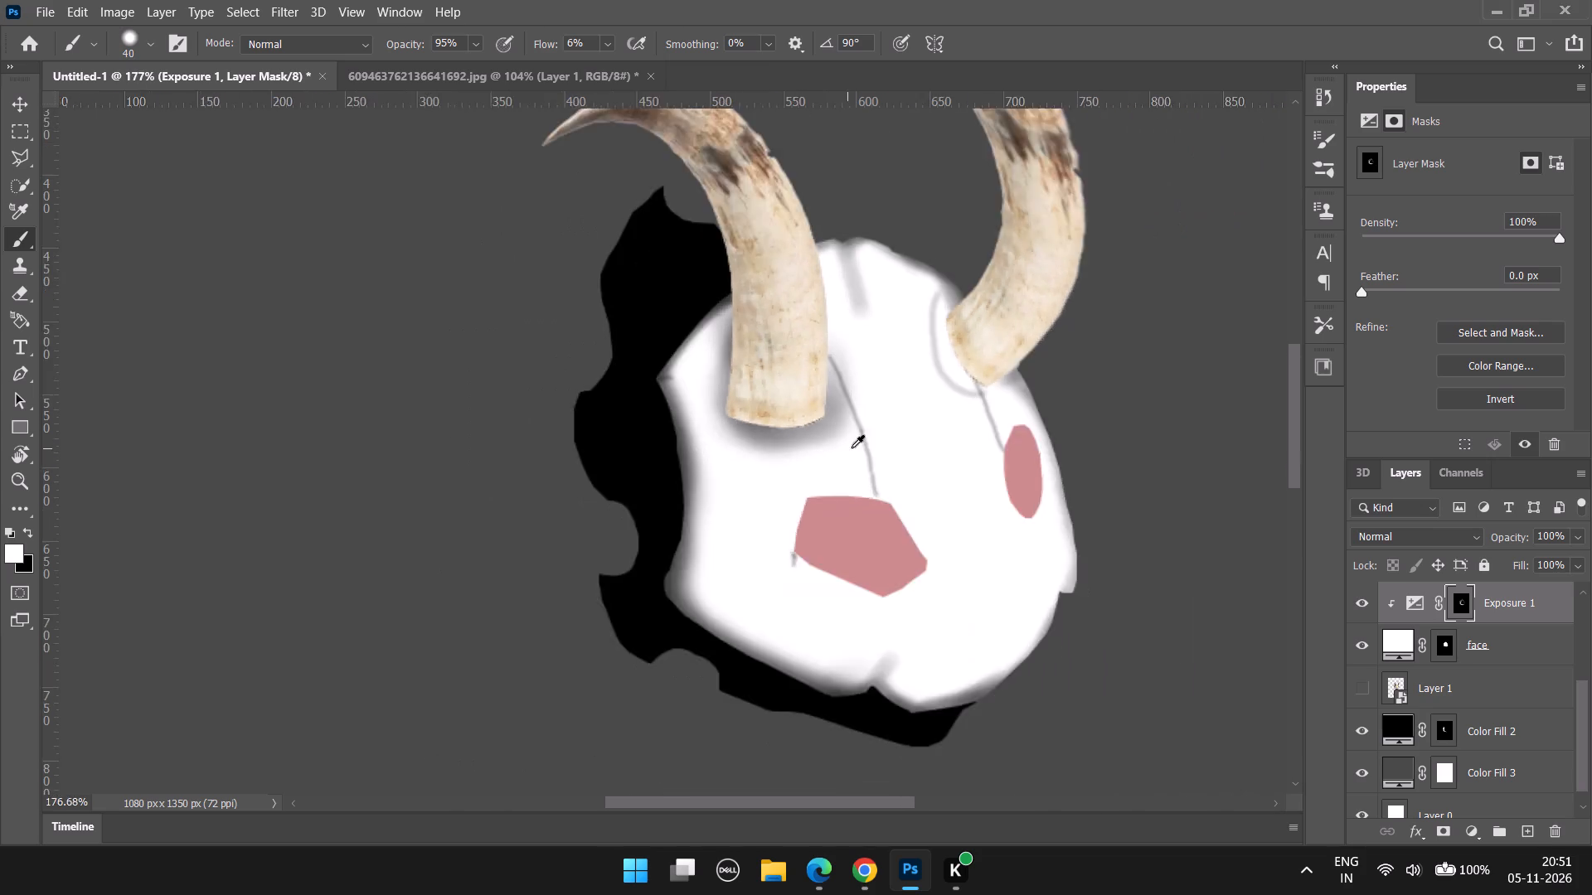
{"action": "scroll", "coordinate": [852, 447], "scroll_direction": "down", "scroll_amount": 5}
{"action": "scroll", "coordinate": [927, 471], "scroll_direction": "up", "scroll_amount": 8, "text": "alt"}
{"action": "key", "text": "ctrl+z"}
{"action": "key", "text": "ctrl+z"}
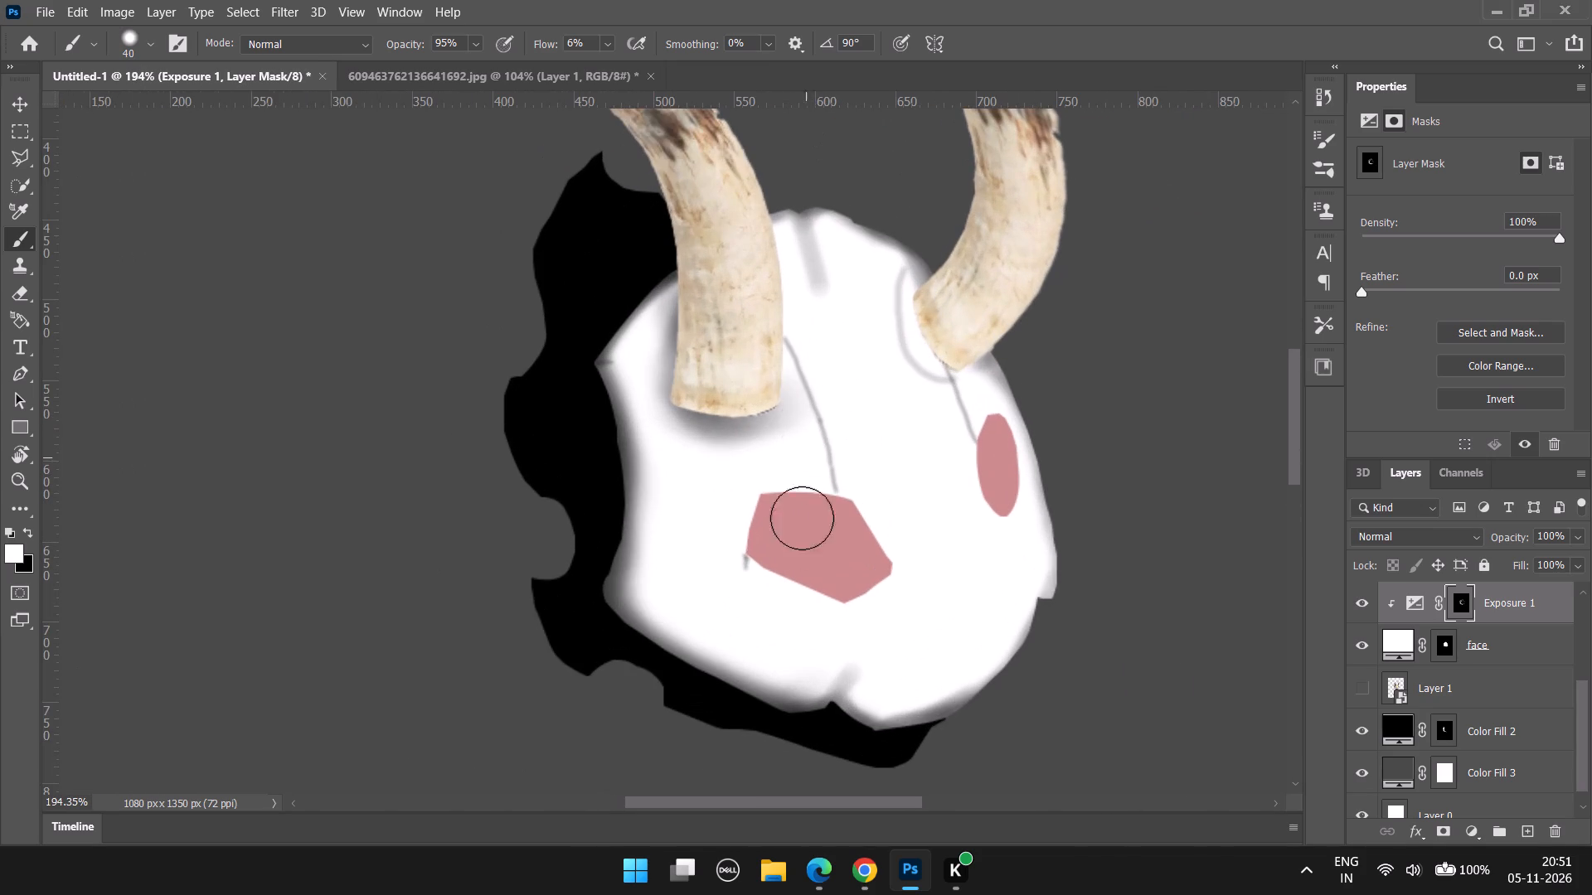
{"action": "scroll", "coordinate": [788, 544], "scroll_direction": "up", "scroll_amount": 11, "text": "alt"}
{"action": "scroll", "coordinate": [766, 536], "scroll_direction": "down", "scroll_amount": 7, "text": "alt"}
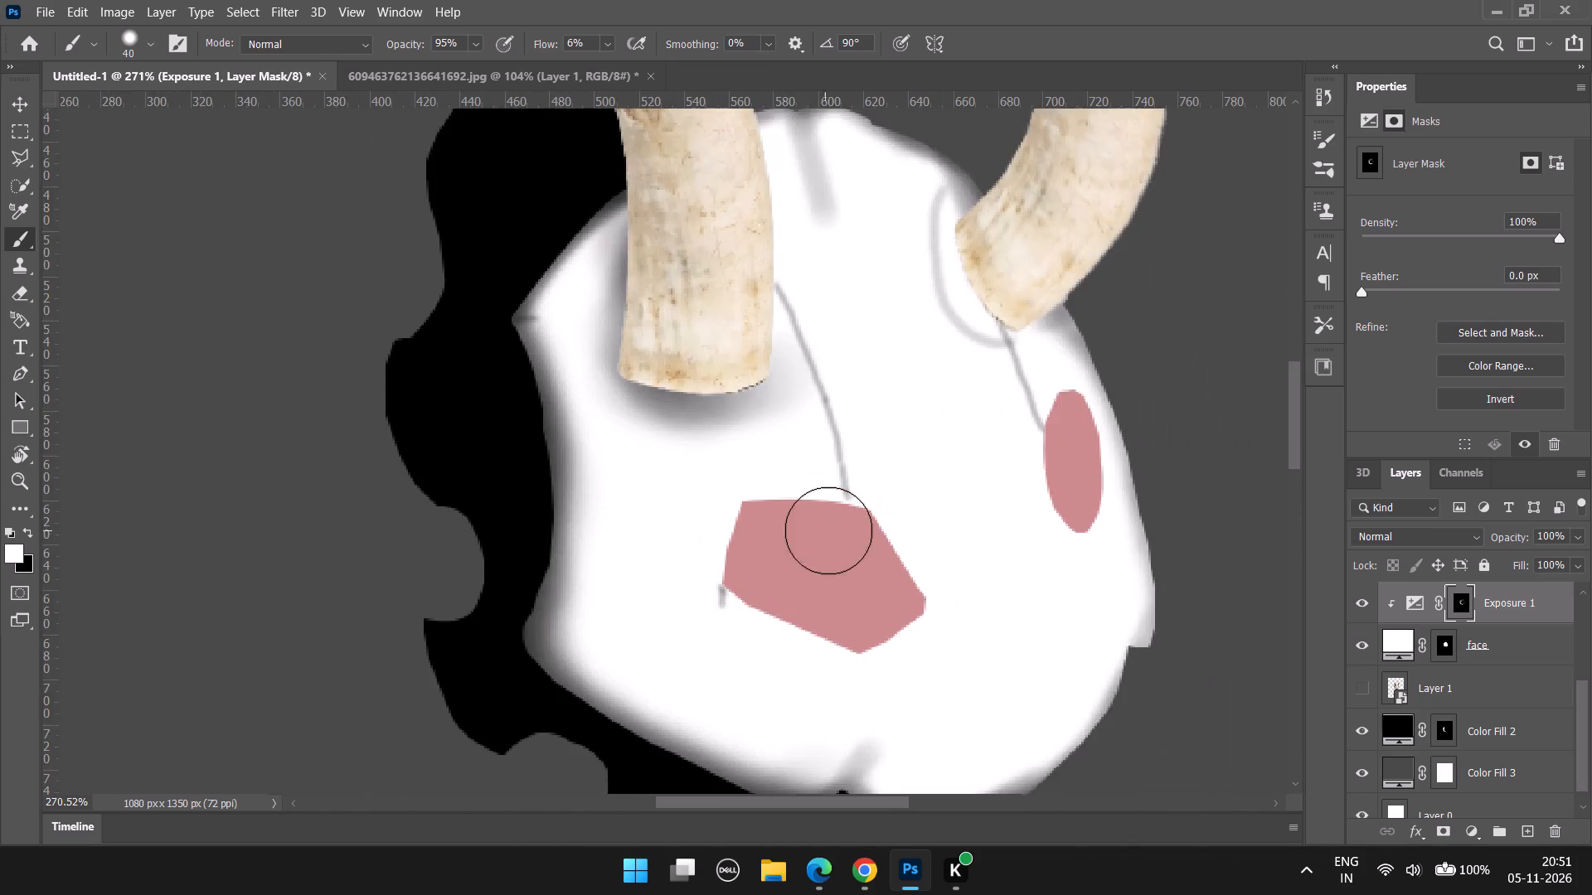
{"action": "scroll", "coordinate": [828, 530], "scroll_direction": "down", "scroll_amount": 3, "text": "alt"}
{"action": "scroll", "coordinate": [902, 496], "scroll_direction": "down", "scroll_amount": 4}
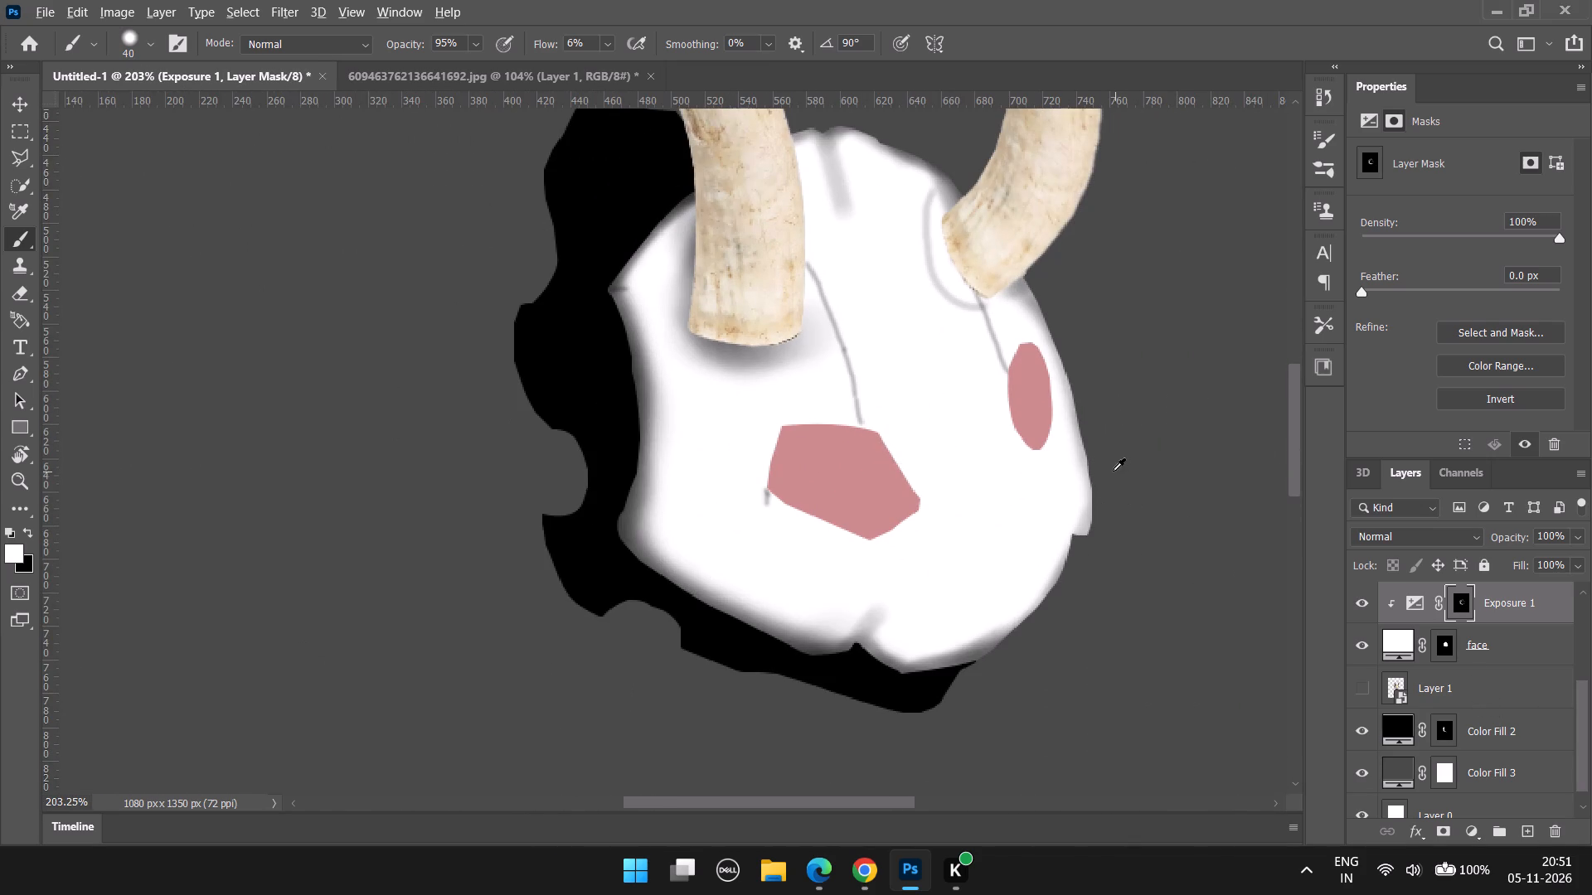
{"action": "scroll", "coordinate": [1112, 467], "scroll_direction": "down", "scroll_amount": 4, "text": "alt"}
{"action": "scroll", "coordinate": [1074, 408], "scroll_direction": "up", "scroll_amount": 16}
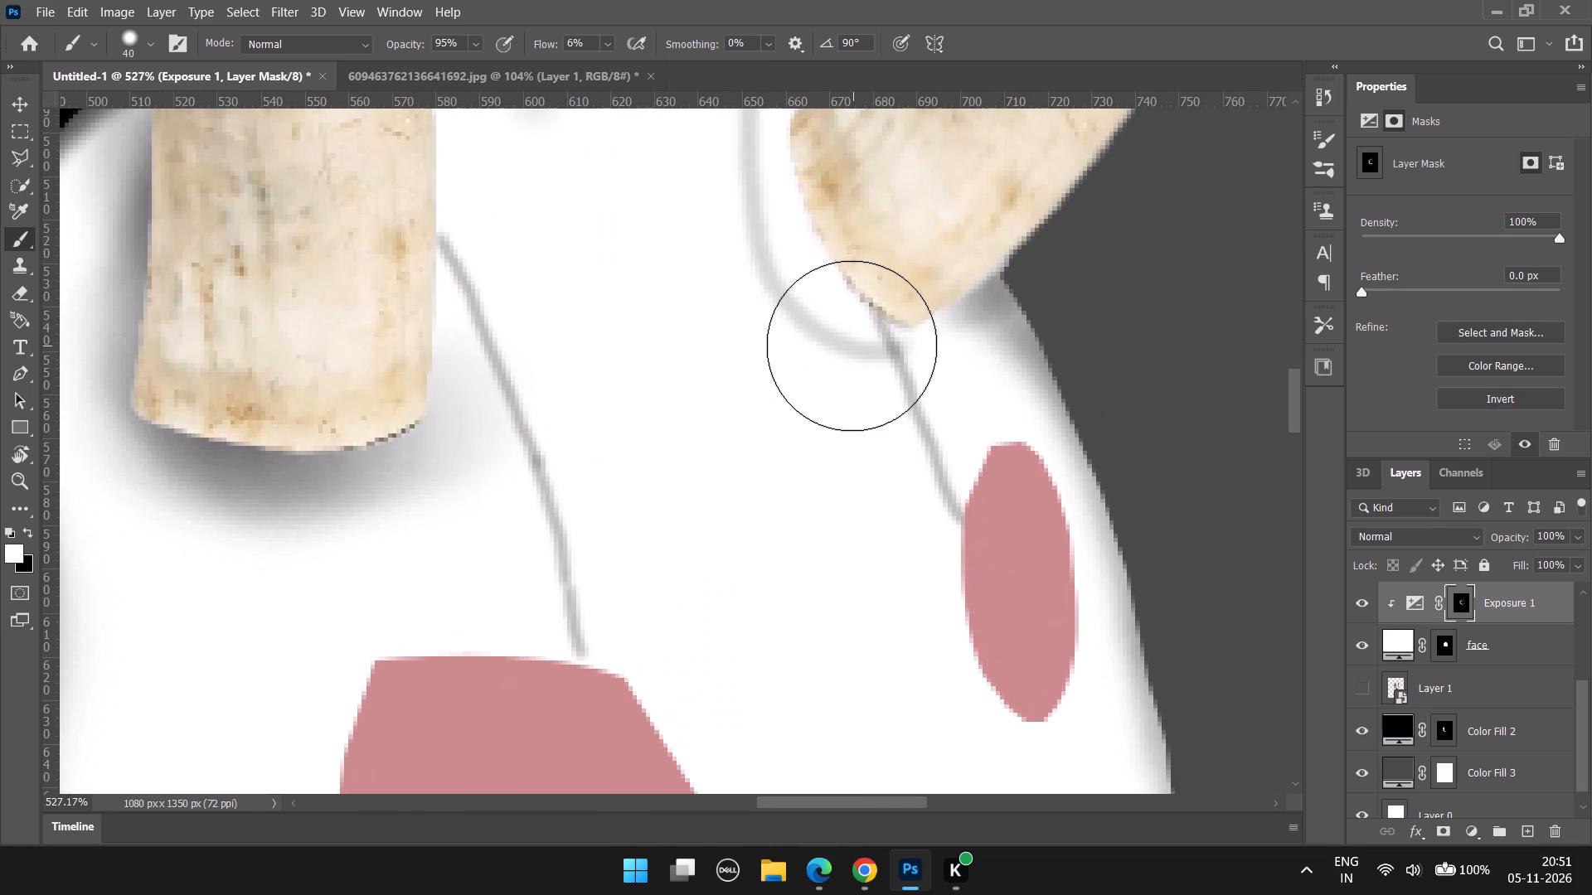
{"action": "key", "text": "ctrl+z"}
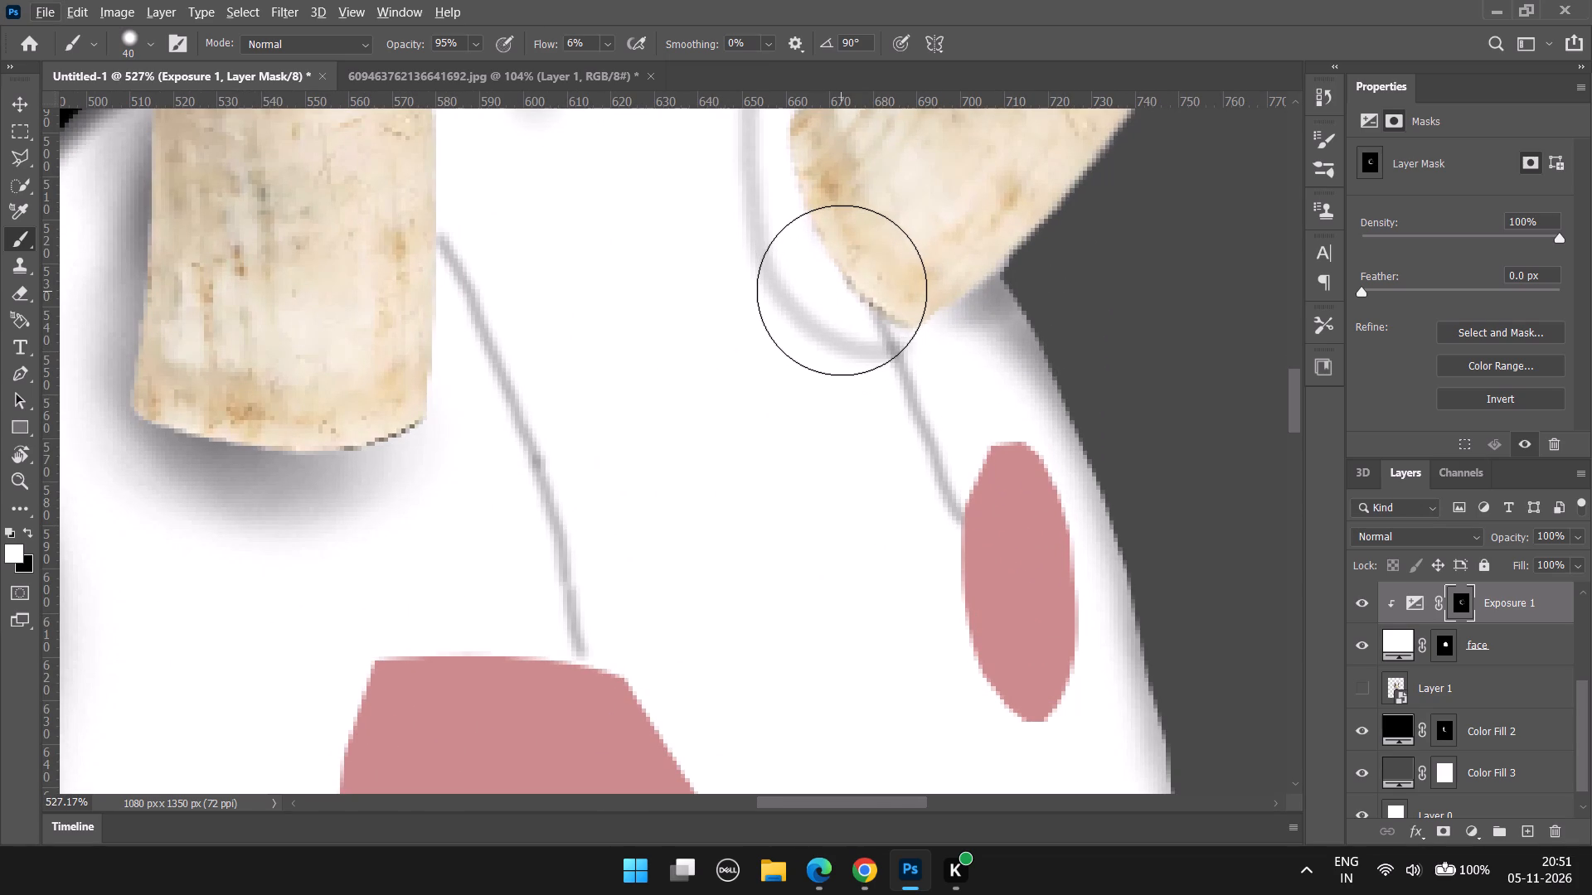
Switch to black and soften the lower bend of the curved crease around the right horn's base.
{"action": "key", "text": "x"}
{"action": "left_click", "coordinate": [845, 322]}
{"action": "left_click", "coordinate": [849, 344]}
{"action": "left_click_drag", "start_coordinate": [805, 310], "coordinate": [831, 351]}
{"action": "left_click_drag", "start_coordinate": [758, 271], "coordinate": [807, 317]}
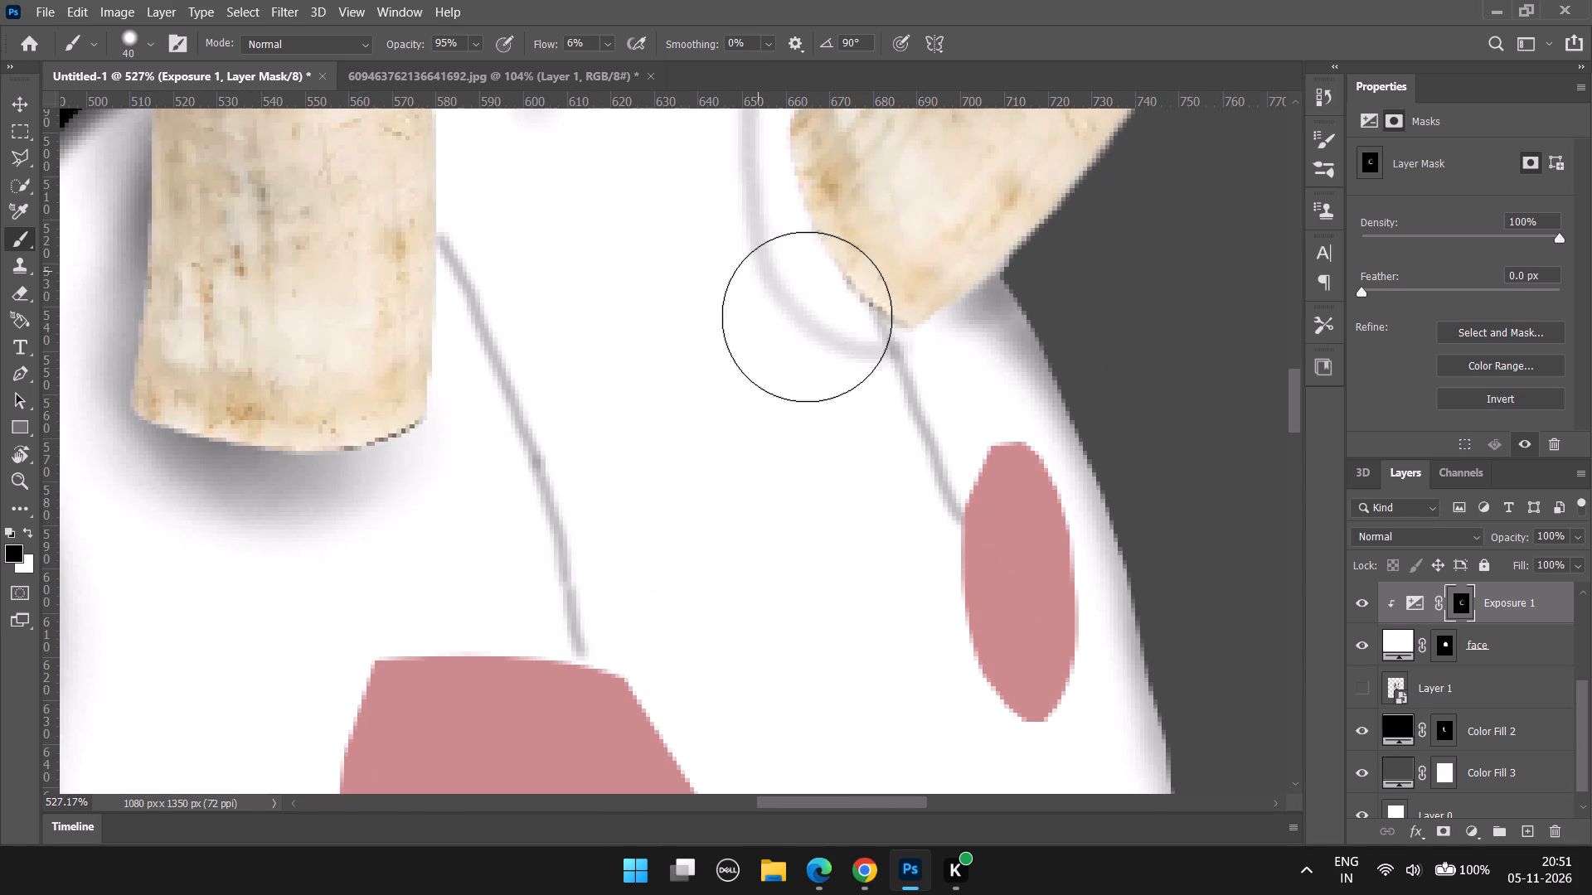
{"action": "left_click_drag", "start_coordinate": [807, 317], "coordinate": [803, 316]}
{"action": "left_click_drag", "start_coordinate": [769, 273], "coordinate": [792, 312]}
{"action": "left_click_drag", "start_coordinate": [759, 253], "coordinate": [775, 330]}
{"action": "scroll", "coordinate": [777, 333], "scroll_direction": "up", "scroll_amount": 5}
{"action": "left_click_drag", "start_coordinate": [743, 222], "coordinate": [755, 316]}
{"action": "left_click_drag", "start_coordinate": [735, 230], "coordinate": [750, 303]}
Fade the crease's upper end beside the right horn and lighten the inner side of the adjoining top-edge shading.
{"action": "scroll", "coordinate": [750, 239], "scroll_direction": "up", "scroll_amount": 1}
{"action": "scroll", "coordinate": [757, 279], "scroll_direction": "down", "scroll_amount": 4}
{"action": "scroll", "coordinate": [757, 298], "scroll_direction": "up", "scroll_amount": 5}
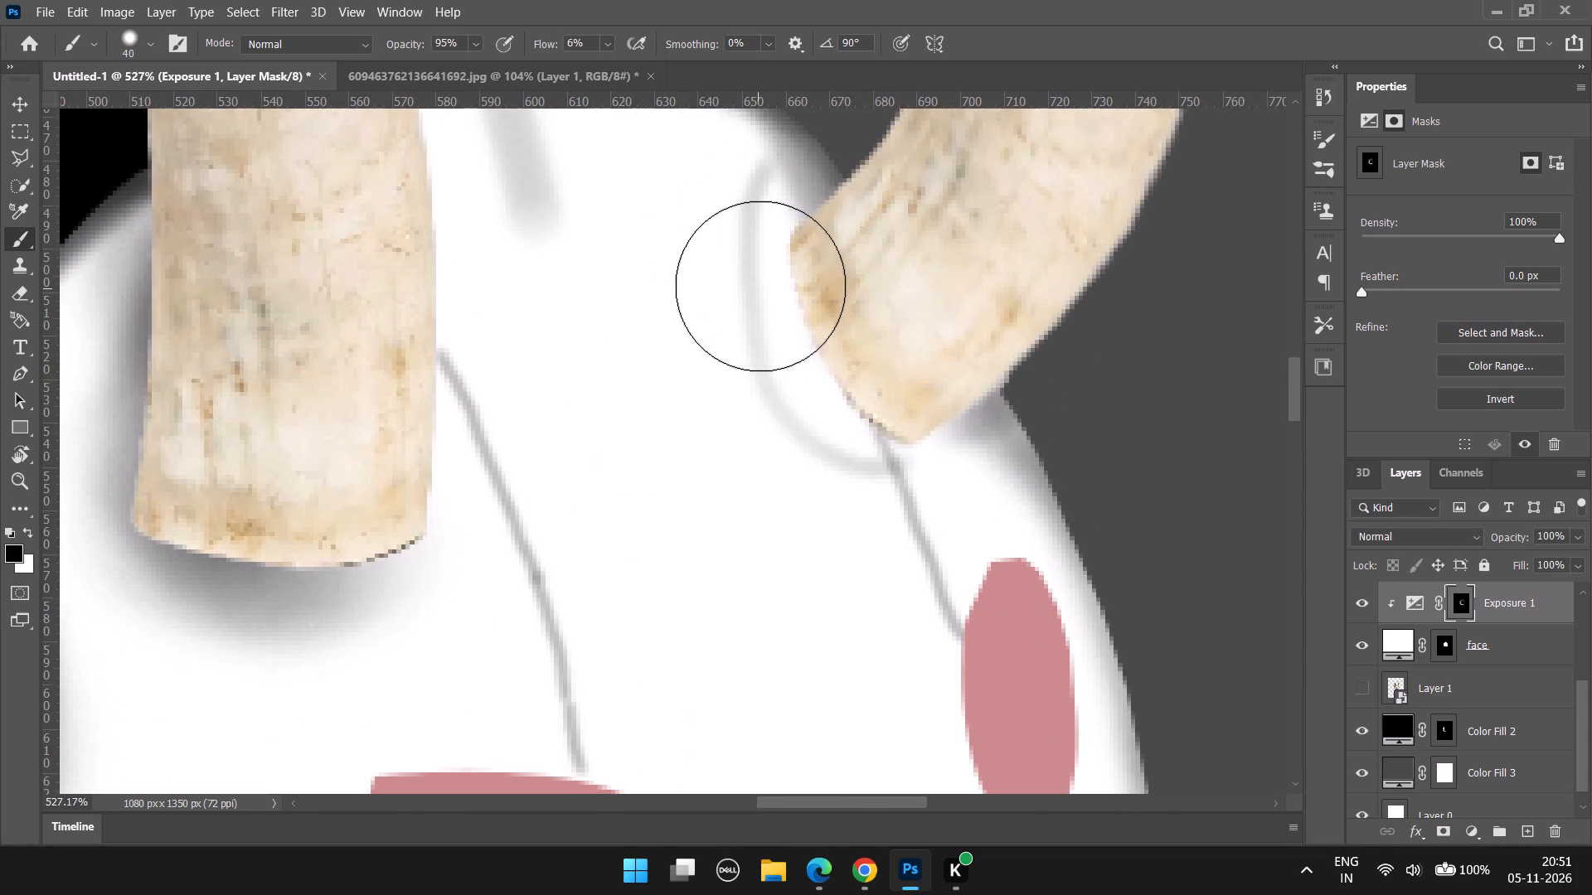
{"action": "left_click_drag", "start_coordinate": [760, 240], "coordinate": [755, 294]}
{"action": "left_click_drag", "start_coordinate": [752, 230], "coordinate": [760, 243]}
{"action": "left_click_drag", "start_coordinate": [785, 159], "coordinate": [828, 258]}
{"action": "left_click_drag", "start_coordinate": [752, 184], "coordinate": [858, 254]}
{"action": "left_click_drag", "start_coordinate": [744, 210], "coordinate": [815, 283]}
{"action": "left_click_drag", "start_coordinate": [730, 220], "coordinate": [794, 303]}
{"action": "scroll", "coordinate": [723, 239], "scroll_direction": "up", "scroll_amount": 2}
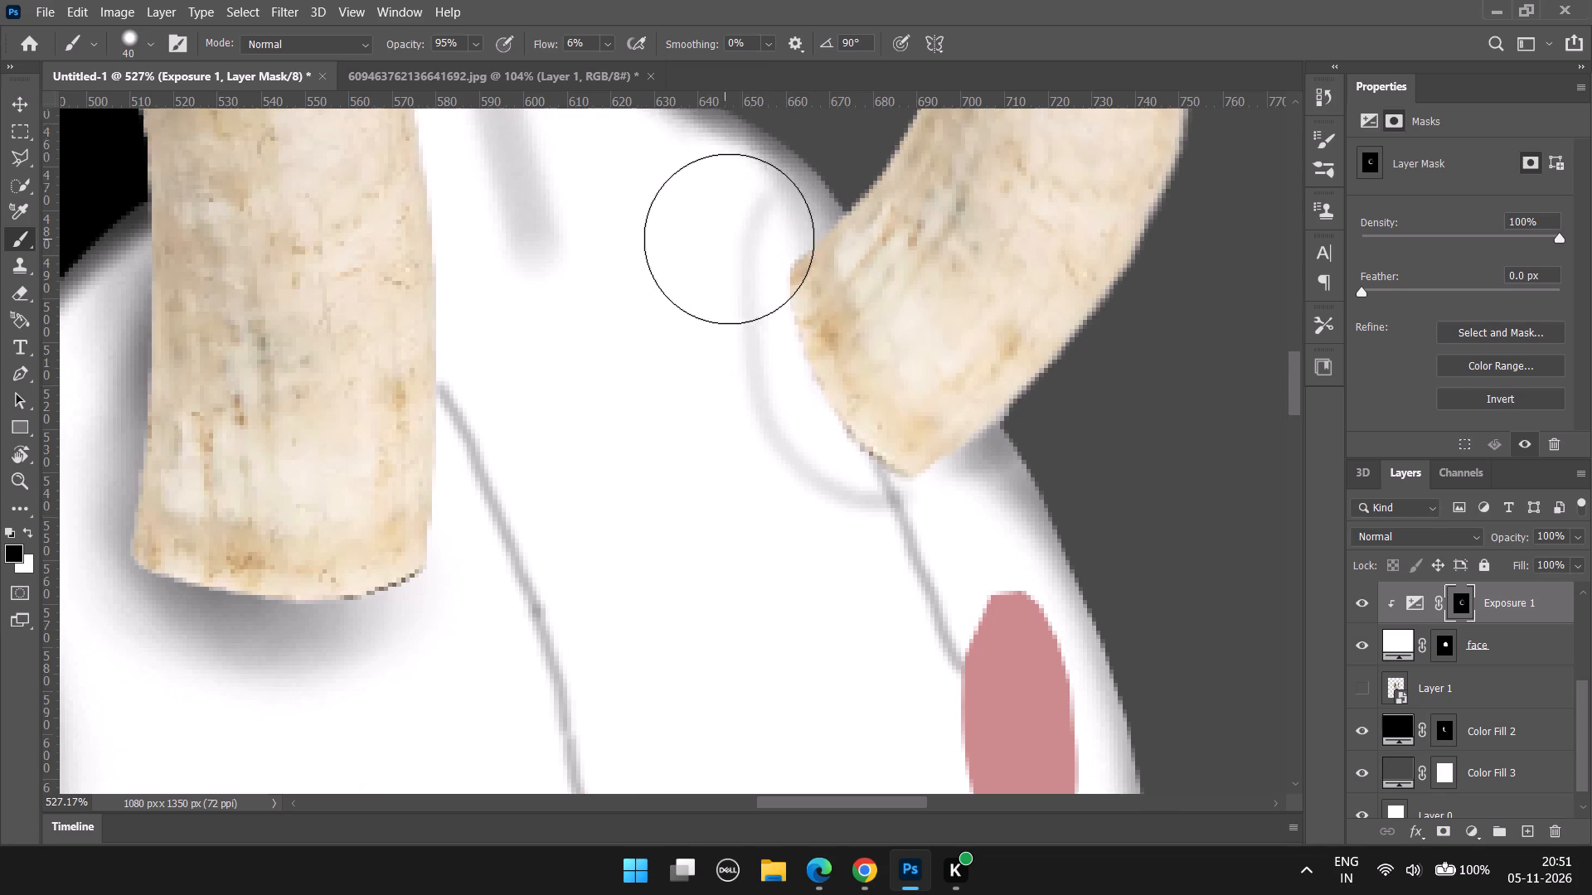
{"action": "scroll", "coordinate": [729, 239], "scroll_direction": "up", "scroll_amount": 6}
{"action": "left_click_drag", "start_coordinate": [640, 236], "coordinate": [740, 300]}
{"action": "left_click_drag", "start_coordinate": [646, 224], "coordinate": [765, 319]}
Switch back to white and deepen the shading along the head's top edge from the rounded bump toward the right horn.
{"action": "scroll", "coordinate": [644, 249], "scroll_direction": "up", "scroll_amount": 2, "text": "alt"}
{"action": "key", "text": "x"}
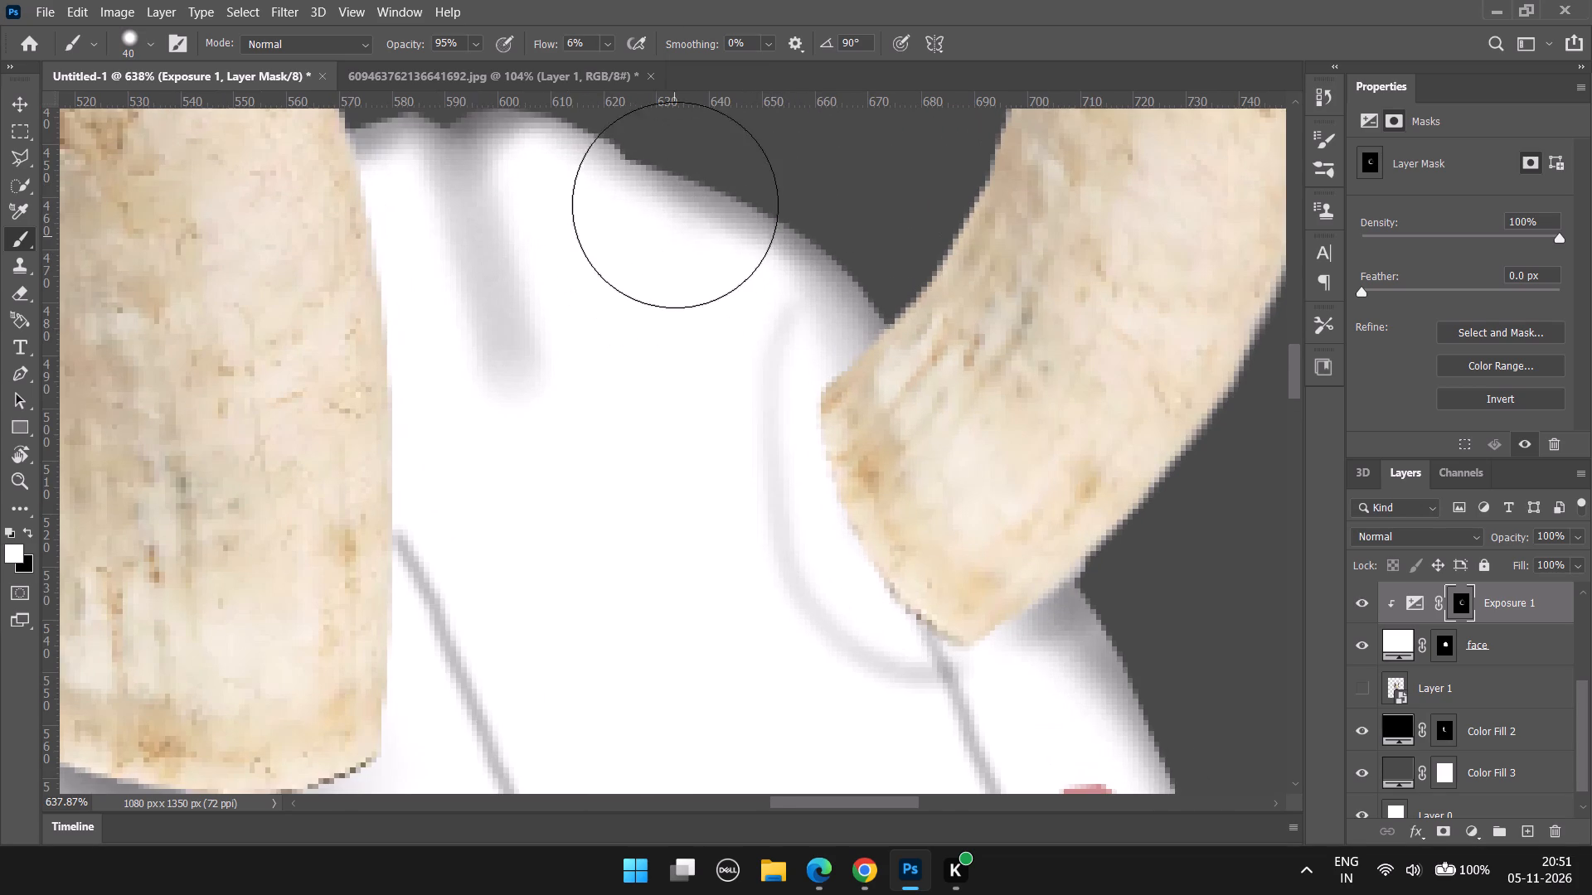
{"action": "scroll", "coordinate": [667, 186], "scroll_direction": "up", "scroll_amount": 8}
{"action": "left_click_drag", "start_coordinate": [556, 185], "coordinate": [611, 192]}
{"action": "left_click_drag", "start_coordinate": [532, 218], "coordinate": [663, 241]}
{"action": "left_click_drag", "start_coordinate": [579, 226], "coordinate": [750, 249]}
{"action": "left_click_drag", "start_coordinate": [580, 211], "coordinate": [953, 288]}
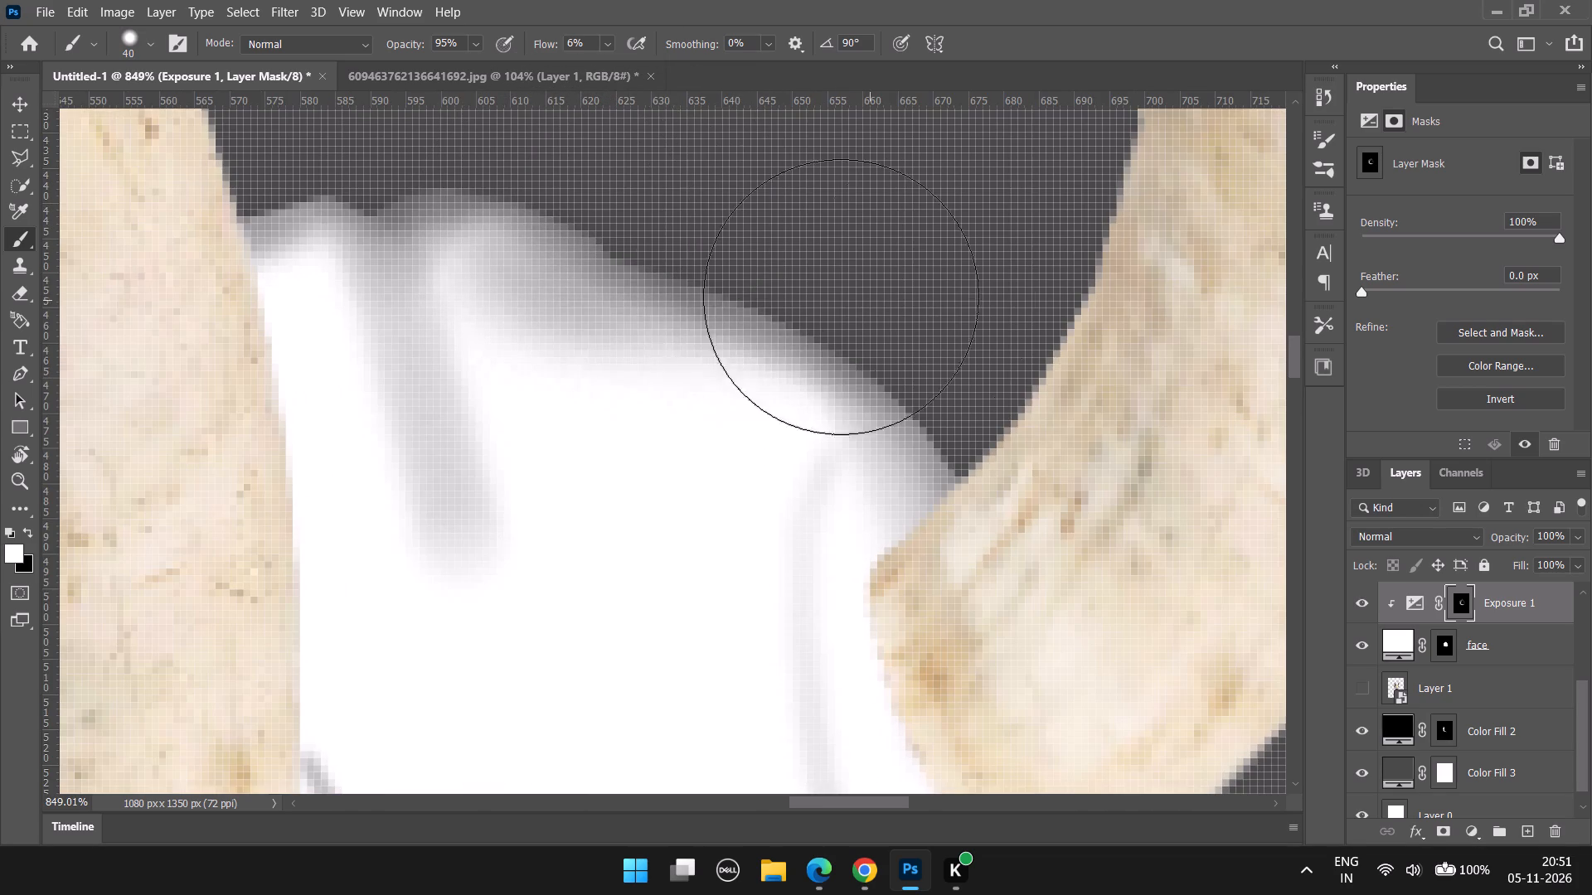
Deepen the soft shading along the head's top edge from the rounded bump down to the right horn.
{"action": "left_click_drag", "start_coordinate": [705, 264], "coordinate": [890, 365]}
{"action": "left_click_drag", "start_coordinate": [638, 205], "coordinate": [814, 213]}
{"action": "left_click_drag", "start_coordinate": [690, 210], "coordinate": [803, 232]}
{"action": "left_click_drag", "start_coordinate": [729, 217], "coordinate": [910, 243]}
{"action": "left_click_drag", "start_coordinate": [556, 174], "coordinate": [775, 217]}
{"action": "left_click_drag", "start_coordinate": [532, 174], "coordinate": [669, 174]}
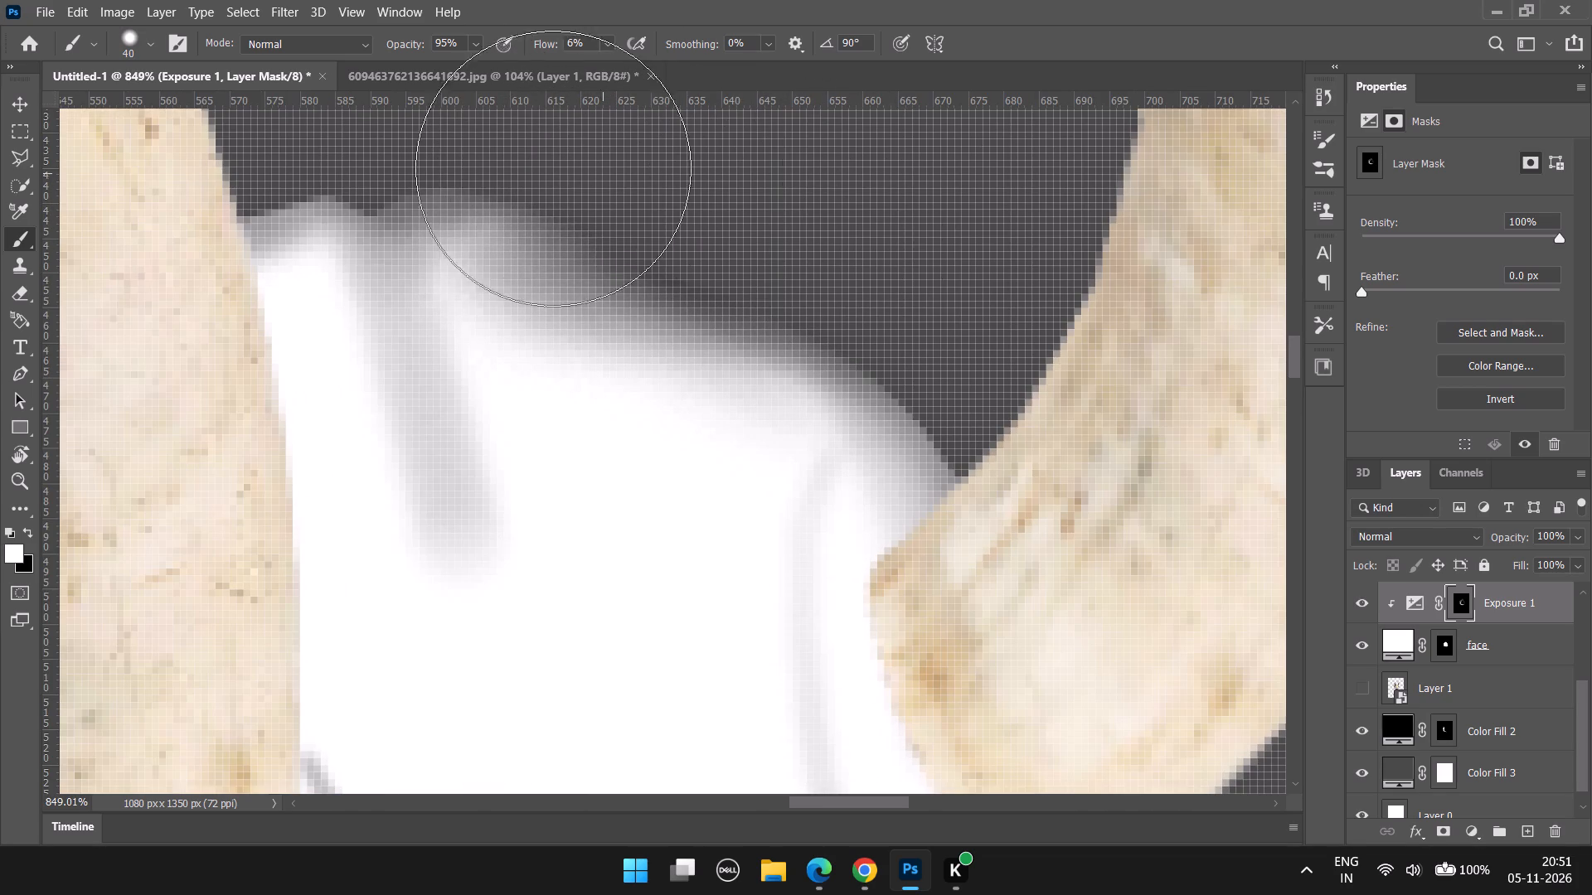
{"action": "left_click_drag", "start_coordinate": [448, 150], "coordinate": [600, 154]}
{"action": "left_click_drag", "start_coordinate": [481, 153], "coordinate": [615, 153]}
{"action": "left_click_drag", "start_coordinate": [750, 212], "coordinate": [943, 245]}
{"action": "left_click_drag", "start_coordinate": [837, 276], "coordinate": [1013, 313]}
{"action": "left_click_drag", "start_coordinate": [786, 264], "coordinate": [1031, 329]}
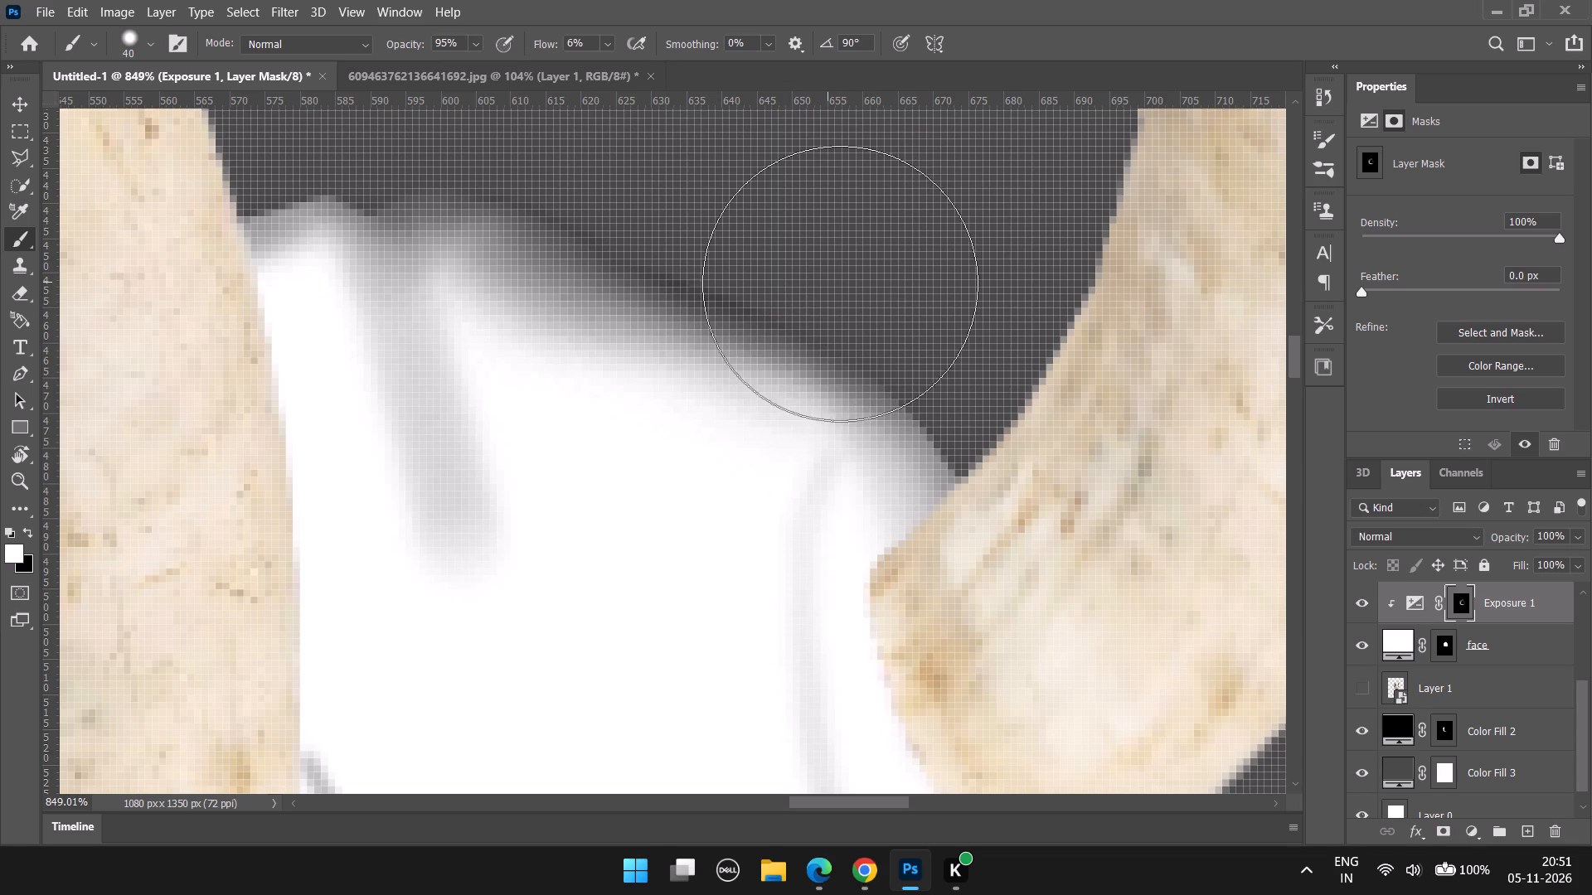
{"action": "left_click_drag", "start_coordinate": [860, 294], "coordinate": [1019, 398]}
{"action": "left_click_drag", "start_coordinate": [959, 358], "coordinate": [1076, 537]}
{"action": "left_click_drag", "start_coordinate": [1014, 402], "coordinate": [1056, 540]}
{"action": "left_click_drag", "start_coordinate": [1041, 443], "coordinate": [1080, 578]}
Switch to black and fade the lower part of the broad crease descending from the head's top edge between the horns.
{"action": "key", "text": "x"}
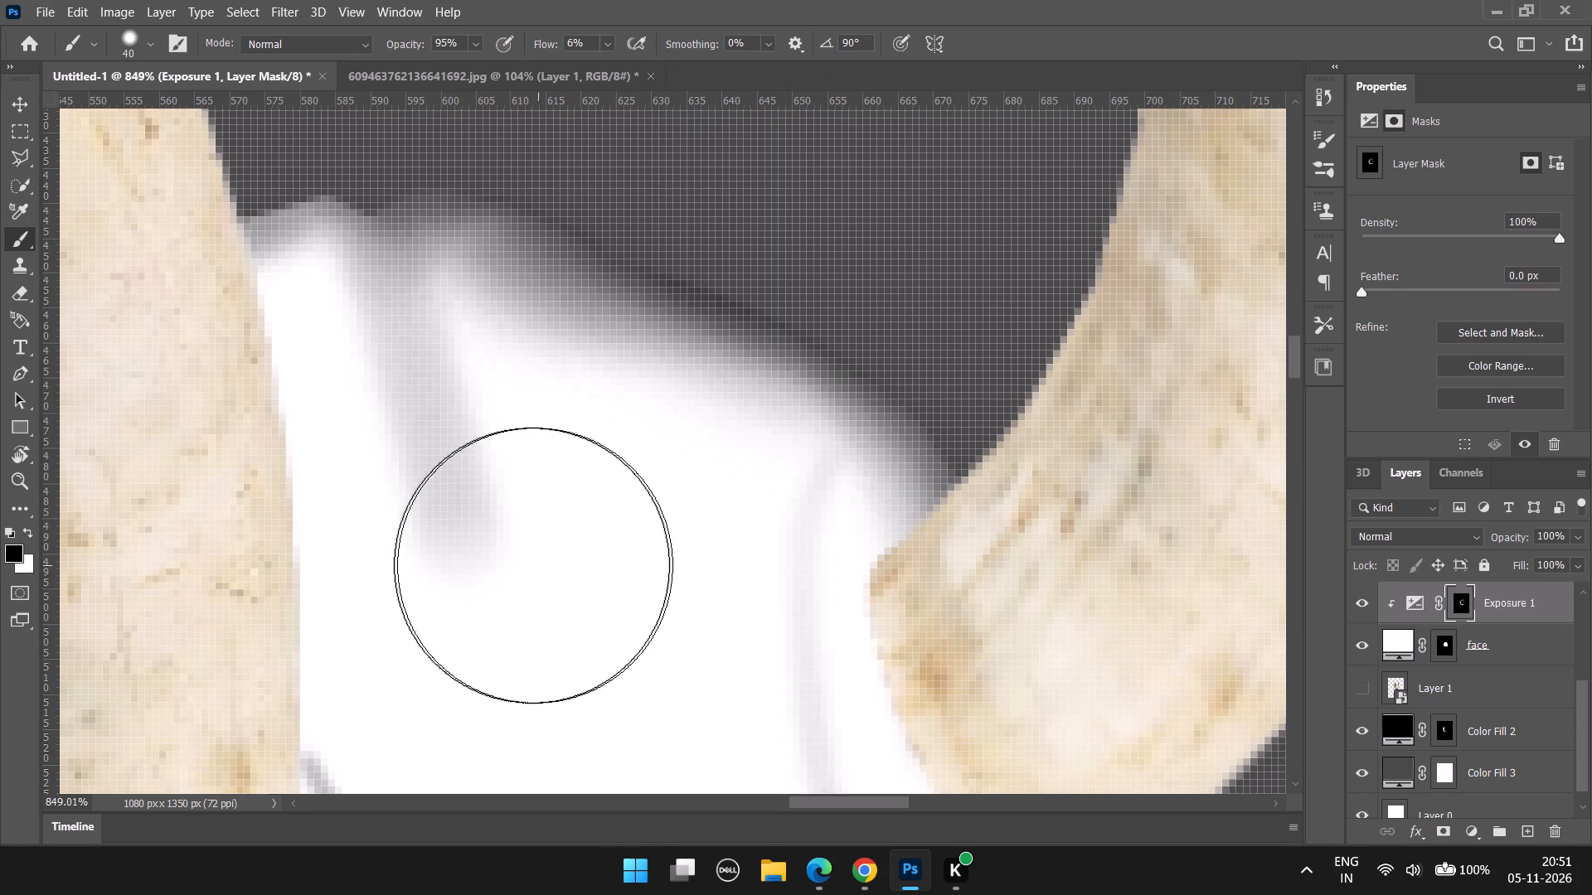
{"action": "left_click", "coordinate": [625, 506]}
{"action": "left_click_drag", "start_coordinate": [588, 472], "coordinate": [588, 502]}
{"action": "left_click_drag", "start_coordinate": [588, 476], "coordinate": [585, 537]}
{"action": "left_click_drag", "start_coordinate": [559, 464], "coordinate": [530, 624]}
{"action": "left_click_drag", "start_coordinate": [549, 455], "coordinate": [547, 618]}
{"action": "left_click_drag", "start_coordinate": [547, 481], "coordinate": [545, 607]}
{"action": "left_click_drag", "start_coordinate": [527, 493], "coordinate": [489, 602]}
{"action": "left_click_drag", "start_coordinate": [486, 495], "coordinate": [481, 609]}
{"action": "left_click_drag", "start_coordinate": [476, 476], "coordinate": [449, 598]}
{"action": "left_click_drag", "start_coordinate": [439, 475], "coordinate": [445, 578]}
{"action": "left_click_drag", "start_coordinate": [497, 483], "coordinate": [508, 597]}
{"action": "left_click_drag", "start_coordinate": [508, 478], "coordinate": [481, 610]}
{"action": "left_click_drag", "start_coordinate": [463, 515], "coordinate": [491, 602]}
{"action": "left_click_drag", "start_coordinate": [492, 509], "coordinate": [484, 593]}
{"action": "left_click_drag", "start_coordinate": [487, 449], "coordinate": [491, 507]}
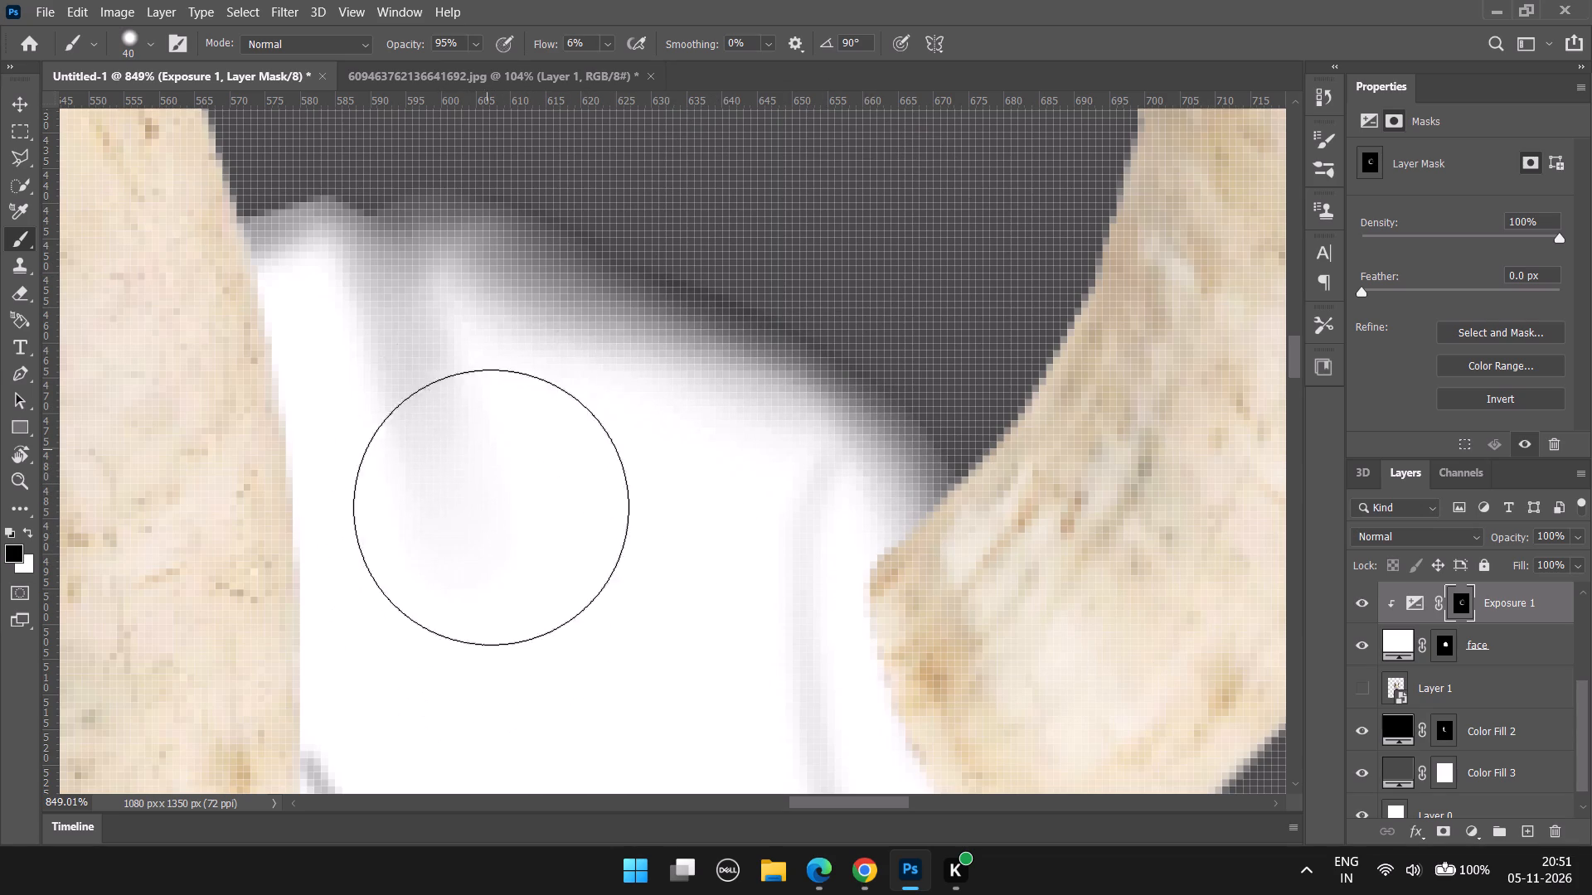
{"action": "left_click_drag", "start_coordinate": [491, 507], "coordinate": [483, 558]}
{"action": "left_click_drag", "start_coordinate": [511, 442], "coordinate": [468, 620]}
Lighten the upper part of that crease and the inner side of the adjoining top-edge shading.
{"action": "left_click_drag", "start_coordinate": [318, 414], "coordinate": [405, 558]}
{"action": "left_click_drag", "start_coordinate": [292, 406], "coordinate": [498, 536]}
{"action": "left_click_drag", "start_coordinate": [317, 313], "coordinate": [507, 470]}
{"action": "left_click_drag", "start_coordinate": [362, 360], "coordinate": [570, 486]}
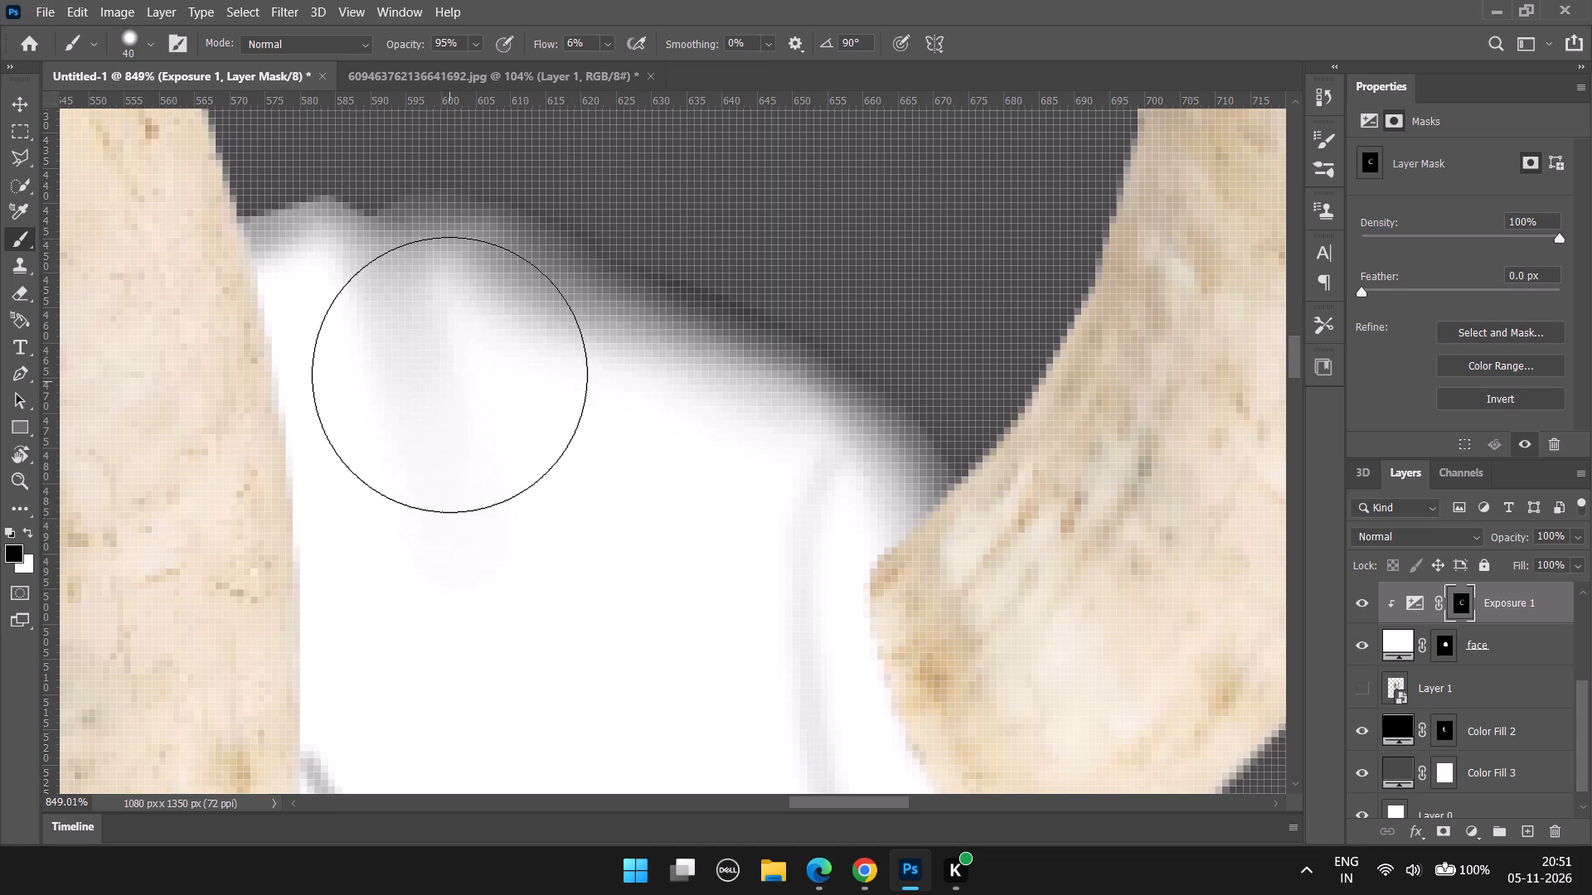
{"action": "left_click_drag", "start_coordinate": [448, 370], "coordinate": [638, 468]}
{"action": "left_click_drag", "start_coordinate": [643, 342], "coordinate": [818, 394]}
Switch back to white and darken the top-edge shading from the rounded bump to the right horn.
{"action": "scroll", "coordinate": [733, 522], "scroll_direction": "down", "scroll_amount": 7, "text": "alt"}
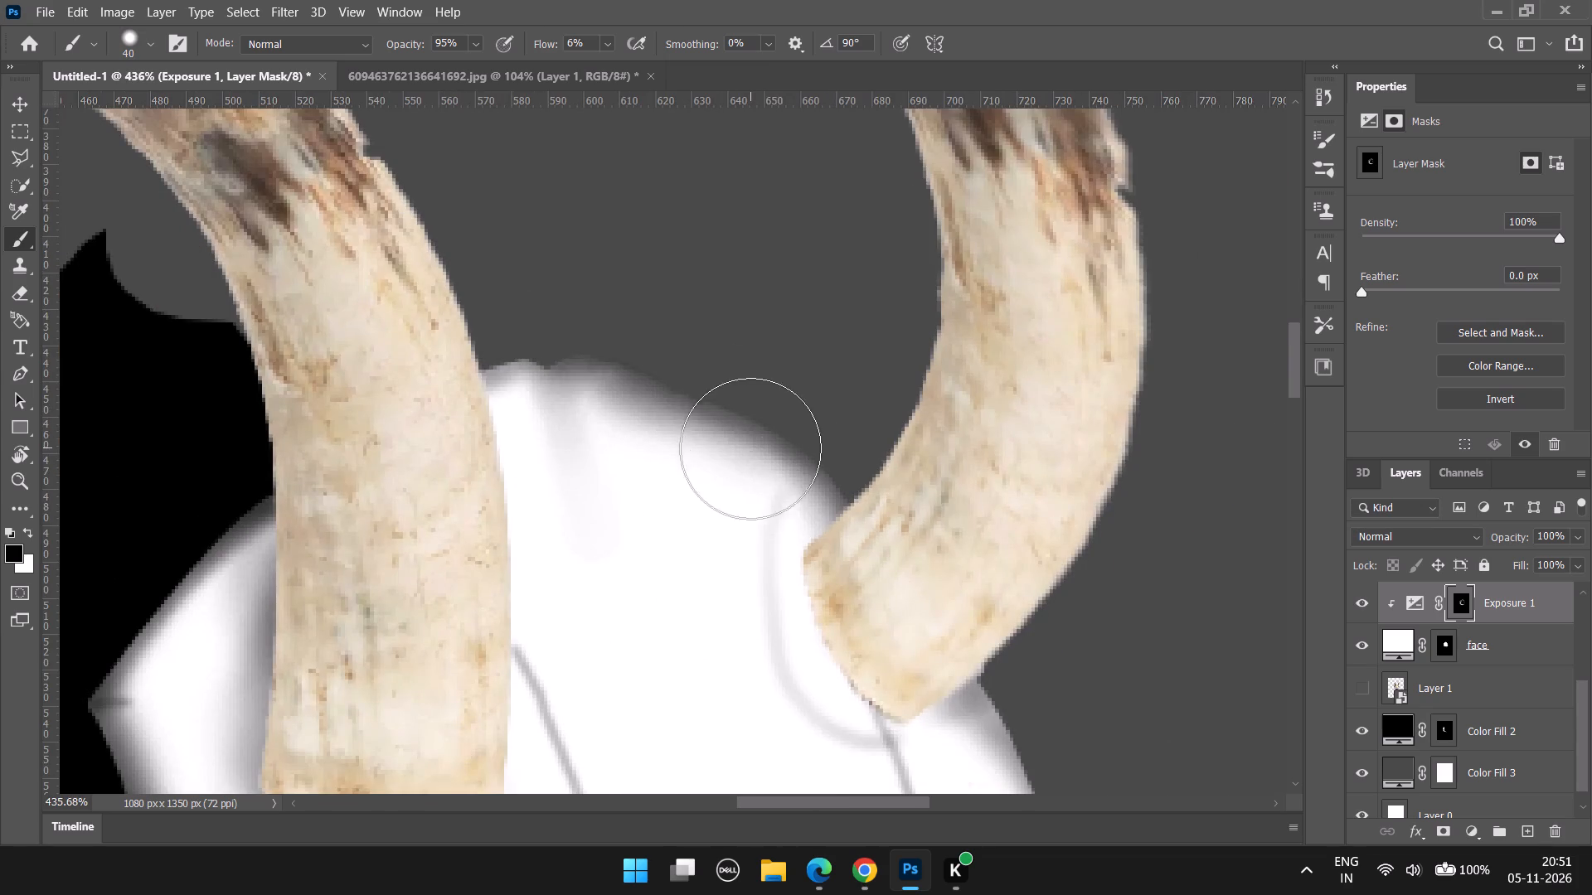
{"action": "scroll", "coordinate": [756, 449], "scroll_direction": "down", "scroll_amount": 5, "text": "alt"}
{"action": "scroll", "coordinate": [745, 441], "scroll_direction": "up", "scroll_amount": 6, "text": "alt"}
{"action": "scroll", "coordinate": [752, 449], "scroll_direction": "down", "scroll_amount": 1, "text": "alt"}
{"action": "scroll", "coordinate": [755, 452], "scroll_direction": "up", "scroll_amount": 5, "text": "alt"}
{"action": "key", "text": "x"}
{"action": "left_click_drag", "start_coordinate": [702, 364], "coordinate": [856, 449]}
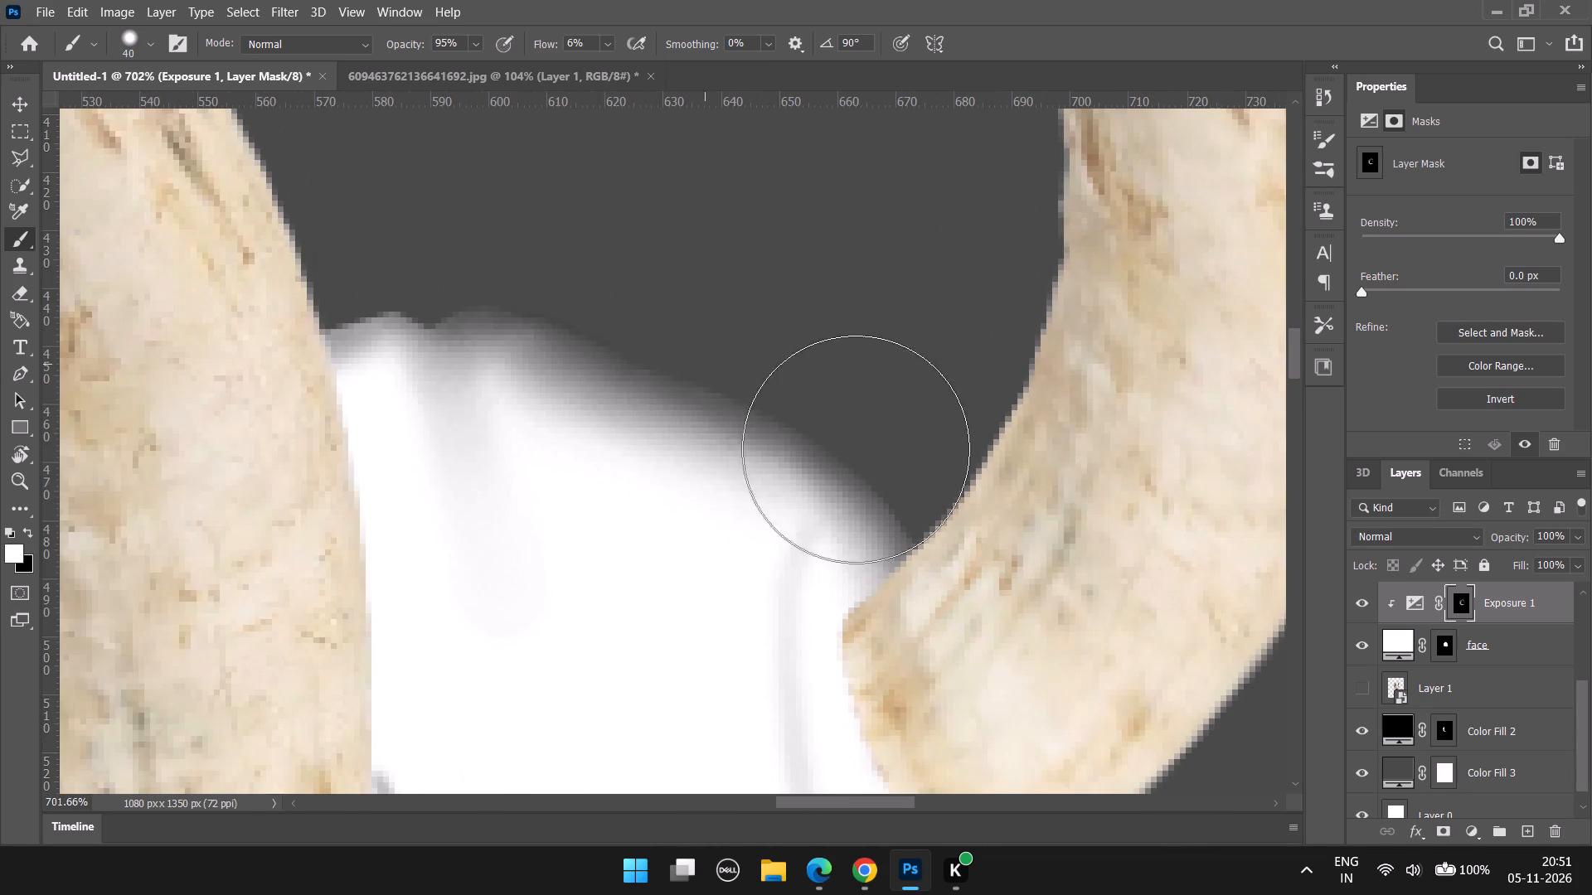
{"action": "left_click_drag", "start_coordinate": [856, 449], "coordinate": [876, 452]}
{"action": "left_click_drag", "start_coordinate": [580, 304], "coordinate": [850, 464]}
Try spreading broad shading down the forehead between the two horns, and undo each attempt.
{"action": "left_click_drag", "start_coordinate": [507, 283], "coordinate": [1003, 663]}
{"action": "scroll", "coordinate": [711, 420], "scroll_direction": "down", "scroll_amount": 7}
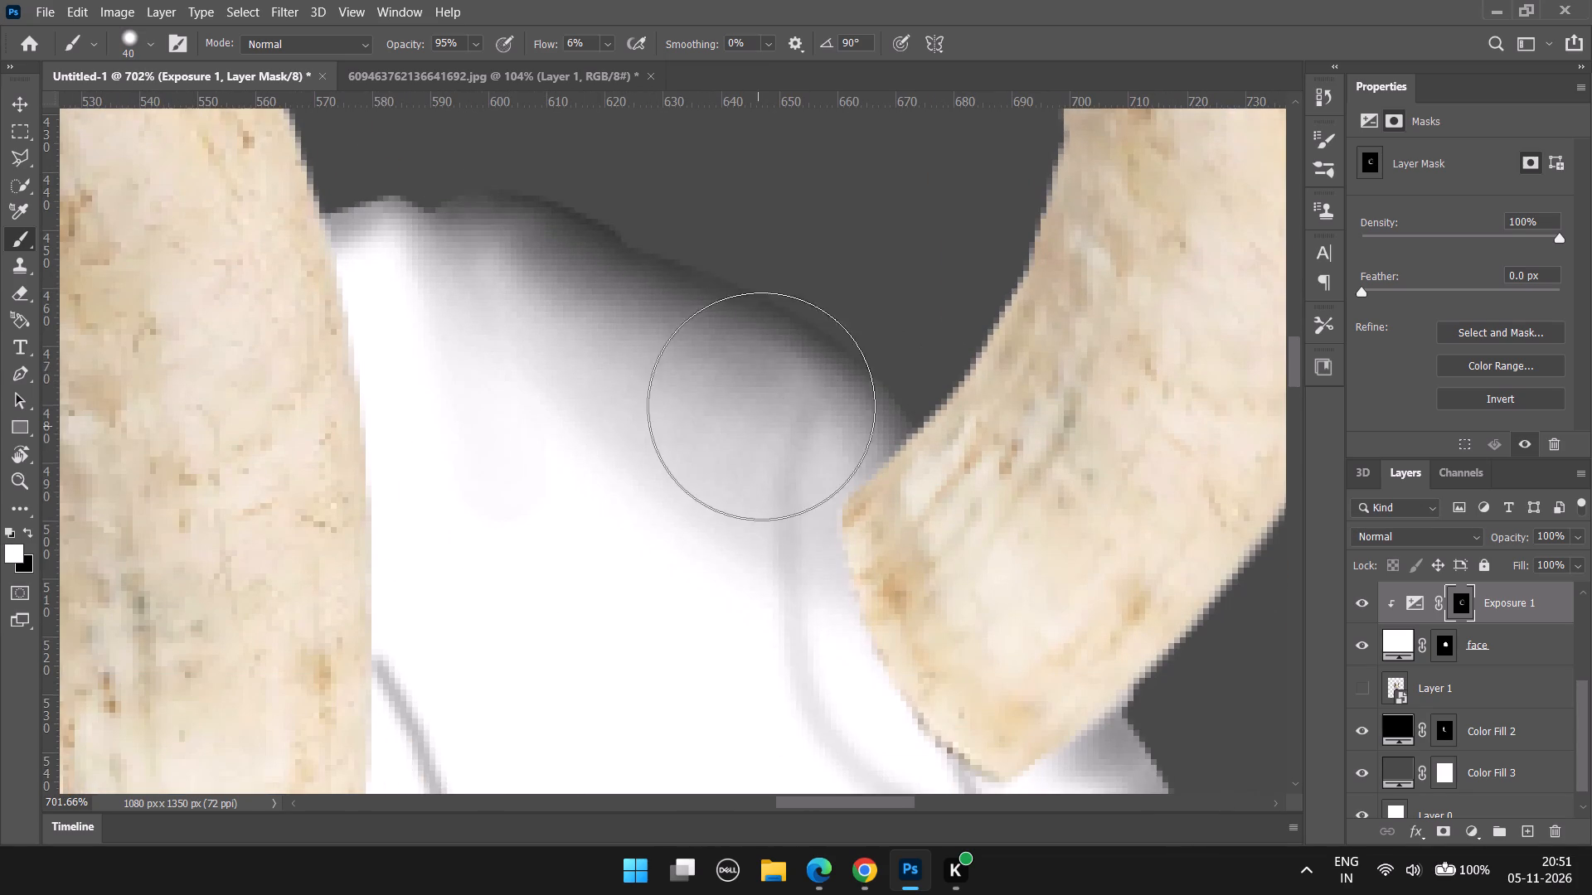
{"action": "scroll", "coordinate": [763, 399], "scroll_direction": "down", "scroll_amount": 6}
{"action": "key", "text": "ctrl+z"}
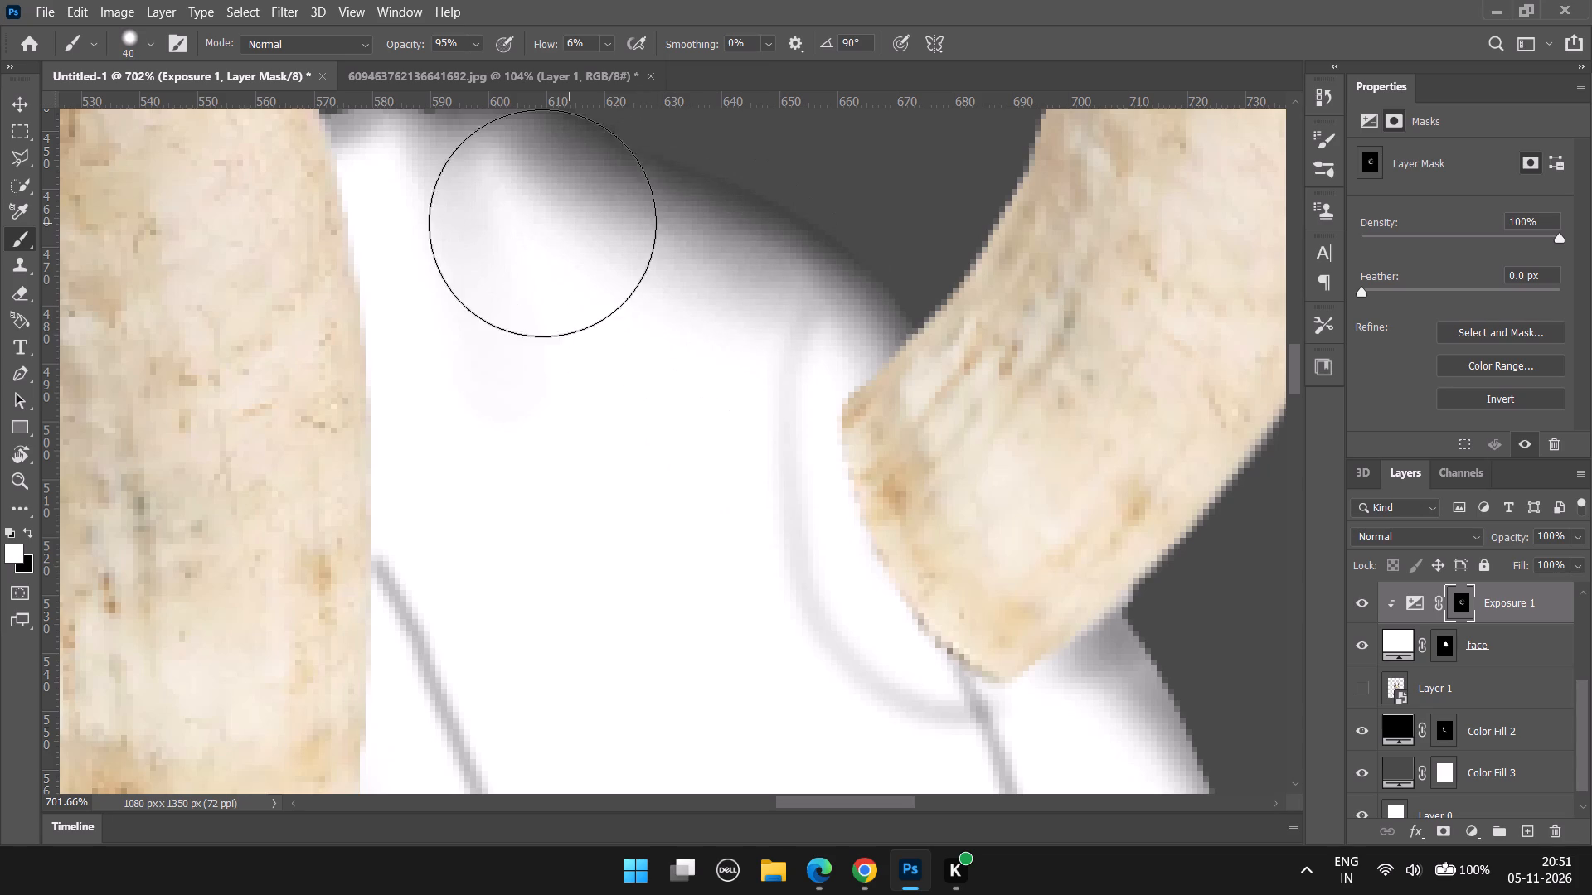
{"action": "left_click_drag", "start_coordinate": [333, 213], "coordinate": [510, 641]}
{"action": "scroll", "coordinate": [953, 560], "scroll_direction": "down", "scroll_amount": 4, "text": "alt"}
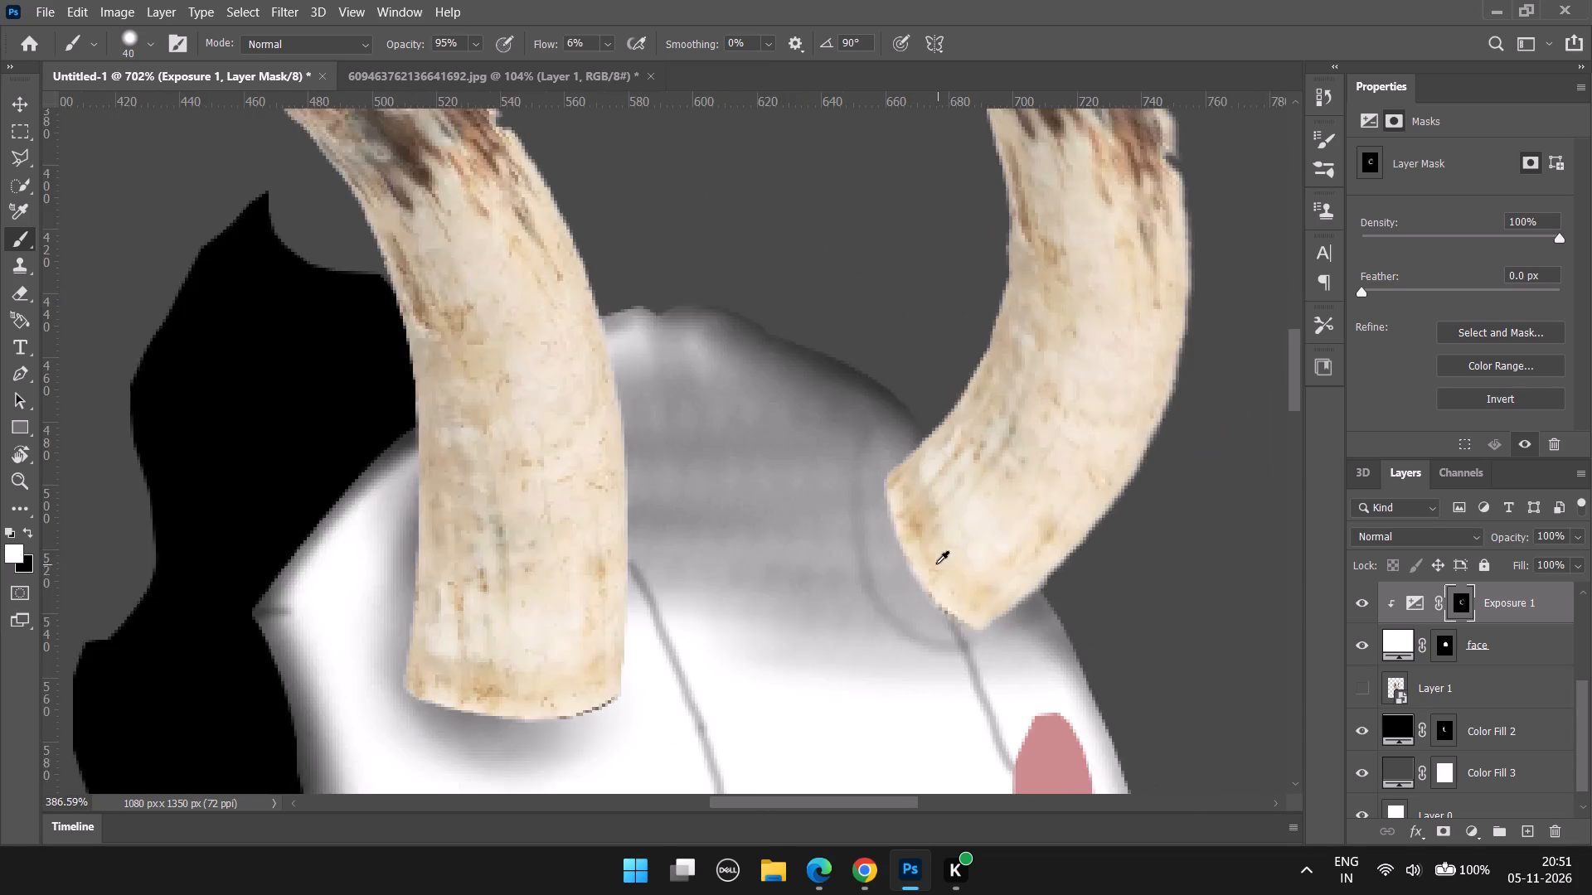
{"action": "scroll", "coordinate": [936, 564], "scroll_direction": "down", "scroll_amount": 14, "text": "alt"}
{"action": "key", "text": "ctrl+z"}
Paint a wider shading band across the top of the head from the left horn to the right horn.
{"action": "scroll", "coordinate": [930, 410], "scroll_direction": "up", "scroll_amount": 10, "text": "alt"}
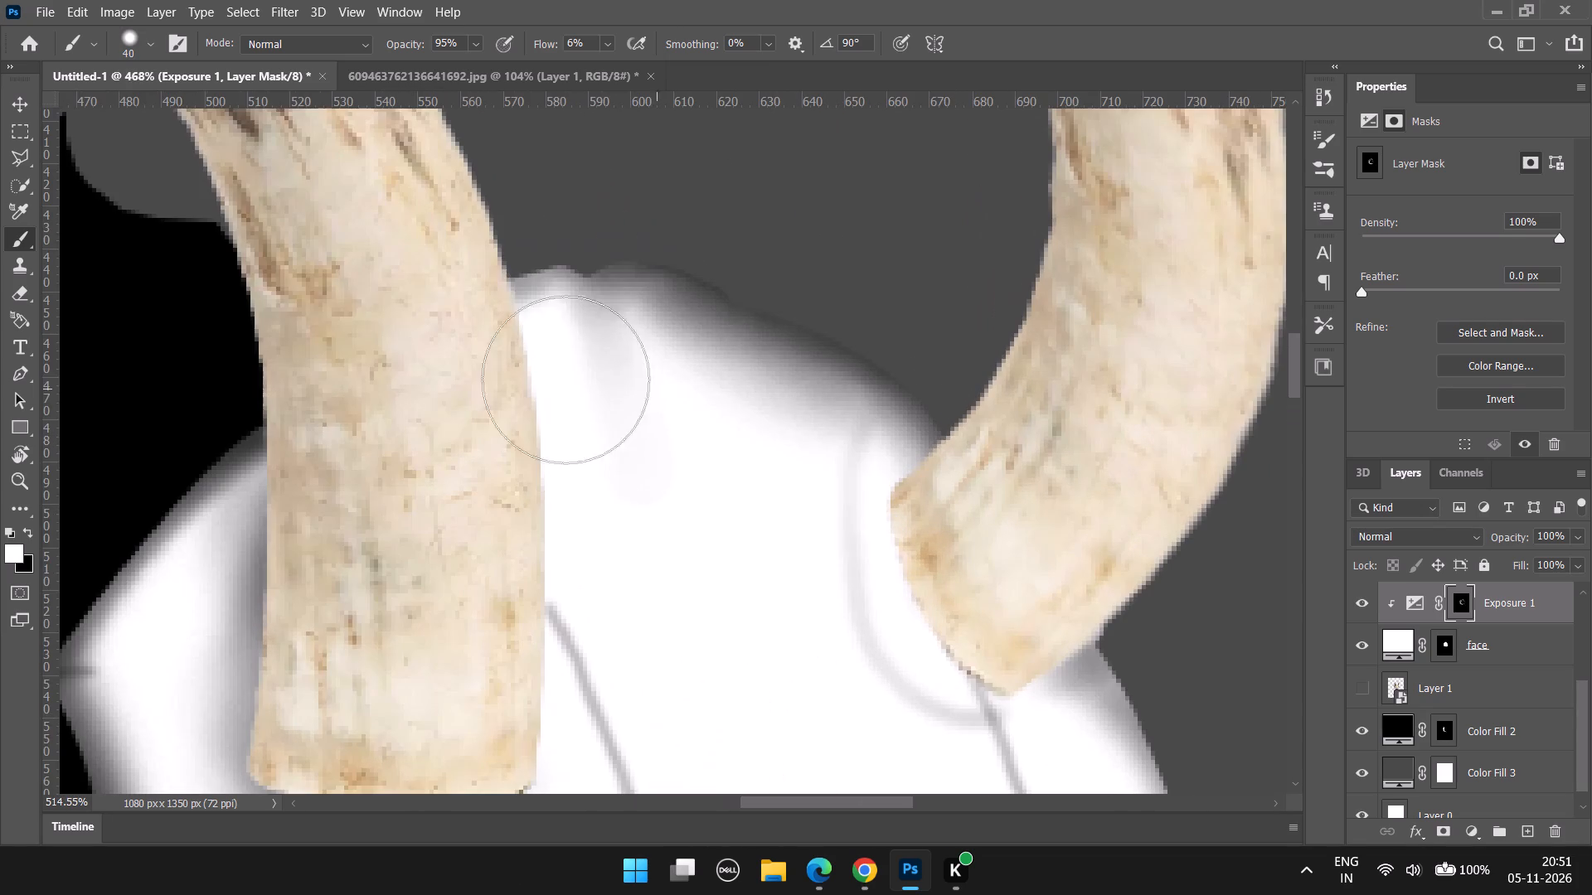
{"action": "left_click_drag", "start_coordinate": [472, 337], "coordinate": [584, 319]}
{"action": "left_click_drag", "start_coordinate": [491, 339], "coordinate": [835, 374]}
{"action": "left_click_drag", "start_coordinate": [591, 321], "coordinate": [972, 454]}
{"action": "left_click_drag", "start_coordinate": [700, 377], "coordinate": [969, 499]}
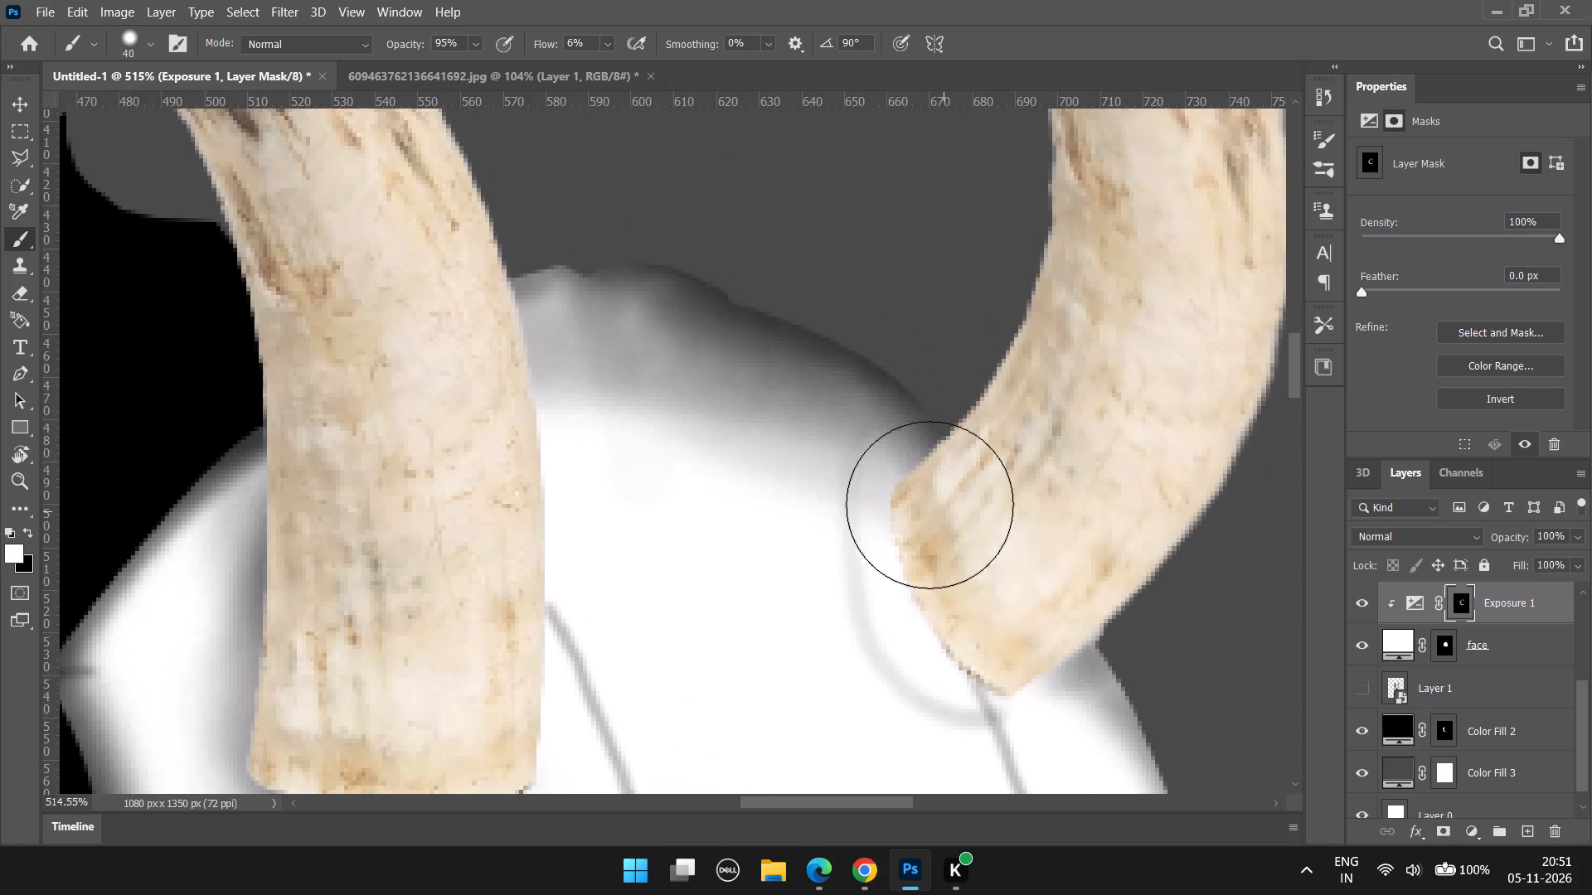
{"action": "scroll", "coordinate": [933, 488], "scroll_direction": "down", "scroll_amount": 6, "text": "alt"}
{"action": "left_click_drag", "start_coordinate": [630, 335], "coordinate": [1046, 398]}
{"action": "scroll", "coordinate": [924, 383], "scroll_direction": "down", "scroll_amount": 5}
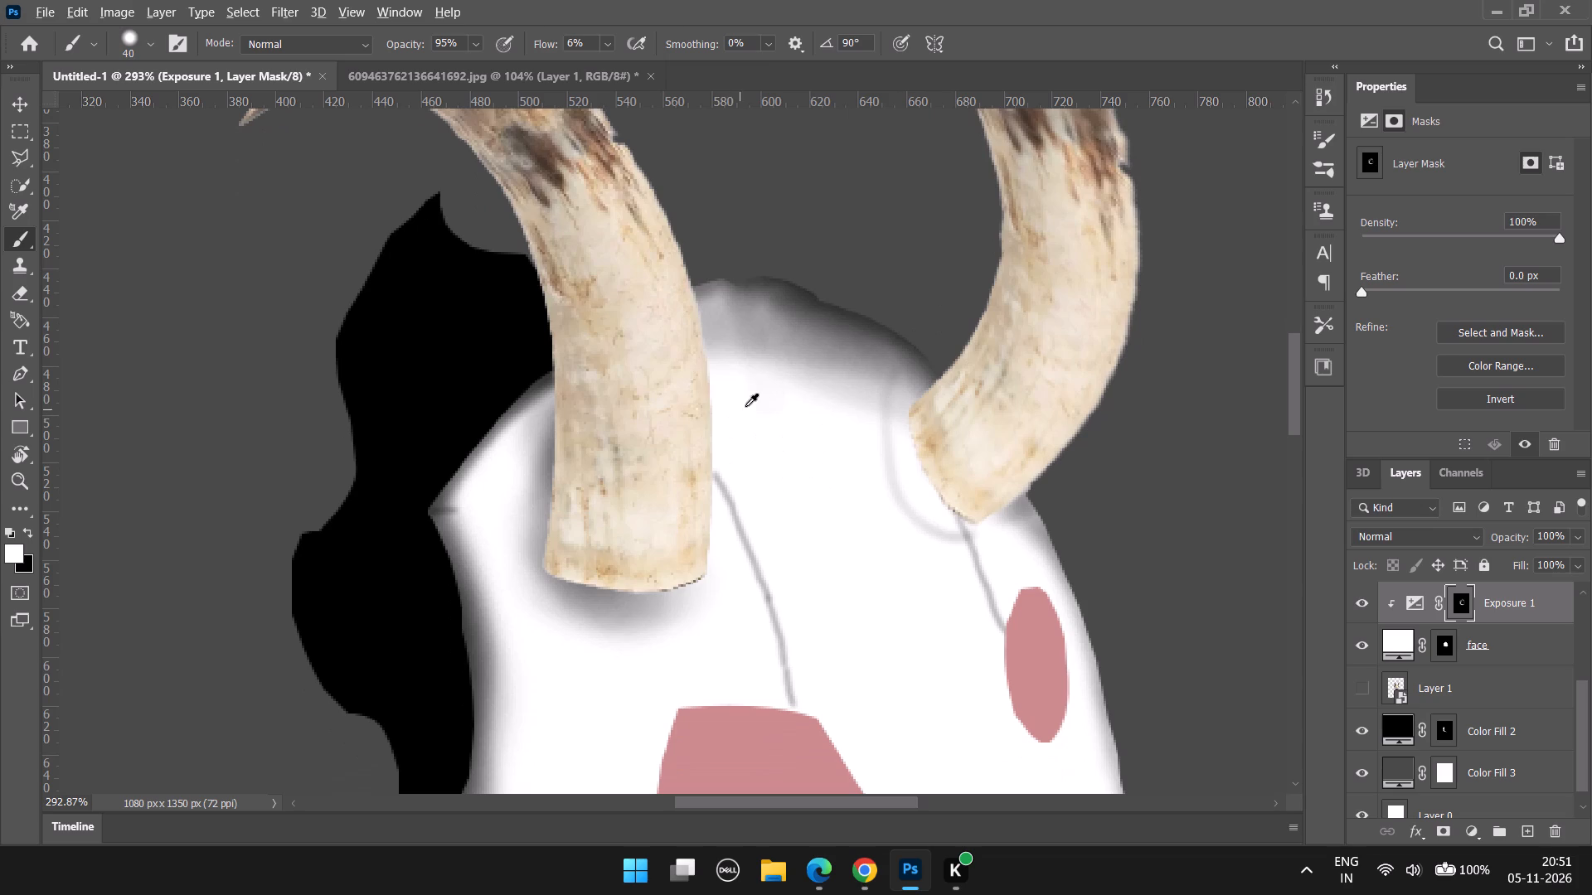
Switch to black and lighten the lower side of the shading band between the horns.
{"action": "key", "text": "x"}
{"action": "left_click_drag", "start_coordinate": [701, 354], "coordinate": [933, 429]}
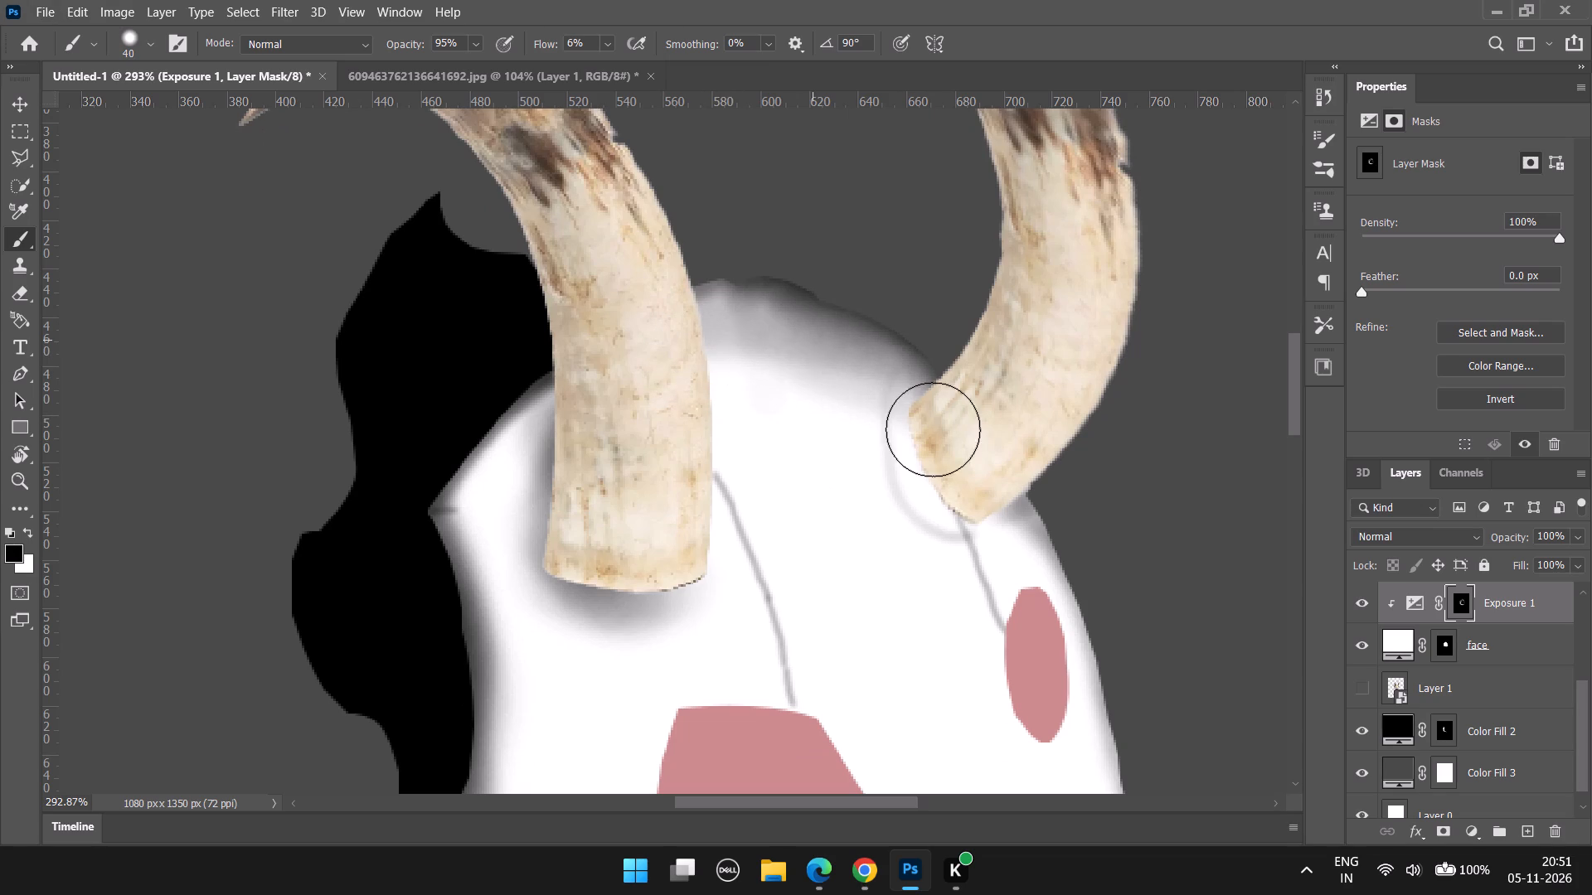
{"action": "left_click_drag", "start_coordinate": [933, 429], "coordinate": [935, 431]}
{"action": "left_click_drag", "start_coordinate": [714, 364], "coordinate": [924, 415]}
{"action": "left_click_drag", "start_coordinate": [782, 374], "coordinate": [908, 454]}
{"action": "left_click_drag", "start_coordinate": [726, 357], "coordinate": [875, 439]}
{"action": "left_click_drag", "start_coordinate": [748, 362], "coordinate": [874, 443]}
{"action": "left_click_drag", "start_coordinate": [736, 338], "coordinate": [931, 428]}
{"action": "scroll", "coordinate": [835, 450], "scroll_direction": "down", "scroll_amount": 12, "text": "alt"}
{"action": "scroll", "coordinate": [886, 457], "scroll_direction": "up", "scroll_amount": 10, "text": "alt"}
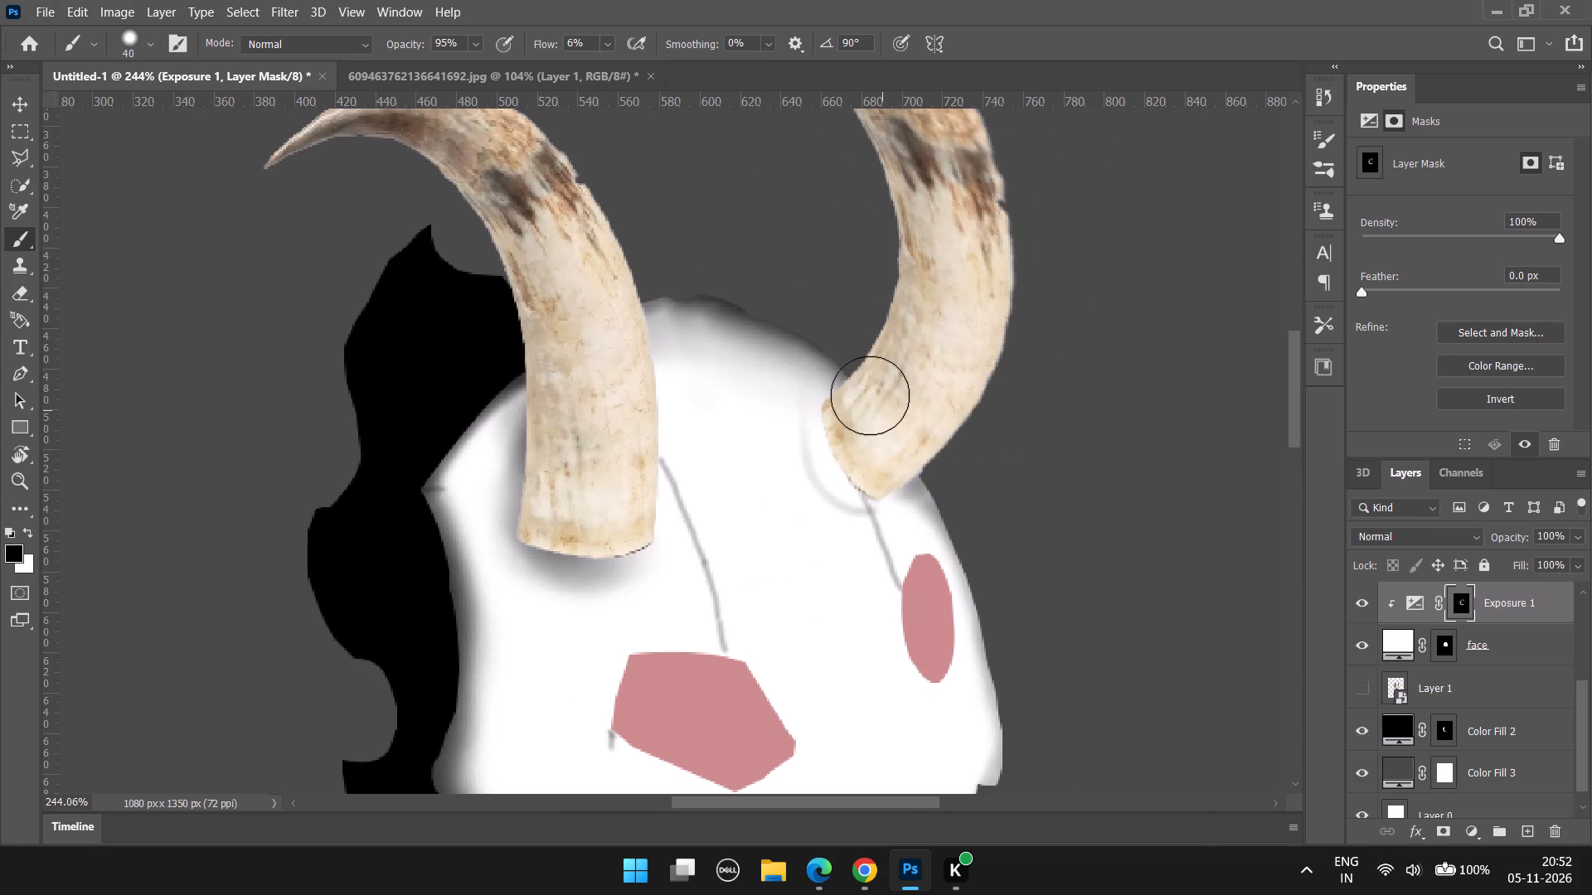
Brush black over the right horn's base to soften the curved crease around it.
{"action": "left_click_drag", "start_coordinate": [862, 385], "coordinate": [871, 443]}
{"action": "left_click_drag", "start_coordinate": [862, 398], "coordinate": [859, 456]}
{"action": "left_click_drag", "start_coordinate": [862, 386], "coordinate": [886, 496]}
{"action": "left_click_drag", "start_coordinate": [837, 380], "coordinate": [905, 510]}
{"action": "left_click_drag", "start_coordinate": [847, 389], "coordinate": [890, 491]}
Switch to white and paint a soft shadow around the inner side and bottom of the right horn's base.
{"action": "scroll", "coordinate": [858, 415], "scroll_direction": "up", "scroll_amount": 4, "text": "alt"}
{"action": "key", "text": "x"}
{"action": "scroll", "coordinate": [858, 417], "scroll_direction": "up", "scroll_amount": 7, "text": "alt"}
{"action": "left_click_drag", "start_coordinate": [809, 394], "coordinate": [804, 500]}
{"action": "left_click_drag", "start_coordinate": [789, 417], "coordinate": [901, 617]}
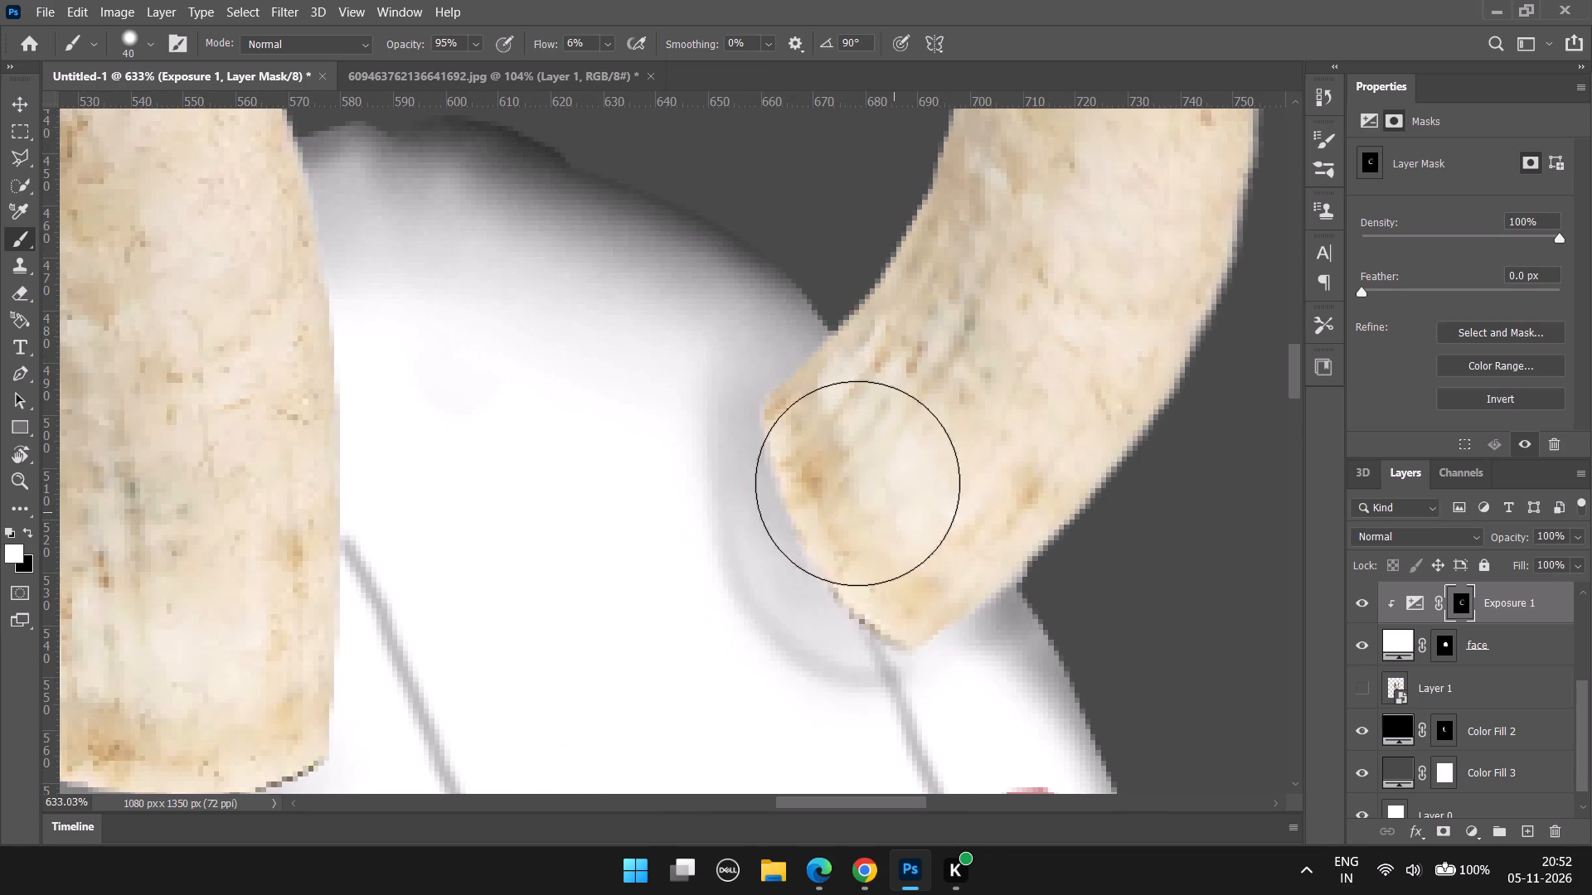
{"action": "left_click_drag", "start_coordinate": [780, 402], "coordinate": [879, 570]}
{"action": "left_click_drag", "start_coordinate": [813, 378], "coordinate": [861, 622]}
{"action": "left_click_drag", "start_coordinate": [780, 424], "coordinate": [1051, 652]}
{"action": "left_click_drag", "start_coordinate": [918, 626], "coordinate": [1001, 612]}
{"action": "left_click_drag", "start_coordinate": [774, 587], "coordinate": [750, 416]}
Switch to black and soften the shadow along the inner side of the right horn's base.
{"action": "key", "text": "x"}
{"action": "left_click_drag", "start_coordinate": [818, 607], "coordinate": [791, 371]}
{"action": "left_click_drag", "start_coordinate": [739, 479], "coordinate": [843, 280]}
Make the reference artwork on Layer 1 visible.
{"action": "scroll", "coordinate": [740, 377], "scroll_direction": "down", "scroll_amount": 20, "text": "alt"}
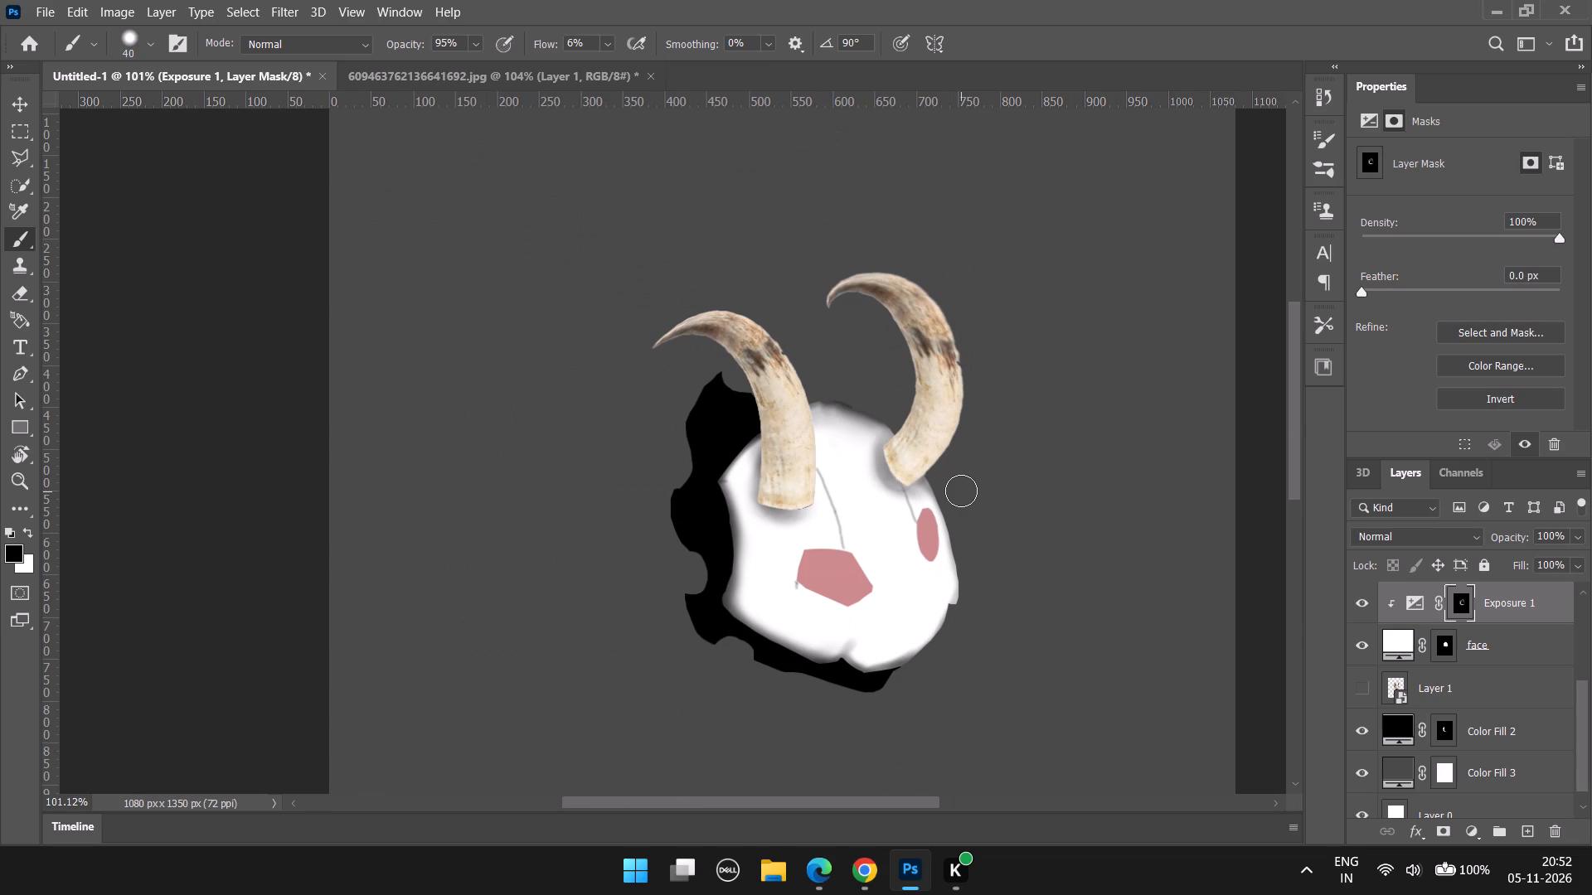
{"action": "scroll", "coordinate": [875, 481], "scroll_direction": "up", "scroll_amount": 9}
{"action": "scroll", "coordinate": [862, 651], "scroll_direction": "down", "scroll_amount": 4}
{"action": "scroll", "coordinate": [1473, 747], "scroll_direction": "down", "scroll_amount": 4}
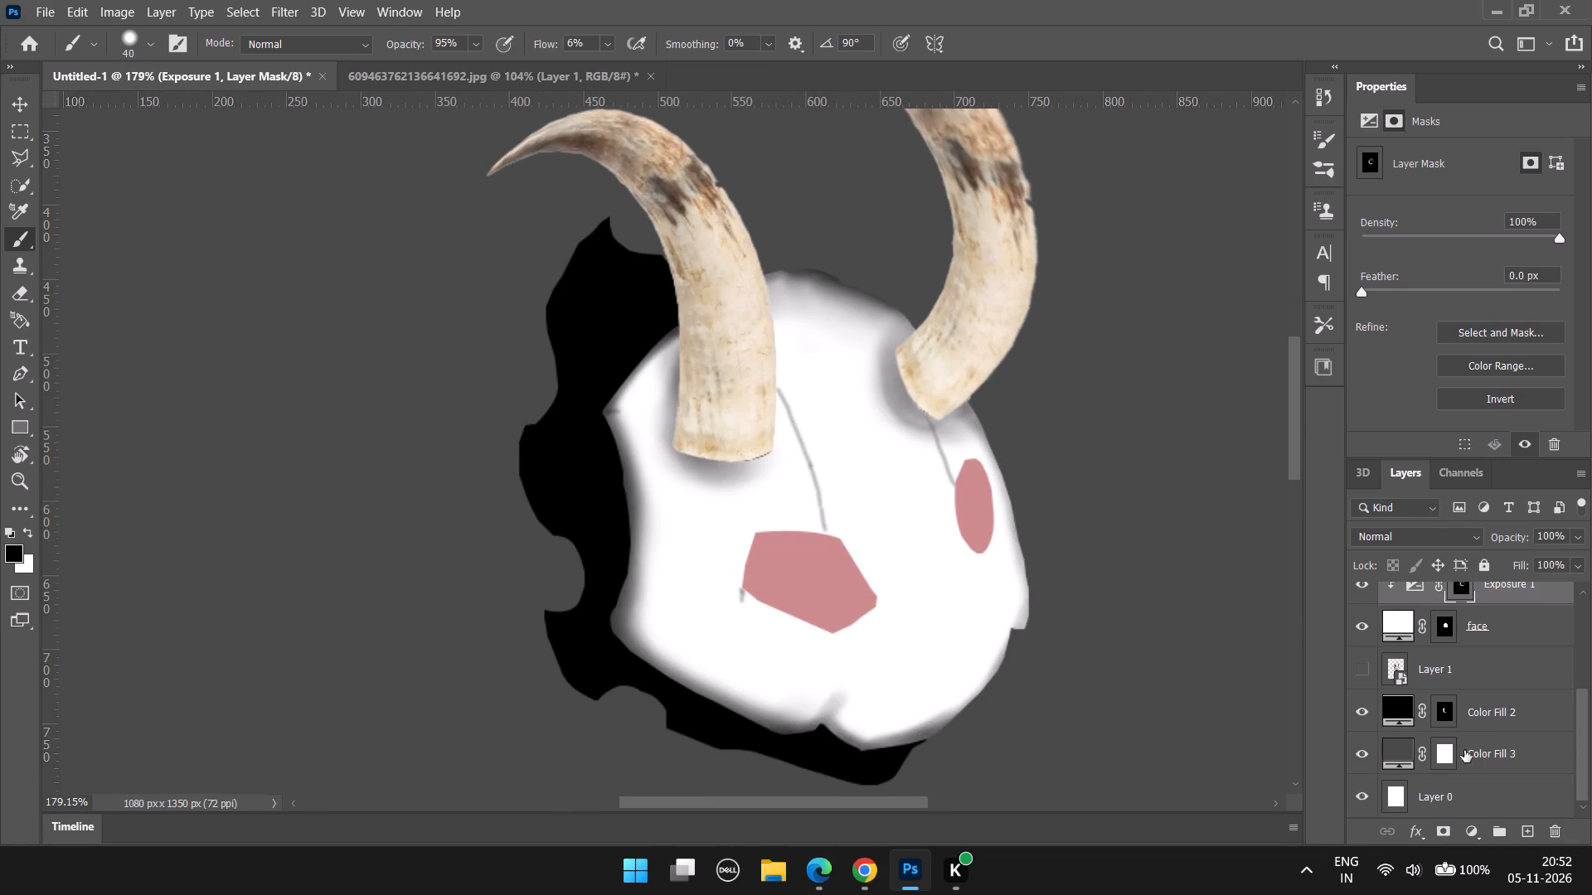
{"action": "left_click", "coordinate": [1361, 667]}
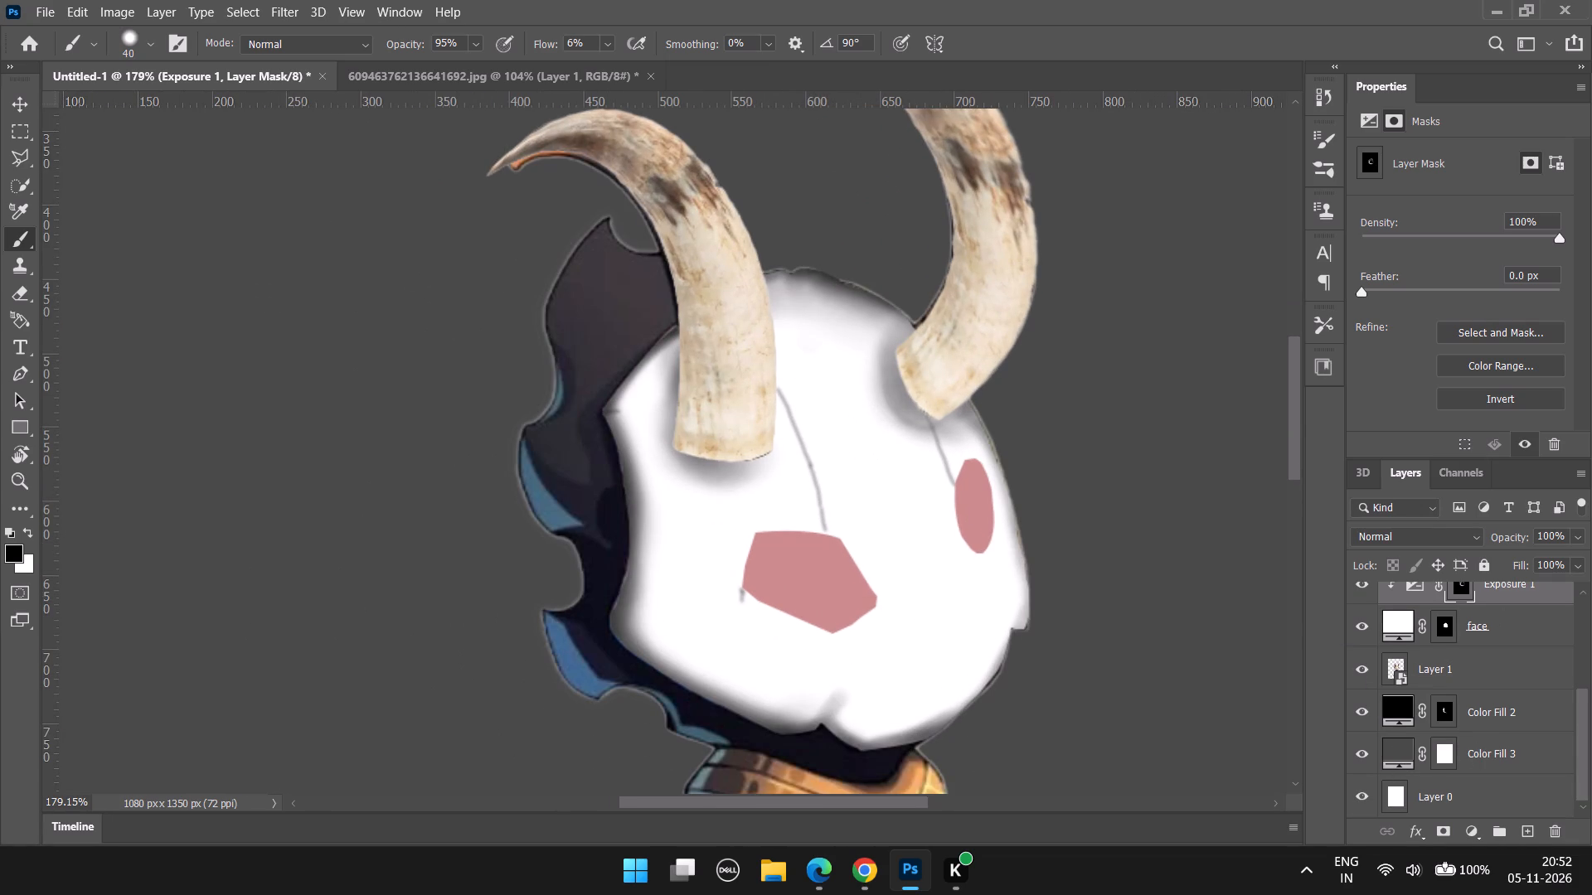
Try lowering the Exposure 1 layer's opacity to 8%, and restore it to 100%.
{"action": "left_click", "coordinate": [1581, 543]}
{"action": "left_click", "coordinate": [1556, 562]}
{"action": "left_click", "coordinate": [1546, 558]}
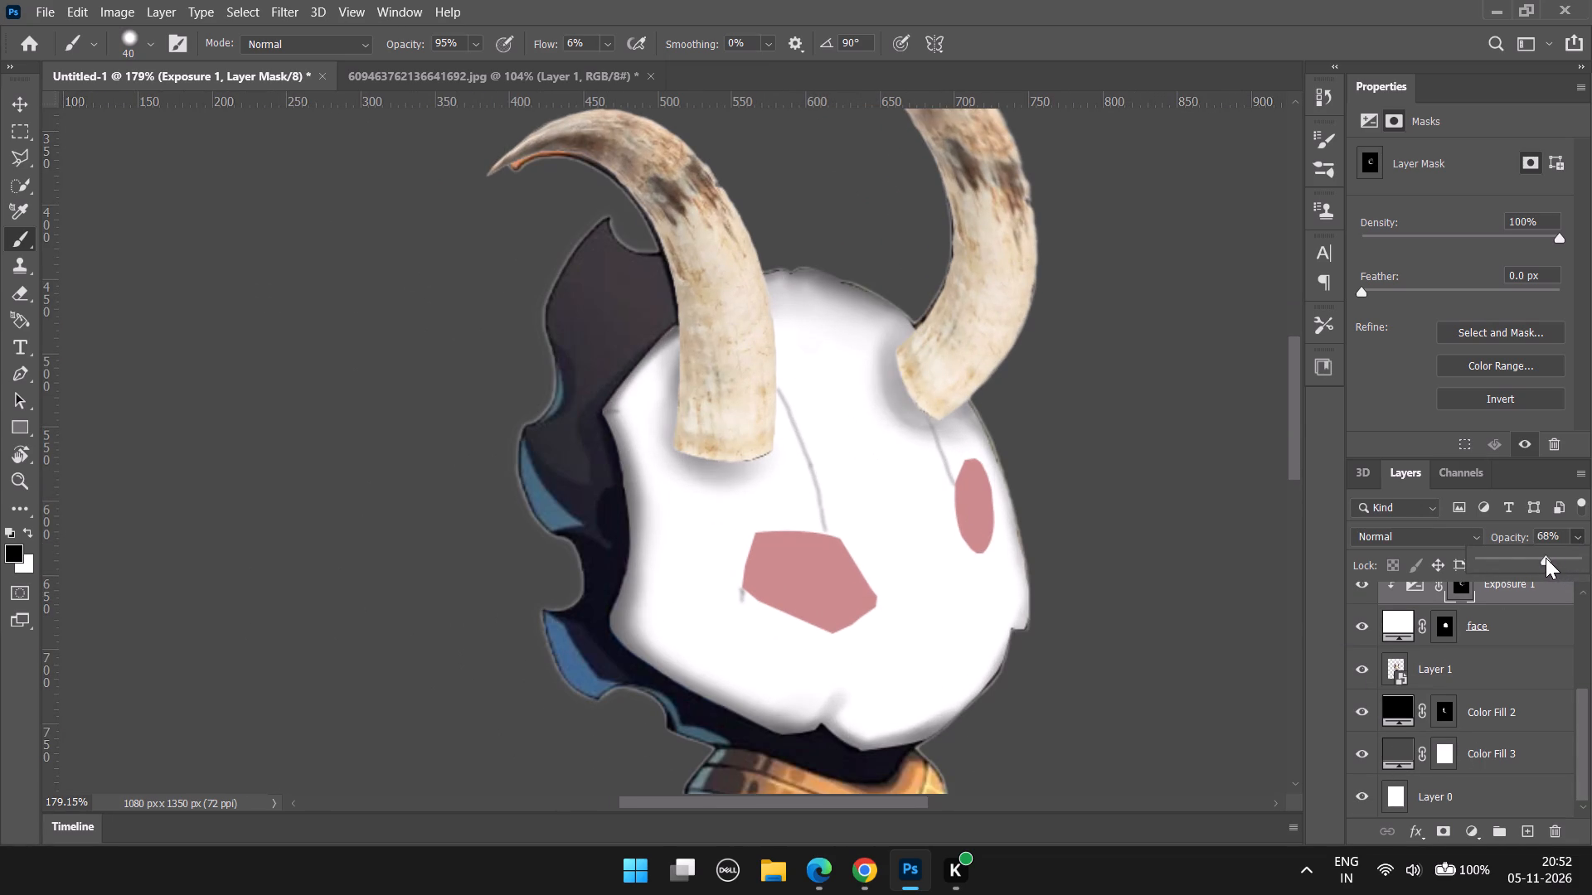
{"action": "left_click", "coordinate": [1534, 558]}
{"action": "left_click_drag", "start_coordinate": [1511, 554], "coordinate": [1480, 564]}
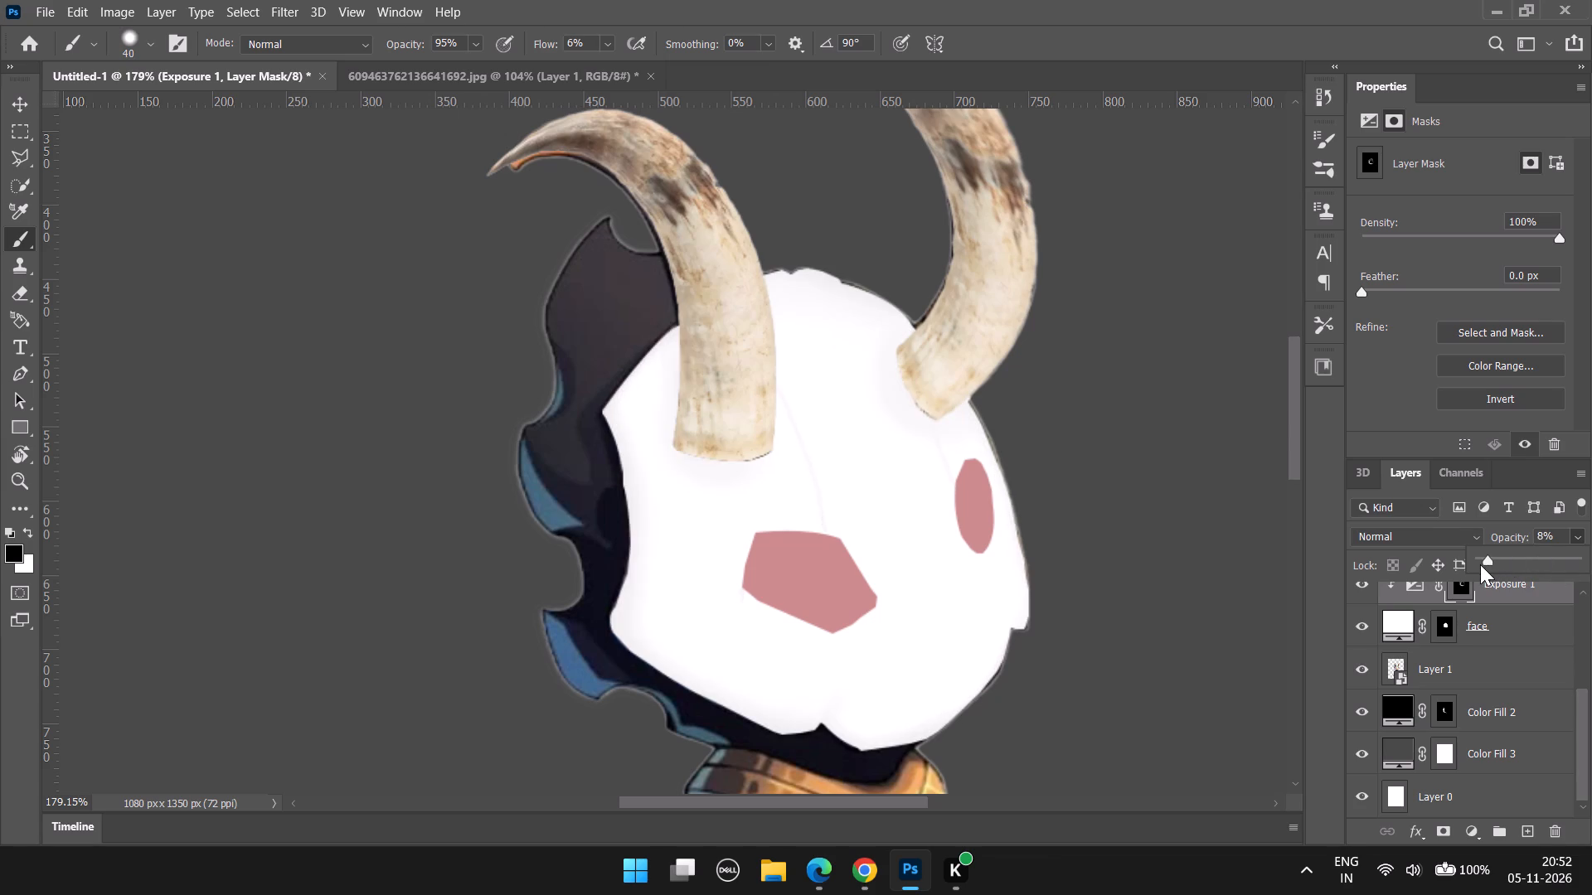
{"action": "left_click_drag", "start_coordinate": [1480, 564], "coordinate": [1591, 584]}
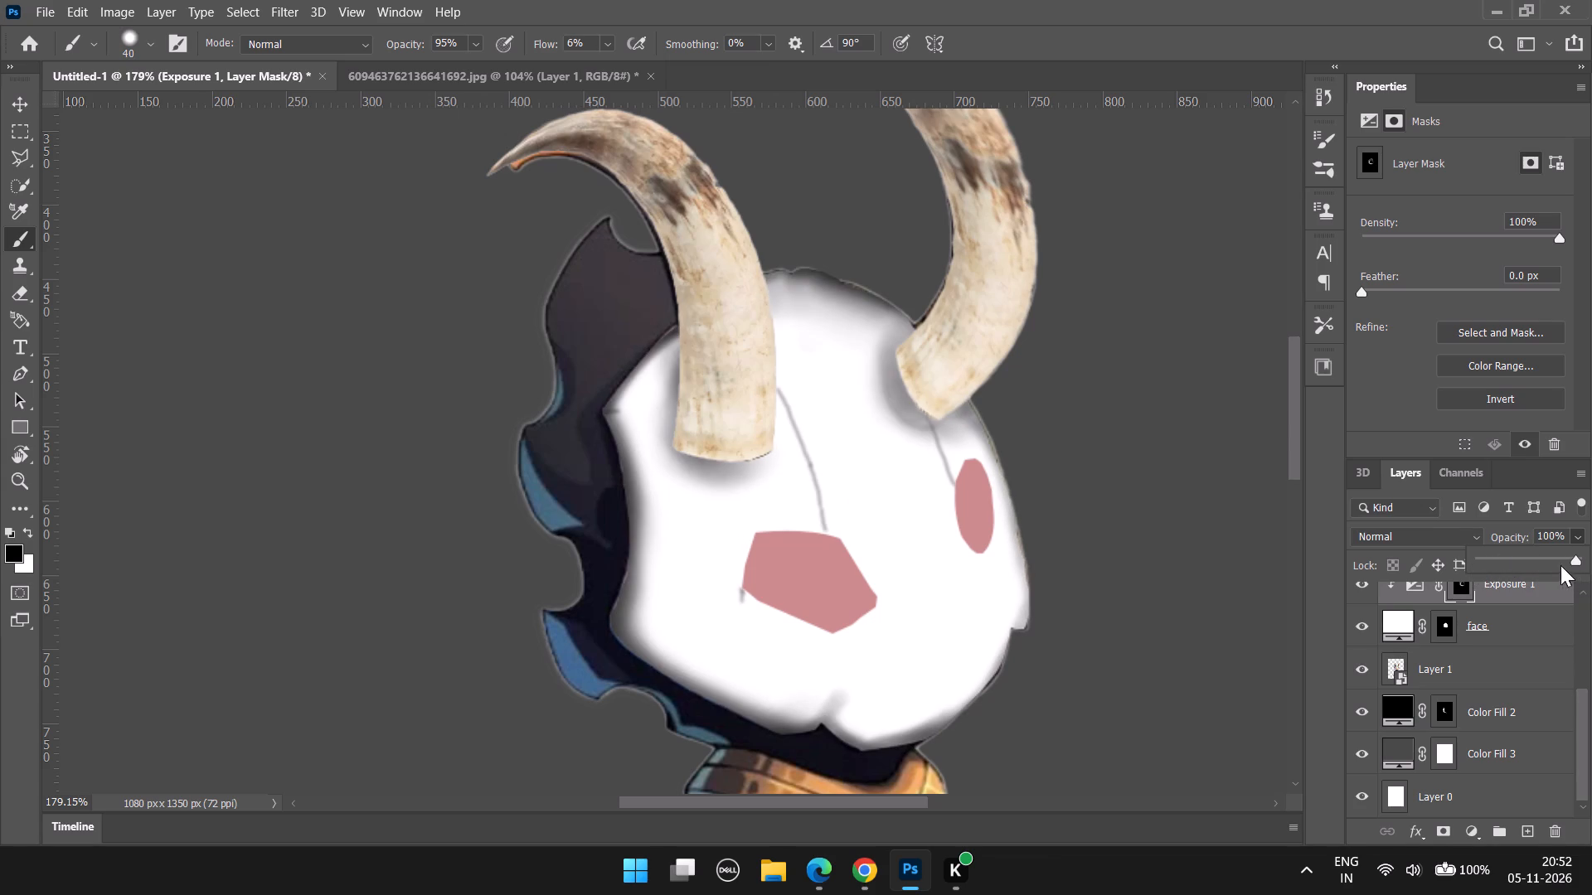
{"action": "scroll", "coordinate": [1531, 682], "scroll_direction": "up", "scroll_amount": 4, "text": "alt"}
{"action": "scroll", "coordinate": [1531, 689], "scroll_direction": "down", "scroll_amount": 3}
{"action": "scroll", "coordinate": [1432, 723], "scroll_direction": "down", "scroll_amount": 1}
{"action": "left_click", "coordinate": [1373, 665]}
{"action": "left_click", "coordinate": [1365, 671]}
Vary the face layer's opacity between 45% and 86% to compare the shading with the reference beneath, and restore it to 100%.
{"action": "left_click", "coordinate": [1476, 673]}
{"action": "left_click", "coordinate": [1507, 641]}
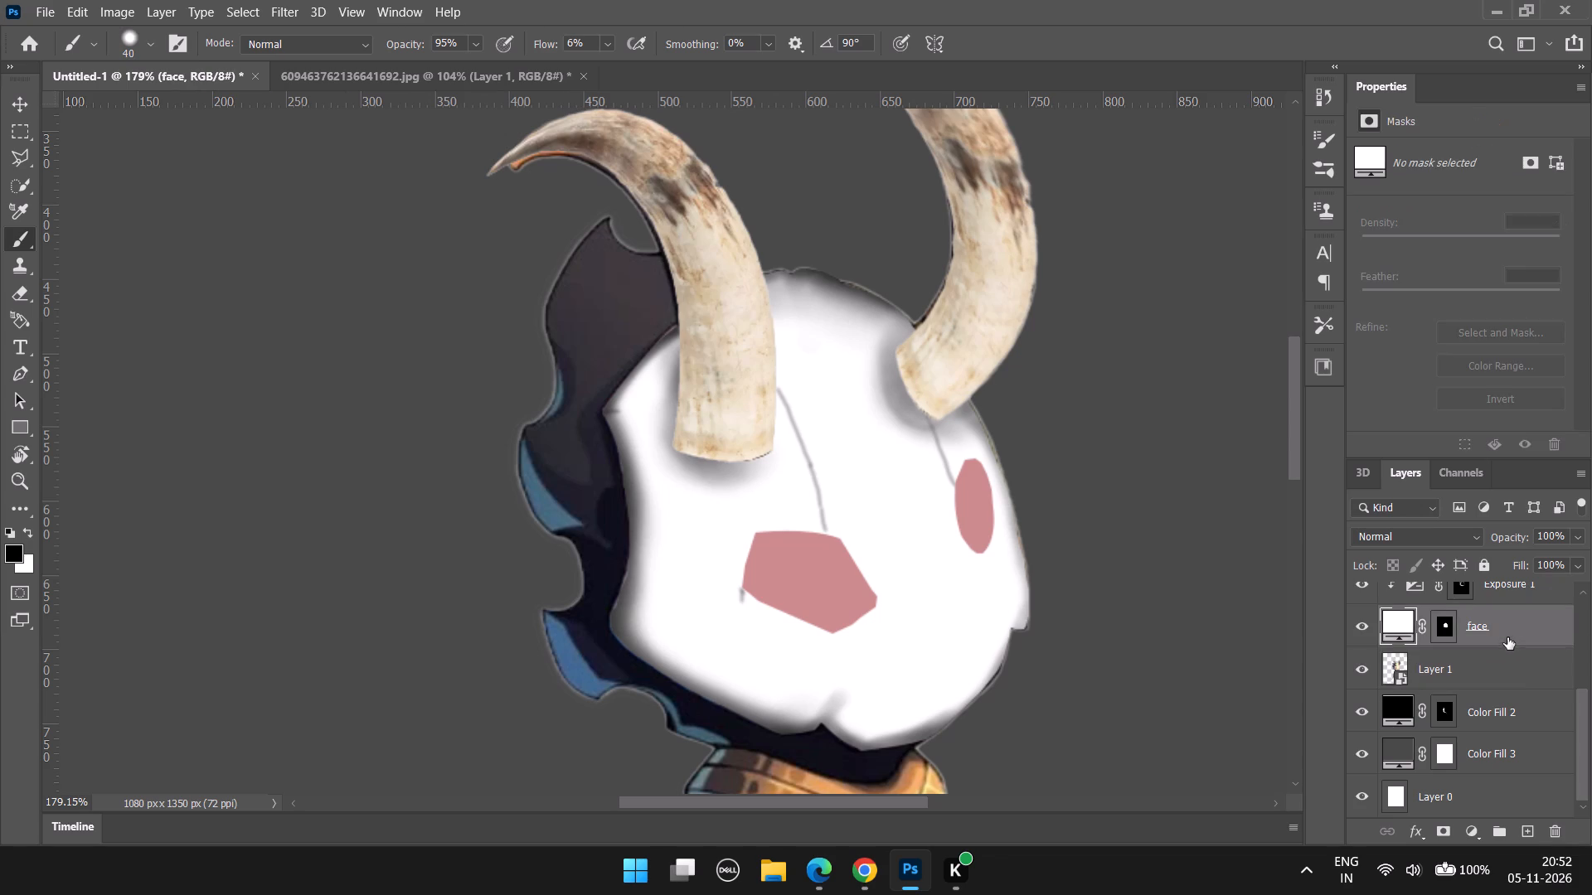
{"action": "left_click", "coordinate": [1575, 536]}
{"action": "left_click", "coordinate": [1523, 561]}
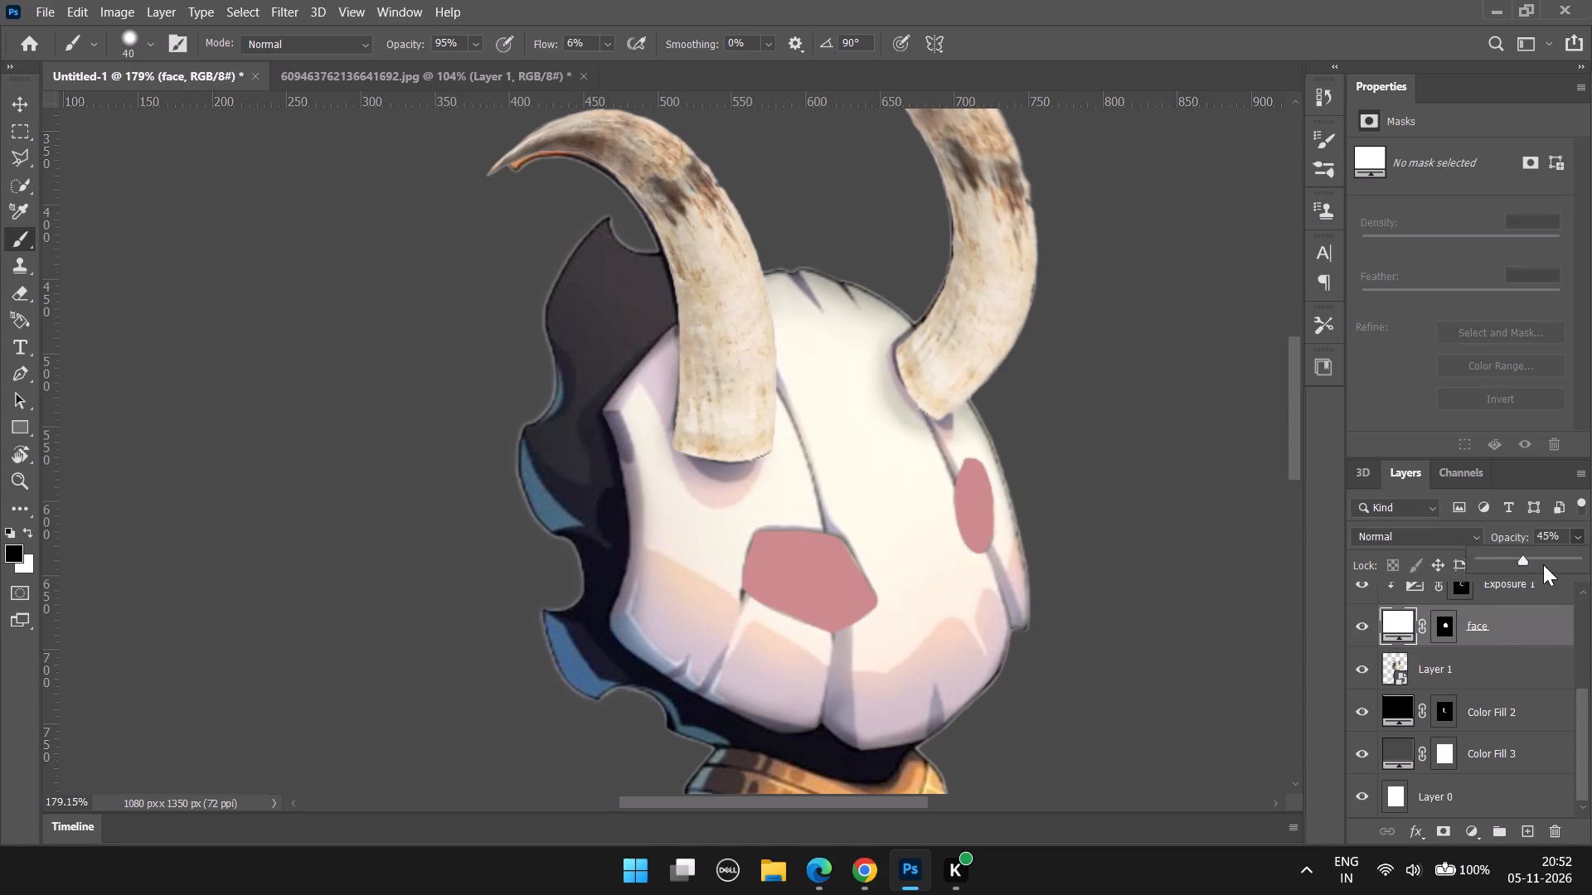
{"action": "left_click_drag", "start_coordinate": [1519, 564], "coordinate": [1546, 563]}
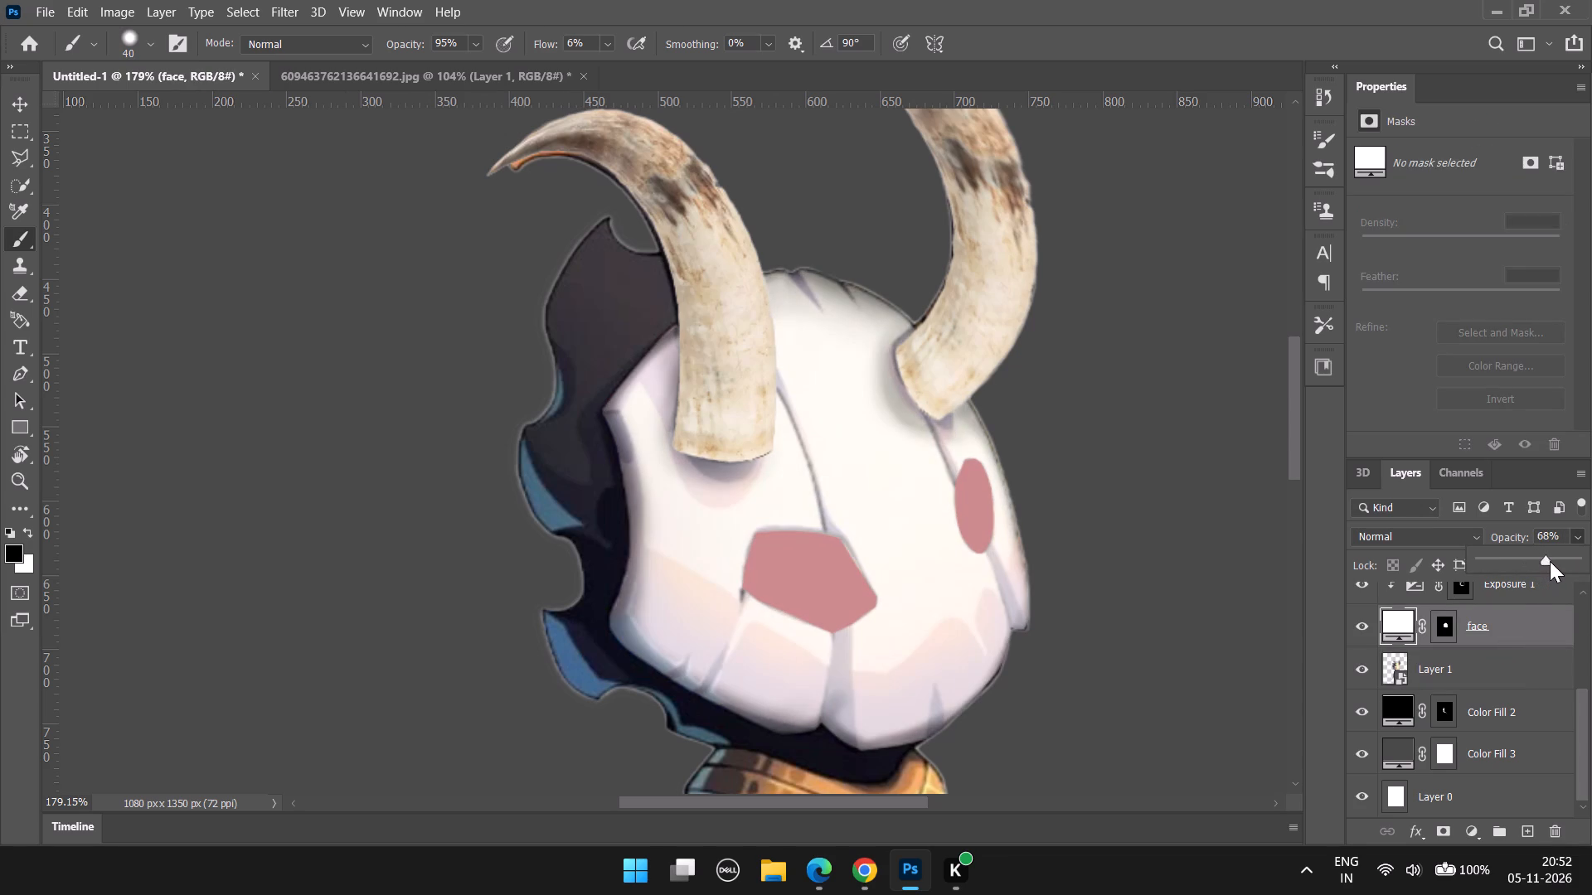
{"action": "left_click_drag", "start_coordinate": [1550, 561], "coordinate": [1547, 565]}
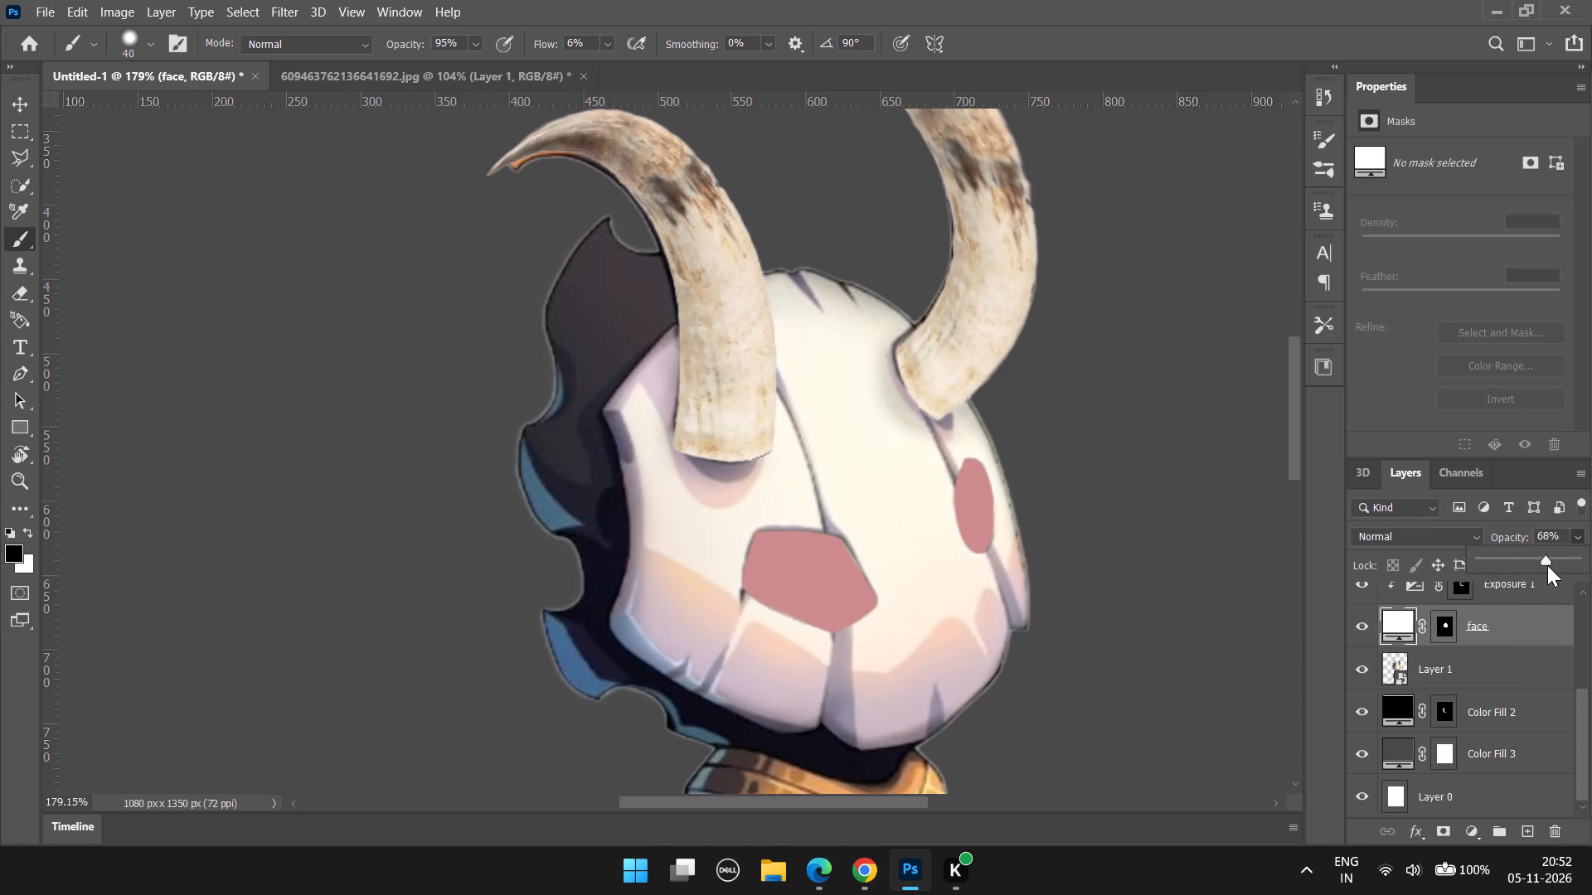
{"action": "left_click_drag", "start_coordinate": [1547, 565], "coordinate": [1563, 568]}
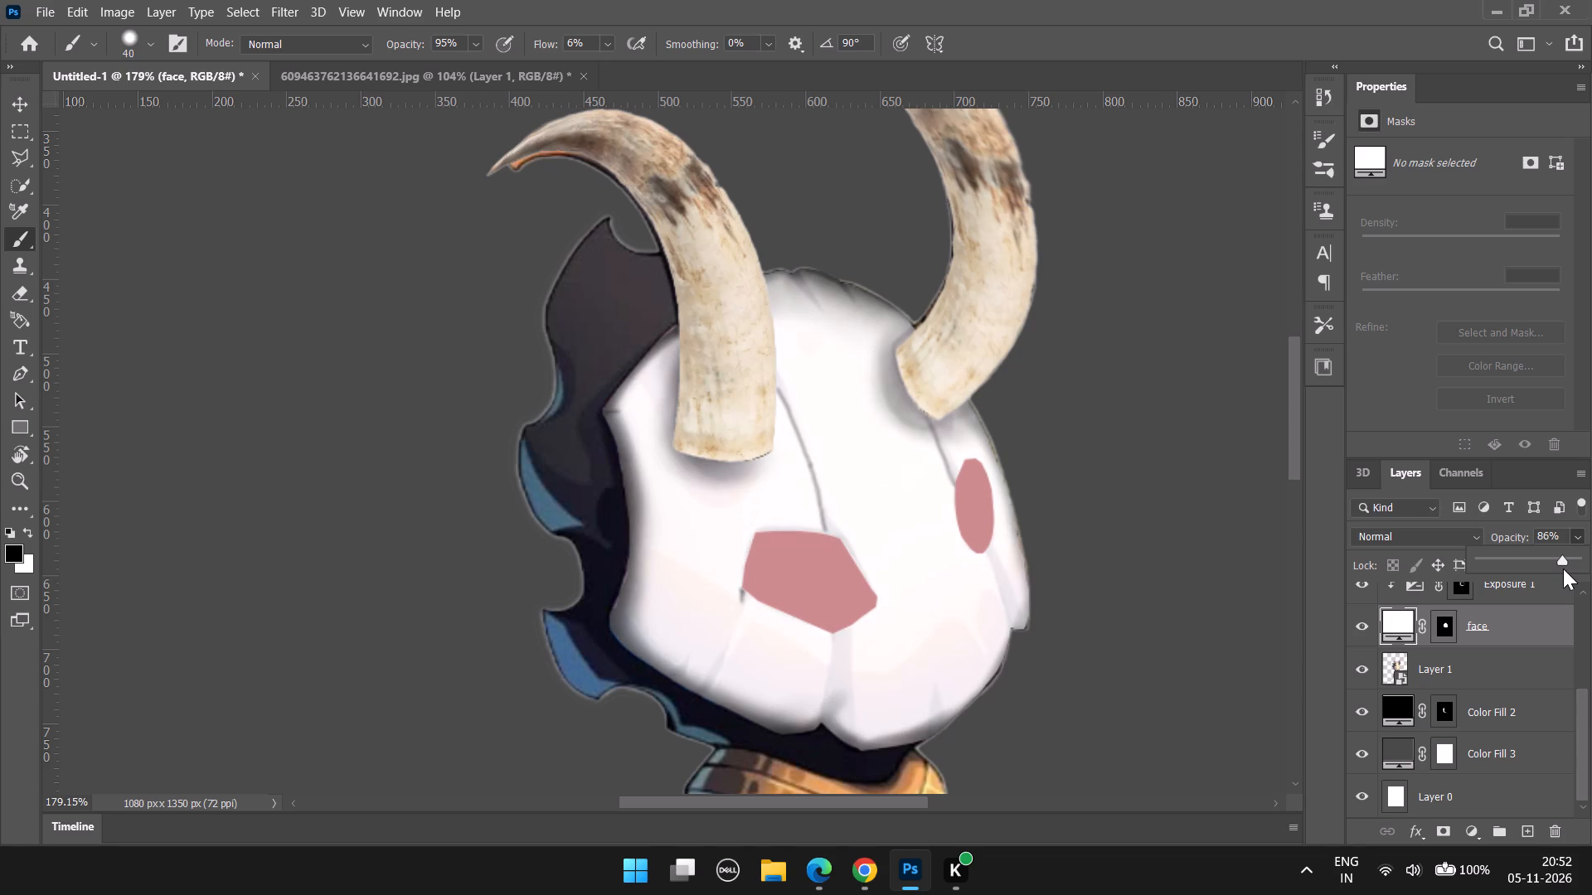
{"action": "left_click_drag", "start_coordinate": [1563, 568], "coordinate": [1551, 570]}
{"action": "left_click_drag", "start_coordinate": [1551, 570], "coordinate": [1555, 570]}
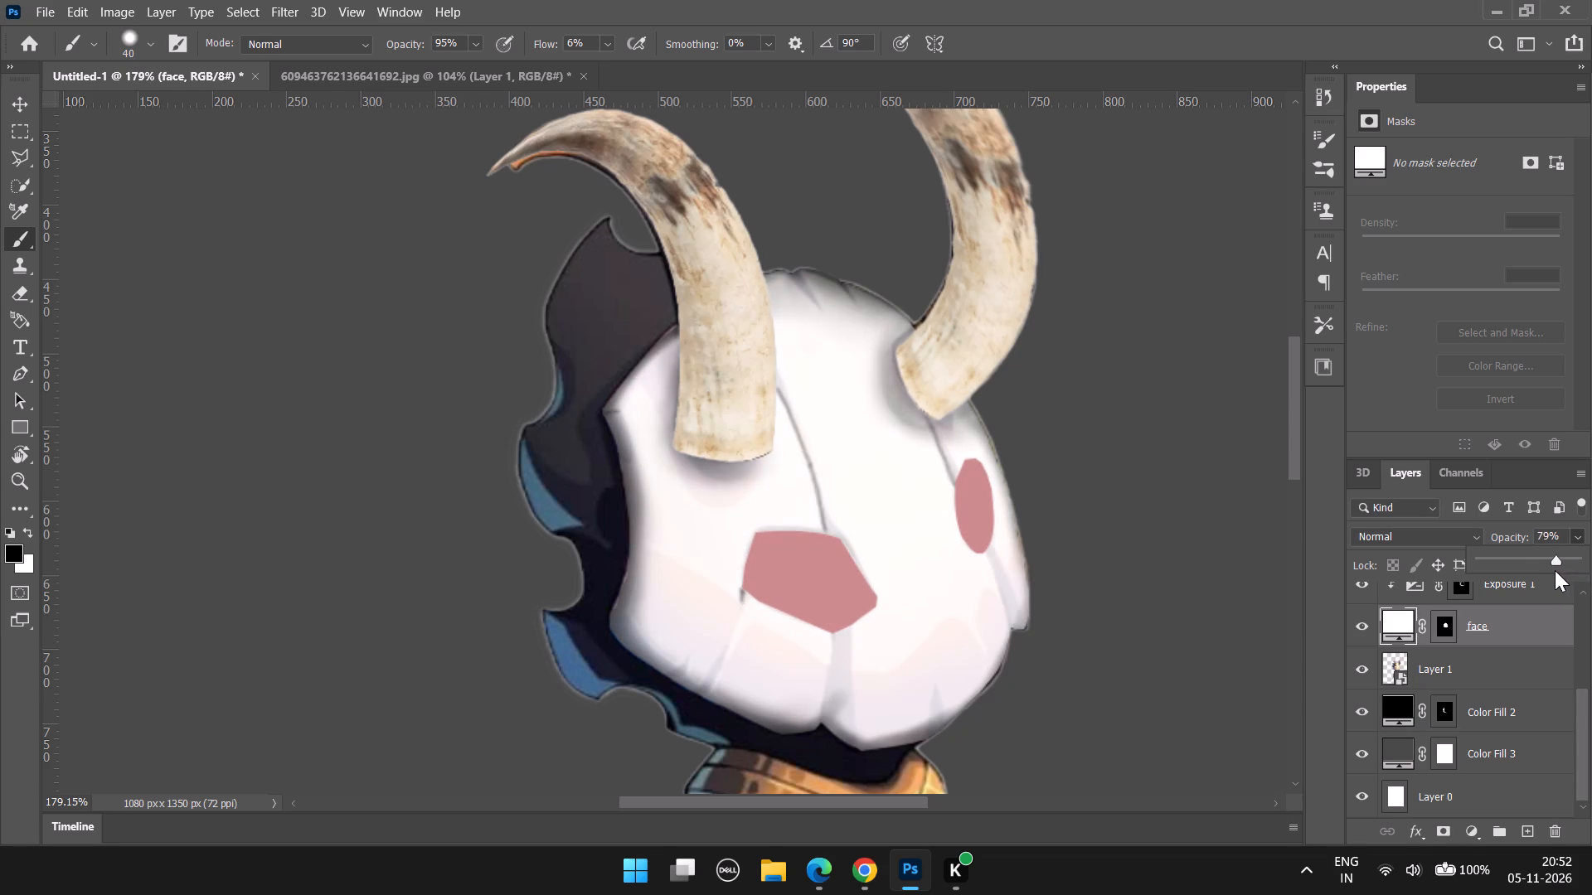
{"action": "left_click_drag", "start_coordinate": [1555, 570], "coordinate": [1591, 597]}
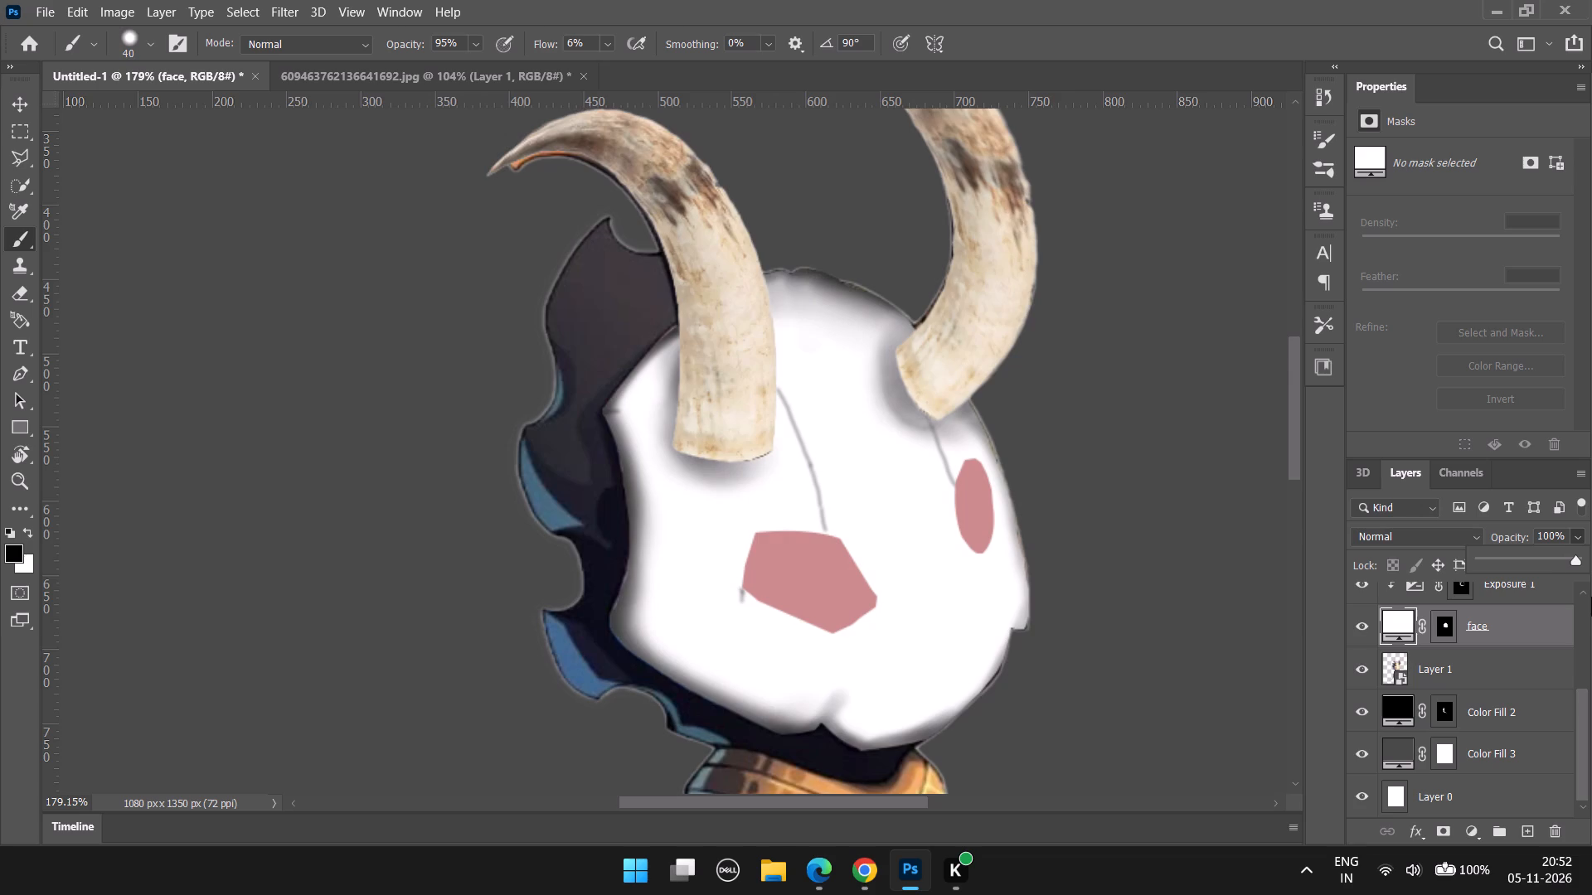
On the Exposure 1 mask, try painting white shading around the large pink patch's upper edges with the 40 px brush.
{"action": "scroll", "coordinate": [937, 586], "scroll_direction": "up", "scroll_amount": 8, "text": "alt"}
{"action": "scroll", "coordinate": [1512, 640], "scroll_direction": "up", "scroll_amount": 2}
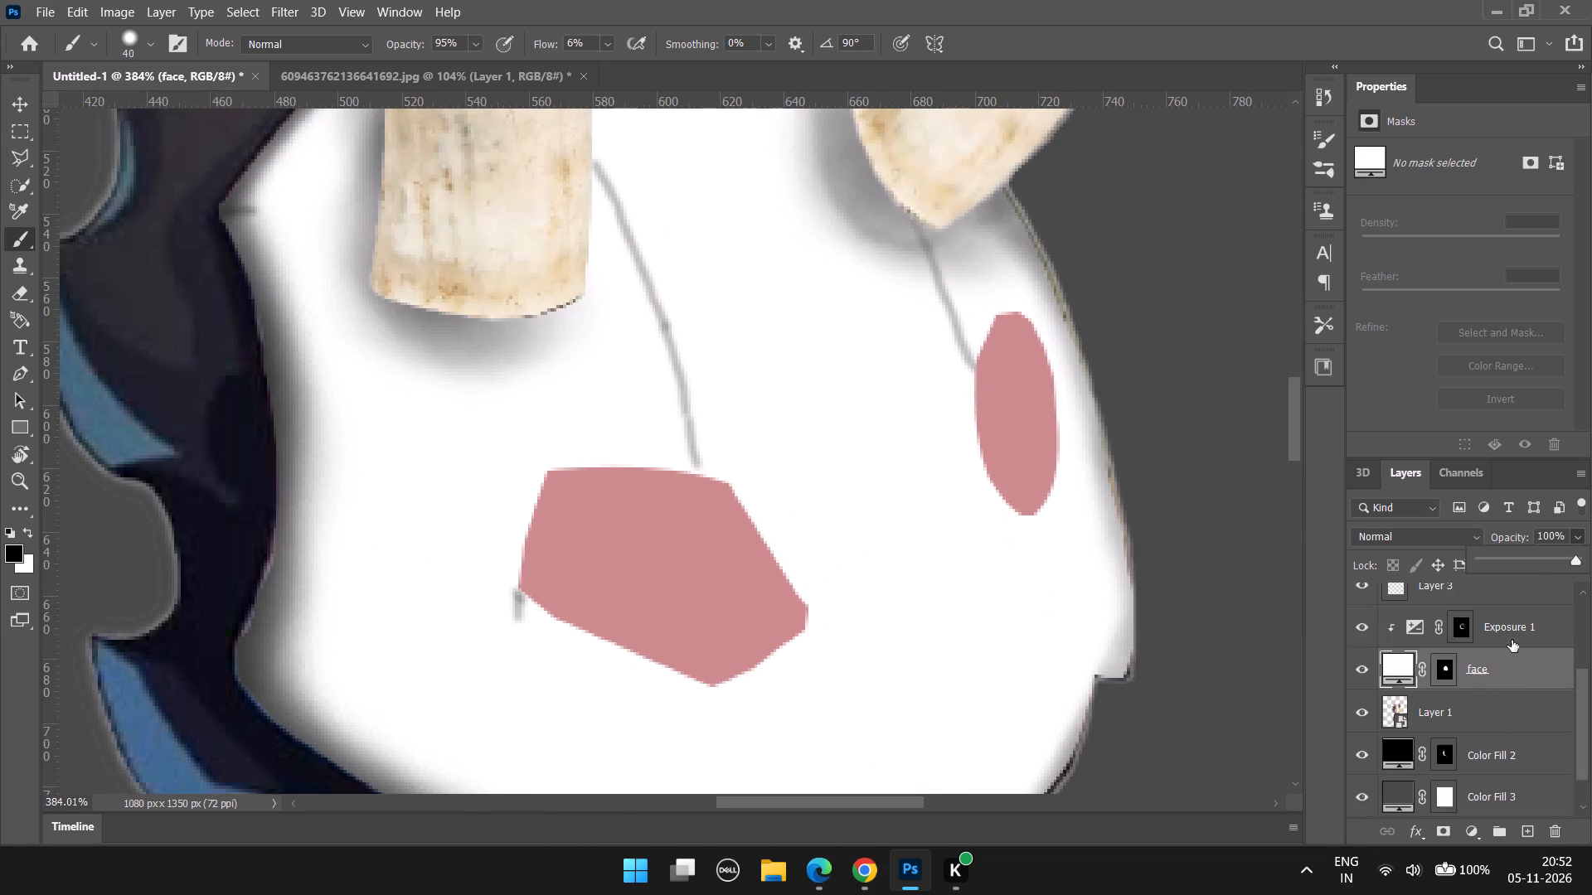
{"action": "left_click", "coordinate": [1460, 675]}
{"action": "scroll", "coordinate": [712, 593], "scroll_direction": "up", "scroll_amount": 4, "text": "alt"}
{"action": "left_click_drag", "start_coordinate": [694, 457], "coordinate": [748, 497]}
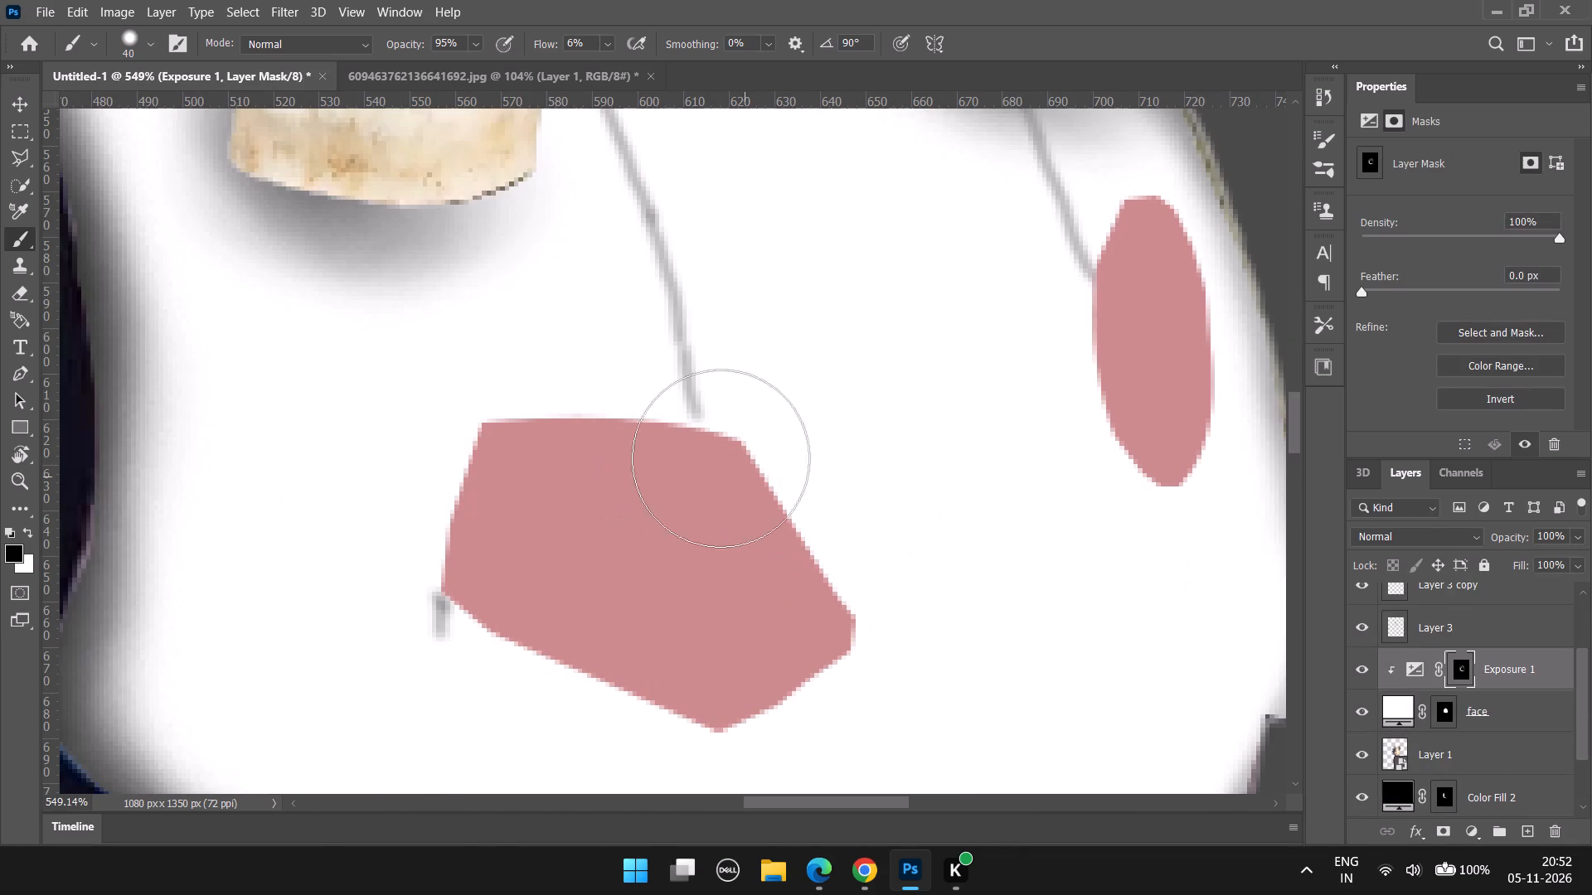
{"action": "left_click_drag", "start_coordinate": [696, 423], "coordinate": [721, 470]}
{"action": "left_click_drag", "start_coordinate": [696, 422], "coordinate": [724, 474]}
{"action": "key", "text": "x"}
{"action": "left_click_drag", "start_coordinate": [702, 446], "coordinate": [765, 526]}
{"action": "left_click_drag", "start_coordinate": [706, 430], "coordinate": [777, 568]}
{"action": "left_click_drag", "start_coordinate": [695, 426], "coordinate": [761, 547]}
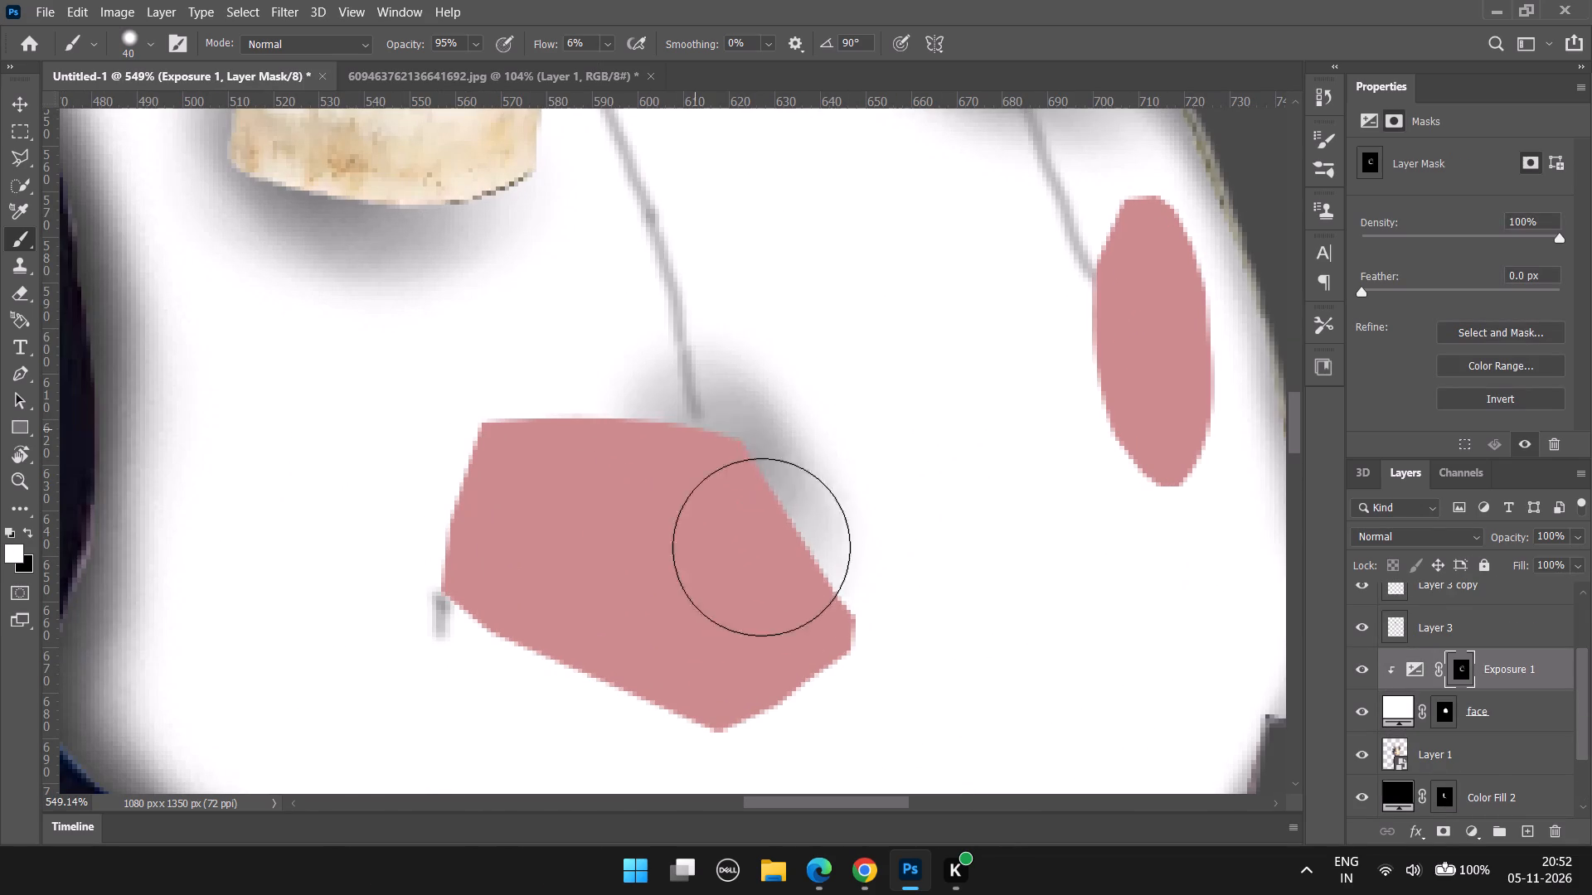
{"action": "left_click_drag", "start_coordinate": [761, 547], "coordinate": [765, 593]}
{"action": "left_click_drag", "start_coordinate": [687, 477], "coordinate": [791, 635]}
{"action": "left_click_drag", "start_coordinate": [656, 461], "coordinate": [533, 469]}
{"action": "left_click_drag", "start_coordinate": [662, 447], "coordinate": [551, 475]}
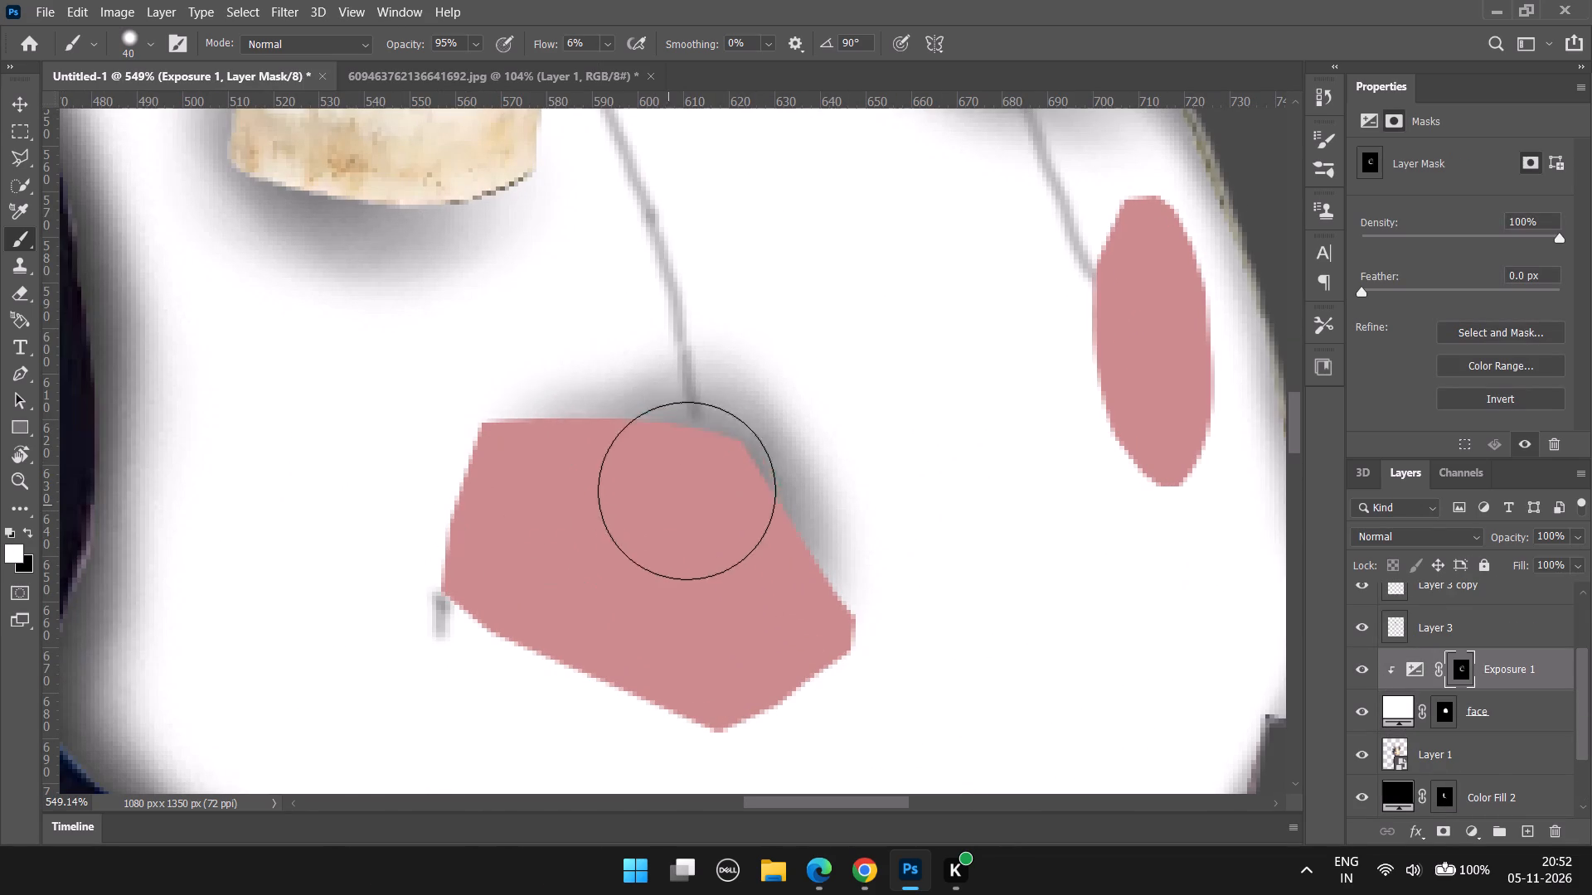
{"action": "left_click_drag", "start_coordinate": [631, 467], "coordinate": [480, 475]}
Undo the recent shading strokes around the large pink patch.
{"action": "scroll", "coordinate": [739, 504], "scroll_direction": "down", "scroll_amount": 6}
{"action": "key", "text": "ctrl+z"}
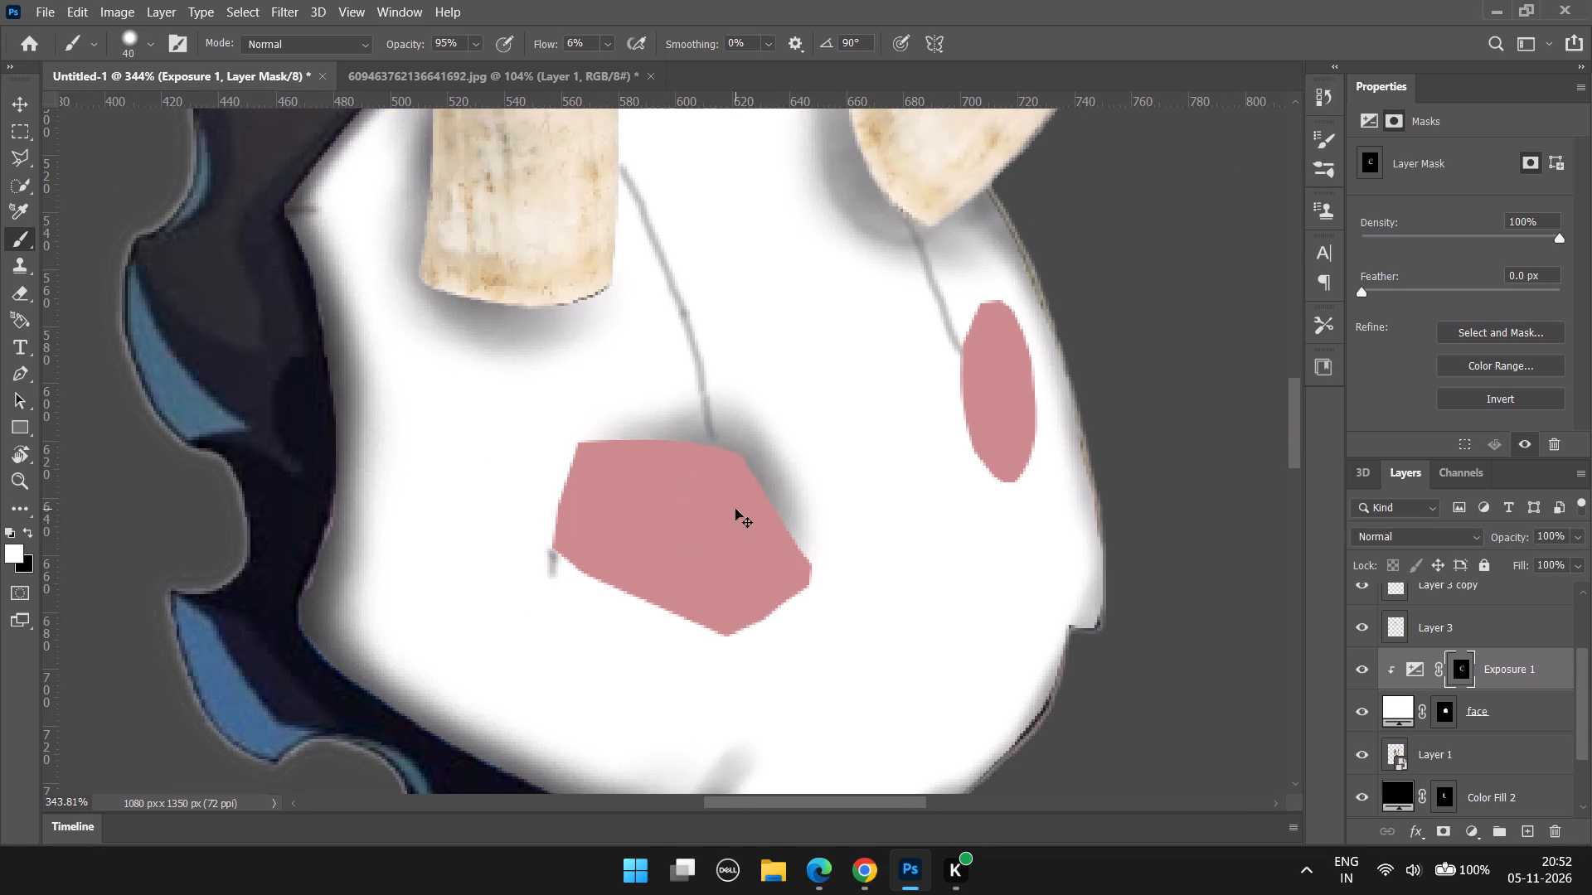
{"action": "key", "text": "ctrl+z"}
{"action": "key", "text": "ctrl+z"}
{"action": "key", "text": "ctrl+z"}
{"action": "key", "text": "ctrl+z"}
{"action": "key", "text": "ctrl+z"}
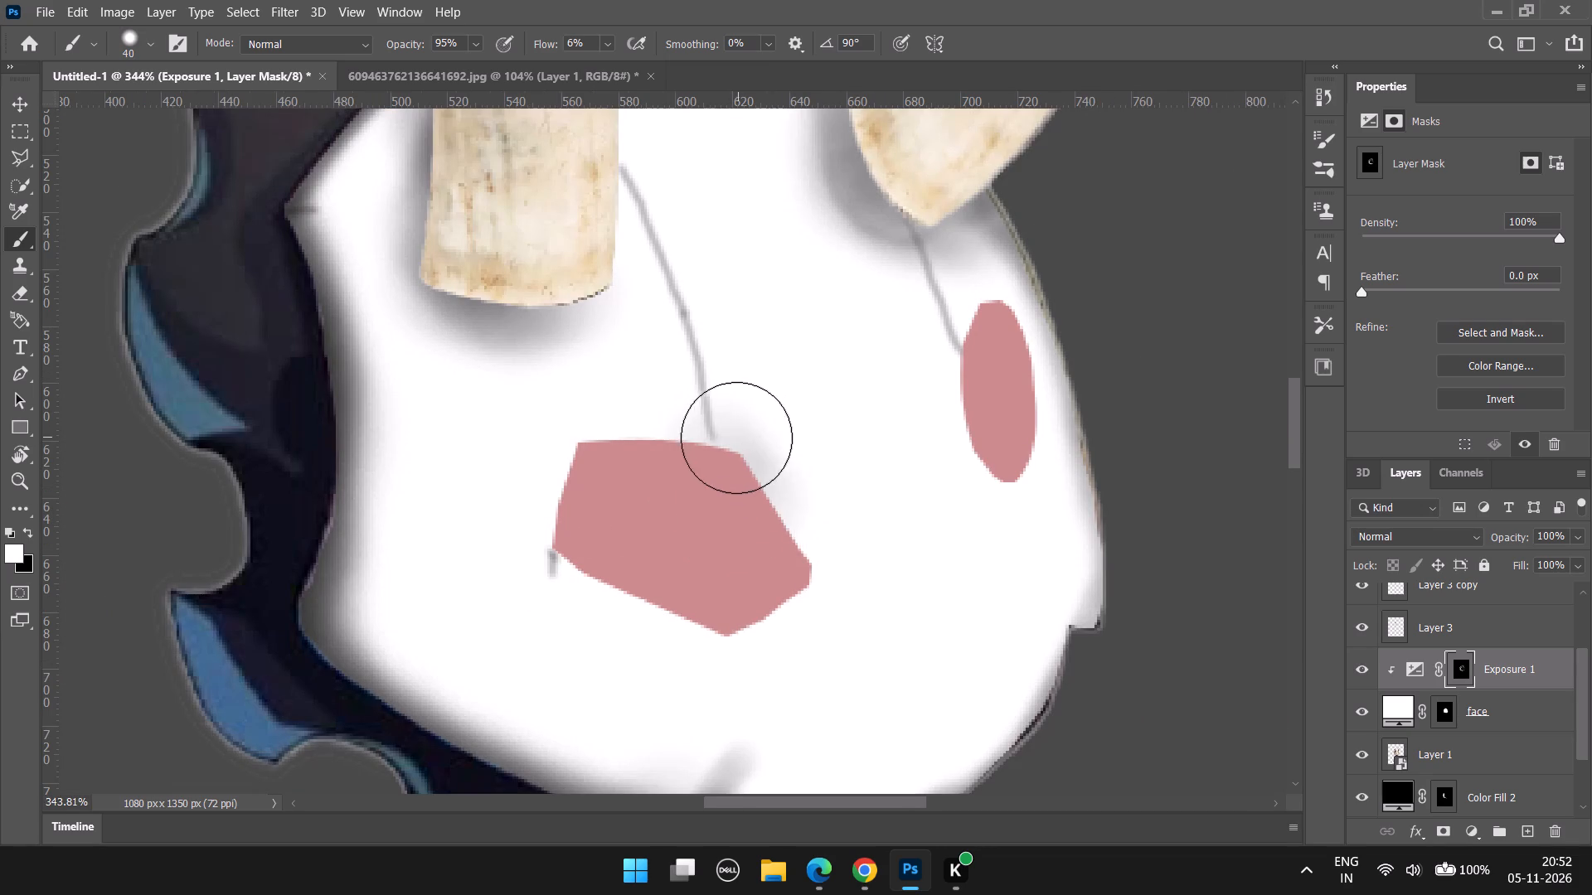
Reduce the brush to 25 px and paint a soft shadow where the long crease meets the large pink patch.
{"action": "scroll", "coordinate": [736, 438], "scroll_direction": "up", "scroll_amount": 3, "text": "alt"}
{"action": "left_click_drag", "start_coordinate": [701, 418], "coordinate": [712, 449]}
{"action": "left_click_drag", "start_coordinate": [705, 418], "coordinate": [764, 527]}
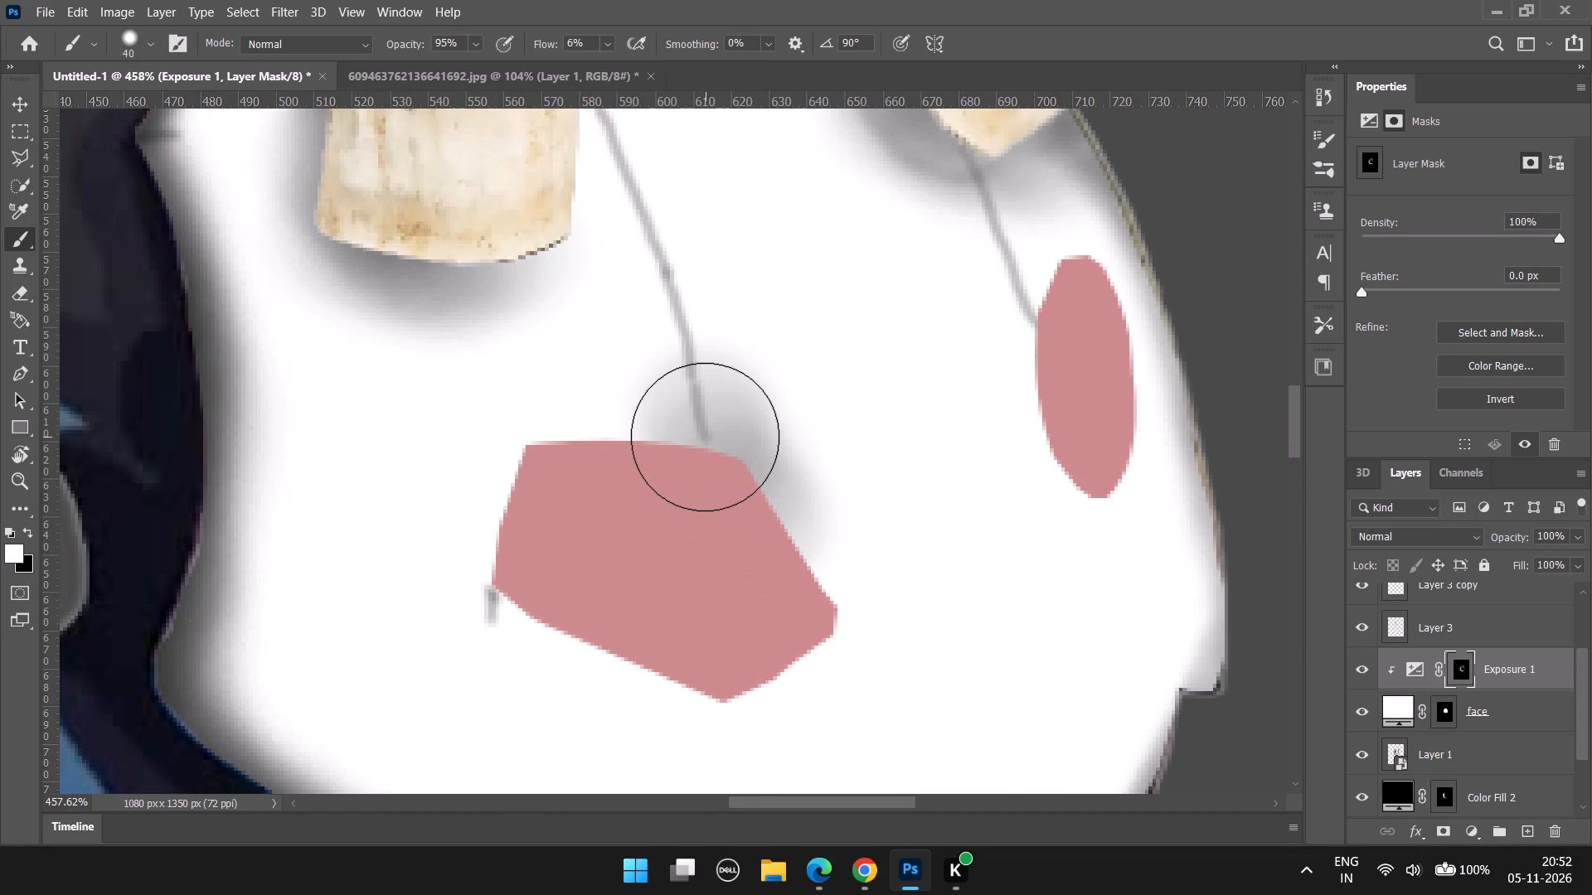
{"action": "key", "text": "ctrl+z"}
{"action": "scroll", "coordinate": [710, 447], "scroll_direction": "up", "scroll_amount": 1, "text": "alt"}
{"action": "key", "text": "bracketleft"}
{"action": "key", "text": "bracketleft"}
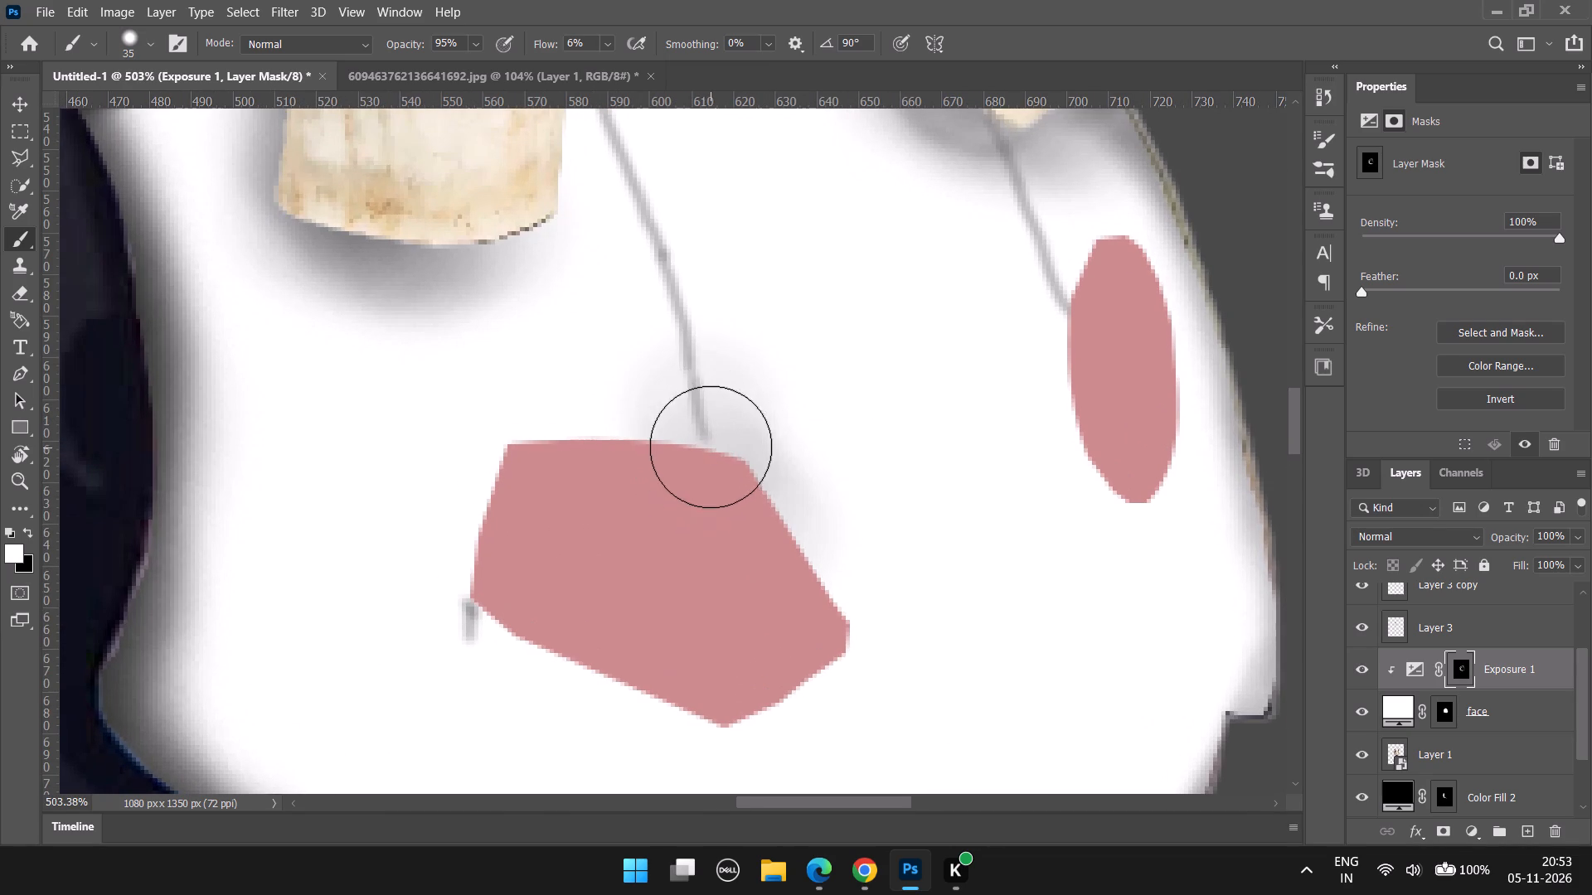
{"action": "key", "text": "bracketleft"}
{"action": "left_click_drag", "start_coordinate": [697, 418], "coordinate": [731, 481]}
{"action": "left_click_drag", "start_coordinate": [705, 410], "coordinate": [745, 497]}
{"action": "left_click_drag", "start_coordinate": [681, 404], "coordinate": [730, 545]}
{"action": "scroll", "coordinate": [736, 511], "scroll_direction": "down", "scroll_amount": 6, "text": "alt"}
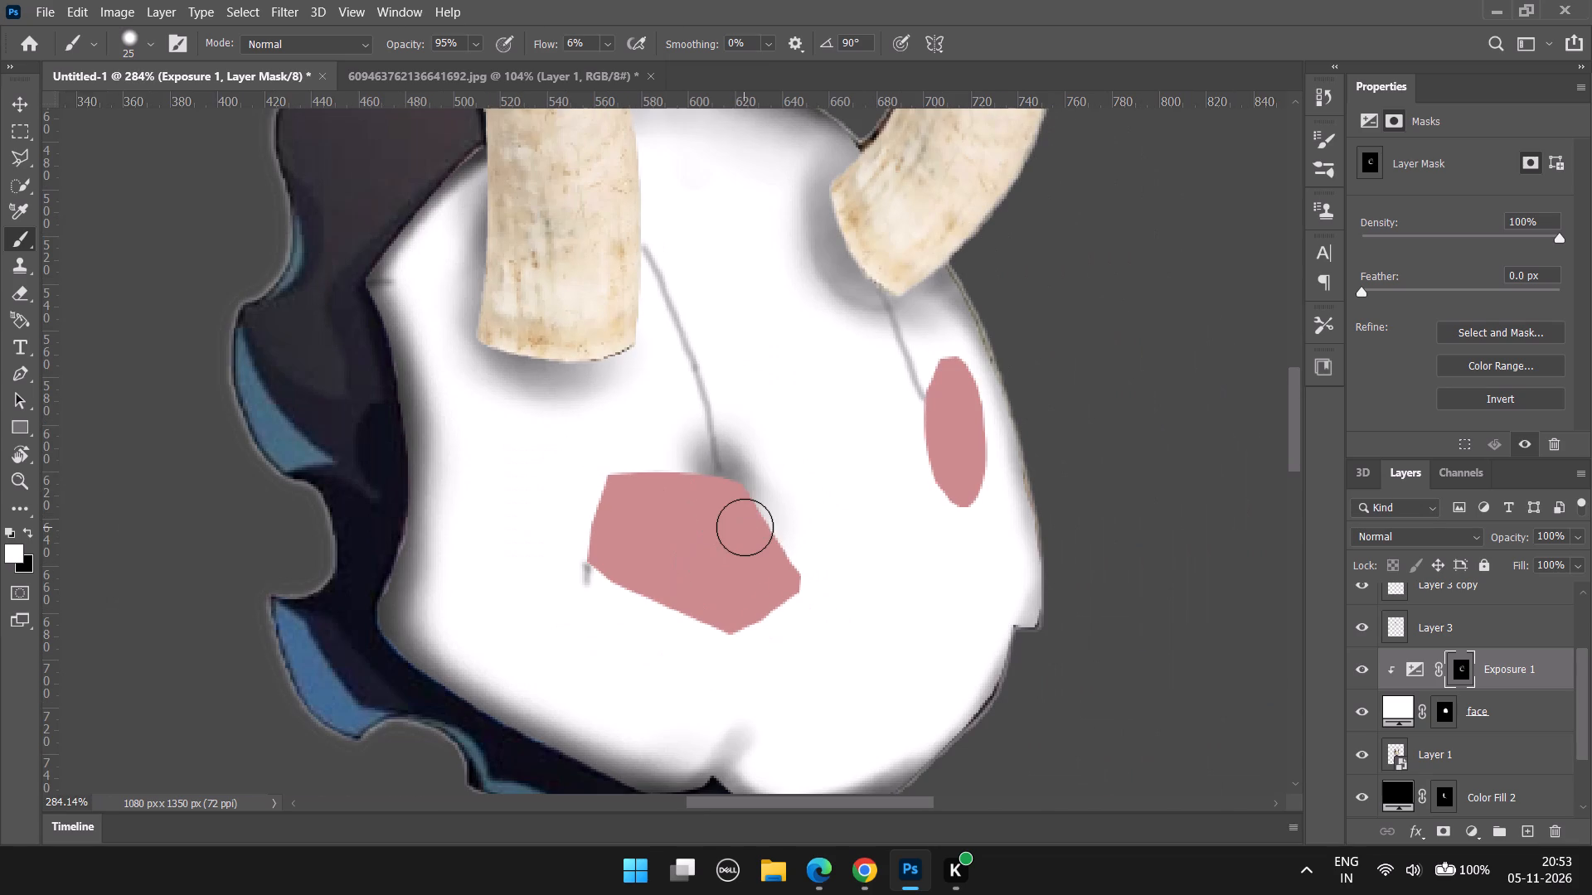
{"action": "key", "text": "ctrl+z"}
Continue the soft shadow along the large pink patch's right and top edges.
{"action": "left_click_drag", "start_coordinate": [724, 487], "coordinate": [789, 578]}
{"action": "left_click_drag", "start_coordinate": [745, 499], "coordinate": [782, 589]}
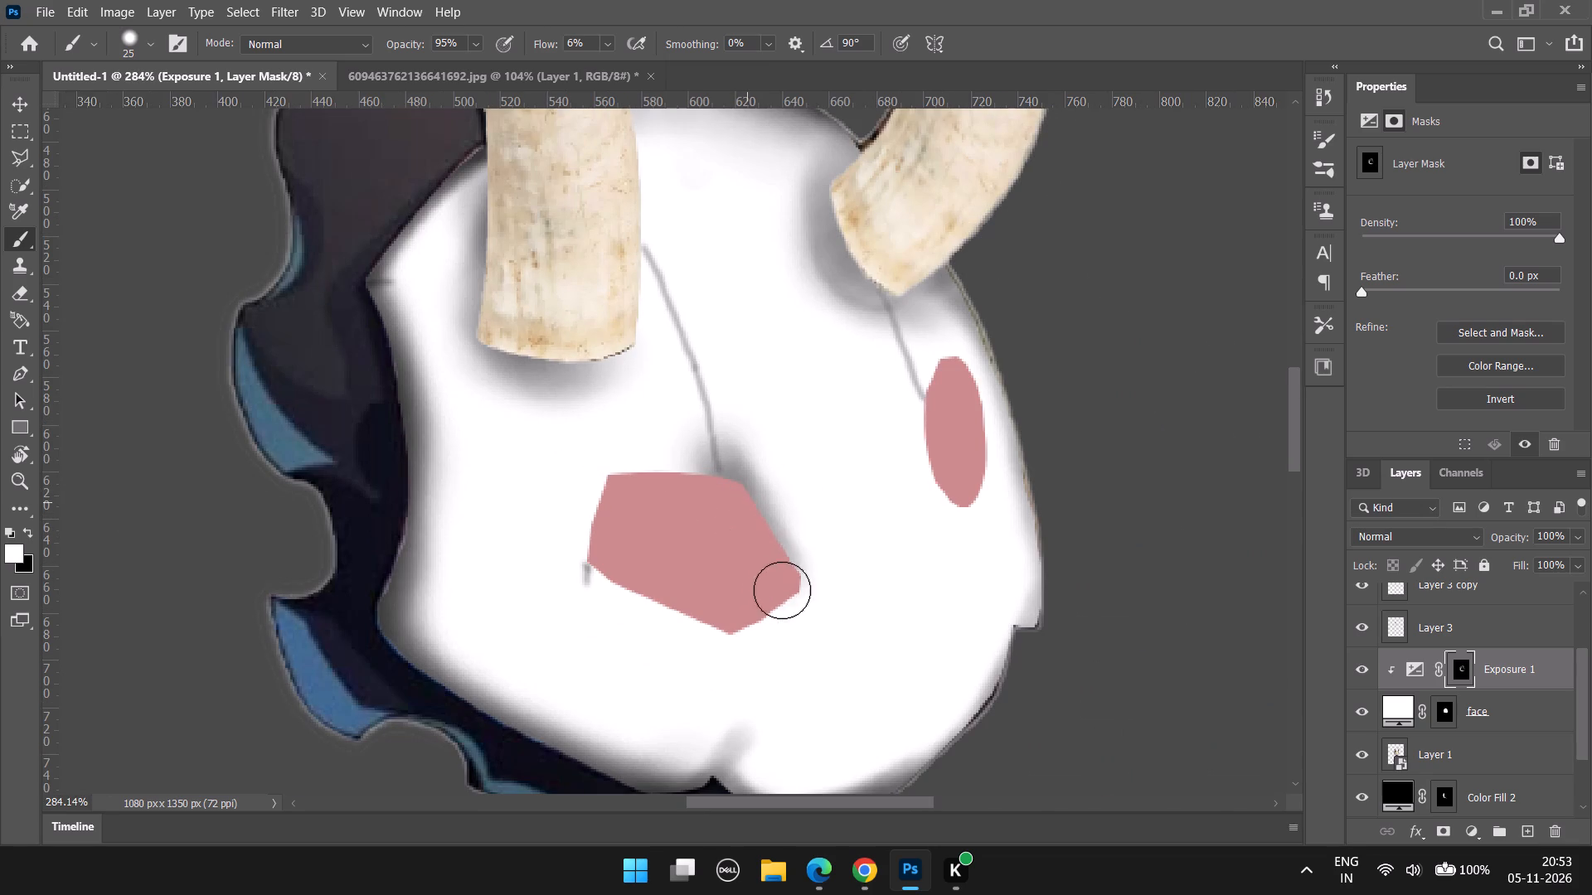
{"action": "left_click_drag", "start_coordinate": [770, 568], "coordinate": [739, 622]}
{"action": "left_click_drag", "start_coordinate": [721, 489], "coordinate": [637, 503]}
{"action": "left_click_drag", "start_coordinate": [683, 470], "coordinate": [627, 512]}
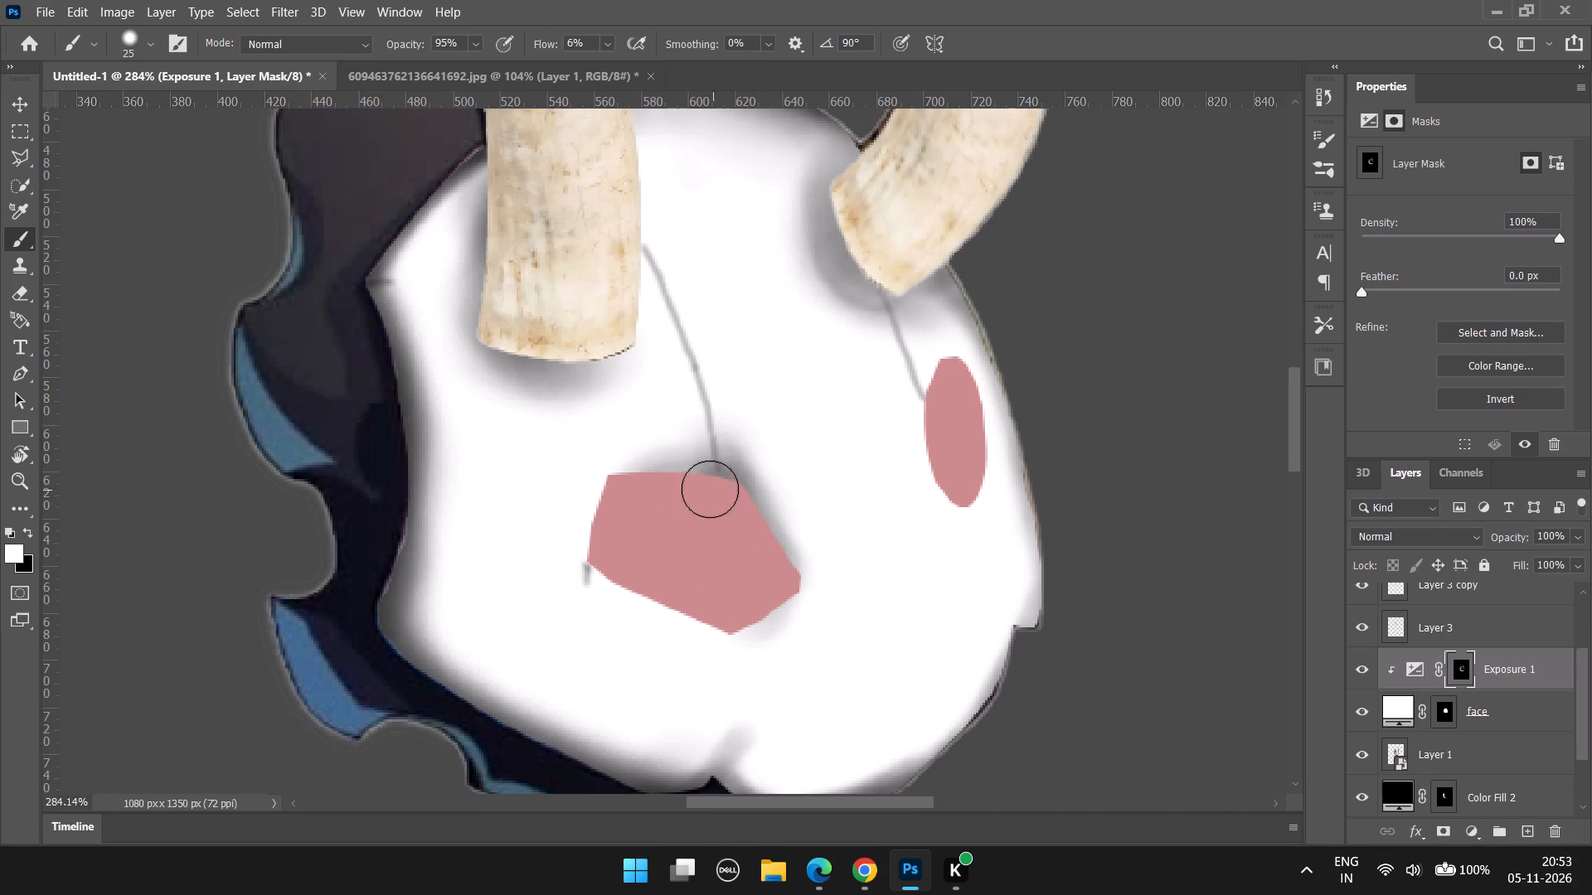
{"action": "left_click_drag", "start_coordinate": [699, 488], "coordinate": [613, 605]}
{"action": "key", "text": "ctrl+z"}
{"action": "left_click", "coordinate": [632, 514]}
Paint a soft shadow along the large pink patch's left and lower edges.
{"action": "left_click_drag", "start_coordinate": [620, 477], "coordinate": [618, 506]}
{"action": "left_click_drag", "start_coordinate": [618, 495], "coordinate": [614, 535]}
{"action": "left_click_drag", "start_coordinate": [617, 491], "coordinate": [608, 573]}
{"action": "left_click_drag", "start_coordinate": [630, 478], "coordinate": [623, 594]}
{"action": "left_click_drag", "start_coordinate": [606, 500], "coordinate": [656, 594]}
{"action": "left_click_drag", "start_coordinate": [599, 533], "coordinate": [698, 609]}
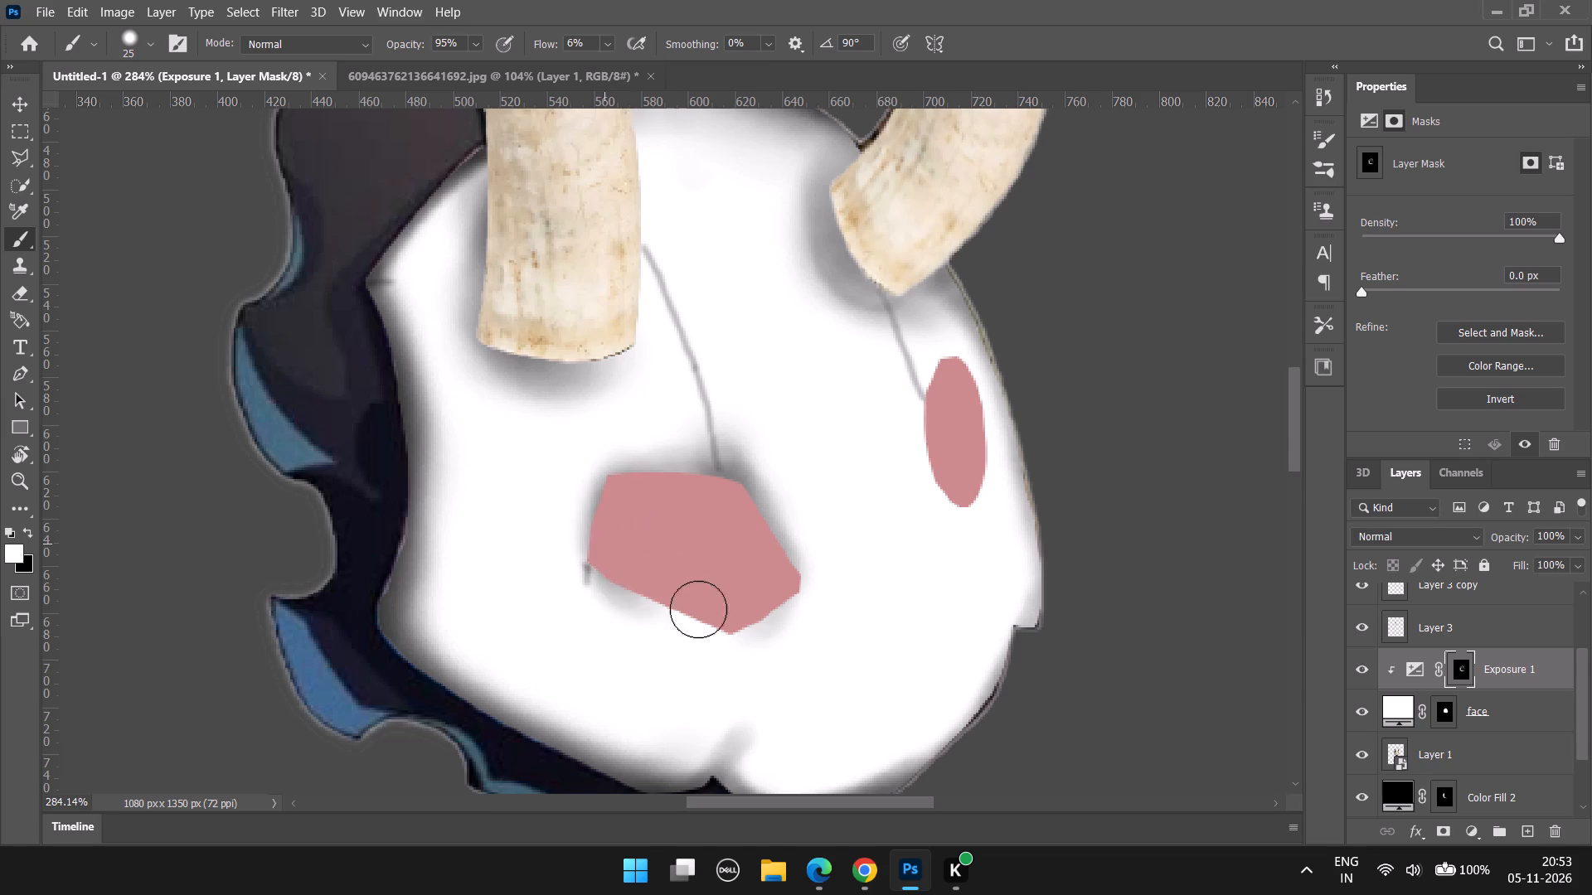
{"action": "left_click_drag", "start_coordinate": [698, 609], "coordinate": [727, 611]}
{"action": "left_click_drag", "start_coordinate": [629, 568], "coordinate": [745, 622]}
{"action": "left_click_drag", "start_coordinate": [641, 569], "coordinate": [745, 614]}
{"action": "left_click_drag", "start_coordinate": [662, 591], "coordinate": [756, 611]}
{"action": "left_click_drag", "start_coordinate": [703, 606], "coordinate": [764, 604]}
{"action": "scroll", "coordinate": [776, 558], "scroll_direction": "down", "scroll_amount": 7, "text": "alt"}
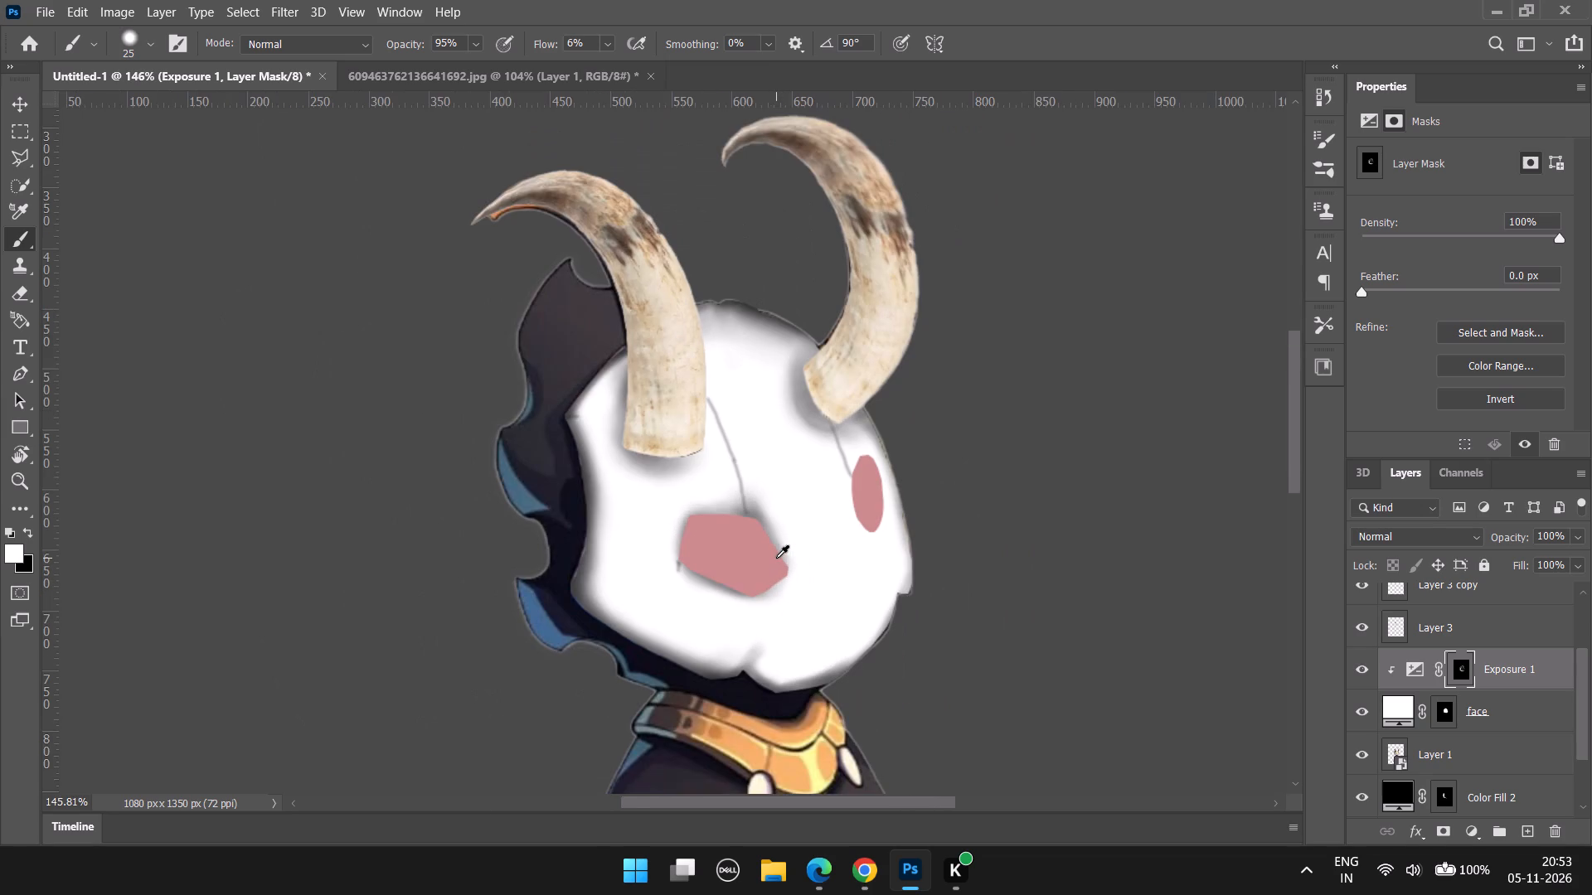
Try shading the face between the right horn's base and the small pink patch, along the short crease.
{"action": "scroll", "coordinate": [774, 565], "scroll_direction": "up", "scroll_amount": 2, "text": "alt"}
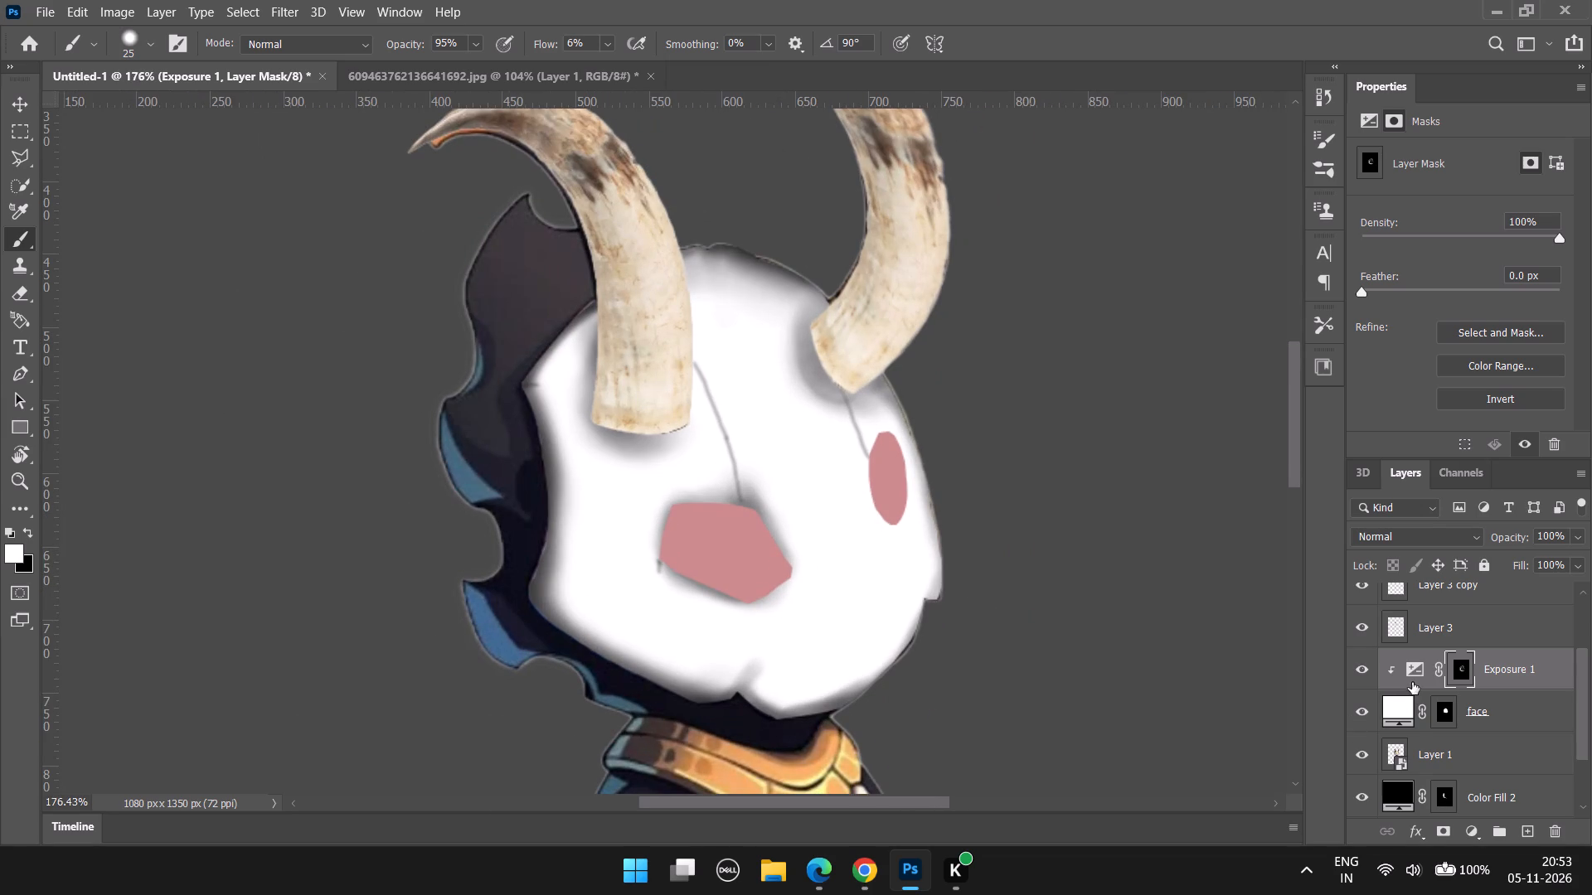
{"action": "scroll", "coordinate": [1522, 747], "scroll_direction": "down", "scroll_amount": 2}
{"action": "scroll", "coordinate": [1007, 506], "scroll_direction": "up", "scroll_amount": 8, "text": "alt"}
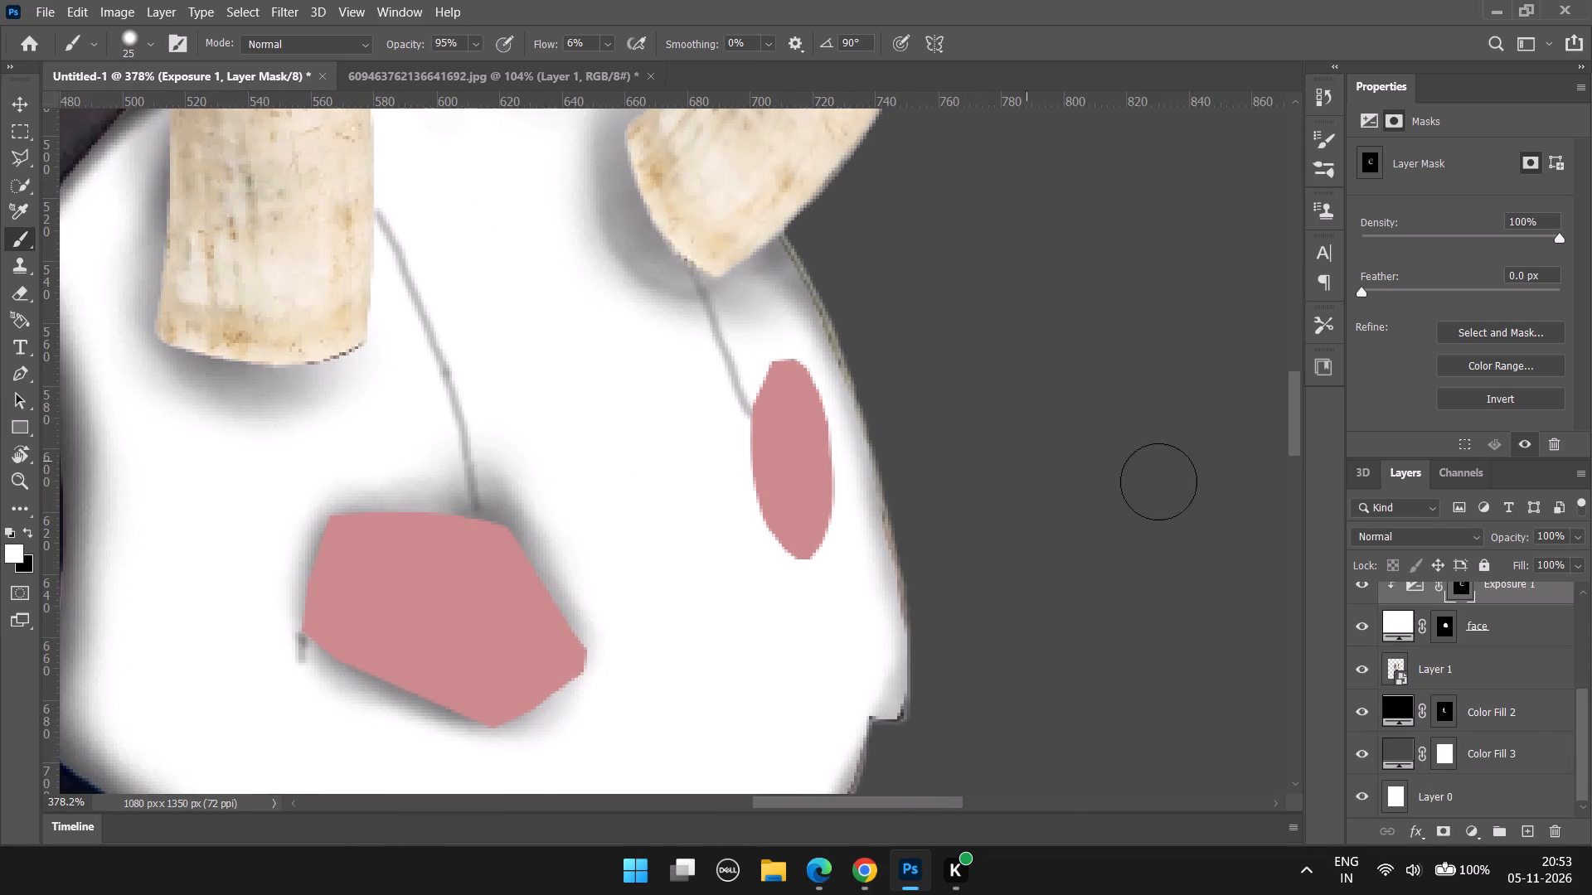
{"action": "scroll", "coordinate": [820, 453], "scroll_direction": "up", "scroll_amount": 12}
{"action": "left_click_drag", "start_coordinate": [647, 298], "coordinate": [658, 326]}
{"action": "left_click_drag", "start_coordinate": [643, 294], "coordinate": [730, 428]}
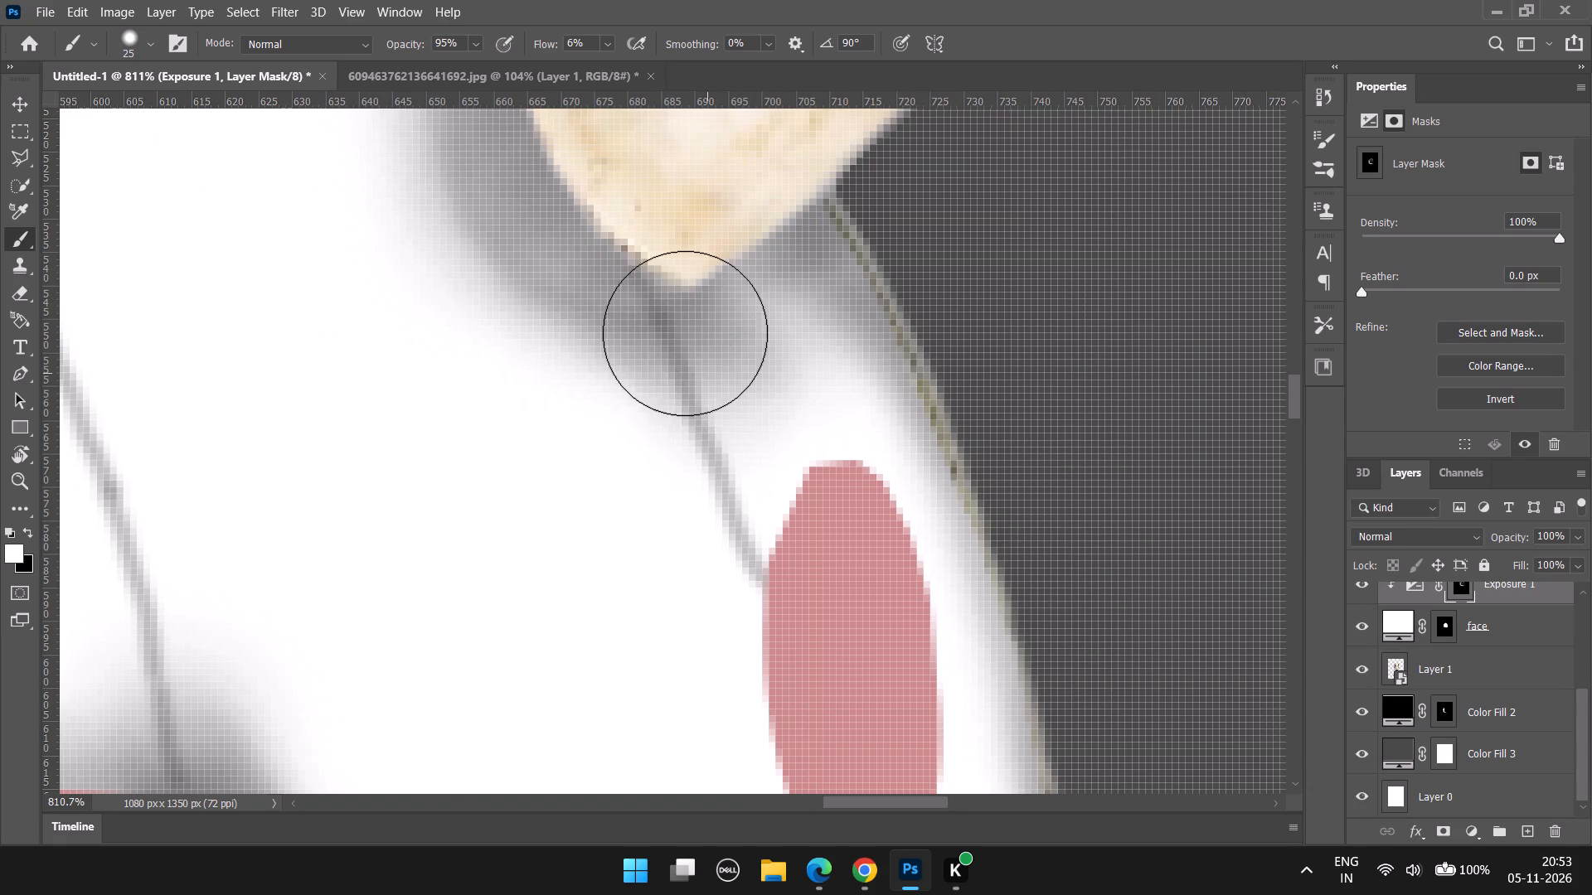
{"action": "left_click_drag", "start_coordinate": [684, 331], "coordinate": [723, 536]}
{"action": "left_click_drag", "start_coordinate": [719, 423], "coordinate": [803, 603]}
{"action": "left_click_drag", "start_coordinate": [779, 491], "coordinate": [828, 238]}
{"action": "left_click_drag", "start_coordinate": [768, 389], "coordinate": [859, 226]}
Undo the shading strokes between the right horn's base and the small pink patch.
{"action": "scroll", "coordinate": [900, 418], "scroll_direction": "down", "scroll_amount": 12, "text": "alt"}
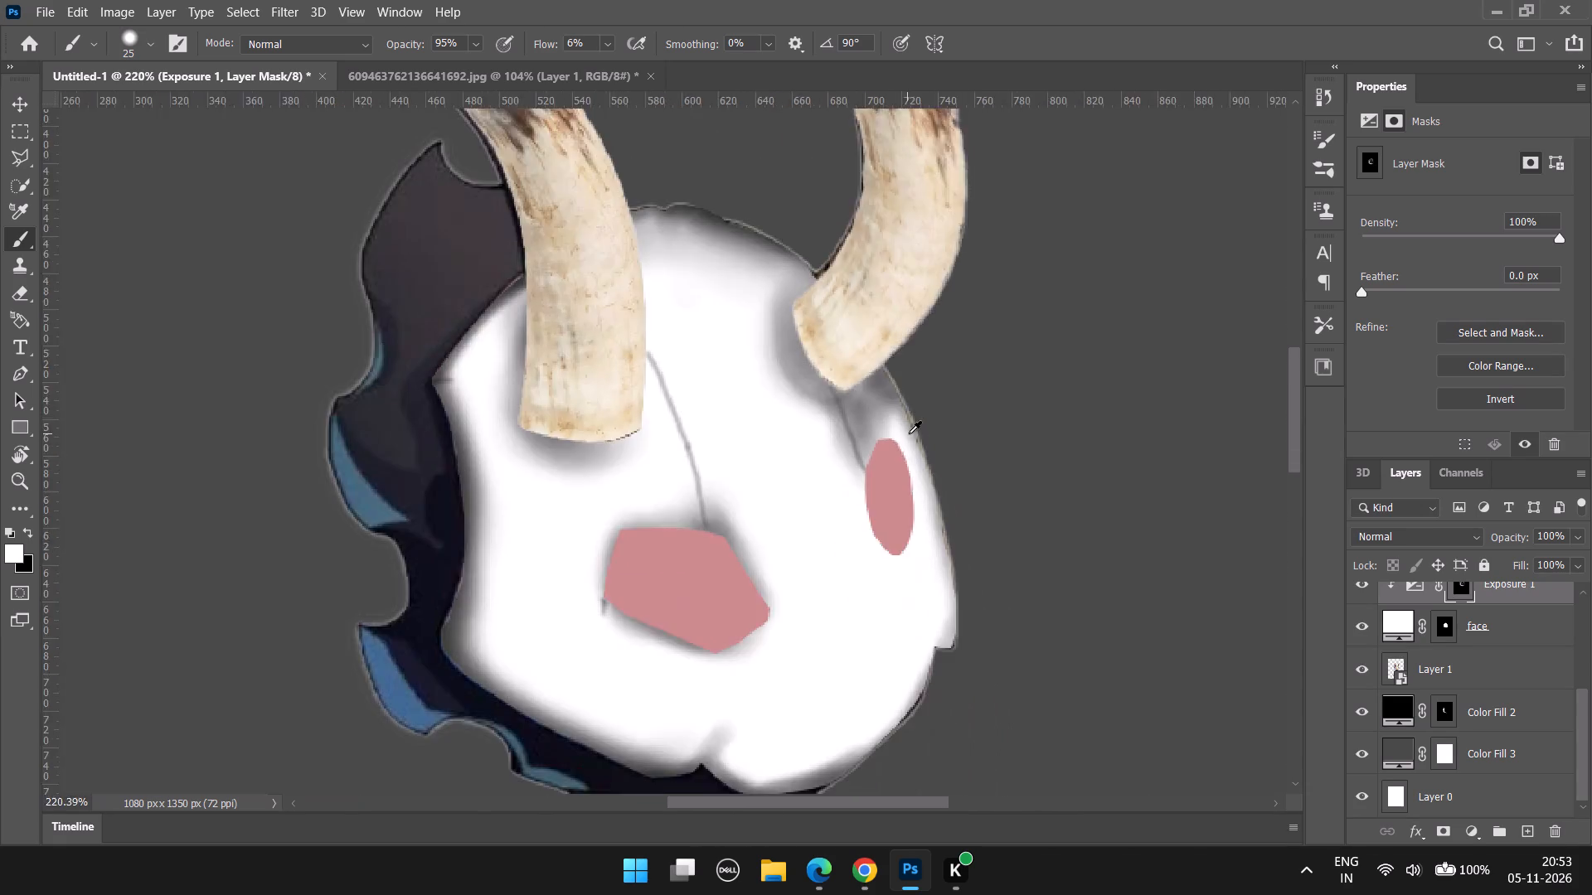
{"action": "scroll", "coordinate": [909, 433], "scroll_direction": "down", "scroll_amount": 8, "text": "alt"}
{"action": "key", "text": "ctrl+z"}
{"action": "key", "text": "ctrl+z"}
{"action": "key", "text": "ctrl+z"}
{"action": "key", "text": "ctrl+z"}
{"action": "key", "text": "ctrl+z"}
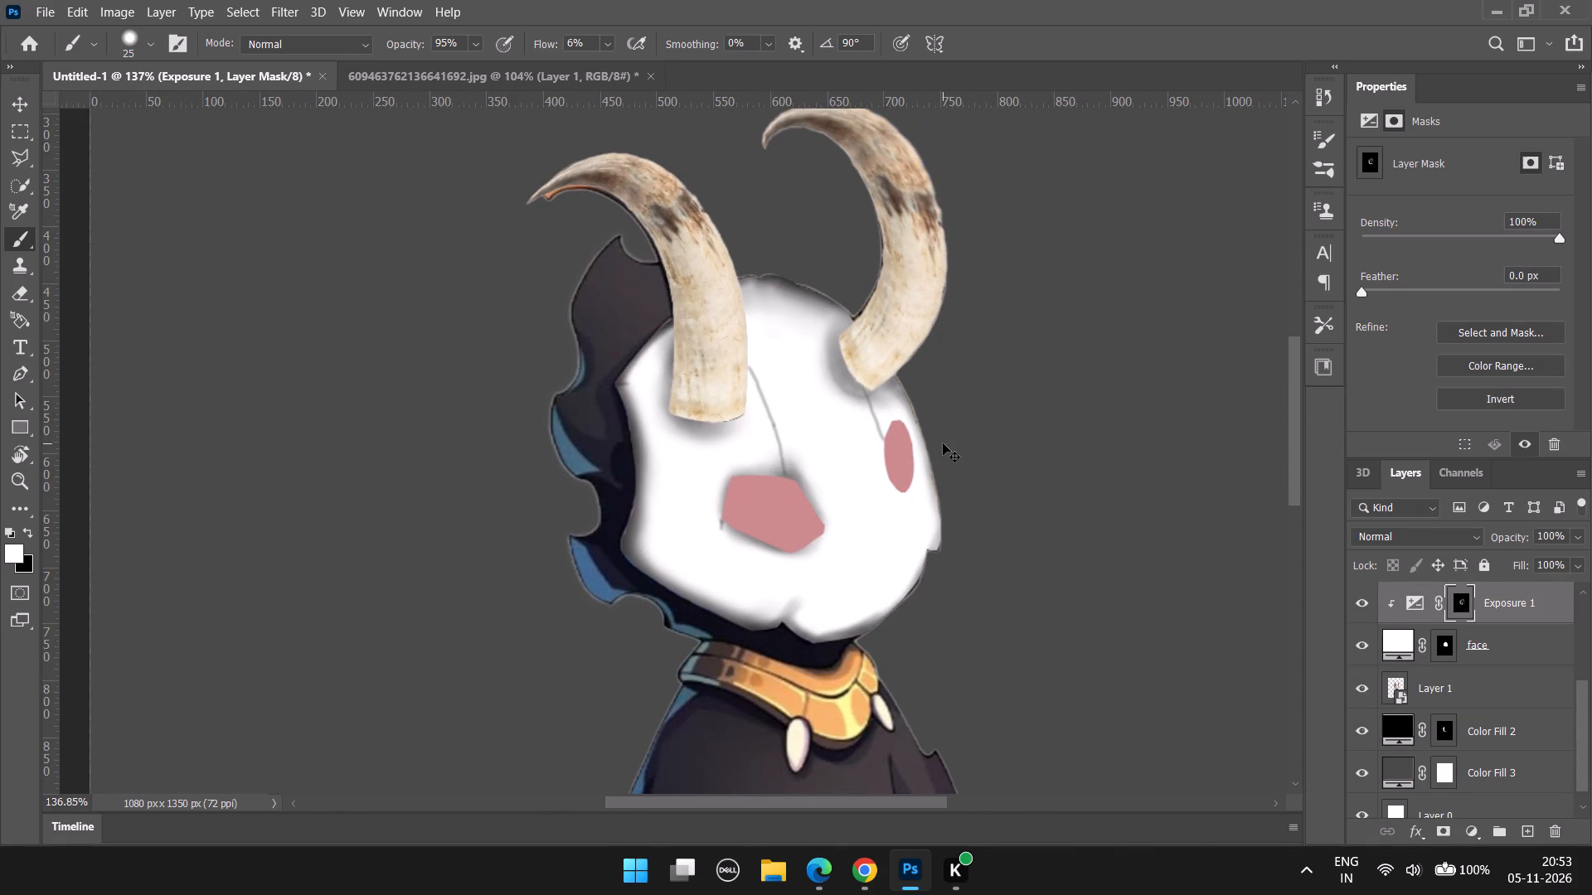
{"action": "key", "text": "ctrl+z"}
Darken the face's upper-left edge between its side corner and the left horn.
{"action": "scroll", "coordinate": [707, 419], "scroll_direction": "up", "scroll_amount": 5}
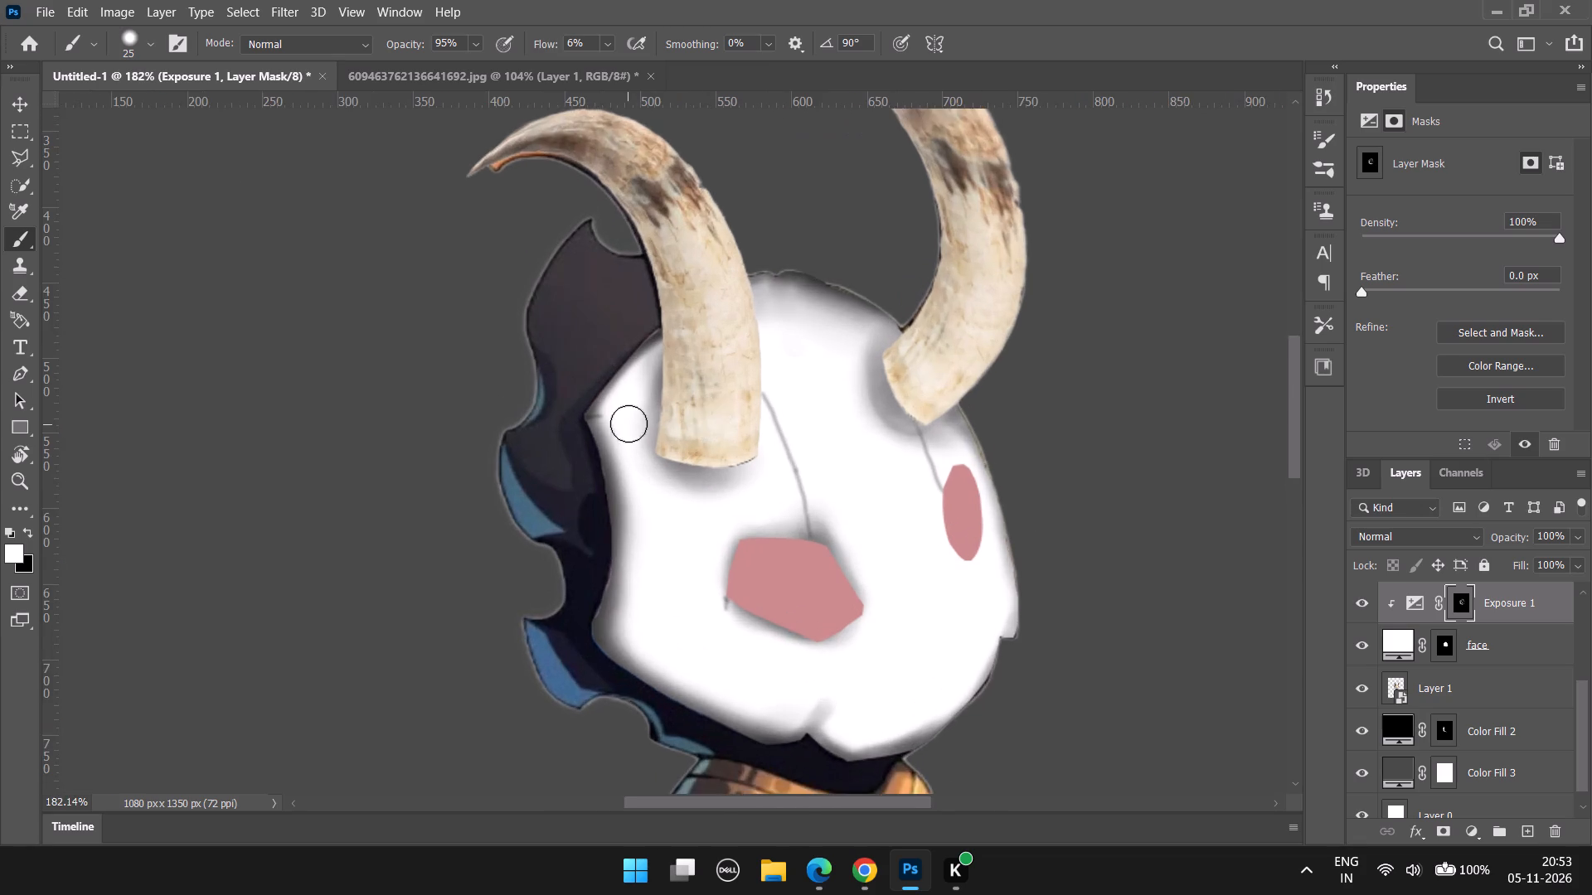
{"action": "scroll", "coordinate": [624, 423], "scroll_direction": "up", "scroll_amount": 11, "text": "alt"}
{"action": "left_click_drag", "start_coordinate": [531, 409], "coordinate": [645, 218]}
{"action": "left_click_drag", "start_coordinate": [477, 403], "coordinate": [713, 139]}
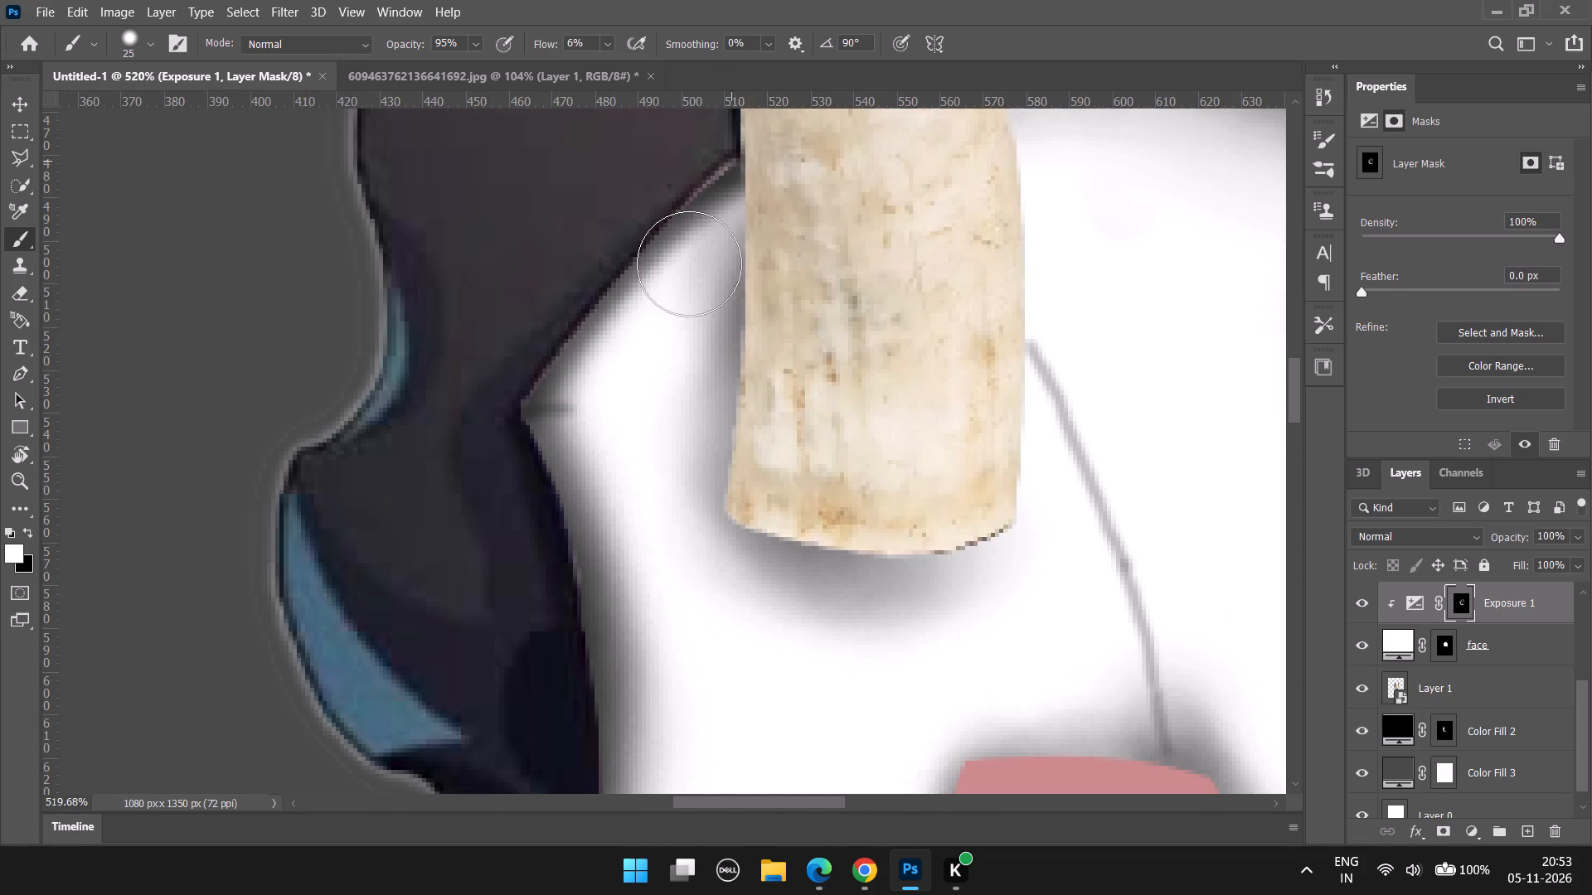
{"action": "left_click_drag", "start_coordinate": [485, 390], "coordinate": [682, 128]}
{"action": "left_click_drag", "start_coordinate": [488, 436], "coordinate": [745, 150]}
{"action": "left_click_drag", "start_coordinate": [523, 428], "coordinate": [803, 166]}
{"action": "left_click_drag", "start_coordinate": [541, 392], "coordinate": [730, 154]}
{"action": "left_click_drag", "start_coordinate": [538, 378], "coordinate": [824, 75]}
{"action": "left_click_drag", "start_coordinate": [538, 350], "coordinate": [854, 117]}
{"action": "scroll", "coordinate": [942, 259], "scroll_direction": "down", "scroll_amount": 7, "text": "alt"}
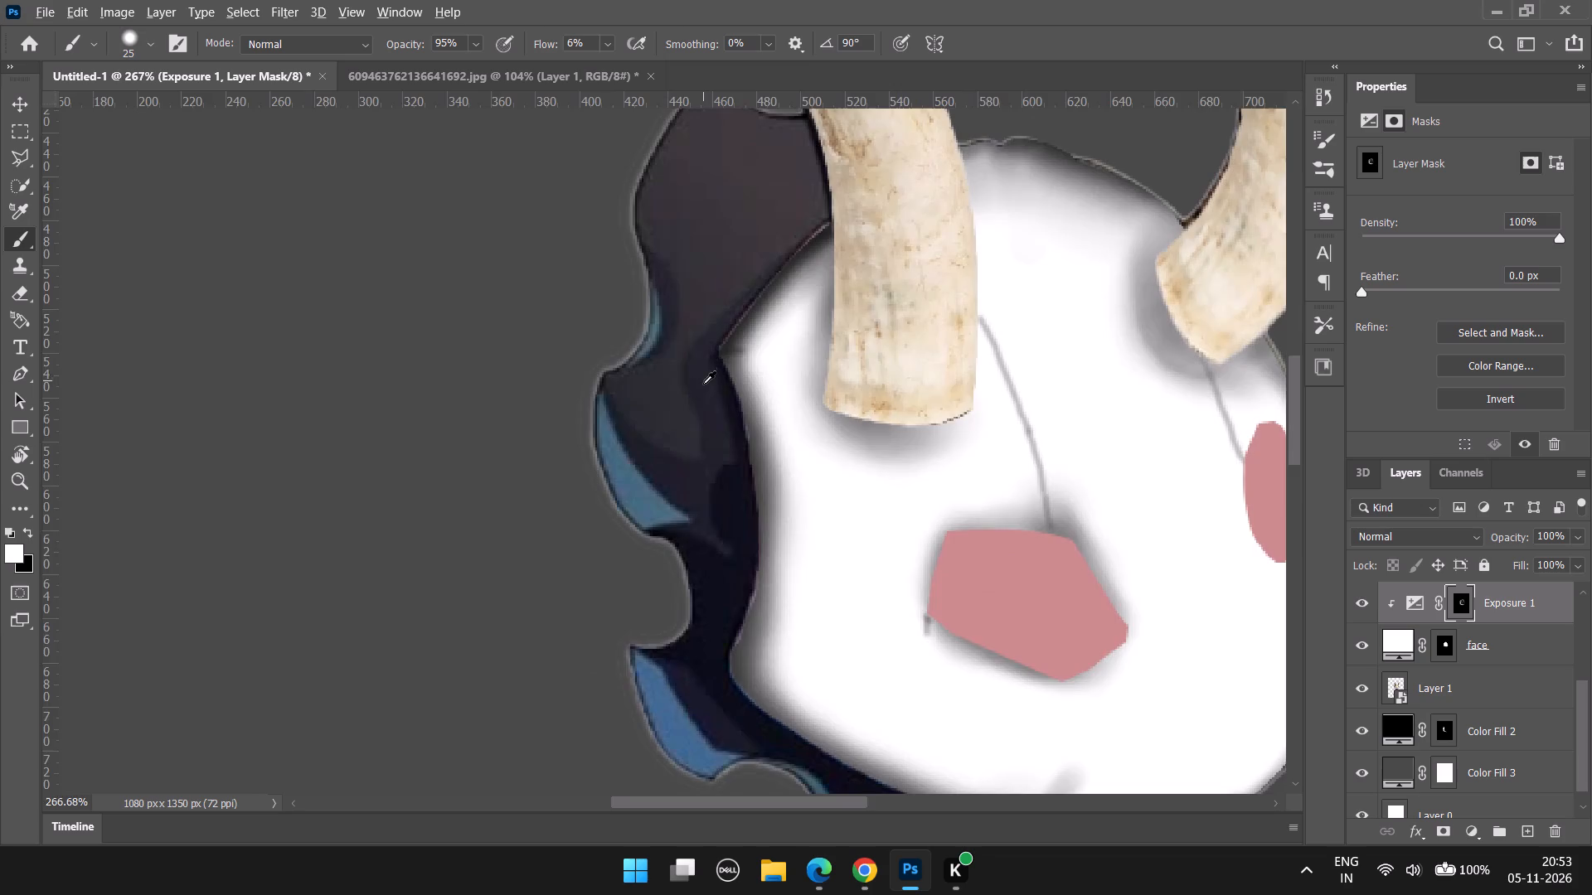
{"action": "scroll", "coordinate": [704, 405], "scroll_direction": "down", "scroll_amount": 5, "text": "alt"}
Darken the top edge of the face between the two horns.
{"action": "scroll", "coordinate": [815, 358], "scroll_direction": "up", "scroll_amount": 12}
{"action": "left_click_drag", "start_coordinate": [842, 319], "coordinate": [845, 315]}
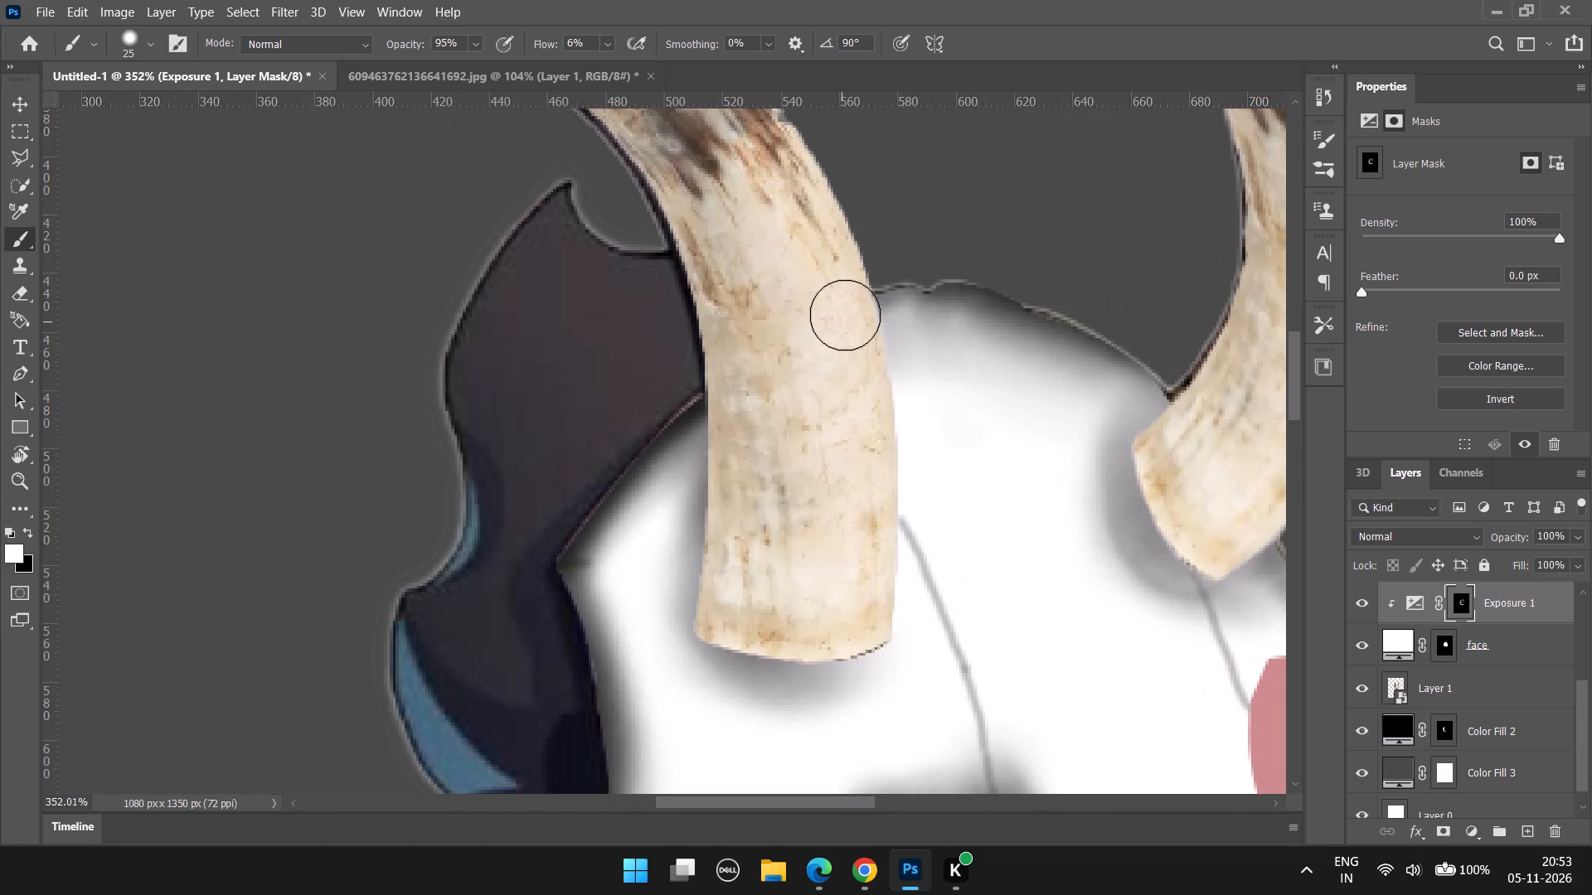
{"action": "left_click_drag", "start_coordinate": [845, 315], "coordinate": [892, 262]}
{"action": "left_click_drag", "start_coordinate": [846, 290], "coordinate": [949, 262]}
{"action": "left_click_drag", "start_coordinate": [890, 277], "coordinate": [986, 259]}
{"action": "left_click_drag", "start_coordinate": [862, 273], "coordinate": [998, 281]}
{"action": "left_click_drag", "start_coordinate": [857, 291], "coordinate": [1043, 288]}
{"action": "left_click_drag", "start_coordinate": [920, 283], "coordinate": [1085, 283]}
{"action": "left_click_drag", "start_coordinate": [961, 286], "coordinate": [1101, 343]}
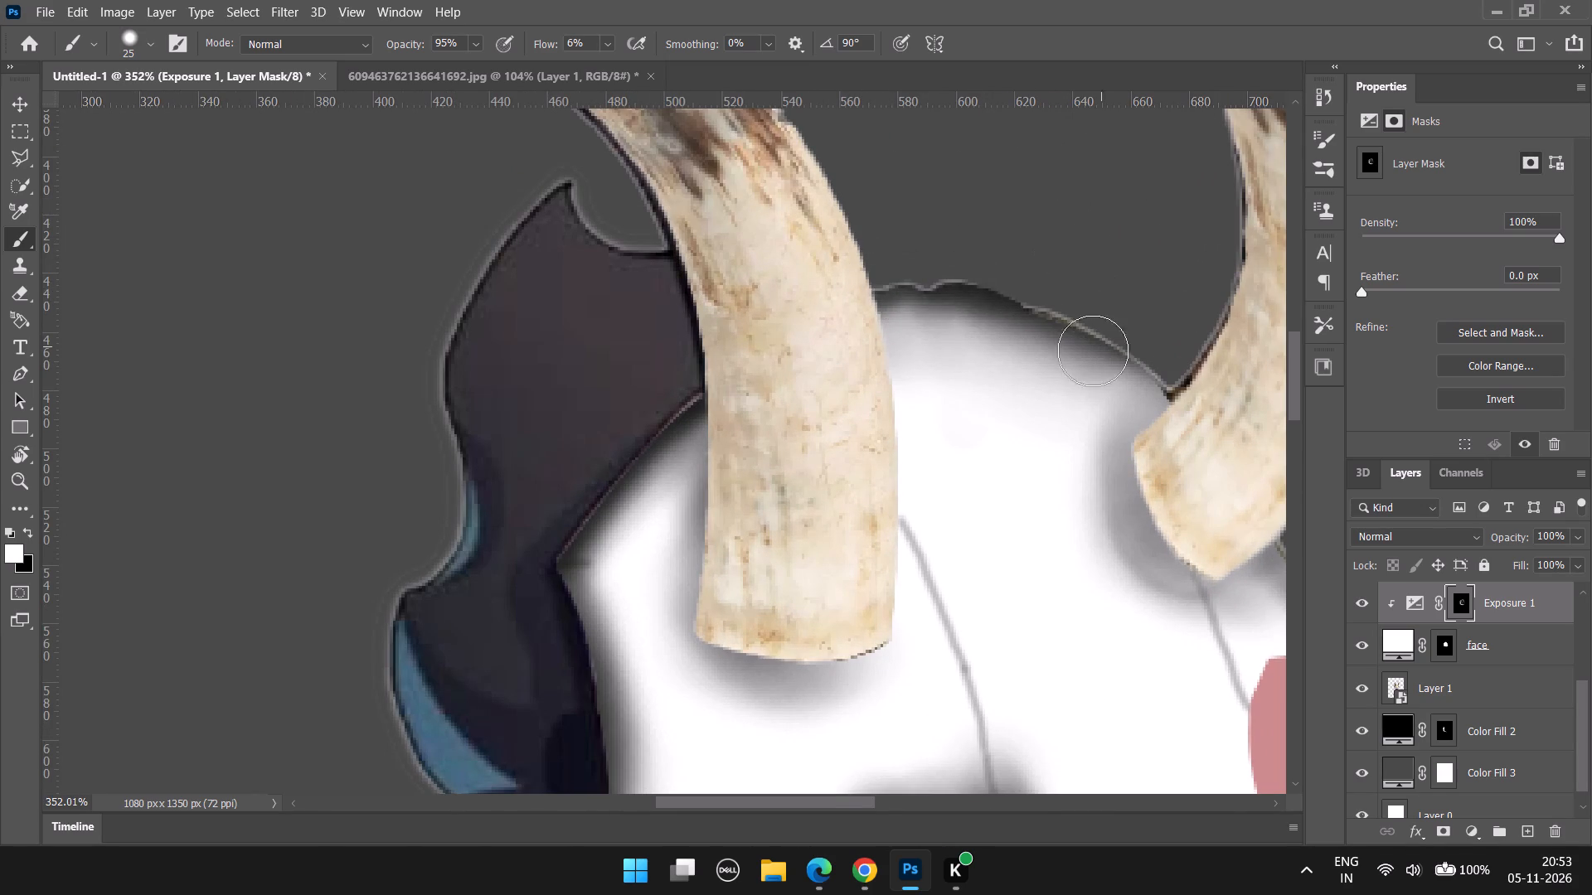
{"action": "left_click_drag", "start_coordinate": [920, 283], "coordinate": [1003, 305]}
{"action": "left_click_drag", "start_coordinate": [956, 287], "coordinate": [1192, 355]}
{"action": "left_click_drag", "start_coordinate": [1065, 307], "coordinate": [1210, 382]}
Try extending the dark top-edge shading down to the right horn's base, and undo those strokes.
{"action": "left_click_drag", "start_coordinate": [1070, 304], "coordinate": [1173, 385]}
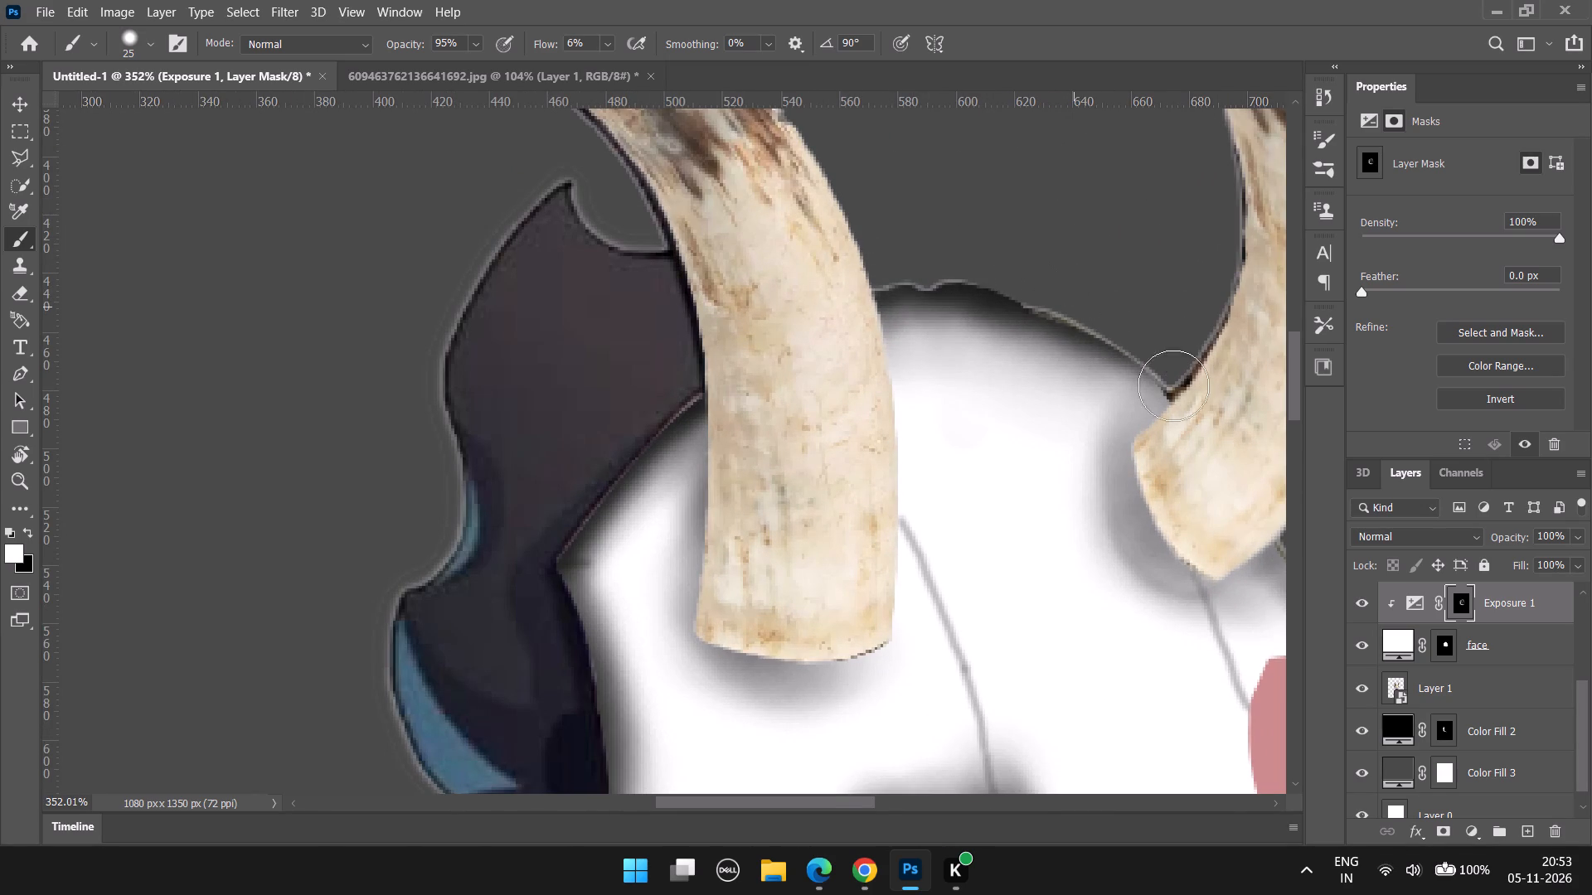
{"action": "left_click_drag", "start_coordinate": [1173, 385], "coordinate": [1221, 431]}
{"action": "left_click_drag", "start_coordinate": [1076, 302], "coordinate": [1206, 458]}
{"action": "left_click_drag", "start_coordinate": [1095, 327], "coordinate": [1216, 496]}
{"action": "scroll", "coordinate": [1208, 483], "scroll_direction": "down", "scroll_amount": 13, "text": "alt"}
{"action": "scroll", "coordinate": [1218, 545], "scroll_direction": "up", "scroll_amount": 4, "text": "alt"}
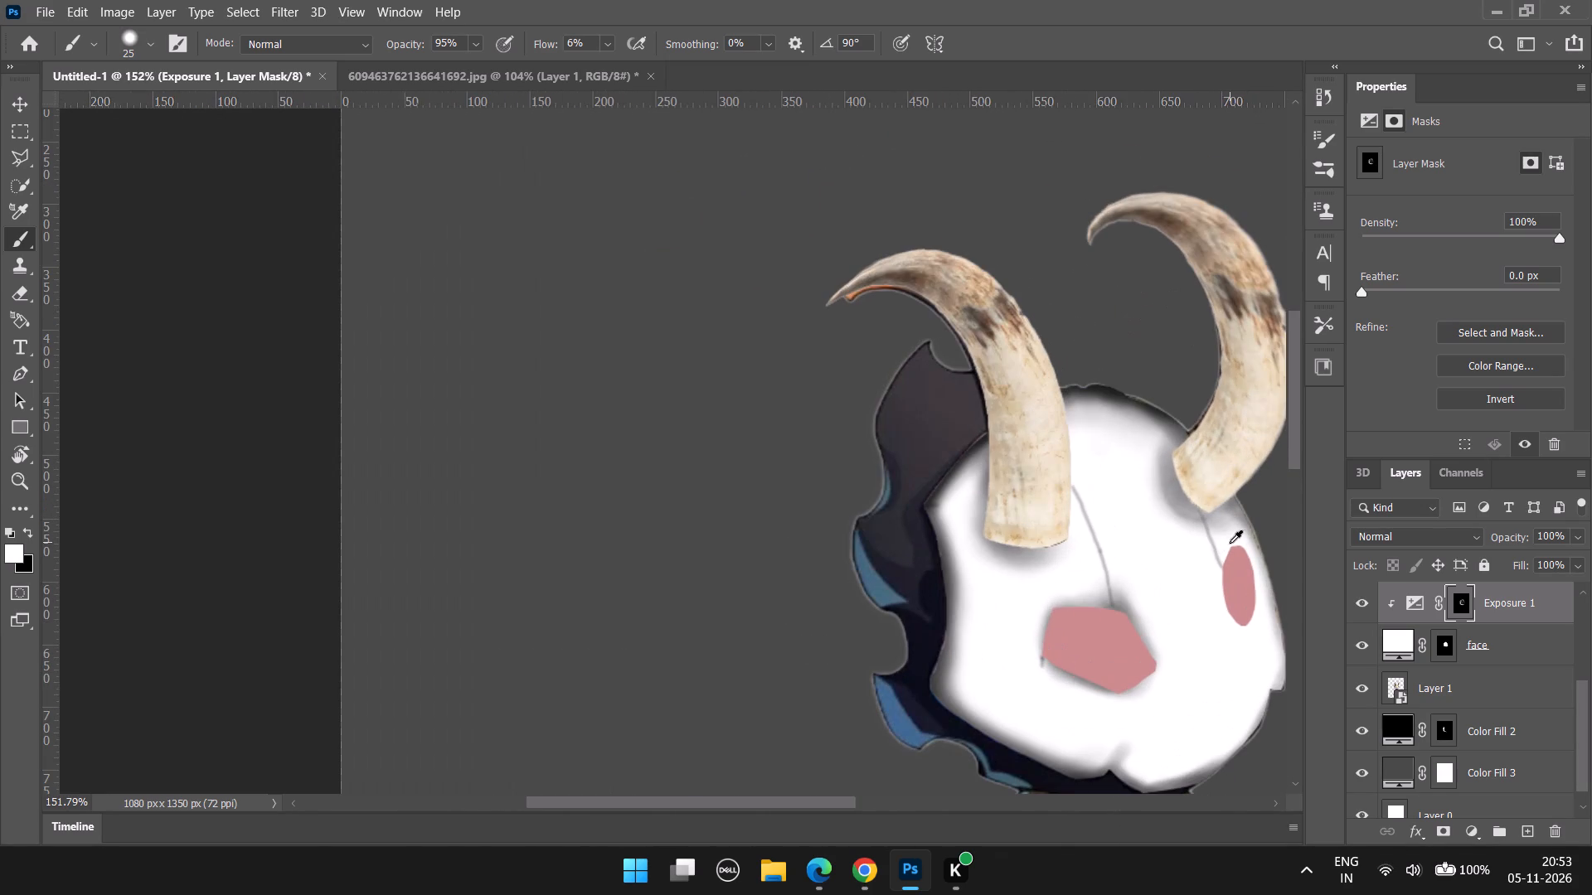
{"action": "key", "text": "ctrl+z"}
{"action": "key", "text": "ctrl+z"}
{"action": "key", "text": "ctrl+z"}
Switch to black, enlarge the brush to 45 px, and soften the shading along the top edge between the horns.
{"action": "scroll", "coordinate": [1134, 450], "scroll_direction": "up", "scroll_amount": 5, "text": "alt"}
{"action": "key", "text": "x"}
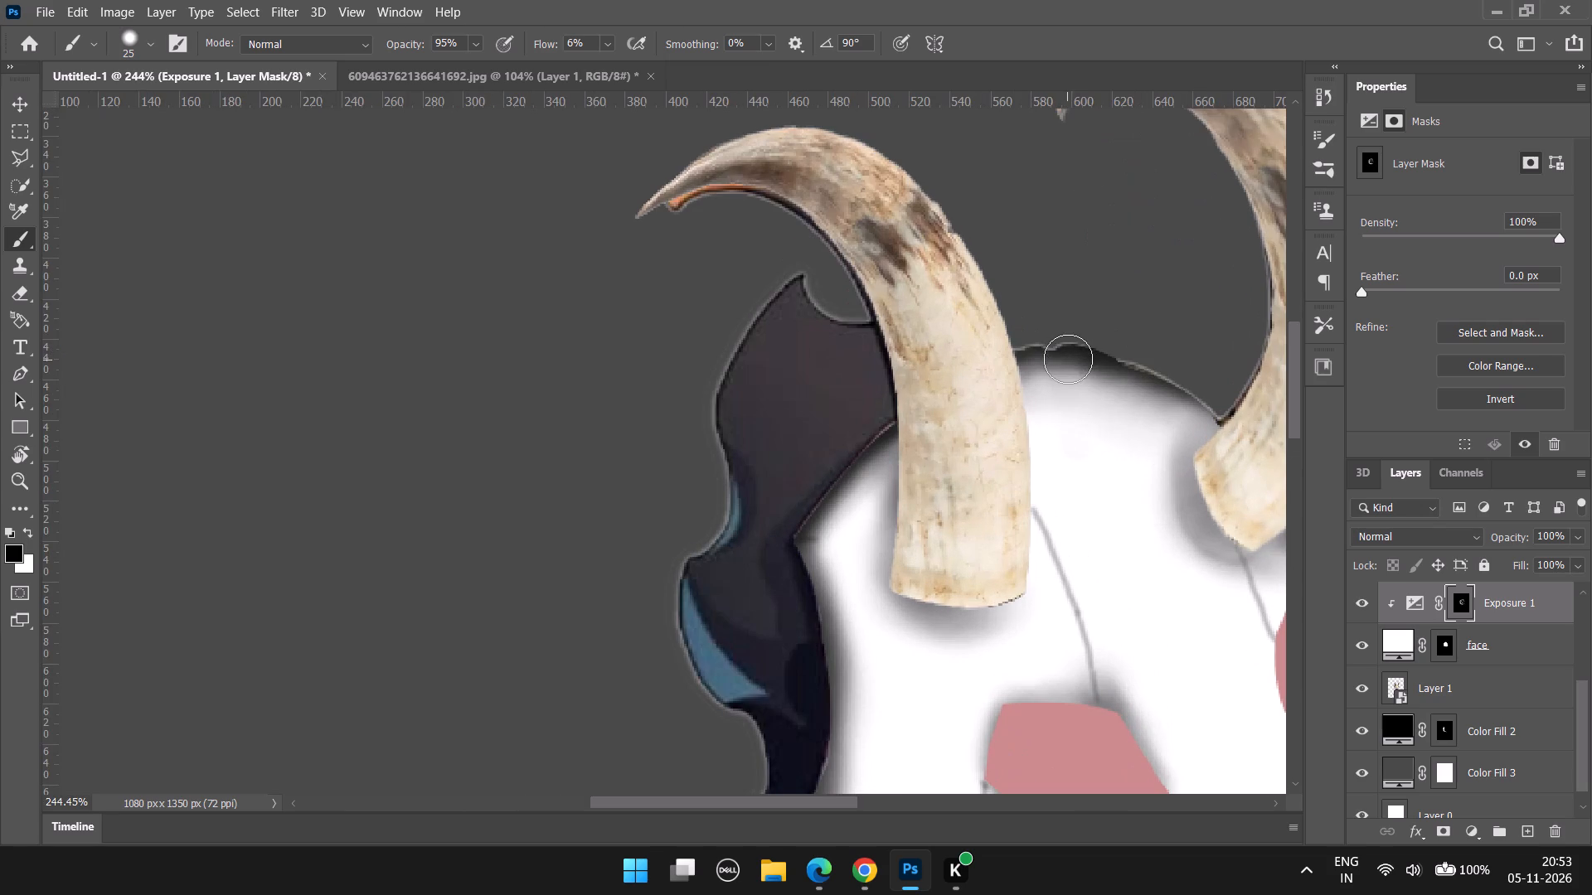
{"action": "type", "text": "]]"}
{"action": "key", "text": "bracketright"}
{"action": "key", "text": "bracketright"}
{"action": "left_click_drag", "start_coordinate": [1012, 375], "coordinate": [1235, 376]}
{"action": "left_click_drag", "start_coordinate": [1028, 353], "coordinate": [1279, 472]}
{"action": "scroll", "coordinate": [1151, 487], "scroll_direction": "down", "scroll_amount": 3}
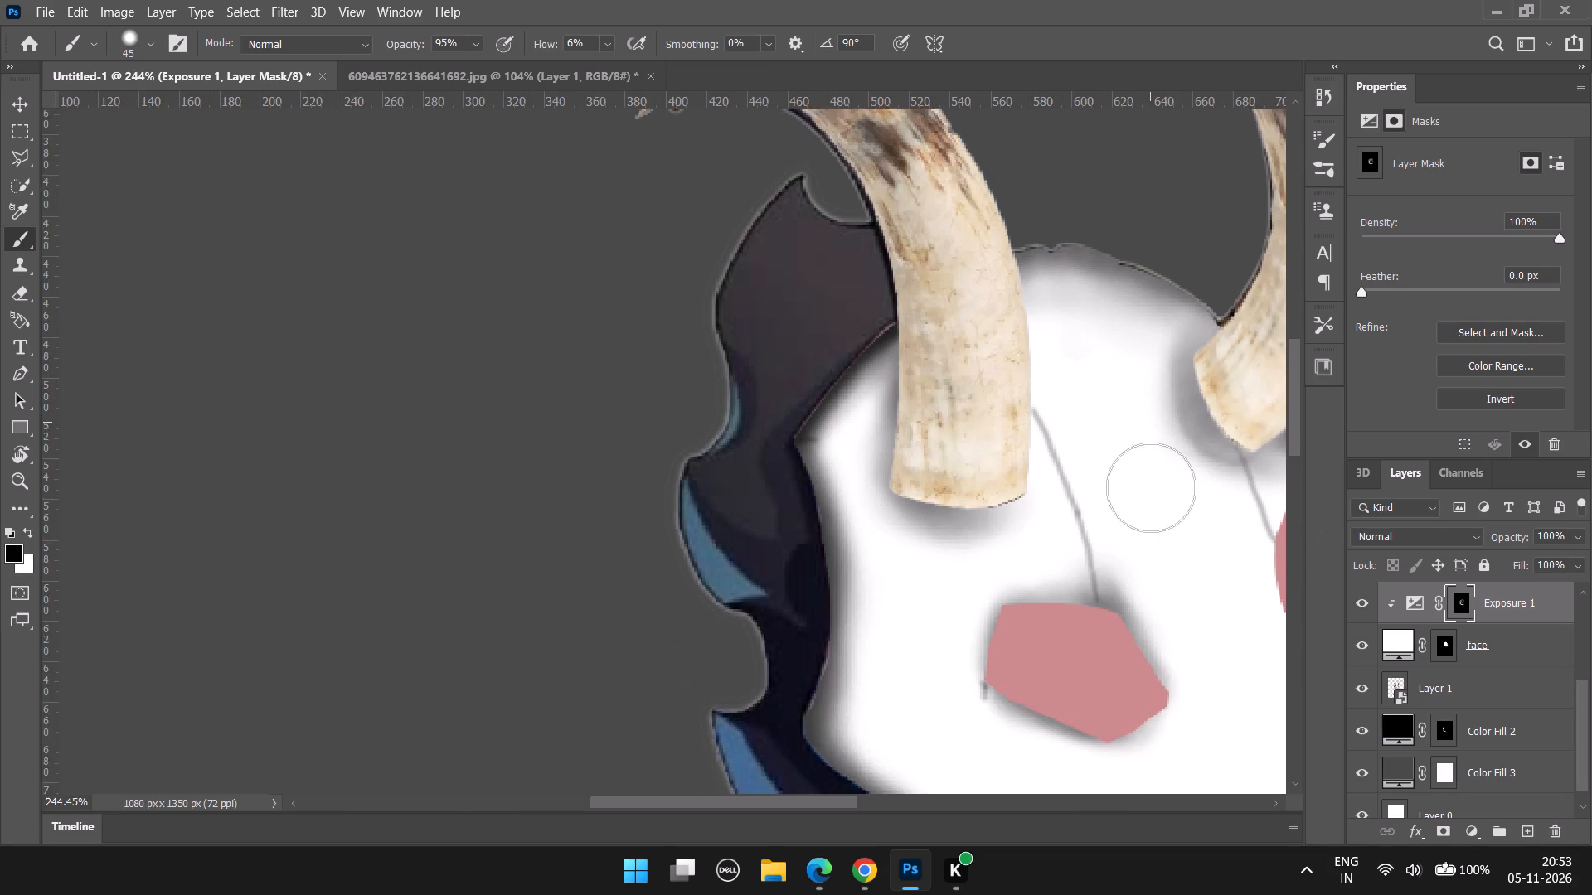
{"action": "scroll", "coordinate": [1151, 487], "scroll_direction": "down", "scroll_amount": 7}
Switch to white and darken the soft shading on the face around the right horn's base with the 45 px brush.
{"action": "left_click_drag", "start_coordinate": [847, 799], "coordinate": [988, 831]}
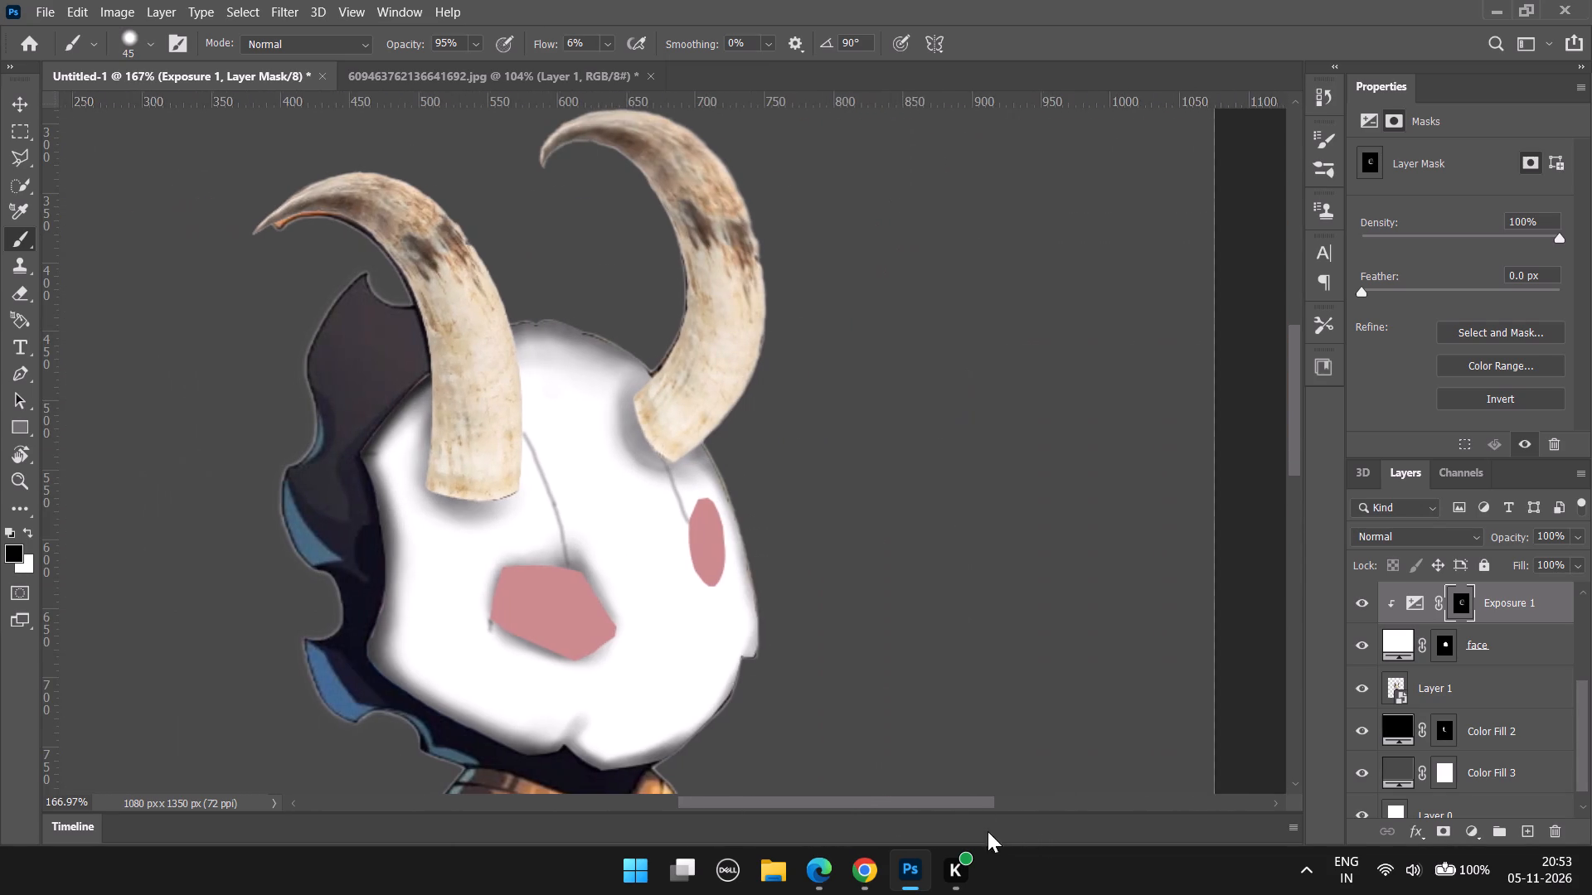
{"action": "left_click_drag", "start_coordinate": [988, 831], "coordinate": [987, 830]}
{"action": "scroll", "coordinate": [743, 582], "scroll_direction": "up", "scroll_amount": 5, "text": "alt"}
{"action": "key", "text": "x"}
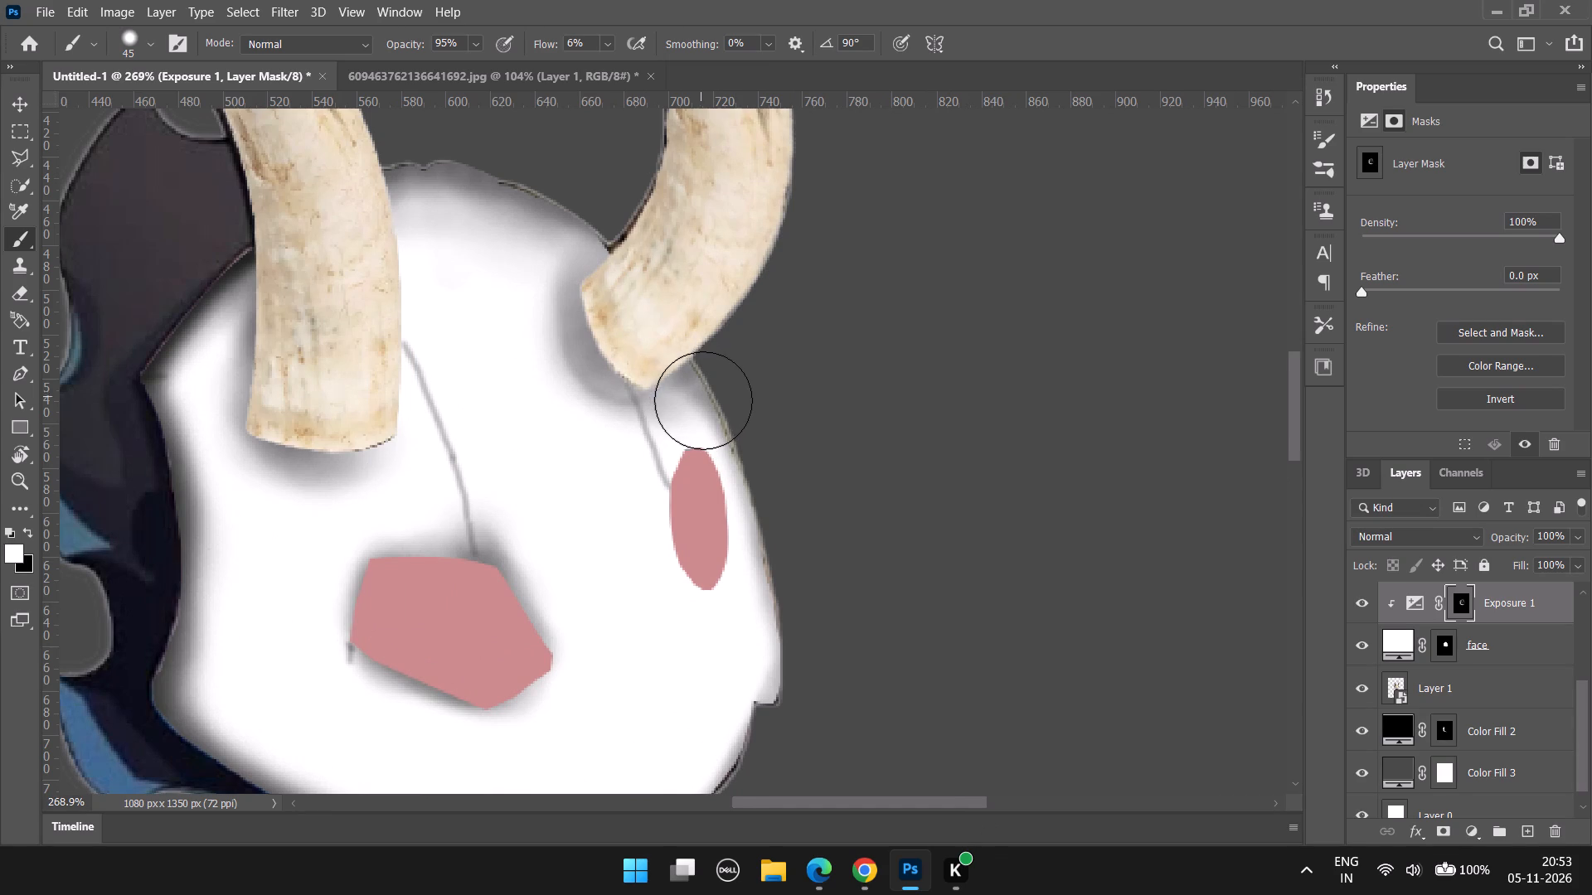
{"action": "scroll", "coordinate": [703, 400], "scroll_direction": "up", "scroll_amount": 4}
{"action": "scroll", "coordinate": [625, 315], "scroll_direction": "down", "scroll_amount": 4}
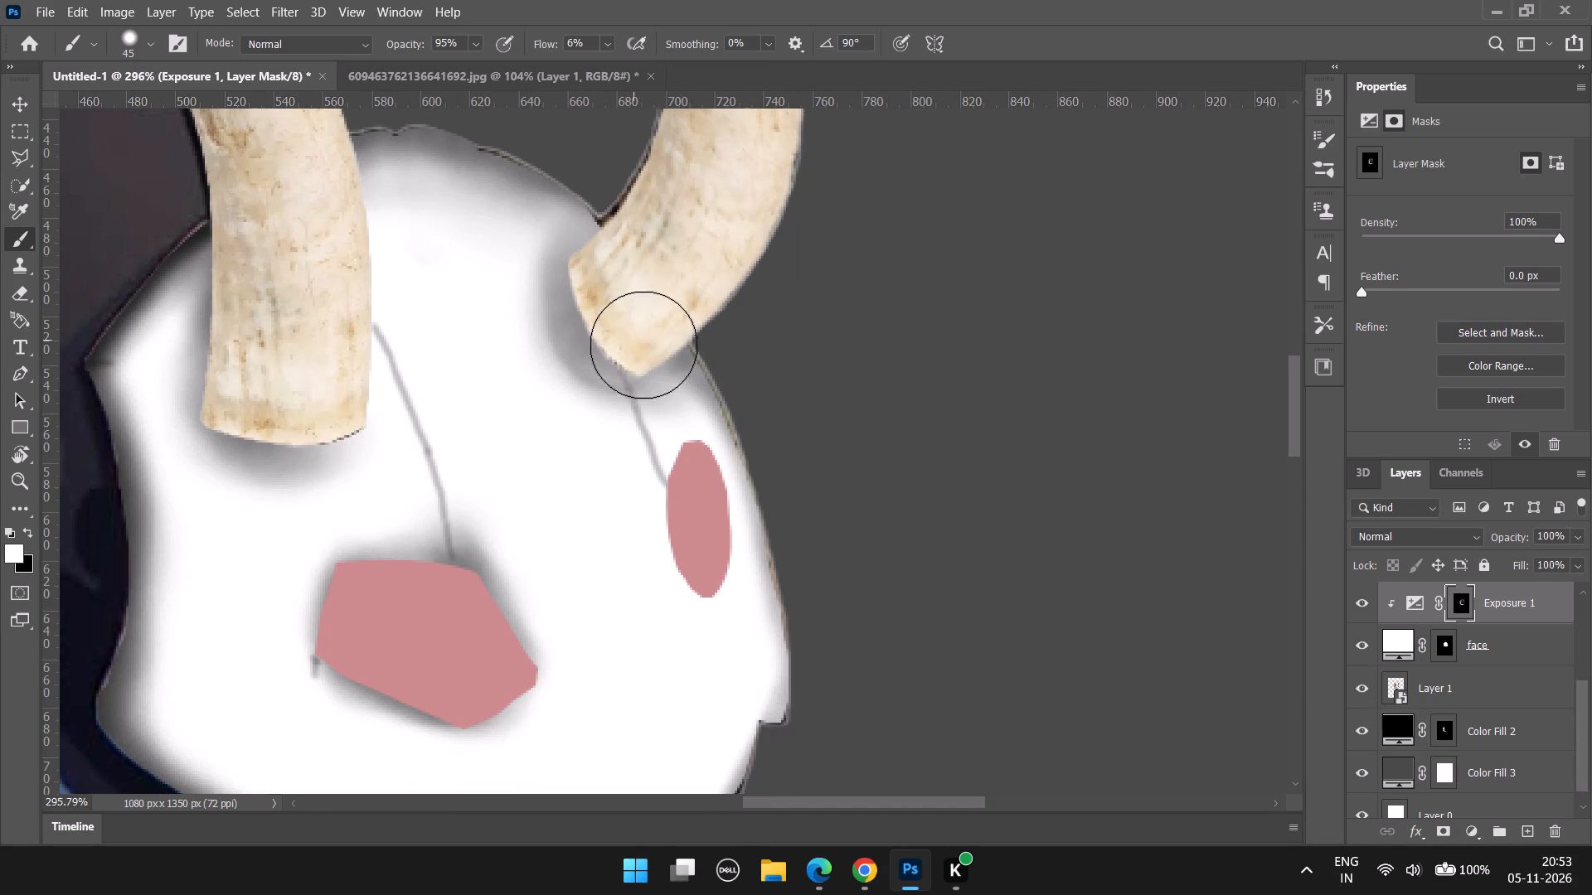
{"action": "scroll", "coordinate": [603, 255], "scroll_direction": "up", "scroll_amount": 1, "text": "alt"}
{"action": "left_click_drag", "start_coordinate": [594, 259], "coordinate": [582, 276]}
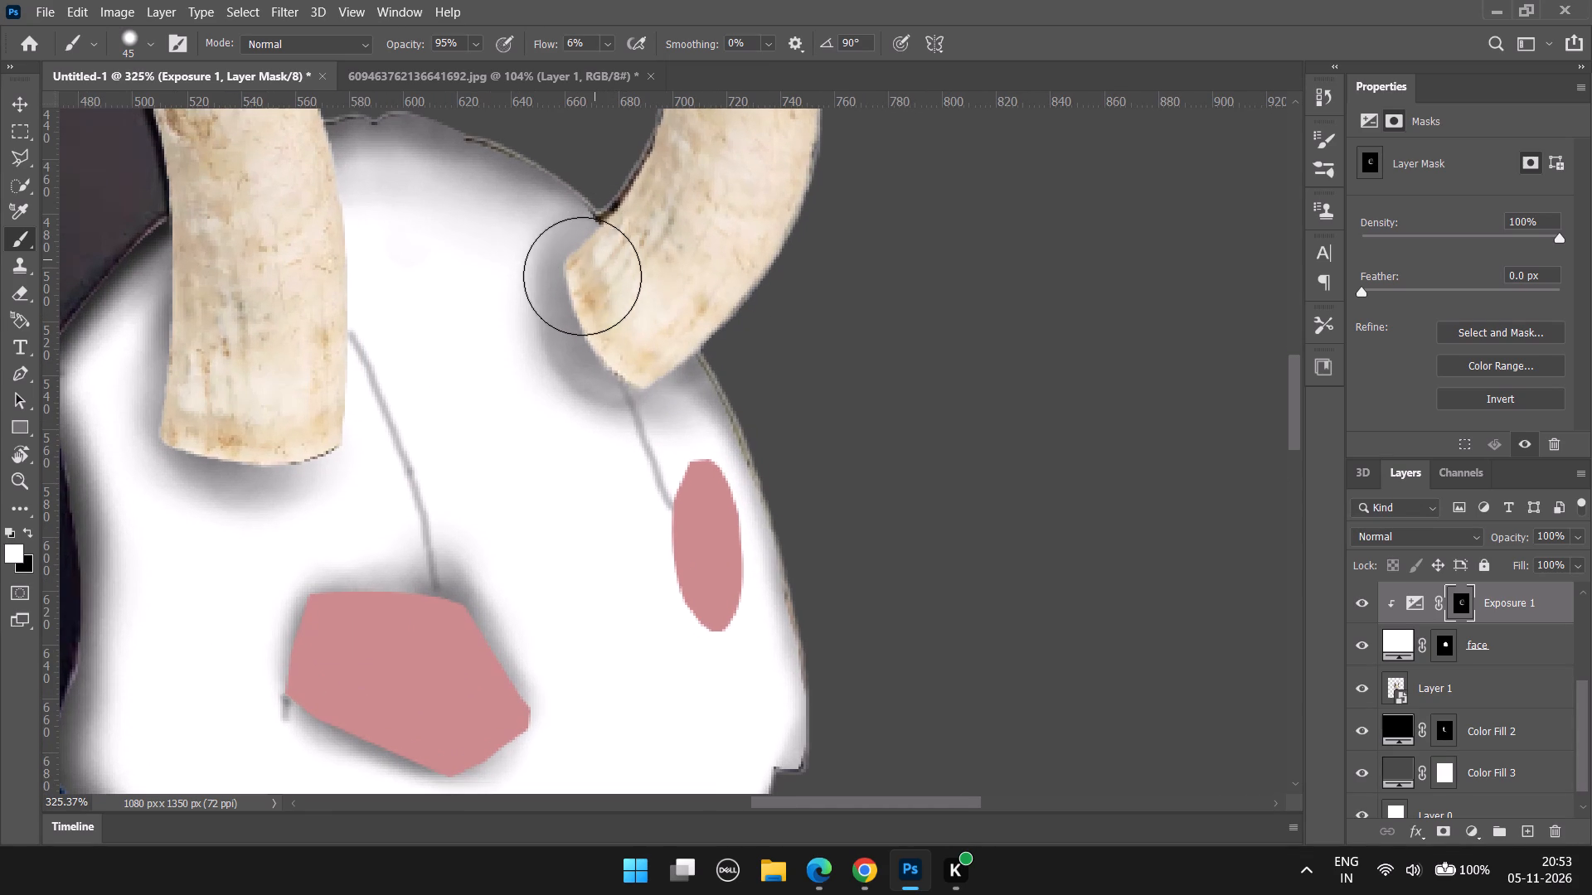
{"action": "left_click_drag", "start_coordinate": [582, 276], "coordinate": [628, 249]}
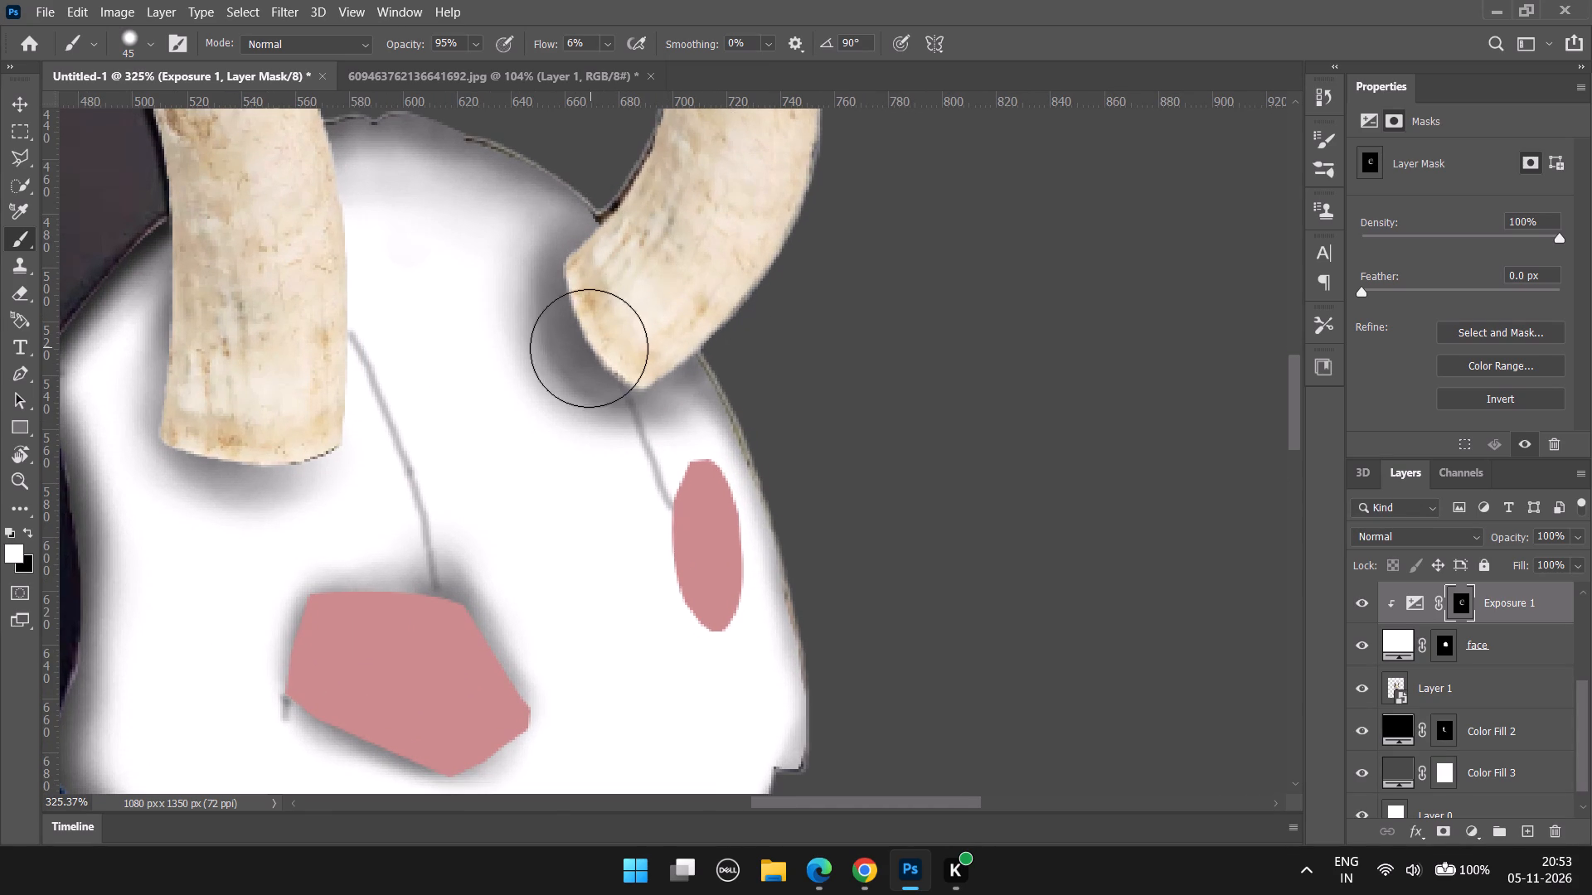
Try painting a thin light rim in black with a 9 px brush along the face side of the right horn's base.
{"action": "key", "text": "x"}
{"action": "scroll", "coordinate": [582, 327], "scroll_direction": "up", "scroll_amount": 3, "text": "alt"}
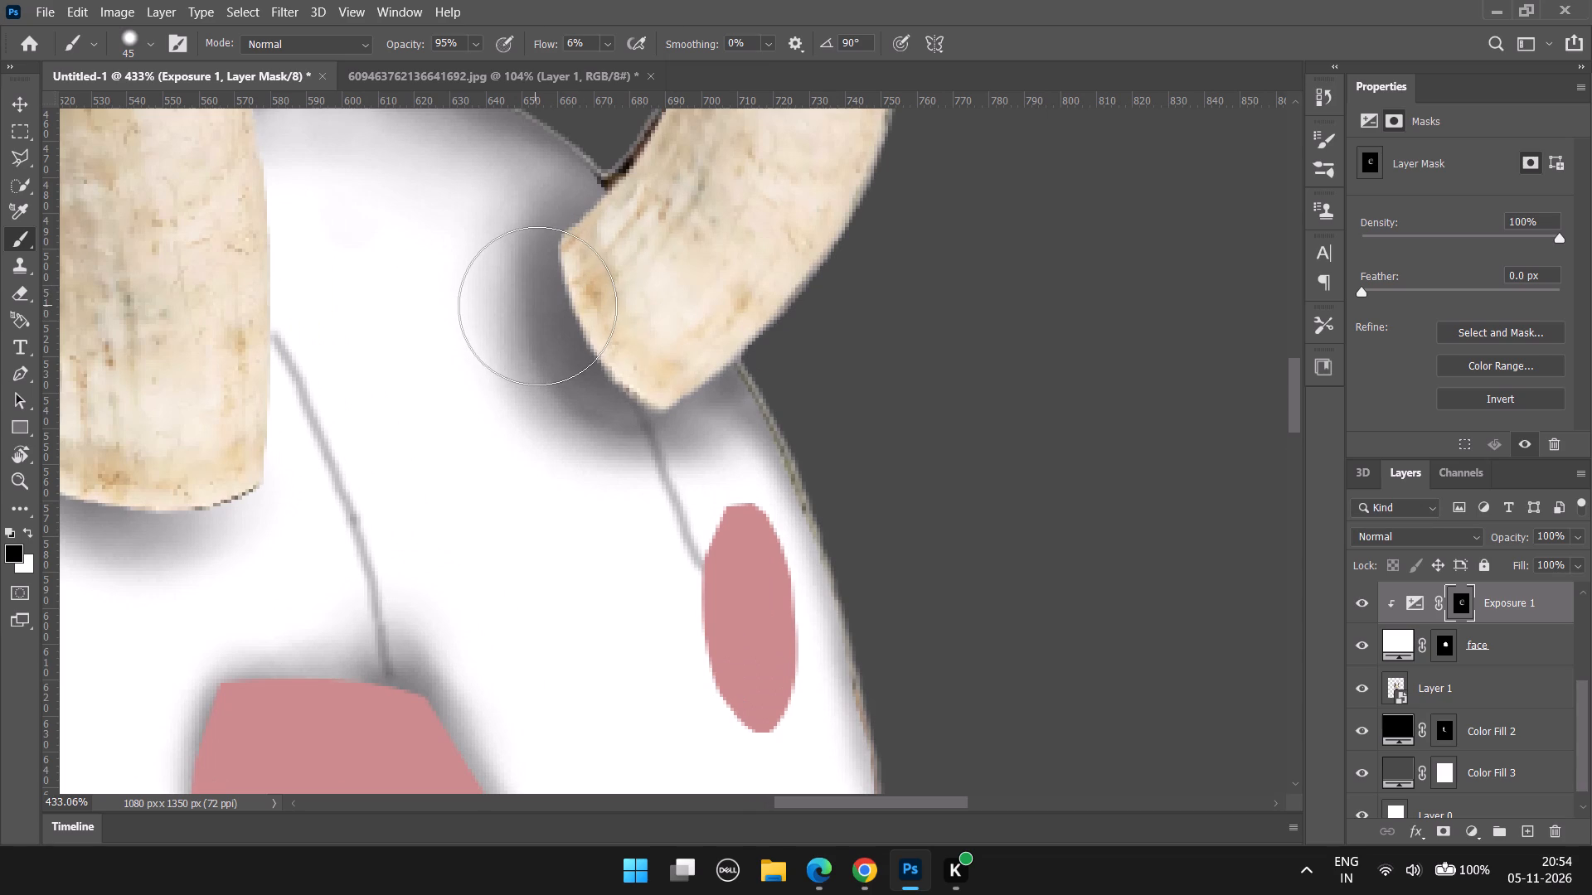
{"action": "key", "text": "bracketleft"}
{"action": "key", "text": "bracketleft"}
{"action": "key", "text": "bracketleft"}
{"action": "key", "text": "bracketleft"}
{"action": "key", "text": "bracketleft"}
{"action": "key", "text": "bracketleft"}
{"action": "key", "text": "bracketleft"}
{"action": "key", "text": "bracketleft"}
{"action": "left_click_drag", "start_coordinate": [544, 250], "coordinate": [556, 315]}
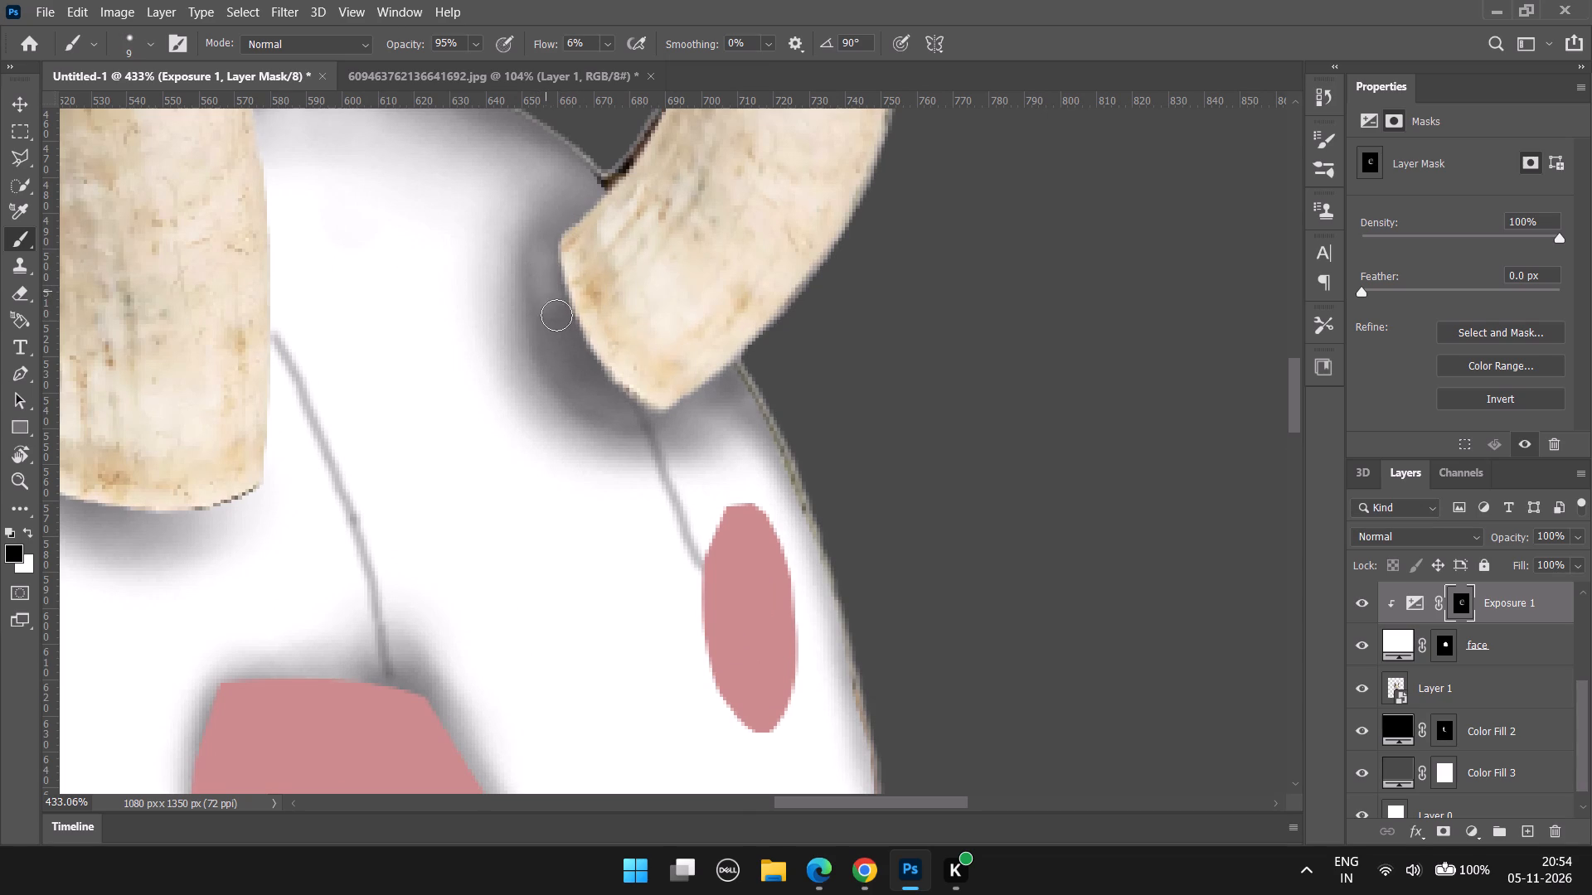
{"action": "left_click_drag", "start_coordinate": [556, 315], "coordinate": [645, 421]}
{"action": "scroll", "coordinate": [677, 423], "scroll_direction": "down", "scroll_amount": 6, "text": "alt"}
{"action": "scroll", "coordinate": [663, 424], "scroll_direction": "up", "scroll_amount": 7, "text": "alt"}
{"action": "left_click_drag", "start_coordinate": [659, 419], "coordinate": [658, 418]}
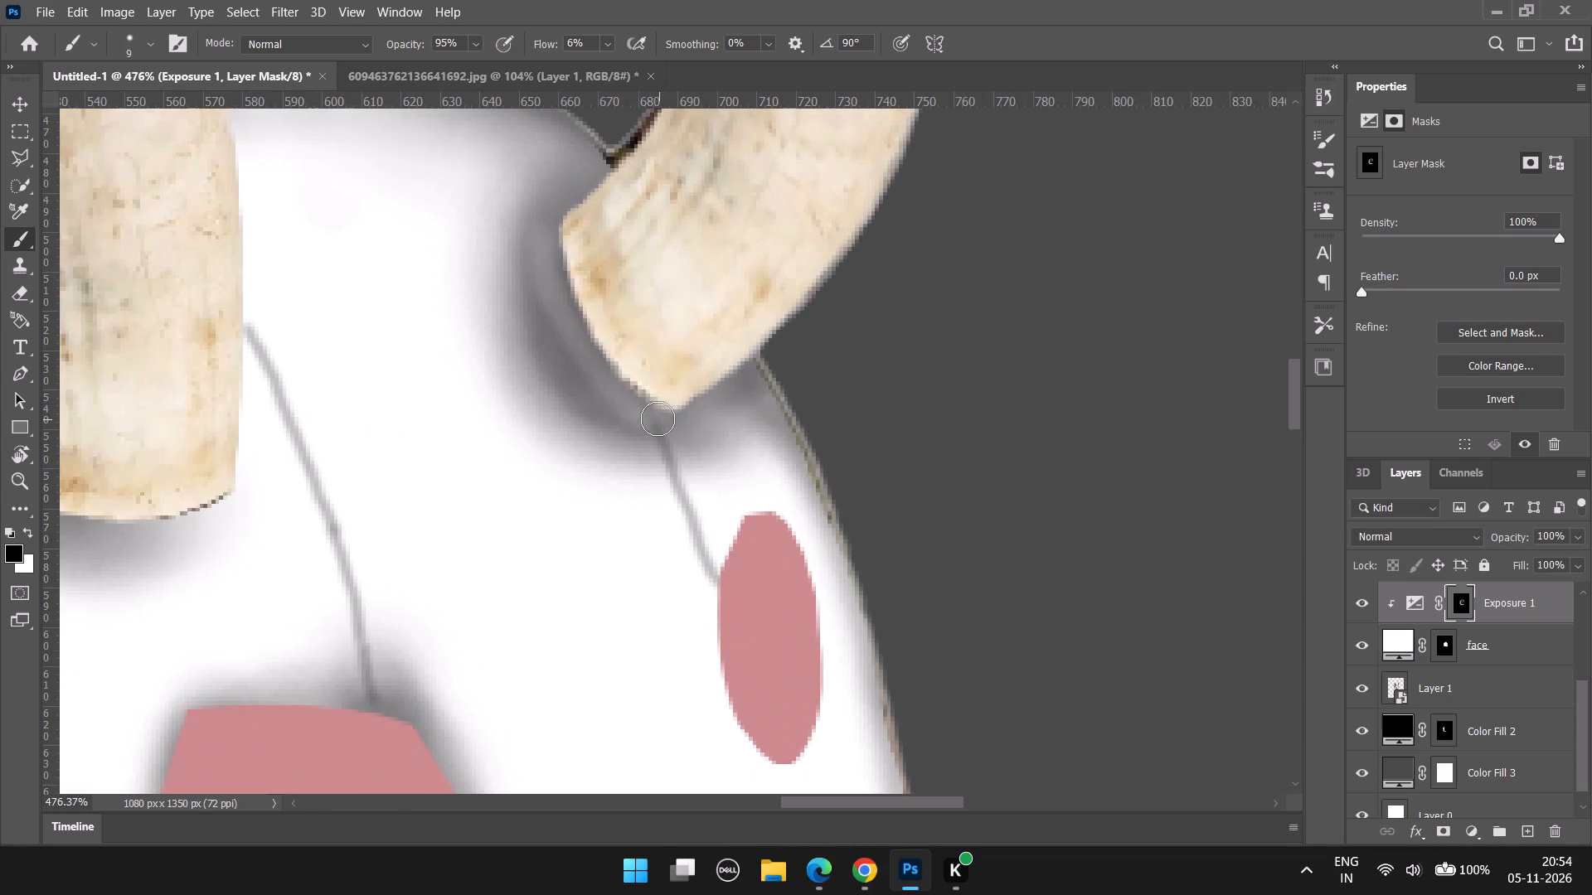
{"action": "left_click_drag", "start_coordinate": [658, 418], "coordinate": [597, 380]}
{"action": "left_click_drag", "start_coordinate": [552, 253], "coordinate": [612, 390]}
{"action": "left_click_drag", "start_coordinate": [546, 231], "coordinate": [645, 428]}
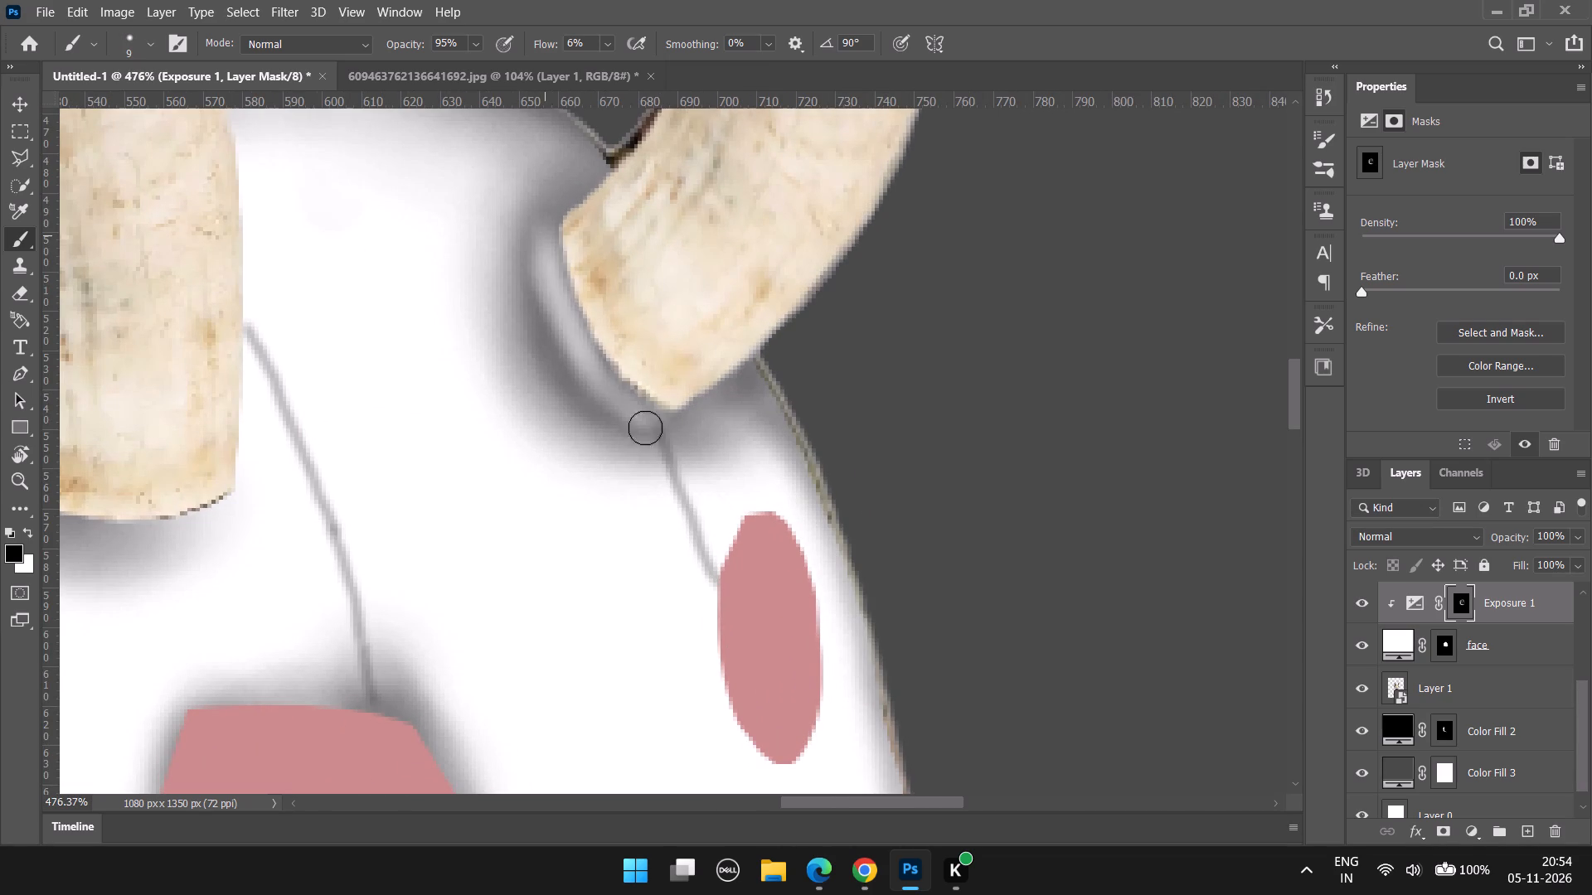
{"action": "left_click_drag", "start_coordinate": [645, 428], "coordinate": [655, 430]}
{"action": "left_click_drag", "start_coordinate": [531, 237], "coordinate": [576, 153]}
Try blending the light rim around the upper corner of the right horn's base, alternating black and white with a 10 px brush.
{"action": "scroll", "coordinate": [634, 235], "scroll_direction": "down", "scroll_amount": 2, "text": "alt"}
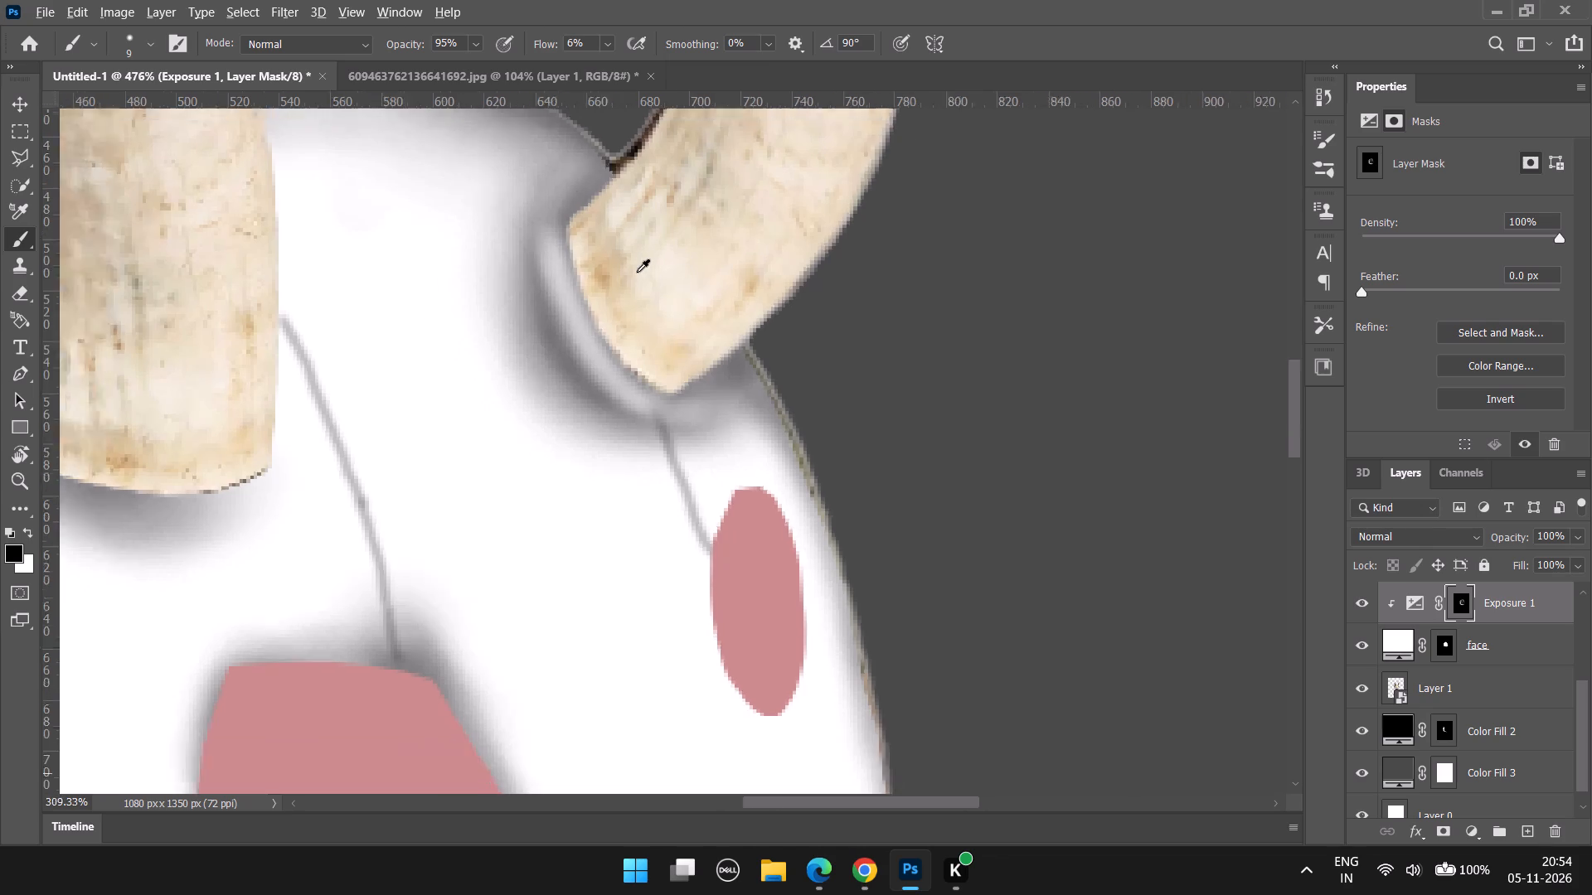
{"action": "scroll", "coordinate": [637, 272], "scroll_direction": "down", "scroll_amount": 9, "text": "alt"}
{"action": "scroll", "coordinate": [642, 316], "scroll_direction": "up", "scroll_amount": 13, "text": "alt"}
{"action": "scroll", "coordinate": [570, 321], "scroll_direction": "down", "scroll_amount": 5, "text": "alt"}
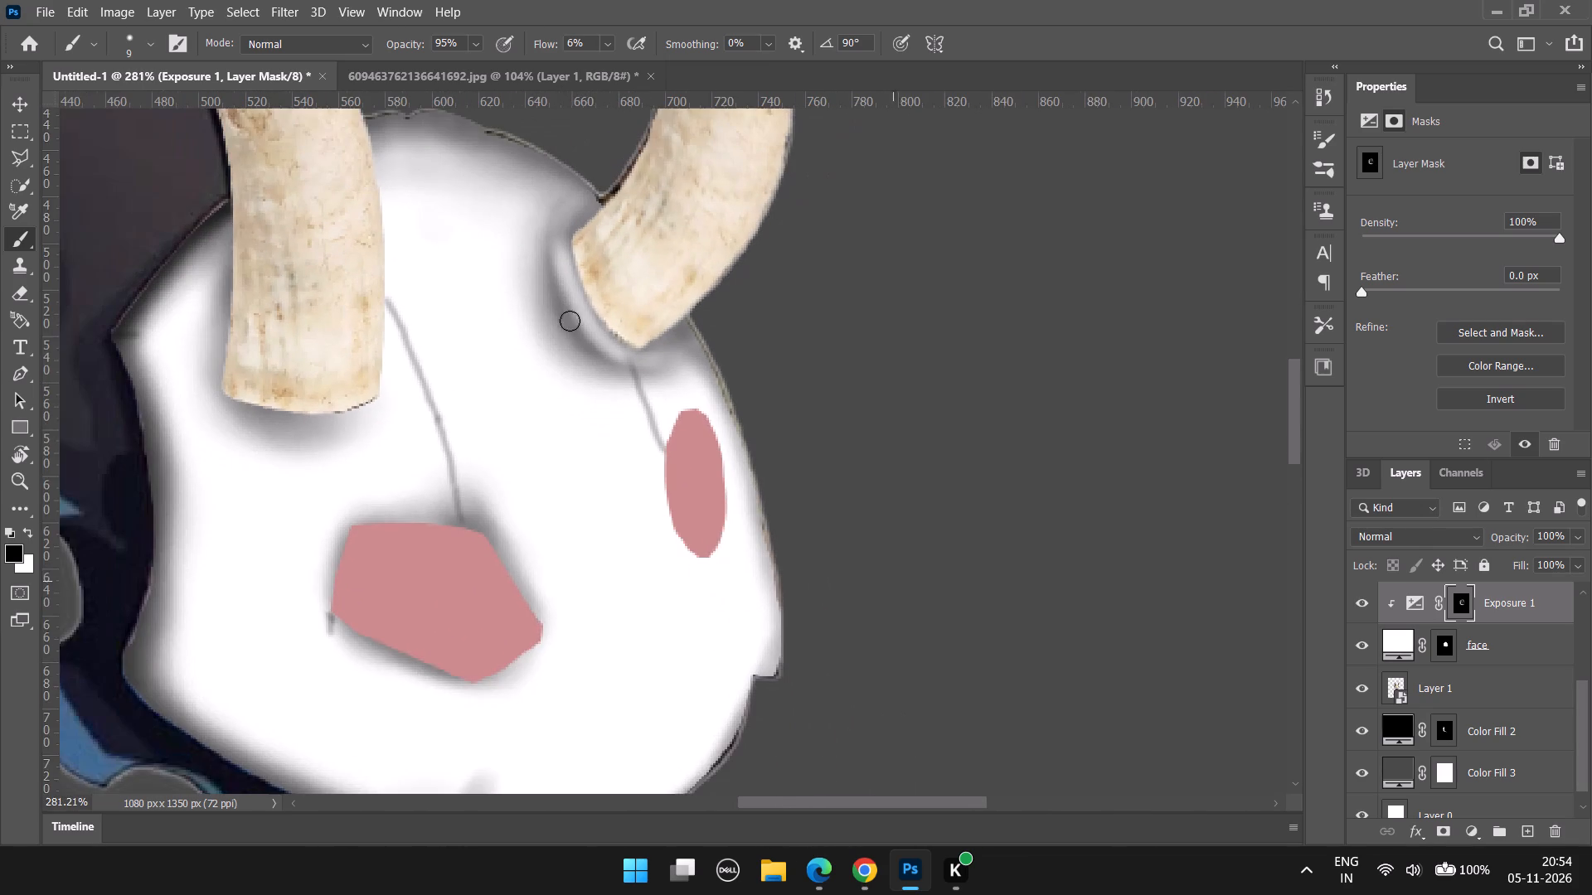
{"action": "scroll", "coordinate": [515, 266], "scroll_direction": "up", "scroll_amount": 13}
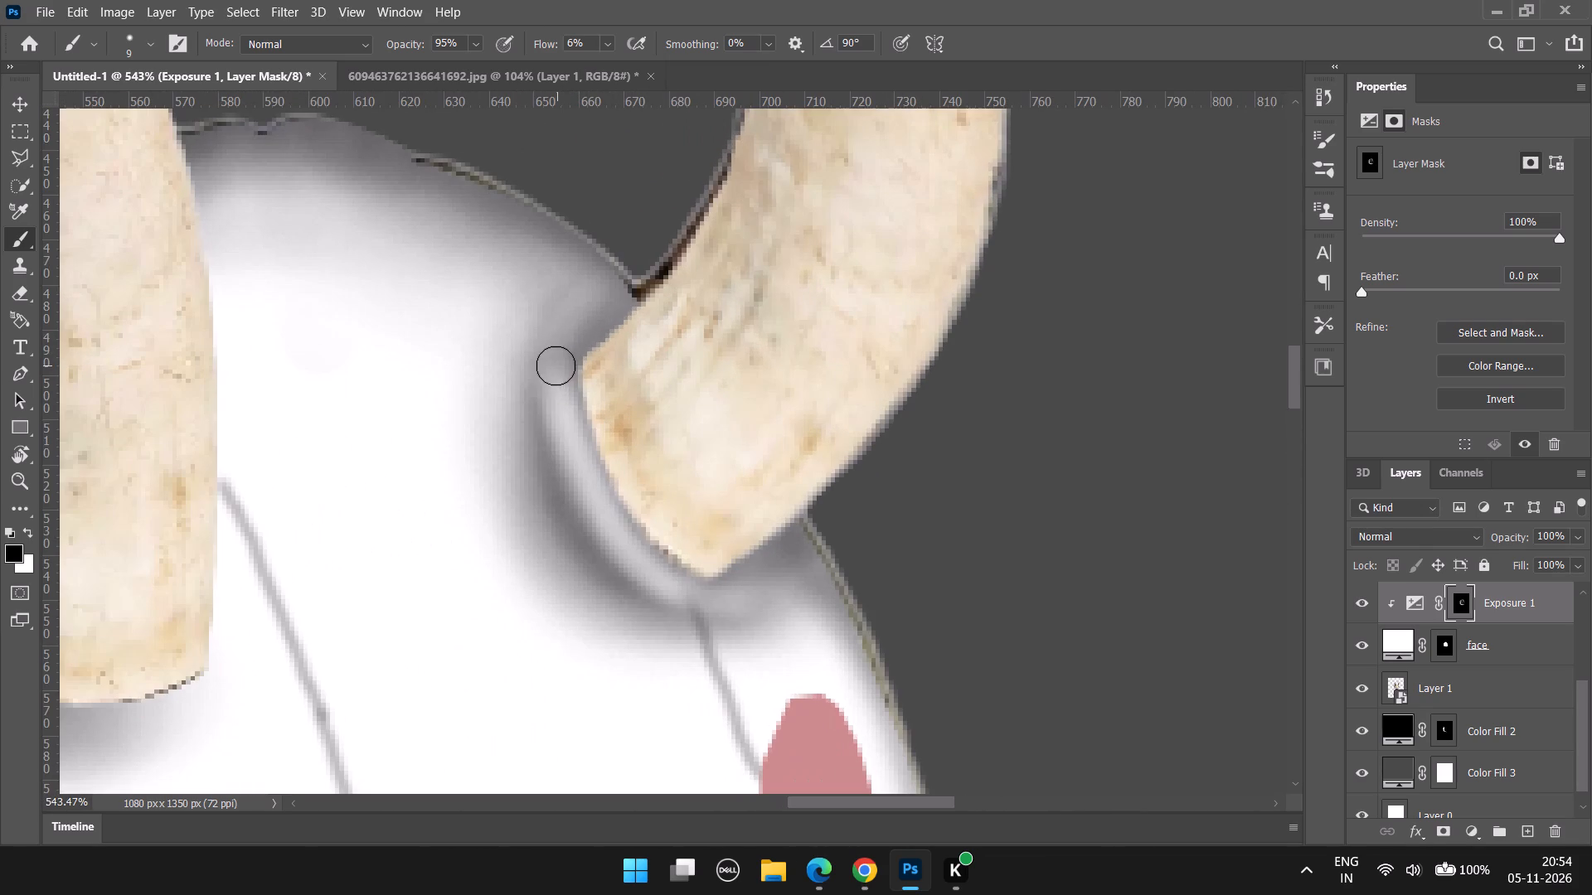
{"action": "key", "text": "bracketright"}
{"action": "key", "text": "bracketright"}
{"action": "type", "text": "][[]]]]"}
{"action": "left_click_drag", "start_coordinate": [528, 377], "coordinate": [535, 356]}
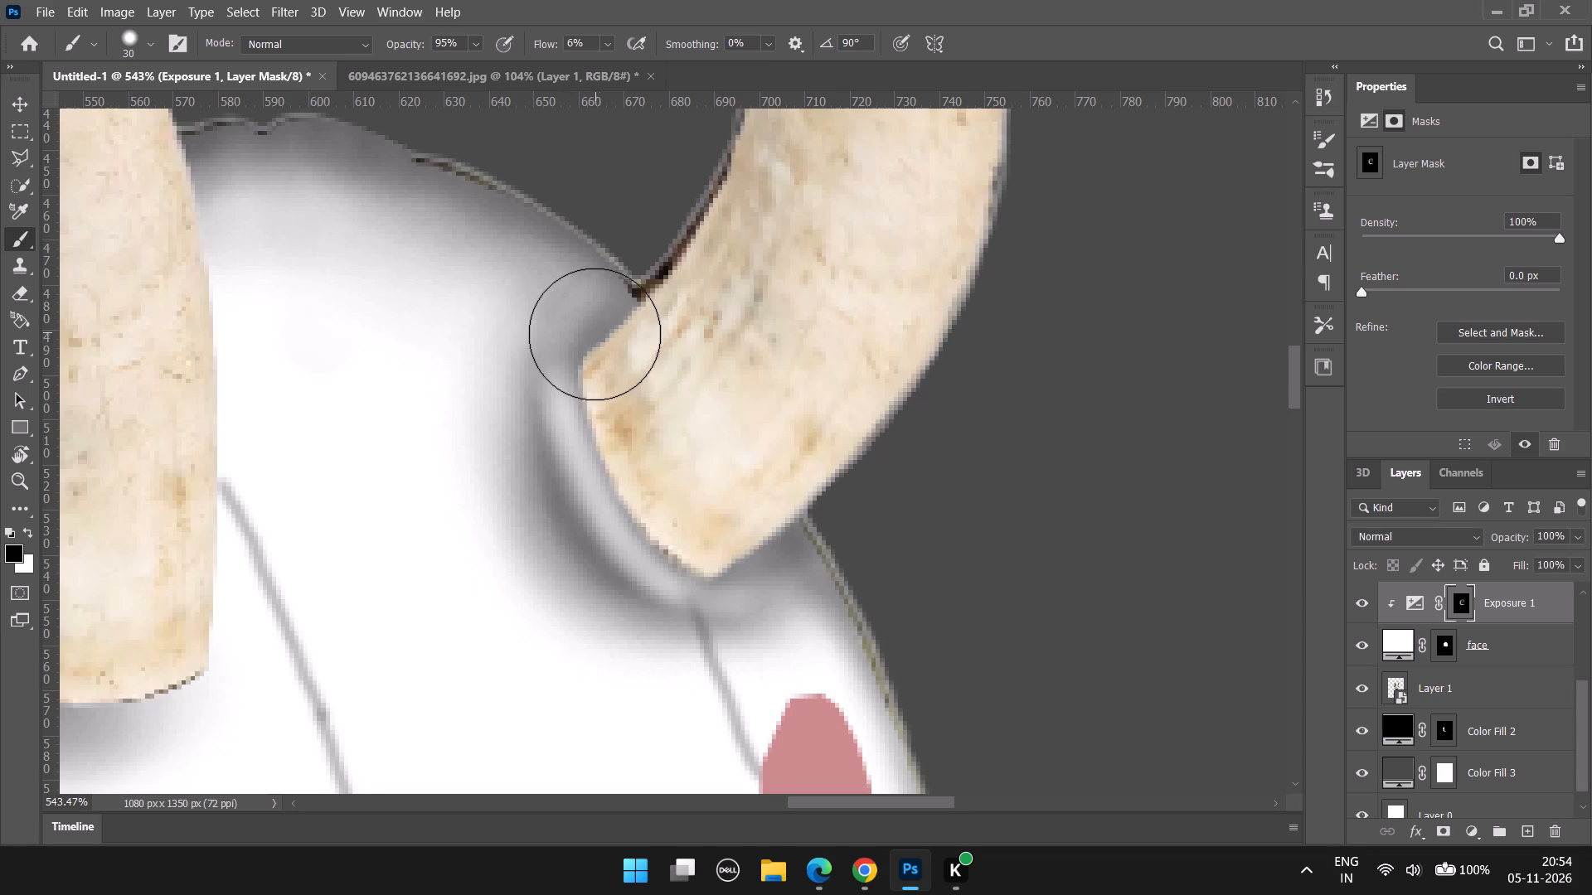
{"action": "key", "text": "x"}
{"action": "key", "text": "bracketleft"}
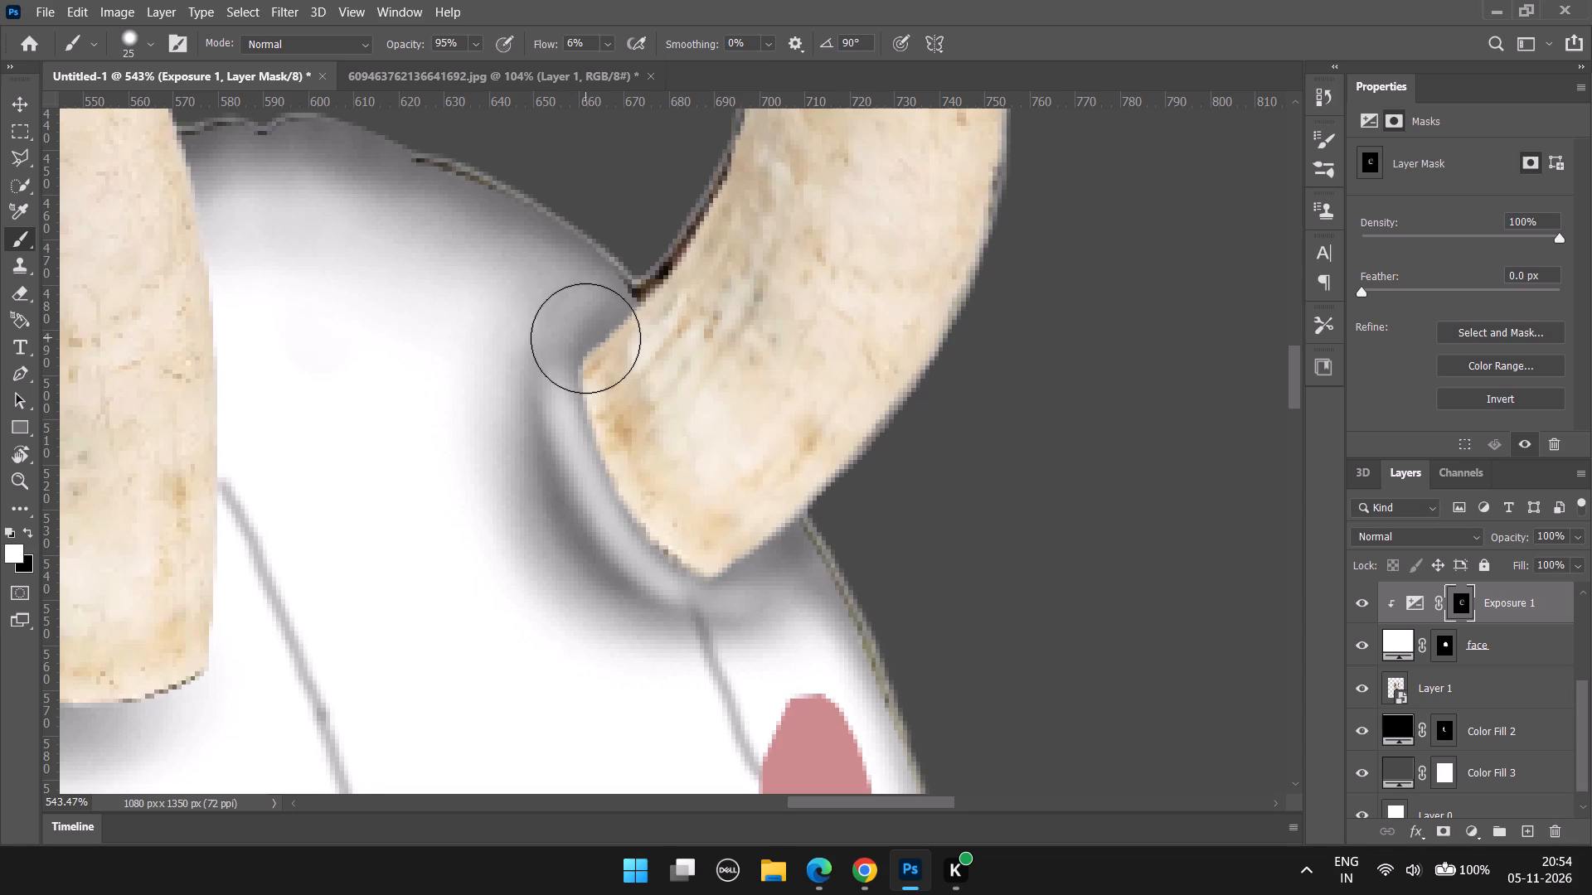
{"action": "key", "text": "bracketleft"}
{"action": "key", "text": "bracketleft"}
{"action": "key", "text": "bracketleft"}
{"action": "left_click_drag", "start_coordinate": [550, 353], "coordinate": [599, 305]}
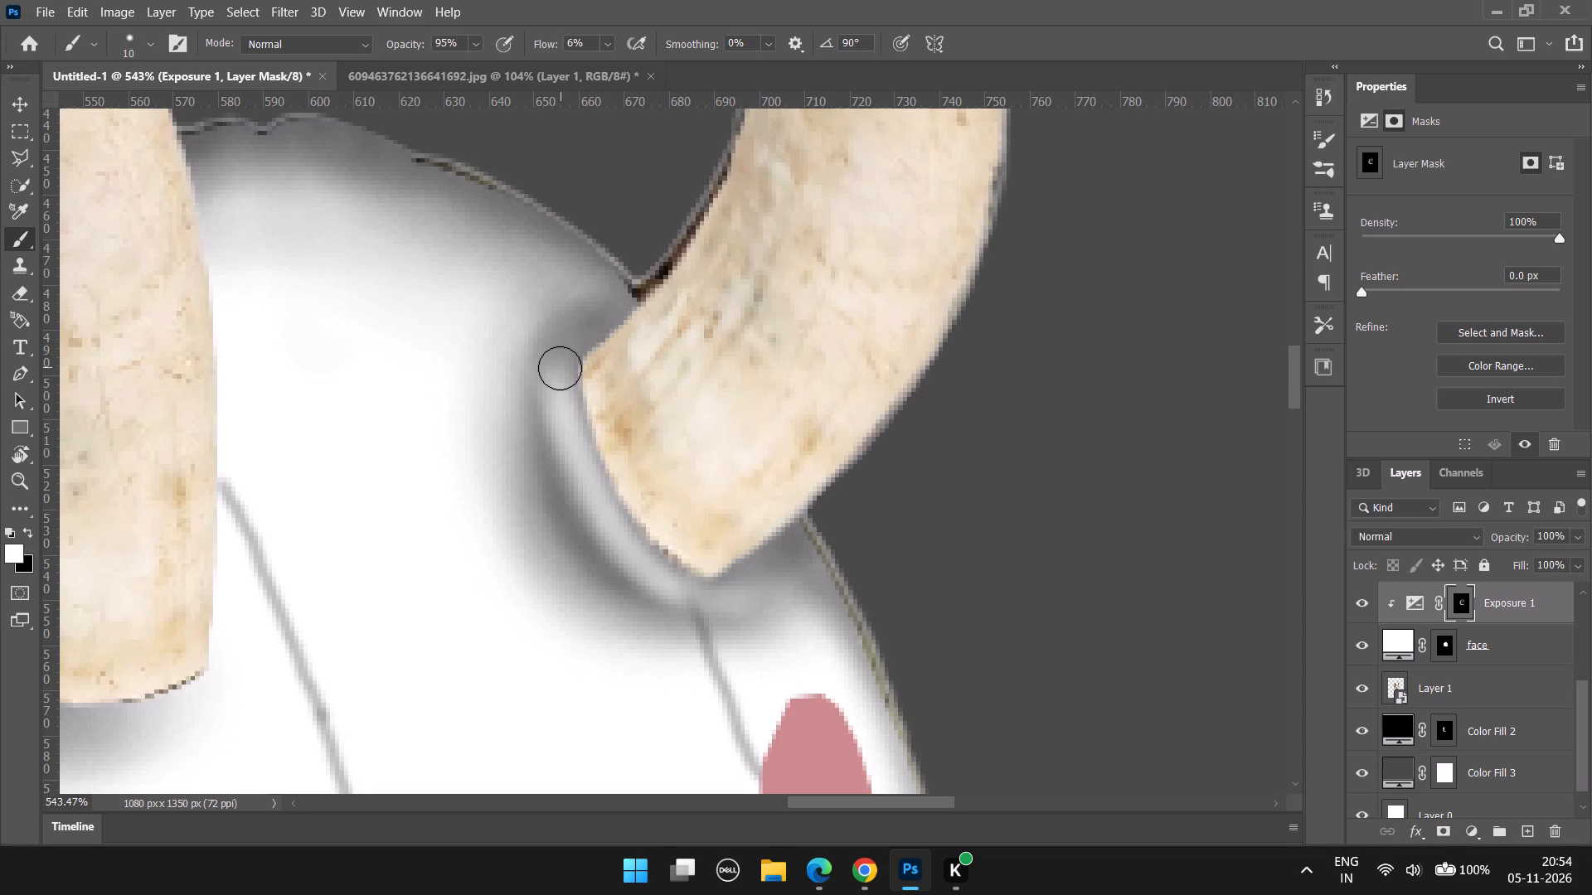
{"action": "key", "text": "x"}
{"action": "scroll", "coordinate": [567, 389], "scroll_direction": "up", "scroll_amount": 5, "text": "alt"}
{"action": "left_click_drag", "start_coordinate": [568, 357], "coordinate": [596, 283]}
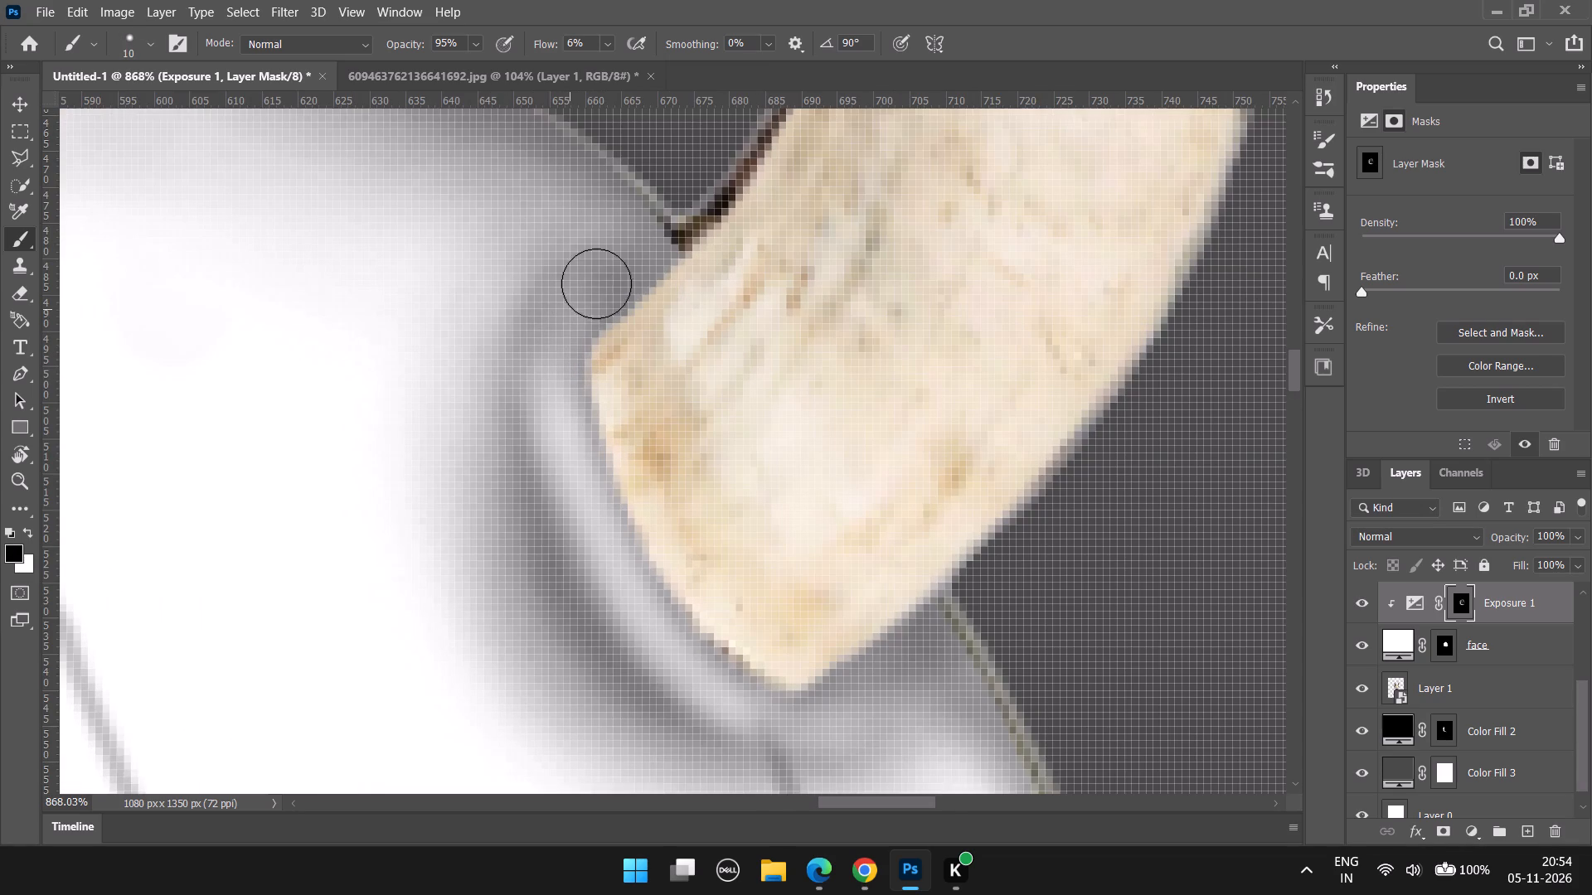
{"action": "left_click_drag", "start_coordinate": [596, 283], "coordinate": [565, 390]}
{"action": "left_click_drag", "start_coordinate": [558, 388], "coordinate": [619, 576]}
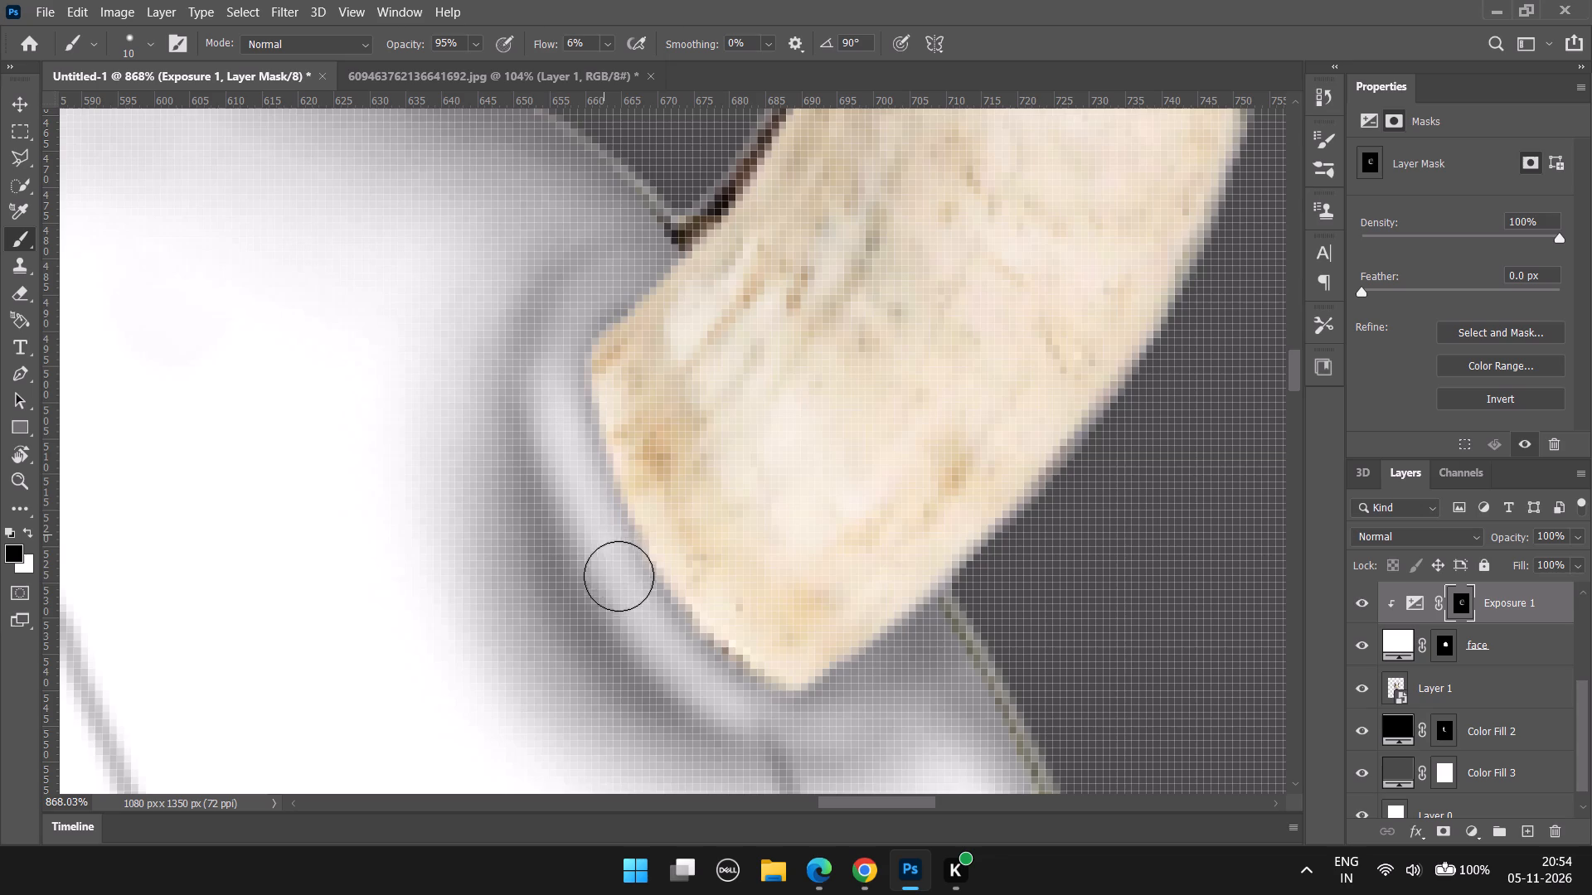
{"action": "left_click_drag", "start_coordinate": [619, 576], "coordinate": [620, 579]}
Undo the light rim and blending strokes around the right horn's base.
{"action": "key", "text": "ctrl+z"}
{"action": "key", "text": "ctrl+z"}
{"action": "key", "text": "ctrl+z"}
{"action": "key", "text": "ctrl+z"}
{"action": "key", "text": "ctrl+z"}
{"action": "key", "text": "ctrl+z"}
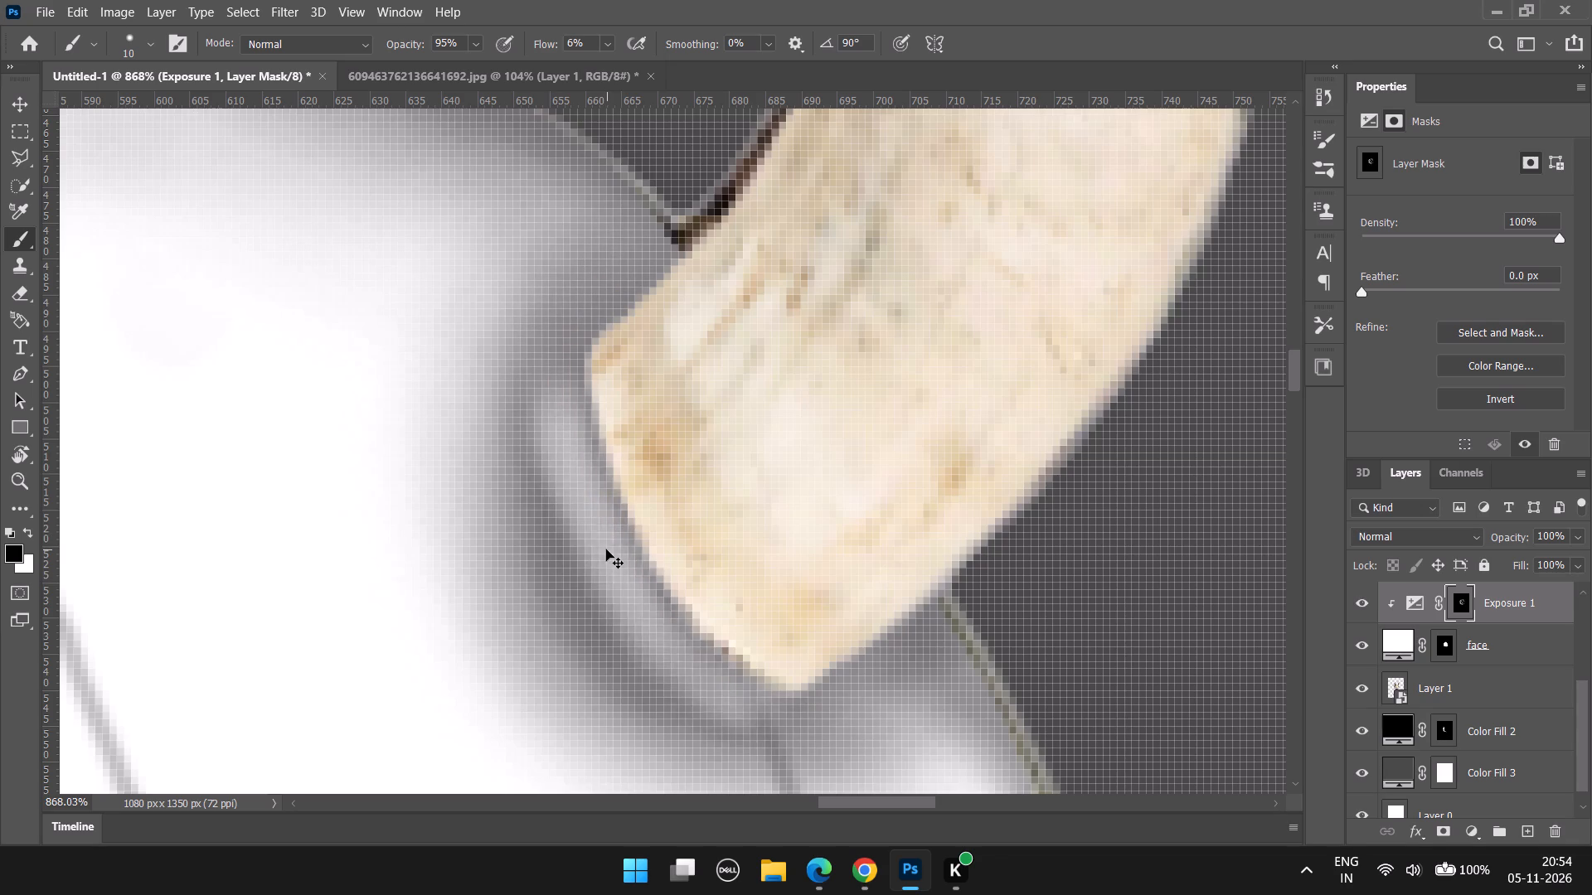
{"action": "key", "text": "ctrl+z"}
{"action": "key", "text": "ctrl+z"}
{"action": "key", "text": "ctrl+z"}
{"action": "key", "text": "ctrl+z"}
Deepen the shadow around the face side and tip of the right horn's base in white with a 30 px brush.
{"action": "key", "text": "bracketright"}
{"action": "type", "text": "]]]"}
{"action": "key", "text": "x"}
{"action": "left_click_drag", "start_coordinate": [610, 425], "coordinate": [613, 488]}
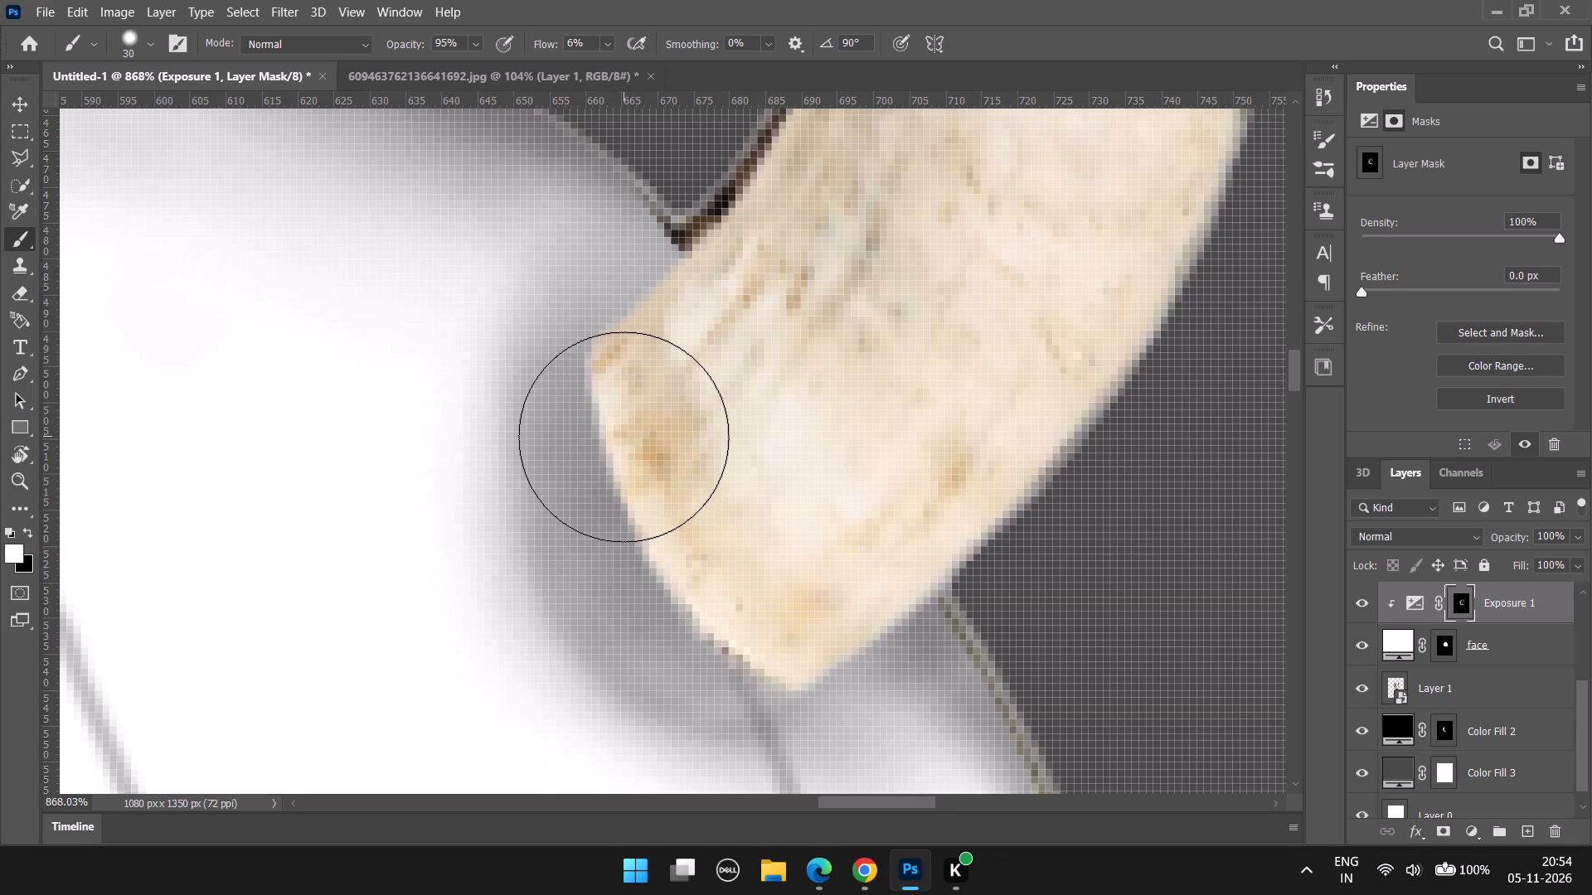
{"action": "key", "text": "x"}
{"action": "key", "text": "x"}
{"action": "left_click_drag", "start_coordinate": [626, 347], "coordinate": [590, 537]}
{"action": "left_click_drag", "start_coordinate": [595, 328], "coordinate": [575, 535]}
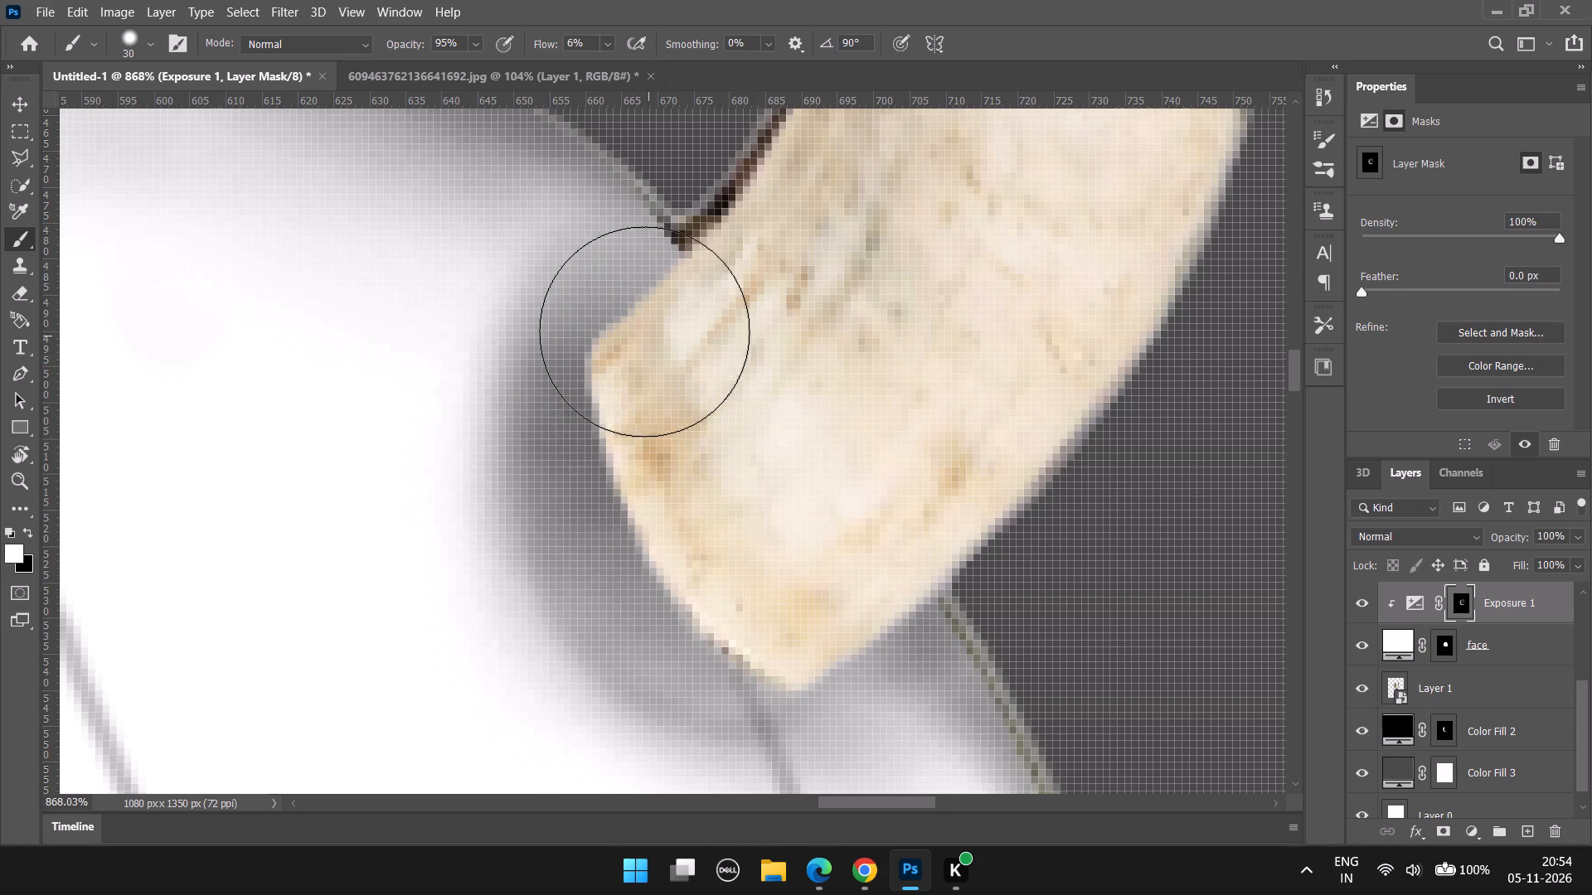
{"action": "left_click_drag", "start_coordinate": [636, 332], "coordinate": [689, 663]}
{"action": "left_click_drag", "start_coordinate": [623, 363], "coordinate": [726, 704]}
{"action": "scroll", "coordinate": [779, 649], "scroll_direction": "down", "scroll_amount": 4}
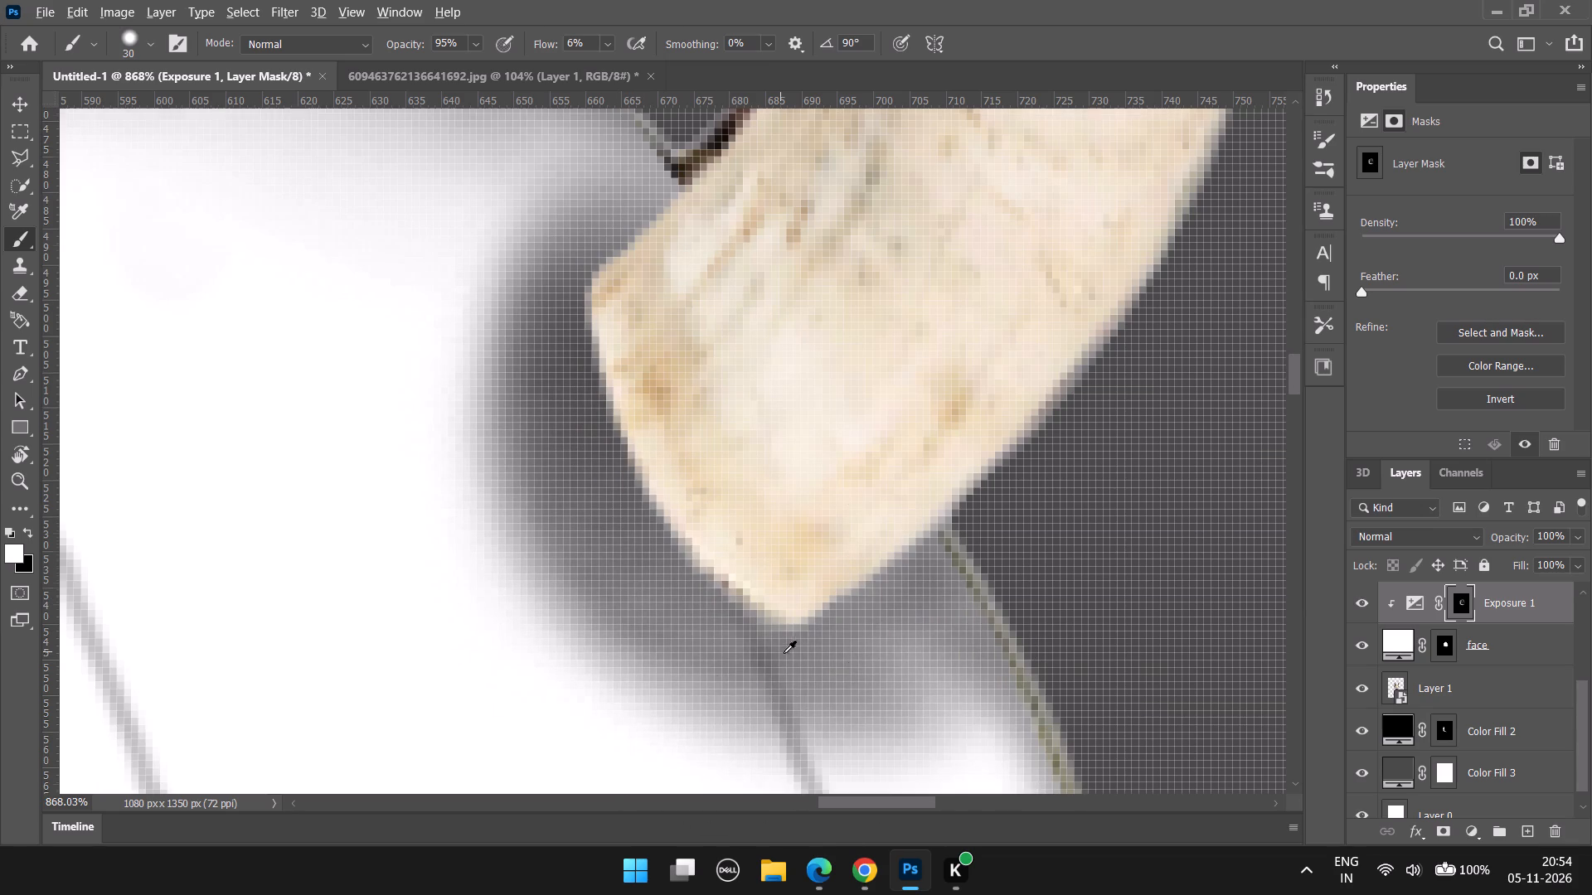
{"action": "left_click_drag", "start_coordinate": [831, 620], "coordinate": [524, 403]}
{"action": "left_click_drag", "start_coordinate": [587, 535], "coordinate": [685, 225]}
{"action": "scroll", "coordinate": [655, 373], "scroll_direction": "down", "scroll_amount": 8, "text": "alt"}
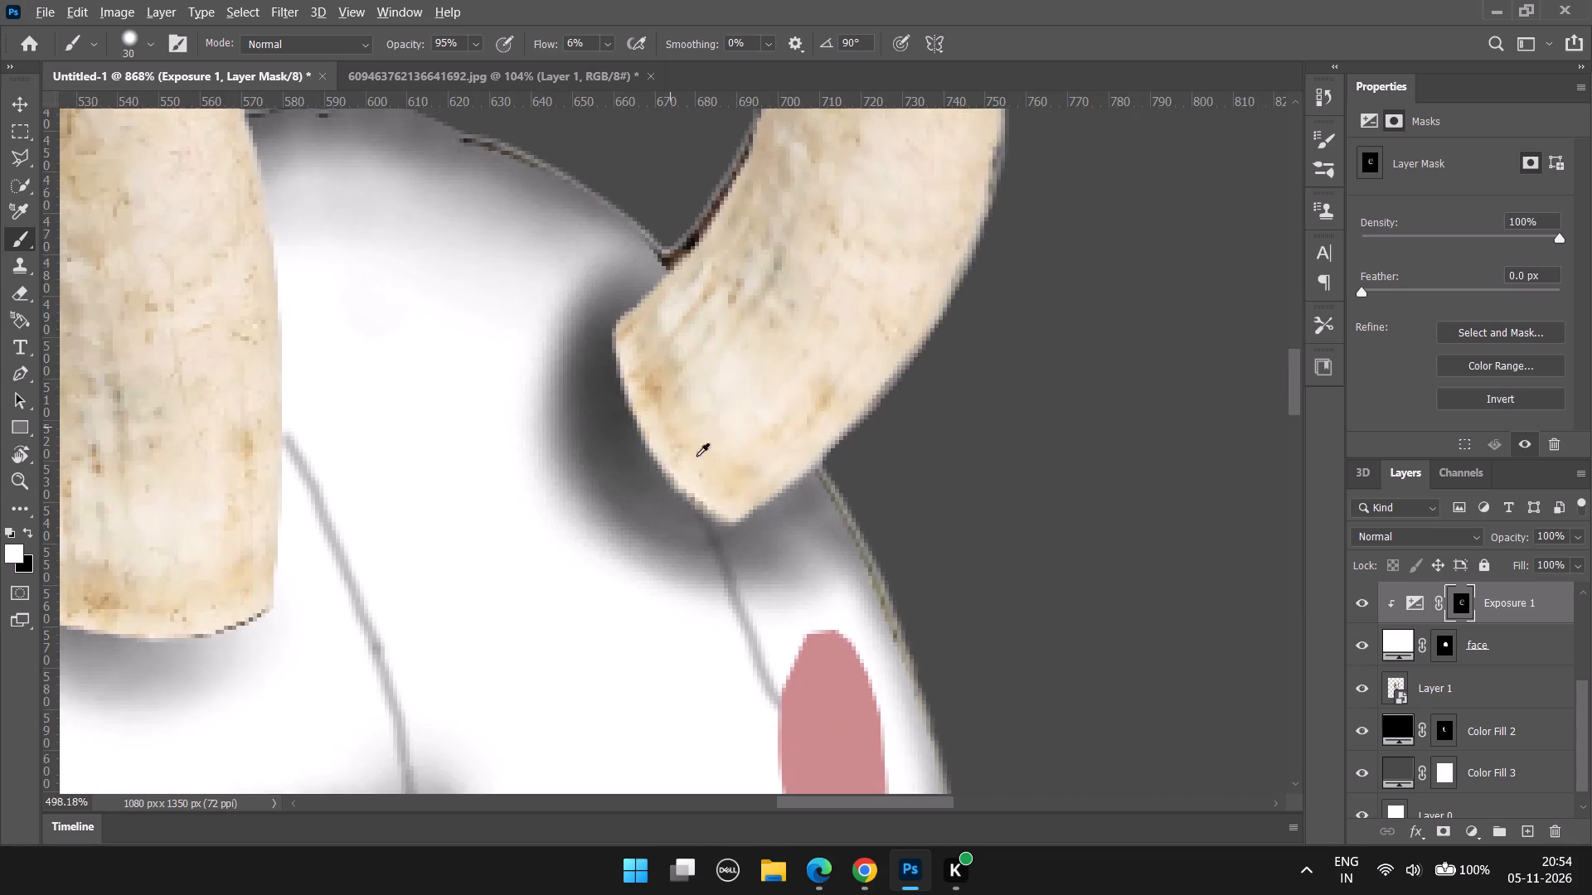
{"action": "scroll", "coordinate": [696, 456], "scroll_direction": "down", "scroll_amount": 3, "text": "alt"}
{"action": "scroll", "coordinate": [743, 559], "scroll_direction": "up", "scroll_amount": 2, "text": "alt"}
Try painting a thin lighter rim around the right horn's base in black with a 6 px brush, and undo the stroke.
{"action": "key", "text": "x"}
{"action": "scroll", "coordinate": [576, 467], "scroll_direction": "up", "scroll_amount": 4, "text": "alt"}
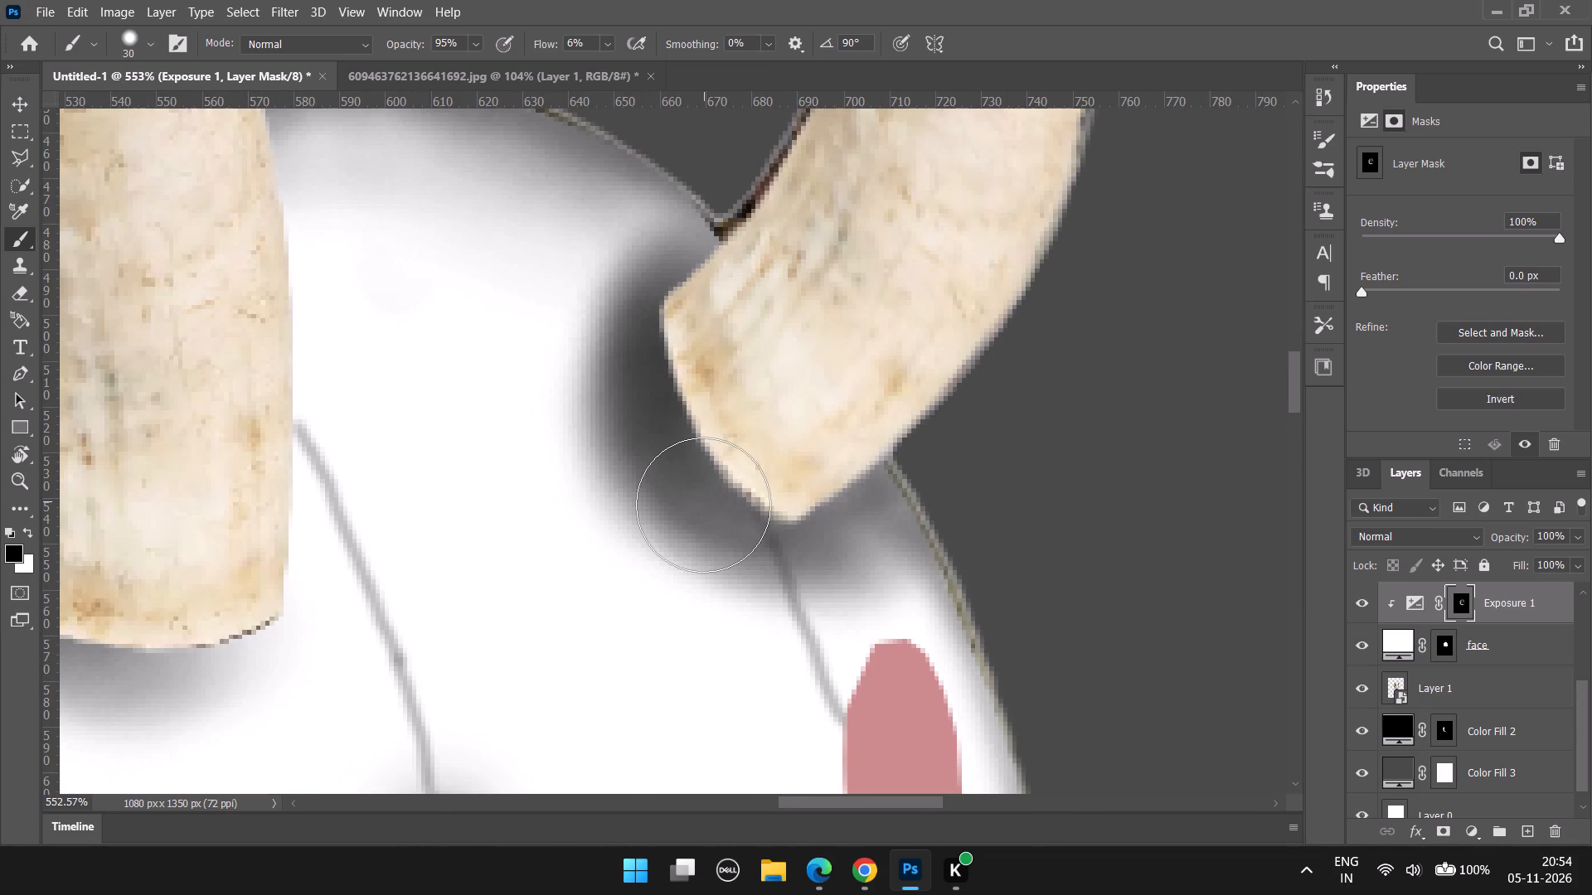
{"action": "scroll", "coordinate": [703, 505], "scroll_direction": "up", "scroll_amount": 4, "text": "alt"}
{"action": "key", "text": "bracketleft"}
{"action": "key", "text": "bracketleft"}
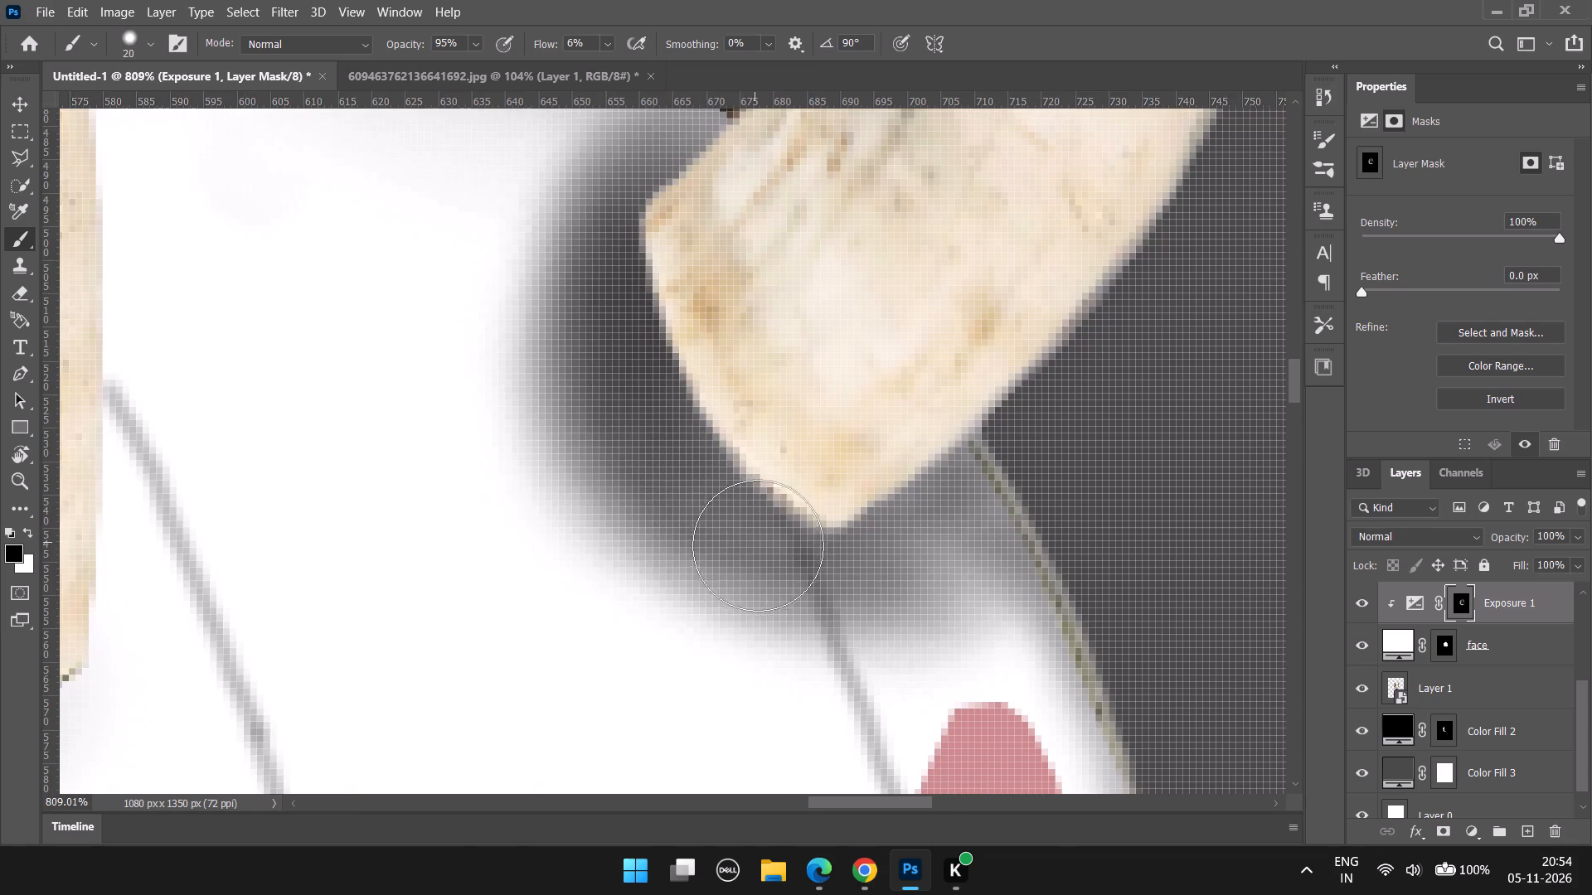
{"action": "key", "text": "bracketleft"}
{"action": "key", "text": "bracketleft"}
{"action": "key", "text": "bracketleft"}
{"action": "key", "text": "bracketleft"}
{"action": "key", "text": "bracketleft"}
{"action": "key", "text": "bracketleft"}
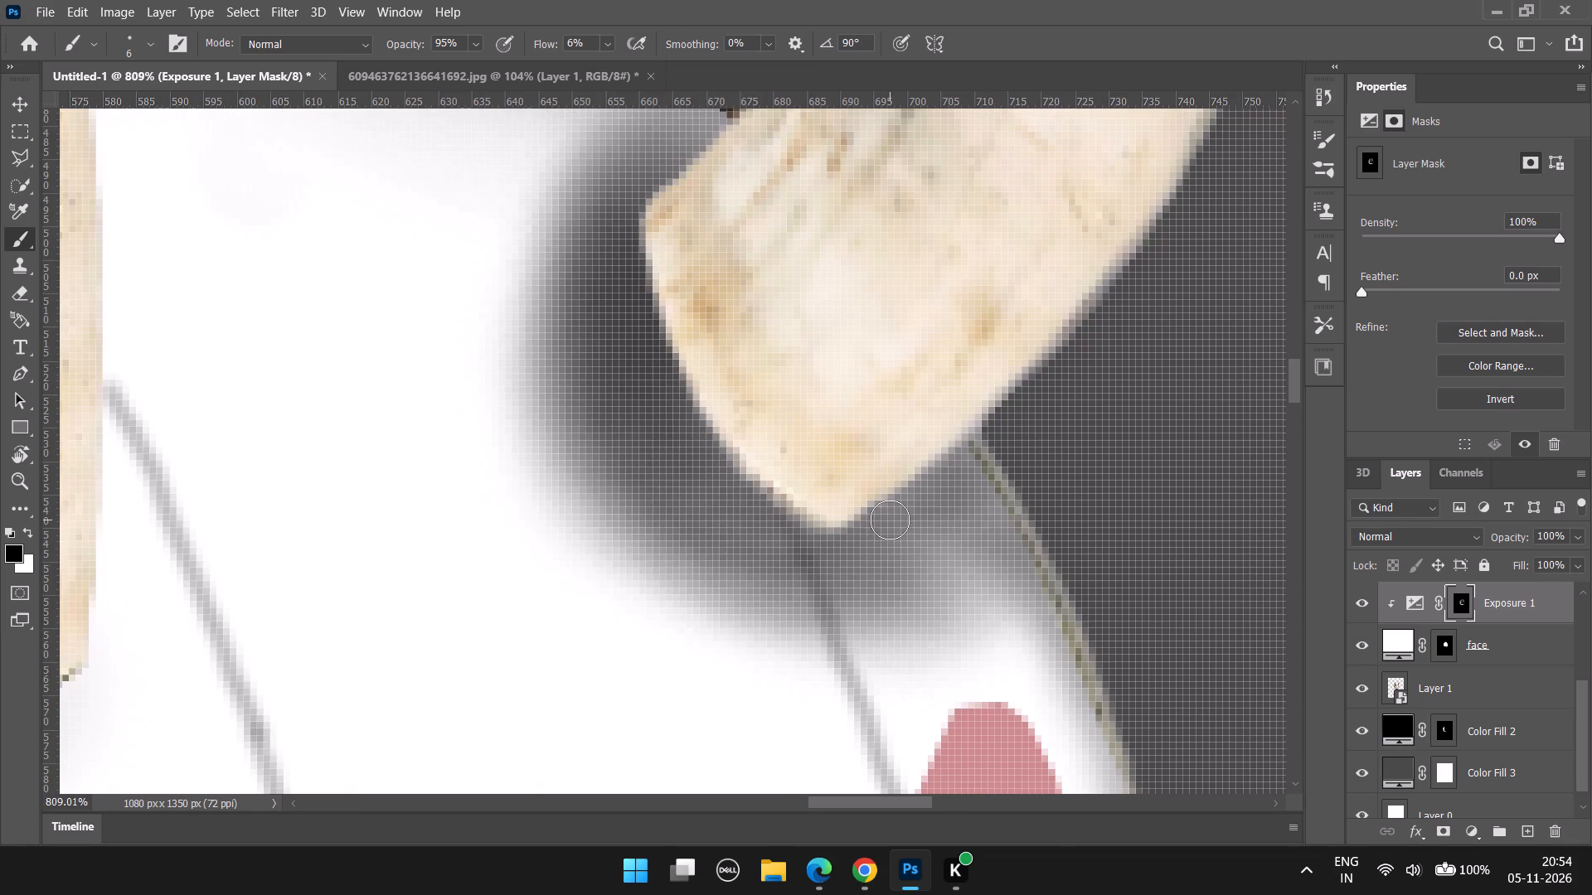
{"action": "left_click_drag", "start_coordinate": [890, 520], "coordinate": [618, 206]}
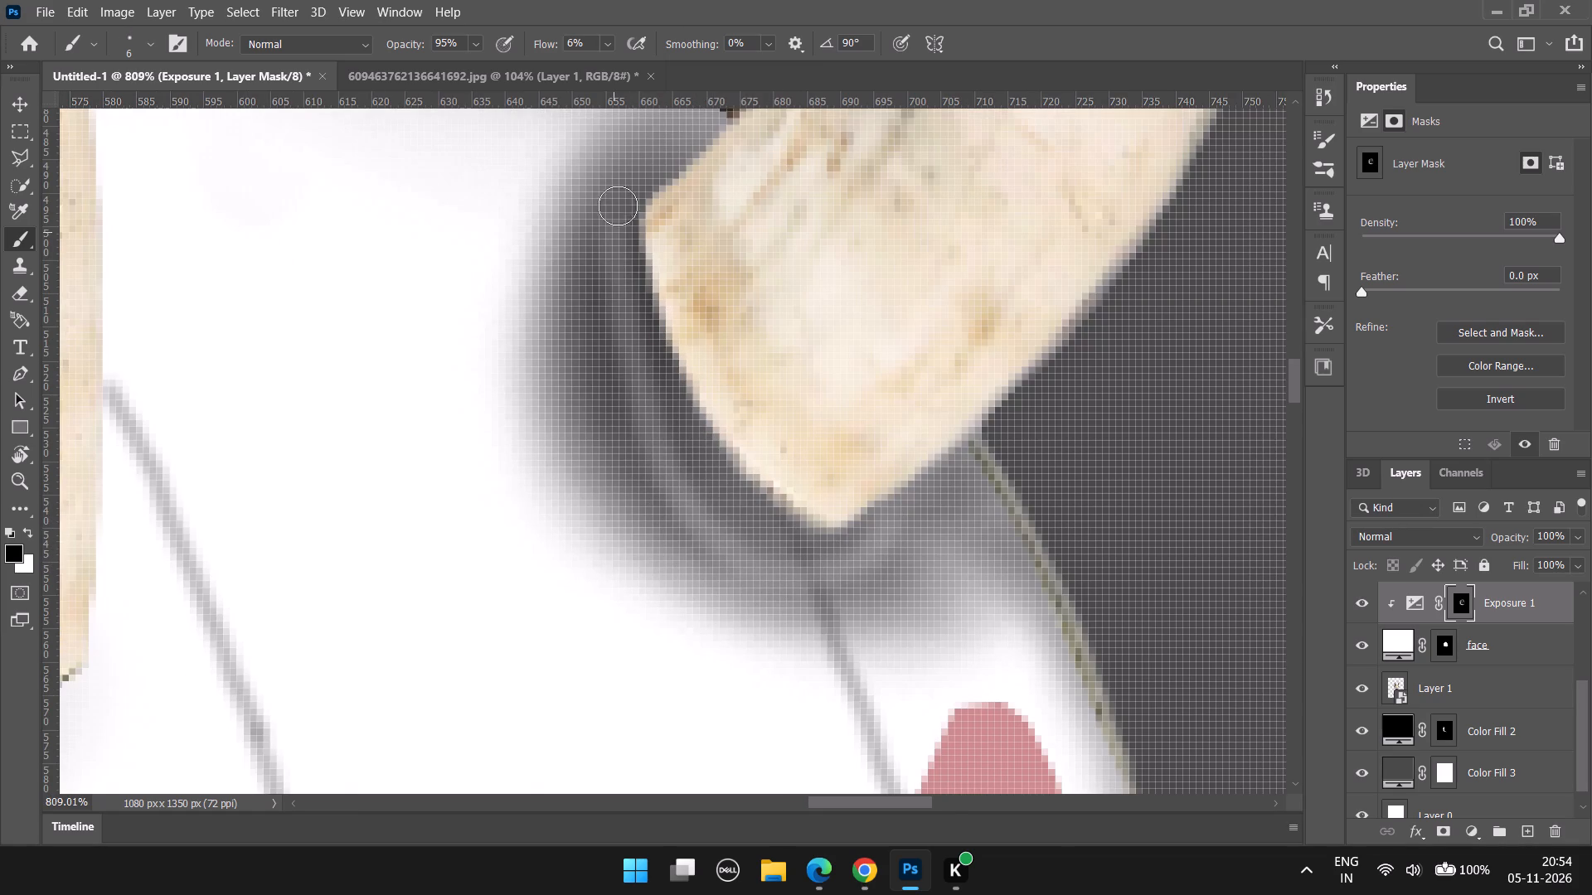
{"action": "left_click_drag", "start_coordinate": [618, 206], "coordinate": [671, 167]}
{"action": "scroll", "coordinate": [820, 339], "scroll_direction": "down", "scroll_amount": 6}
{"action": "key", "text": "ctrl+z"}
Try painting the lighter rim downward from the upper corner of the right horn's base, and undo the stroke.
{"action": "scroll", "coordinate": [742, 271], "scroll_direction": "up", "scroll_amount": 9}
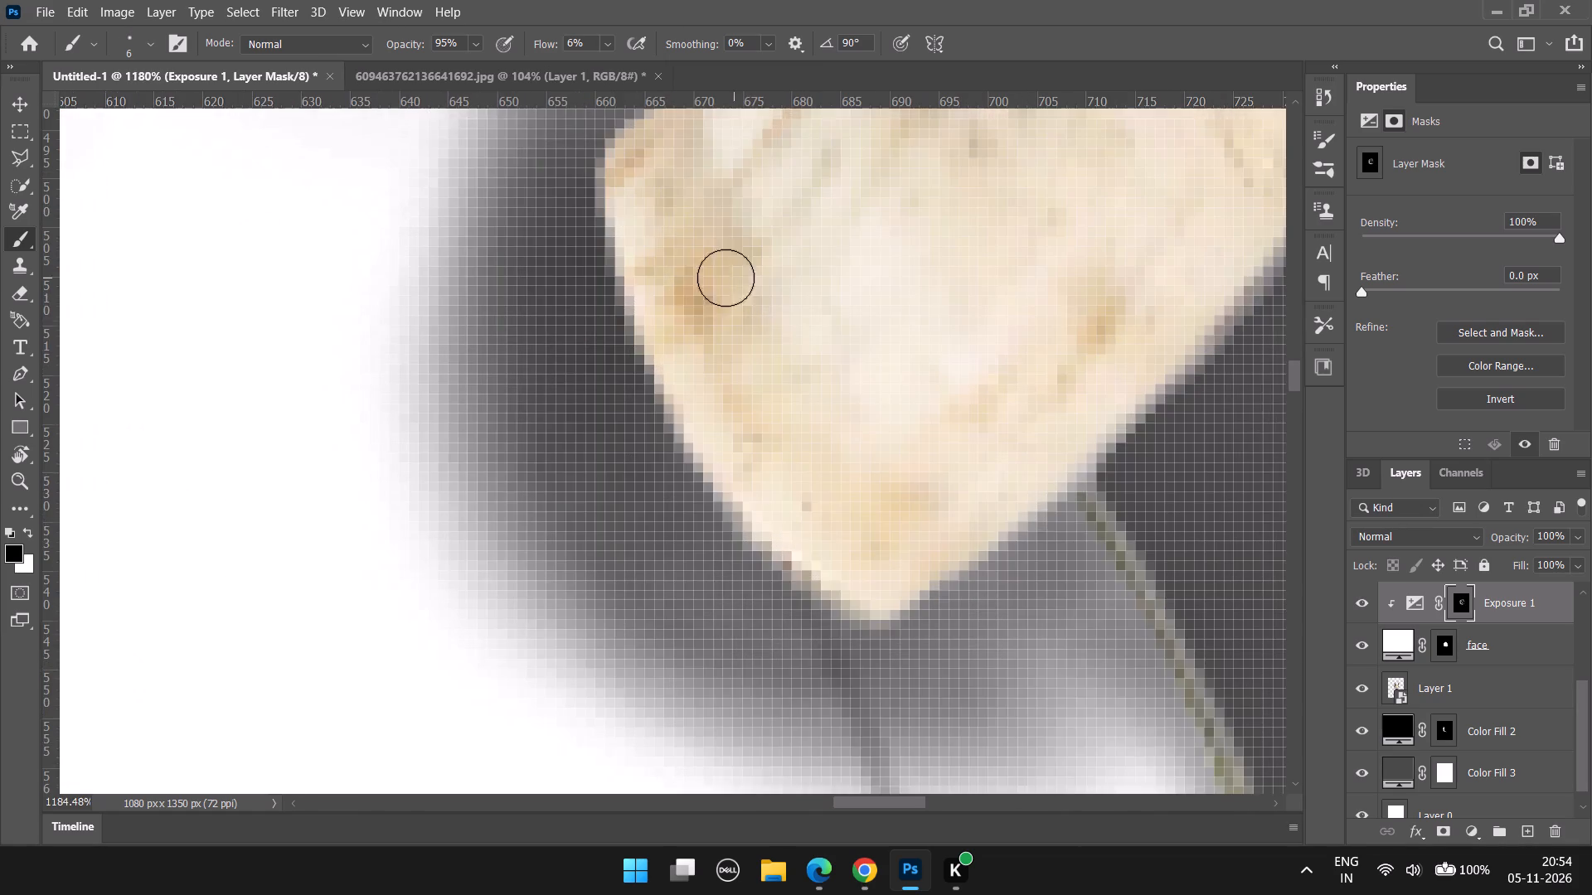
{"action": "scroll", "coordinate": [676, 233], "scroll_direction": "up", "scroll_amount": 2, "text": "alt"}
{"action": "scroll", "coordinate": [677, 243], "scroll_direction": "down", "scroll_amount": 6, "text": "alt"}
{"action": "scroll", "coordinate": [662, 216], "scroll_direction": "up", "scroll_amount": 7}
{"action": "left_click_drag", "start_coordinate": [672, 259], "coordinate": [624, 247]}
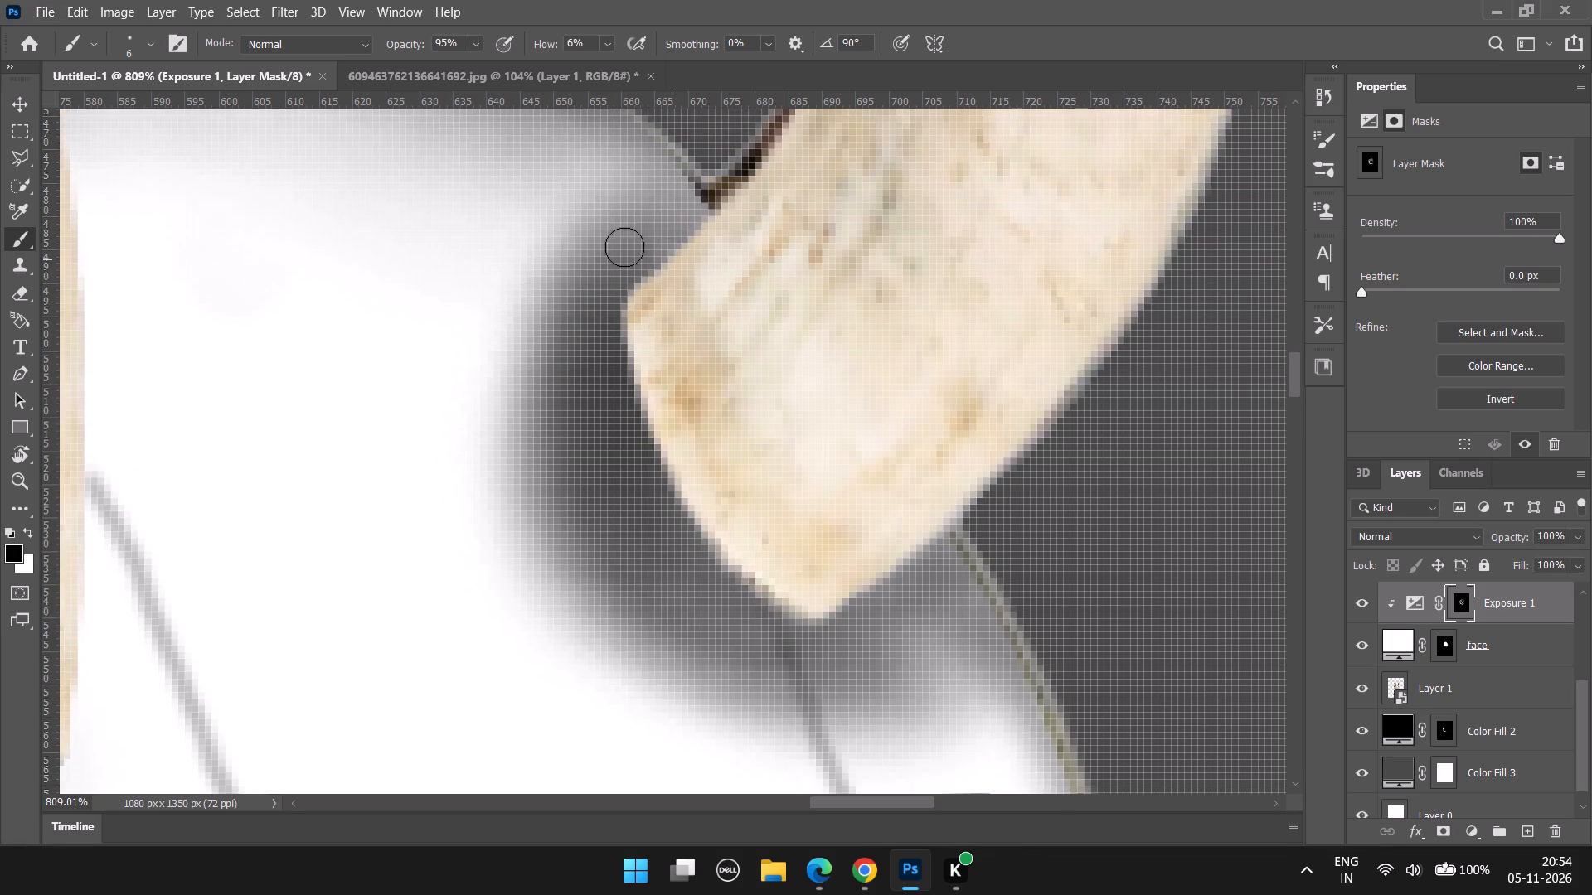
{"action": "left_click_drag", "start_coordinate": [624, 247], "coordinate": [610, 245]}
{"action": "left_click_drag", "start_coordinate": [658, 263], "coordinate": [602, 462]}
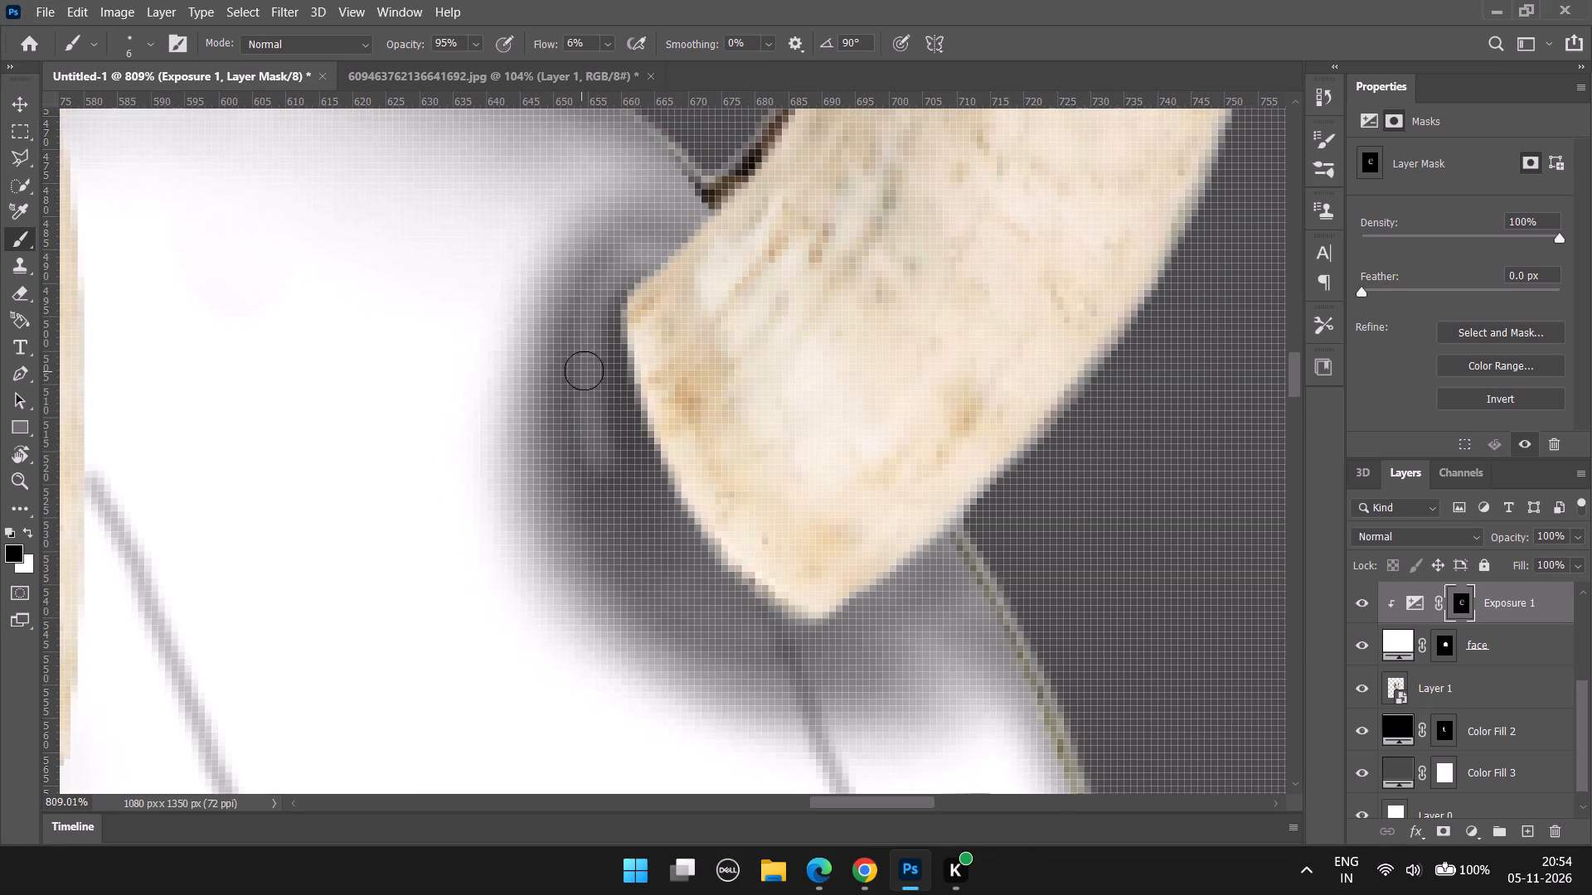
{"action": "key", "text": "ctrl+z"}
Paint a thin lighter rim in black at 6 px inside the shadow, following the right horn's base from upper corner past its tip.
{"action": "left_click_drag", "start_coordinate": [666, 254], "coordinate": [595, 351]}
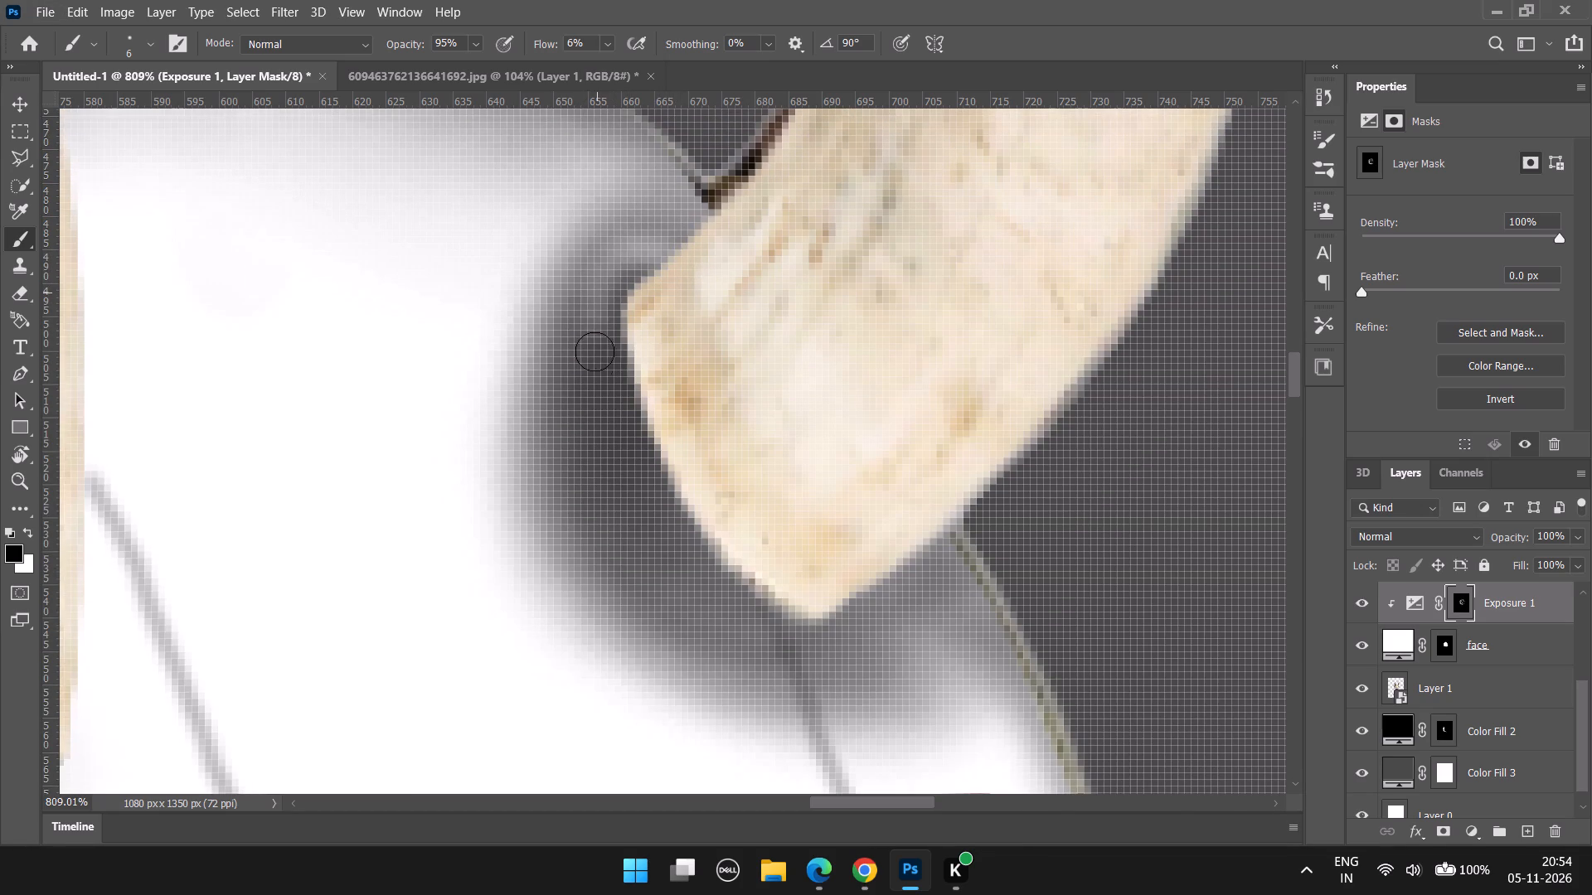
{"action": "left_click_drag", "start_coordinate": [595, 351], "coordinate": [882, 630]}
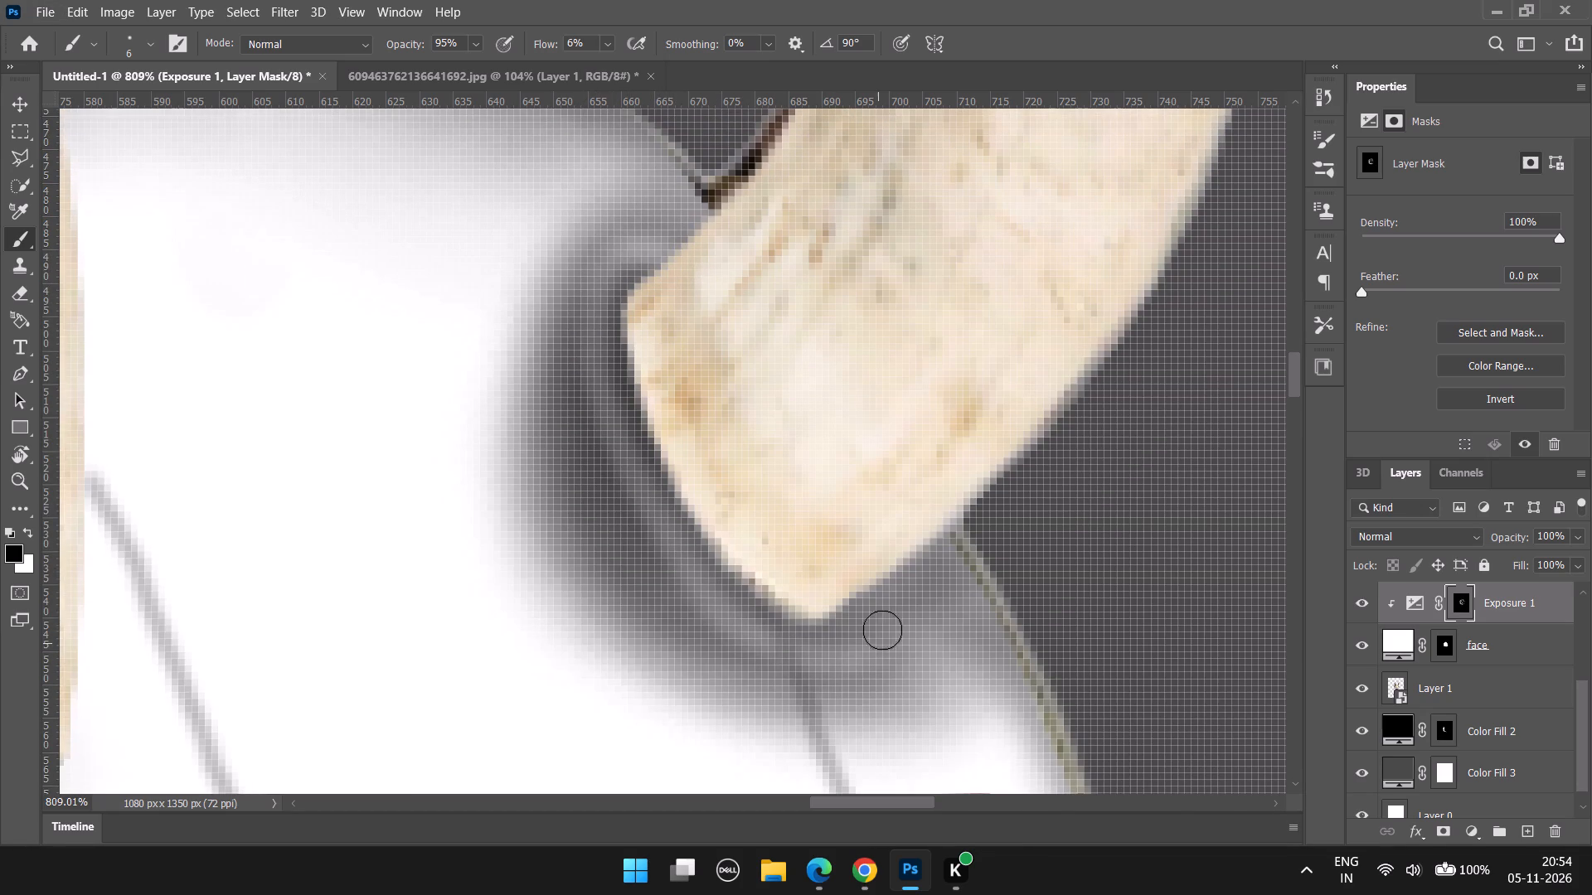
{"action": "left_click_drag", "start_coordinate": [882, 630], "coordinate": [882, 578]}
{"action": "left_click_drag", "start_coordinate": [886, 585], "coordinate": [681, 568]}
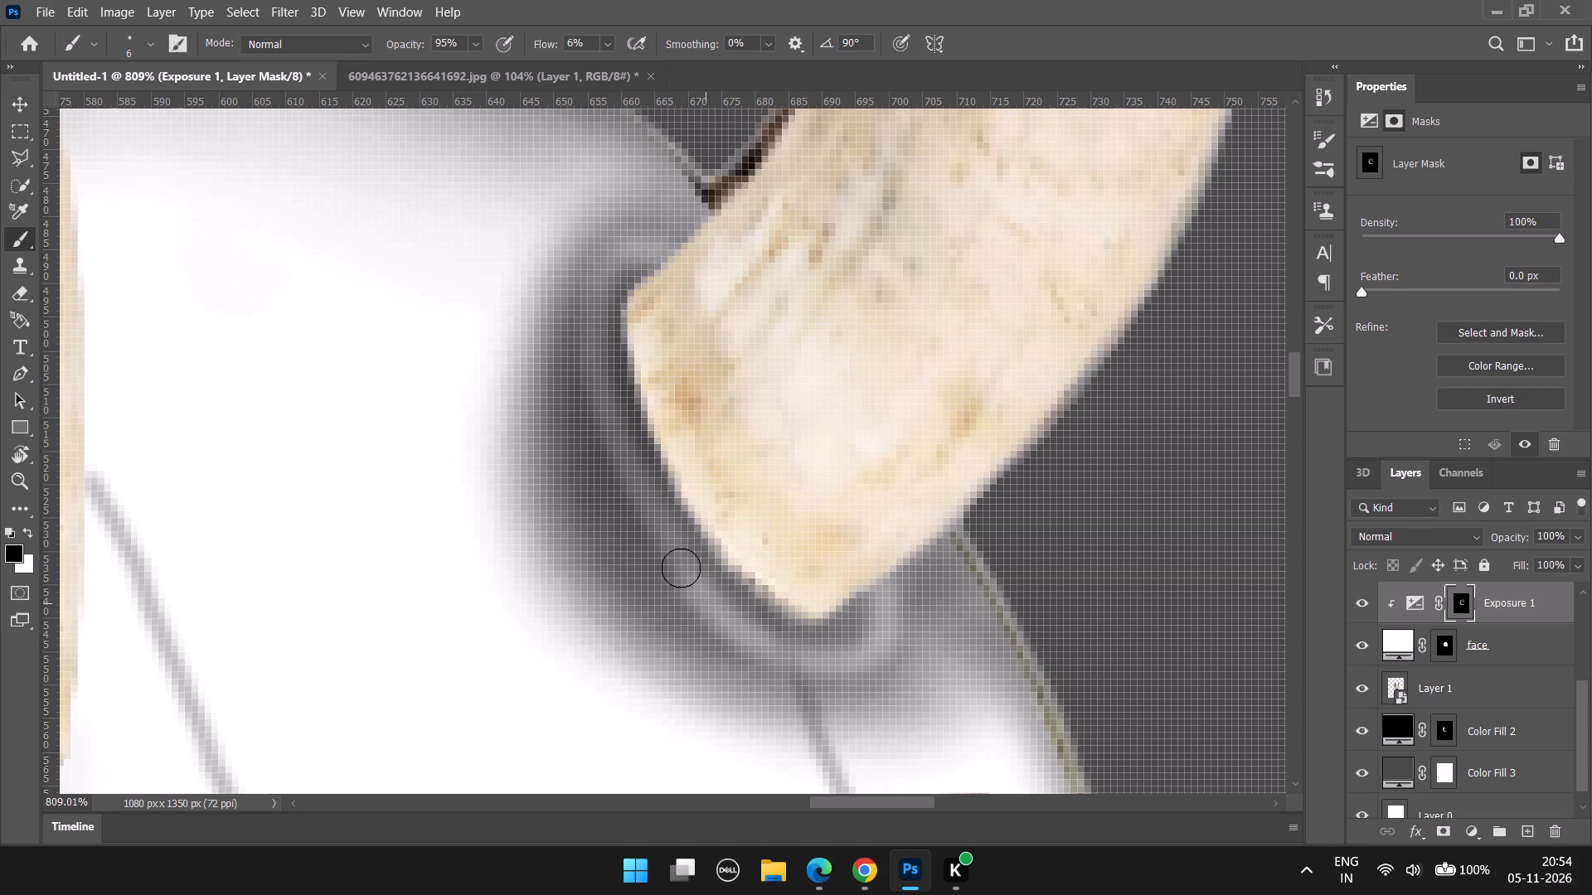
{"action": "left_click_drag", "start_coordinate": [681, 568], "coordinate": [670, 261]}
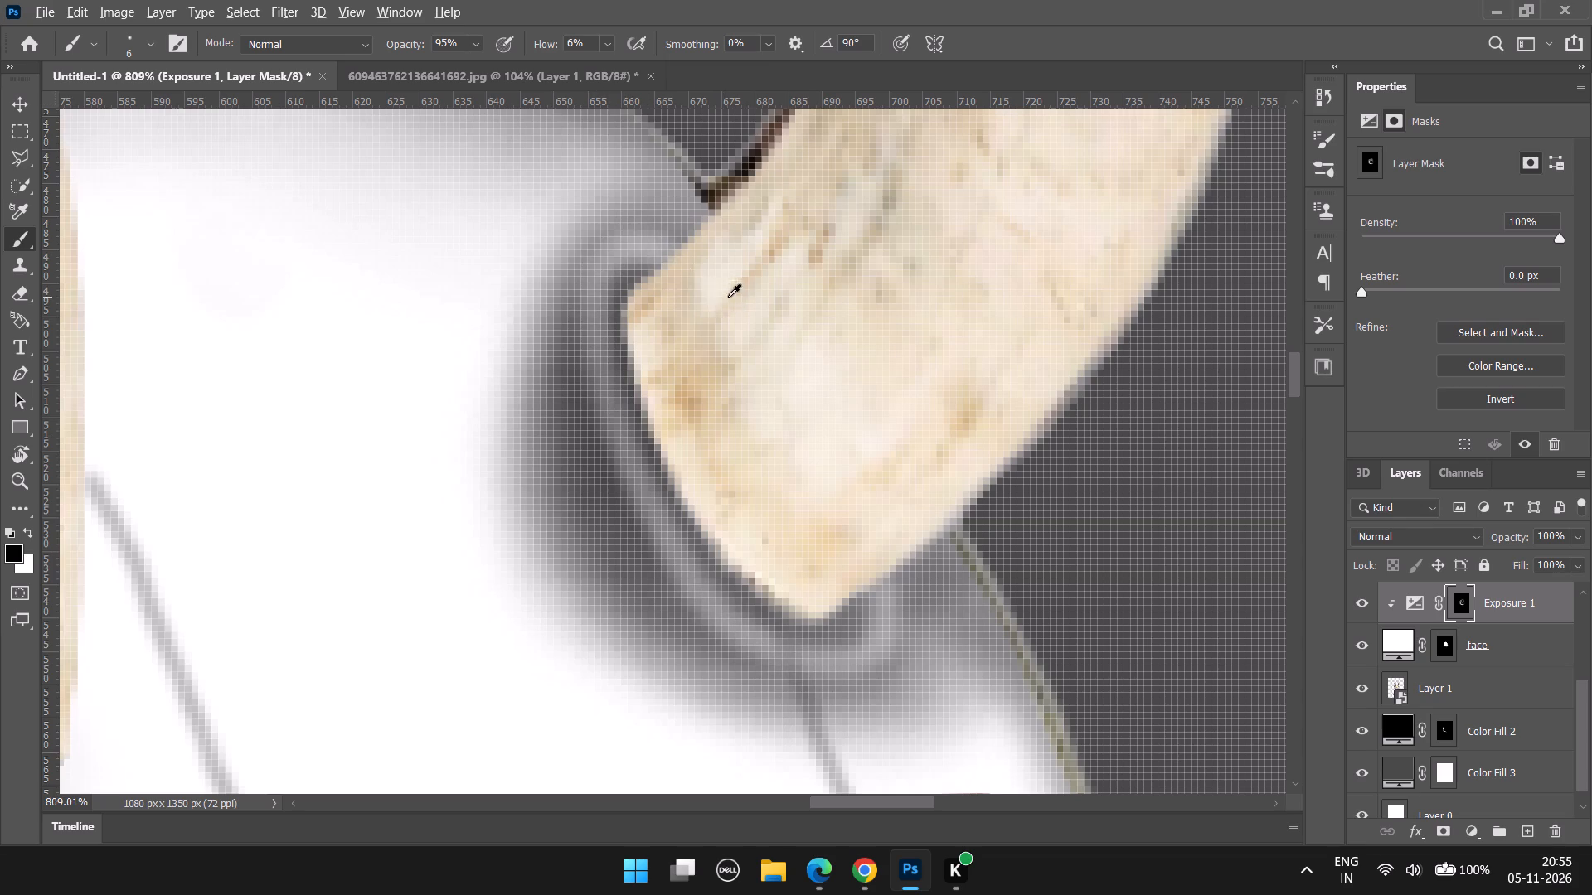
{"action": "scroll", "coordinate": [732, 299], "scroll_direction": "down", "scroll_amount": 6, "text": "alt"}
{"action": "scroll", "coordinate": [701, 338], "scroll_direction": "up", "scroll_amount": 4}
Soften the shadow around the right horn base's upper corner in black with a 15 px brush at 1% flow.
{"action": "scroll", "coordinate": [701, 338], "scroll_direction": "up", "scroll_amount": 14}
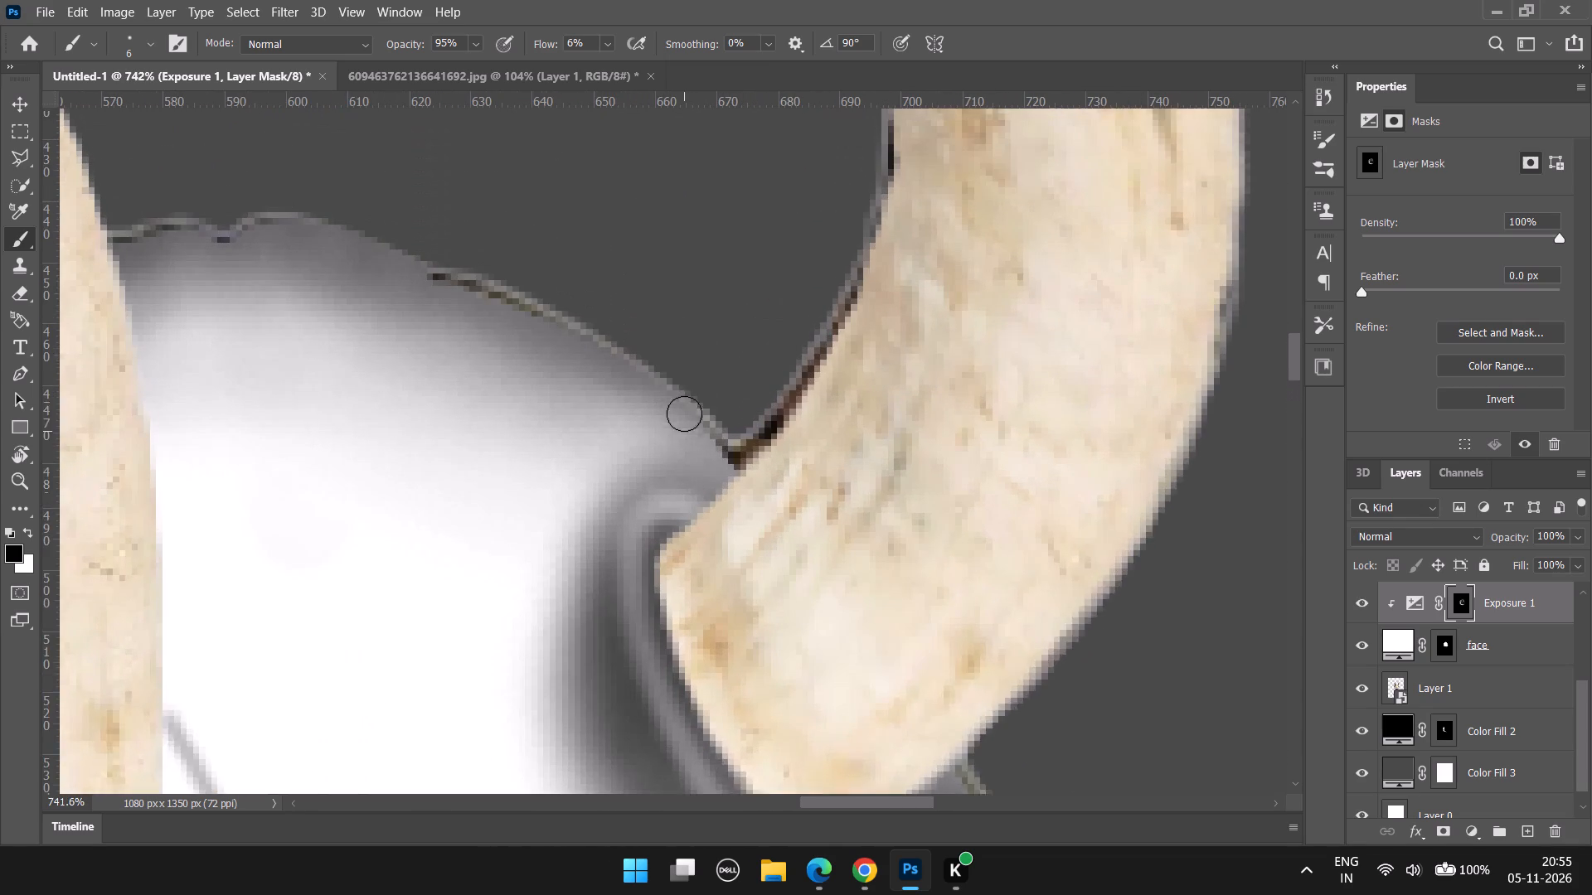
{"action": "scroll", "coordinate": [697, 523], "scroll_direction": "up", "scroll_amount": 5}
{"action": "scroll", "coordinate": [730, 575], "scroll_direction": "down", "scroll_amount": 6}
{"action": "scroll", "coordinate": [717, 581], "scroll_direction": "up", "scroll_amount": 6, "text": "alt"}
{"action": "key", "text": "bracketright"}
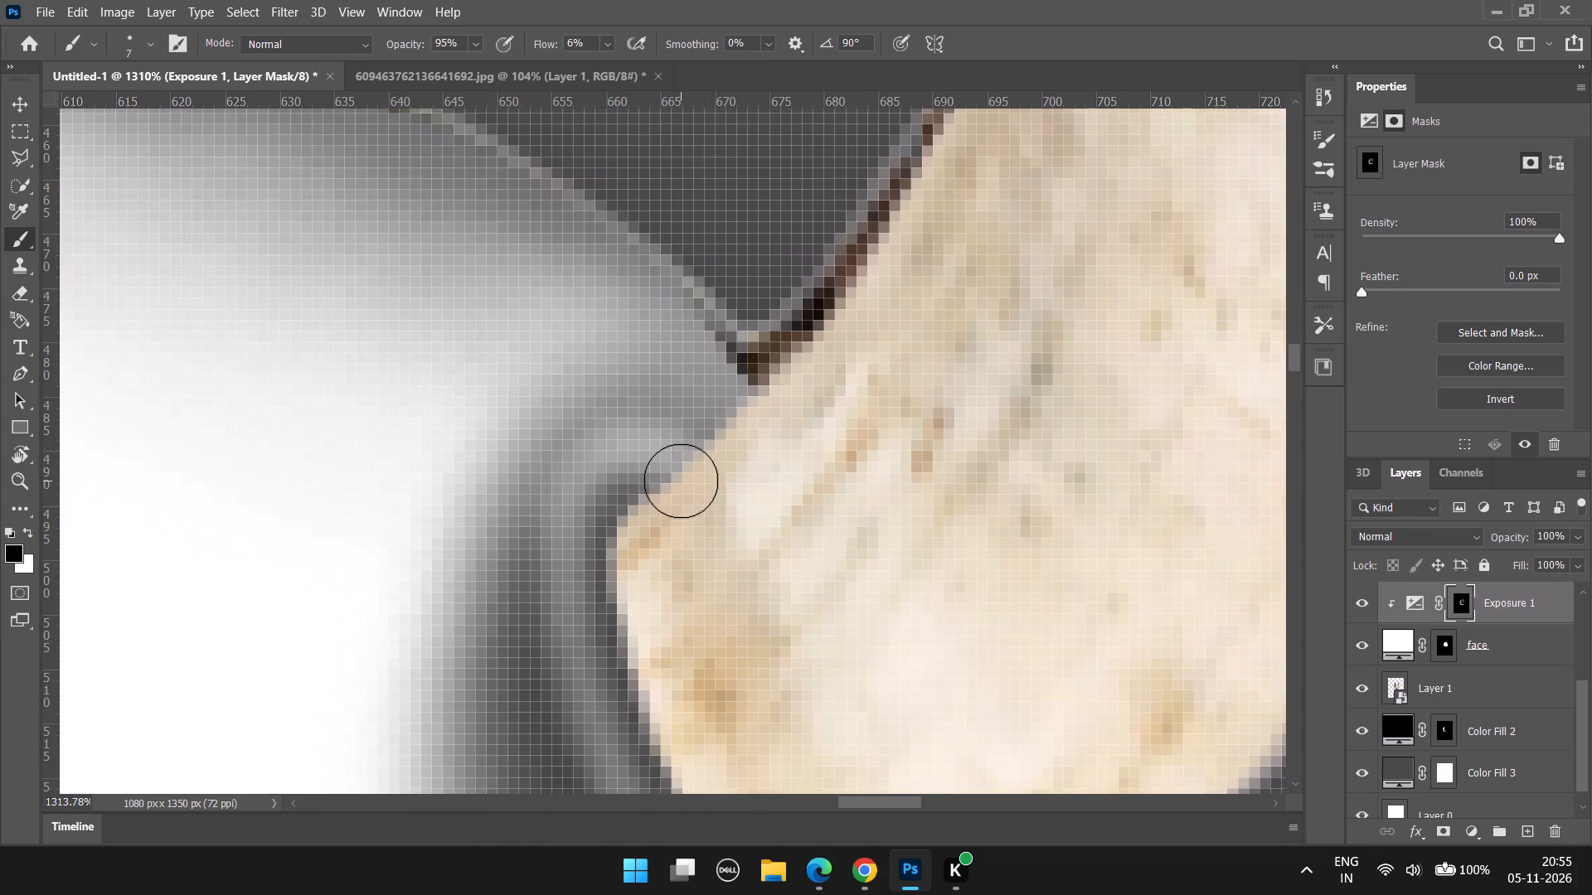
{"action": "key", "text": "bracketright"}
{"action": "key", "text": "bracketright"}
{"action": "type", "text": "]]"}
{"action": "left_click", "coordinate": [606, 40]}
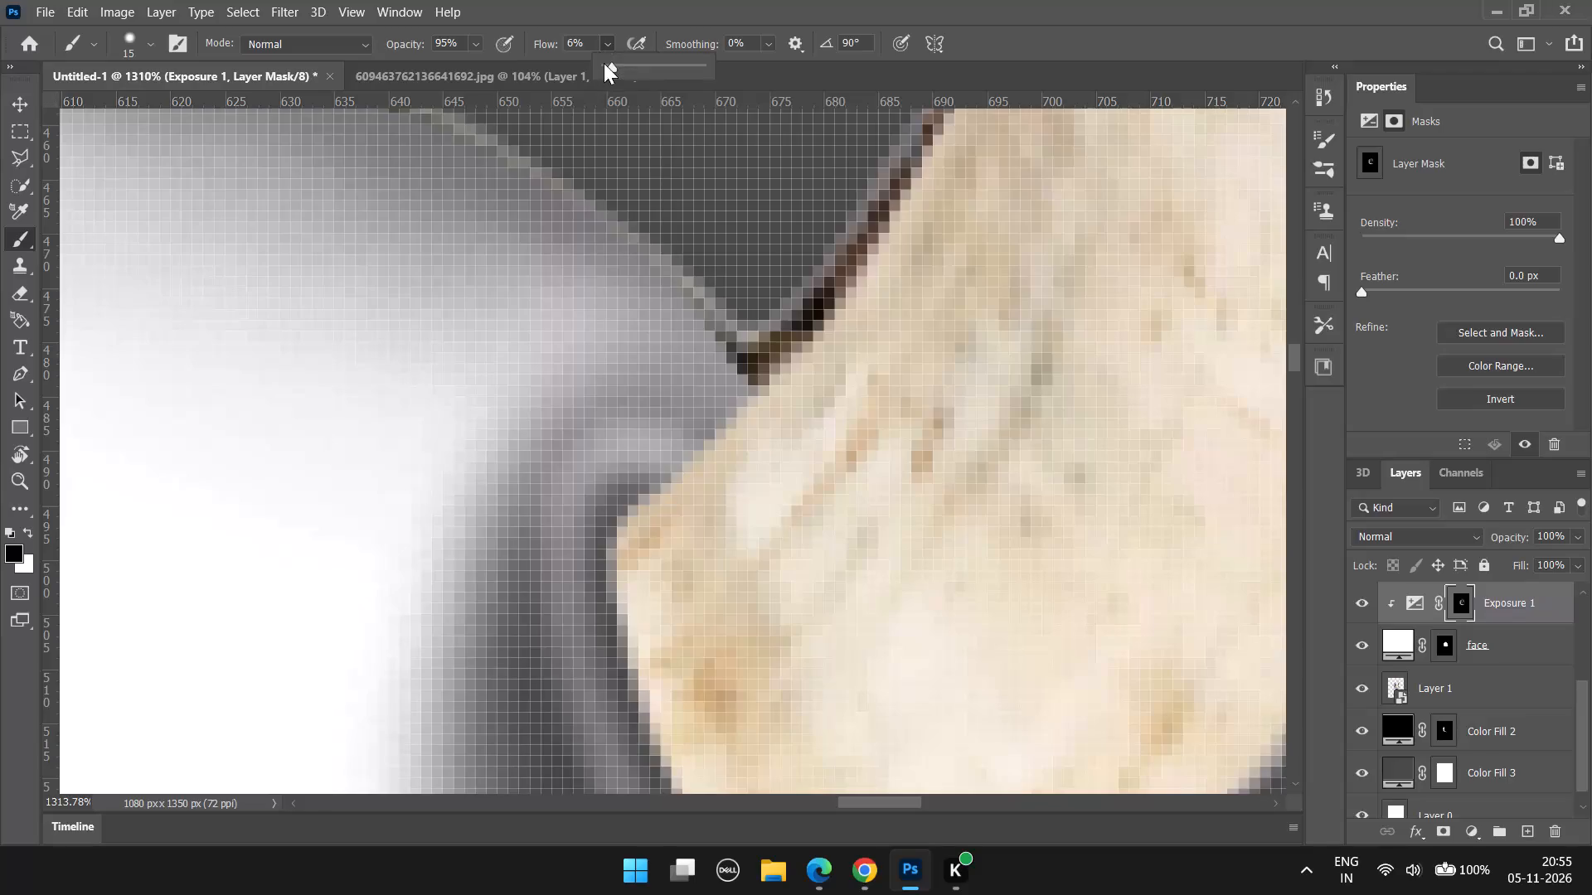
{"action": "left_click", "coordinate": [606, 63]}
{"action": "left_click_drag", "start_coordinate": [656, 453], "coordinate": [597, 463]}
{"action": "left_click_drag", "start_coordinate": [656, 431], "coordinate": [465, 580]}
{"action": "left_click_drag", "start_coordinate": [568, 494], "coordinate": [446, 775]}
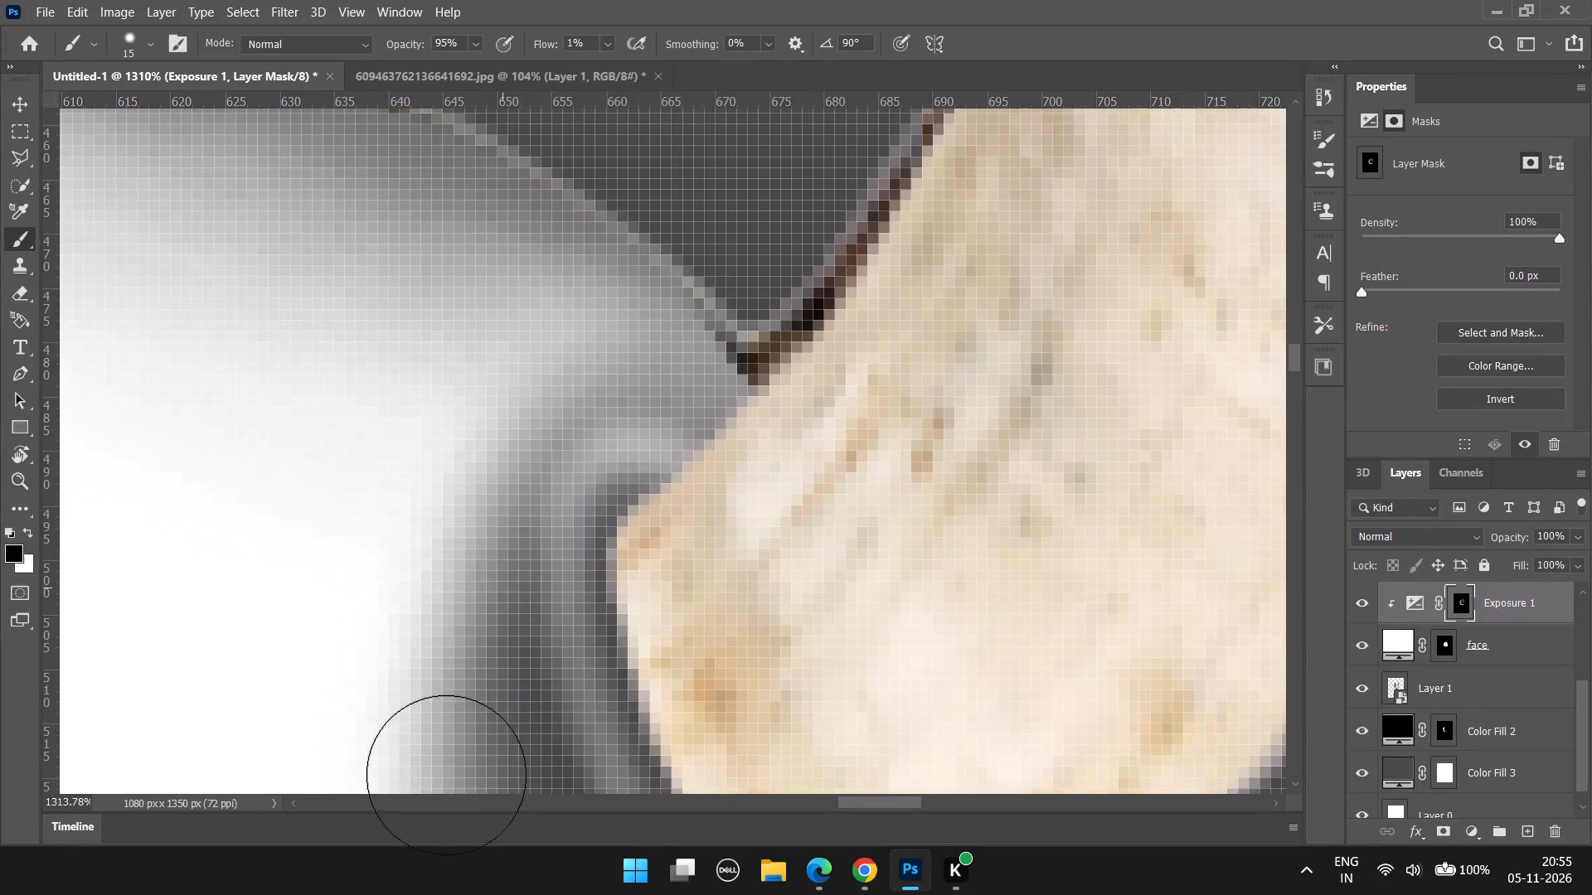
{"action": "left_click_drag", "start_coordinate": [446, 775], "coordinate": [449, 823]}
Continue softening the shadow in black down the face side of the right horn's base and around its tip.
{"action": "scroll", "coordinate": [545, 462], "scroll_direction": "down", "scroll_amount": 6}
{"action": "left_click_drag", "start_coordinate": [507, 435], "coordinate": [618, 770]}
{"action": "scroll", "coordinate": [565, 481], "scroll_direction": "down", "scroll_amount": 7}
{"action": "left_click_drag", "start_coordinate": [483, 411], "coordinate": [808, 786]}
{"action": "scroll", "coordinate": [705, 501], "scroll_direction": "down", "scroll_amount": 7}
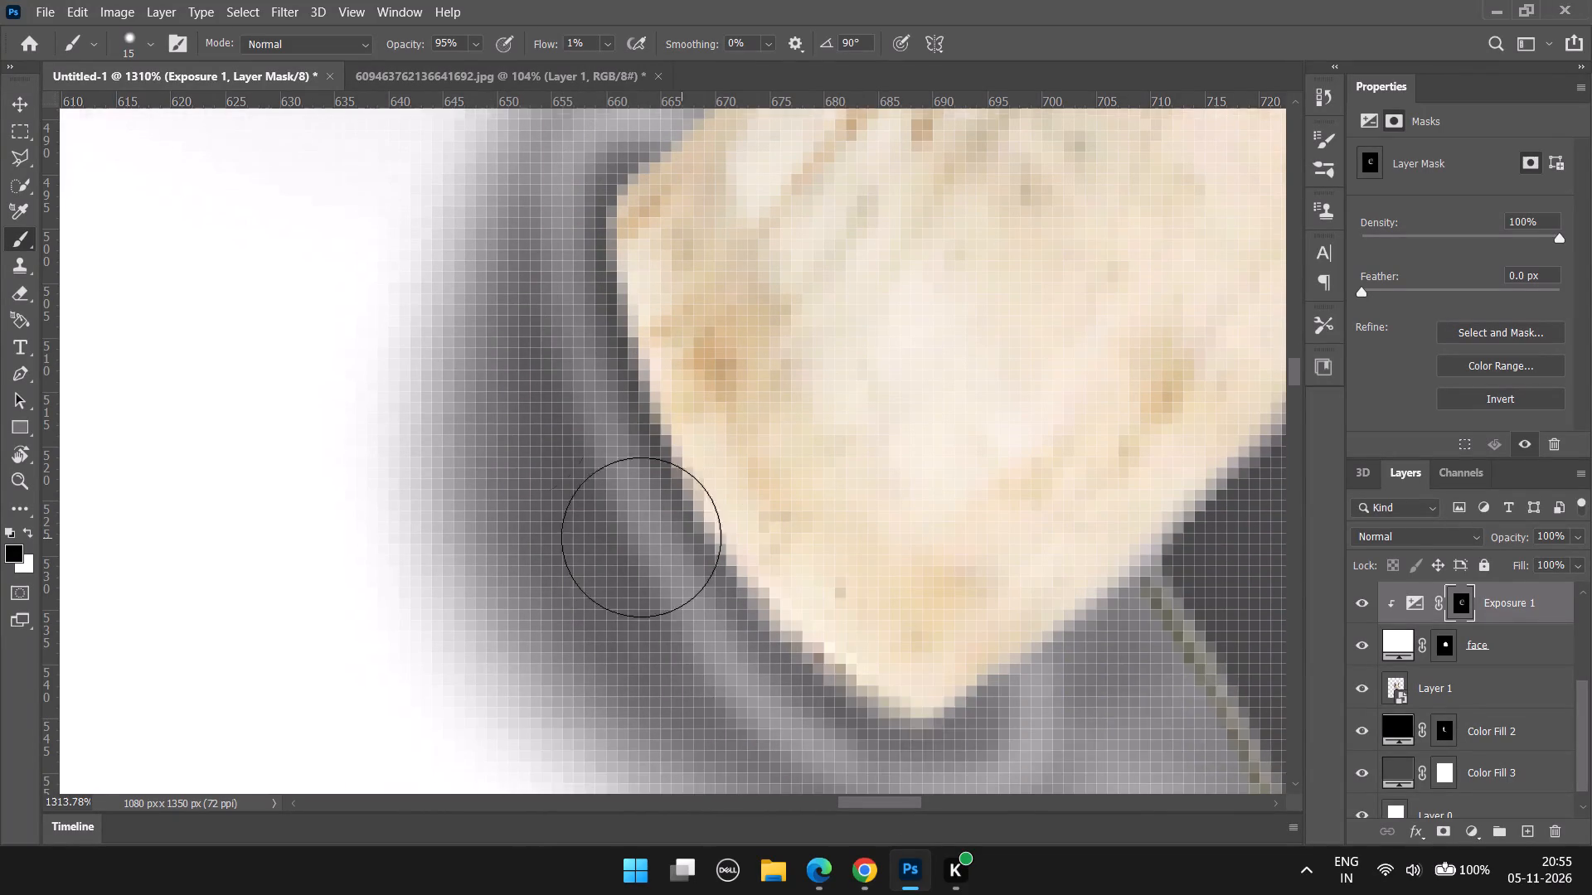
{"action": "left_click_drag", "start_coordinate": [499, 400], "coordinate": [857, 806]}
{"action": "scroll", "coordinate": [775, 491], "scroll_direction": "down", "scroll_amount": 6}
{"action": "left_click_drag", "start_coordinate": [567, 612], "coordinate": [1103, 725]}
{"action": "left_click_drag", "start_coordinate": [929, 713], "coordinate": [1033, 584]}
{"action": "left_click_drag", "start_coordinate": [1070, 594], "coordinate": [1085, 486]}
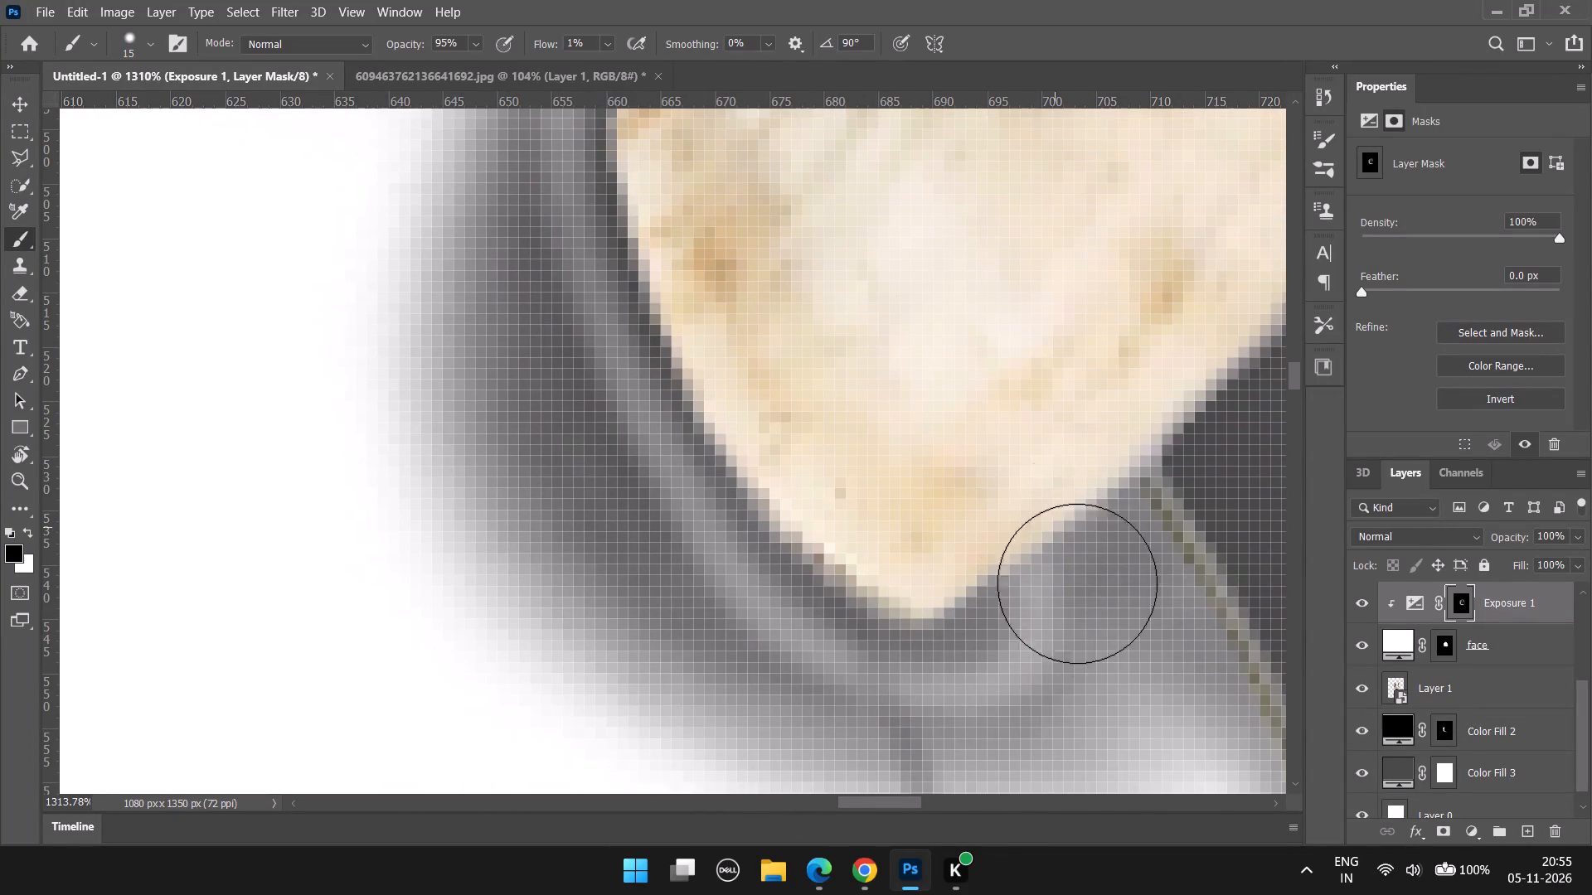
Paint a short white stroke at 7 px beside the tip of the right horn's base.
{"action": "scroll", "coordinate": [1099, 575], "scroll_direction": "down", "scroll_amount": 17, "text": "alt"}
{"action": "scroll", "coordinate": [1095, 605], "scroll_direction": "up", "scroll_amount": 5, "text": "alt"}
{"action": "scroll", "coordinate": [1098, 609], "scroll_direction": "down", "scroll_amount": 5, "text": "alt"}
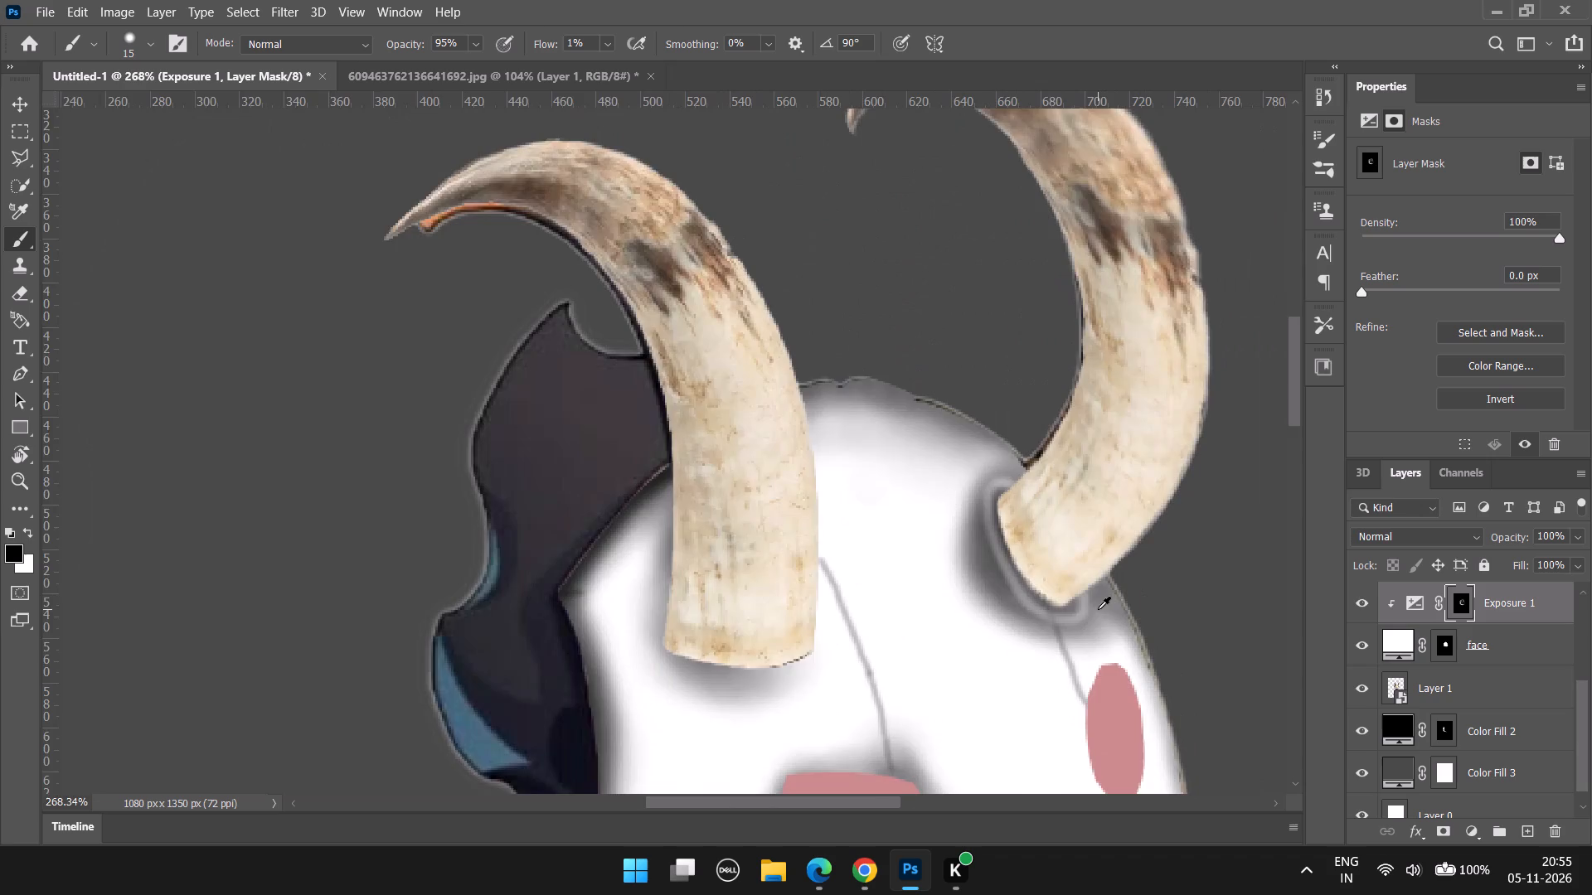
{"action": "scroll", "coordinate": [1098, 609], "scroll_direction": "down", "scroll_amount": 6, "text": "alt"}
{"action": "scroll", "coordinate": [1098, 609], "scroll_direction": "up", "scroll_amount": 17, "text": "alt"}
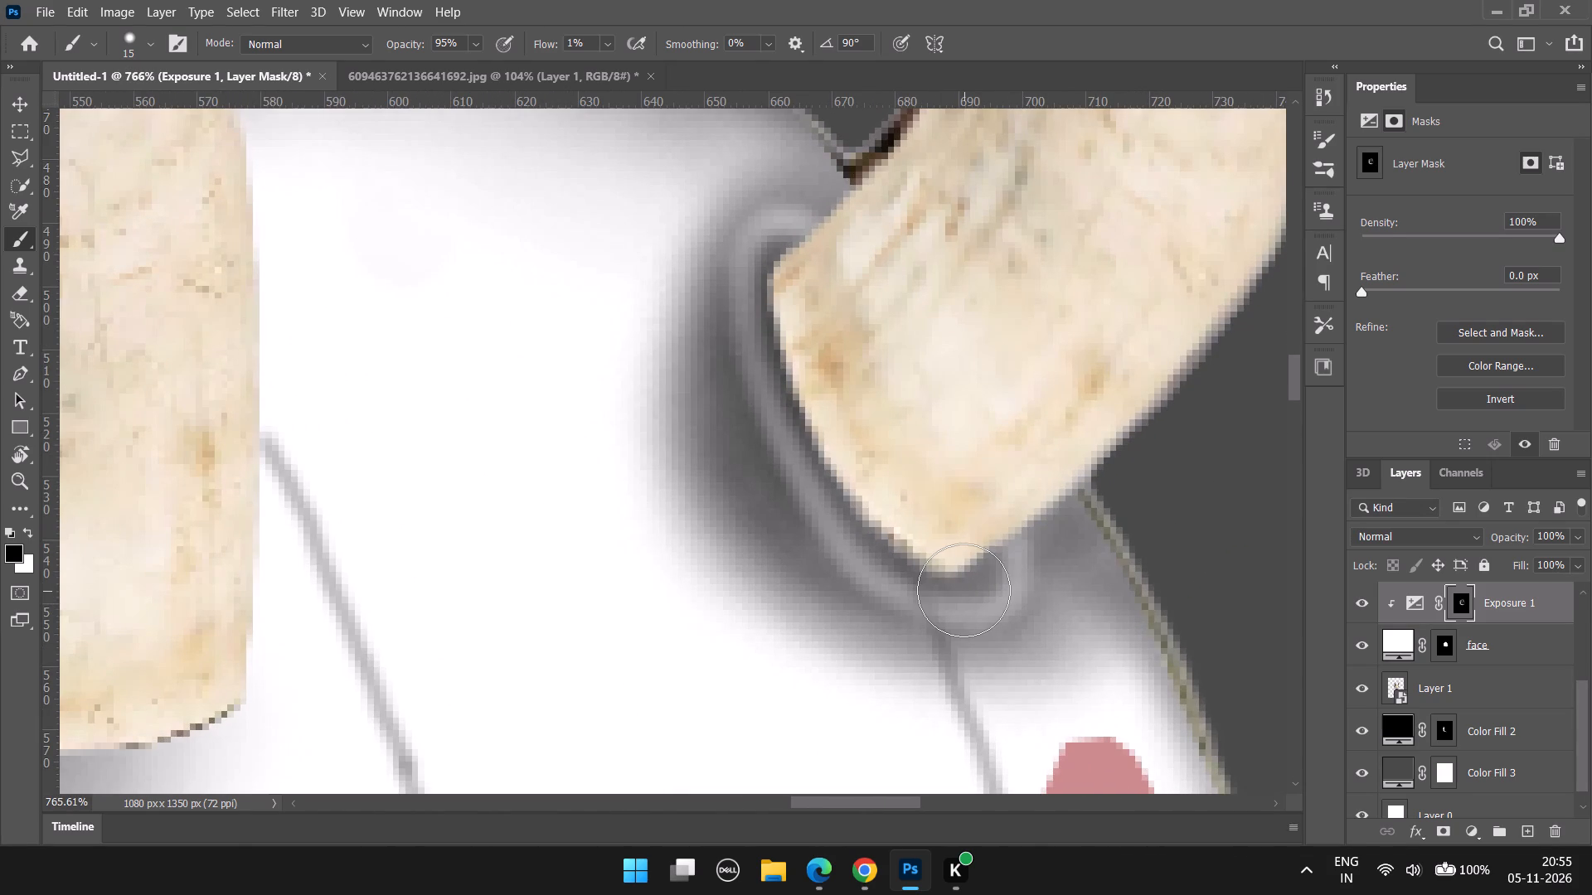
{"action": "key", "text": "x"}
{"action": "type", "text": "[[["}
{"action": "key", "text": "bracketleft"}
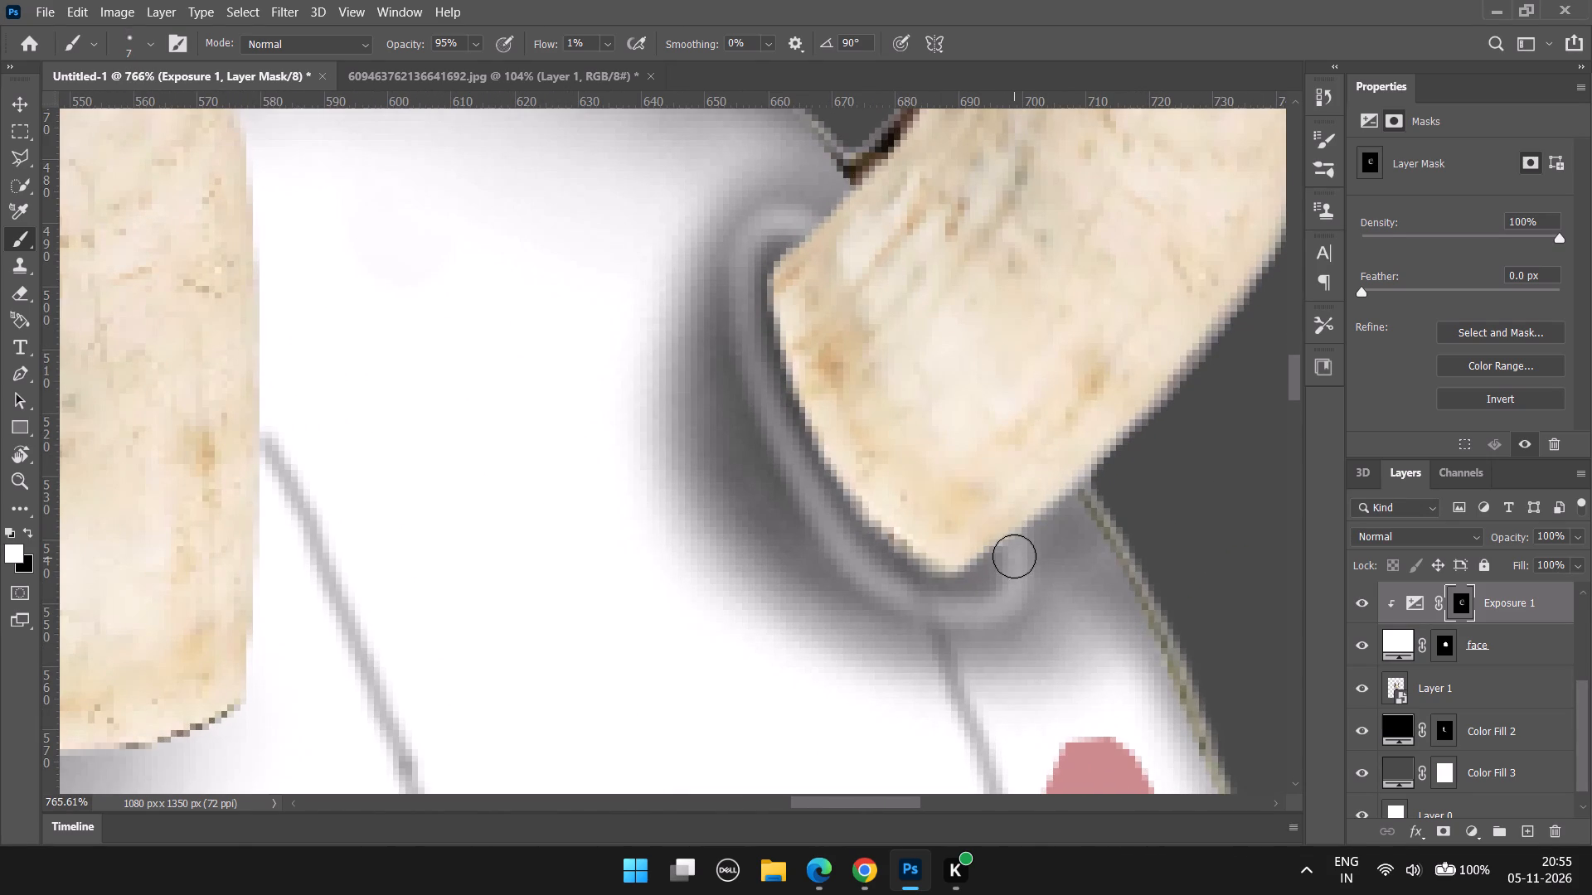
{"action": "left_click_drag", "start_coordinate": [1019, 558], "coordinate": [1014, 601]}
Lighten the rim in black at 7 px from the horn base's tip up along its lower face side.
{"action": "key", "text": "x"}
{"action": "left_click_drag", "start_coordinate": [1014, 558], "coordinate": [1003, 607]}
{"action": "left_click_drag", "start_coordinate": [1010, 556], "coordinate": [996, 618]}
{"action": "left_click_drag", "start_coordinate": [1014, 583], "coordinate": [922, 626]}
{"action": "left_click_drag", "start_coordinate": [948, 613], "coordinate": [865, 568]}
{"action": "left_click_drag", "start_coordinate": [908, 593], "coordinate": [798, 491]}
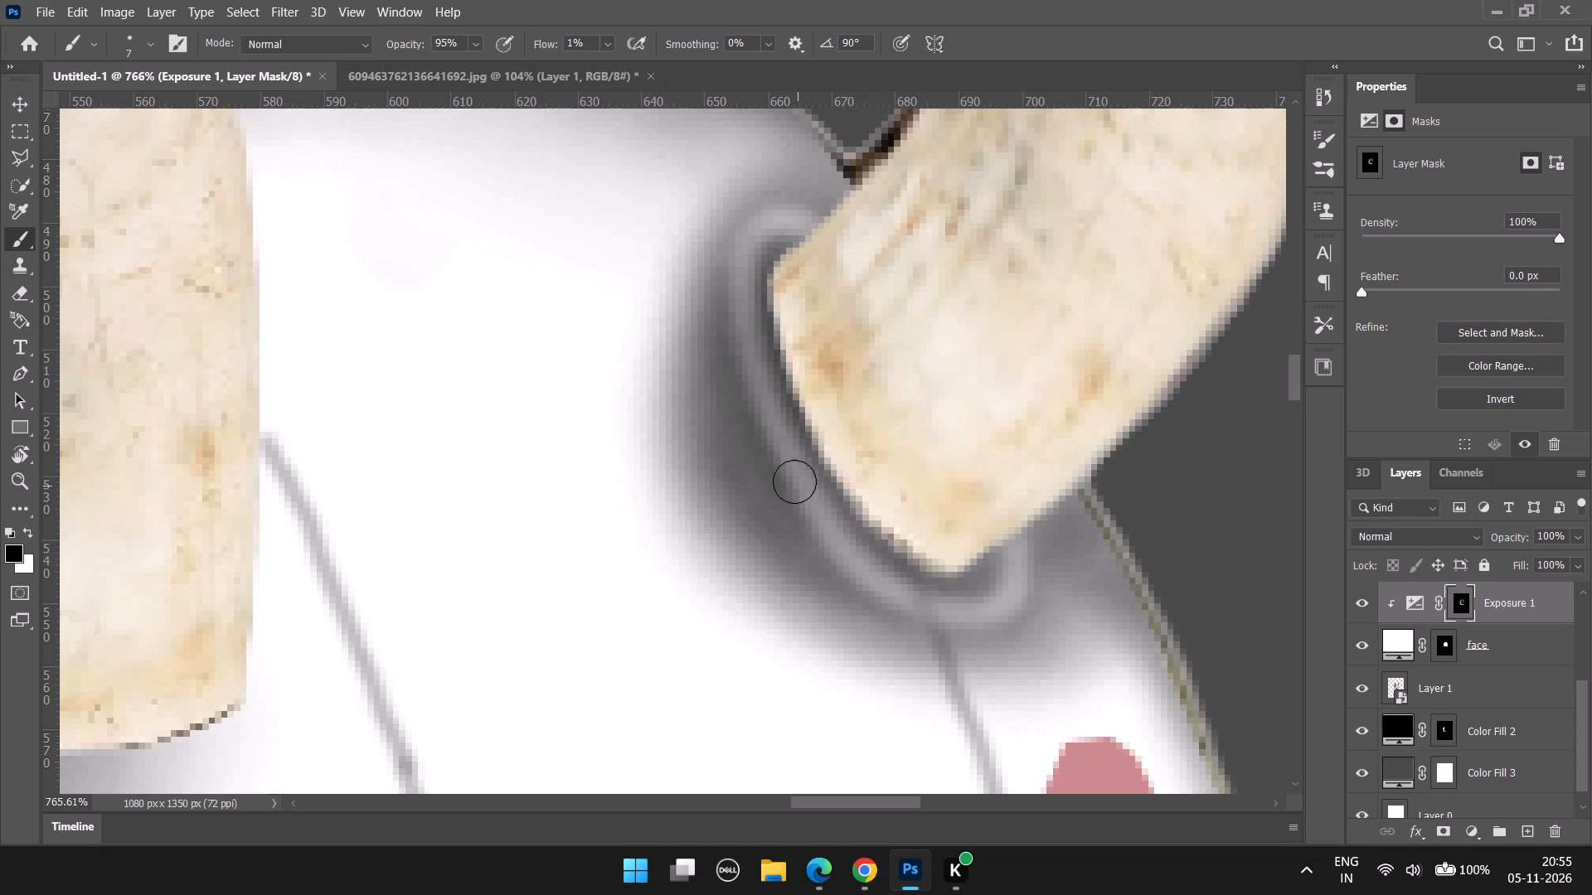
{"action": "left_click_drag", "start_coordinate": [847, 541], "coordinate": [779, 445]}
{"action": "left_click_drag", "start_coordinate": [778, 441], "coordinate": [824, 534]}
{"action": "left_click_drag", "start_coordinate": [793, 451], "coordinate": [837, 547]}
{"action": "left_click_drag", "start_coordinate": [751, 446], "coordinate": [820, 546]}
{"action": "left_click_drag", "start_coordinate": [760, 414], "coordinate": [791, 518]}
{"action": "left_click_drag", "start_coordinate": [791, 518], "coordinate": [795, 525]}
Lighten the rim and adjoining shadow in black at 7 px along the upper face side of the right horn's base.
{"action": "left_click_drag", "start_coordinate": [747, 365], "coordinate": [791, 473]}
{"action": "left_click_drag", "start_coordinate": [740, 361], "coordinate": [789, 496]}
{"action": "left_click_drag", "start_coordinate": [753, 371], "coordinate": [790, 487]}
{"action": "left_click_drag", "start_coordinate": [743, 342], "coordinate": [770, 463]}
{"action": "left_click_drag", "start_coordinate": [755, 345], "coordinate": [771, 443]}
{"action": "left_click_drag", "start_coordinate": [750, 336], "coordinate": [769, 462]}
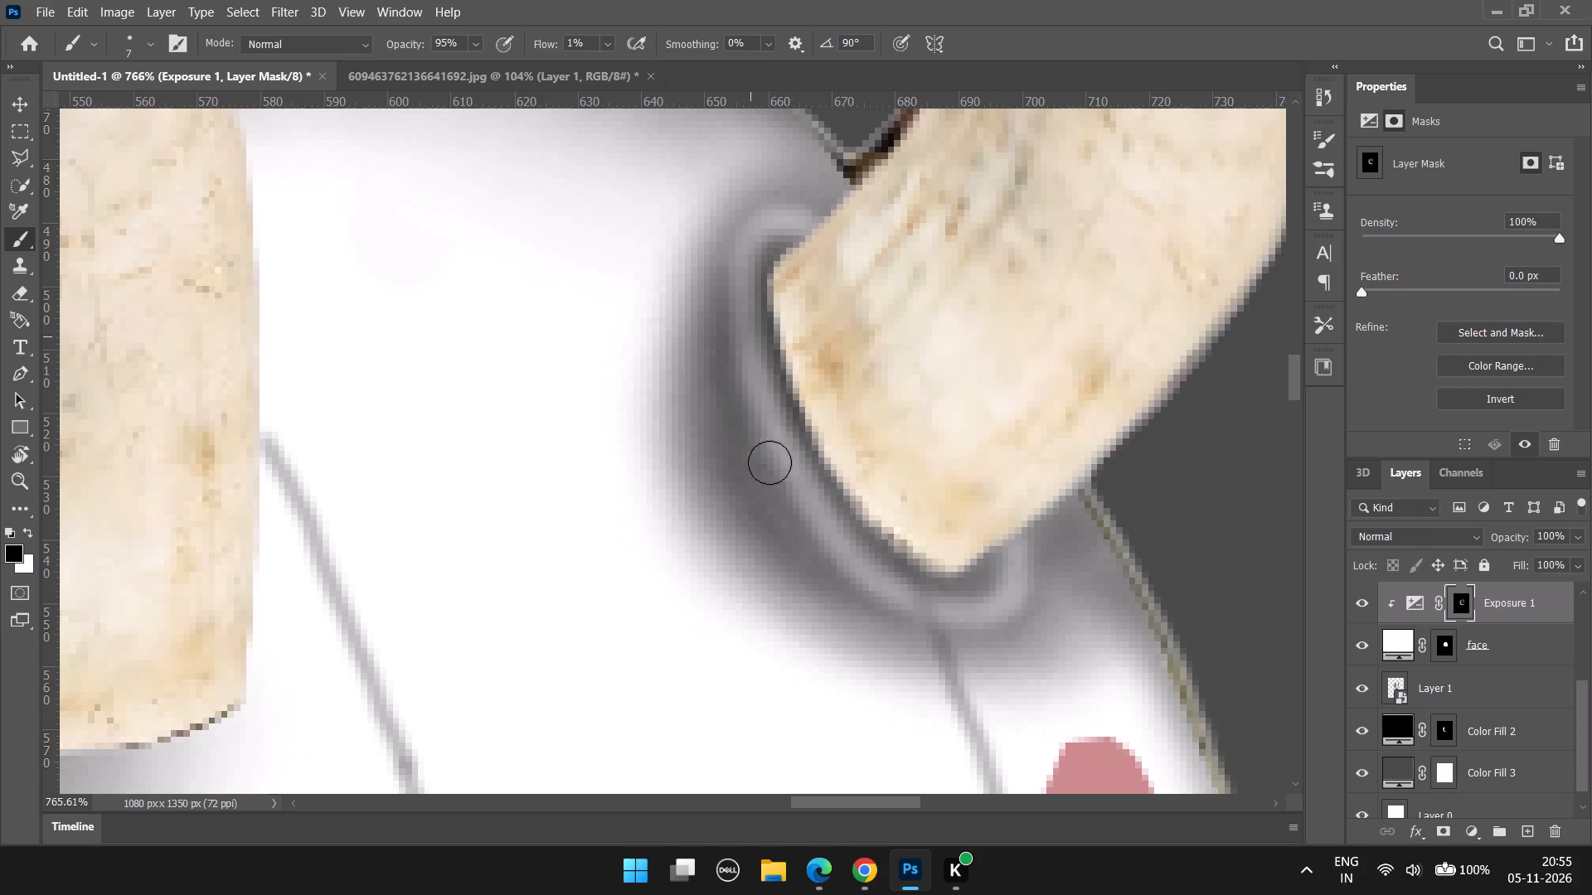
{"action": "left_click_drag", "start_coordinate": [769, 462], "coordinate": [770, 463]}
{"action": "left_click_drag", "start_coordinate": [720, 307], "coordinate": [732, 427]}
{"action": "left_click_drag", "start_coordinate": [721, 283], "coordinate": [735, 398]}
{"action": "left_click_drag", "start_coordinate": [721, 273], "coordinate": [734, 327]}
Blend the rim into the shadow in black at 7 px around the horn base's upper corner and down its face side.
{"action": "left_click_drag", "start_coordinate": [745, 271], "coordinate": [760, 186]}
{"action": "left_click_drag", "start_coordinate": [704, 253], "coordinate": [812, 174]}
{"action": "left_click_drag", "start_coordinate": [704, 226], "coordinate": [834, 177]}
{"action": "left_click_drag", "start_coordinate": [714, 212], "coordinate": [842, 194]}
{"action": "left_click_drag", "start_coordinate": [759, 205], "coordinate": [799, 197]}
{"action": "left_click_drag", "start_coordinate": [756, 192], "coordinate": [701, 320]}
{"action": "left_click_drag", "start_coordinate": [726, 239], "coordinate": [743, 355]}
{"action": "left_click_drag", "start_coordinate": [735, 250], "coordinate": [750, 396]}
{"action": "left_click_drag", "start_coordinate": [726, 230], "coordinate": [740, 447]}
{"action": "left_click_drag", "start_coordinate": [710, 282], "coordinate": [784, 562]}
{"action": "left_click_drag", "start_coordinate": [735, 398], "coordinate": [855, 591]}
{"action": "left_click_drag", "start_coordinate": [759, 442], "coordinate": [916, 649]}
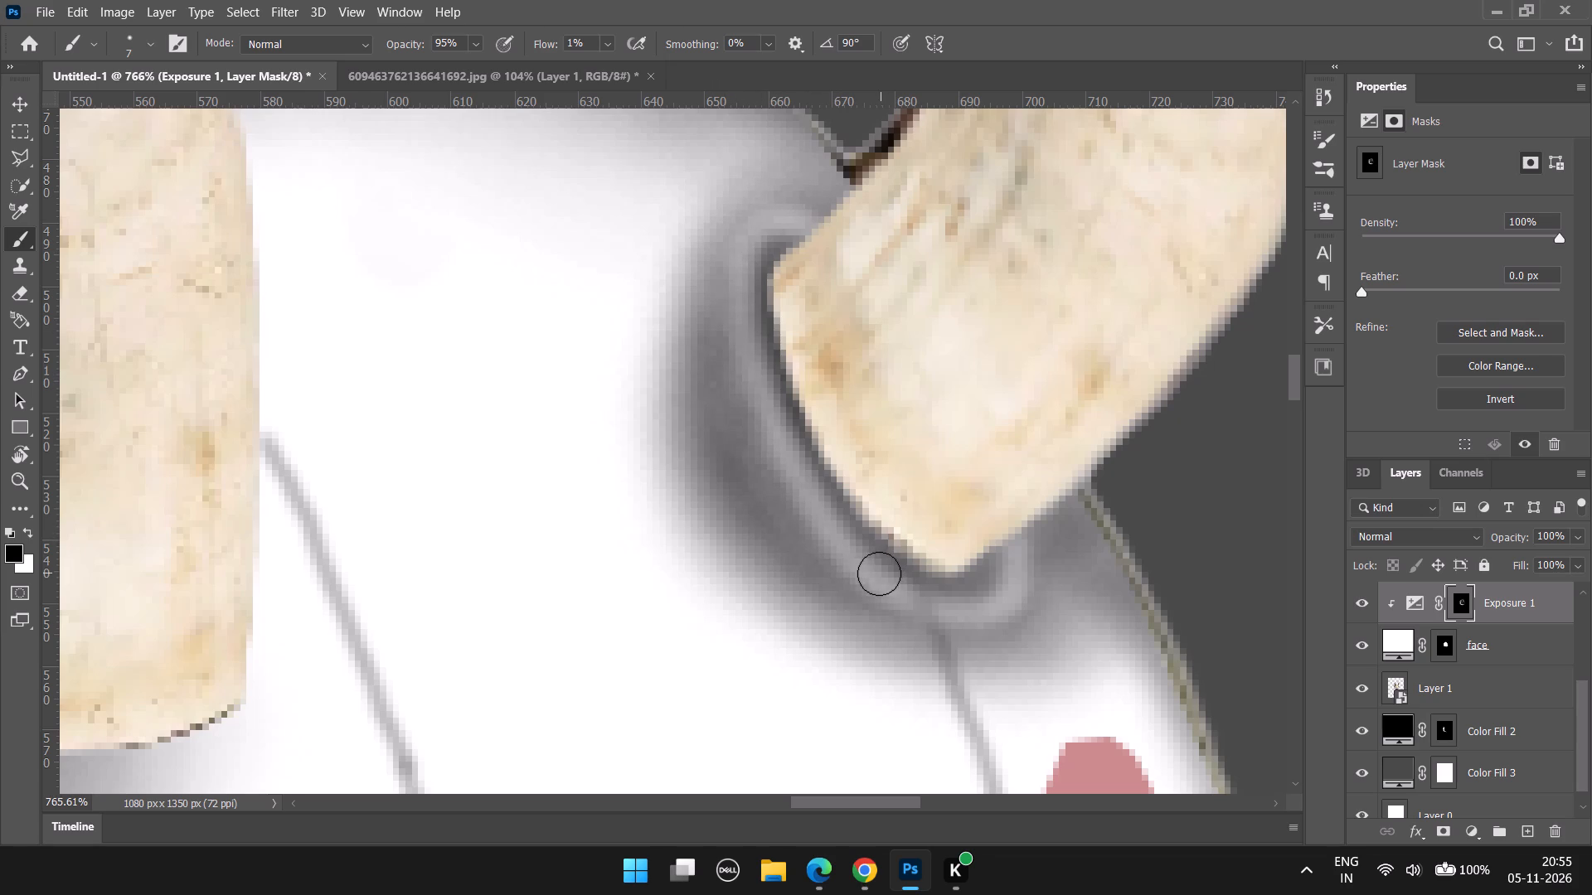
Fade the wide shadow along the right horn's base and past its tip in black with a 30 px brush.
{"action": "key", "text": "bracketright"}
{"action": "key", "text": "bracketright"}
{"action": "key", "text": "bracketright"}
{"action": "key", "text": "bracketright"}
{"action": "key", "text": "bracketright"}
{"action": "key", "text": "bracketright"}
{"action": "key", "text": "bracketright"}
{"action": "left_click_drag", "start_coordinate": [714, 301], "coordinate": [714, 447]}
{"action": "left_click_drag", "start_coordinate": [711, 308], "coordinate": [797, 643]}
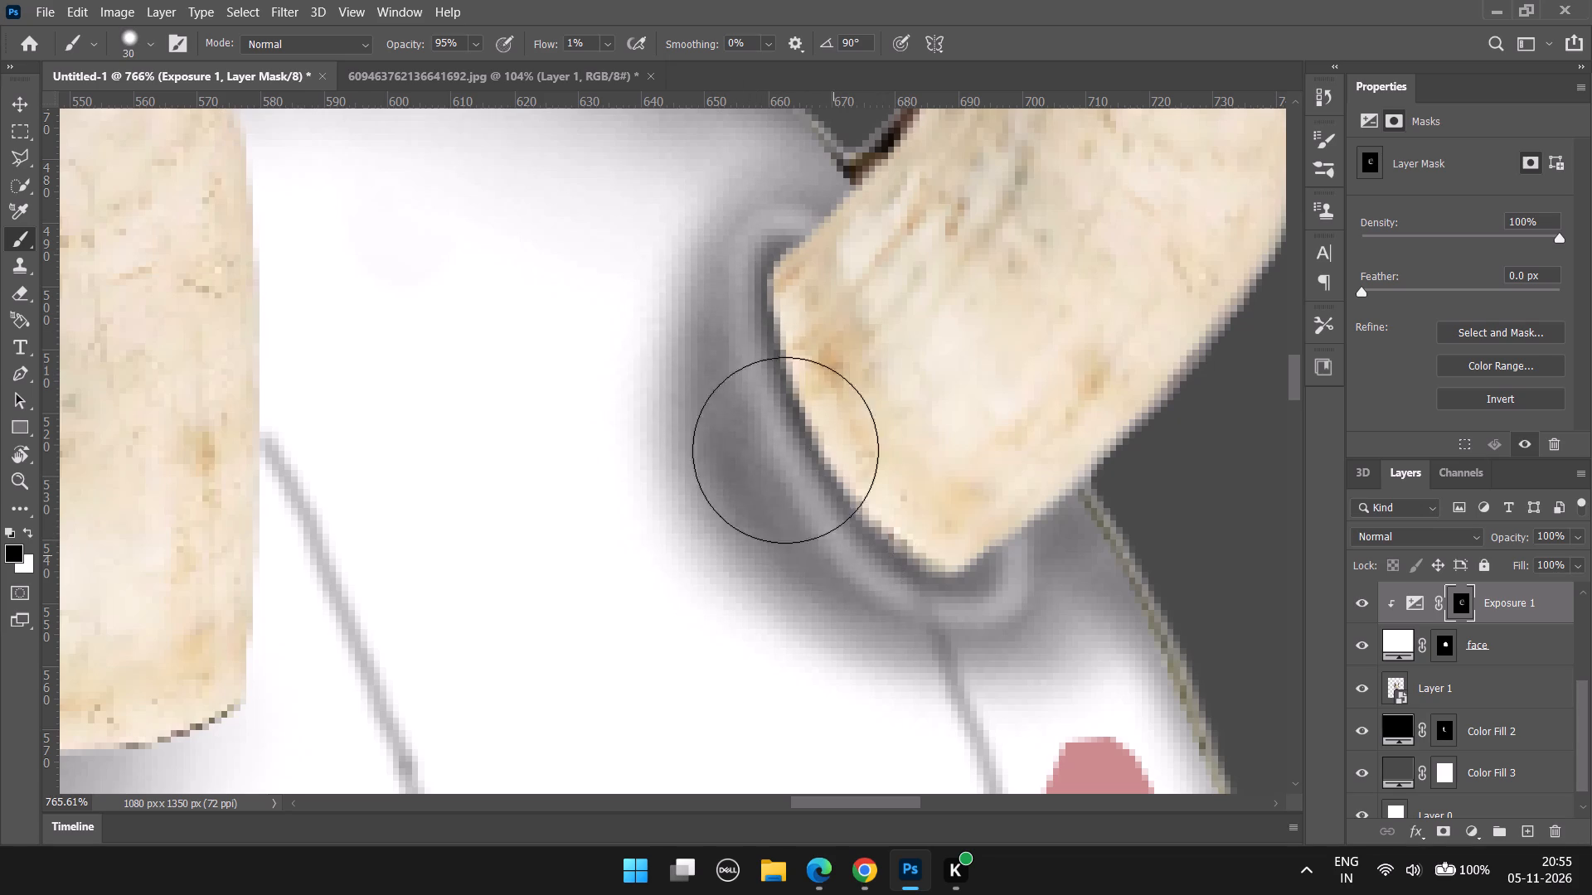
{"action": "left_click_drag", "start_coordinate": [716, 422], "coordinate": [962, 651]}
{"action": "left_click_drag", "start_coordinate": [847, 632], "coordinate": [1095, 656]}
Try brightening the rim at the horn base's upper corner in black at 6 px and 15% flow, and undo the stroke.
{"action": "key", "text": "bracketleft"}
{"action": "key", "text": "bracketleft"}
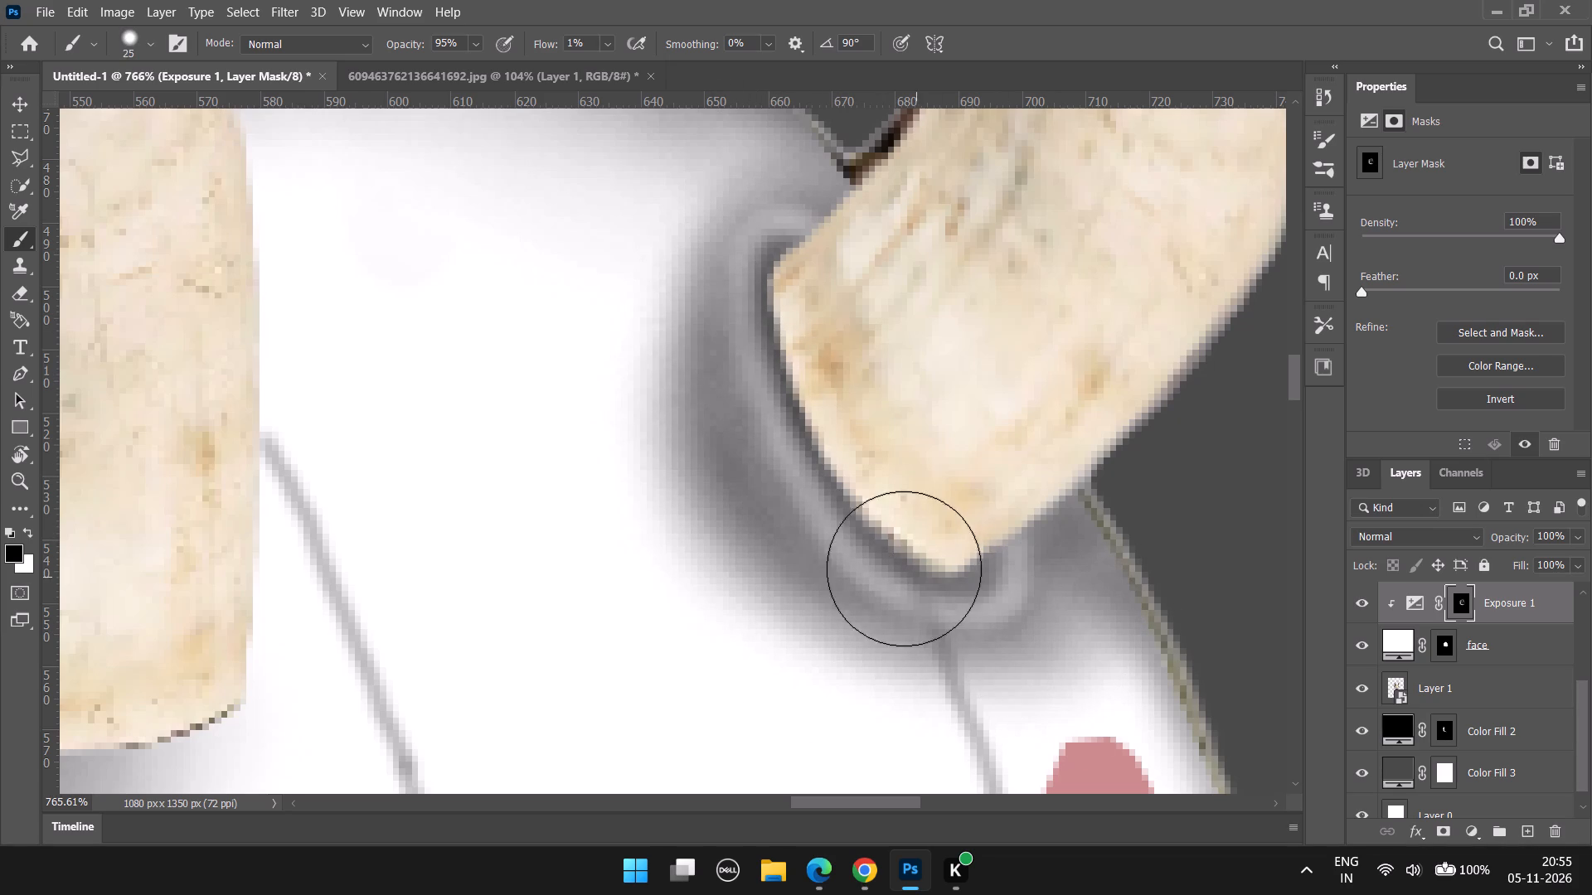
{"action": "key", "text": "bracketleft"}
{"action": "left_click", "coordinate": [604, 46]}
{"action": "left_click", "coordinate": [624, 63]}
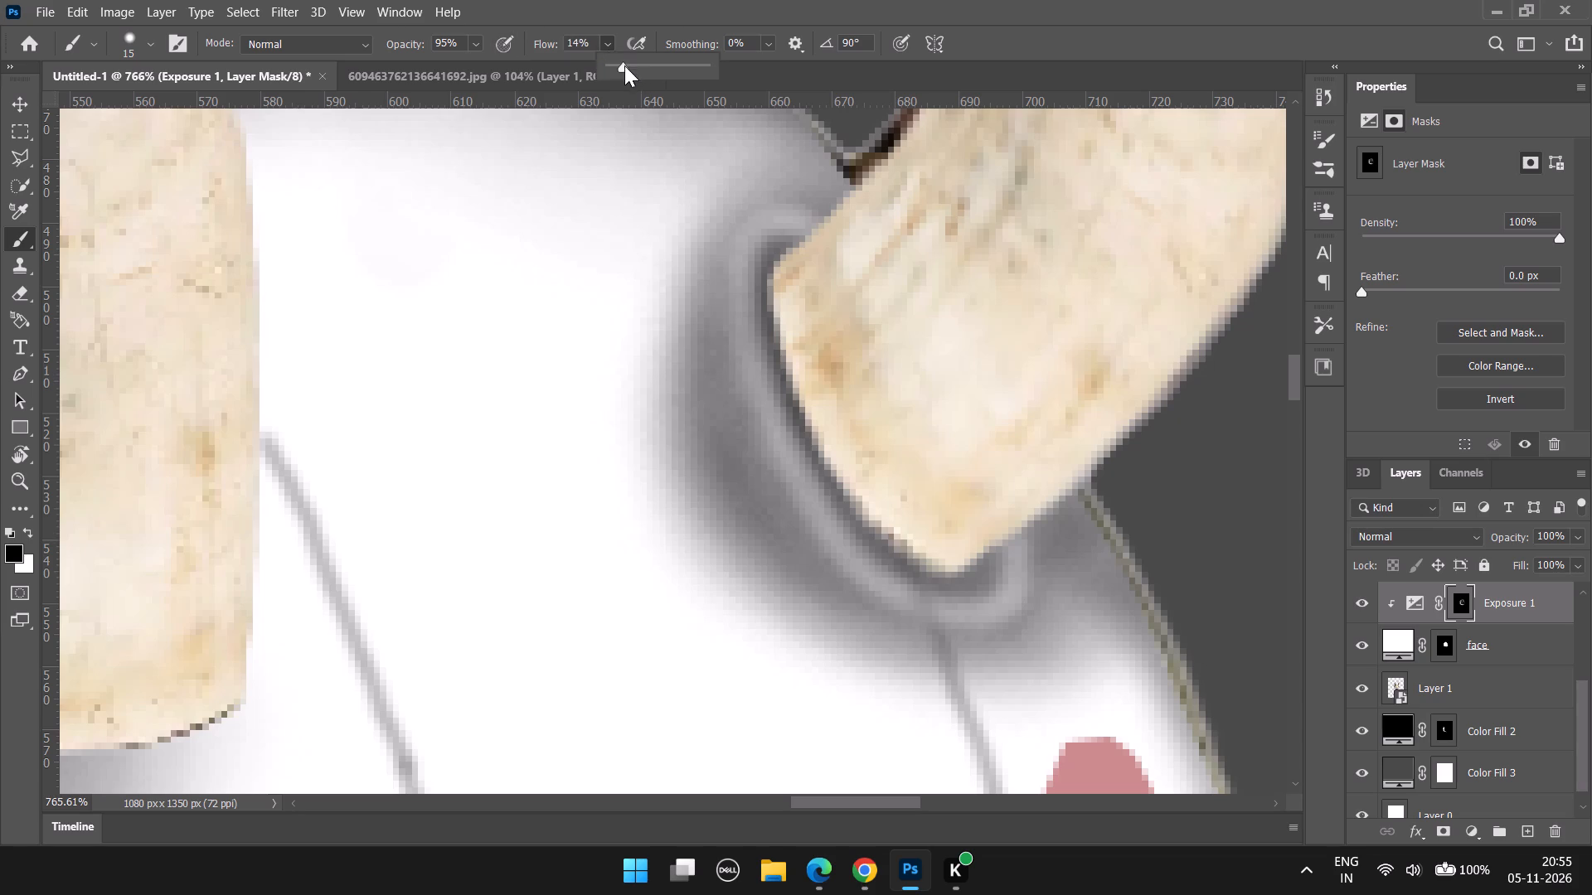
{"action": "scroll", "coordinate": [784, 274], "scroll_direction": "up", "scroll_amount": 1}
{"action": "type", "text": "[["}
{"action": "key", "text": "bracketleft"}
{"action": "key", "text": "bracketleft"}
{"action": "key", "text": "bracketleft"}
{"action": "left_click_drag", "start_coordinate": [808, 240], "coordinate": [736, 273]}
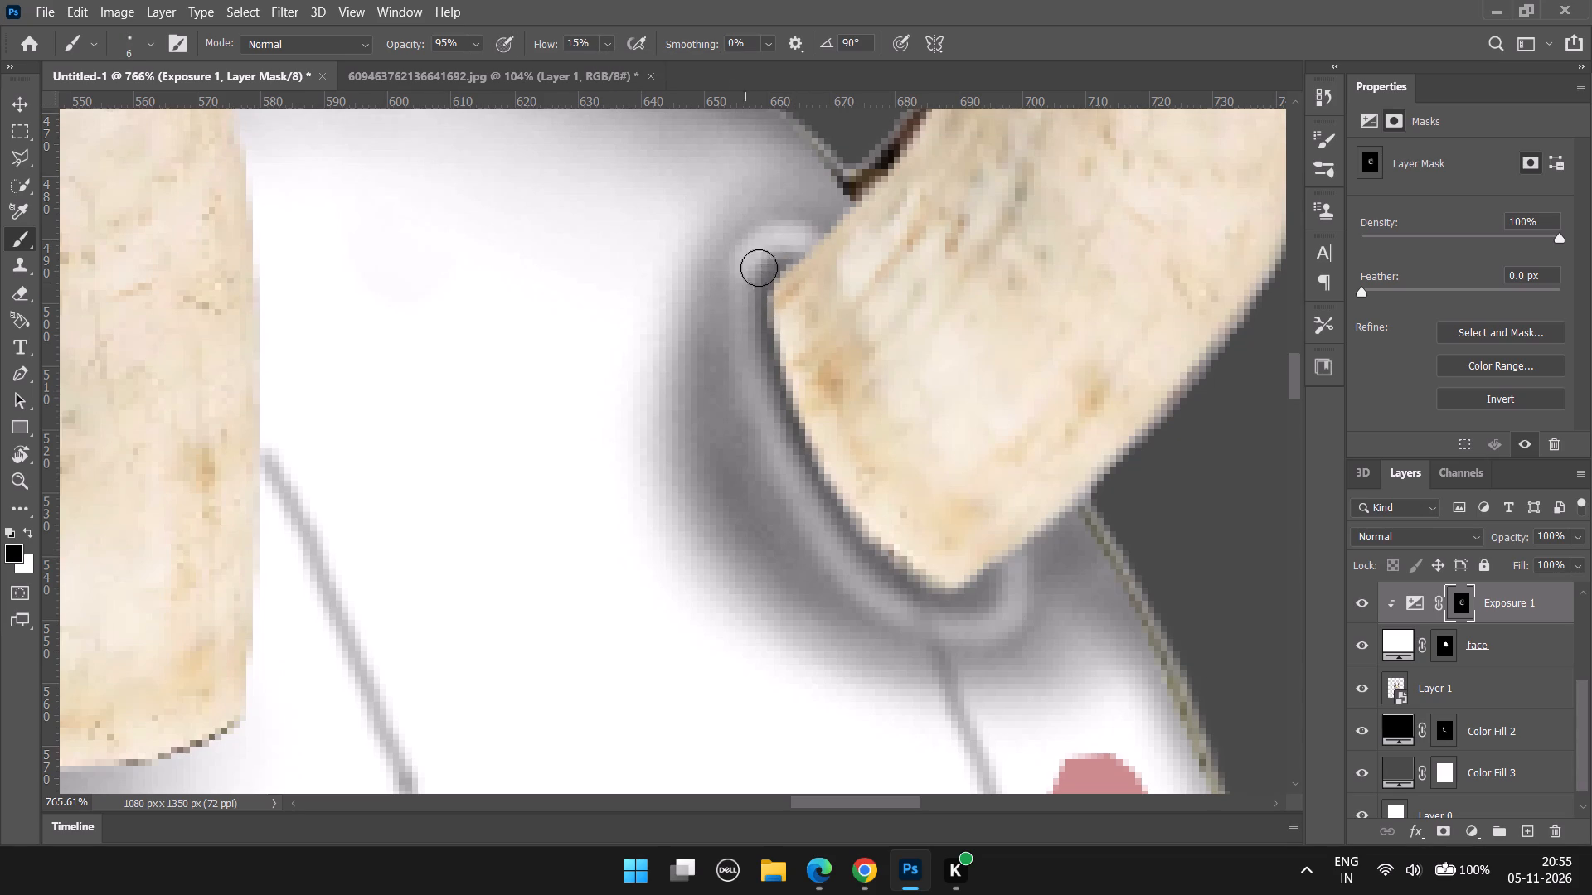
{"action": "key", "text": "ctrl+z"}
Brighten the rim in black at 6 px and 9% flow from the right horn base's upper corner to past its tip.
{"action": "left_click", "coordinate": [614, 40]}
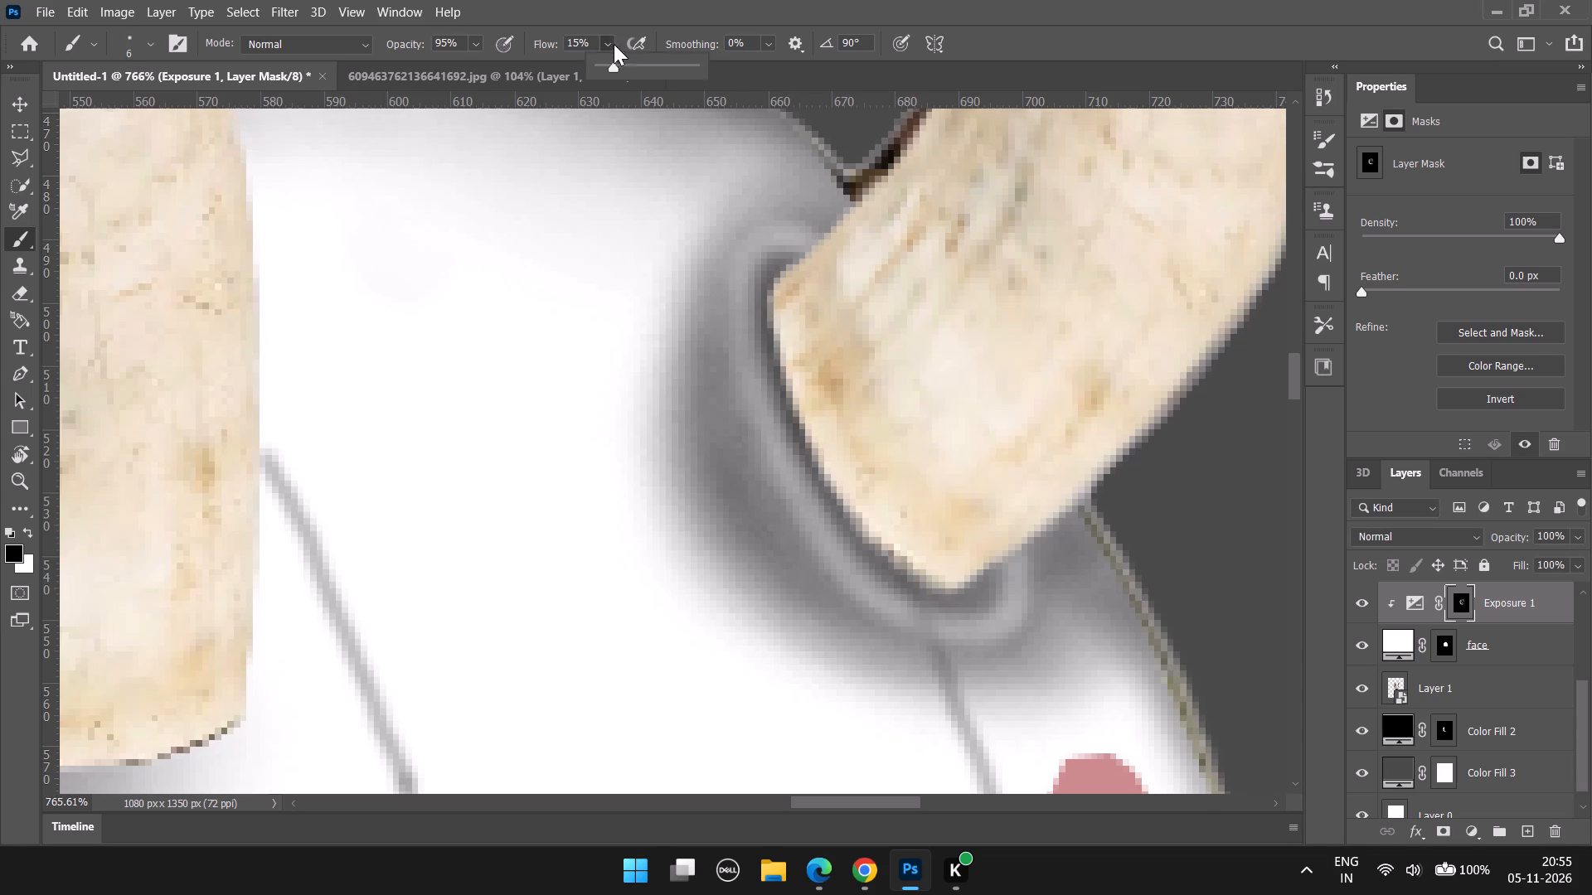
{"action": "left_click", "coordinate": [608, 65]}
{"action": "left_click_drag", "start_coordinate": [816, 241], "coordinate": [740, 269]}
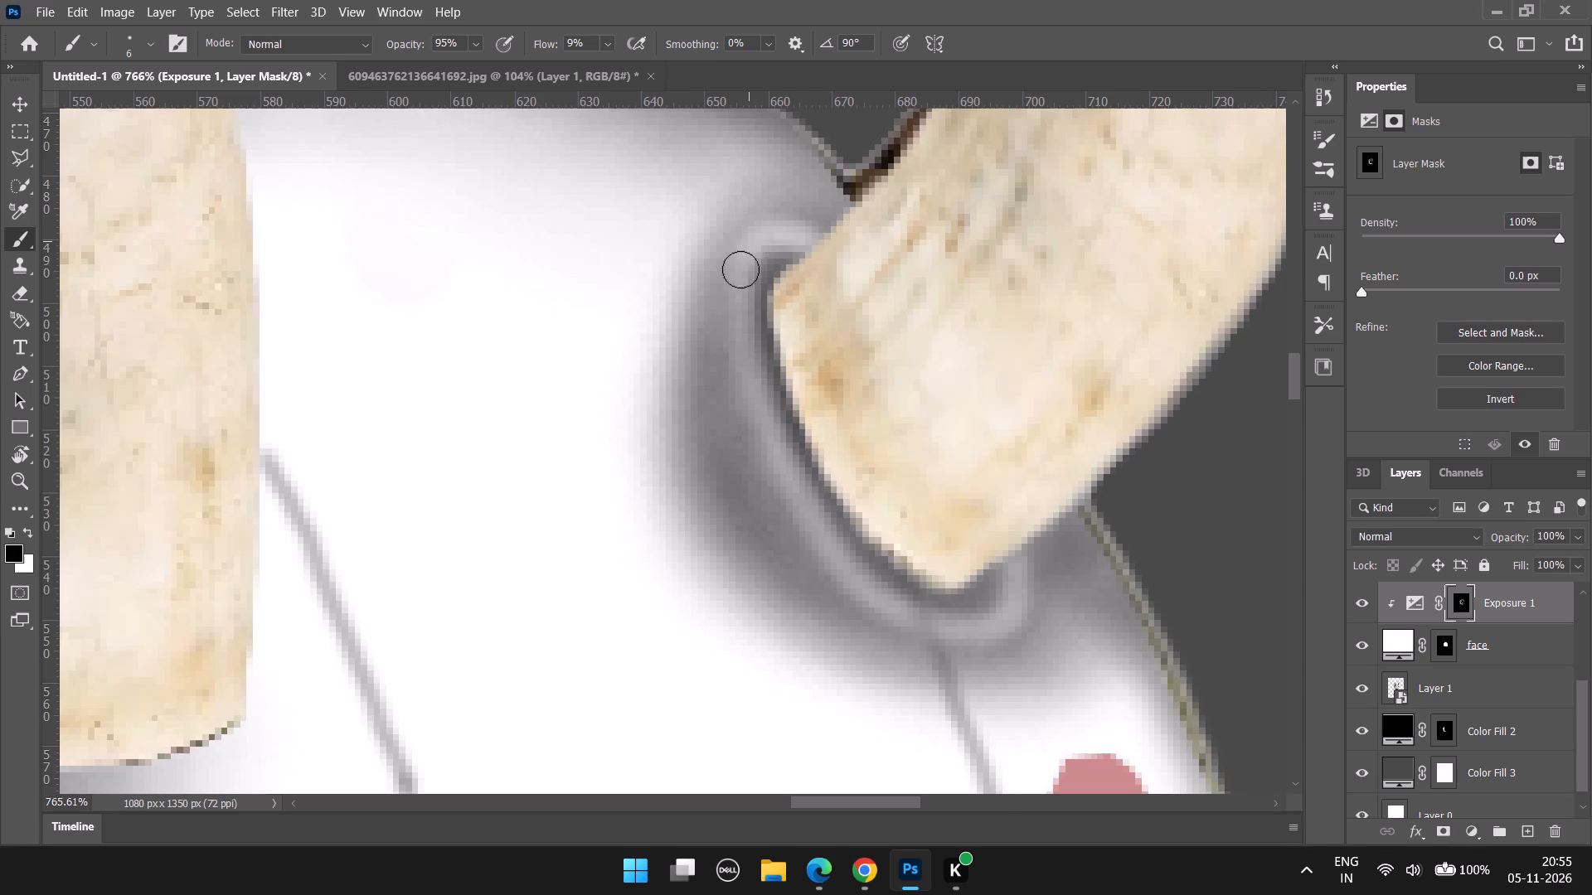
{"action": "left_click_drag", "start_coordinate": [740, 269], "coordinate": [755, 399]}
{"action": "left_click_drag", "start_coordinate": [747, 284], "coordinate": [794, 490]}
{"action": "left_click_drag", "start_coordinate": [763, 428], "coordinate": [844, 576]}
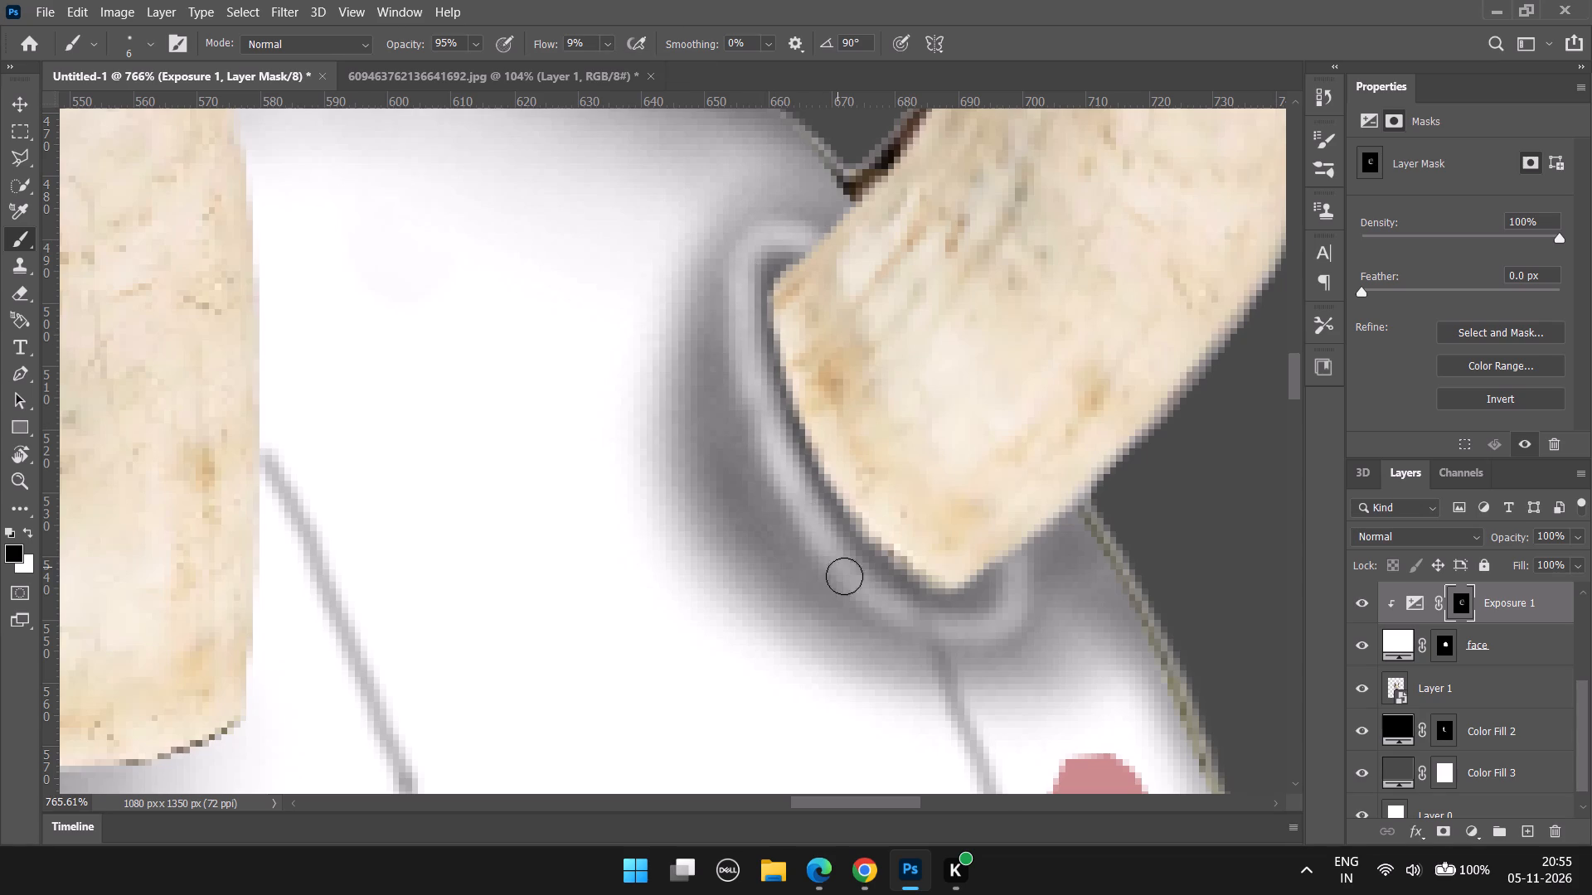
{"action": "left_click_drag", "start_coordinate": [844, 576], "coordinate": [849, 583]}
{"action": "left_click_drag", "start_coordinate": [812, 506], "coordinate": [1021, 578]}
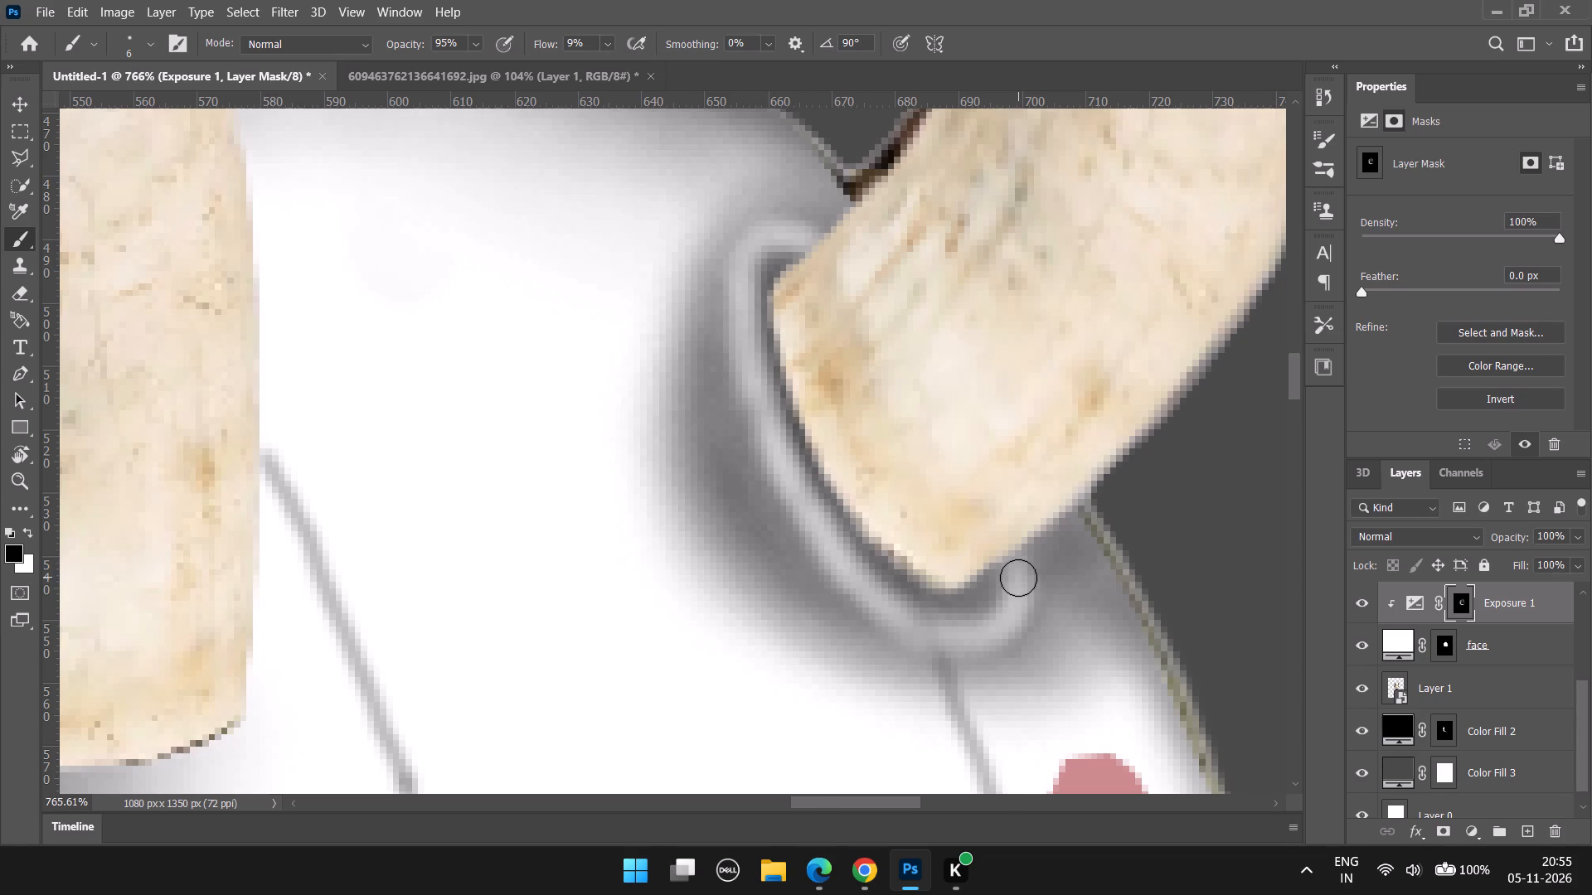
Strengthen the light rim in black at 6 px from below the horn base's tip back up around the upper corner.
{"action": "scroll", "coordinate": [1017, 576], "scroll_direction": "up", "scroll_amount": 4, "text": "alt"}
{"action": "left_click_drag", "start_coordinate": [865, 631], "coordinate": [915, 646]}
{"action": "left_click_drag", "start_coordinate": [862, 638], "coordinate": [932, 647]}
{"action": "left_click_drag", "start_coordinate": [837, 647], "coordinate": [950, 647]}
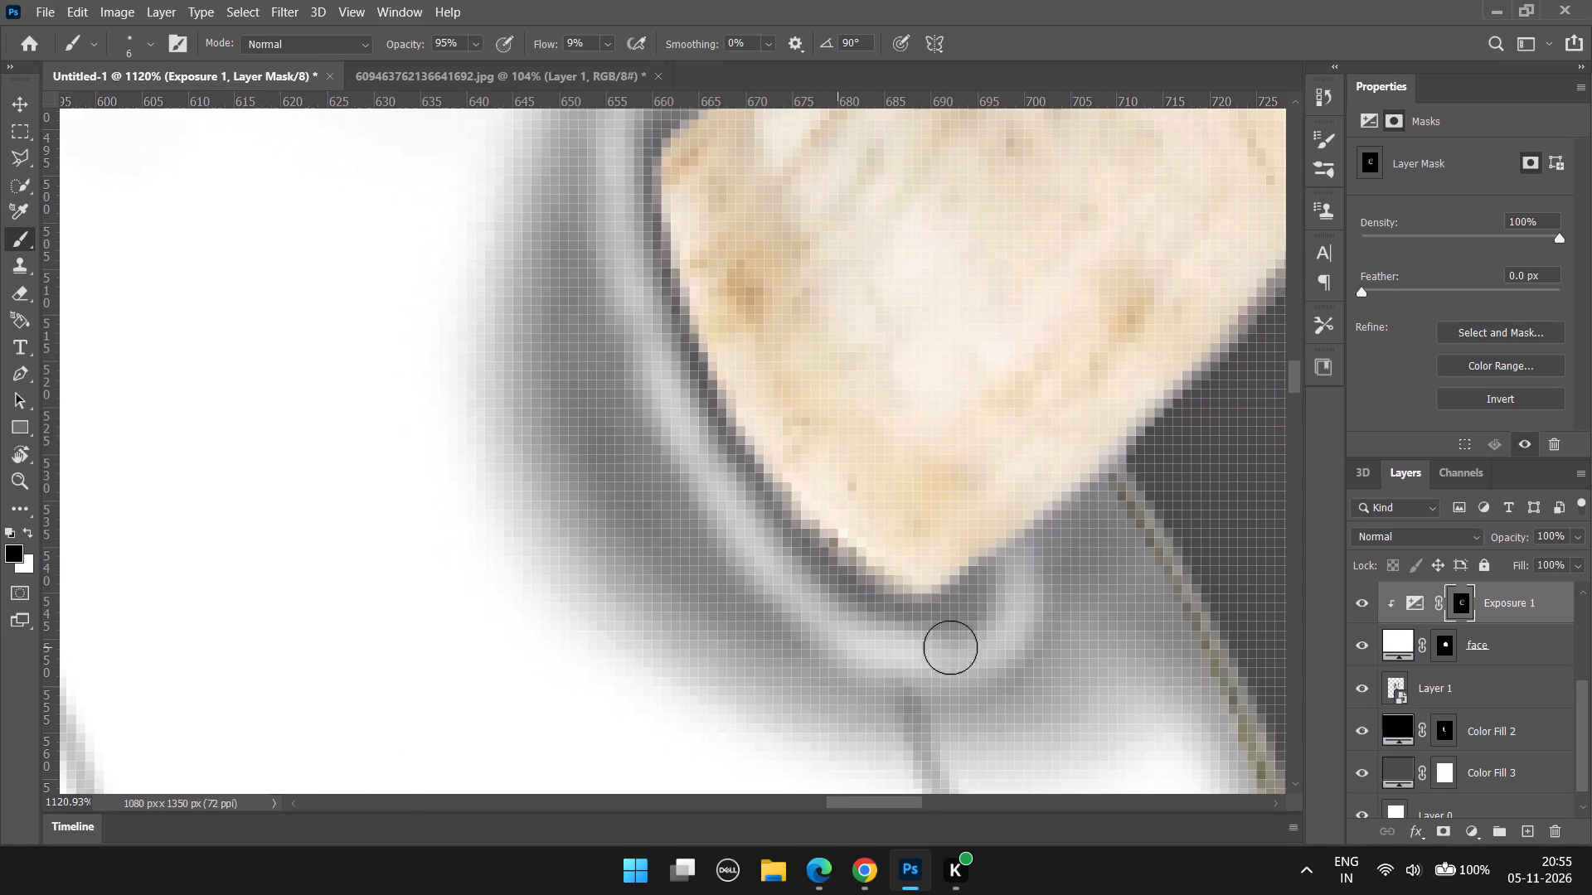
{"action": "left_click_drag", "start_coordinate": [950, 647], "coordinate": [649, 366]}
{"action": "scroll", "coordinate": [629, 349], "scroll_direction": "up", "scroll_amount": 5}
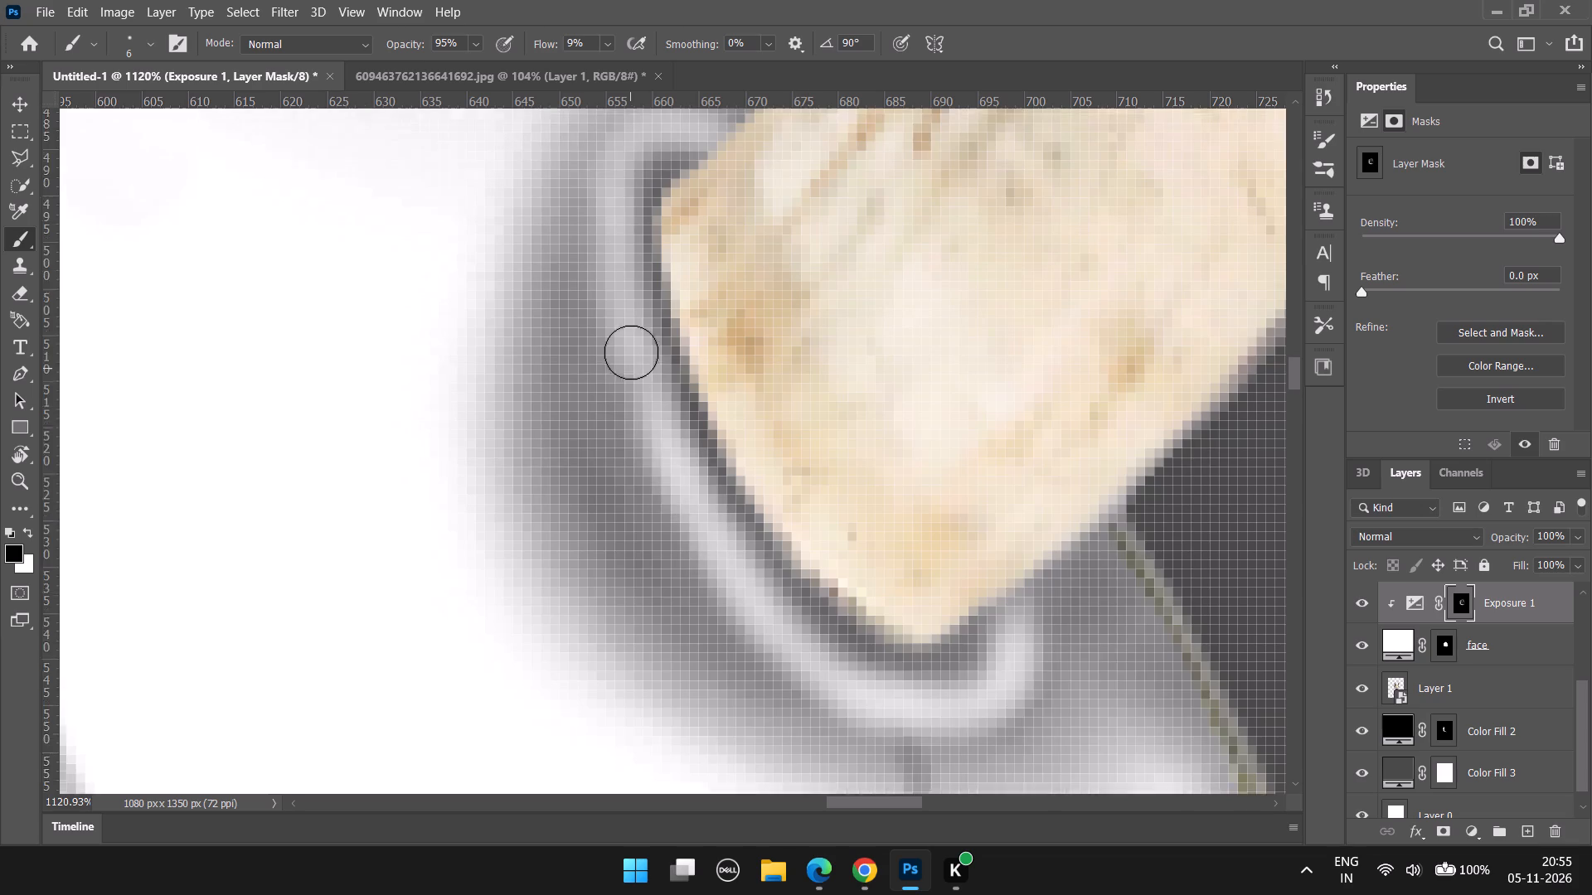
{"action": "left_click_drag", "start_coordinate": [690, 520], "coordinate": [629, 263]}
{"action": "scroll", "coordinate": [633, 253], "scroll_direction": "up", "scroll_amount": 4}
{"action": "left_click_drag", "start_coordinate": [639, 378], "coordinate": [758, 235]}
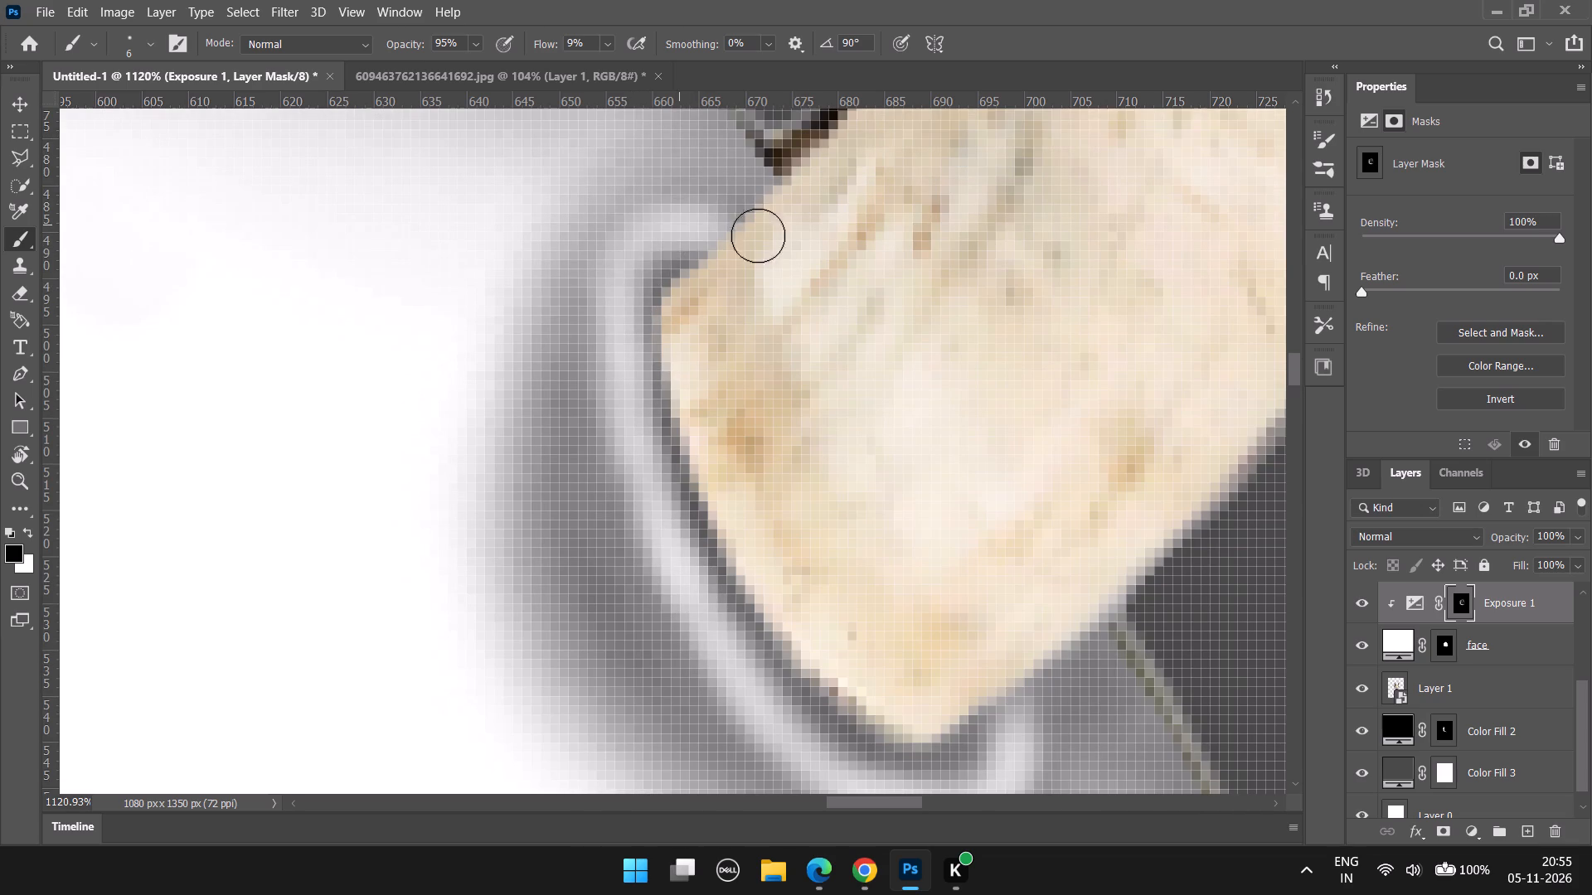
{"action": "left_click_drag", "start_coordinate": [758, 235], "coordinate": [784, 252]}
Soften the shadow below the rim's tip and lower face side in black with a 15 px brush at 1% flow.
{"action": "scroll", "coordinate": [802, 313], "scroll_direction": "down", "scroll_amount": 19, "text": "alt"}
{"action": "scroll", "coordinate": [892, 472], "scroll_direction": "down", "scroll_amount": 5, "text": "alt"}
{"action": "scroll", "coordinate": [894, 473], "scroll_direction": "up", "scroll_amount": 5, "text": "alt"}
{"action": "scroll", "coordinate": [894, 501], "scroll_direction": "up", "scroll_amount": 18, "text": "alt"}
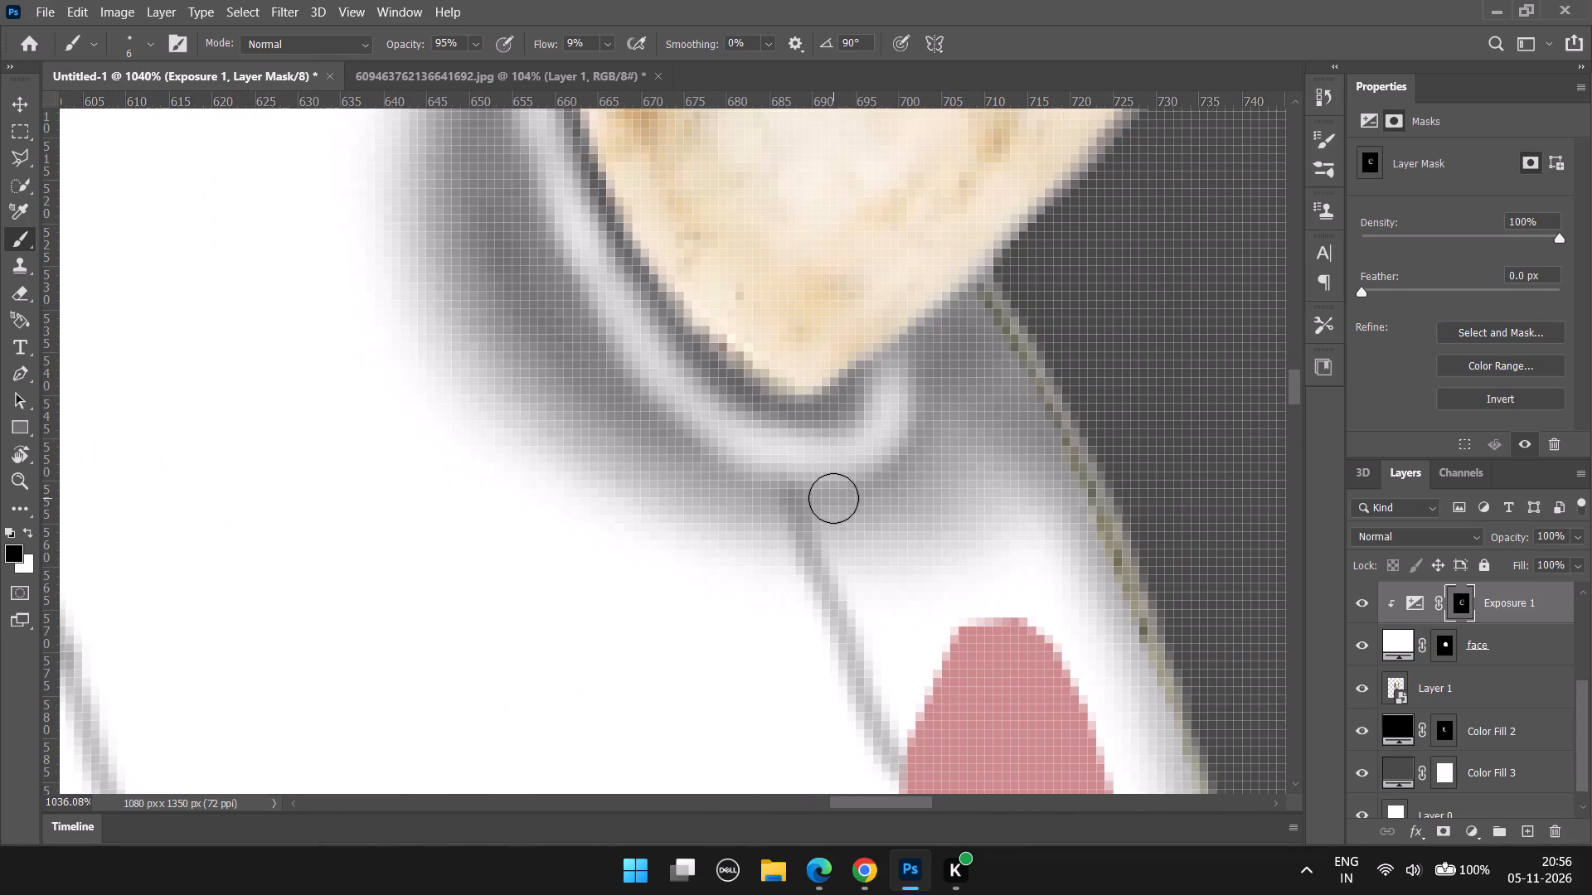
{"action": "type", "text": "]]"}
{"action": "key", "text": "bracketright"}
{"action": "type", "text": "]]"}
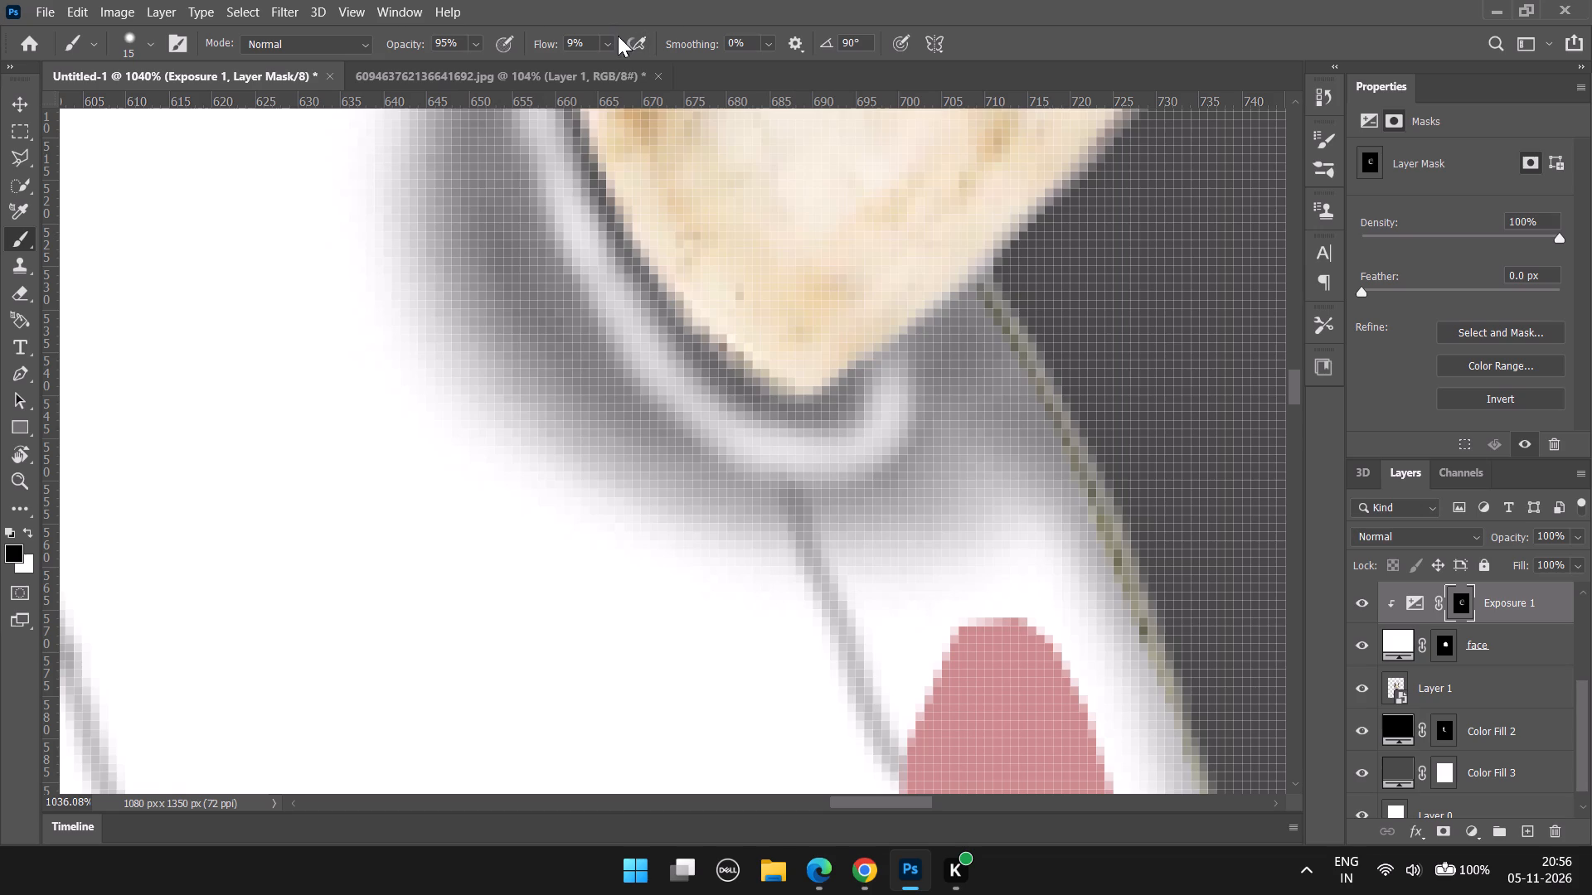
{"action": "left_click", "coordinate": [610, 41]}
{"action": "left_click", "coordinate": [605, 63]}
{"action": "left_click_drag", "start_coordinate": [902, 459], "coordinate": [798, 525]}
{"action": "left_click_drag", "start_coordinate": [892, 490], "coordinate": [707, 486]}
{"action": "left_click_drag", "start_coordinate": [834, 484], "coordinate": [549, 419]}
{"action": "left_click_drag", "start_coordinate": [794, 482], "coordinate": [473, 342]}
Continue softening the shadow in black at 15 px up the rim's face side and around the upper corner.
{"action": "scroll", "coordinate": [614, 394], "scroll_direction": "up", "scroll_amount": 5}
{"action": "left_click_drag", "start_coordinate": [634, 456], "coordinate": [502, 162]}
{"action": "scroll", "coordinate": [595, 380], "scroll_direction": "up", "scroll_amount": 5}
{"action": "left_click_drag", "start_coordinate": [491, 373], "coordinate": [478, 135]}
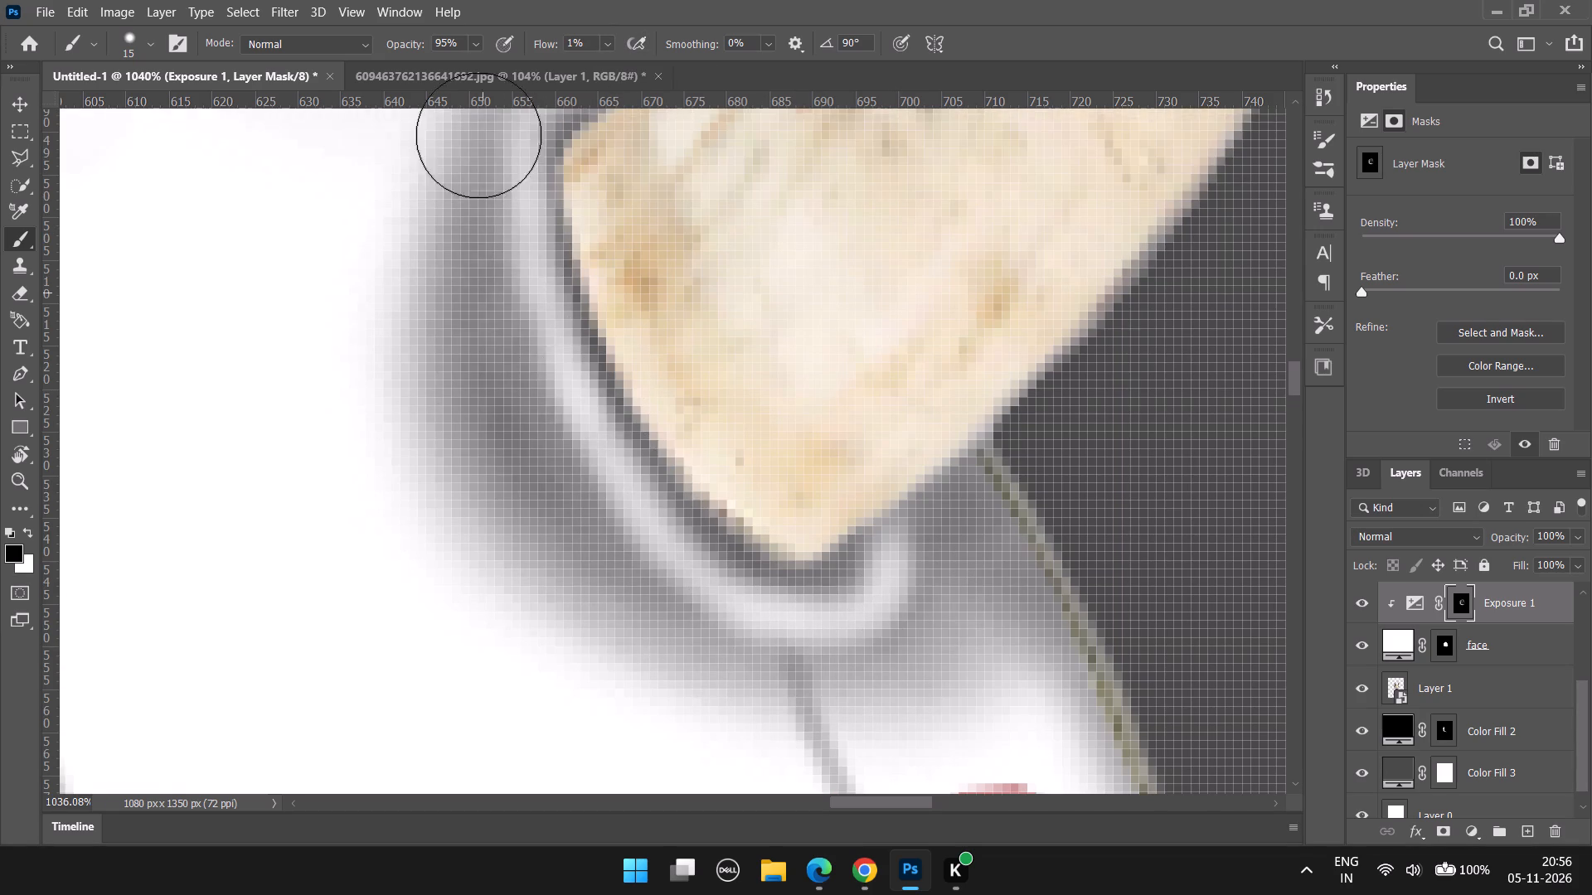
{"action": "left_click_drag", "start_coordinate": [478, 135], "coordinate": [478, 121]}
{"action": "scroll", "coordinate": [545, 315], "scroll_direction": "up", "scroll_amount": 11}
{"action": "left_click_drag", "start_coordinate": [449, 353], "coordinate": [580, 154]}
{"action": "left_click_drag", "start_coordinate": [468, 292], "coordinate": [659, 218]}
{"action": "left_click_drag", "start_coordinate": [576, 243], "coordinate": [706, 307]}
{"action": "left_click_drag", "start_coordinate": [630, 243], "coordinate": [729, 319]}
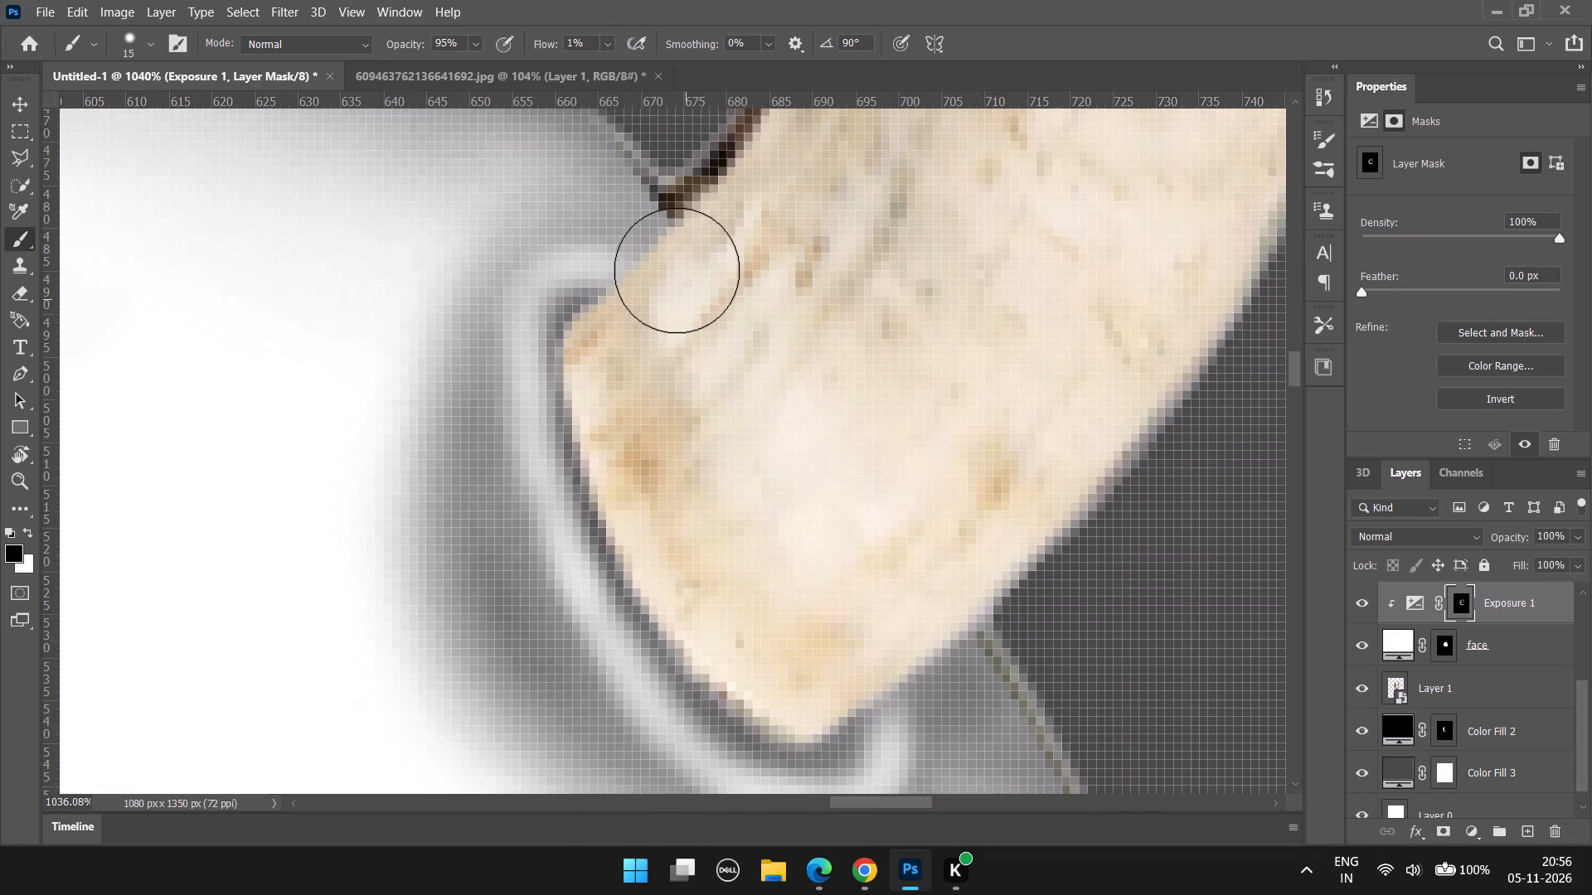
Deepen the shadow below the right horn's rim and along its lower face side, painting in white at 15 px and 1% flow.
{"action": "scroll", "coordinate": [724, 327], "scroll_direction": "down", "scroll_amount": 18, "text": "alt"}
{"action": "scroll", "coordinate": [970, 535], "scroll_direction": "down", "scroll_amount": 6, "text": "alt"}
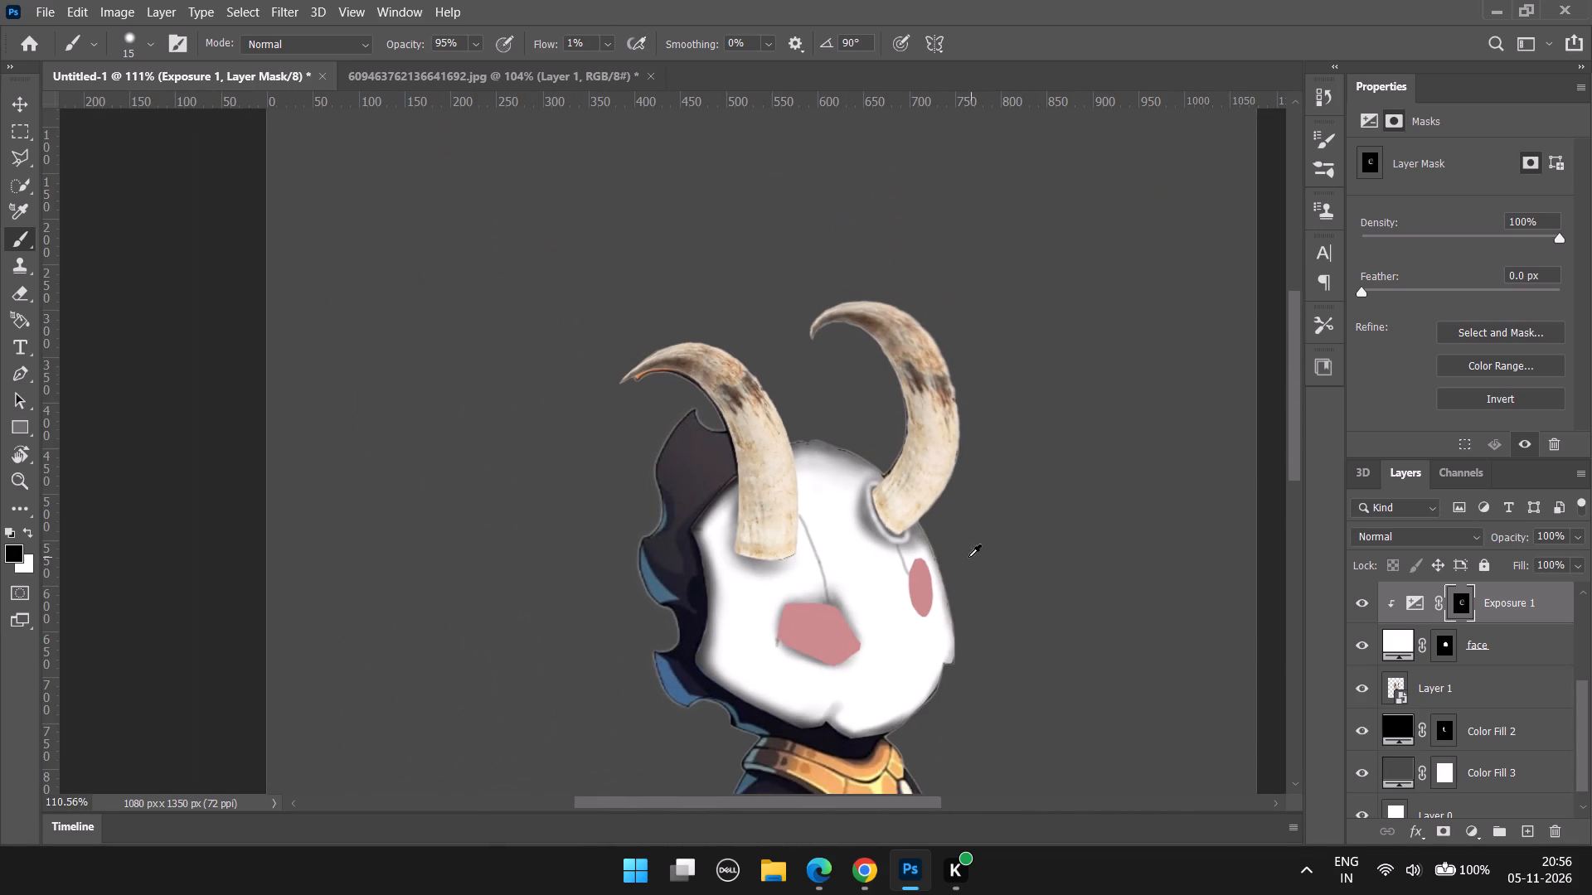
{"action": "scroll", "coordinate": [925, 548], "scroll_direction": "up", "scroll_amount": 15, "text": "alt"}
{"action": "scroll", "coordinate": [798, 481], "scroll_direction": "up", "scroll_amount": 4, "text": "alt"}
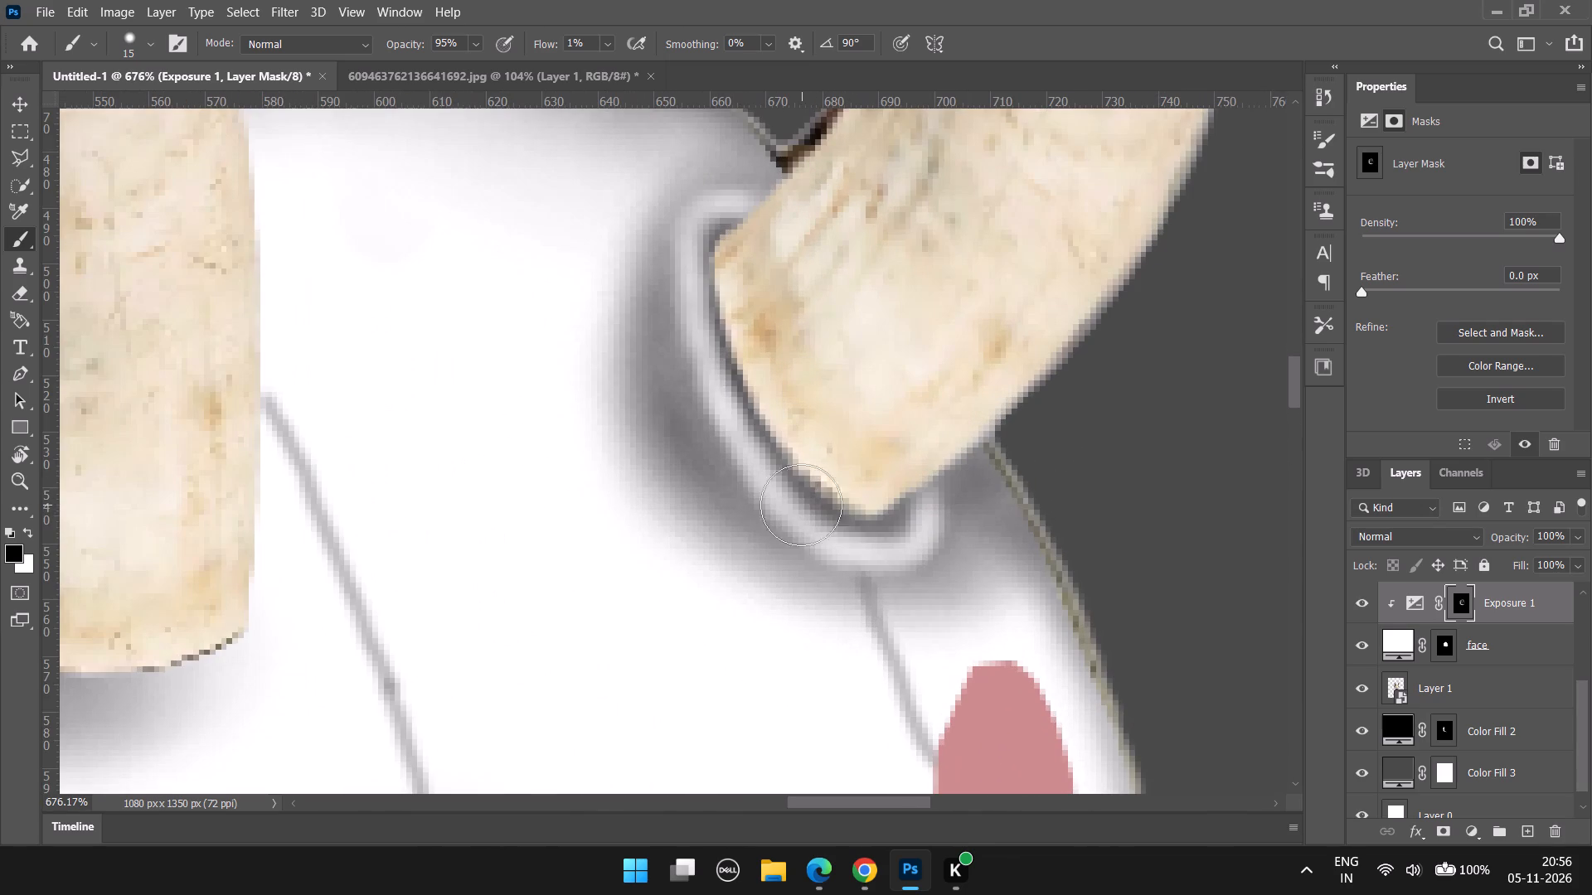
{"action": "key", "text": "x"}
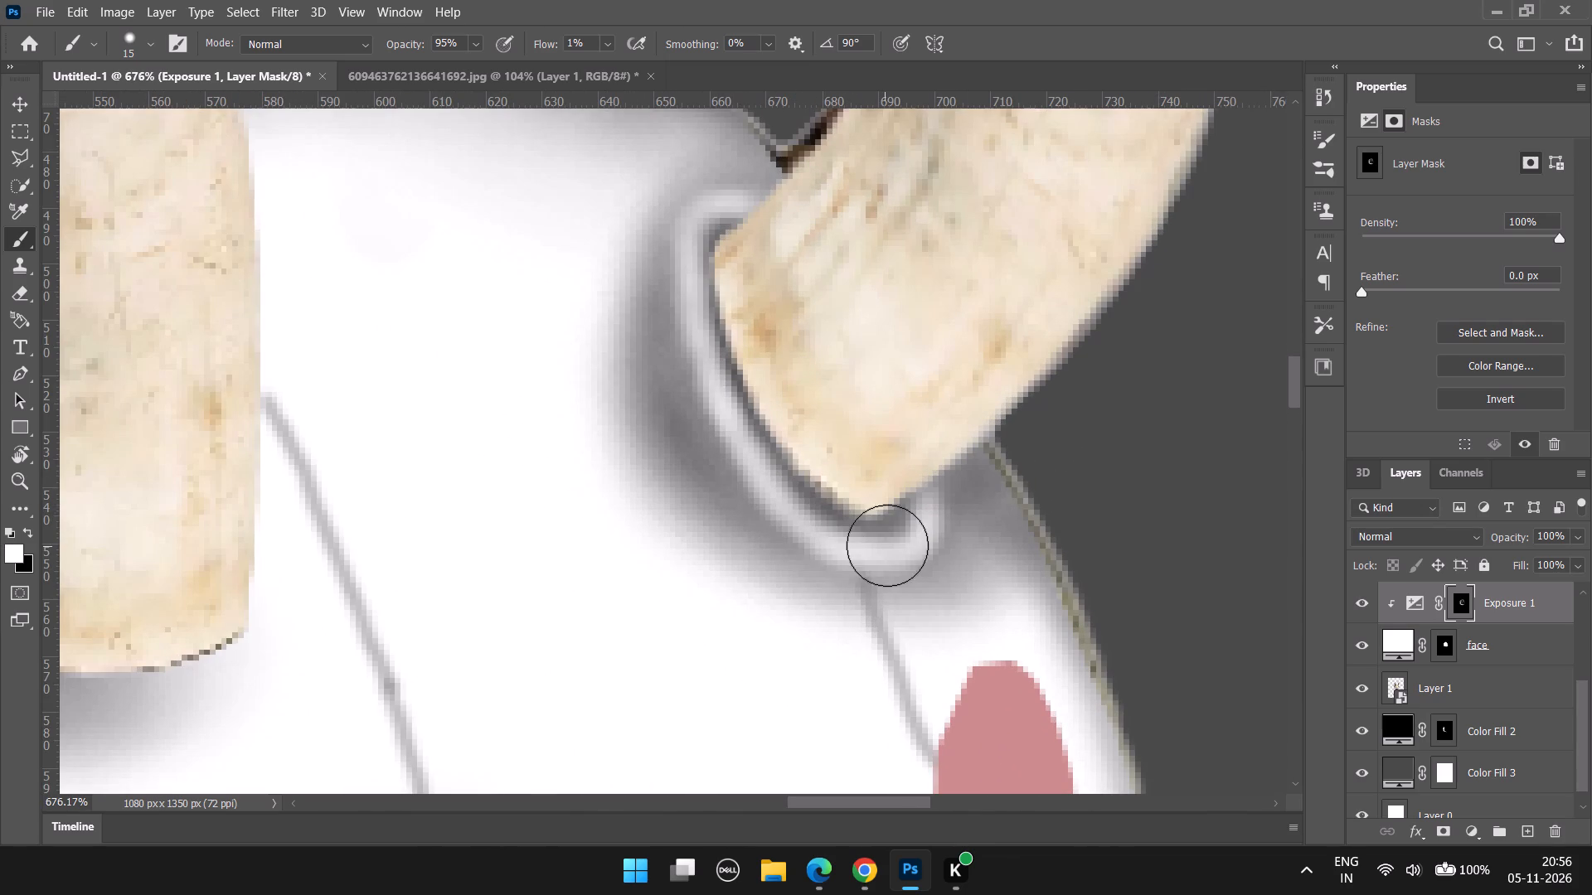
{"action": "left_click_drag", "start_coordinate": [882, 577], "coordinate": [749, 562]}
{"action": "left_click_drag", "start_coordinate": [876, 577], "coordinate": [717, 535]}
{"action": "left_click_drag", "start_coordinate": [893, 563], "coordinate": [723, 516]}
{"action": "left_click_drag", "start_coordinate": [852, 568], "coordinate": [711, 441]}
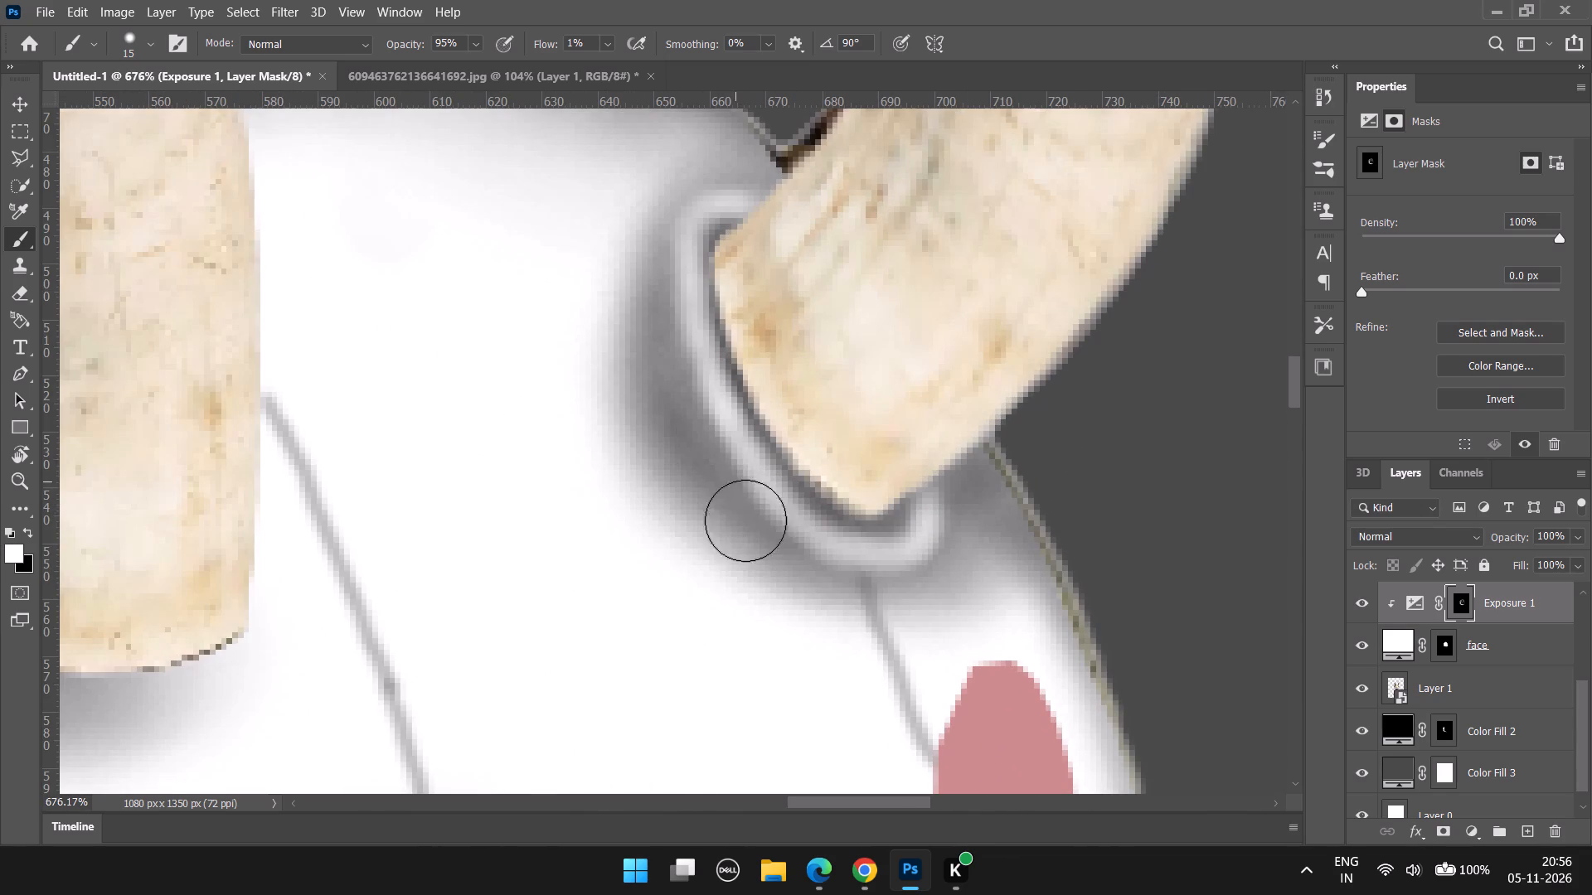
Continue deepening the shadow in white at 15 px up the rim's face side and around its upper corner.
{"action": "left_click_drag", "start_coordinate": [747, 537], "coordinate": [657, 327]}
{"action": "left_click_drag", "start_coordinate": [717, 481], "coordinate": [673, 221]}
{"action": "left_click_drag", "start_coordinate": [706, 384], "coordinate": [706, 166]}
{"action": "left_click_drag", "start_coordinate": [659, 307], "coordinate": [759, 179]}
{"action": "left_click_drag", "start_coordinate": [670, 196], "coordinate": [837, 212]}
{"action": "left_click_drag", "start_coordinate": [710, 162], "coordinate": [638, 302]}
{"action": "left_click_drag", "start_coordinate": [665, 172], "coordinate": [641, 323]}
Soften the outer edge of the right horn's shadow on its face side in black with a 35 px brush at 1% flow.
{"action": "key", "text": "x"}
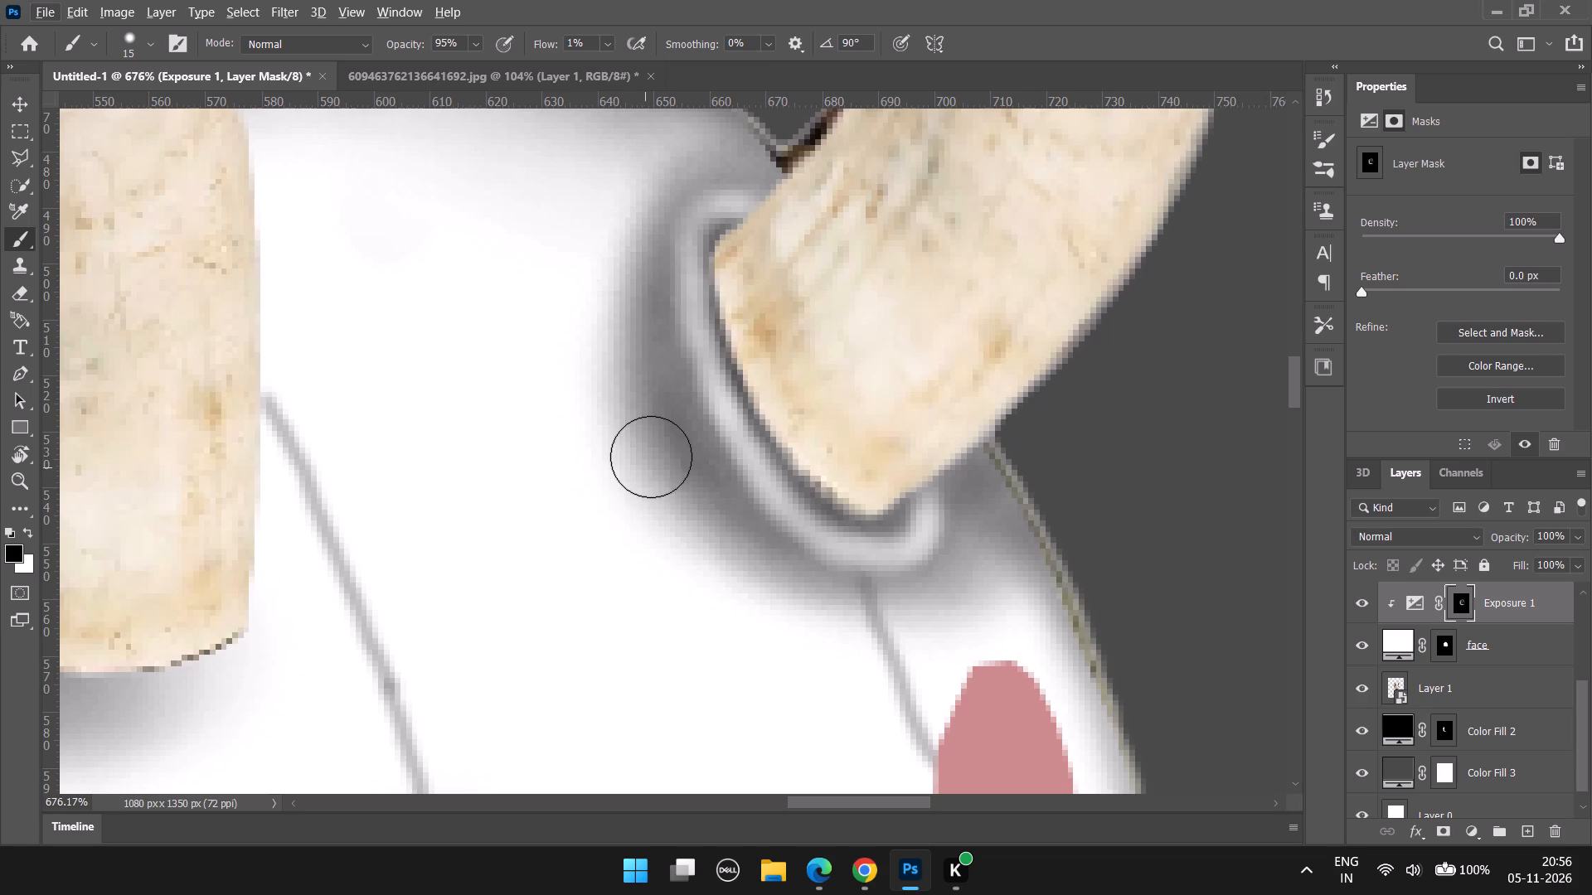
{"action": "key", "text": "bracketright"}
{"action": "type", "text": "]]]"}
{"action": "left_click_drag", "start_coordinate": [647, 487], "coordinate": [618, 320]}
{"action": "left_click_drag", "start_coordinate": [626, 346], "coordinate": [656, 458]}
{"action": "left_click_drag", "start_coordinate": [659, 431], "coordinate": [682, 517]}
{"action": "left_click_drag", "start_coordinate": [665, 460], "coordinate": [733, 638]}
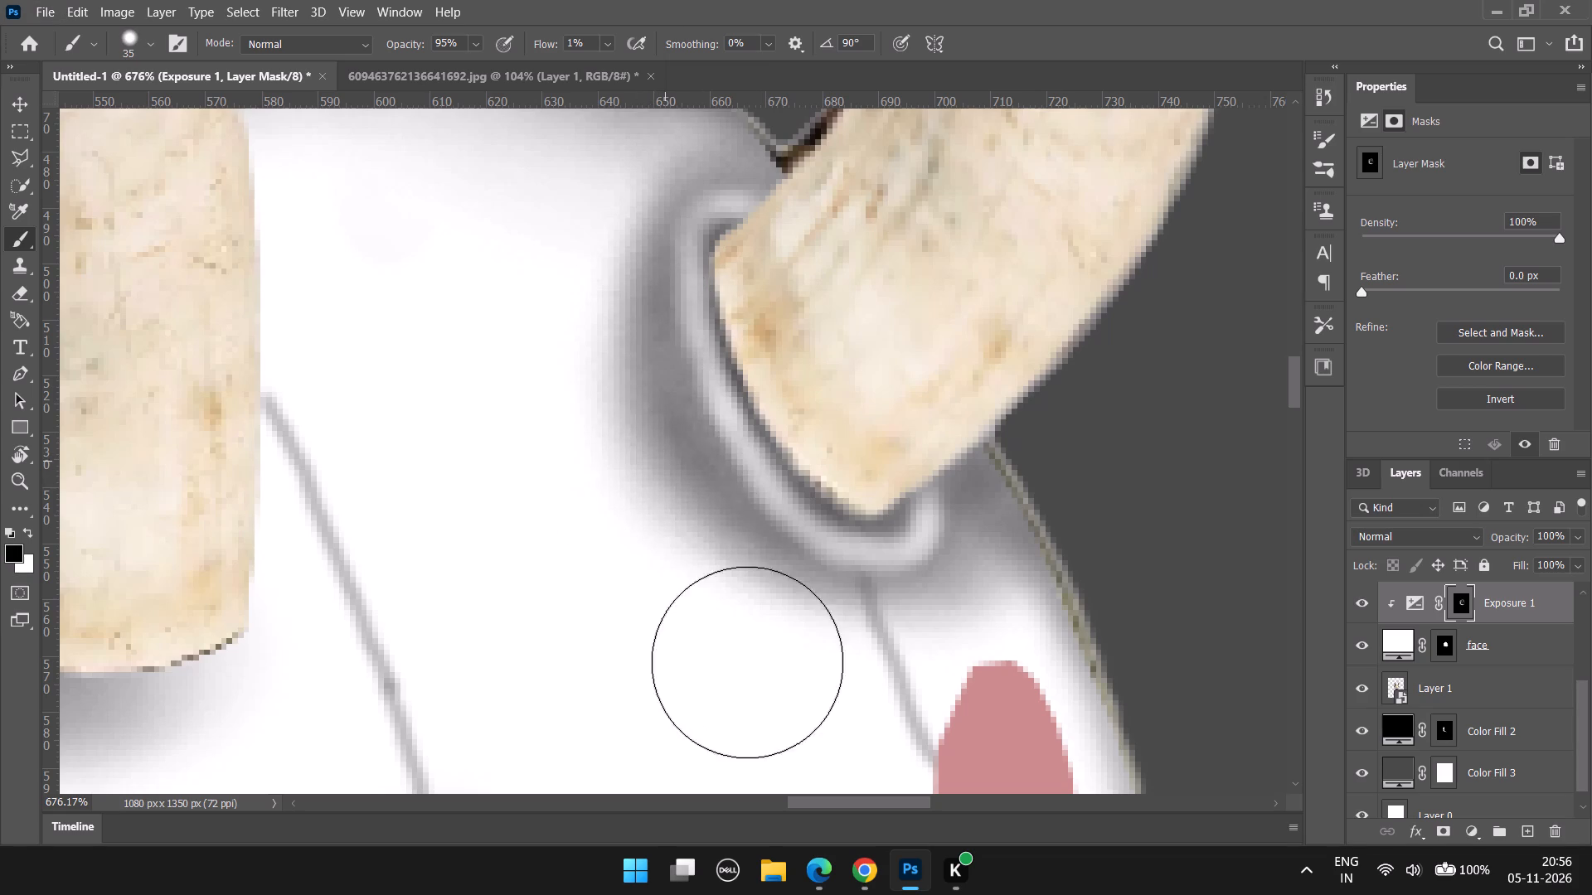
{"action": "left_click_drag", "start_coordinate": [673, 501], "coordinate": [869, 646]}
{"action": "left_click_drag", "start_coordinate": [659, 546], "coordinate": [890, 693]}
{"action": "left_click_drag", "start_coordinate": [627, 487], "coordinate": [585, 412]}
{"action": "left_click_drag", "start_coordinate": [602, 451], "coordinate": [575, 394]}
{"action": "left_click_drag", "start_coordinate": [594, 360], "coordinate": [623, 597]}
{"action": "left_click_drag", "start_coordinate": [587, 410], "coordinate": [681, 612]}
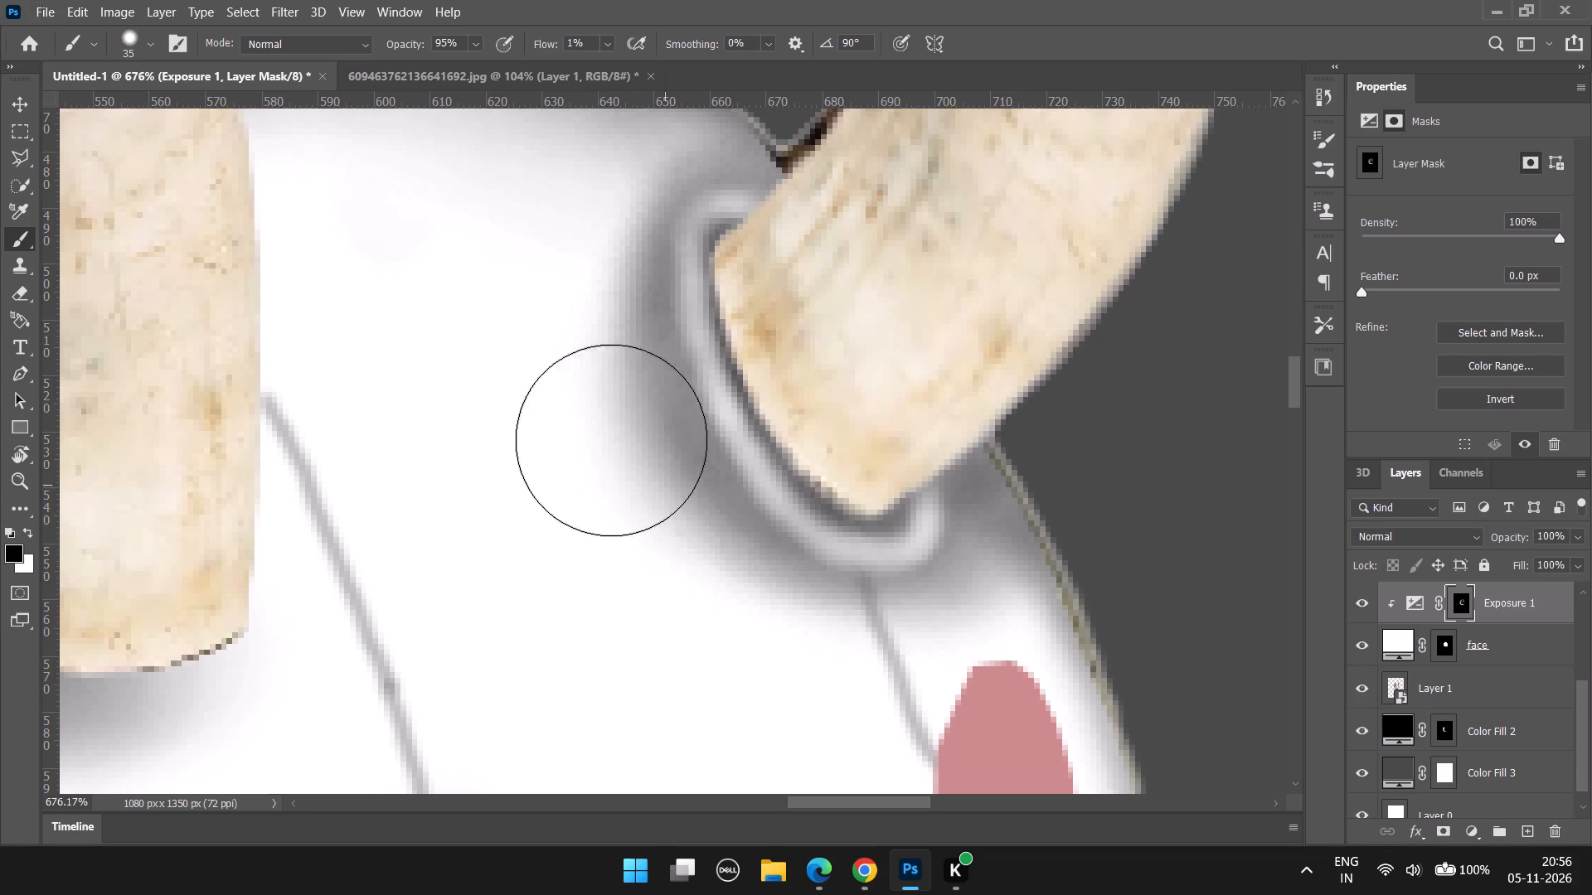
Soften the shadow's outer edge in black at 35 px beneath the right horn's rim and back along its lower face side.
{"action": "left_click_drag", "start_coordinate": [611, 442], "coordinate": [770, 645]}
{"action": "left_click_drag", "start_coordinate": [655, 502], "coordinate": [916, 680]}
{"action": "left_click_drag", "start_coordinate": [700, 550], "coordinate": [993, 653]}
{"action": "left_click_drag", "start_coordinate": [789, 601], "coordinate": [952, 617]}
{"action": "left_click_drag", "start_coordinate": [811, 576], "coordinate": [919, 603]}
{"action": "left_click_drag", "start_coordinate": [718, 554], "coordinate": [790, 554]}
{"action": "left_click_drag", "start_coordinate": [777, 549], "coordinate": [614, 479]}
{"action": "left_click_drag", "start_coordinate": [842, 558], "coordinate": [590, 412]}
Soften the shadow in black at 35 px up the rim's face side and over the horn base's upper corner.
{"action": "scroll", "coordinate": [781, 503], "scroll_direction": "up", "scroll_amount": 4}
{"action": "left_click_drag", "start_coordinate": [658, 475], "coordinate": [637, 239]}
{"action": "left_click_drag", "start_coordinate": [604, 395], "coordinate": [687, 218]}
{"action": "left_click_drag", "start_coordinate": [614, 359], "coordinate": [701, 210]}
{"action": "left_click_drag", "start_coordinate": [652, 292], "coordinate": [717, 200]}
{"action": "left_click_drag", "start_coordinate": [647, 208], "coordinate": [668, 196]}
{"action": "left_click_drag", "start_coordinate": [648, 200], "coordinate": [788, 200]}
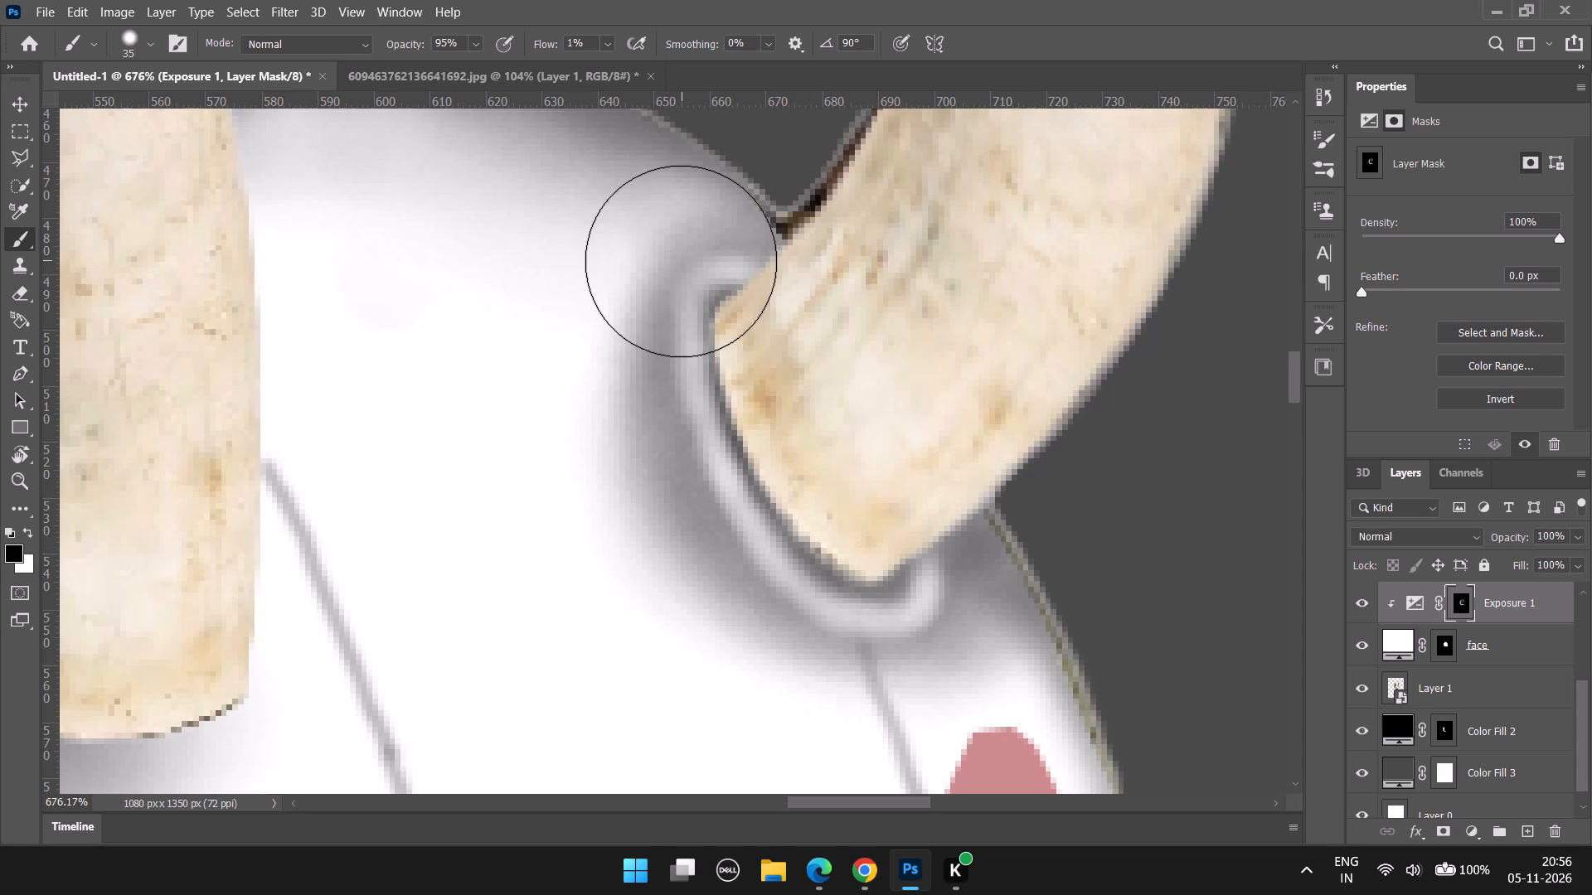
Shade the face between the right horn base's upper corner and the head's top edge in white at 35 px and 1% flow.
{"action": "key", "text": "x"}
{"action": "left_click_drag", "start_coordinate": [660, 182], "coordinate": [816, 214]}
{"action": "left_click_drag", "start_coordinate": [664, 193], "coordinate": [871, 273]}
{"action": "left_click_drag", "start_coordinate": [735, 208], "coordinate": [863, 285]}
{"action": "scroll", "coordinate": [761, 226], "scroll_direction": "up", "scroll_amount": 4}
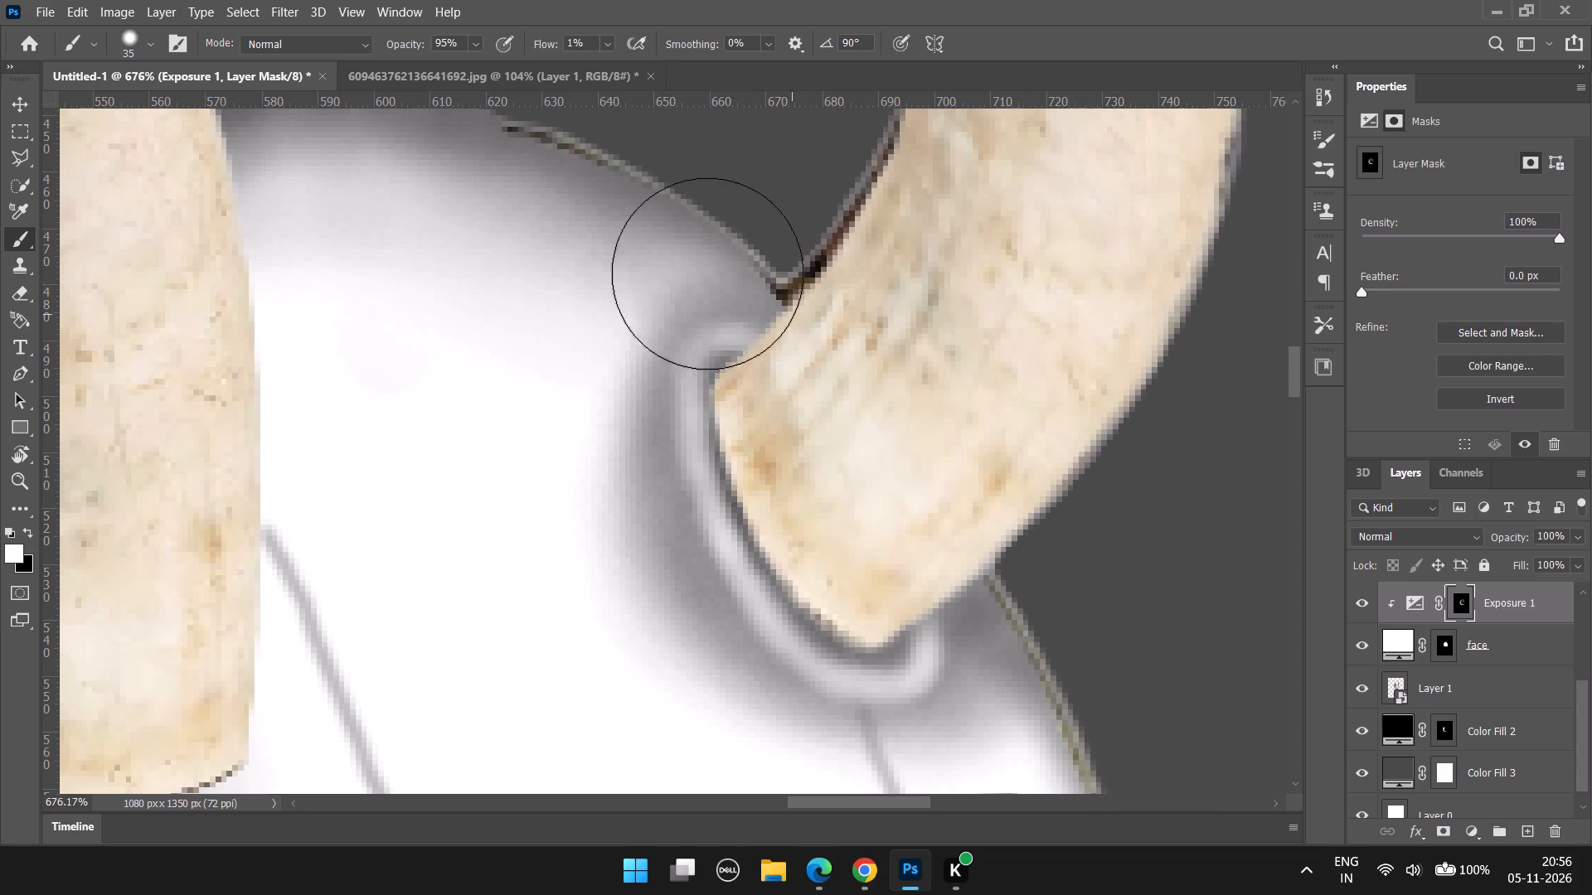
{"action": "left_click_drag", "start_coordinate": [619, 178], "coordinate": [790, 261]}
{"action": "left_click_drag", "start_coordinate": [613, 189], "coordinate": [888, 317]}
{"action": "left_click_drag", "start_coordinate": [591, 214], "coordinate": [886, 334]}
{"action": "left_click_drag", "start_coordinate": [604, 220], "coordinate": [837, 327]}
Darken the head's top edge in white at 35 px along the curve between the two horns.
{"action": "scroll", "coordinate": [648, 267], "scroll_direction": "up", "scroll_amount": 4}
{"action": "left_click_drag", "start_coordinate": [672, 297], "coordinate": [387, 167]}
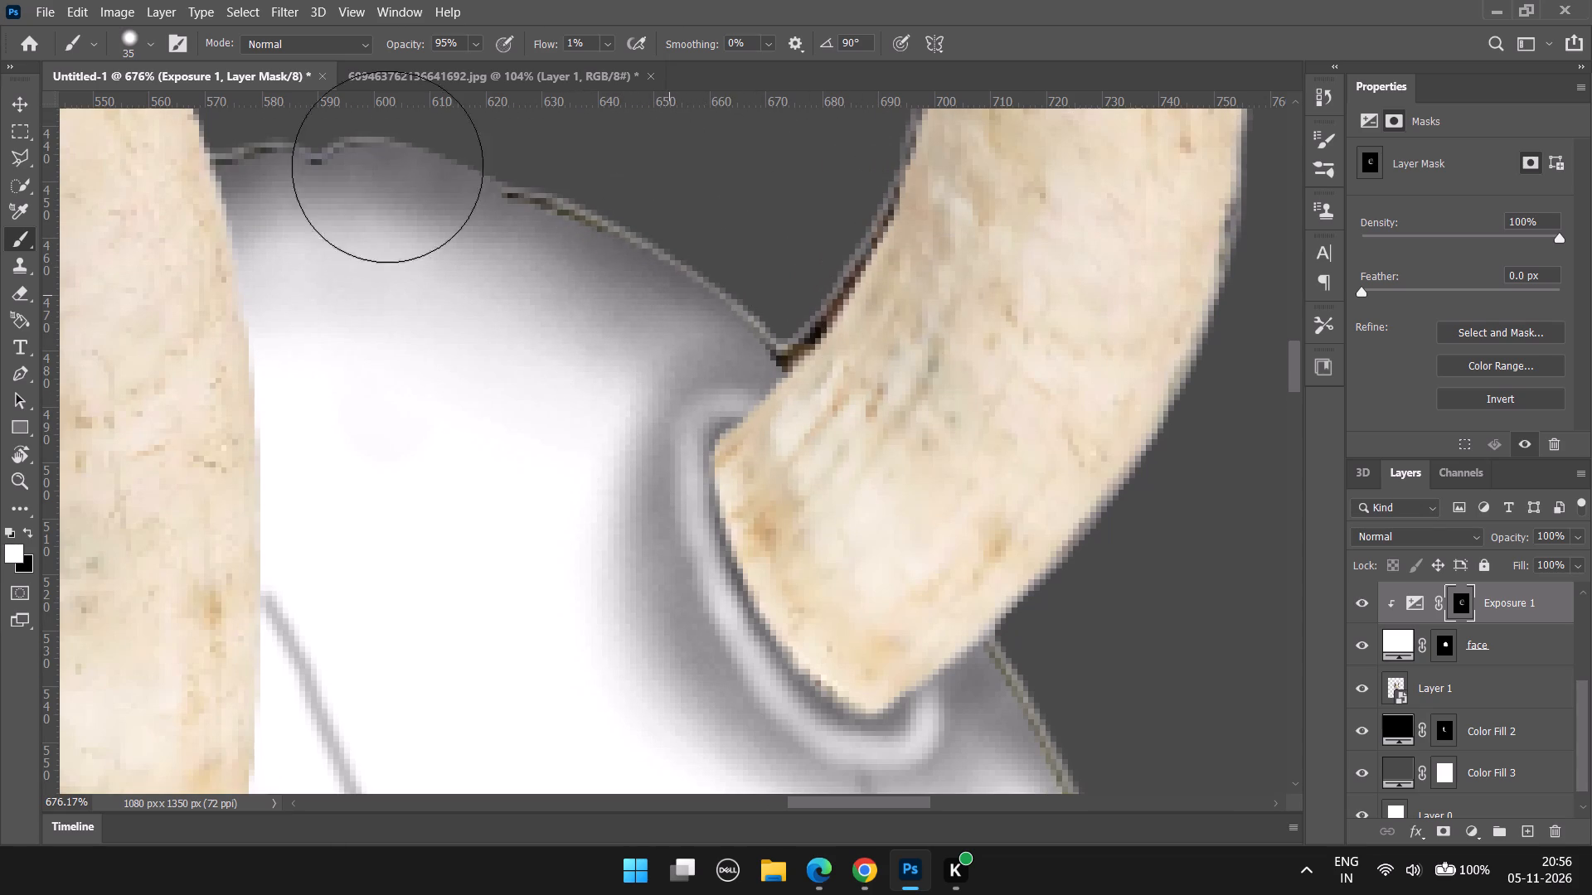
{"action": "left_click_drag", "start_coordinate": [387, 167], "coordinate": [359, 159]}
{"action": "left_click_drag", "start_coordinate": [498, 181], "coordinate": [305, 135]}
{"action": "left_click_drag", "start_coordinate": [546, 184], "coordinate": [400, 109]}
{"action": "left_click_drag", "start_coordinate": [430, 128], "coordinate": [400, 123]}
{"action": "left_click_drag", "start_coordinate": [388, 129], "coordinate": [653, 210]}
{"action": "left_click_drag", "start_coordinate": [413, 146], "coordinate": [536, 181]}
{"action": "left_click_drag", "start_coordinate": [427, 158], "coordinate": [575, 212]}
{"action": "left_click_drag", "start_coordinate": [465, 195], "coordinate": [691, 249]}
{"action": "left_click_drag", "start_coordinate": [502, 197], "coordinate": [525, 197]}
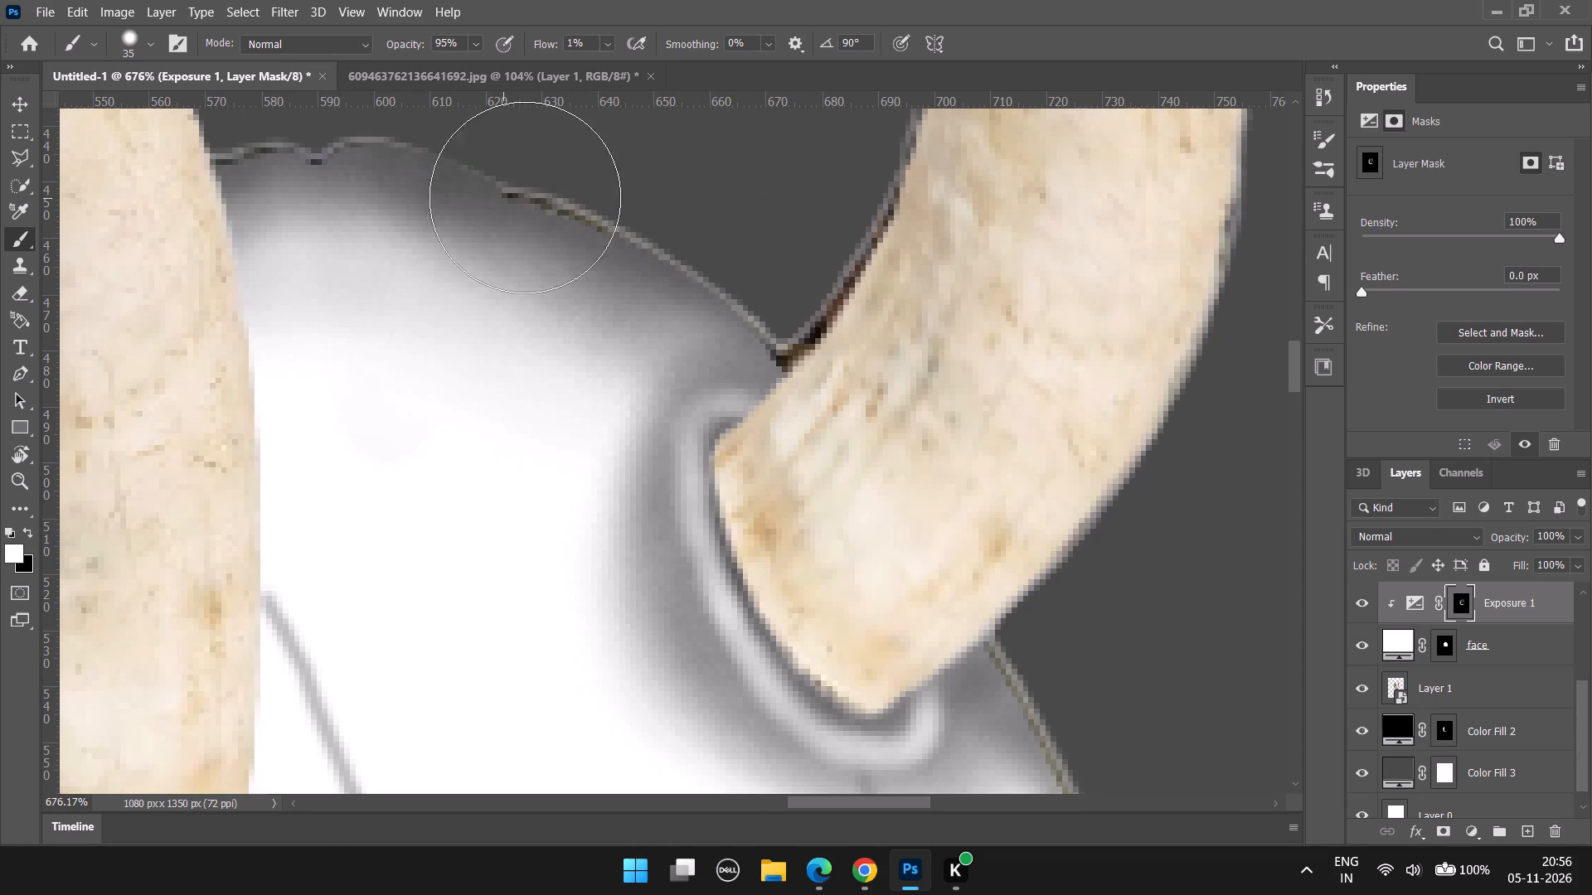
{"action": "left_click_drag", "start_coordinate": [525, 197], "coordinate": [718, 204]}
{"action": "triple_click", "coordinate": [532, 212]}
{"action": "left_click_drag", "start_coordinate": [477, 192], "coordinate": [425, 192]}
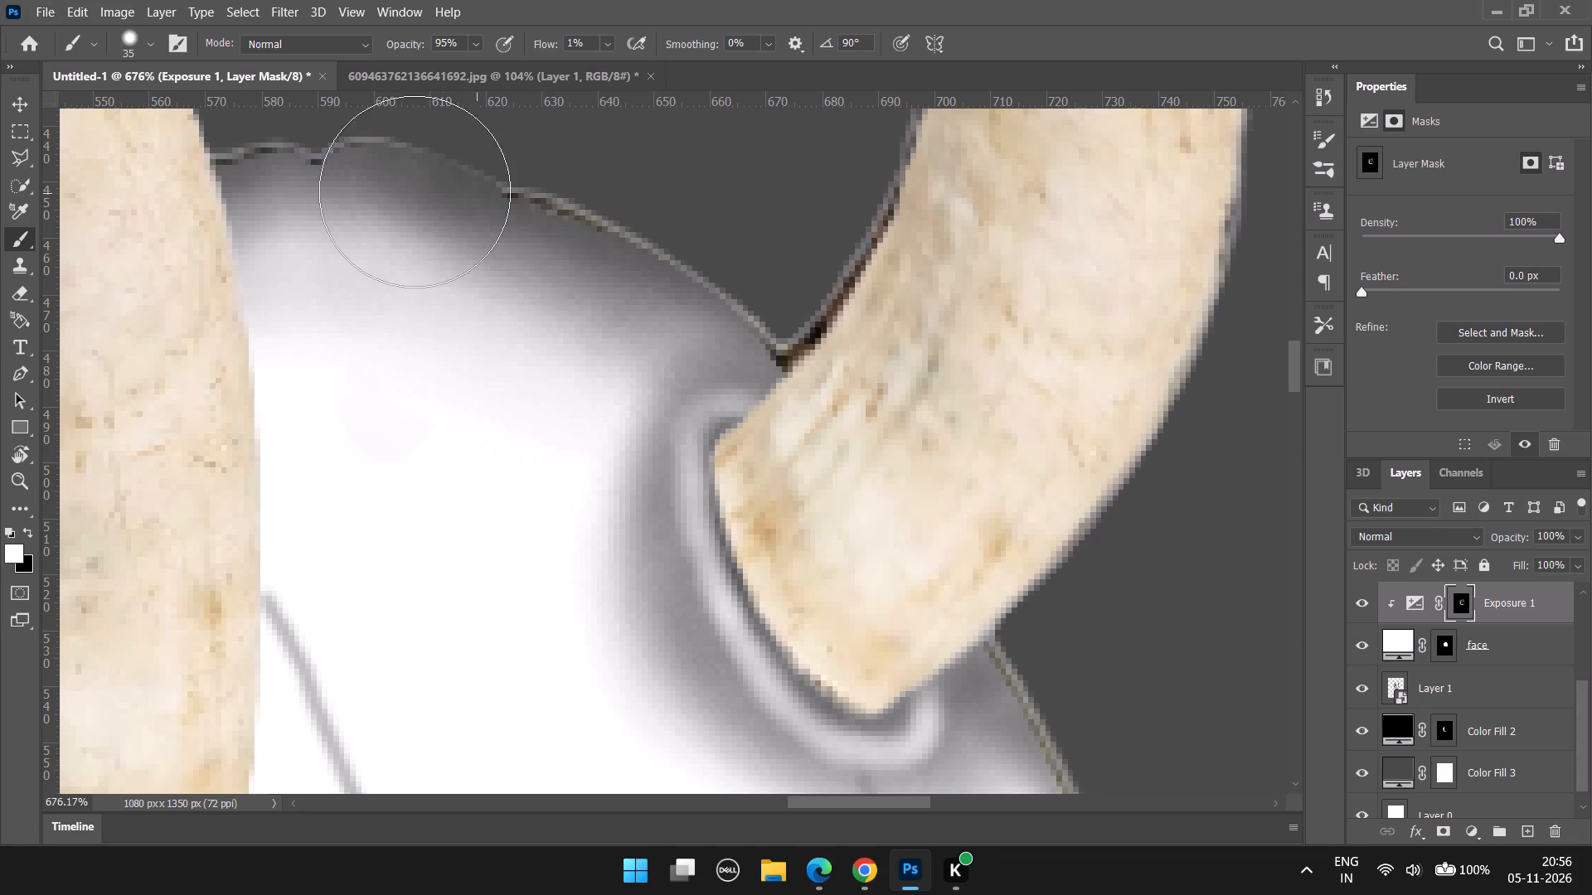
Continue the top-edge shading in white at 35 px across to the left horn's inner side.
{"action": "left_click_drag", "start_coordinate": [507, 225], "coordinate": [328, 149]}
{"action": "left_click_drag", "start_coordinate": [425, 179], "coordinate": [291, 181]}
{"action": "left_click", "coordinate": [262, 177]}
{"action": "left_click", "coordinate": [250, 178]}
{"action": "left_click_drag", "start_coordinate": [262, 177], "coordinate": [315, 176]}
{"action": "left_click_drag", "start_coordinate": [334, 174], "coordinate": [343, 168]}
{"action": "left_click_drag", "start_coordinate": [360, 154], "coordinate": [381, 149]}
{"action": "left_click_drag", "start_coordinate": [317, 261], "coordinate": [245, 298]}
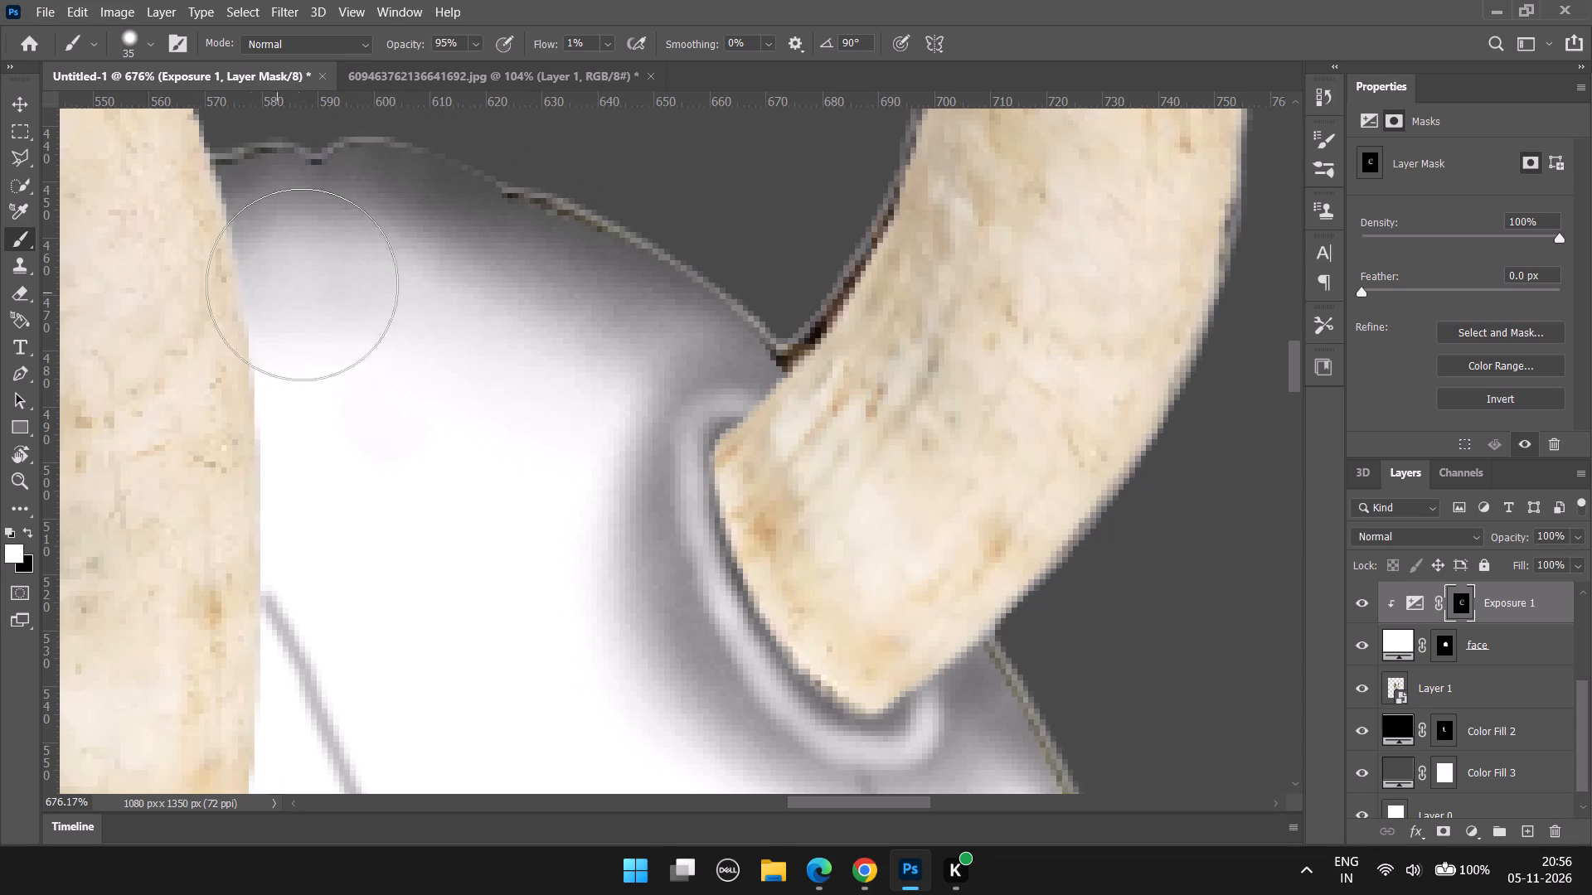
Shade the face down along the left horn's inner edge in white at 35 px and 1% flow.
{"action": "left_click_drag", "start_coordinate": [284, 290], "coordinate": [547, 348]}
{"action": "scroll", "coordinate": [453, 427], "scroll_direction": "down", "scroll_amount": 3, "text": "alt"}
{"action": "scroll", "coordinate": [378, 462], "scroll_direction": "up", "scroll_amount": 4, "text": "alt"}
{"action": "left_click_drag", "start_coordinate": [258, 363], "coordinate": [258, 410]}
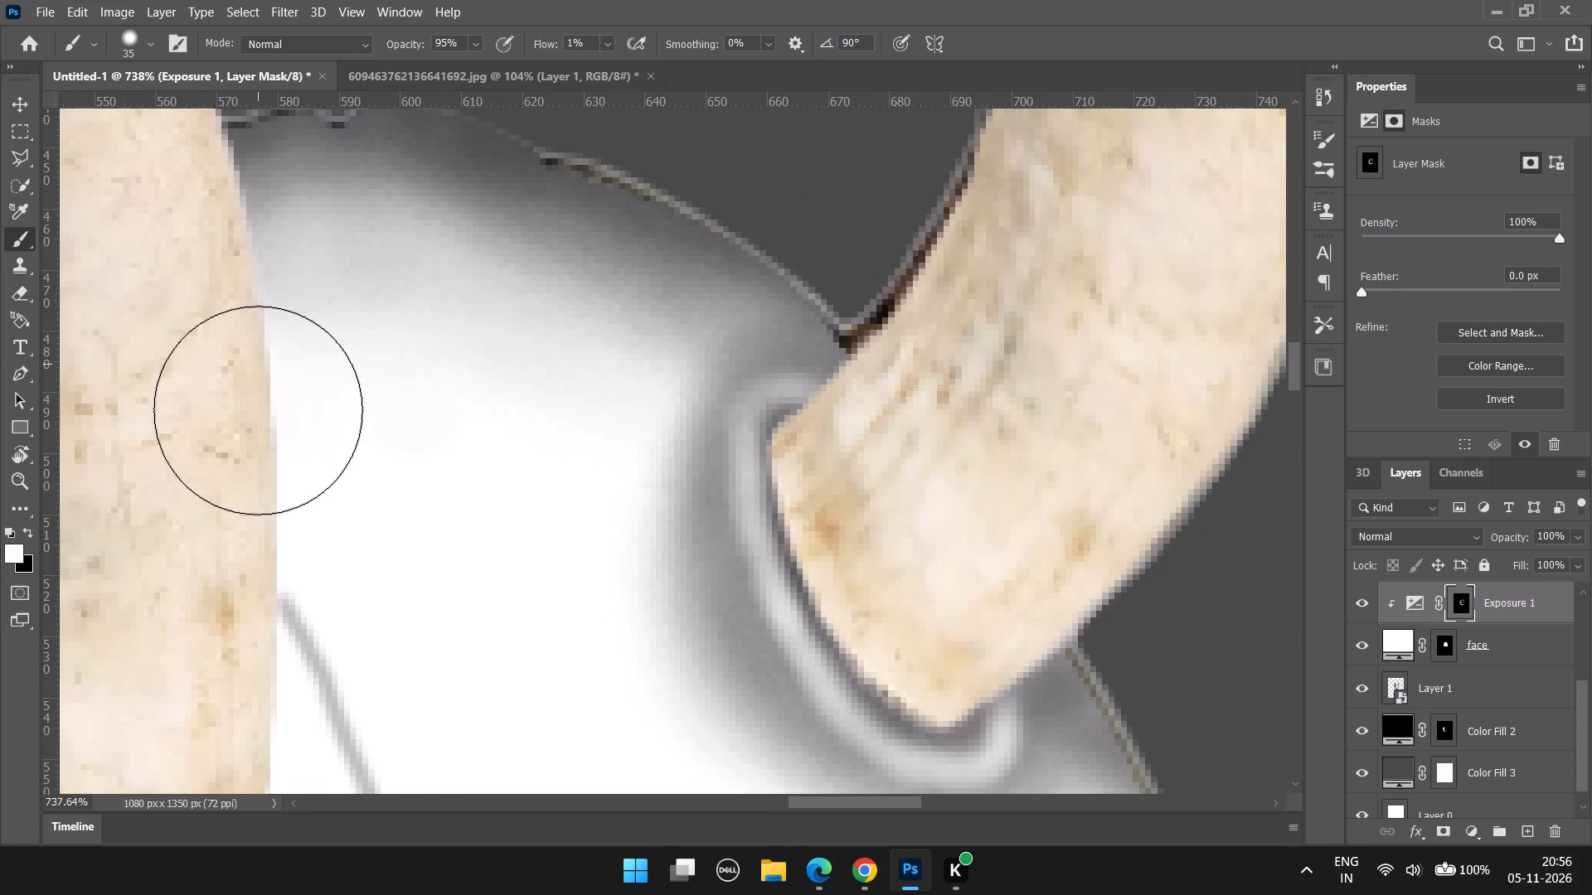
{"action": "left_click_drag", "start_coordinate": [258, 410], "coordinate": [258, 439]}
{"action": "left_click_drag", "start_coordinate": [266, 320], "coordinate": [267, 608]}
{"action": "left_click_drag", "start_coordinate": [303, 442], "coordinate": [272, 700]}
{"action": "left_click_drag", "start_coordinate": [332, 432], "coordinate": [296, 707]}
{"action": "left_click_drag", "start_coordinate": [328, 393], "coordinate": [320, 685]}
Extend the faint shading in white at 35 px on the face side of the right horn's upper shadow.
{"action": "scroll", "coordinate": [362, 560], "scroll_direction": "down", "scroll_amount": 7}
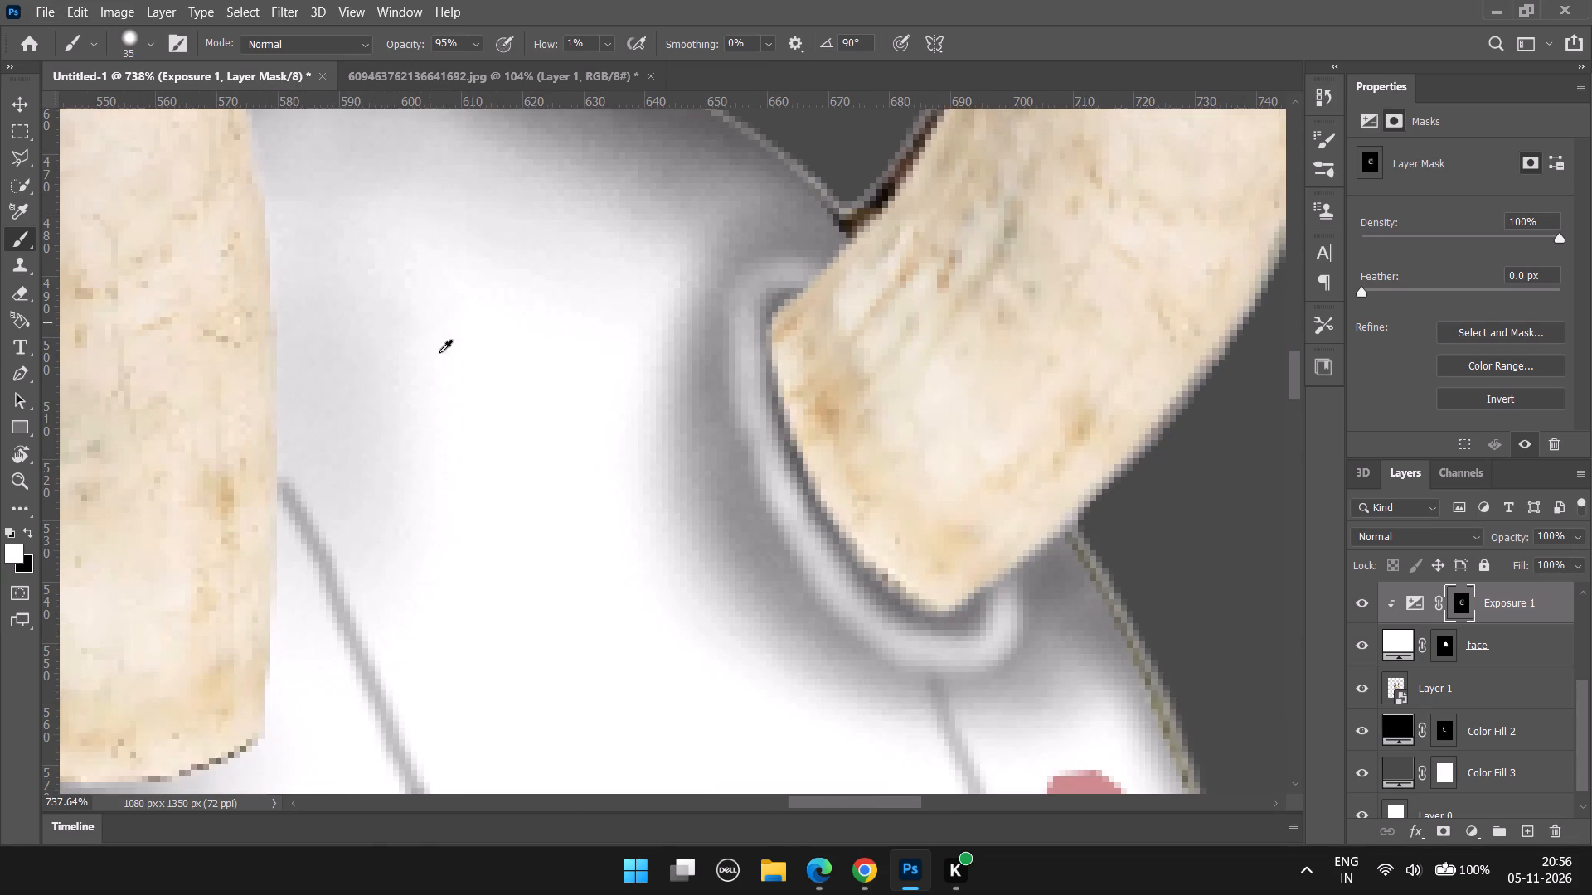
{"action": "scroll", "coordinate": [450, 438], "scroll_direction": "down", "scroll_amount": 6, "text": "alt"}
{"action": "left_click_drag", "start_coordinate": [595, 399], "coordinate": [595, 512]}
{"action": "left_click_drag", "start_coordinate": [601, 378], "coordinate": [598, 450]}
{"action": "left_click_drag", "start_coordinate": [572, 305], "coordinate": [575, 400]}
{"action": "left_click_drag", "start_coordinate": [593, 316], "coordinate": [576, 400]}
{"action": "left_click_drag", "start_coordinate": [565, 332], "coordinate": [563, 404]}
{"action": "left_click", "coordinate": [568, 387]}
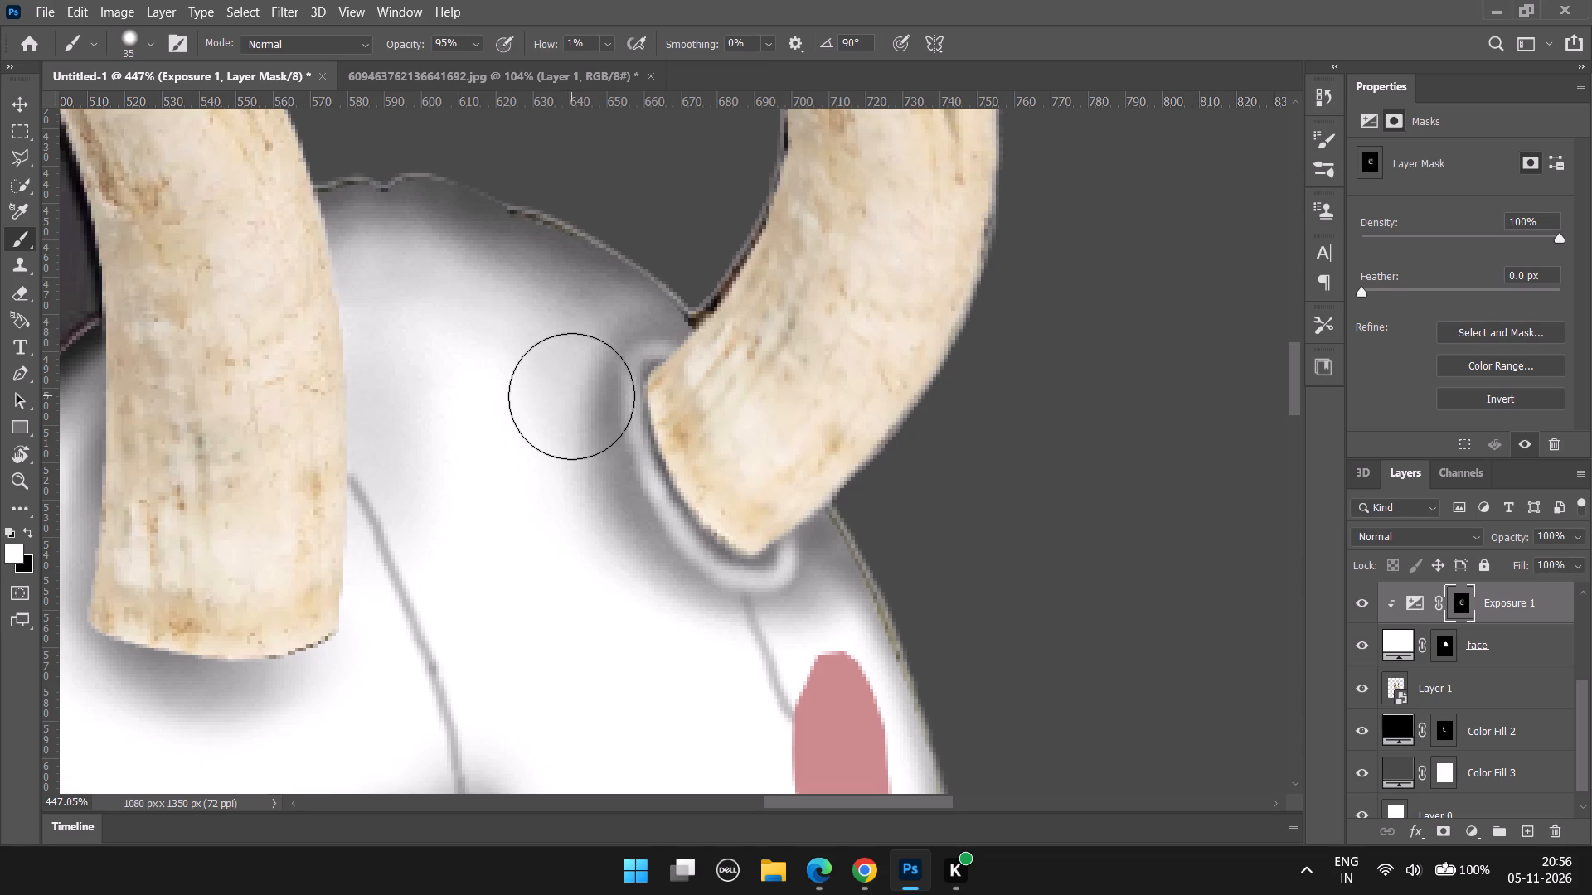
Lighten the shadow on the right horn rim's face side in black at 35 px and 1% flow.
{"action": "key", "text": "x"}
{"action": "left_click_drag", "start_coordinate": [570, 385], "coordinate": [619, 583]}
{"action": "left_click_drag", "start_coordinate": [606, 418], "coordinate": [641, 530]}
{"action": "left_click_drag", "start_coordinate": [570, 384], "coordinate": [654, 534]}
{"action": "left_click_drag", "start_coordinate": [615, 402], "coordinate": [626, 503]}
{"action": "left_click_drag", "start_coordinate": [614, 360], "coordinate": [603, 418]}
{"action": "left_click_drag", "start_coordinate": [610, 346], "coordinate": [619, 435]}
{"action": "left_click_drag", "start_coordinate": [624, 379], "coordinate": [623, 457]}
{"action": "left_click_drag", "start_coordinate": [622, 405], "coordinate": [624, 446]}
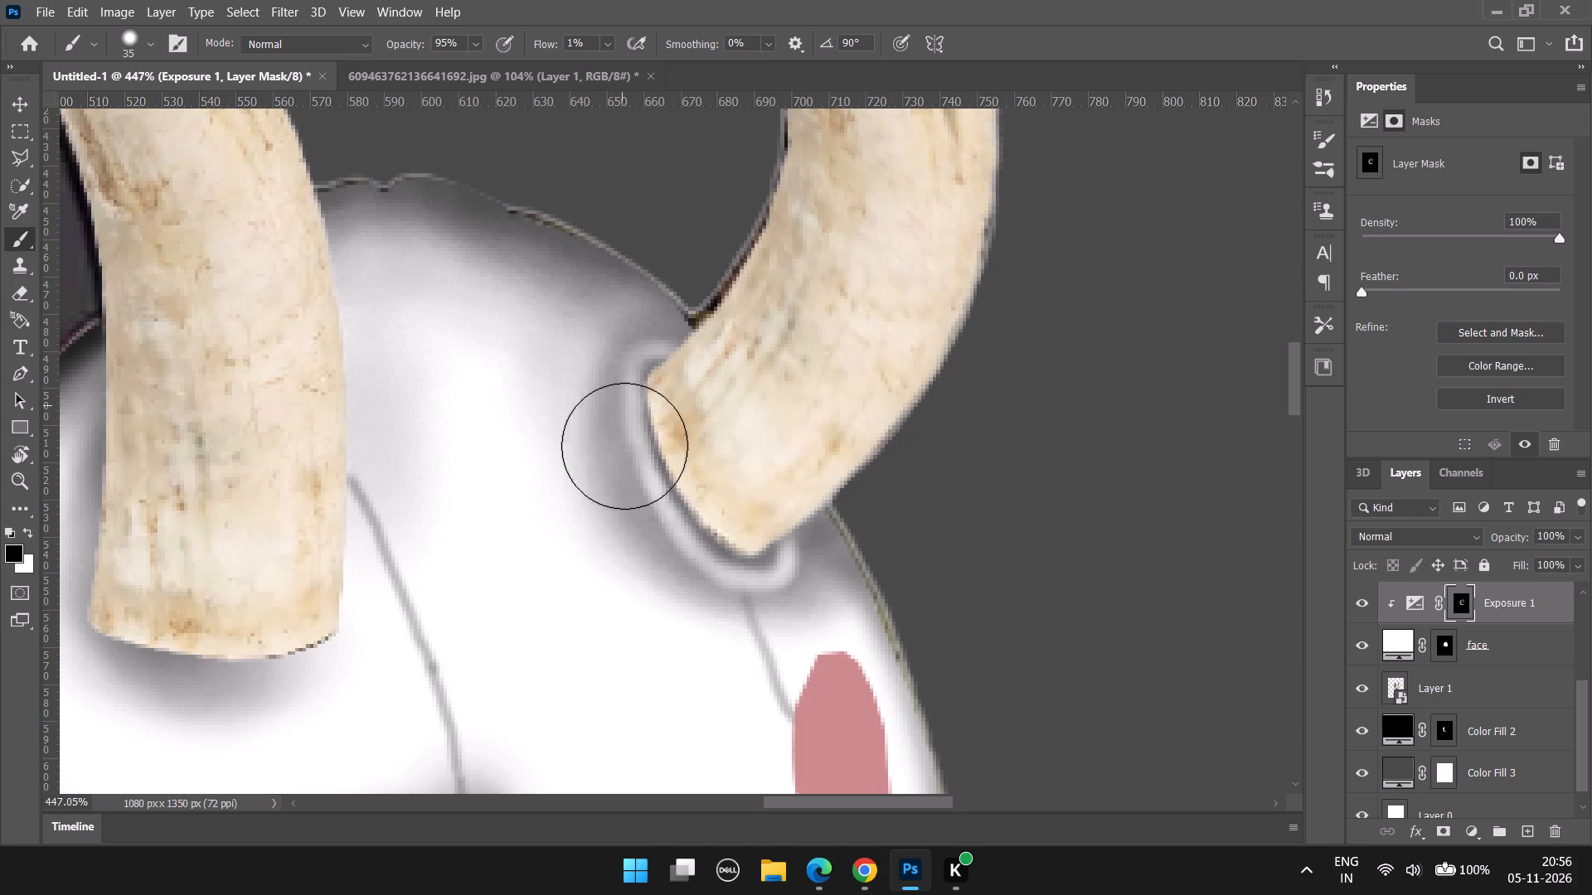
Lighten the shadow in black at 35 px around the right horn rim's lower curve and below its tip.
{"action": "left_click_drag", "start_coordinate": [624, 446], "coordinate": [624, 485]}
{"action": "left_click_drag", "start_coordinate": [607, 444], "coordinate": [709, 634]}
{"action": "left_click_drag", "start_coordinate": [599, 461], "coordinate": [787, 601]}
{"action": "left_click_drag", "start_coordinate": [660, 491], "coordinate": [817, 607]}
{"action": "left_click_drag", "start_coordinate": [669, 530], "coordinate": [832, 576]}
{"action": "left_click_drag", "start_coordinate": [752, 568], "coordinate": [796, 568]}
Shade the face's outer edge just under the right horn in white at 35 px and 1% flow.
{"action": "scroll", "coordinate": [837, 600], "scroll_direction": "down", "scroll_amount": 7, "text": "alt"}
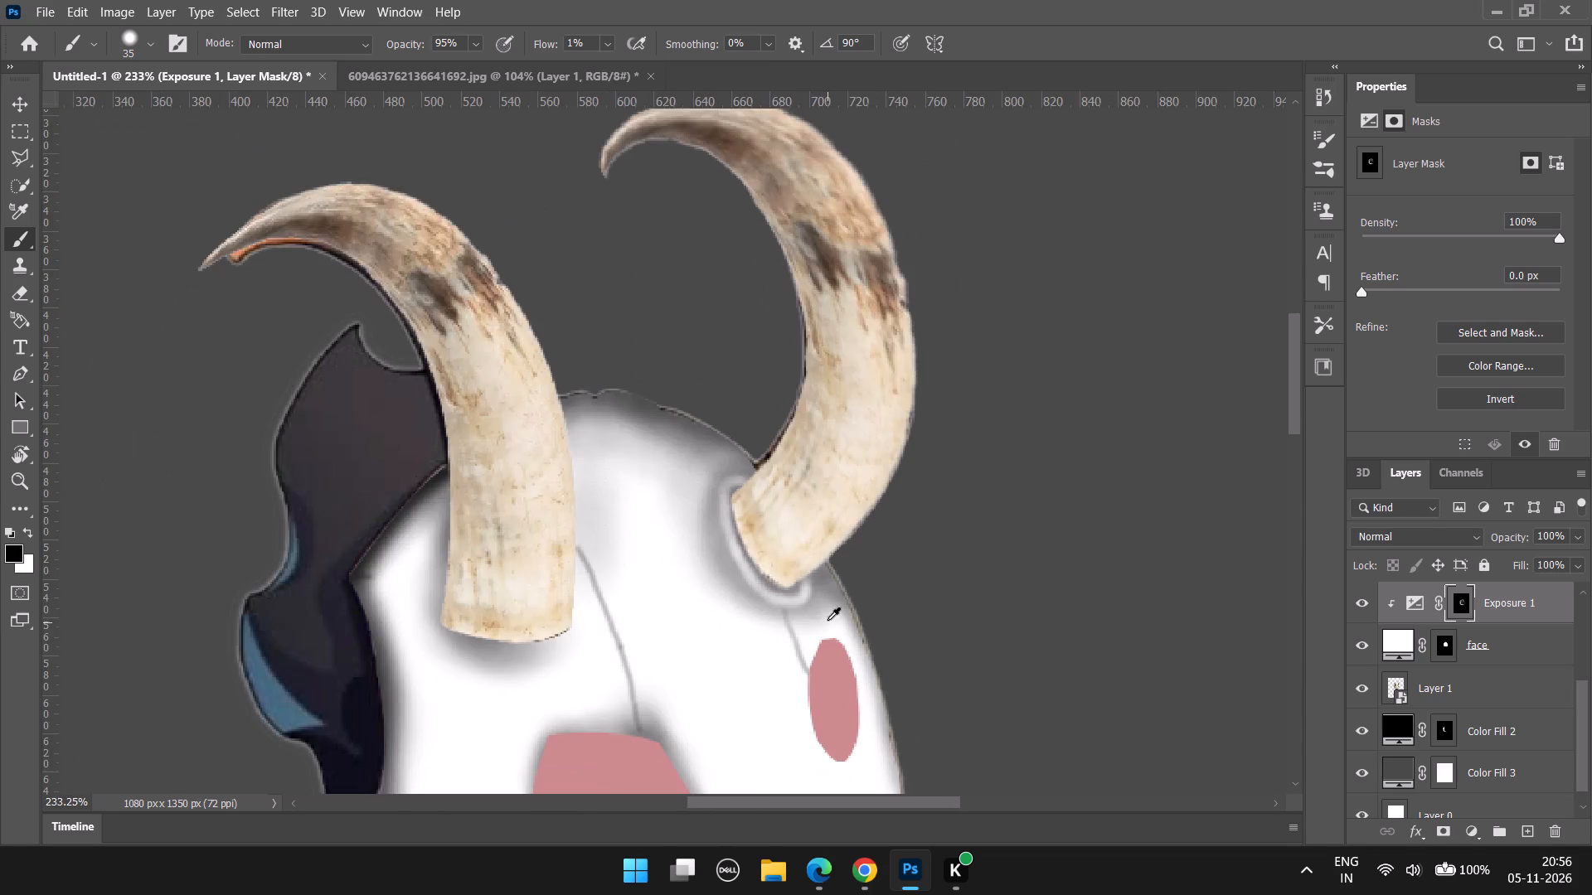
{"action": "scroll", "coordinate": [844, 603], "scroll_direction": "down", "scroll_amount": 12, "text": "alt"}
{"action": "scroll", "coordinate": [844, 618], "scroll_direction": "up", "scroll_amount": 4, "text": "alt"}
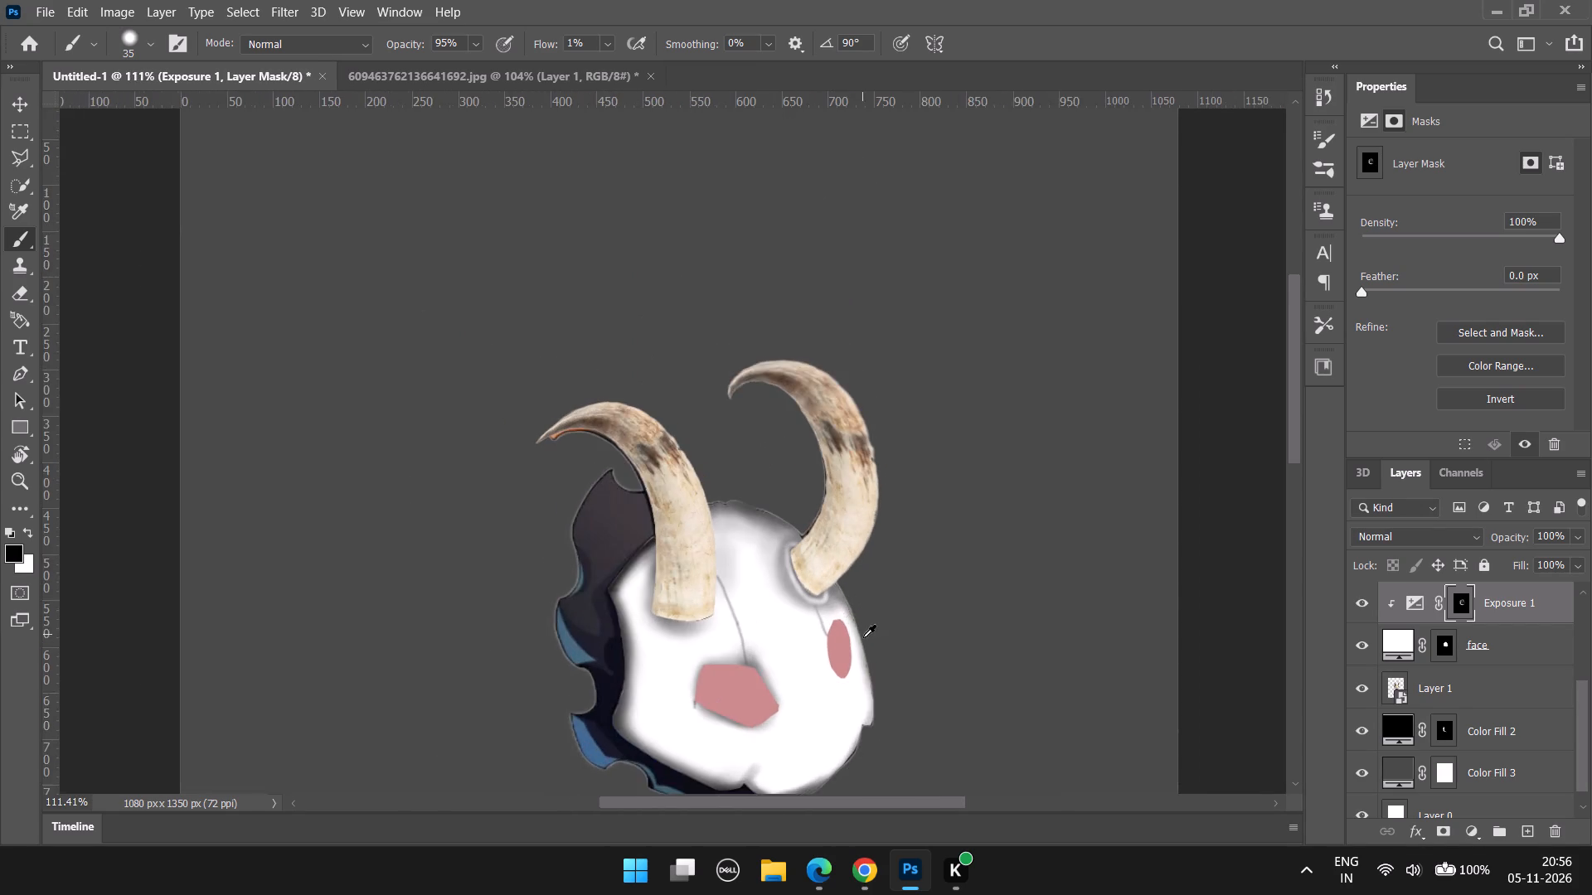
{"action": "scroll", "coordinate": [869, 641], "scroll_direction": "down", "scroll_amount": 10, "text": "alt"}
{"action": "scroll", "coordinate": [740, 418], "scroll_direction": "up", "scroll_amount": 10, "text": "alt"}
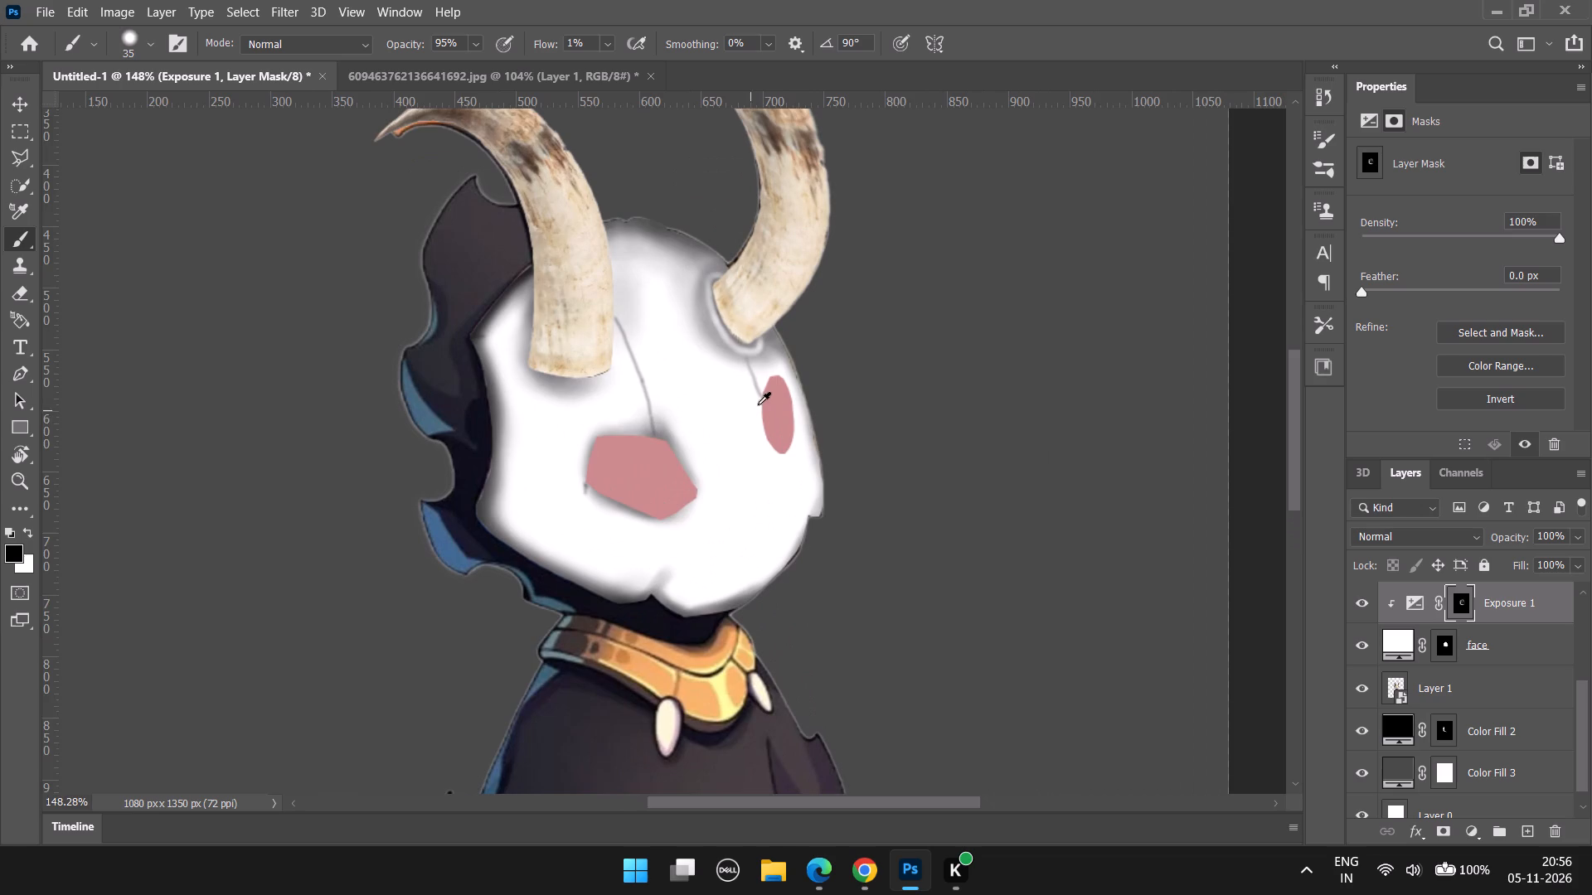
{"action": "scroll", "coordinate": [759, 398], "scroll_direction": "up", "scroll_amount": 13}
{"action": "key", "text": "x"}
{"action": "left_click_drag", "start_coordinate": [810, 400], "coordinate": [848, 447]}
{"action": "left_click_drag", "start_coordinate": [769, 402], "coordinate": [855, 448]}
{"action": "left_click_drag", "start_coordinate": [740, 382], "coordinate": [767, 400]}
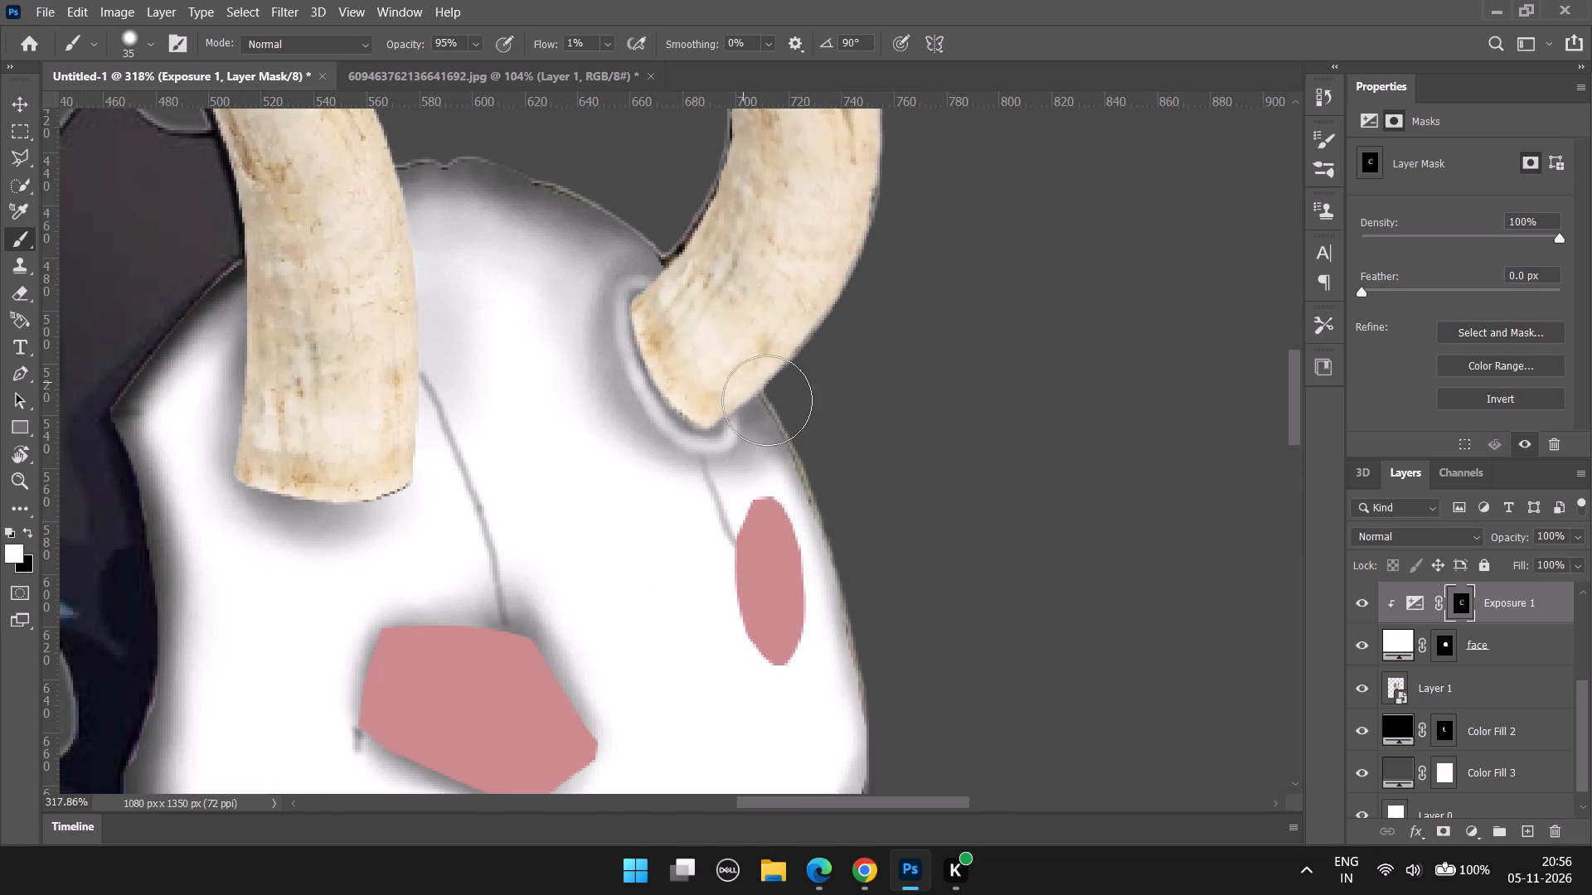
{"action": "left_click_drag", "start_coordinate": [767, 400], "coordinate": [846, 430]}
{"action": "left_click_drag", "start_coordinate": [730, 382], "coordinate": [801, 427]}
{"action": "left_click_drag", "start_coordinate": [751, 404], "coordinate": [753, 373]}
Set the brush flow to 9% and darken the face's outer edge from under the right horn down past the pink oval's top.
{"action": "left_click", "coordinate": [610, 45]}
{"action": "left_click", "coordinate": [621, 65]}
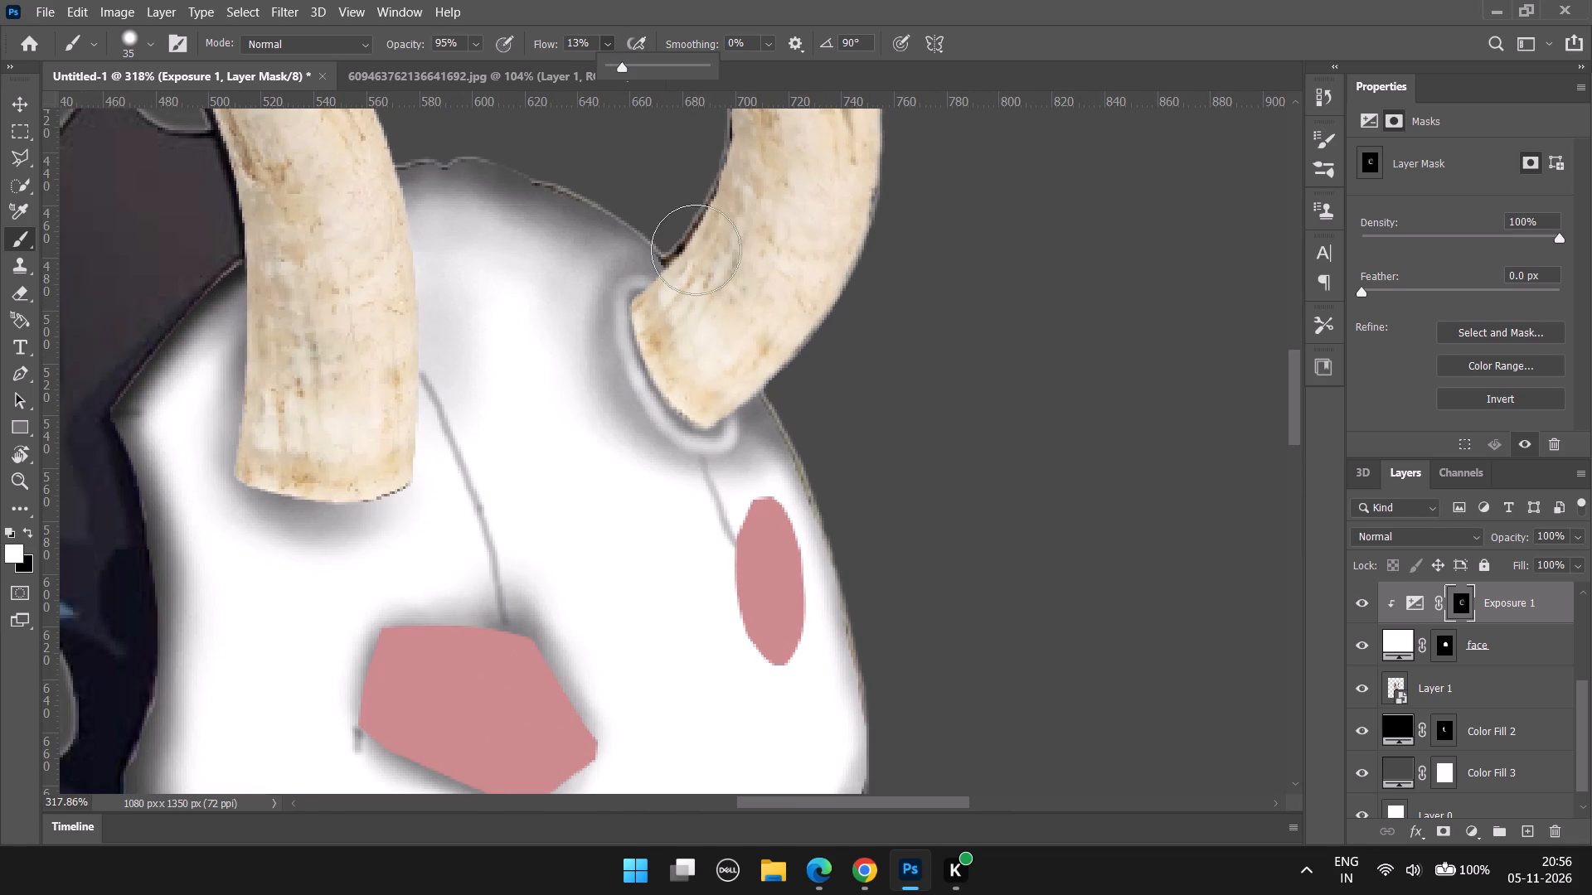
{"action": "scroll", "coordinate": [696, 306], "scroll_direction": "up", "scroll_amount": 3, "text": "alt"}
{"action": "left_click", "coordinate": [622, 69]}
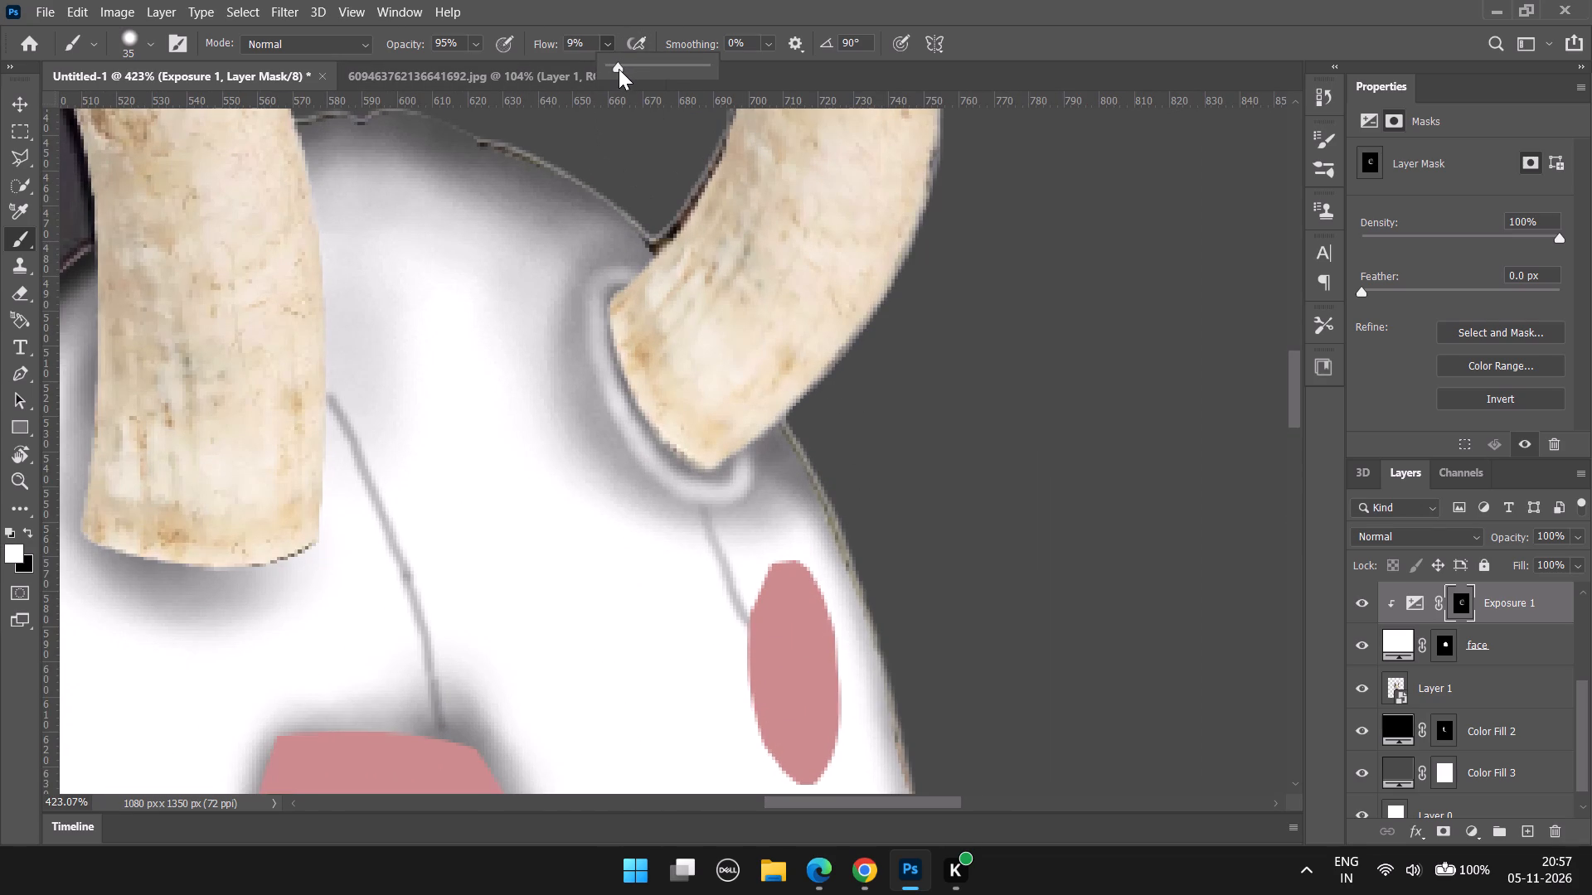
{"action": "scroll", "coordinate": [771, 414], "scroll_direction": "down", "scroll_amount": 2, "text": "alt"}
{"action": "scroll", "coordinate": [774, 483], "scroll_direction": "up", "scroll_amount": 6, "text": "alt"}
{"action": "left_click_drag", "start_coordinate": [771, 400], "coordinate": [784, 385]}
{"action": "left_click_drag", "start_coordinate": [779, 385], "coordinate": [826, 353]}
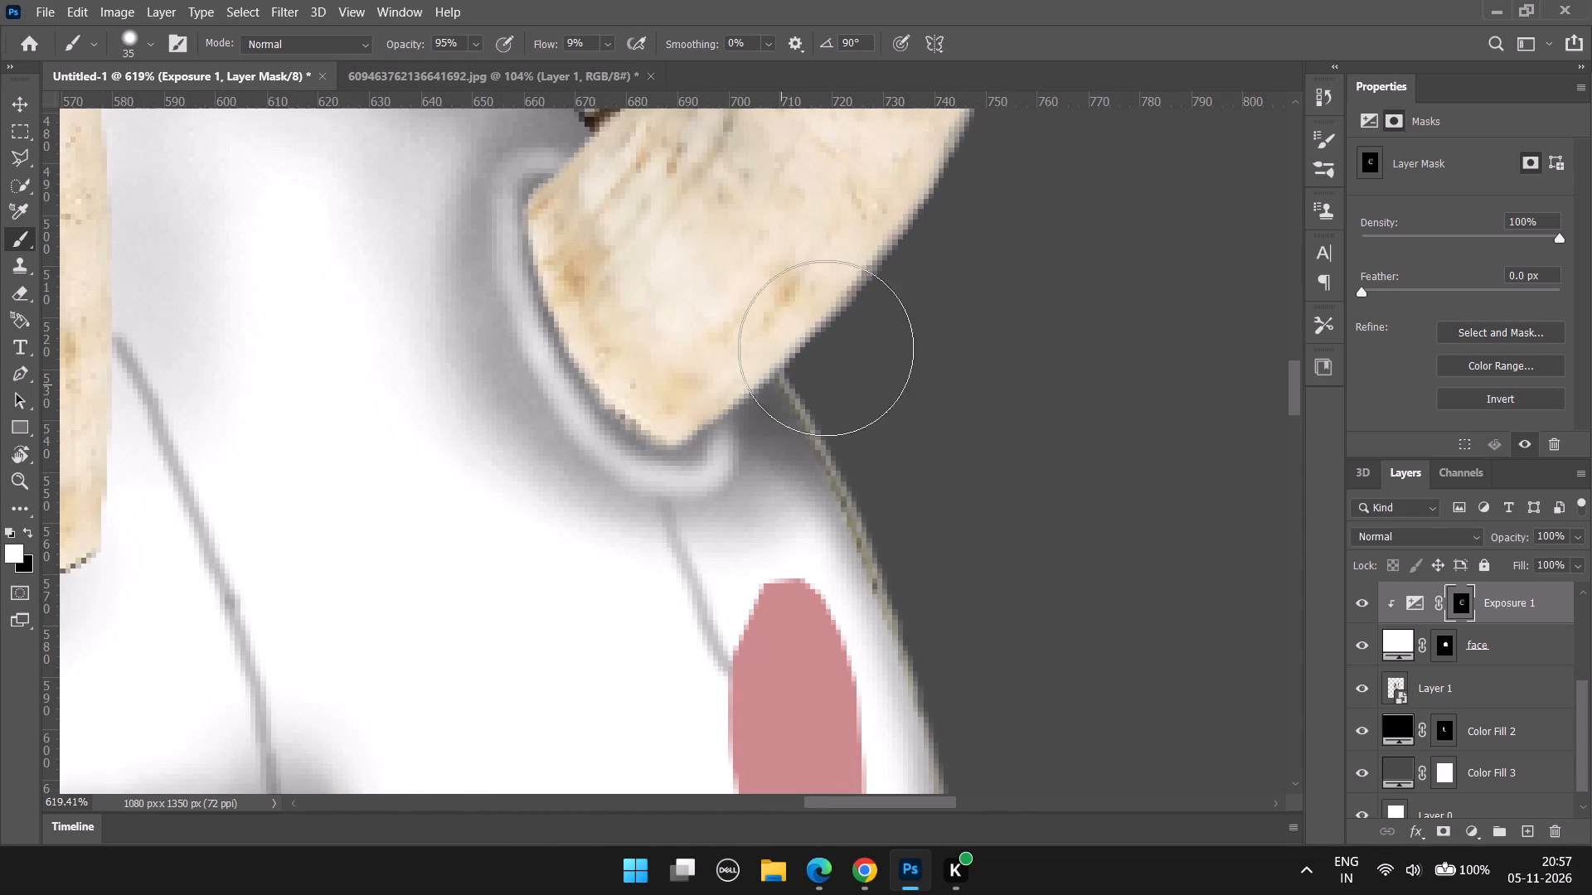
{"action": "left_click_drag", "start_coordinate": [833, 421], "coordinate": [900, 560]}
{"action": "left_click_drag", "start_coordinate": [863, 444], "coordinate": [928, 707]}
{"action": "left_click_drag", "start_coordinate": [903, 454], "coordinate": [987, 811]}
Continue the dark edge shading in white at 35 px and 9% flow down the face's outer side past the pink oval.
{"action": "scroll", "coordinate": [944, 584], "scroll_direction": "down", "scroll_amount": 7}
{"action": "left_click_drag", "start_coordinate": [880, 393], "coordinate": [950, 587]}
{"action": "left_click_drag", "start_coordinate": [920, 430], "coordinate": [987, 719]}
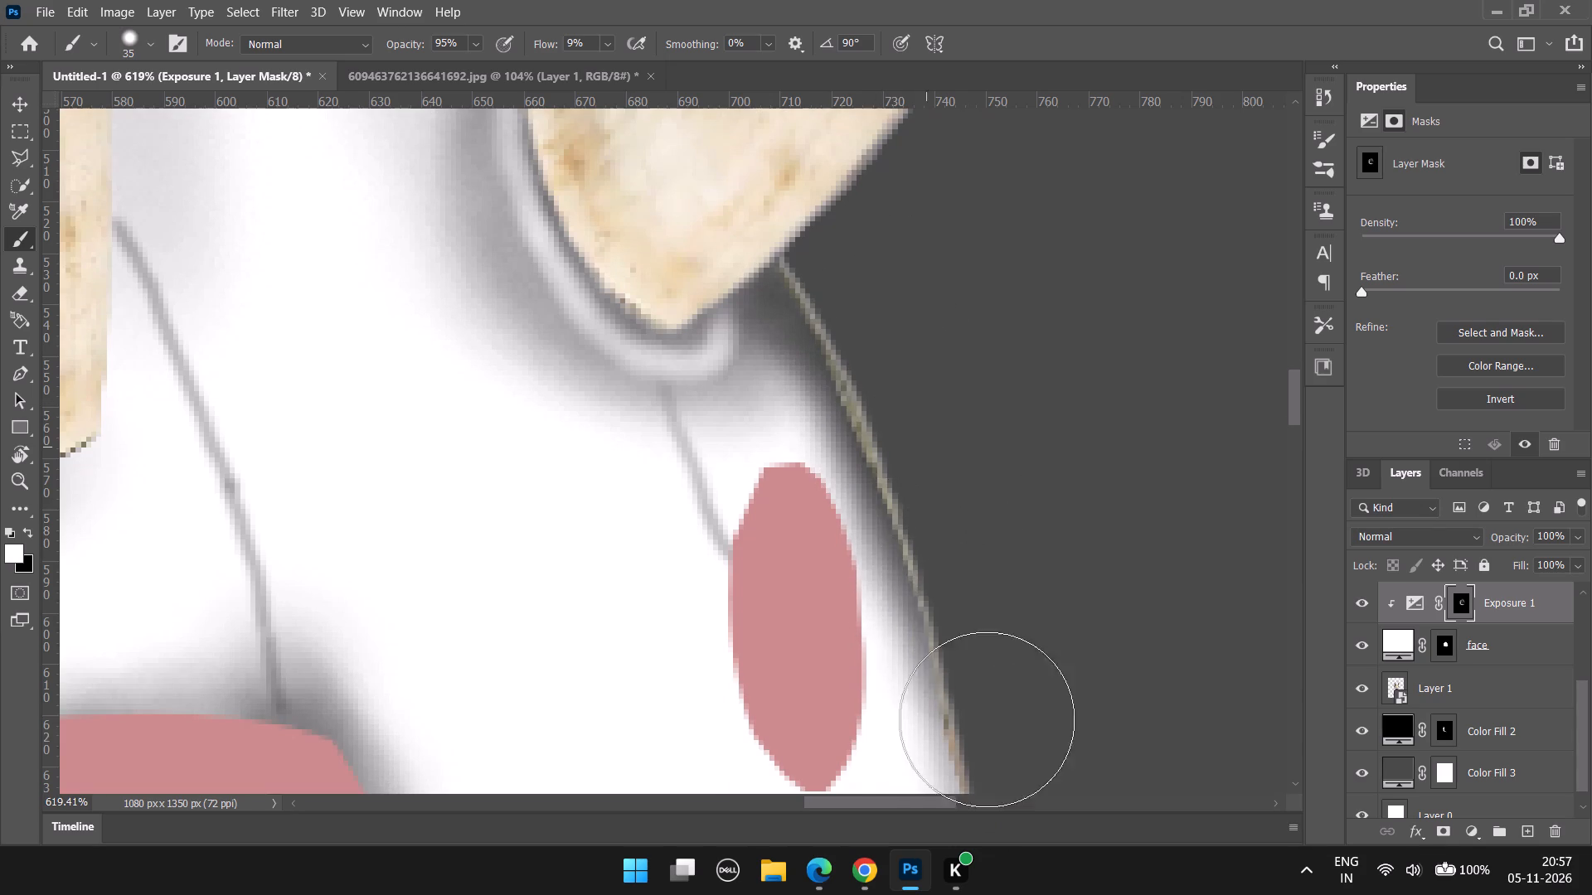
{"action": "left_click_drag", "start_coordinate": [987, 719], "coordinate": [986, 712]}
{"action": "scroll", "coordinate": [958, 481], "scroll_direction": "down", "scroll_amount": 6}
{"action": "left_click_drag", "start_coordinate": [945, 478], "coordinate": [1012, 771]}
{"action": "scroll", "coordinate": [999, 581], "scroll_direction": "down", "scroll_amount": 6}
{"action": "left_click_drag", "start_coordinate": [979, 482], "coordinate": [1031, 722]}
{"action": "left_click_drag", "start_coordinate": [1029, 651], "coordinate": [1025, 867]}
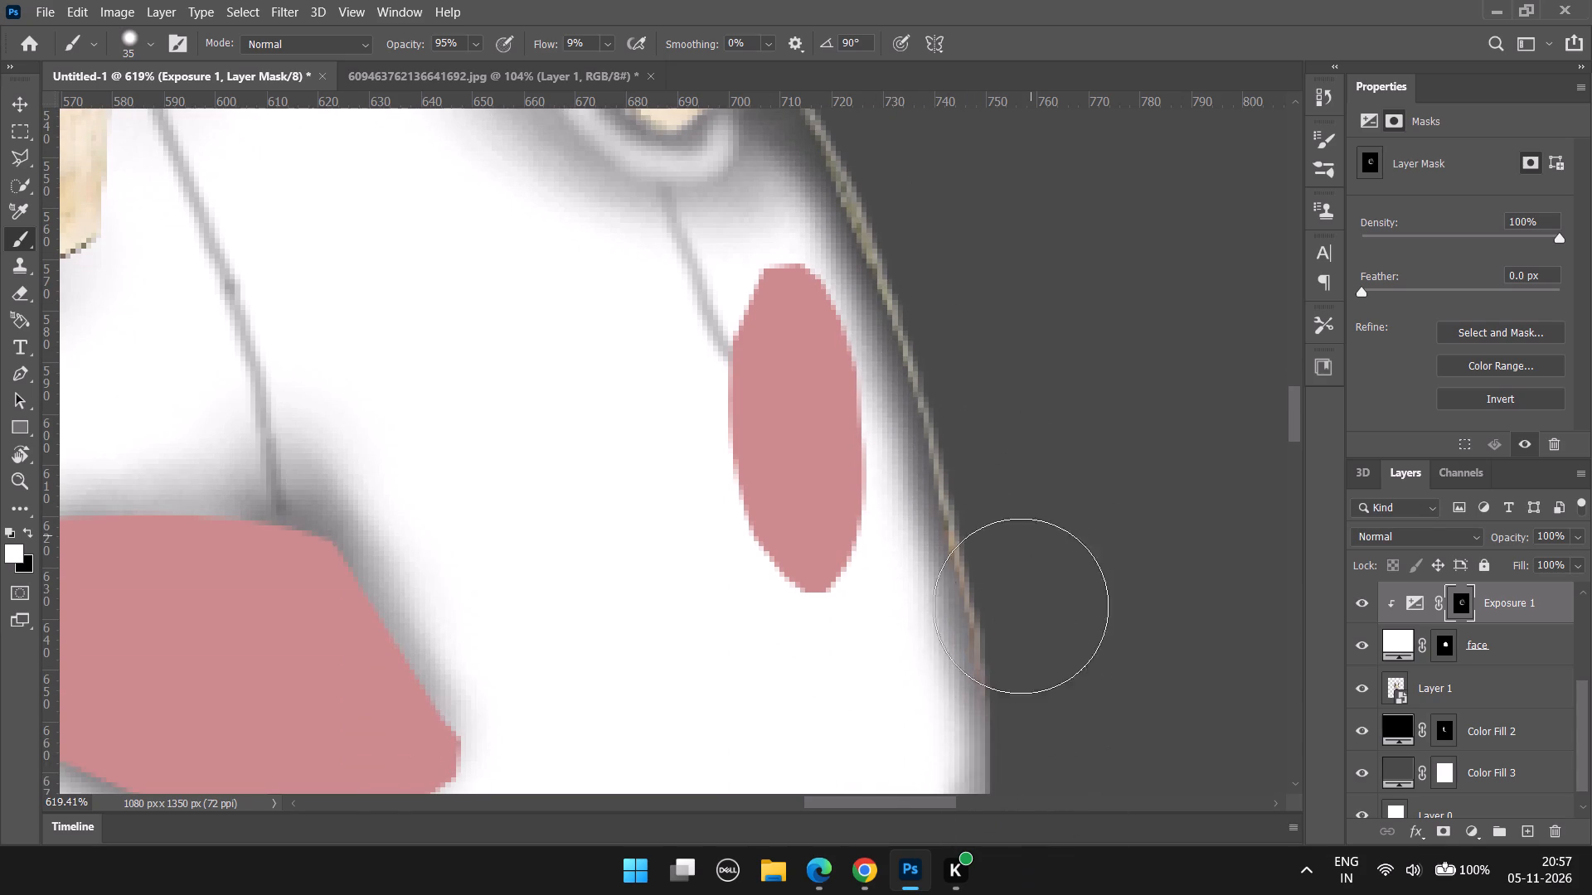
Darken the face's outer edge in white at 35 px and 9% flow down to the small cheek notch.
{"action": "scroll", "coordinate": [1021, 622], "scroll_direction": "down", "scroll_amount": 6}
{"action": "left_click_drag", "start_coordinate": [1004, 442], "coordinate": [1010, 750]}
{"action": "left_click_drag", "start_coordinate": [1036, 659], "coordinate": [996, 881]}
{"action": "left_click_drag", "start_coordinate": [1042, 653], "coordinate": [971, 849]}
{"action": "left_click_drag", "start_coordinate": [1030, 666], "coordinate": [929, 842]}
Shade the jaw edge from below the cheek notch down to the chin in white at 35 px and 9% flow.
{"action": "scroll", "coordinate": [1009, 695], "scroll_direction": "down", "scroll_amount": 7}
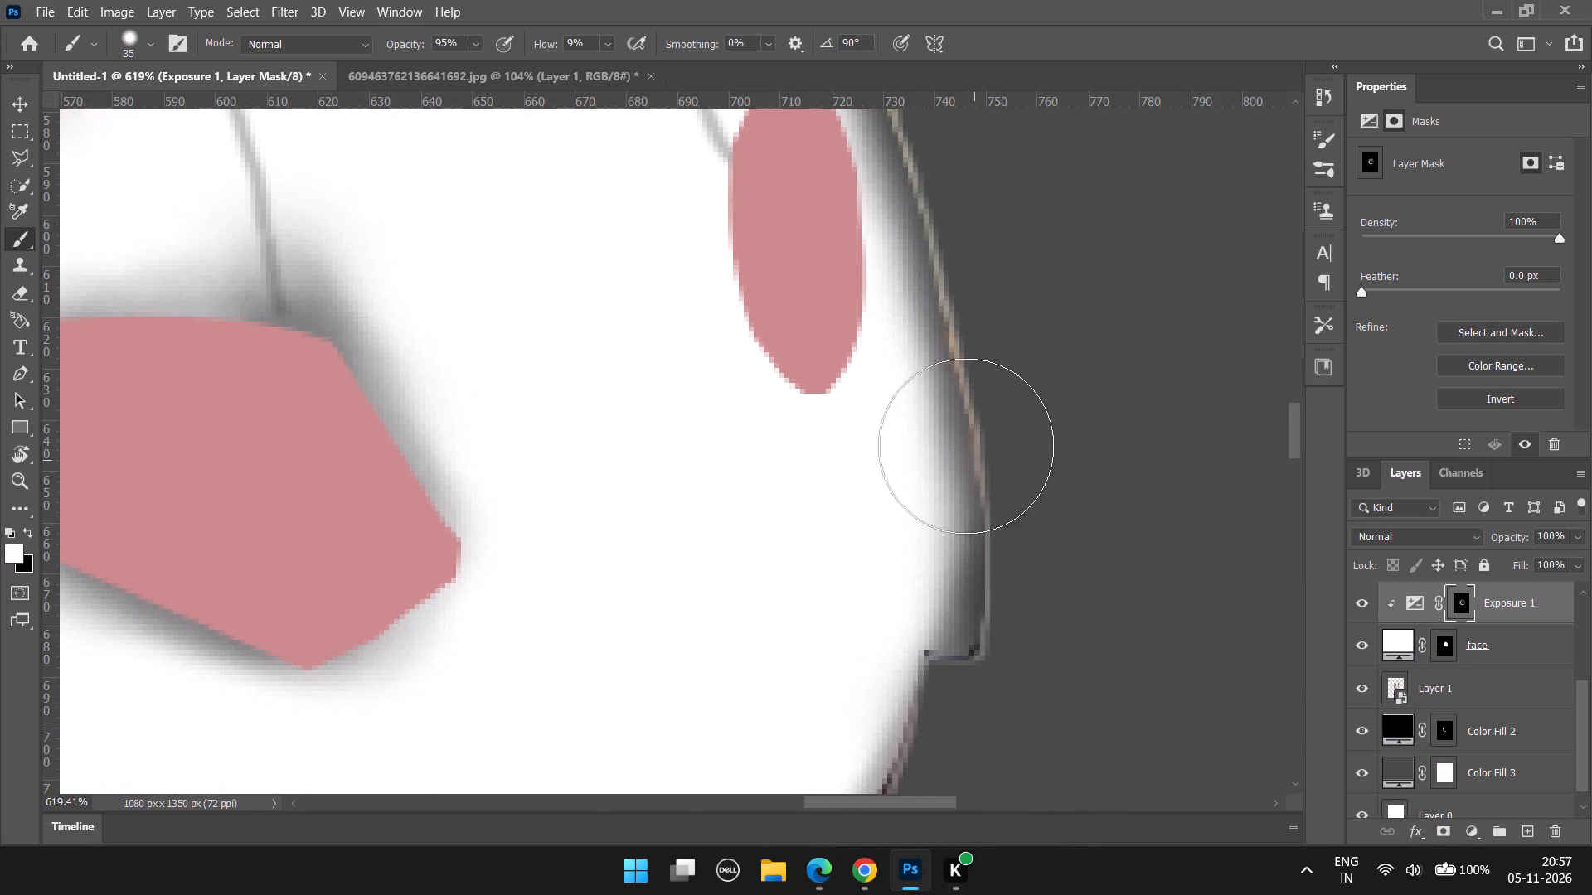
{"action": "scroll", "coordinate": [966, 446], "scroll_direction": "down", "scroll_amount": 3}
{"action": "left_click_drag", "start_coordinate": [895, 612], "coordinate": [866, 762]}
{"action": "left_click_drag", "start_coordinate": [915, 641], "coordinate": [893, 831]}
{"action": "scroll", "coordinate": [895, 670], "scroll_direction": "down", "scroll_amount": 11}
{"action": "left_click_drag", "start_coordinate": [904, 622], "coordinate": [860, 753]}
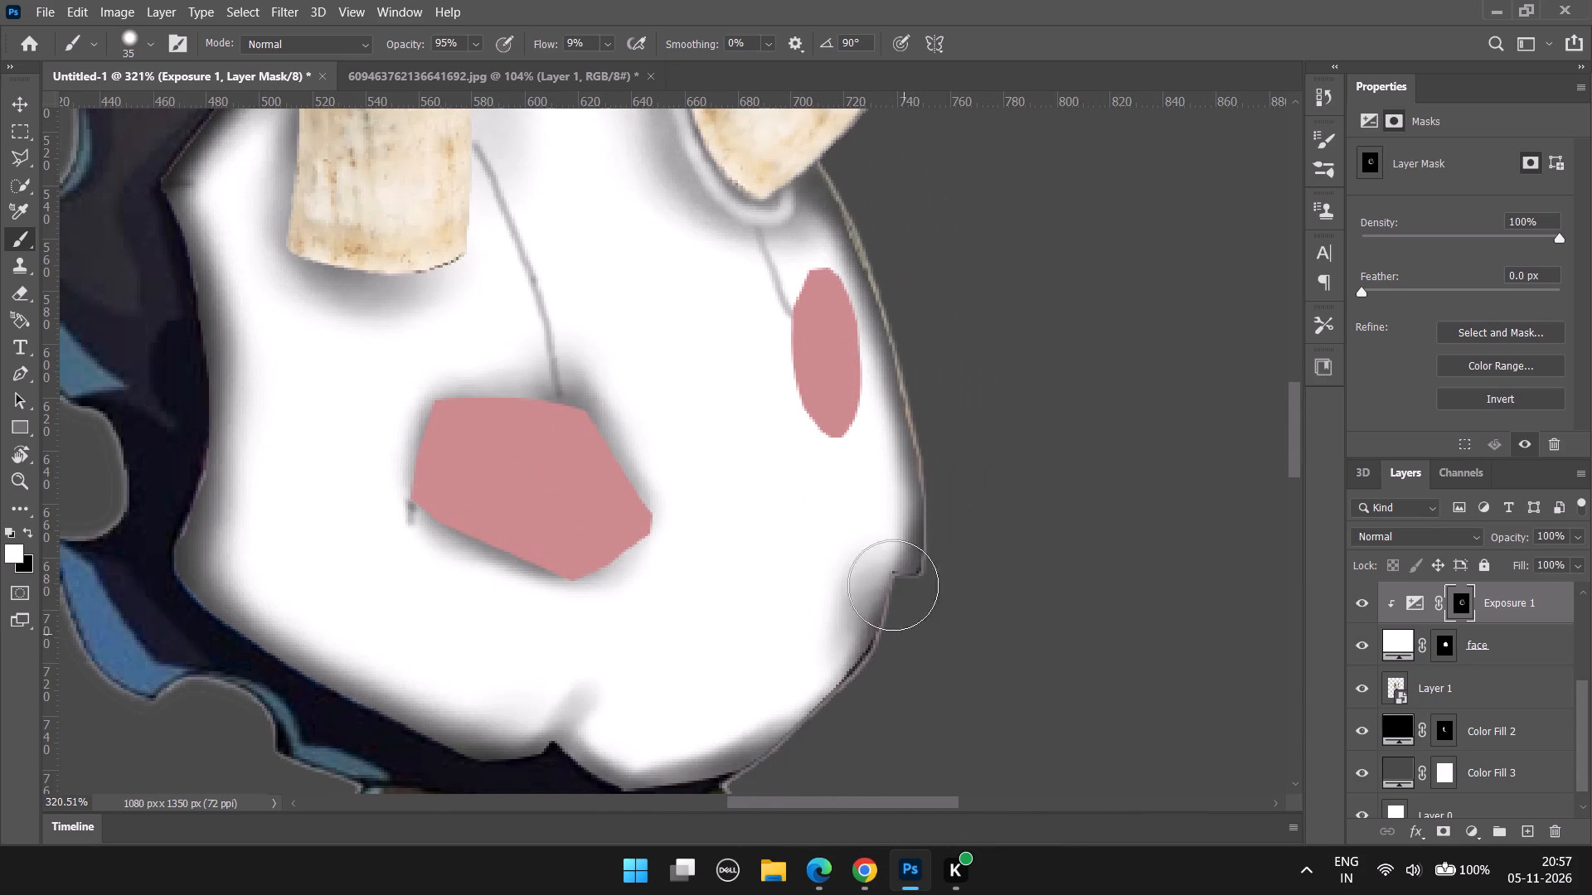
{"action": "left_click_drag", "start_coordinate": [860, 649], "coordinate": [722, 837]}
{"action": "left_click_drag", "start_coordinate": [846, 685], "coordinate": [716, 825]}
{"action": "left_click_drag", "start_coordinate": [819, 734], "coordinate": [614, 868]}
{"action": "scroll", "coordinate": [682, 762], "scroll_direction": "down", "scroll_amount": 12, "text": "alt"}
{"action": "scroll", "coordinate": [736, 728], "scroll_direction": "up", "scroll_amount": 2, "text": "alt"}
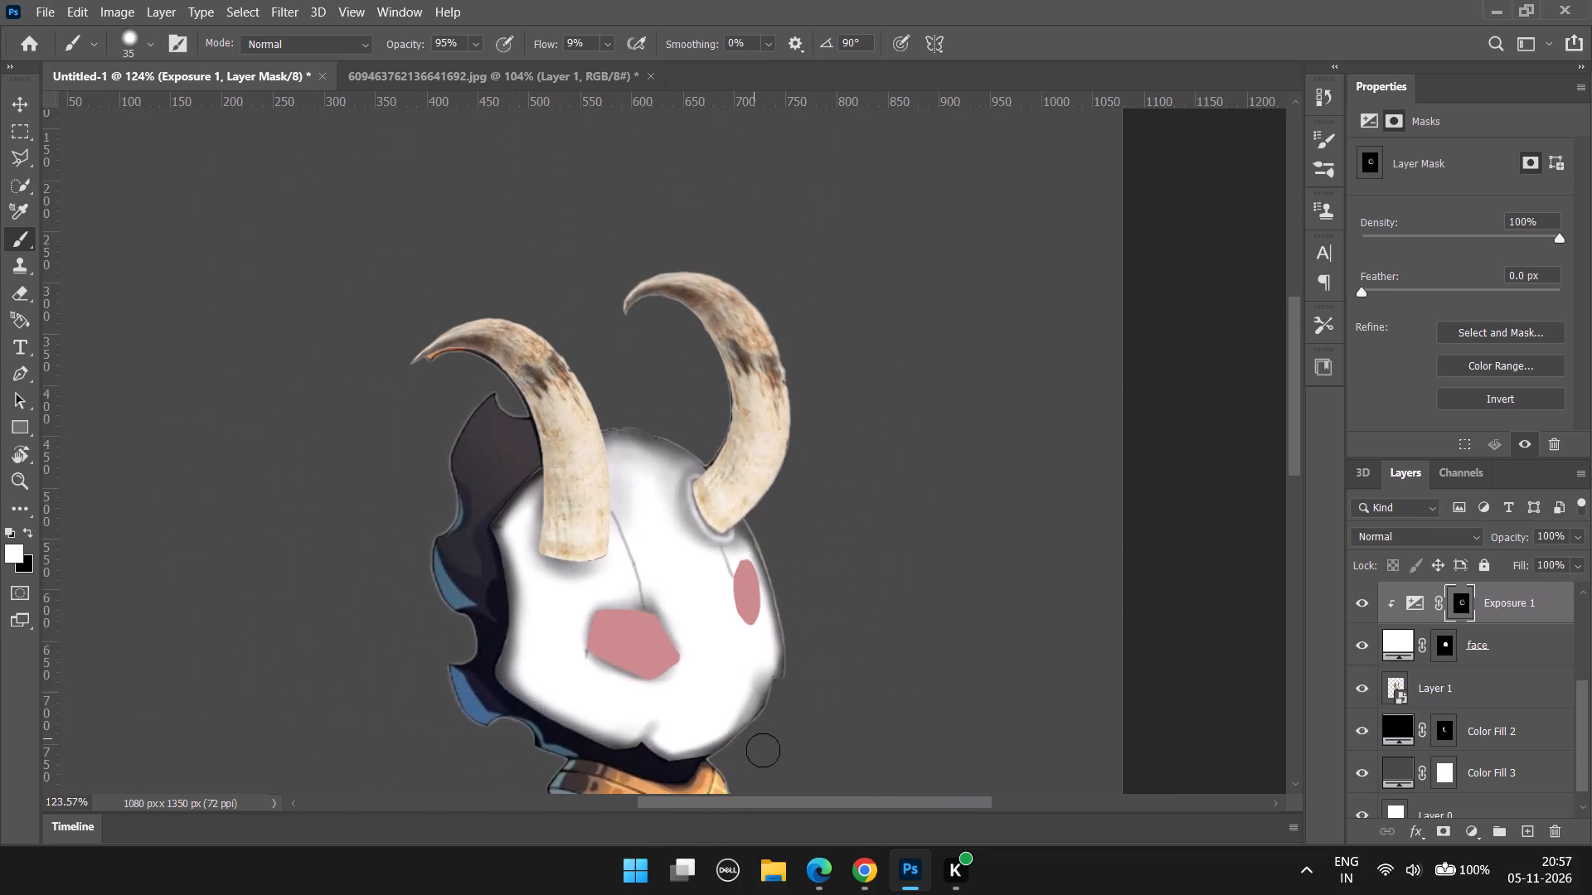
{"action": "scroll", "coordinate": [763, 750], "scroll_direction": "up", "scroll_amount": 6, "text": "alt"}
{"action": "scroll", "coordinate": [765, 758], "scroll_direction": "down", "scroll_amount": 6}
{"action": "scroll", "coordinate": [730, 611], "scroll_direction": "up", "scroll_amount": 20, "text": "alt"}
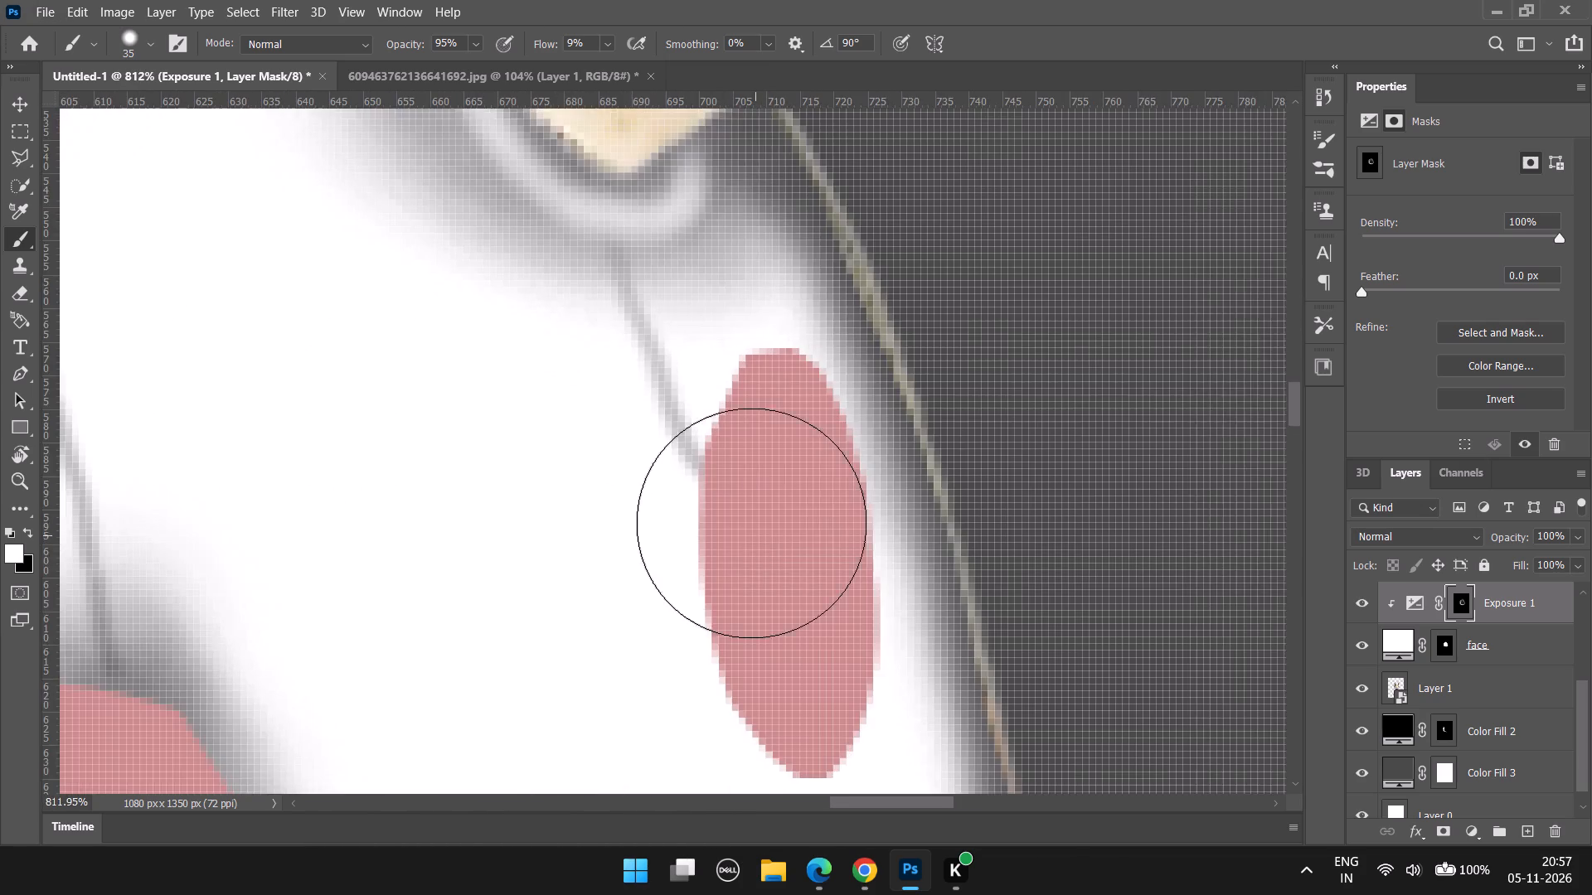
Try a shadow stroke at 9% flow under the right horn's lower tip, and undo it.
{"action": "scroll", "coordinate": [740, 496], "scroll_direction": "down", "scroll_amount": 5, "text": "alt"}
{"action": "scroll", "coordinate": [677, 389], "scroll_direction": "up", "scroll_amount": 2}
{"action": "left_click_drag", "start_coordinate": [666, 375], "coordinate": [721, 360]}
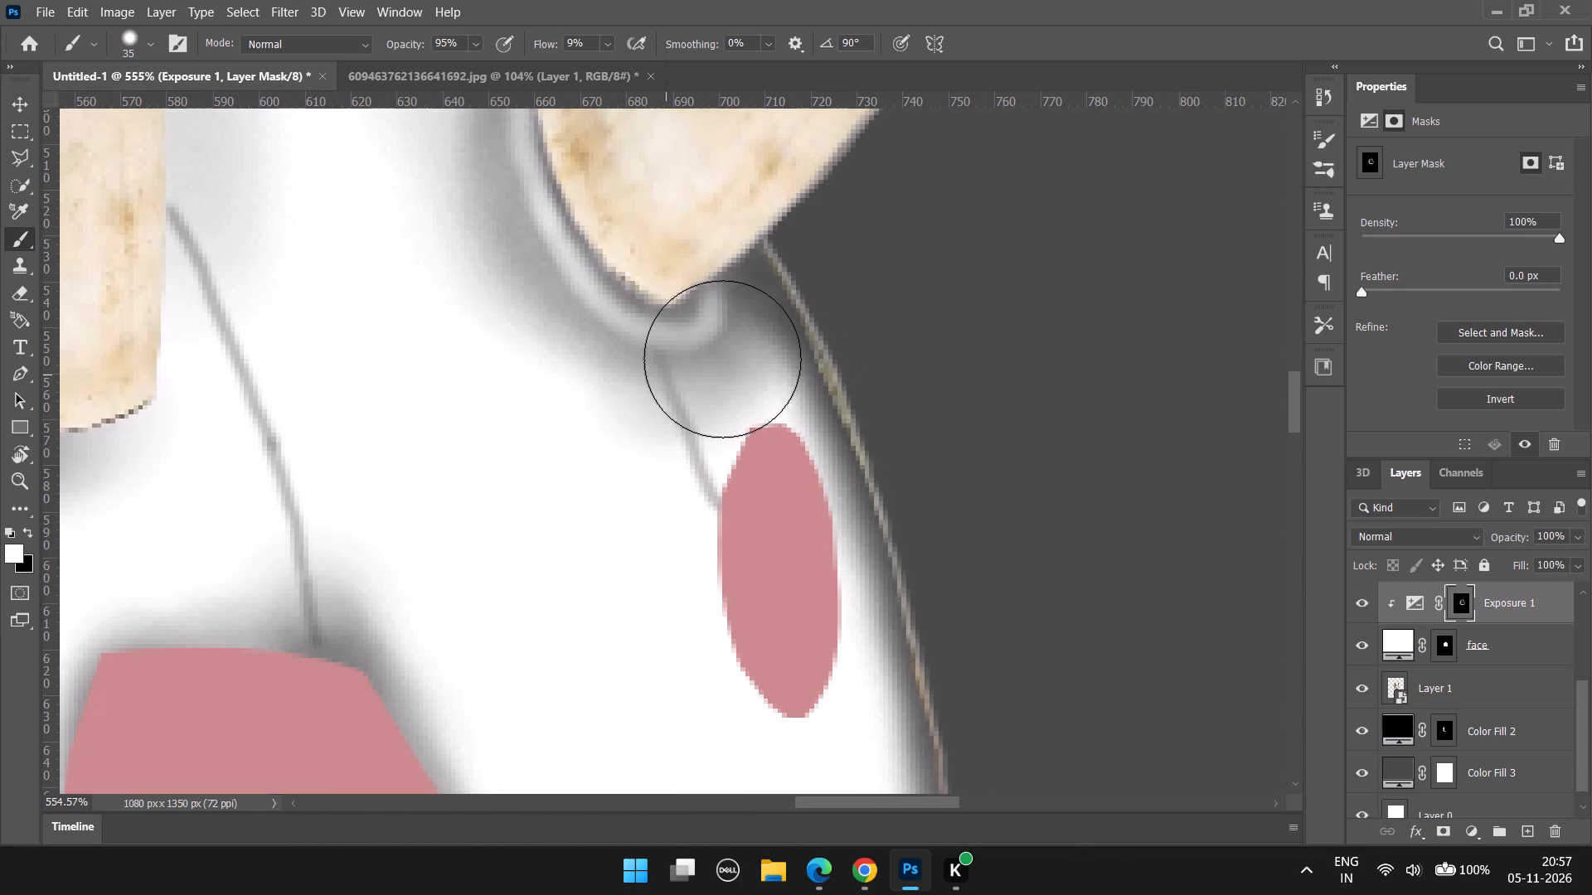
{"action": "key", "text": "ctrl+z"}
Set the brush flow to 5% and darken the face from under the right horn's tip to the outer edge in white.
{"action": "left_click", "coordinate": [605, 46]}
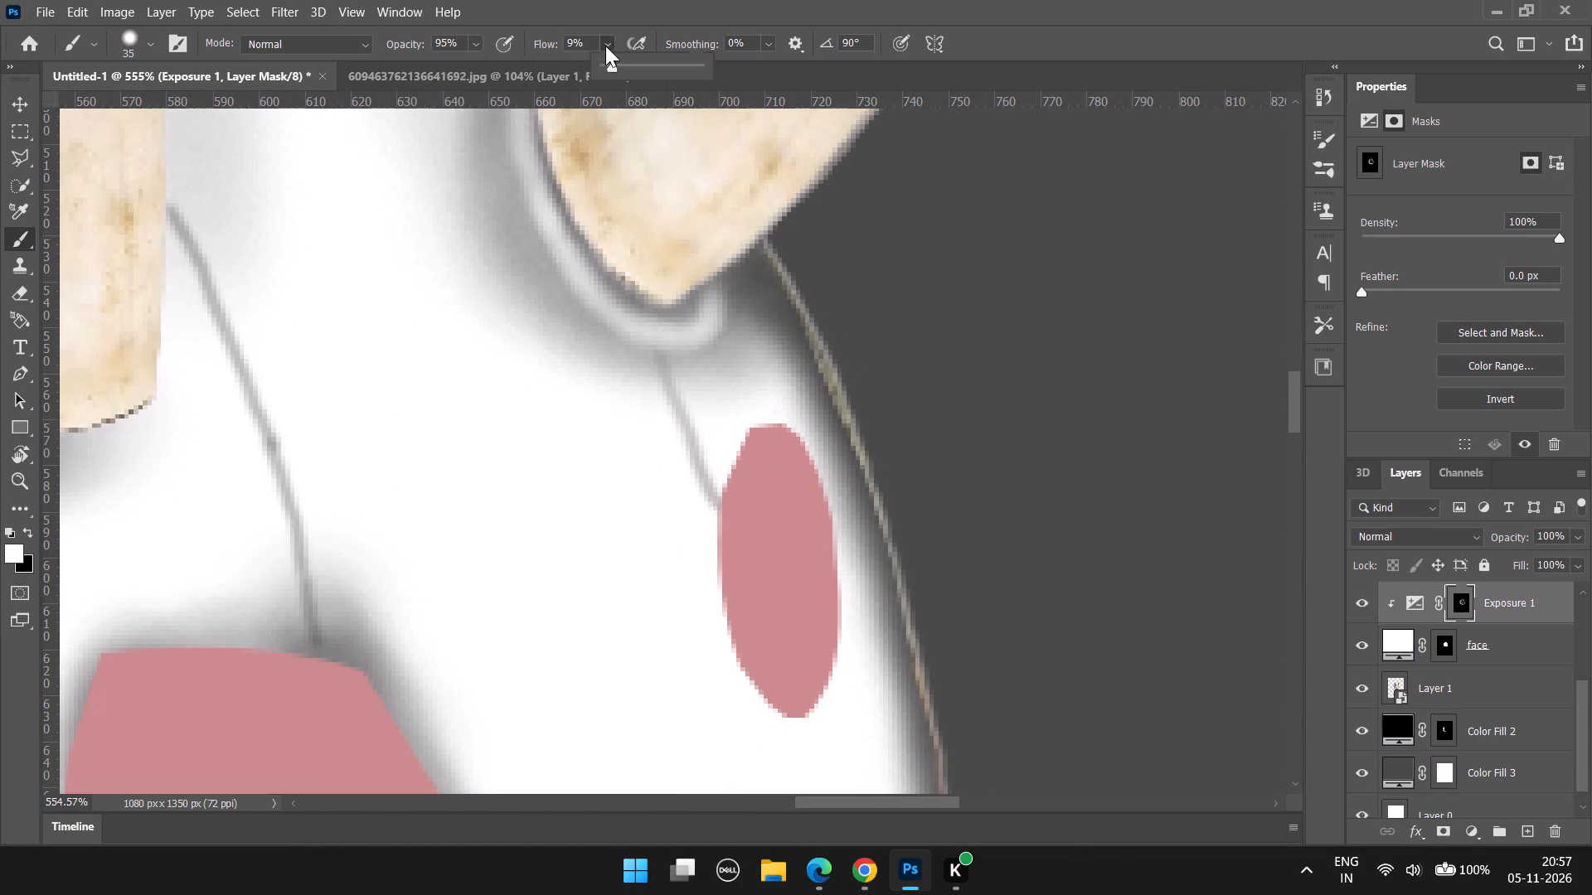
{"action": "left_click", "coordinate": [609, 63]}
{"action": "left_click_drag", "start_coordinate": [658, 378], "coordinate": [717, 375]}
{"action": "left_click_drag", "start_coordinate": [666, 368], "coordinate": [771, 311]}
{"action": "left_click_drag", "start_coordinate": [734, 363], "coordinate": [816, 287]}
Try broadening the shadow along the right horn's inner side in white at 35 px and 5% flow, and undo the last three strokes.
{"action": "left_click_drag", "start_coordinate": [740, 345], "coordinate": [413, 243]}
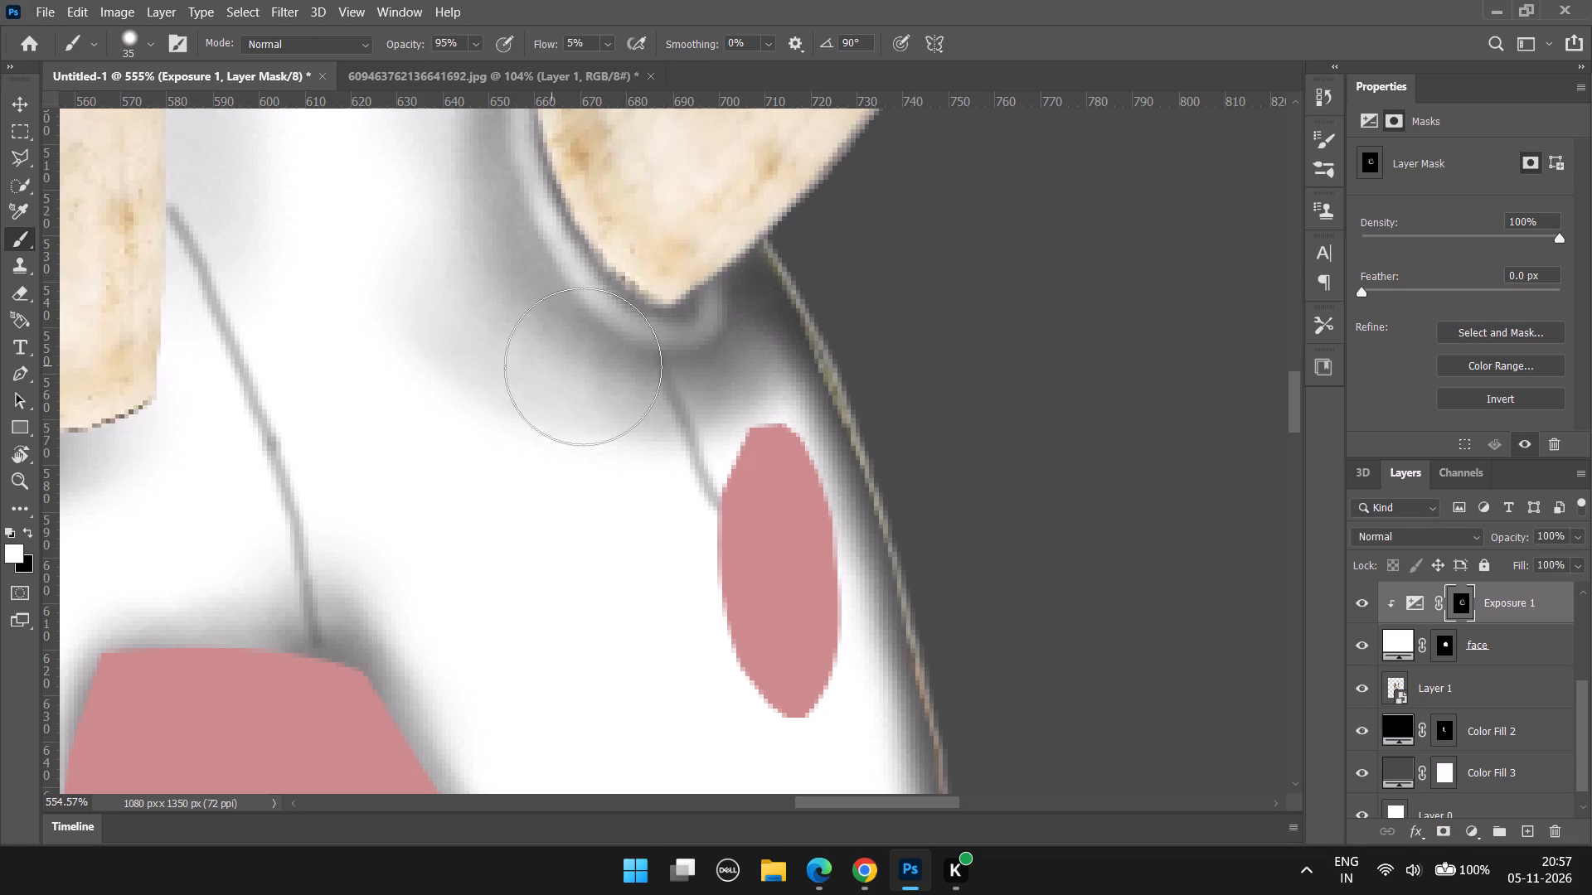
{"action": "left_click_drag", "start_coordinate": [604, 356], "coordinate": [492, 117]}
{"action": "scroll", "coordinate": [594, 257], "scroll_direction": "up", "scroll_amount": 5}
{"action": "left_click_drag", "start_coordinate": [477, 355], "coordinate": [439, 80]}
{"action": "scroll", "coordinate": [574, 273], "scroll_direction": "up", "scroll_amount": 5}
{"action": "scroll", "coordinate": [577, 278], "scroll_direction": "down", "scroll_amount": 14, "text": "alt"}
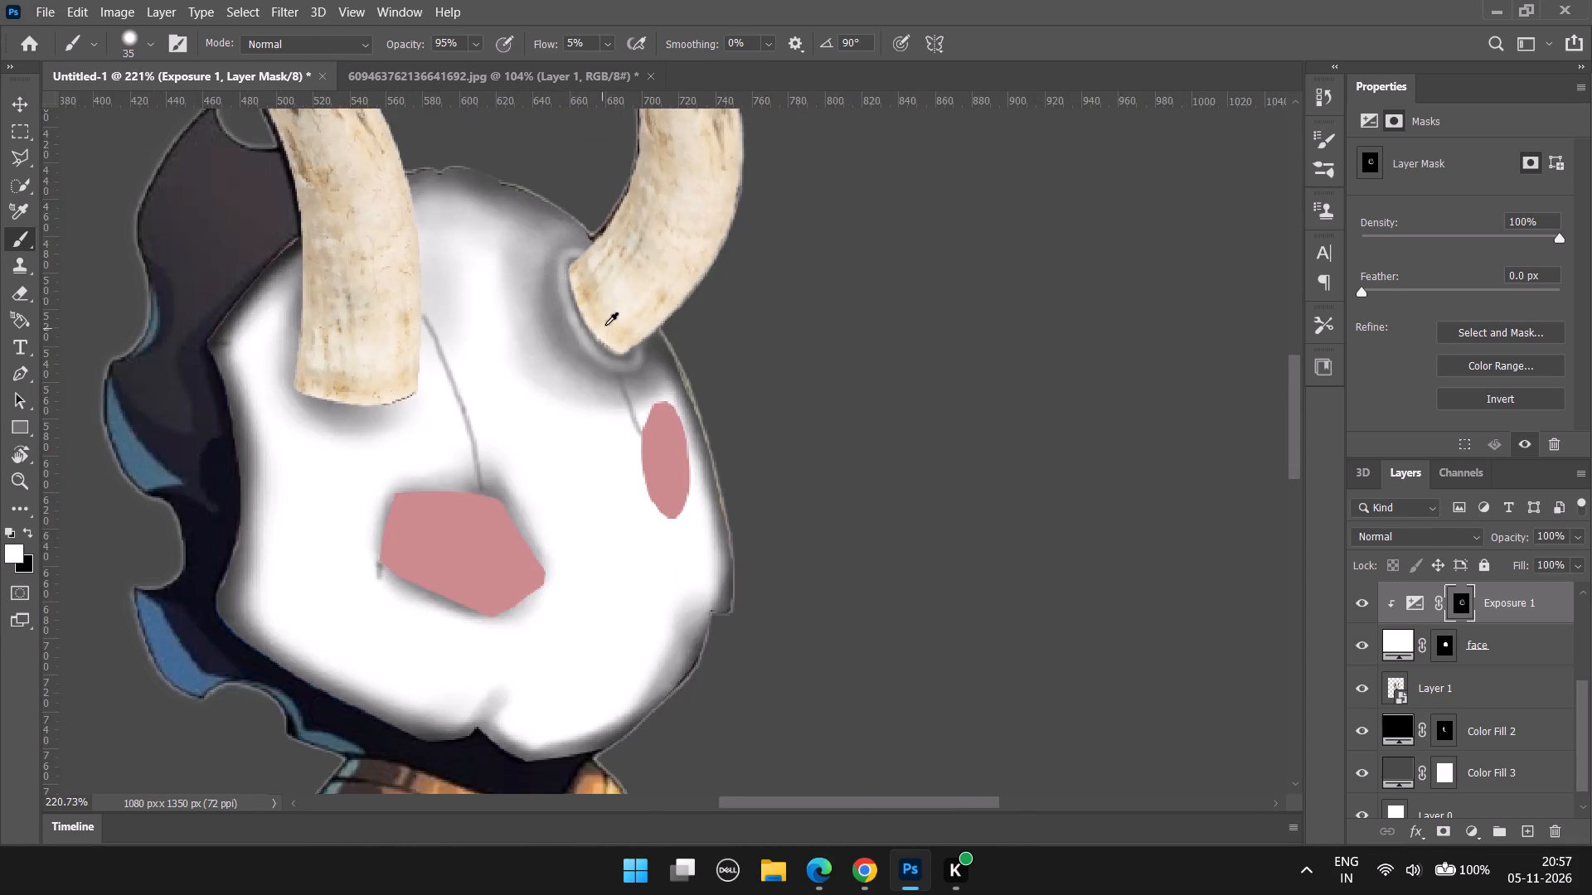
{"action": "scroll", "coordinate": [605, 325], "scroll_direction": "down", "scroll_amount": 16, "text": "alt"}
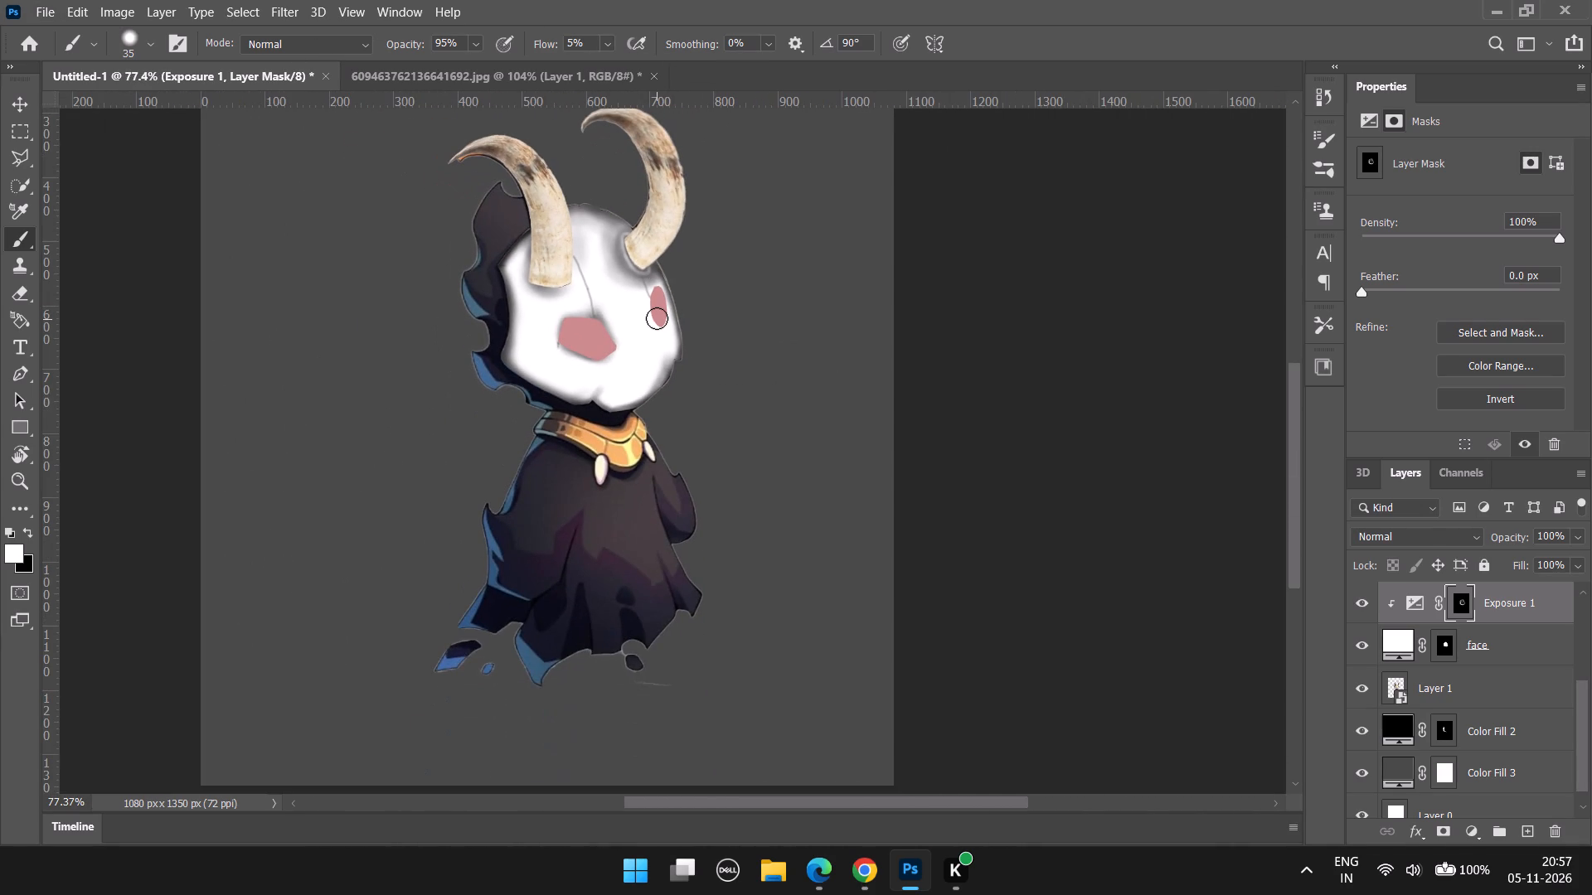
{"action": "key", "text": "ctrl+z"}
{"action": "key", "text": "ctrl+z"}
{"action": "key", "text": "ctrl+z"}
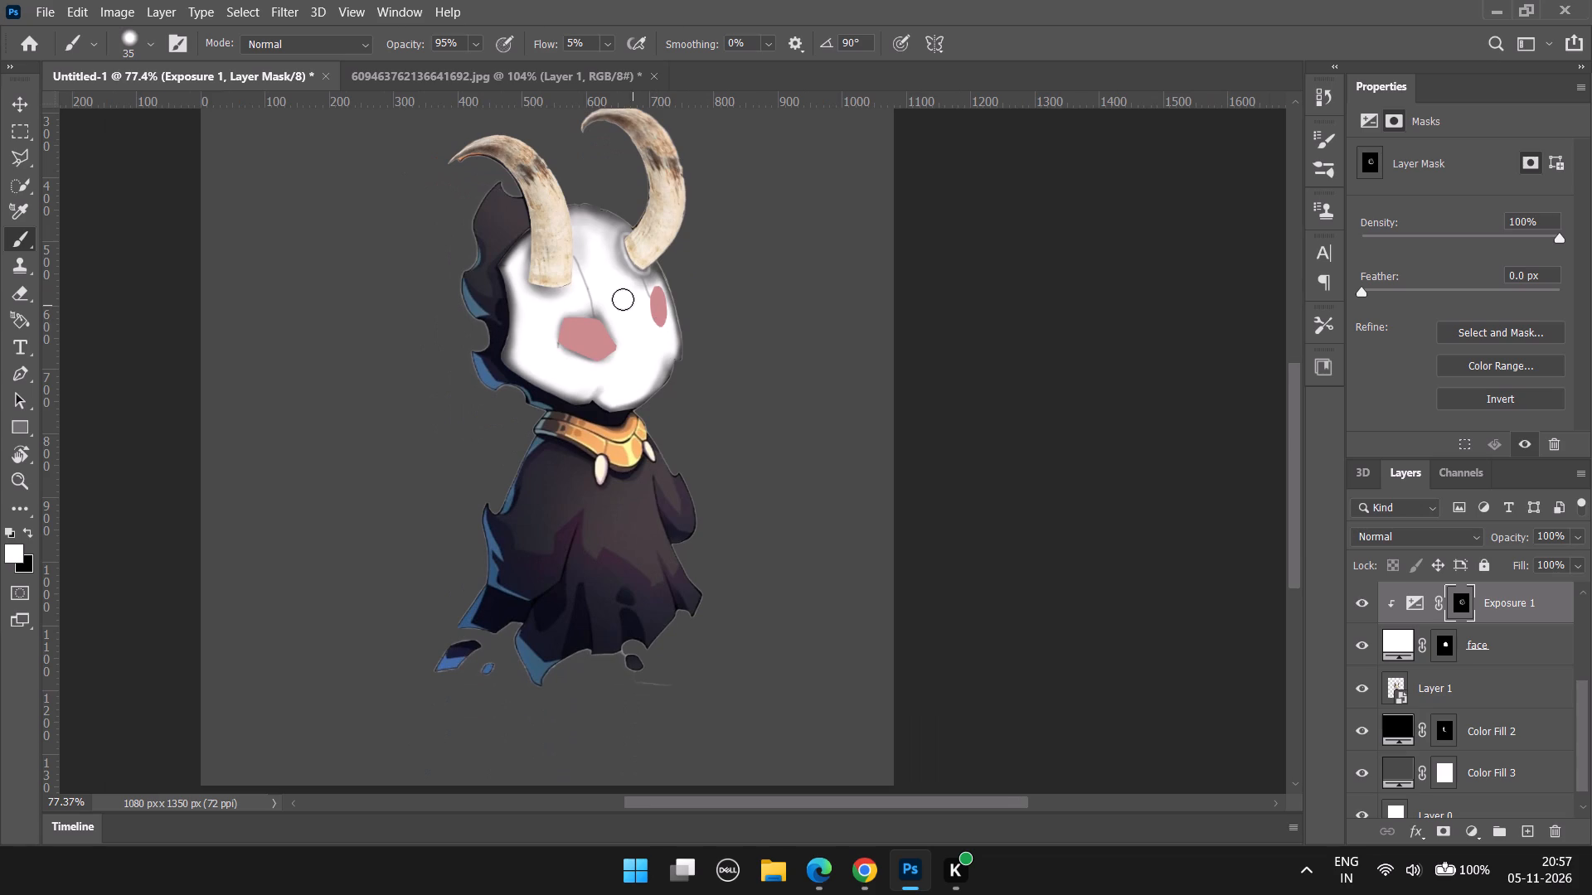
Soften the outer edge of the shadow beside the right horn in black with a 60 px brush at 5% flow.
{"action": "scroll", "coordinate": [618, 290], "scroll_direction": "up", "scroll_amount": 7, "text": "alt"}
{"action": "key", "text": "bracketright"}
{"action": "key", "text": "bracketright"}
{"action": "key", "text": "bracketright"}
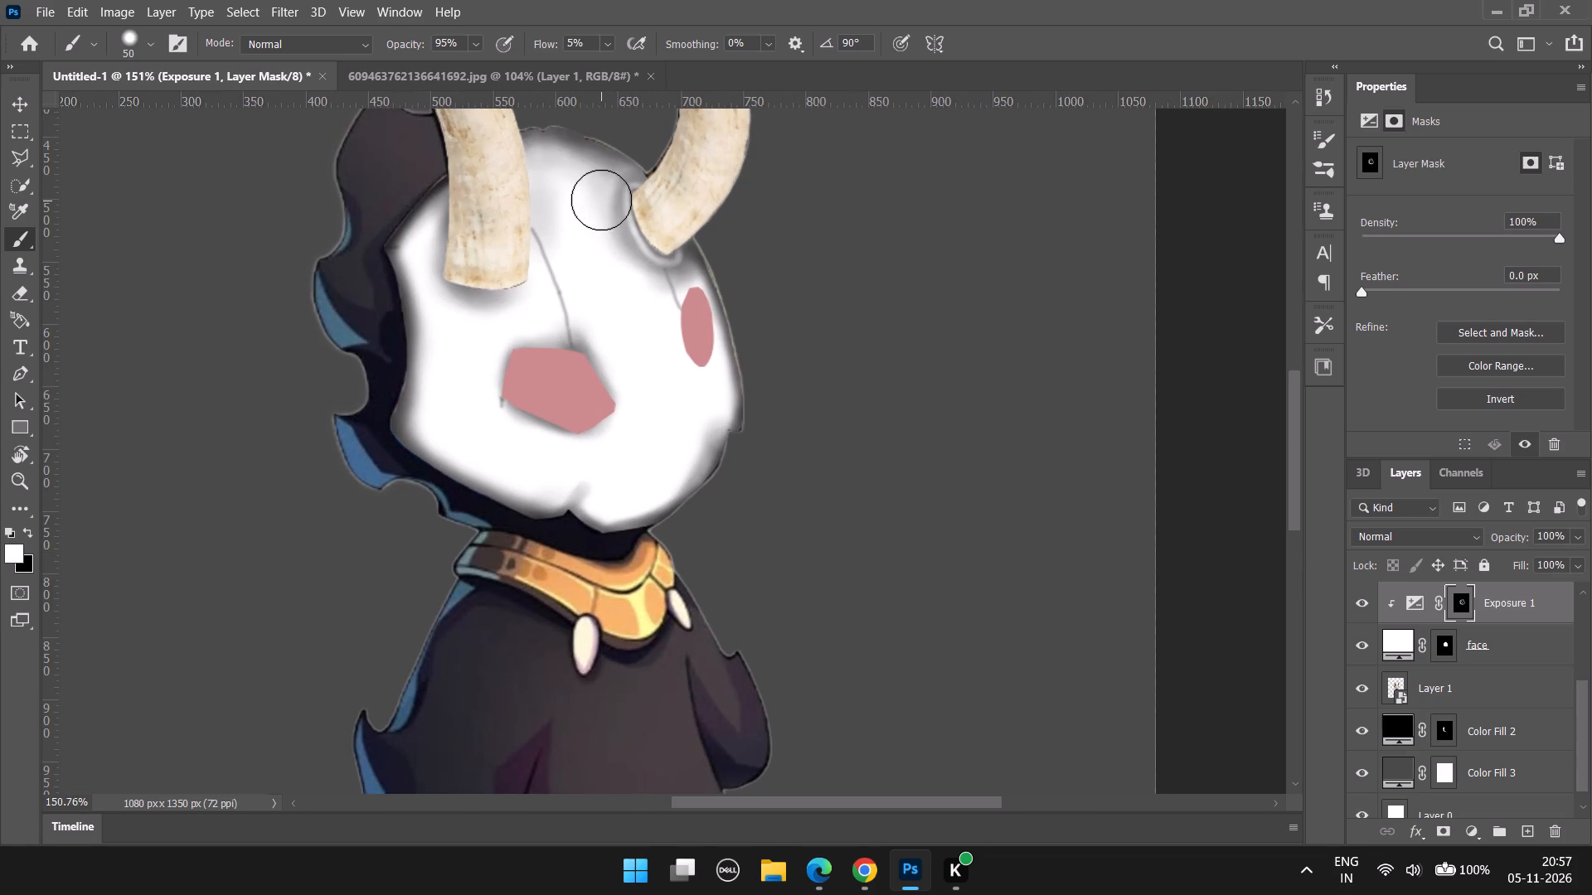
{"action": "key", "text": "bracketright"}
{"action": "scroll", "coordinate": [588, 239], "scroll_direction": "up", "scroll_amount": 13}
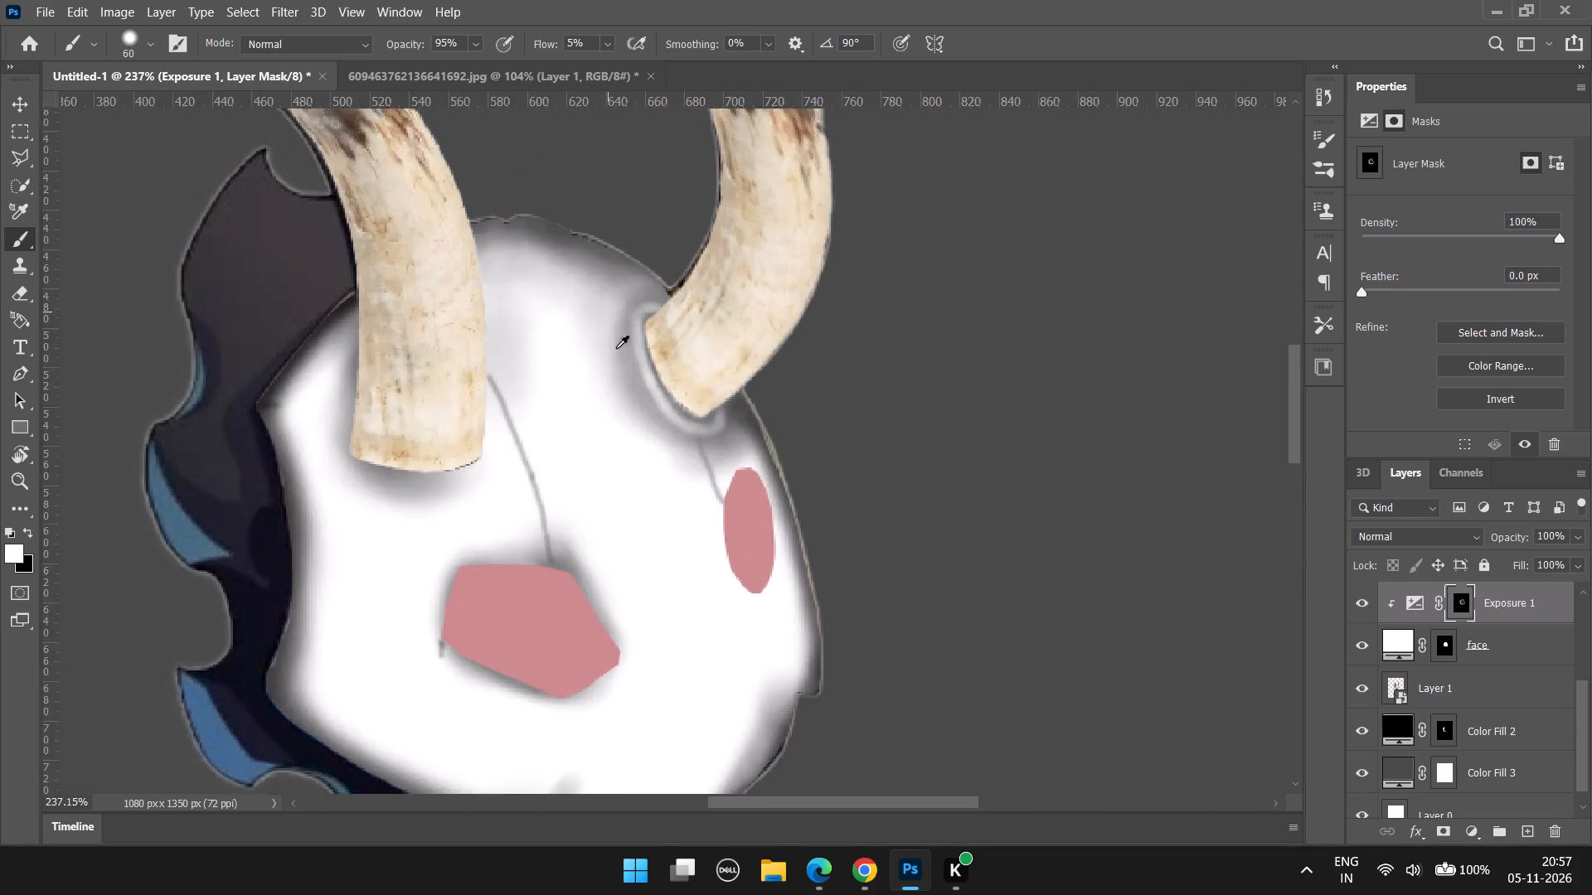
{"action": "scroll", "coordinate": [616, 348], "scroll_direction": "up", "scroll_amount": 3}
{"action": "key", "text": "x"}
{"action": "scroll", "coordinate": [599, 365], "scroll_direction": "up", "scroll_amount": 8, "text": "alt"}
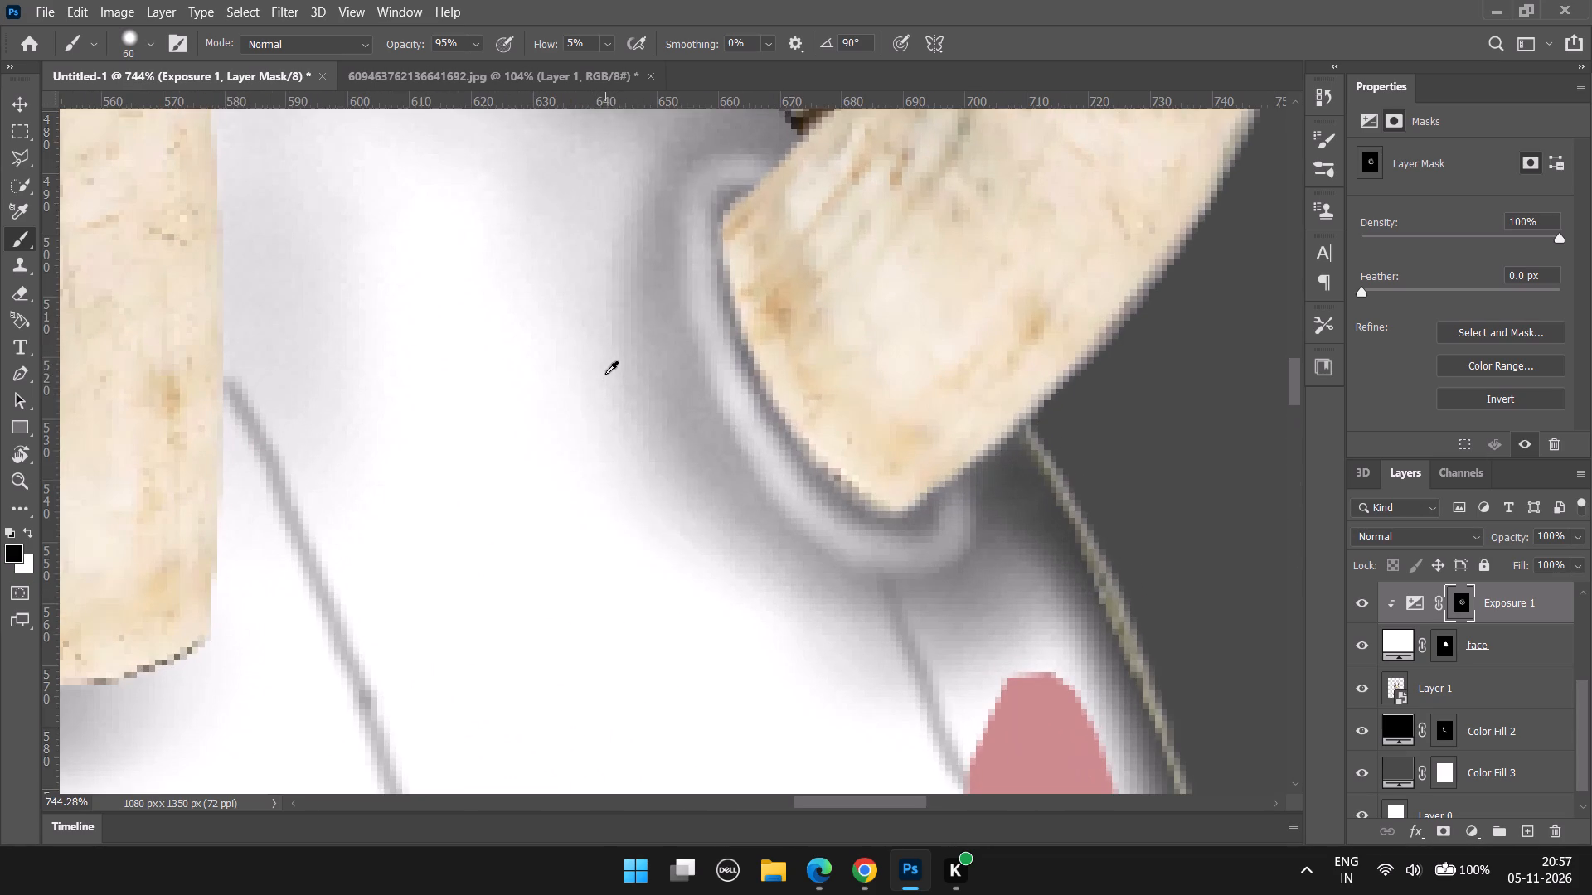
{"action": "left_click_drag", "start_coordinate": [618, 298], "coordinate": [625, 369]}
{"action": "left_click_drag", "start_coordinate": [606, 269], "coordinate": [721, 585]}
{"action": "left_click_drag", "start_coordinate": [633, 378], "coordinate": [887, 638]}
{"action": "left_click_drag", "start_coordinate": [732, 578], "coordinate": [543, 241]}
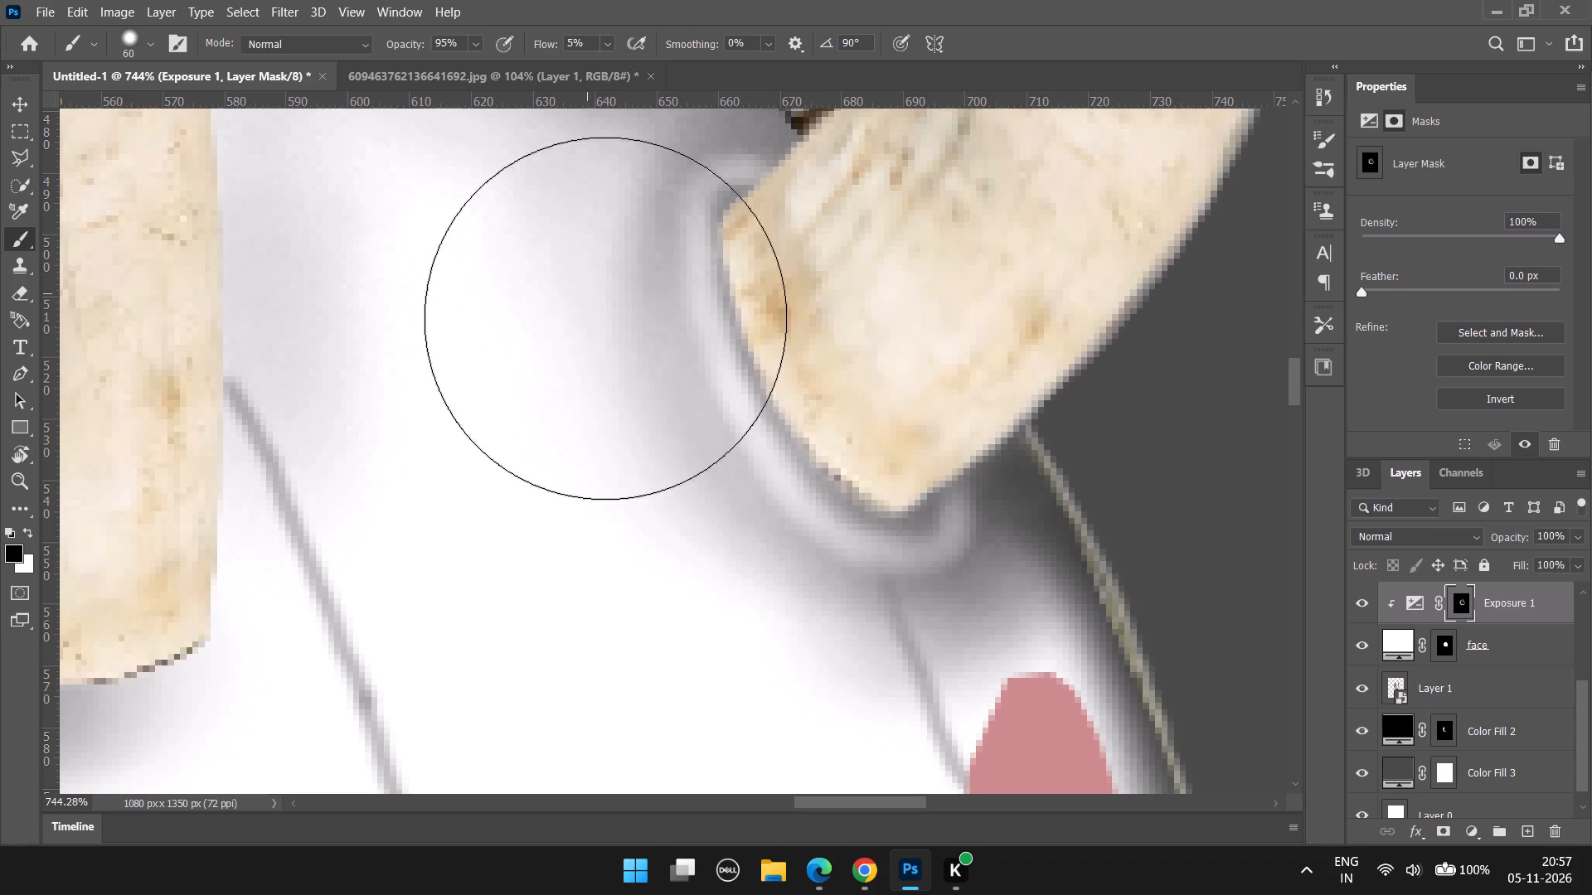
Darken the pale rim at the right horn's lower tip and lower inner edge in white with a 25 px brush.
{"action": "scroll", "coordinate": [610, 349], "scroll_direction": "down", "scroll_amount": 13, "text": "alt"}
{"action": "scroll", "coordinate": [623, 441], "scroll_direction": "down", "scroll_amount": 1}
{"action": "scroll", "coordinate": [641, 406], "scroll_direction": "up", "scroll_amount": 9}
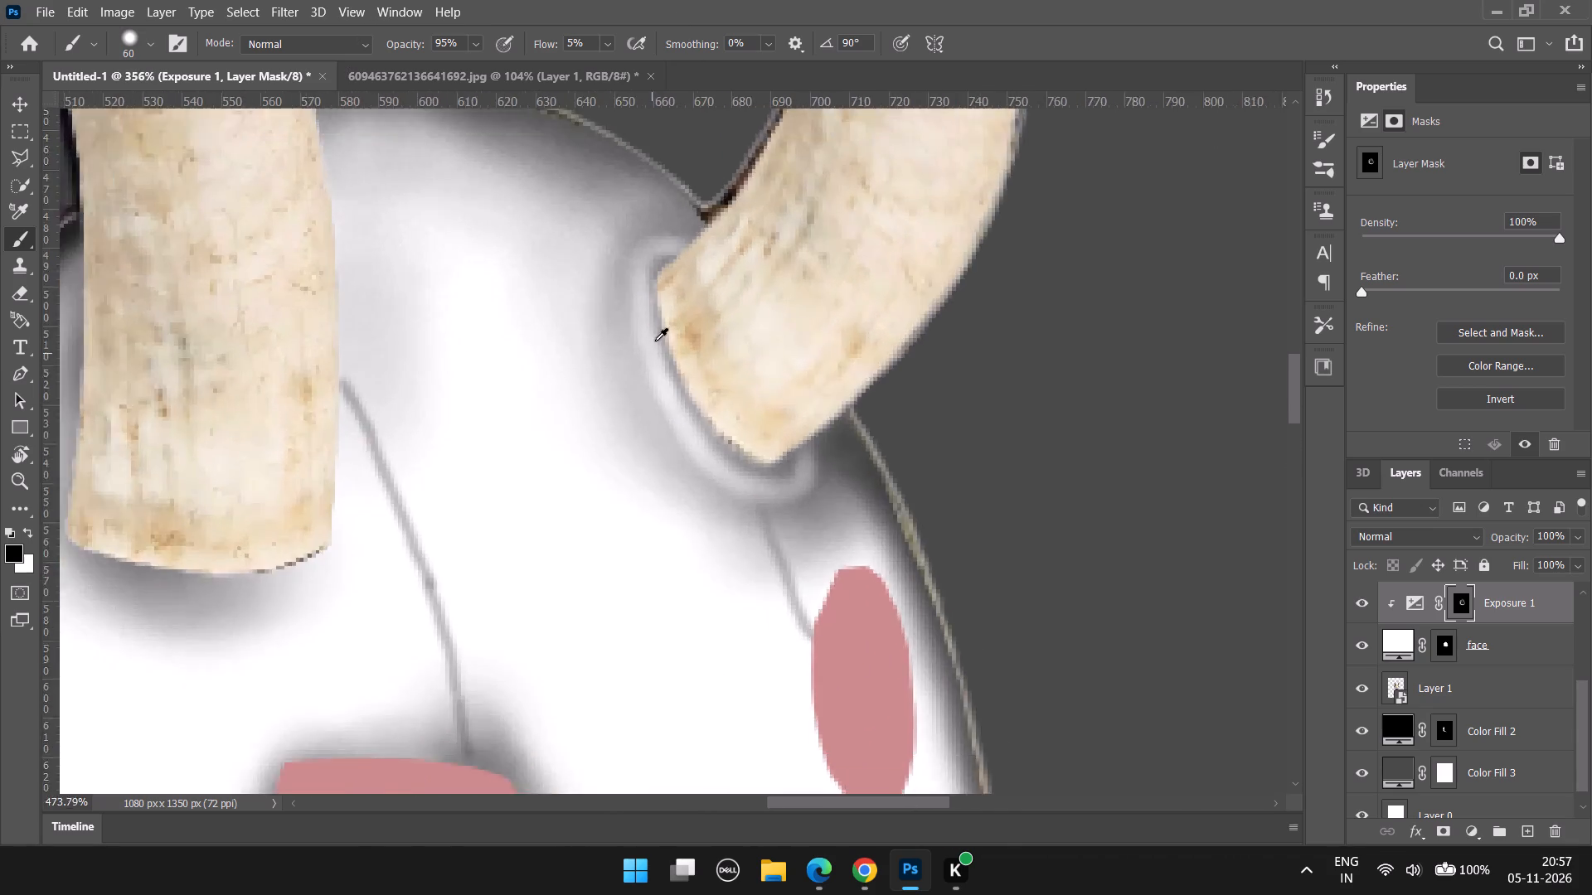
{"action": "scroll", "coordinate": [655, 341], "scroll_direction": "up", "scroll_amount": 11}
{"action": "scroll", "coordinate": [641, 264], "scroll_direction": "down", "scroll_amount": 15}
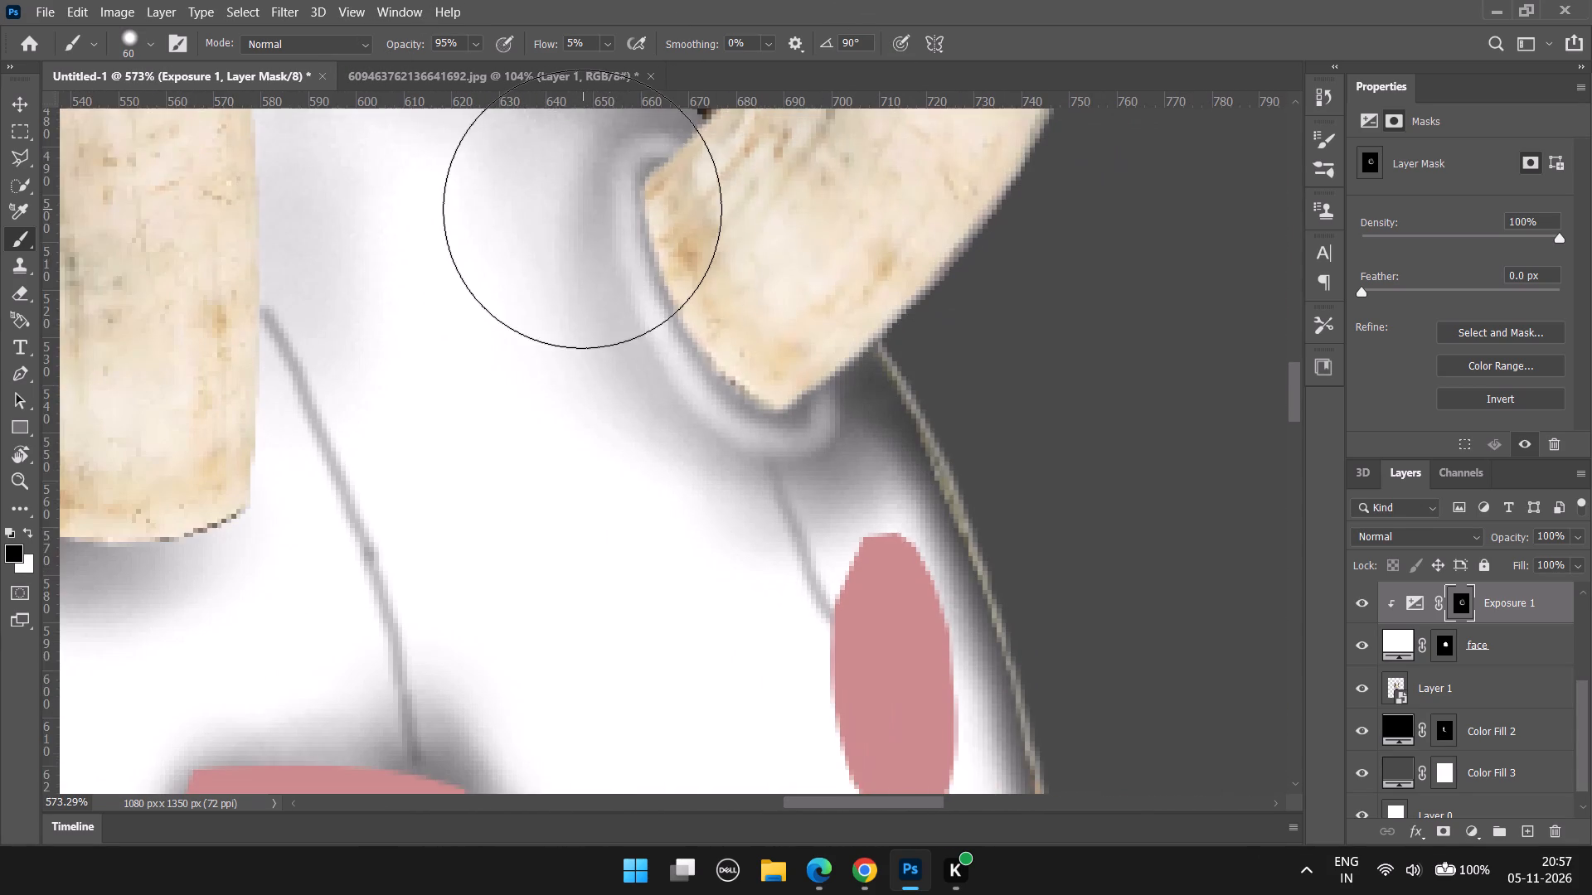
{"action": "scroll", "coordinate": [582, 209], "scroll_direction": "down", "scroll_amount": 6}
{"action": "key", "text": "bracketleft"}
{"action": "key", "text": "bracketleft"}
{"action": "key", "text": "bracketleft"}
{"action": "key", "text": "bracketleft"}
{"action": "key", "text": "bracketleft"}
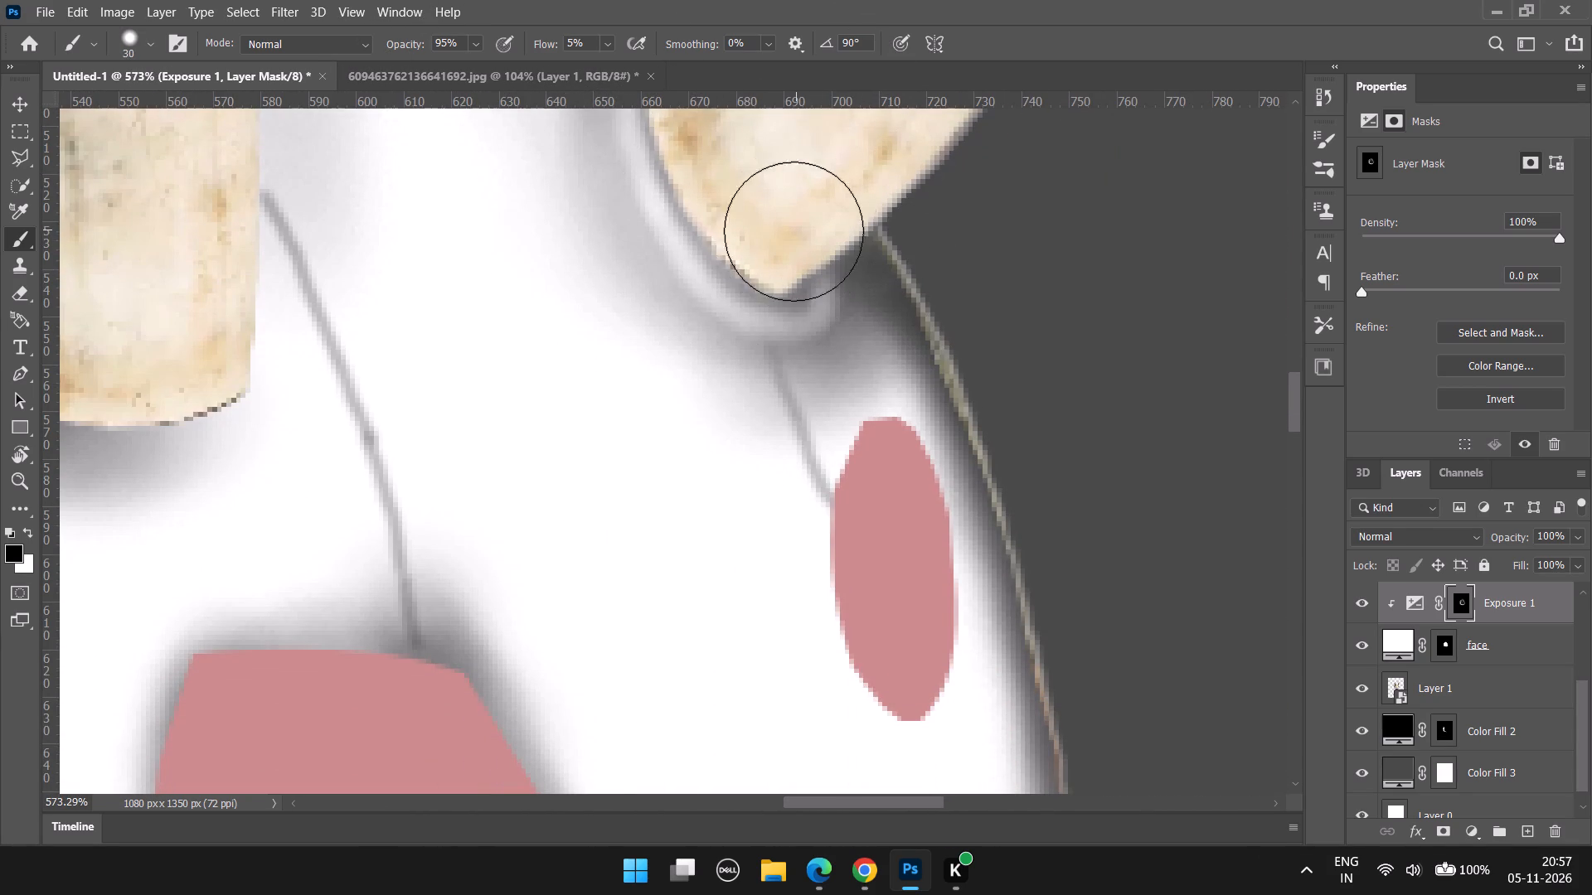
{"action": "key", "text": "bracketleft"}
{"action": "left_click", "coordinate": [761, 244]}
{"action": "key", "text": "x"}
{"action": "left_click", "coordinate": [760, 244]}
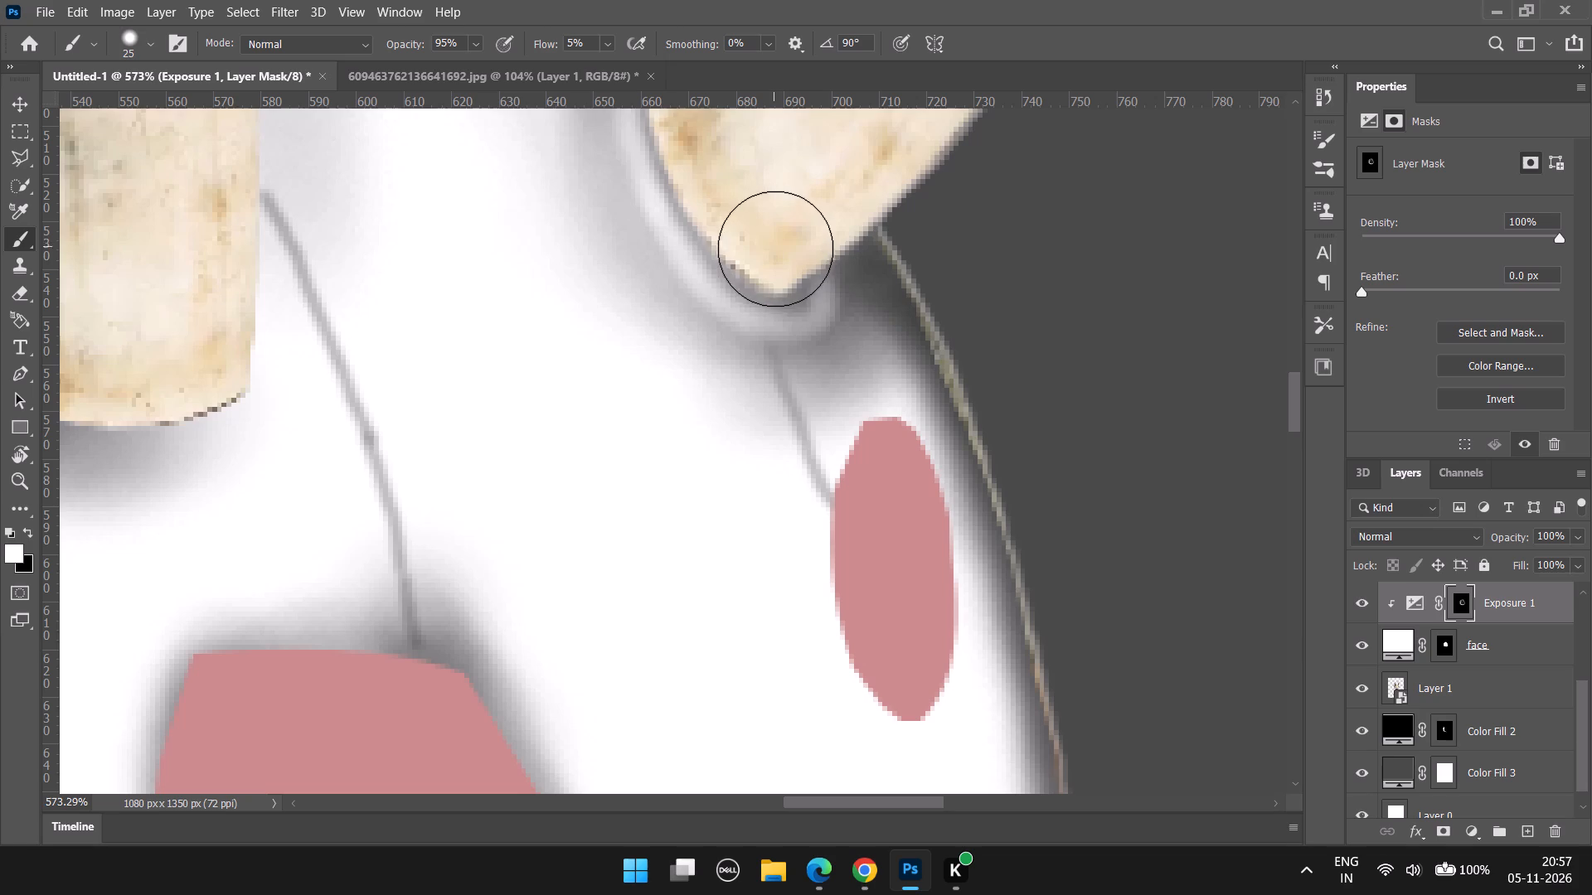
{"action": "left_click", "coordinate": [779, 256]}
{"action": "left_click_drag", "start_coordinate": [776, 256], "coordinate": [738, 216]}
{"action": "left_click_drag", "start_coordinate": [753, 228], "coordinate": [731, 200]}
Continue the white 25 px shading up the right horn's inner edge to the upper corner of its base.
{"action": "scroll", "coordinate": [730, 182], "scroll_direction": "up", "scroll_amount": 5}
{"action": "left_click_drag", "start_coordinate": [735, 282], "coordinate": [691, 225]}
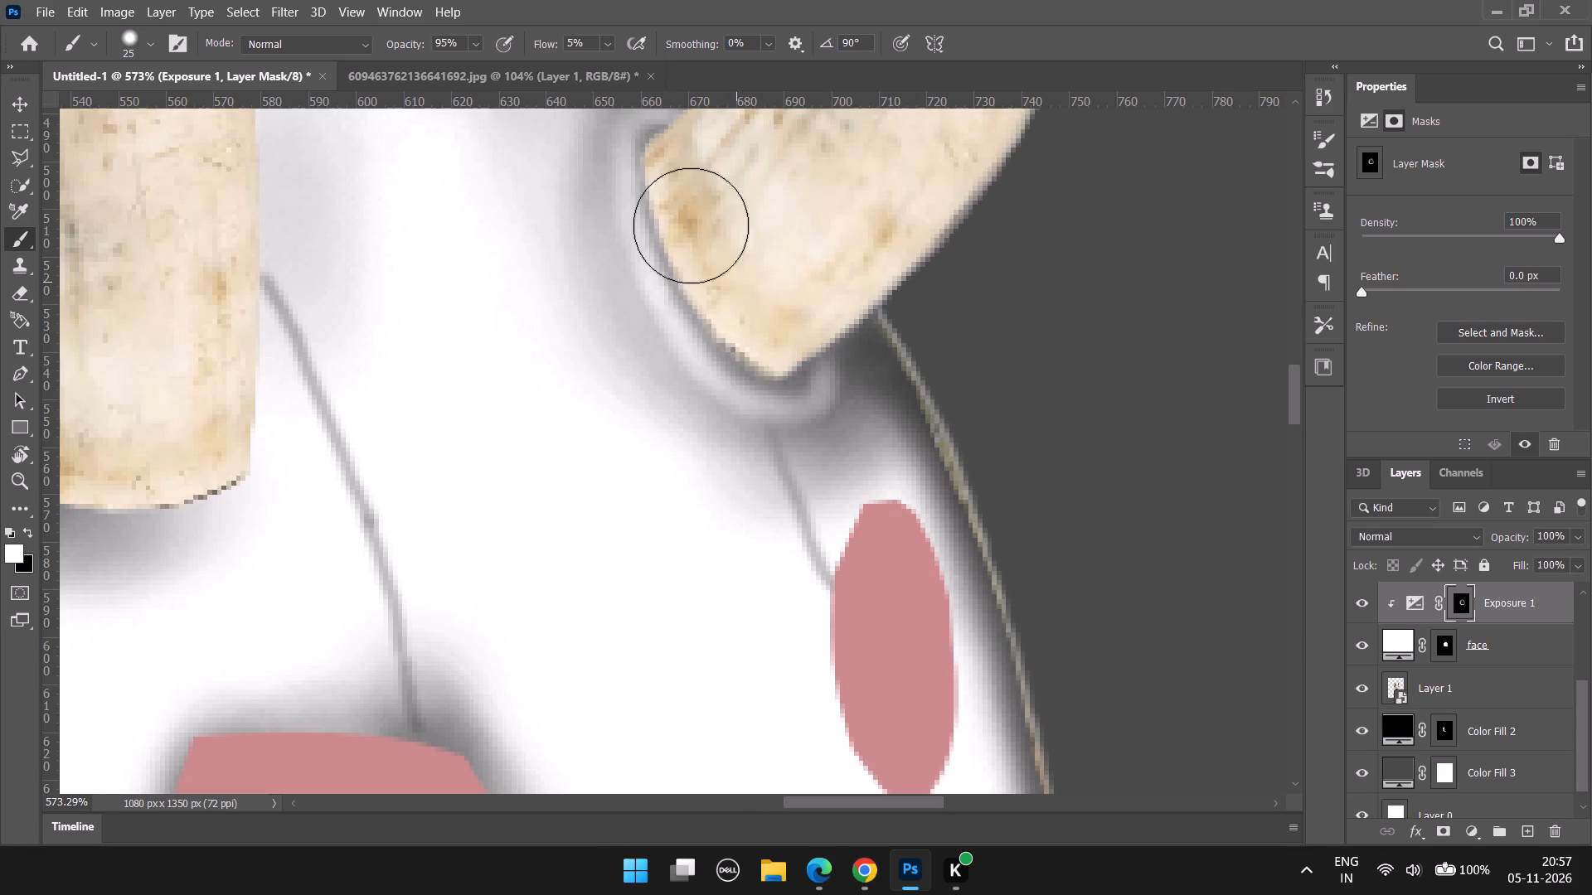
{"action": "left_click_drag", "start_coordinate": [691, 225], "coordinate": [680, 196]}
{"action": "left_click_drag", "start_coordinate": [701, 269], "coordinate": [693, 187]}
{"action": "scroll", "coordinate": [715, 220], "scroll_direction": "up", "scroll_amount": 4}
{"action": "left_click_drag", "start_coordinate": [686, 273], "coordinate": [735, 212]}
{"action": "left_click_drag", "start_coordinate": [664, 220], "coordinate": [722, 215]}
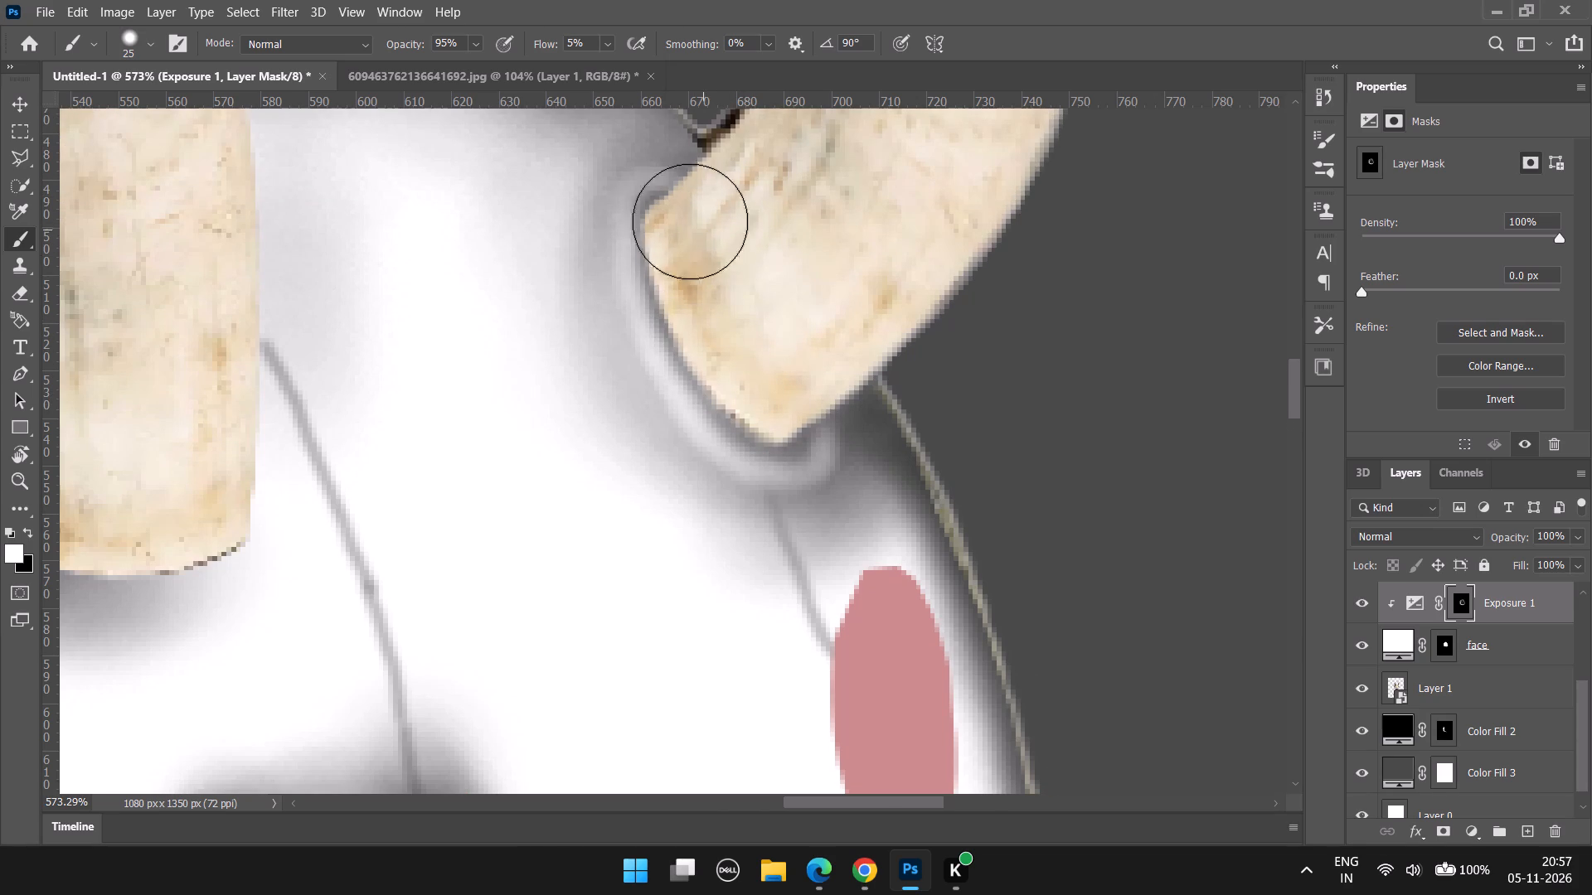
Darken the pale rim again from the upper corner of the right horn's base down and around its lower tip.
{"action": "left_click_drag", "start_coordinate": [678, 215], "coordinate": [680, 288]}
{"action": "left_click_drag", "start_coordinate": [678, 239], "coordinate": [746, 371]}
{"action": "left_click_drag", "start_coordinate": [716, 295], "coordinate": [788, 394]}
{"action": "left_click_drag", "start_coordinate": [725, 341], "coordinate": [780, 413]}
{"action": "left_click_drag", "start_coordinate": [749, 370], "coordinate": [772, 413]}
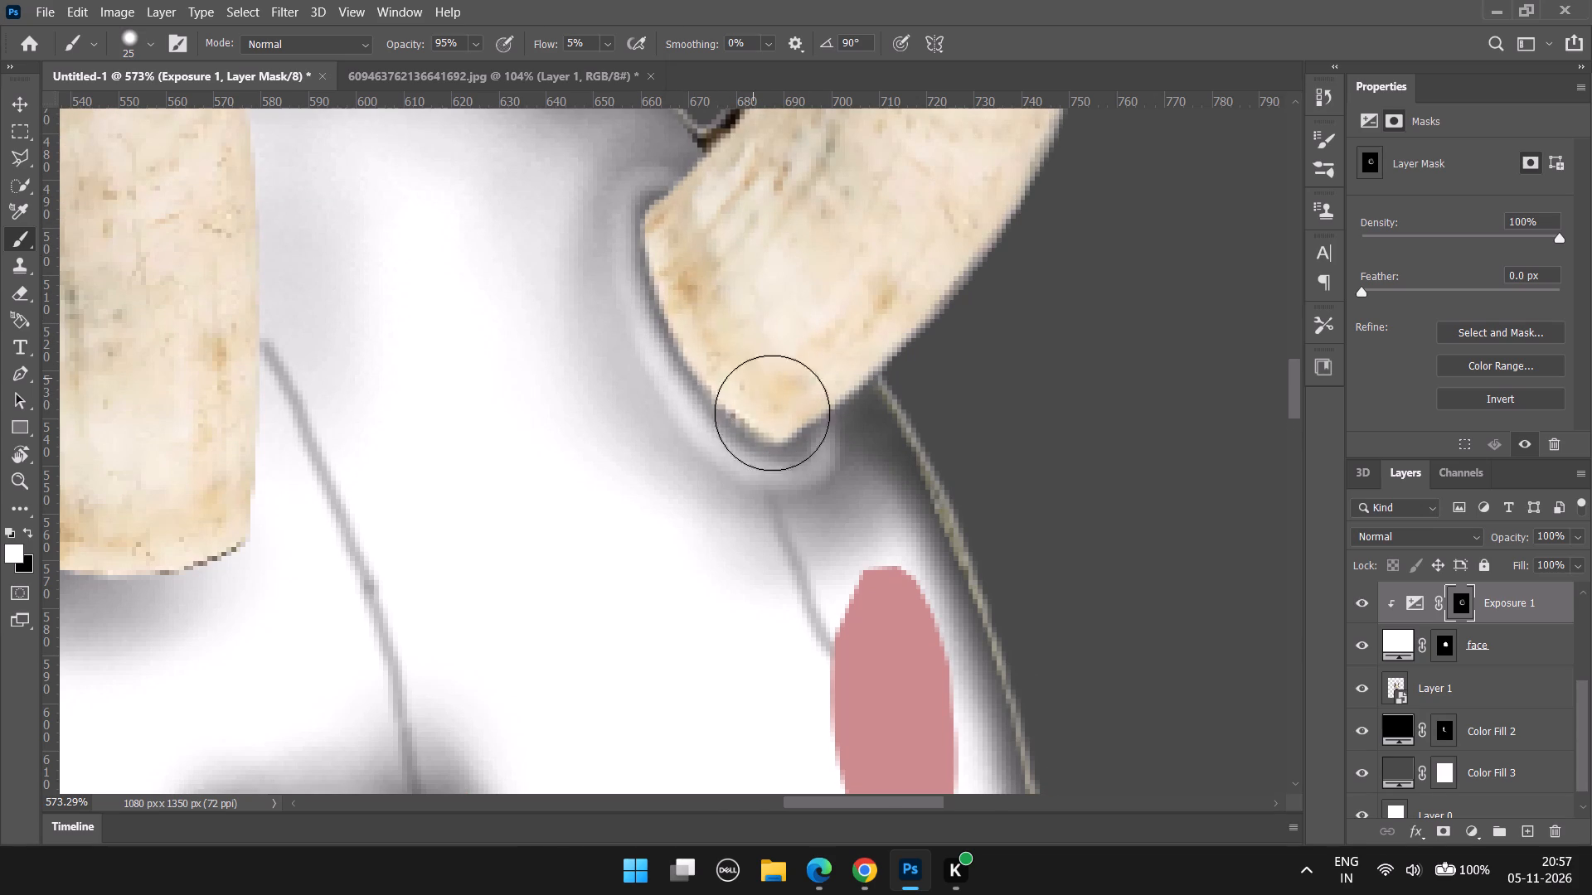
{"action": "left_click_drag", "start_coordinate": [772, 413], "coordinate": [817, 423]}
{"action": "left_click_drag", "start_coordinate": [770, 419], "coordinate": [836, 404]}
{"action": "scroll", "coordinate": [839, 409], "scroll_direction": "down", "scroll_amount": 11, "text": "alt"}
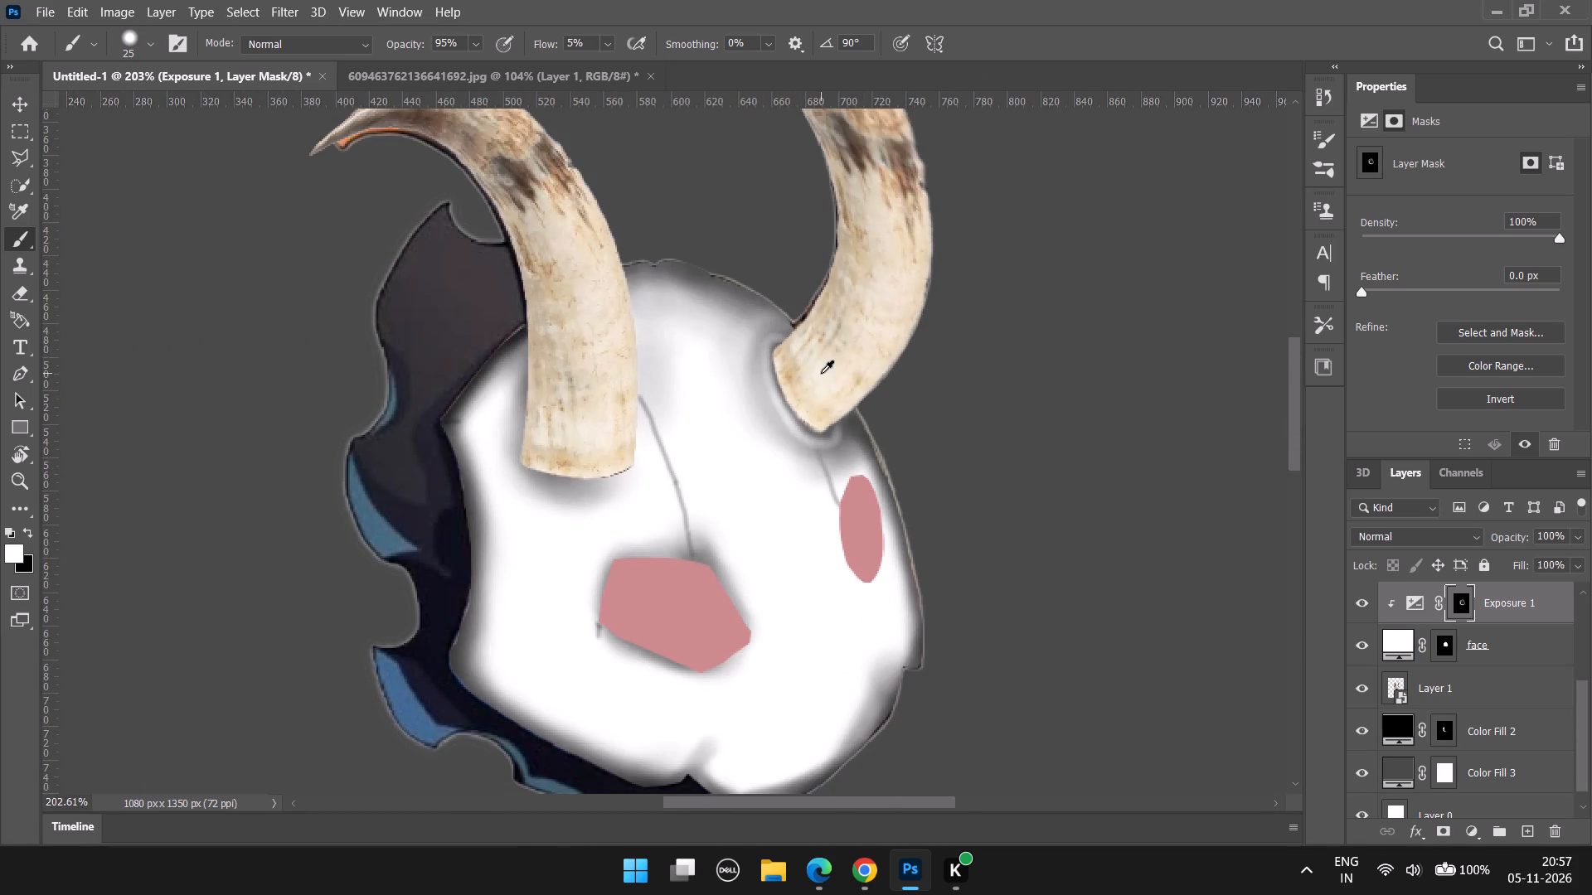
Lighten the shadow's outer side beside the right horn base in black at 25 px and 5% flow.
{"action": "scroll", "coordinate": [821, 373], "scroll_direction": "up", "scroll_amount": 7, "text": "alt"}
{"action": "key", "text": "x"}
{"action": "scroll", "coordinate": [693, 310], "scroll_direction": "up", "scroll_amount": 9}
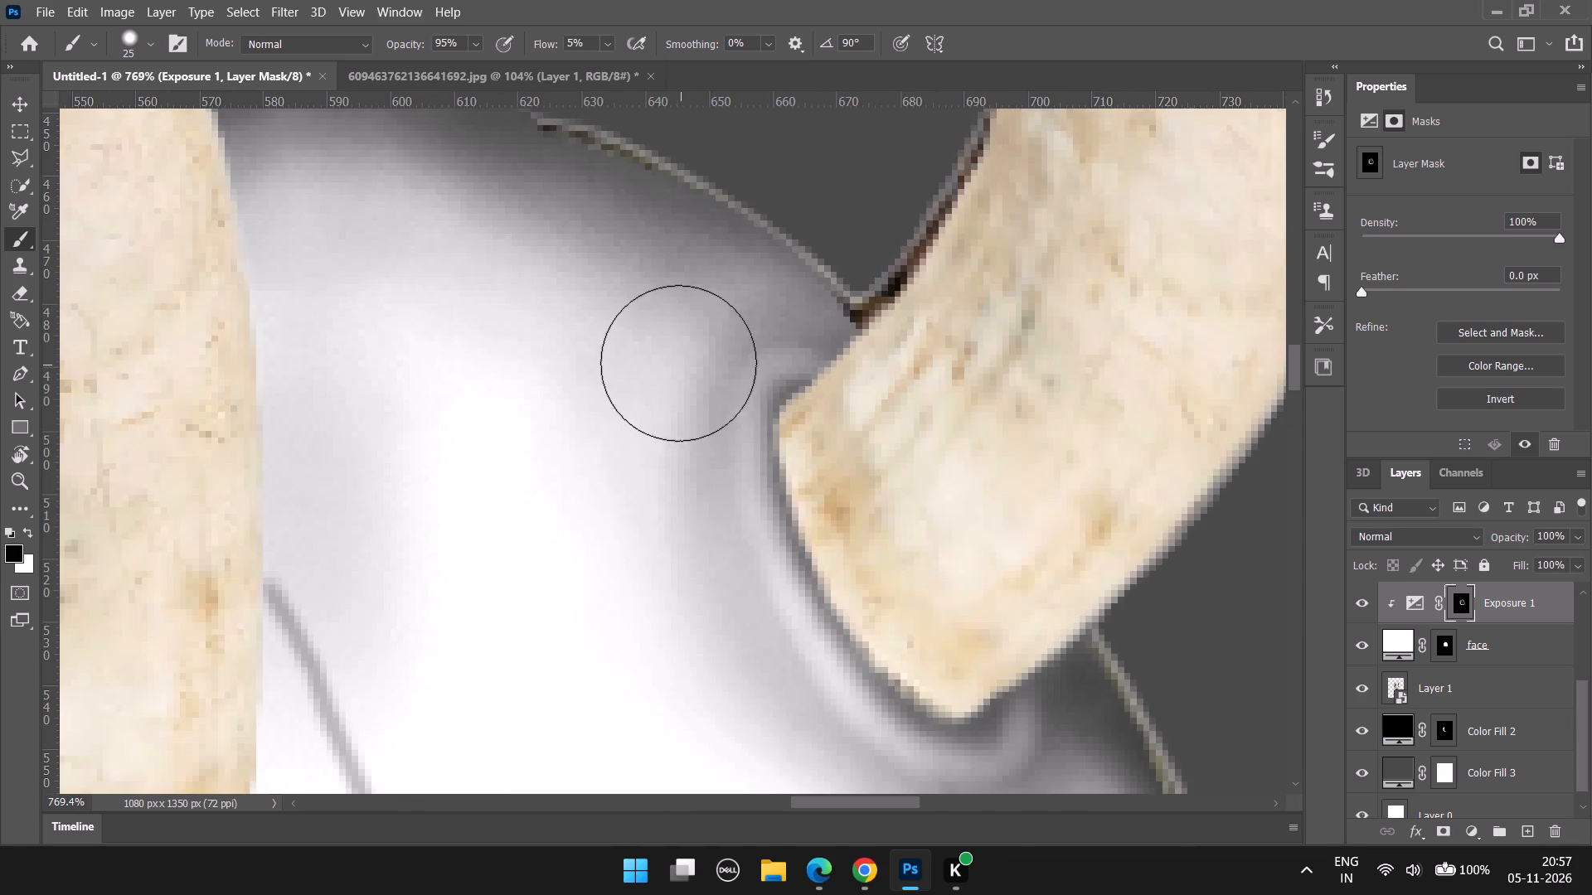
{"action": "left_click_drag", "start_coordinate": [677, 365], "coordinate": [665, 494]}
{"action": "left_click_drag", "start_coordinate": [674, 401], "coordinate": [675, 632]}
Paint a broader shadow in white at 25 px down the right horn's inner side and around under its tip.
{"action": "key", "text": "x"}
{"action": "left_click_drag", "start_coordinate": [680, 322], "coordinate": [653, 385]}
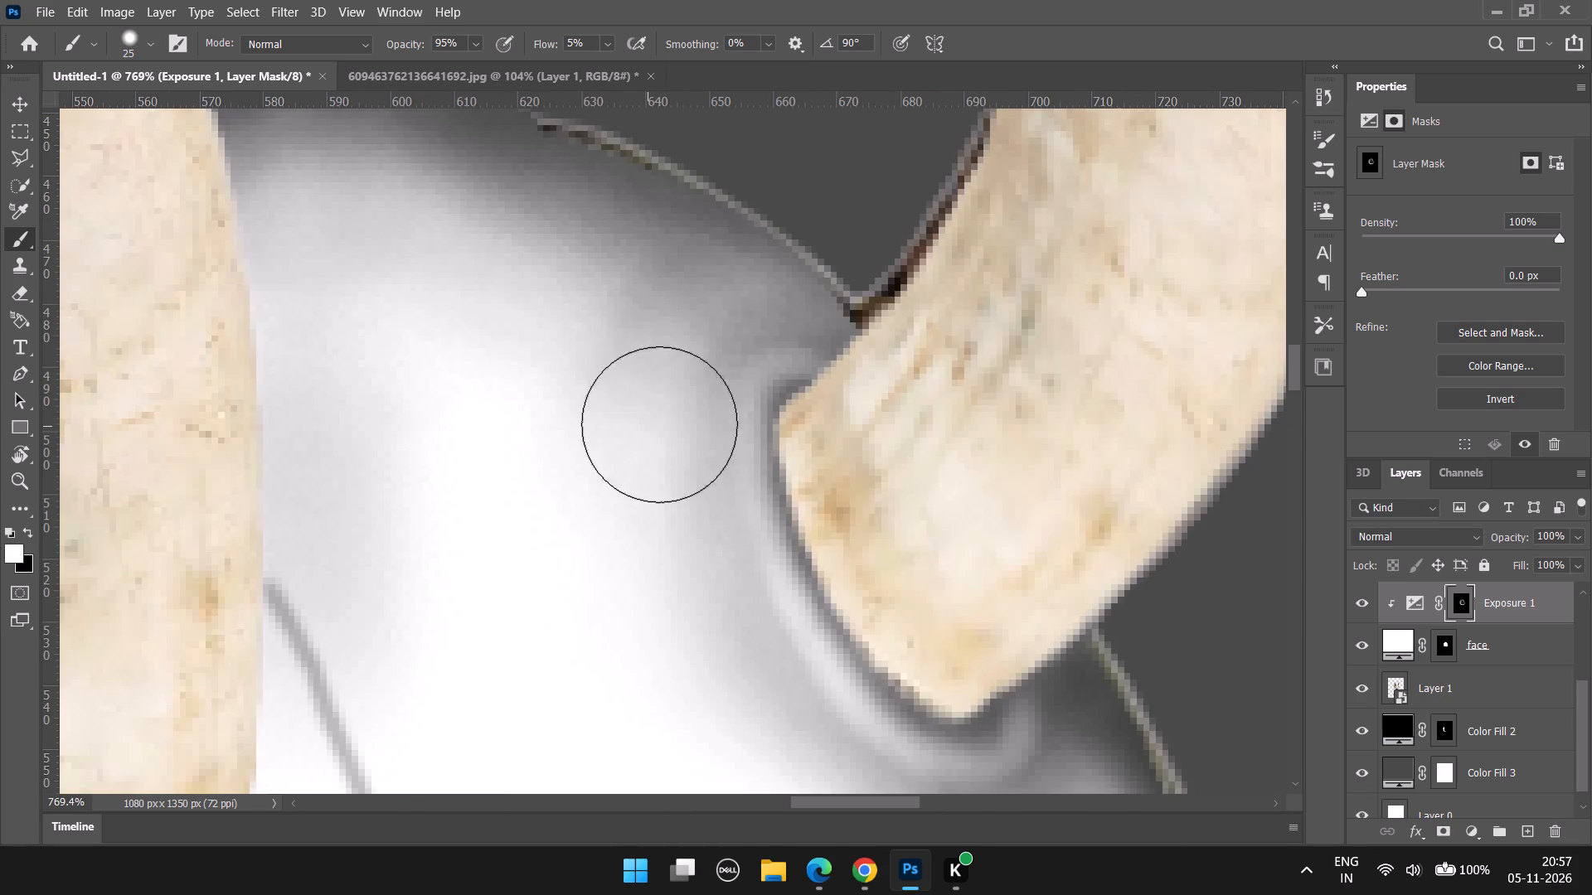
{"action": "left_click_drag", "start_coordinate": [707, 335], "coordinate": [857, 819]}
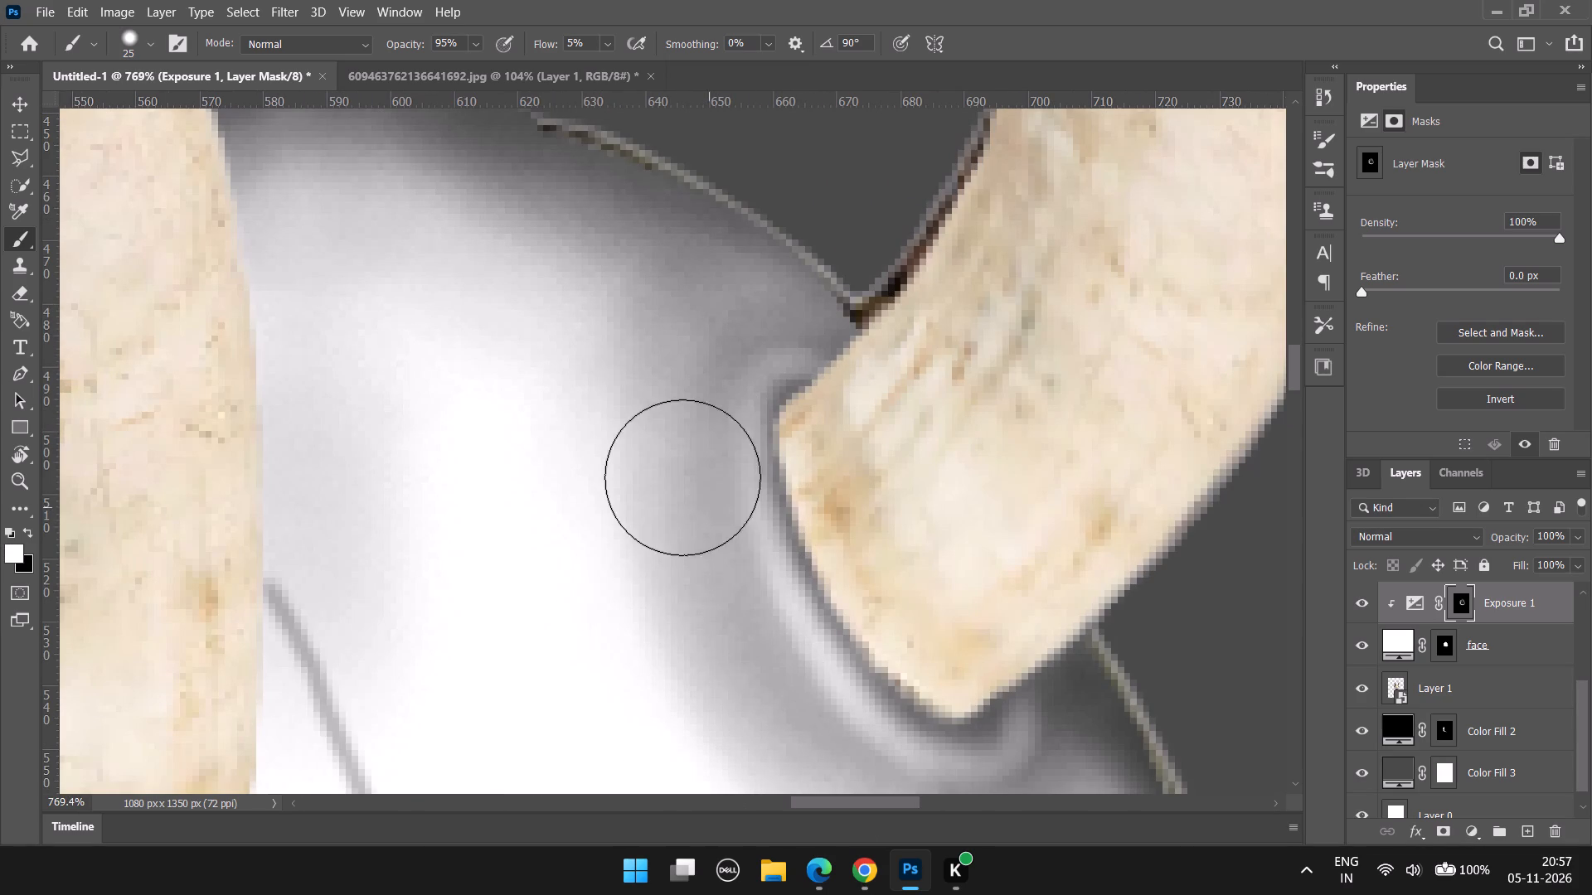
{"action": "scroll", "coordinate": [682, 477], "scroll_direction": "down", "scroll_amount": 5}
{"action": "left_click_drag", "start_coordinate": [626, 302], "coordinate": [658, 641]}
{"action": "scroll", "coordinate": [653, 419], "scroll_direction": "down", "scroll_amount": 6}
{"action": "left_click_drag", "start_coordinate": [674, 399], "coordinate": [813, 596]}
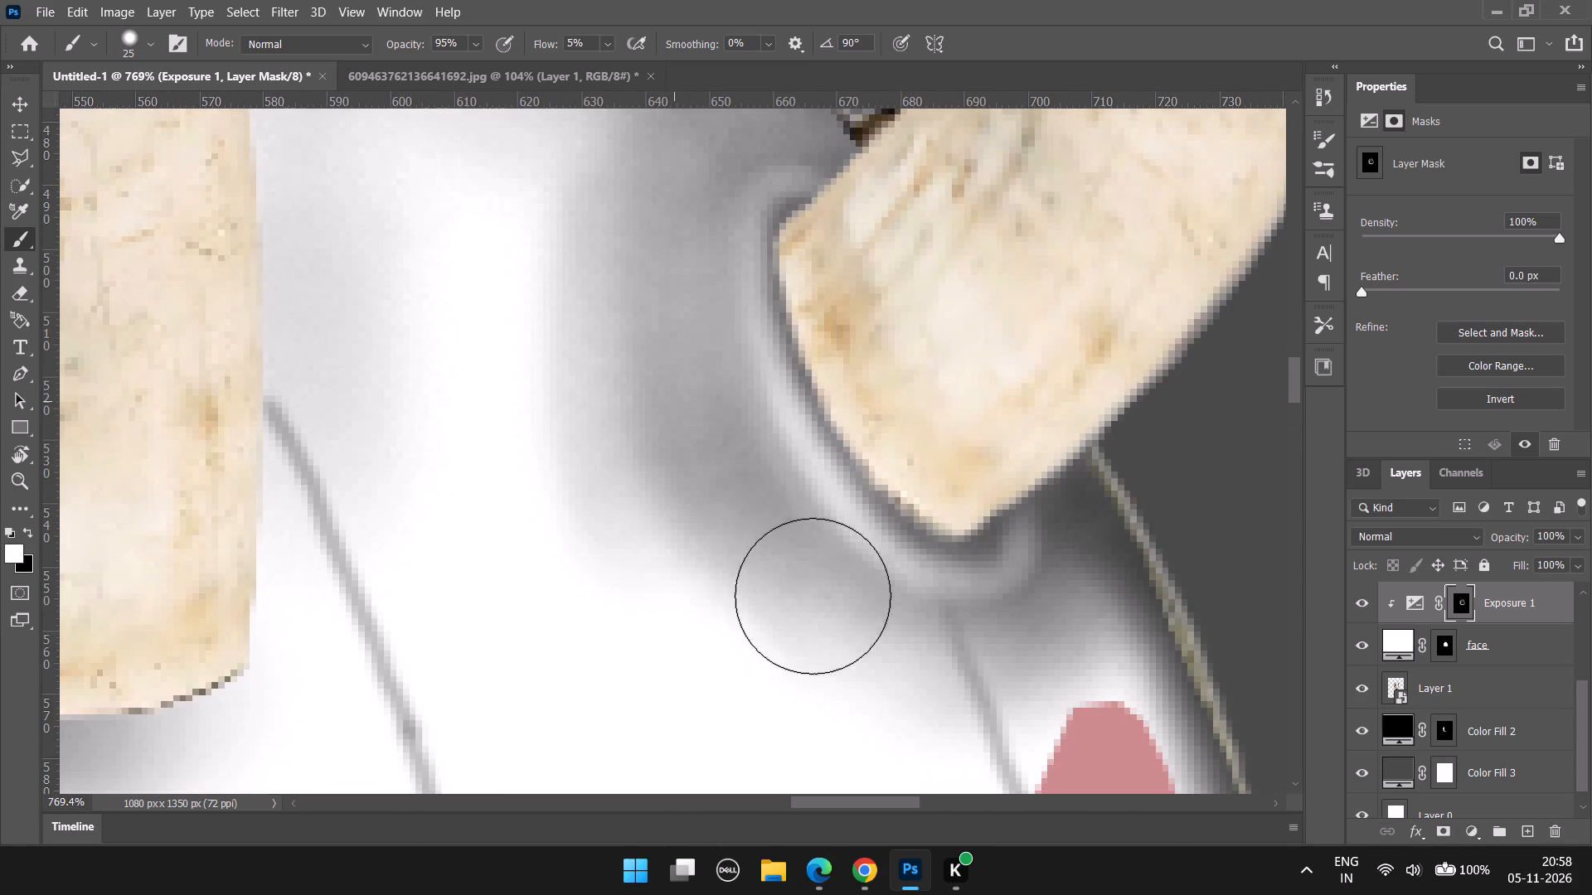
{"action": "left_click_drag", "start_coordinate": [813, 596], "coordinate": [1085, 518]}
Set the brush to 50 px and soften the forehead side of the right horn's shadow in black at 5% flow.
{"action": "scroll", "coordinate": [1087, 518], "scroll_direction": "down", "scroll_amount": 18, "text": "alt"}
{"action": "scroll", "coordinate": [1097, 564], "scroll_direction": "up", "scroll_amount": 3, "text": "alt"}
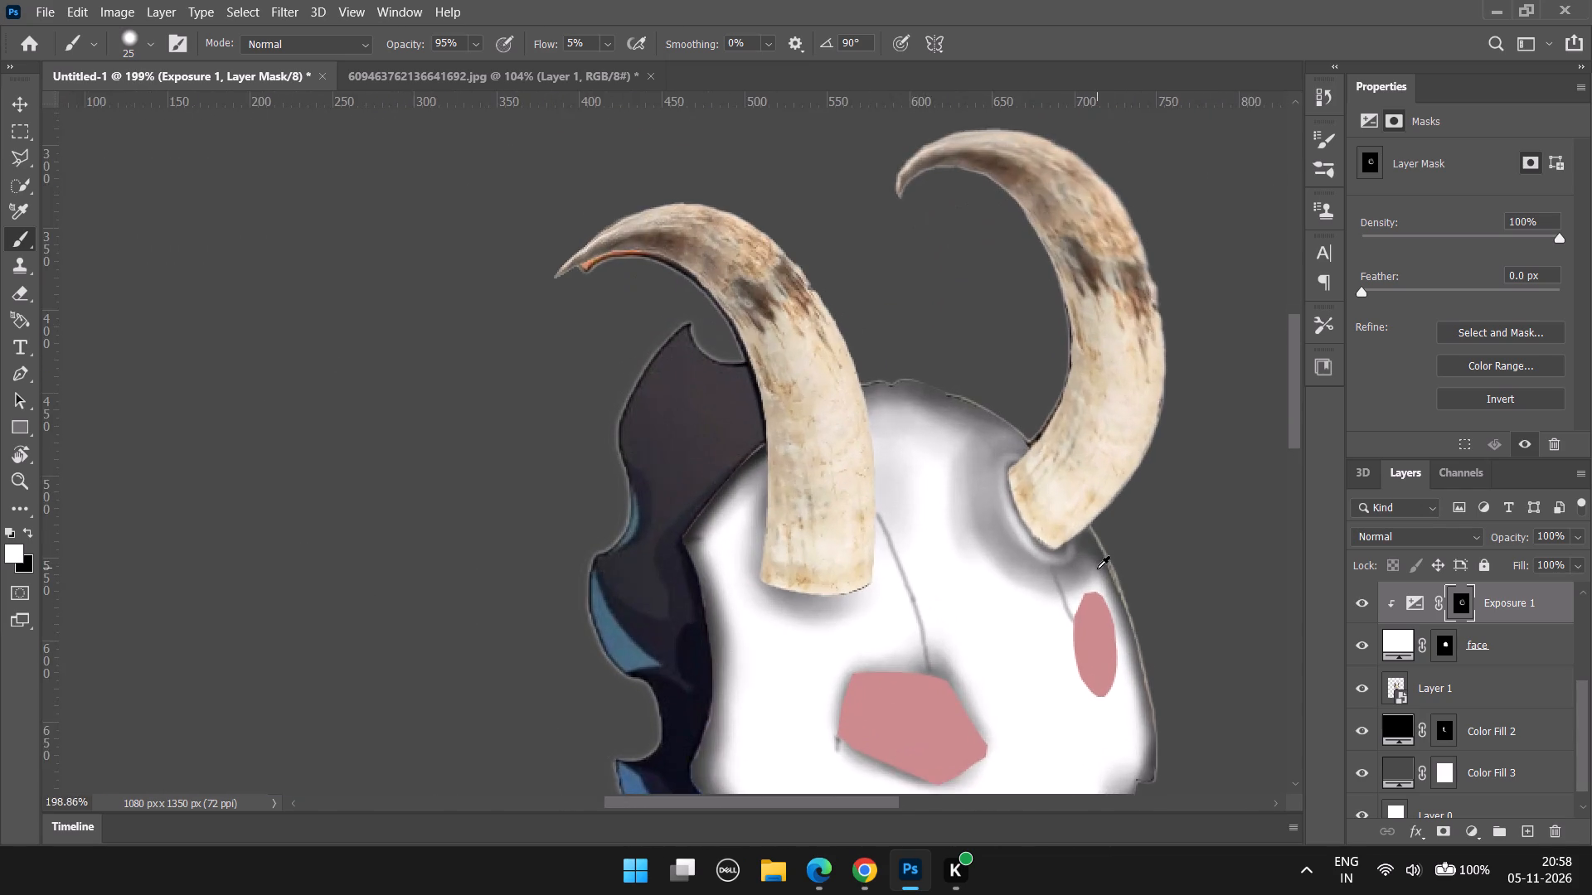
{"action": "scroll", "coordinate": [1097, 568], "scroll_direction": "up", "scroll_amount": 5, "text": "alt"}
{"action": "type", "text": "]]]"}
{"action": "type", "text": "]]"}
{"action": "left_click", "coordinate": [852, 442]}
{"action": "key", "text": "x"}
{"action": "left_click_drag", "start_coordinate": [856, 380], "coordinate": [900, 564]}
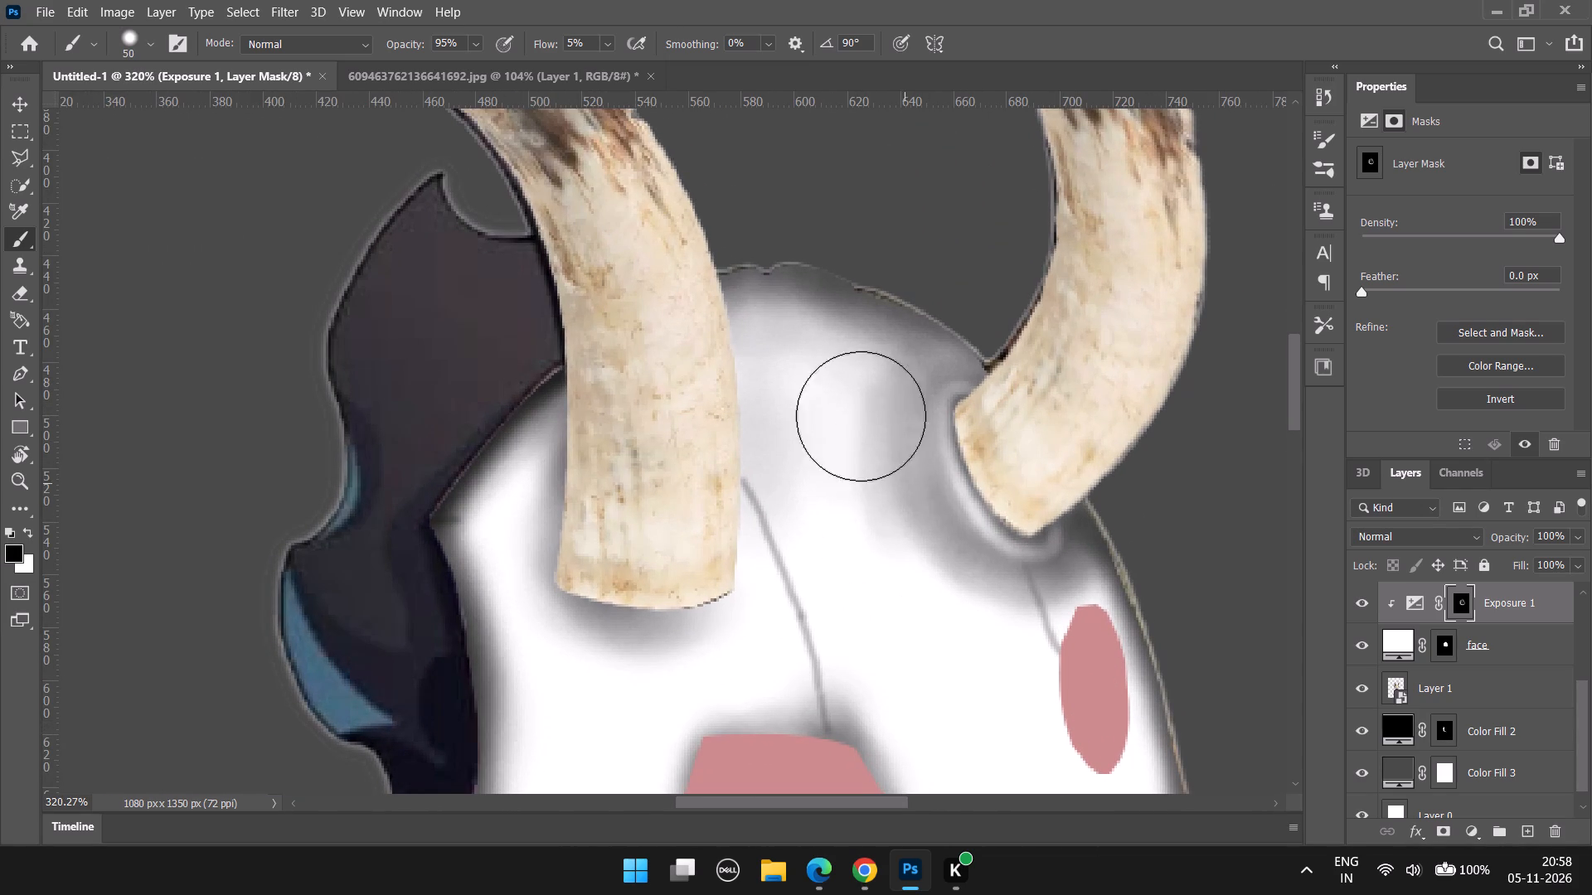
{"action": "left_click_drag", "start_coordinate": [833, 374], "coordinate": [884, 550]}
{"action": "left_click_drag", "start_coordinate": [857, 414], "coordinate": [877, 593]}
{"action": "left_click_drag", "start_coordinate": [835, 461], "coordinate": [837, 489]}
{"action": "left_click", "coordinate": [837, 481]}
{"action": "left_click_drag", "start_coordinate": [838, 489], "coordinate": [869, 564]}
{"action": "left_click_drag", "start_coordinate": [825, 412], "coordinate": [857, 580]}
Lighten the grey forehead shading near the left horn's inner edge in black at 50 px and 5% flow.
{"action": "left_click_drag", "start_coordinate": [829, 370], "coordinate": [821, 511]}
{"action": "left_click_drag", "start_coordinate": [788, 384], "coordinate": [808, 501]}
{"action": "left_click_drag", "start_coordinate": [774, 438], "coordinate": [780, 497]}
{"action": "left_click_drag", "start_coordinate": [761, 481], "coordinate": [749, 567]}
{"action": "left_click_drag", "start_coordinate": [757, 509], "coordinate": [755, 587]}
Lighten the outer edge of the right horn's shadow in black from the forehead down between the two pink shapes.
{"action": "left_click_drag", "start_coordinate": [815, 389], "coordinate": [898, 494]}
{"action": "left_click_drag", "start_coordinate": [858, 379], "coordinate": [869, 379]}
{"action": "left_click_drag", "start_coordinate": [862, 375], "coordinate": [877, 560]}
{"action": "left_click_drag", "start_coordinate": [851, 458], "coordinate": [899, 694]}
{"action": "left_click_drag", "start_coordinate": [890, 541], "coordinate": [944, 636]}
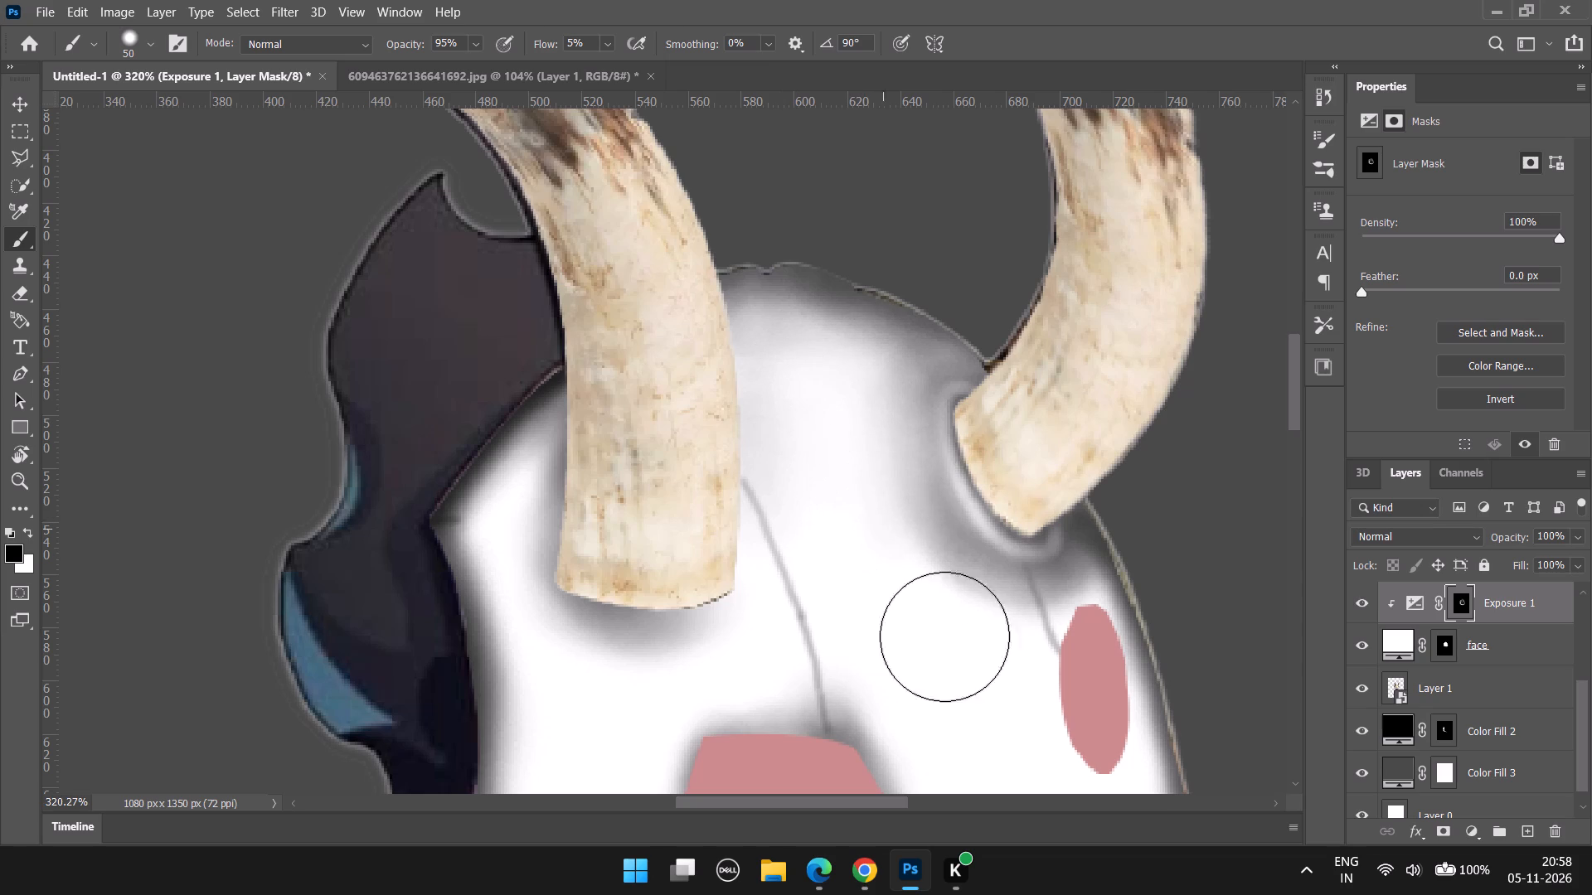
{"action": "left_click_drag", "start_coordinate": [944, 636], "coordinate": [982, 679]}
Soften the shadow's lower edge and the thin line below the right horn in black, across to the pink oval's top.
{"action": "left_click_drag", "start_coordinate": [910, 560], "coordinate": [1099, 637]}
{"action": "left_click_drag", "start_coordinate": [991, 617], "coordinate": [1140, 617]}
{"action": "left_click_drag", "start_coordinate": [1072, 628], "coordinate": [1091, 642]}
{"action": "left_click_drag", "start_coordinate": [860, 520], "coordinate": [1103, 647]}
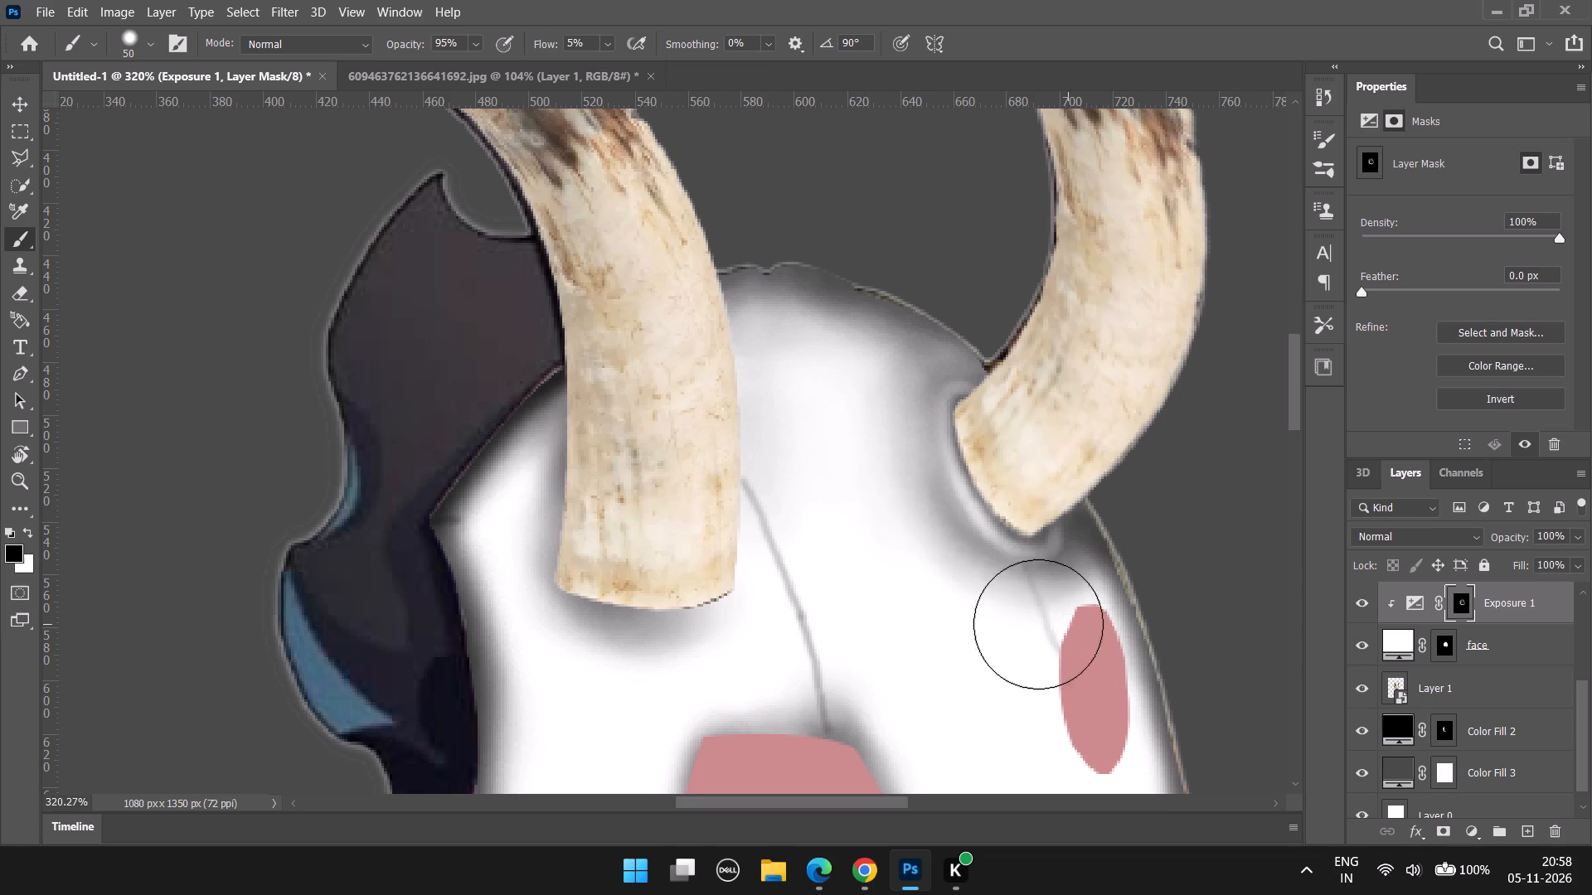
{"action": "left_click_drag", "start_coordinate": [897, 533], "coordinate": [1170, 607]}
{"action": "left_click_drag", "start_coordinate": [857, 527], "coordinate": [1050, 618]}
{"action": "left_click_drag", "start_coordinate": [912, 465], "coordinate": [1044, 620]}
{"action": "scroll", "coordinate": [1020, 617], "scroll_direction": "down", "scroll_amount": 5}
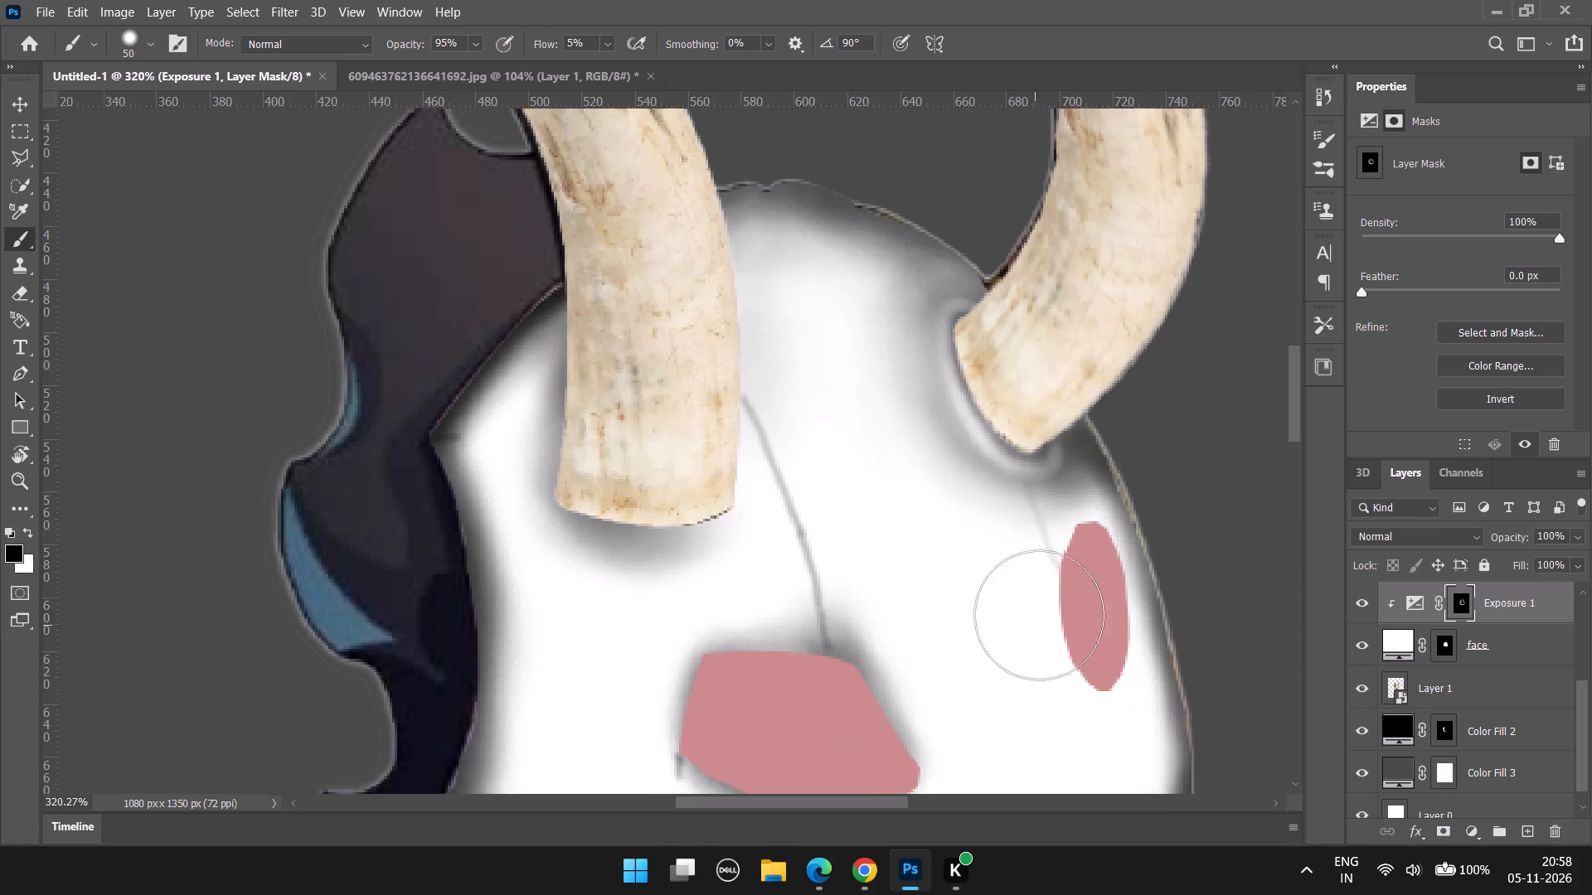
{"action": "scroll", "coordinate": [1039, 615], "scroll_direction": "down", "scroll_amount": 5}
{"action": "scroll", "coordinate": [1099, 568], "scroll_direction": "down", "scroll_amount": 7}
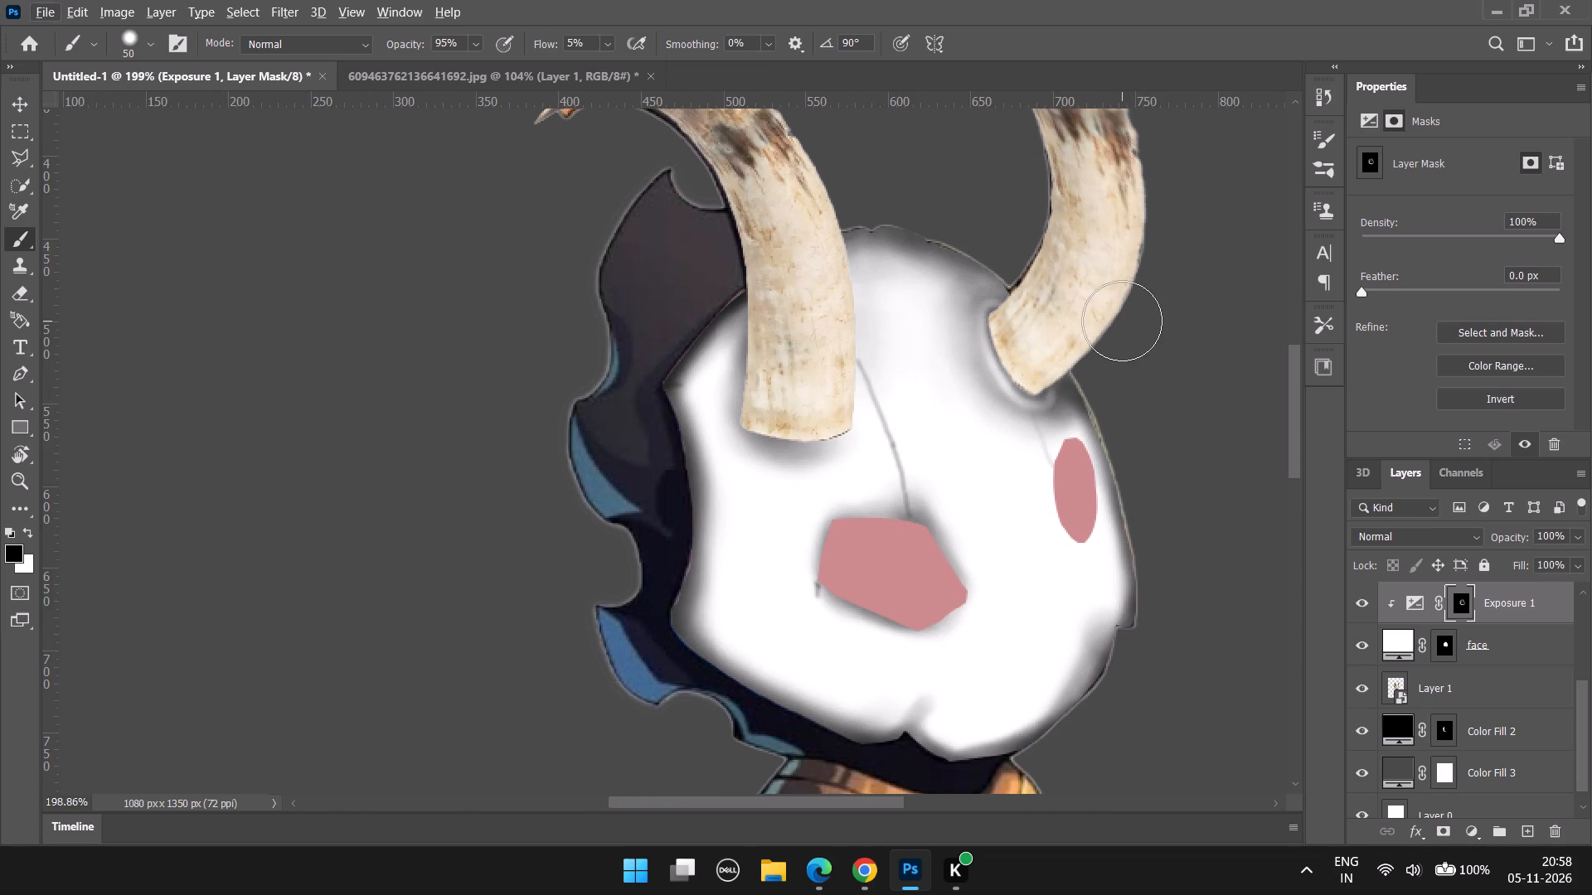
Darken the face's outer edge from under the right horn down past the pink oval in white at 50 px and 5% flow.
{"action": "scroll", "coordinate": [1124, 317], "scroll_direction": "up", "scroll_amount": 1}
{"action": "scroll", "coordinate": [1211, 487], "scroll_direction": "up", "scroll_amount": 7}
{"action": "key", "text": "x"}
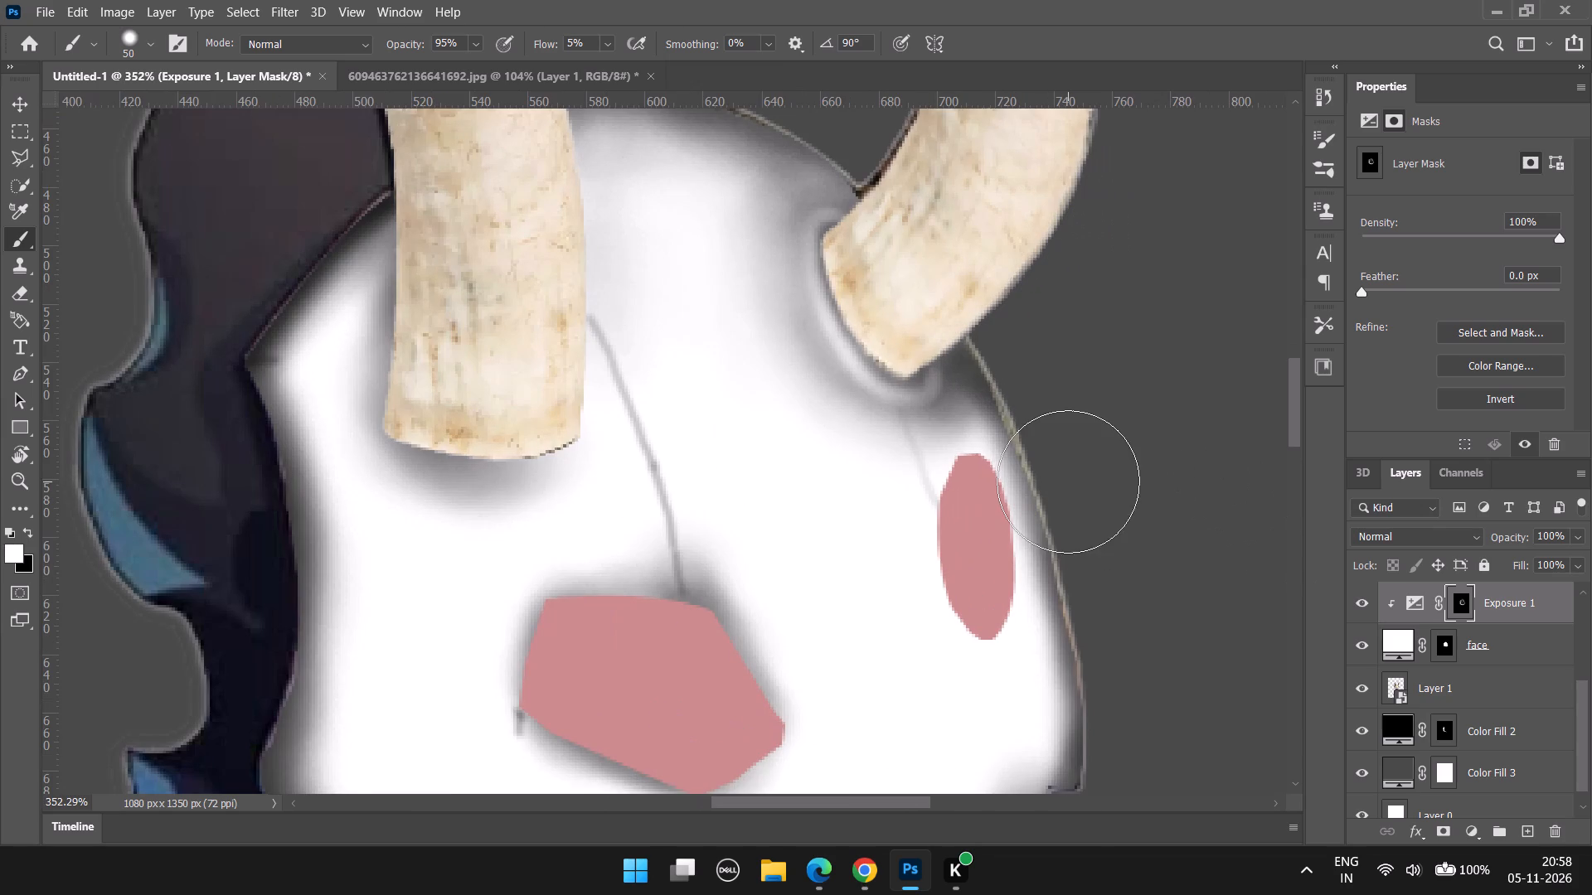
{"action": "left_click_drag", "start_coordinate": [1004, 423], "coordinate": [1016, 423]}
{"action": "left_click_drag", "start_coordinate": [987, 406], "coordinate": [1050, 505]}
{"action": "left_click_drag", "start_coordinate": [1029, 467], "coordinate": [1085, 606]}
{"action": "left_click_drag", "start_coordinate": [1002, 405], "coordinate": [1045, 538]}
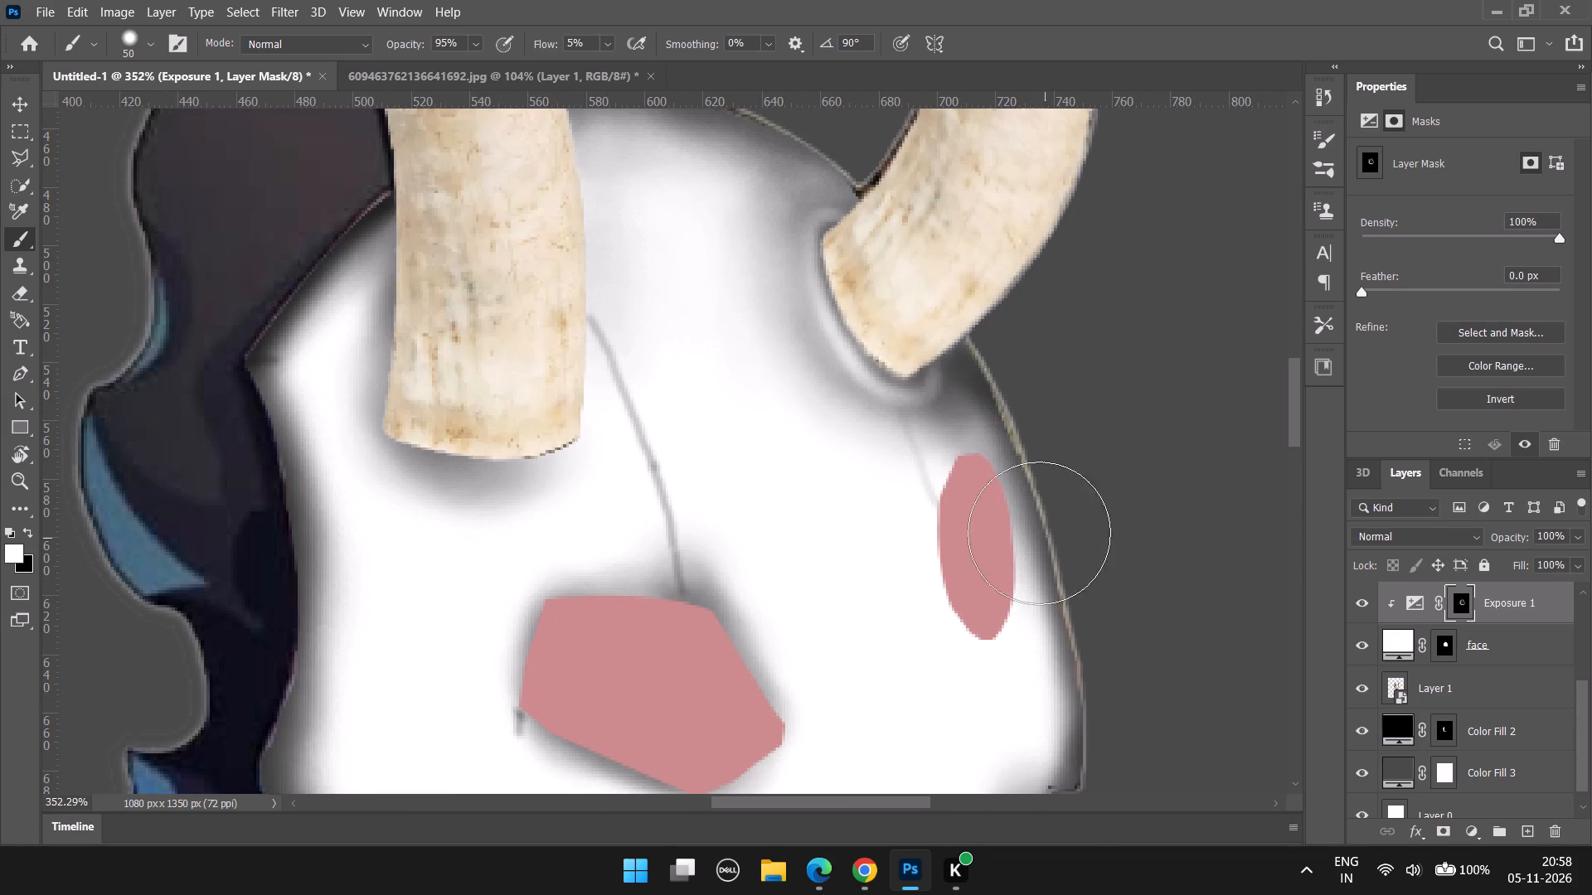
{"action": "left_click_drag", "start_coordinate": [1029, 506], "coordinate": [1082, 622]}
{"action": "left_click_drag", "start_coordinate": [974, 431], "coordinate": [1002, 494]}
{"action": "scroll", "coordinate": [1074, 530], "scroll_direction": "down", "scroll_amount": 6}
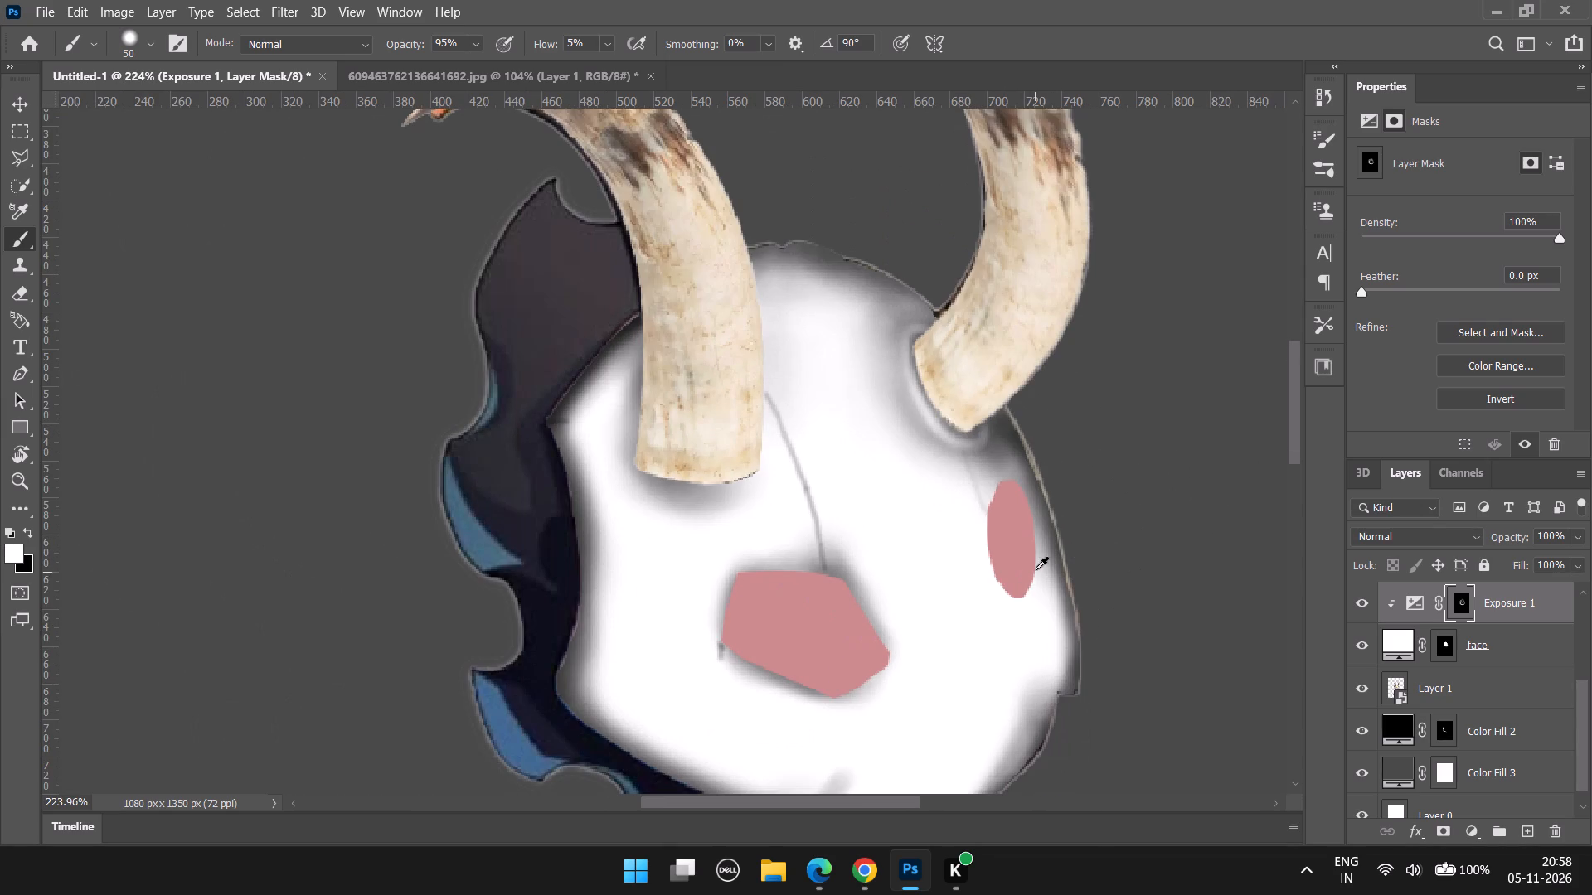
Switch to Chrome, close the horn search tab and return to Photoshop.
{"action": "left_click", "coordinate": [1493, 8]}
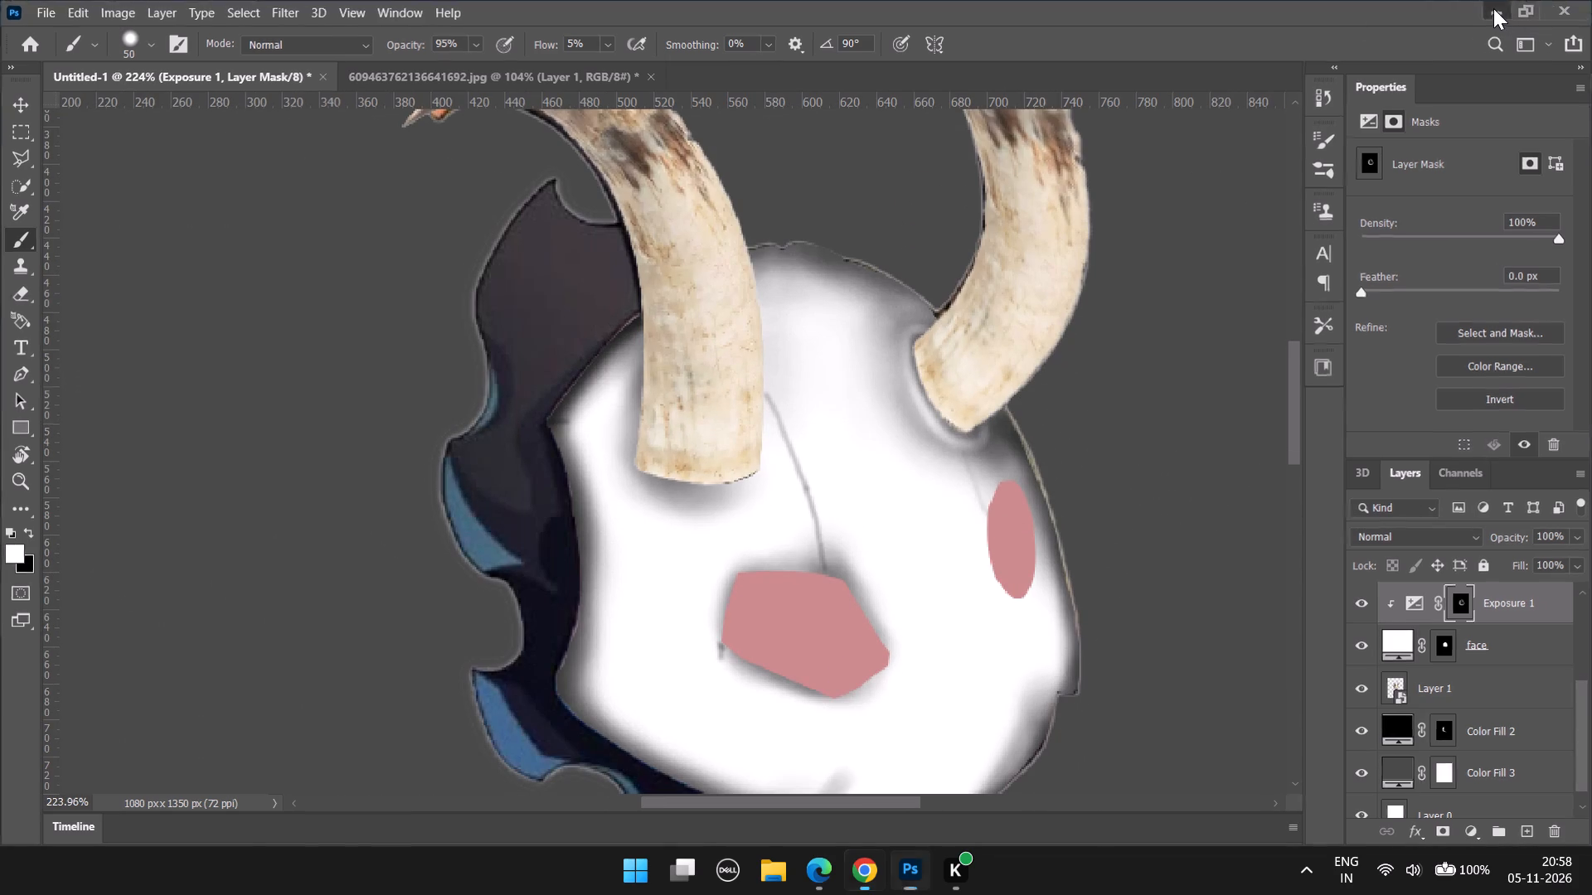
{"action": "left_click", "coordinate": [295, 11]}
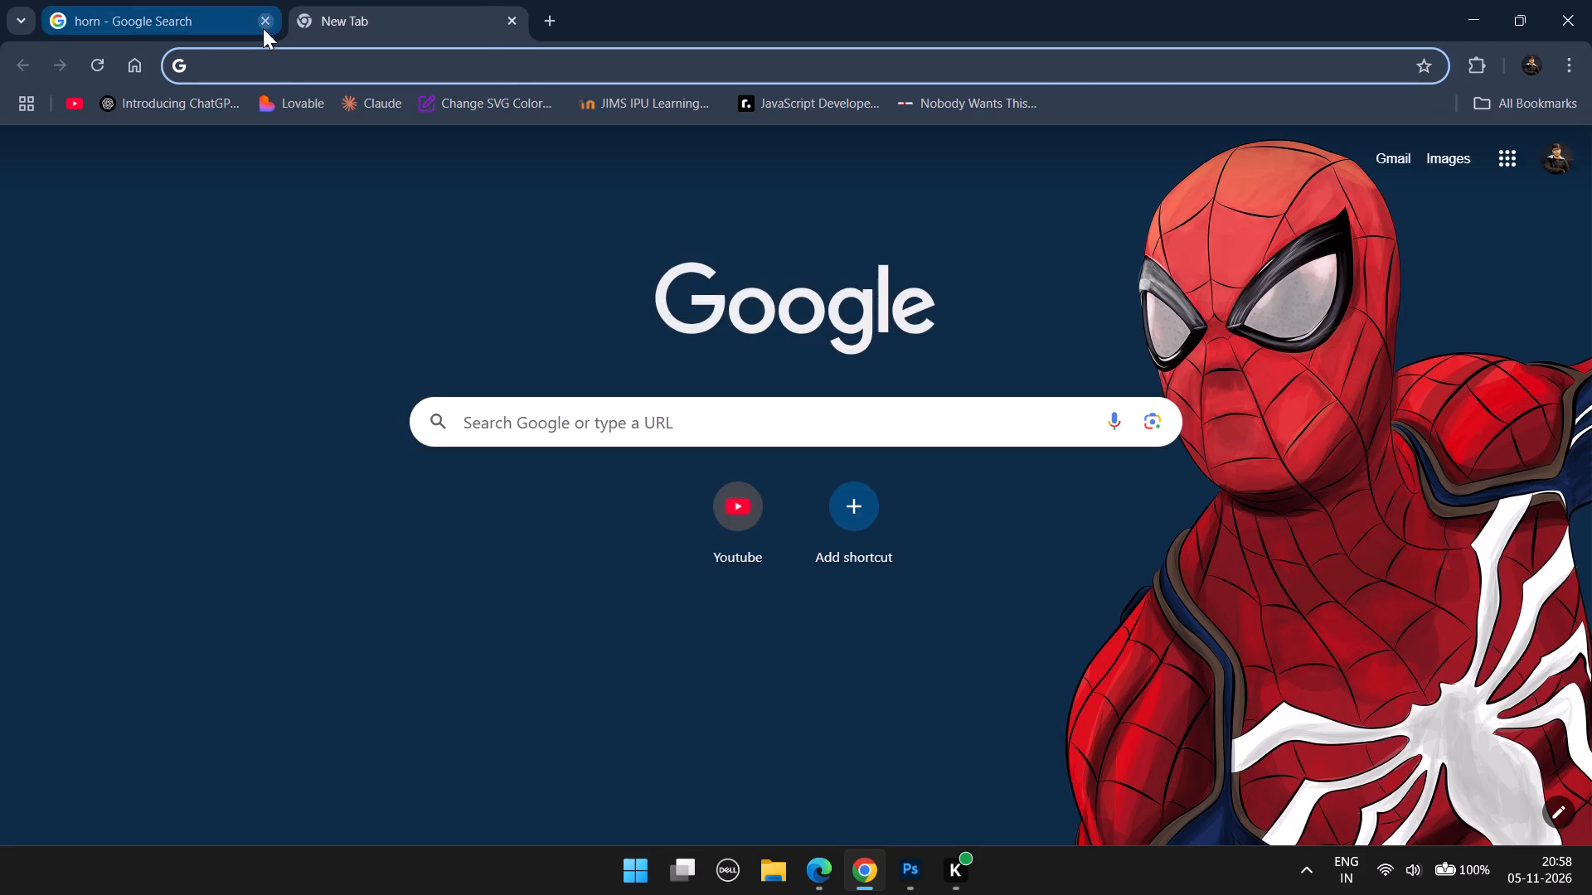
{"action": "left_click", "coordinate": [263, 28]}
{"action": "left_click", "coordinate": [906, 874]}
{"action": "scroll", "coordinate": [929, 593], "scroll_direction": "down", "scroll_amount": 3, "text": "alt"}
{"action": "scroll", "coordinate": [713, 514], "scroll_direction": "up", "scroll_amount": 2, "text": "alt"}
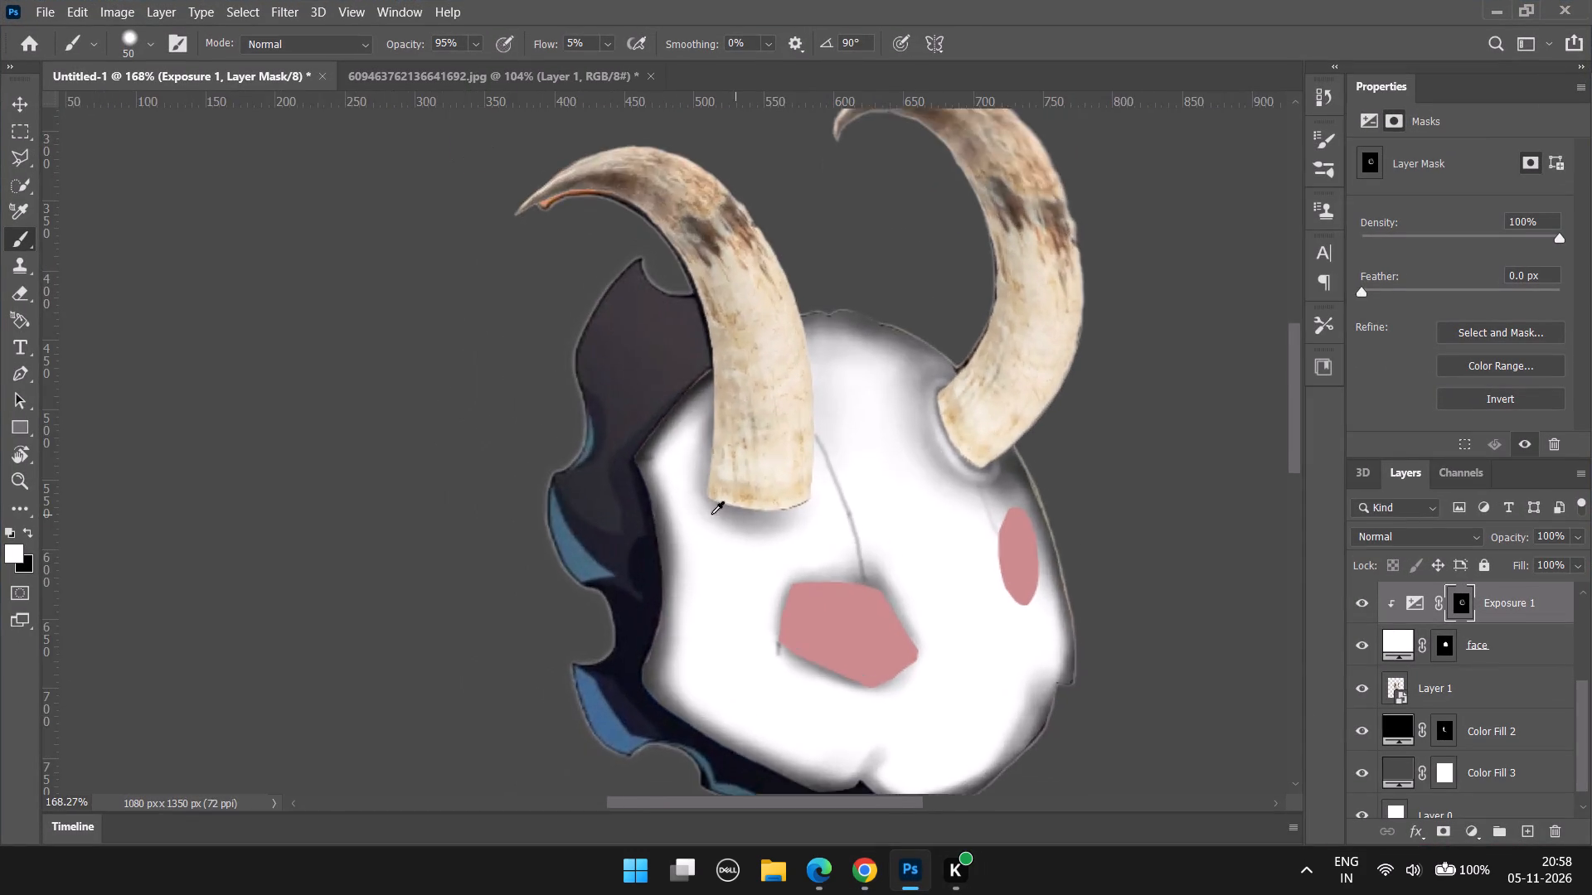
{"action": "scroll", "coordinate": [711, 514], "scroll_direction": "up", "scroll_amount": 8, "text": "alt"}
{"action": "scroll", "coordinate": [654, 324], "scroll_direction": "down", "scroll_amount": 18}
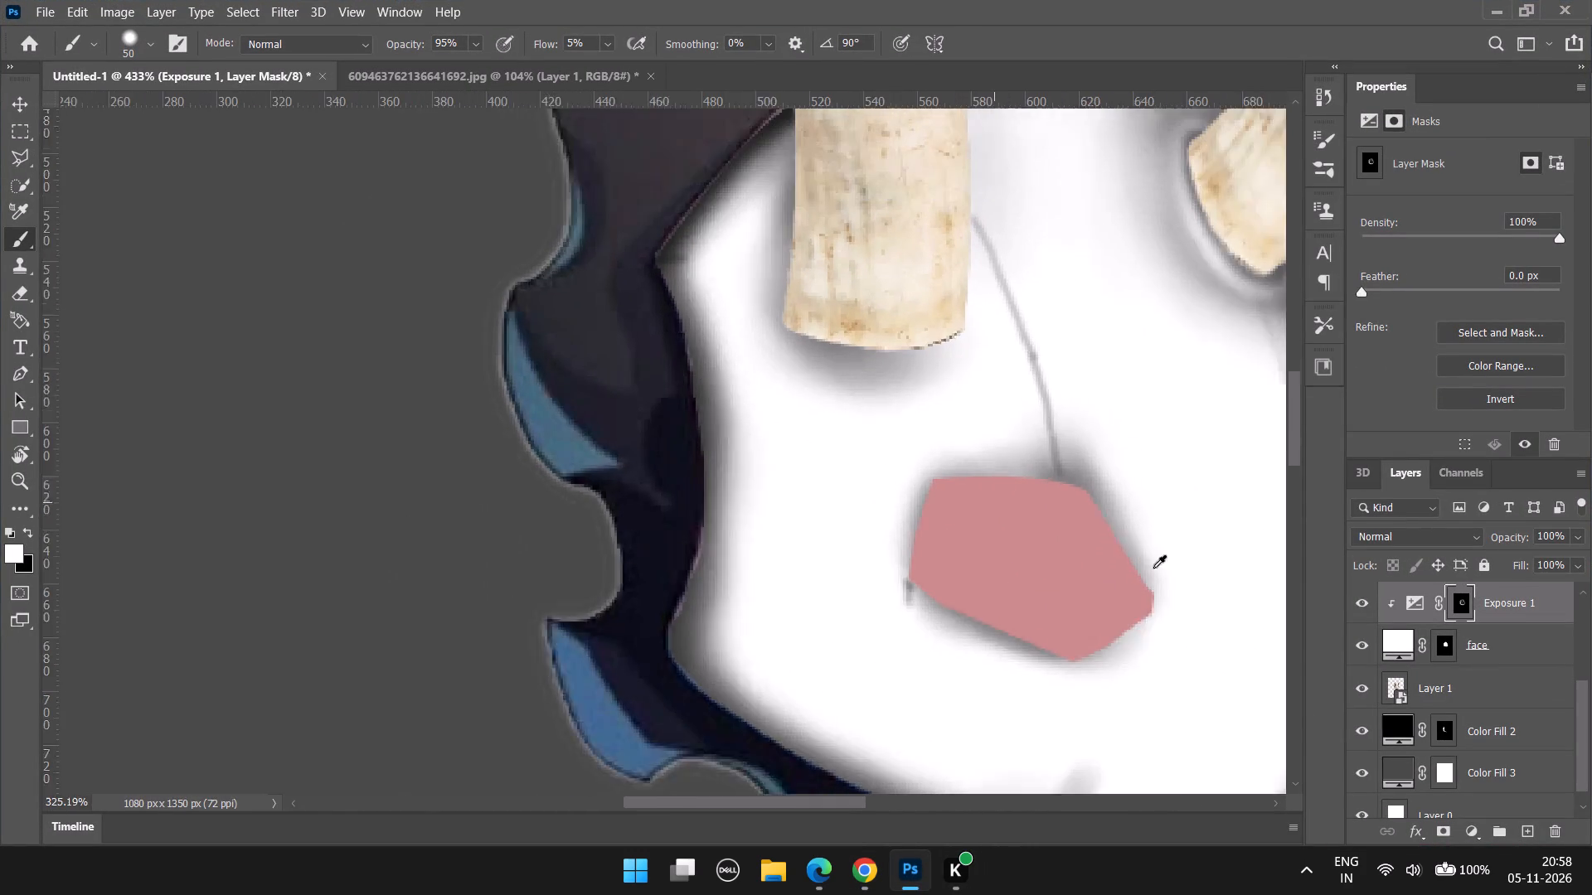
Toggle the visibility of reference Layer 1 to compare the artwork with and without it.
{"action": "scroll", "coordinate": [1479, 736], "scroll_direction": "down", "scroll_amount": 4}
{"action": "double_click", "coordinate": [1371, 672]}
{"action": "left_click", "coordinate": [1370, 672]}
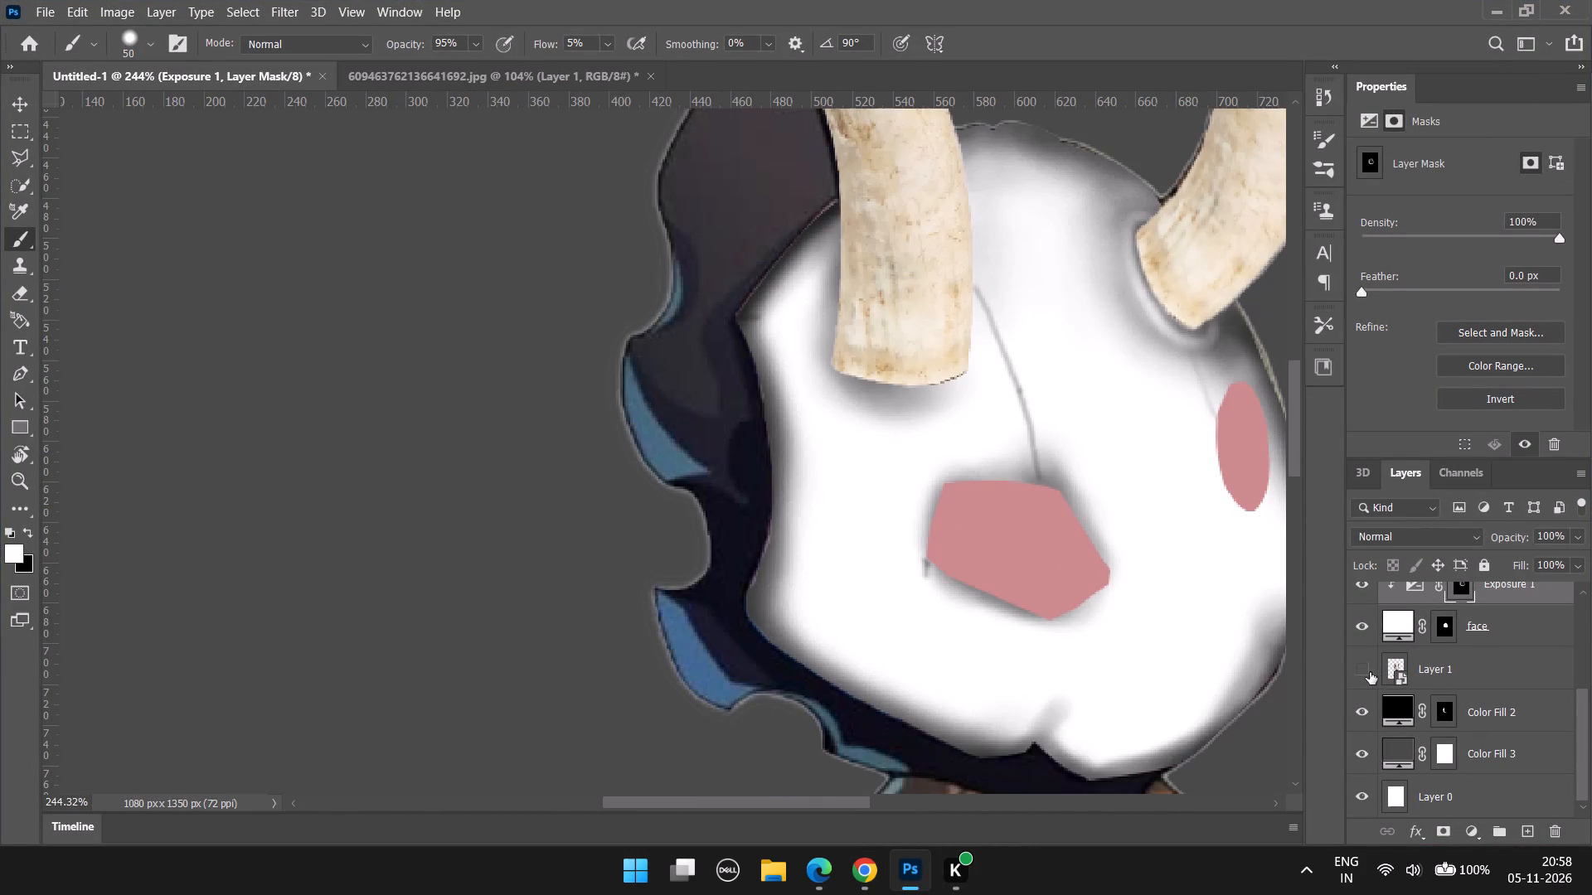
{"action": "left_click", "coordinate": [1369, 671]}
{"action": "scroll", "coordinate": [1455, 651], "scroll_direction": "down", "scroll_amount": 2}
{"action": "scroll", "coordinate": [1473, 657], "scroll_direction": "down", "scroll_amount": 3, "text": "alt"}
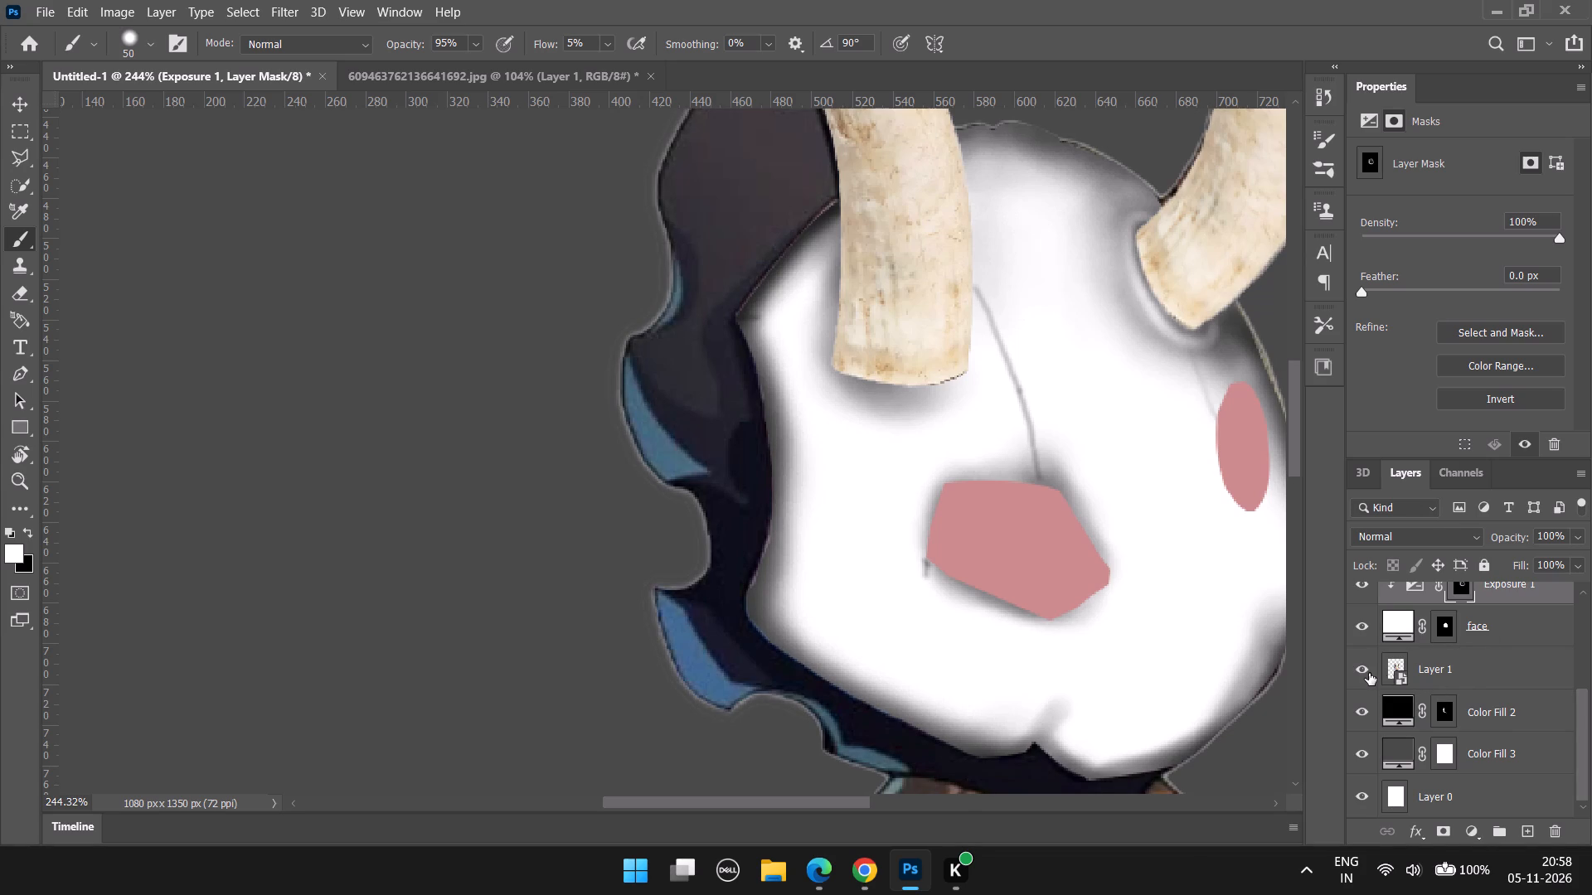
{"action": "left_click", "coordinate": [1369, 673]}
{"action": "left_click", "coordinate": [1369, 673]}
{"action": "scroll", "coordinate": [1487, 664], "scroll_direction": "up", "scroll_amount": 2}
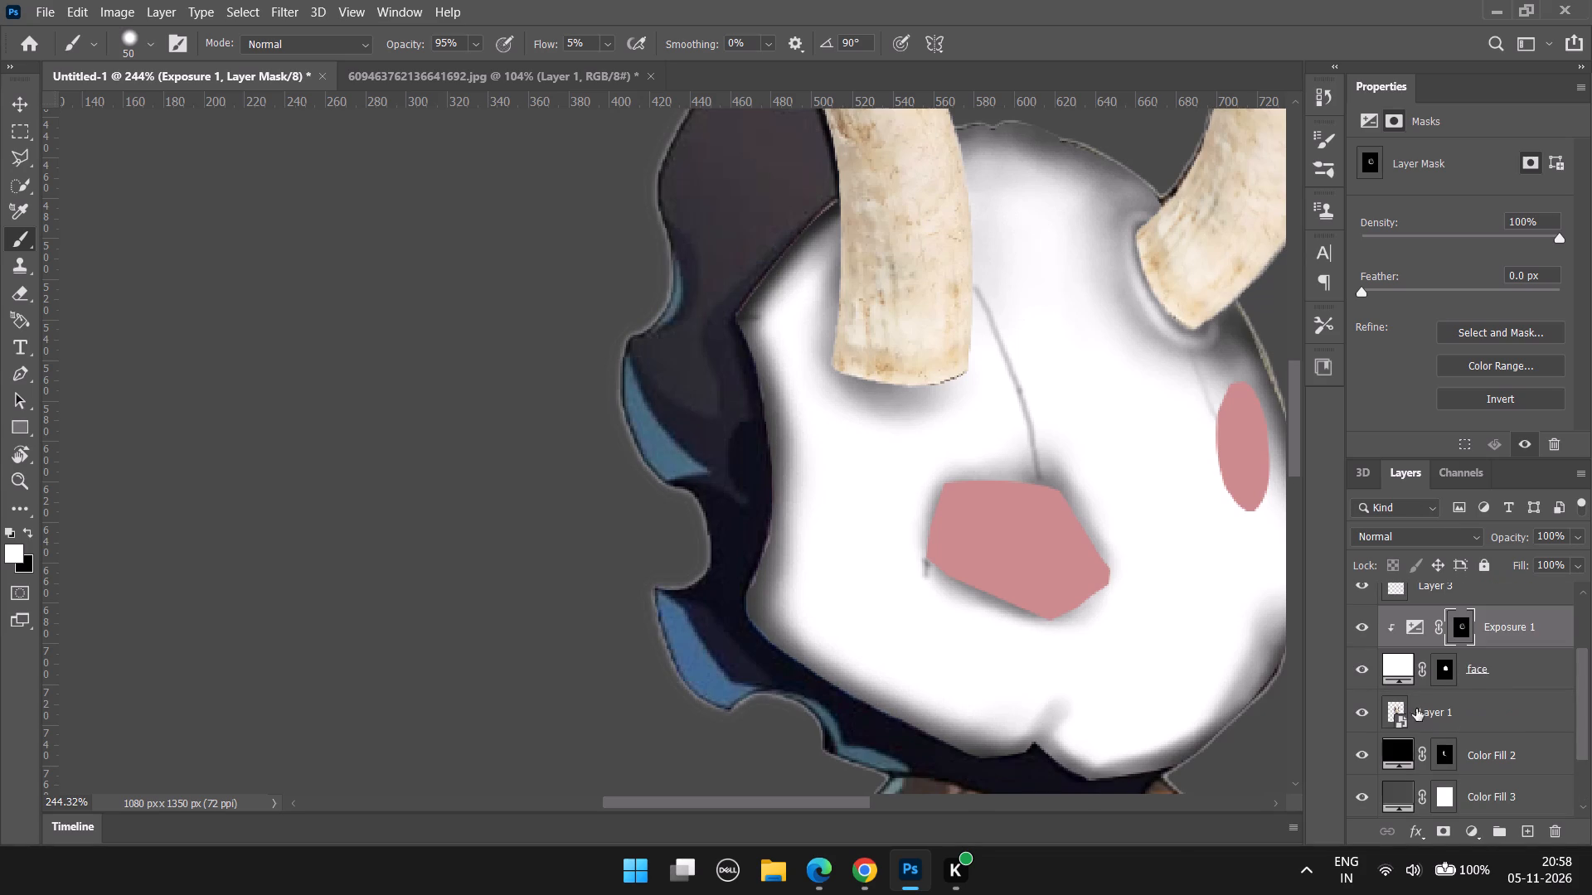
{"action": "left_click", "coordinate": [1368, 711]}
{"action": "left_click", "coordinate": [1368, 711]}
Compare the painting with the reference by temporarily hiding the face fill and toggling the left eye and horn layers.
{"action": "left_click", "coordinate": [1365, 709]}
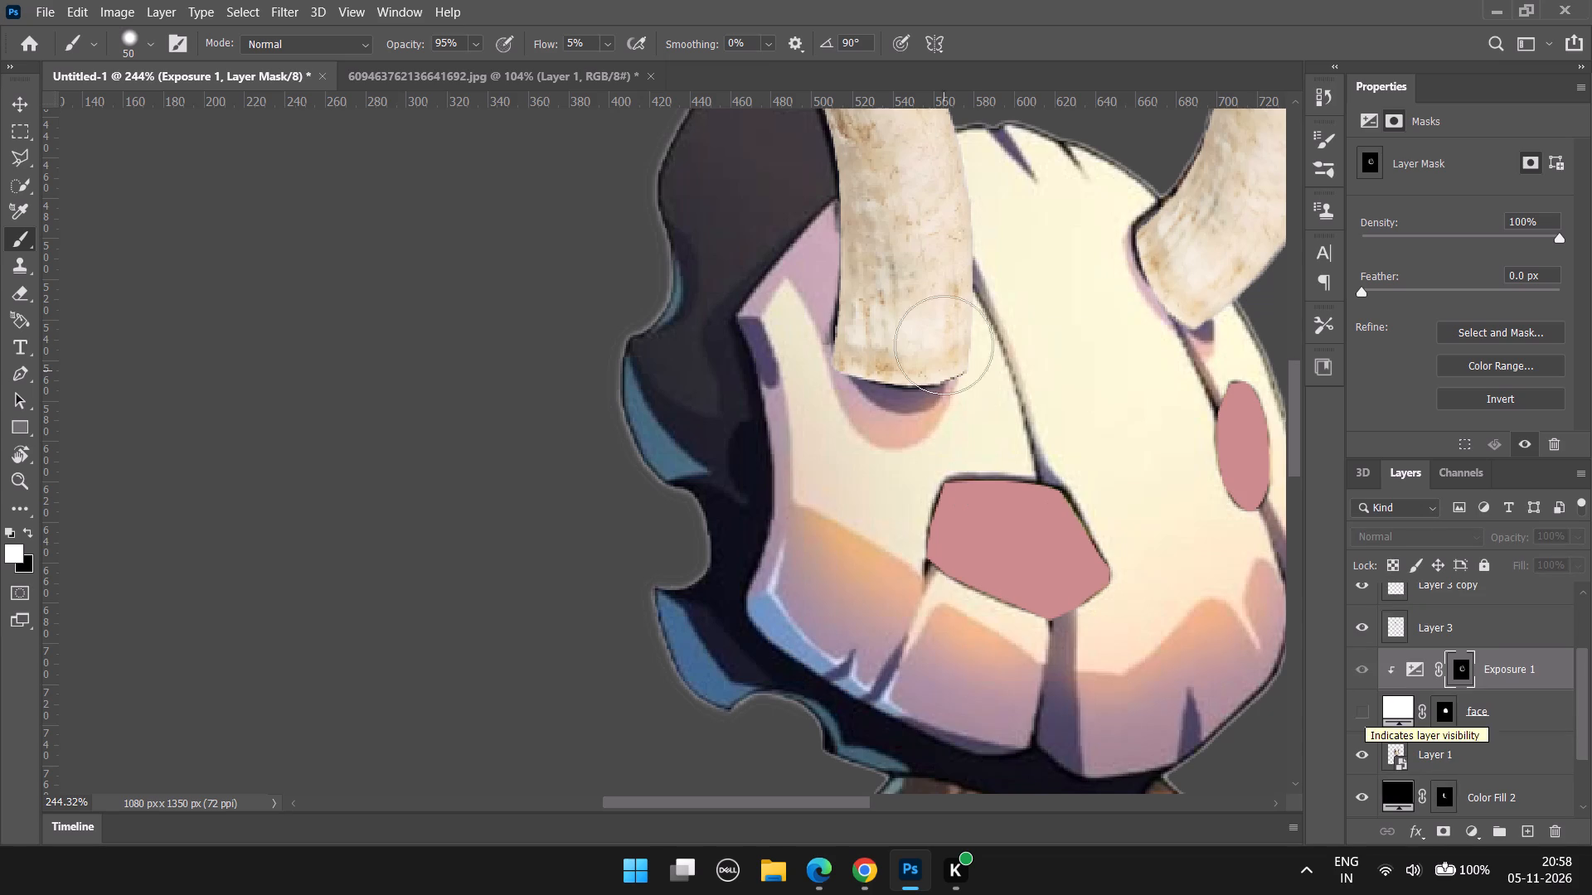
{"action": "scroll", "coordinate": [1429, 593], "scroll_direction": "up", "scroll_amount": 4}
{"action": "left_click", "coordinate": [1358, 646]}
{"action": "left_click", "coordinate": [1358, 646]}
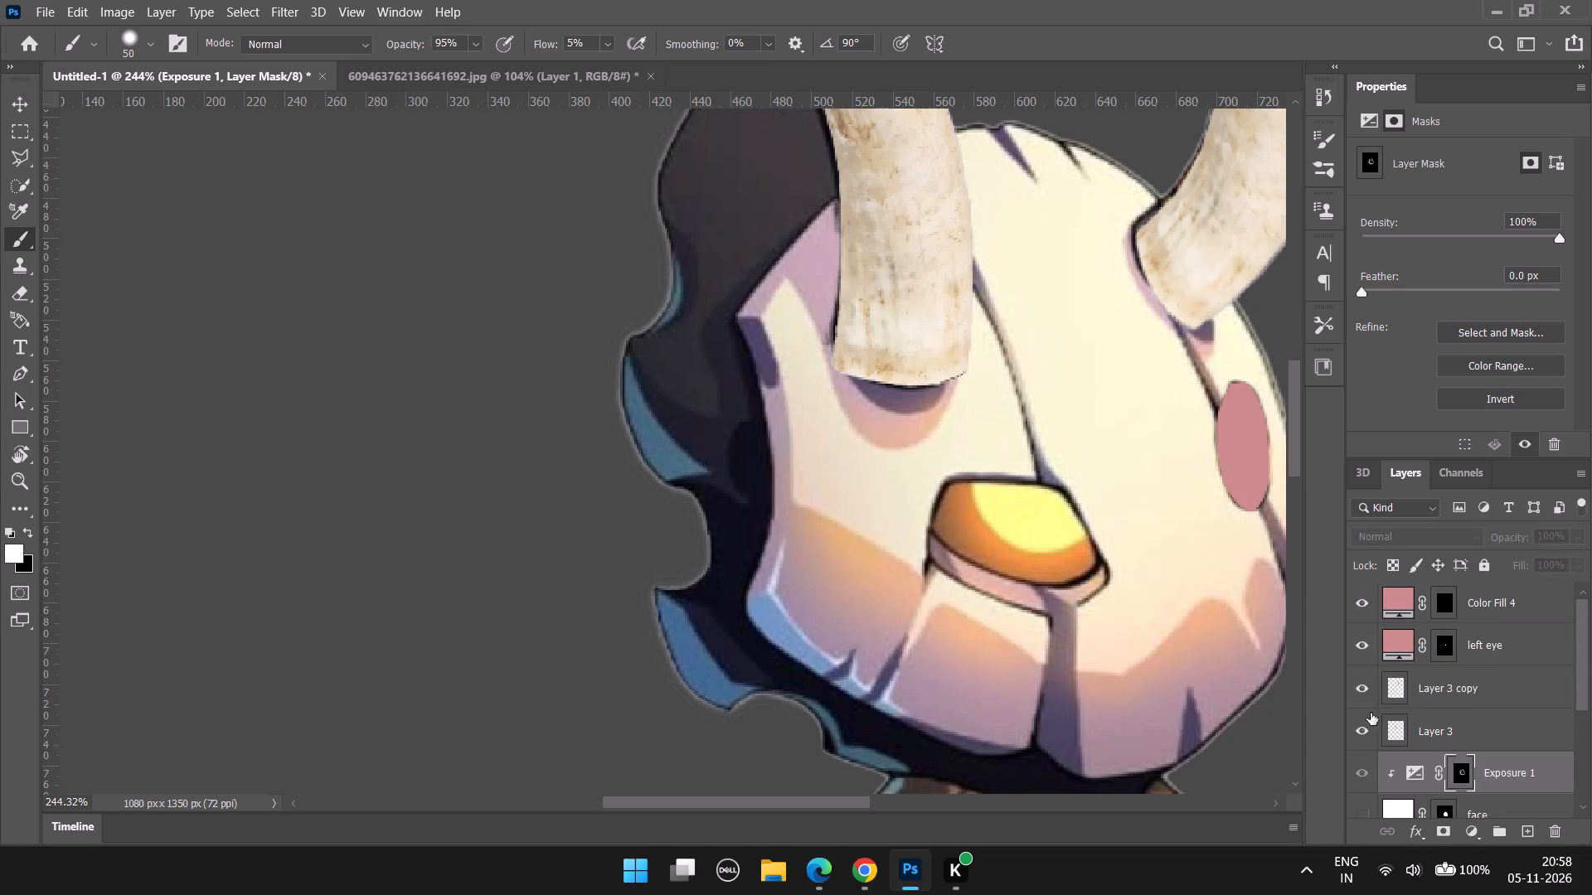
{"action": "left_click", "coordinate": [1360, 696]}
{"action": "left_click", "coordinate": [1358, 694]}
{"action": "left_click", "coordinate": [1364, 728]}
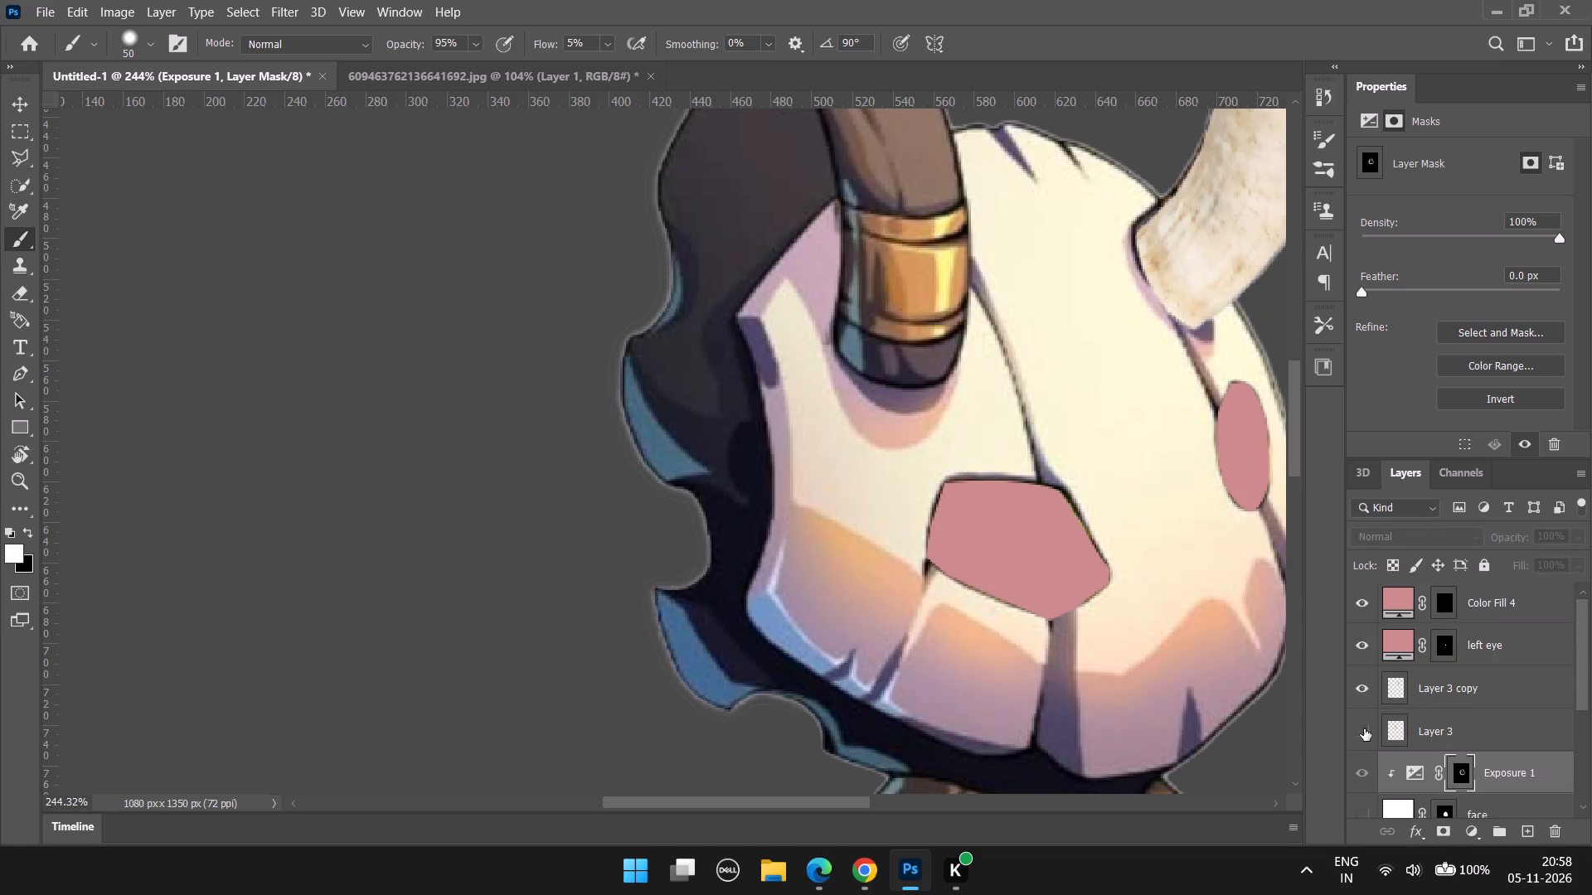
{"action": "left_click", "coordinate": [1362, 729]}
{"action": "left_click", "coordinate": [1362, 729]}
{"action": "left_click", "coordinate": [1361, 729]}
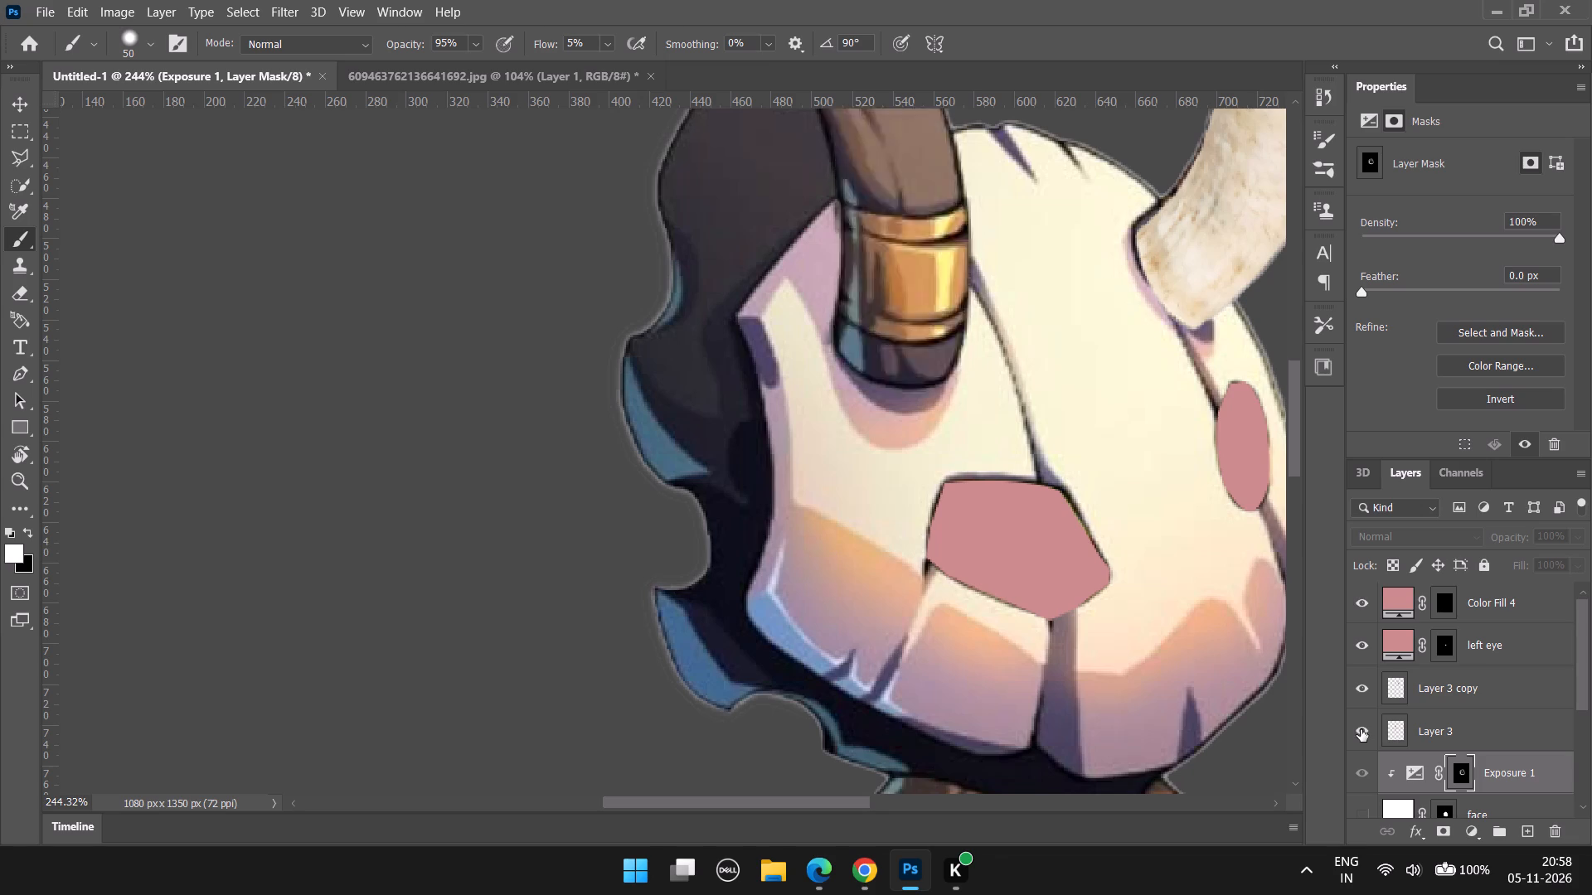
{"action": "left_click", "coordinate": [1361, 729]}
{"action": "left_click", "coordinate": [1358, 728]}
{"action": "left_click", "coordinate": [1358, 728]}
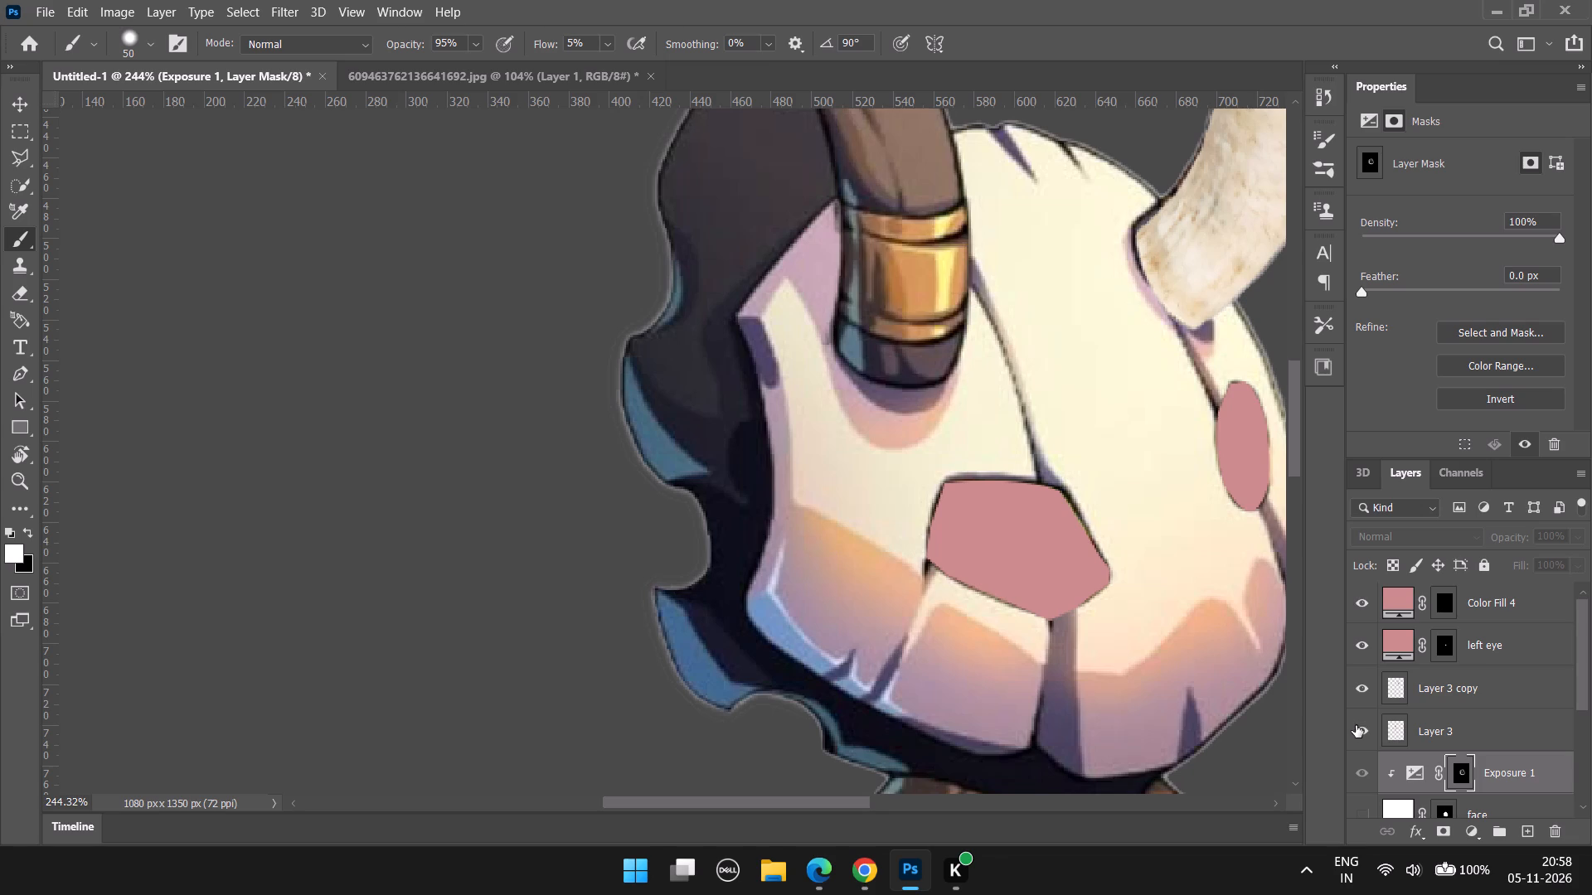
{"action": "left_click", "coordinate": [1356, 725]}
{"action": "left_click", "coordinate": [1366, 798]}
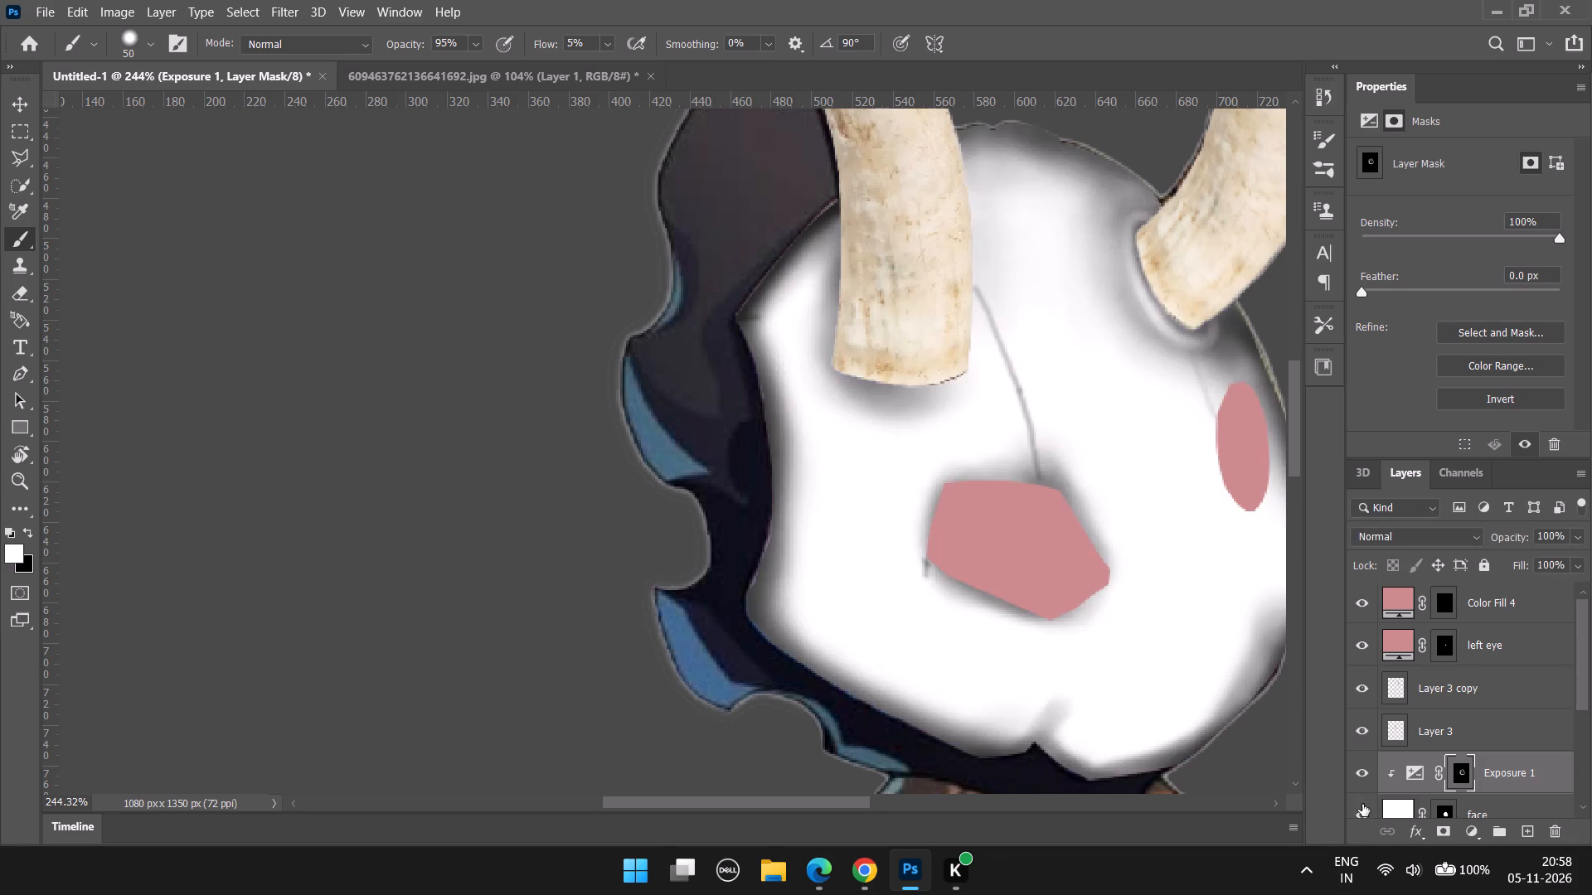
Darken the shadow under the left horn's base on the Exposure mask in white at 50 px and 5% flow.
{"action": "scroll", "coordinate": [825, 424], "scroll_direction": "up", "scroll_amount": 3, "text": "alt"}
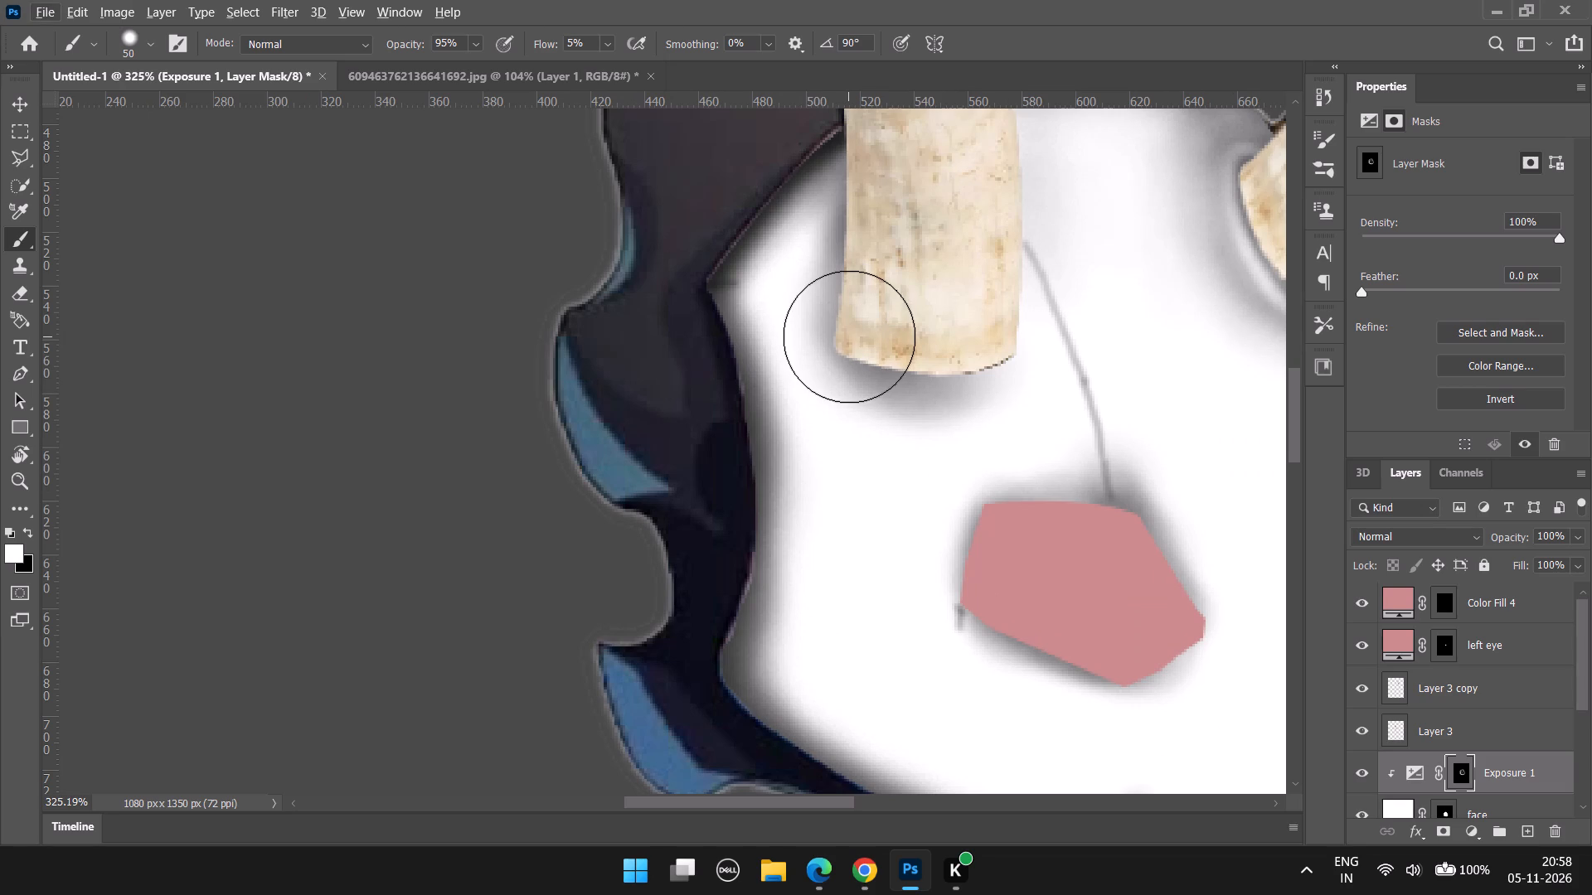
{"action": "left_click", "coordinate": [849, 336]}
{"action": "left_click_drag", "start_coordinate": [847, 329], "coordinate": [855, 356]}
{"action": "left_click_drag", "start_coordinate": [863, 310], "coordinate": [883, 319]}
{"action": "left_click_drag", "start_coordinate": [876, 311], "coordinate": [992, 351]}
{"action": "left_click_drag", "start_coordinate": [877, 327], "coordinate": [974, 333]}
{"action": "left_click_drag", "start_coordinate": [869, 343], "coordinate": [894, 355]}
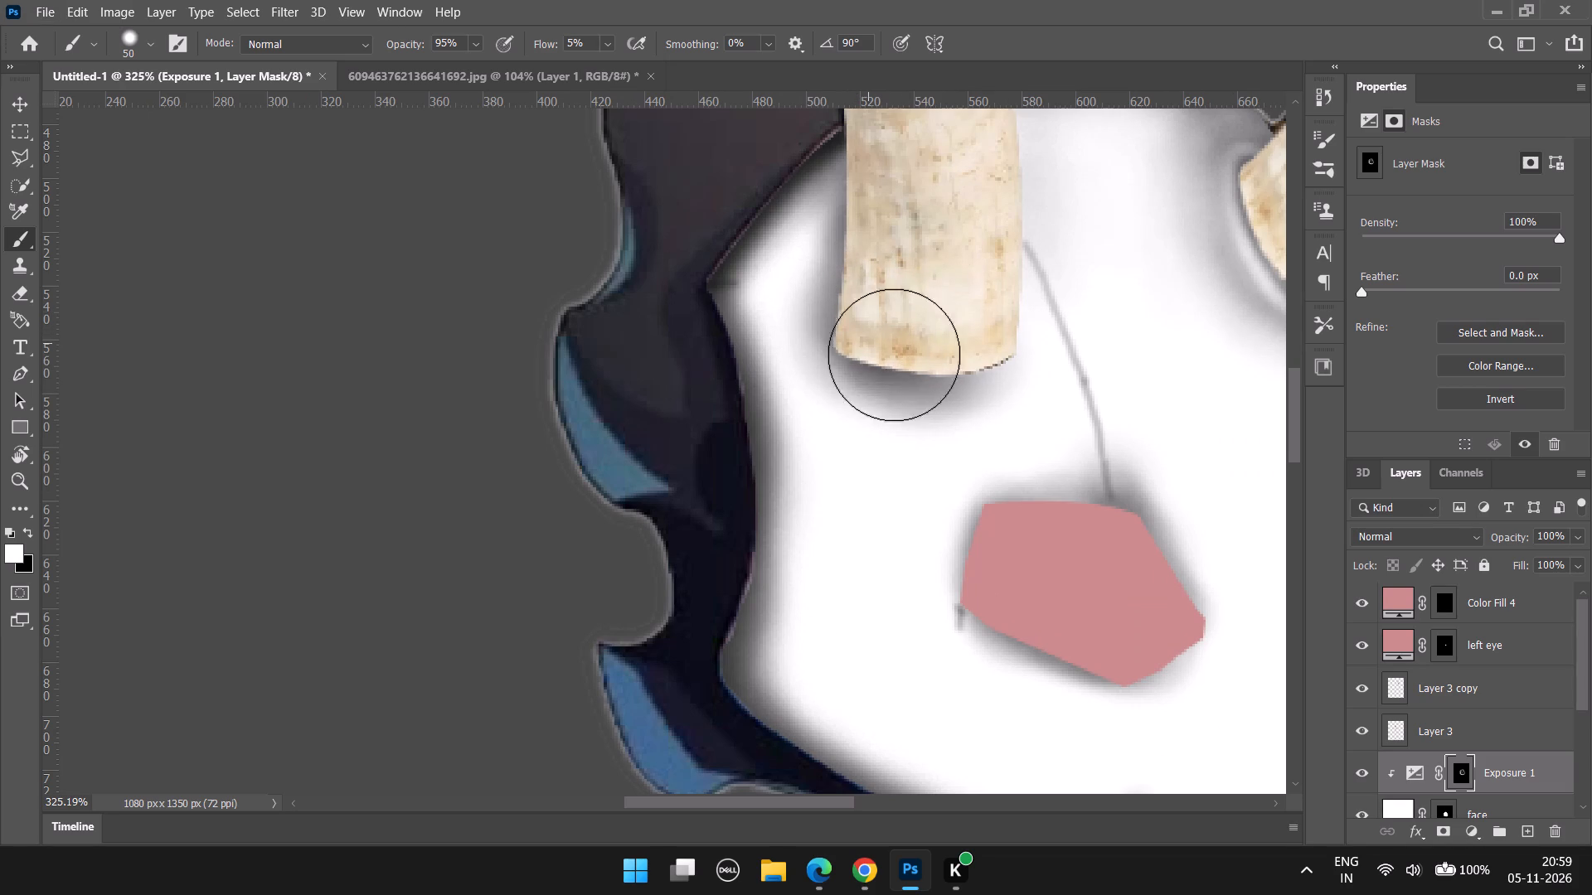
{"action": "left_click_drag", "start_coordinate": [894, 355], "coordinate": [993, 337]}
{"action": "left_click_drag", "start_coordinate": [920, 353], "coordinate": [1025, 325]}
{"action": "left_click_drag", "start_coordinate": [979, 347], "coordinate": [989, 312]}
{"action": "left_click_drag", "start_coordinate": [988, 323], "coordinate": [963, 376]}
{"action": "left_click_drag", "start_coordinate": [982, 331], "coordinate": [879, 352]}
{"action": "left_click_drag", "start_coordinate": [898, 356], "coordinate": [877, 327]}
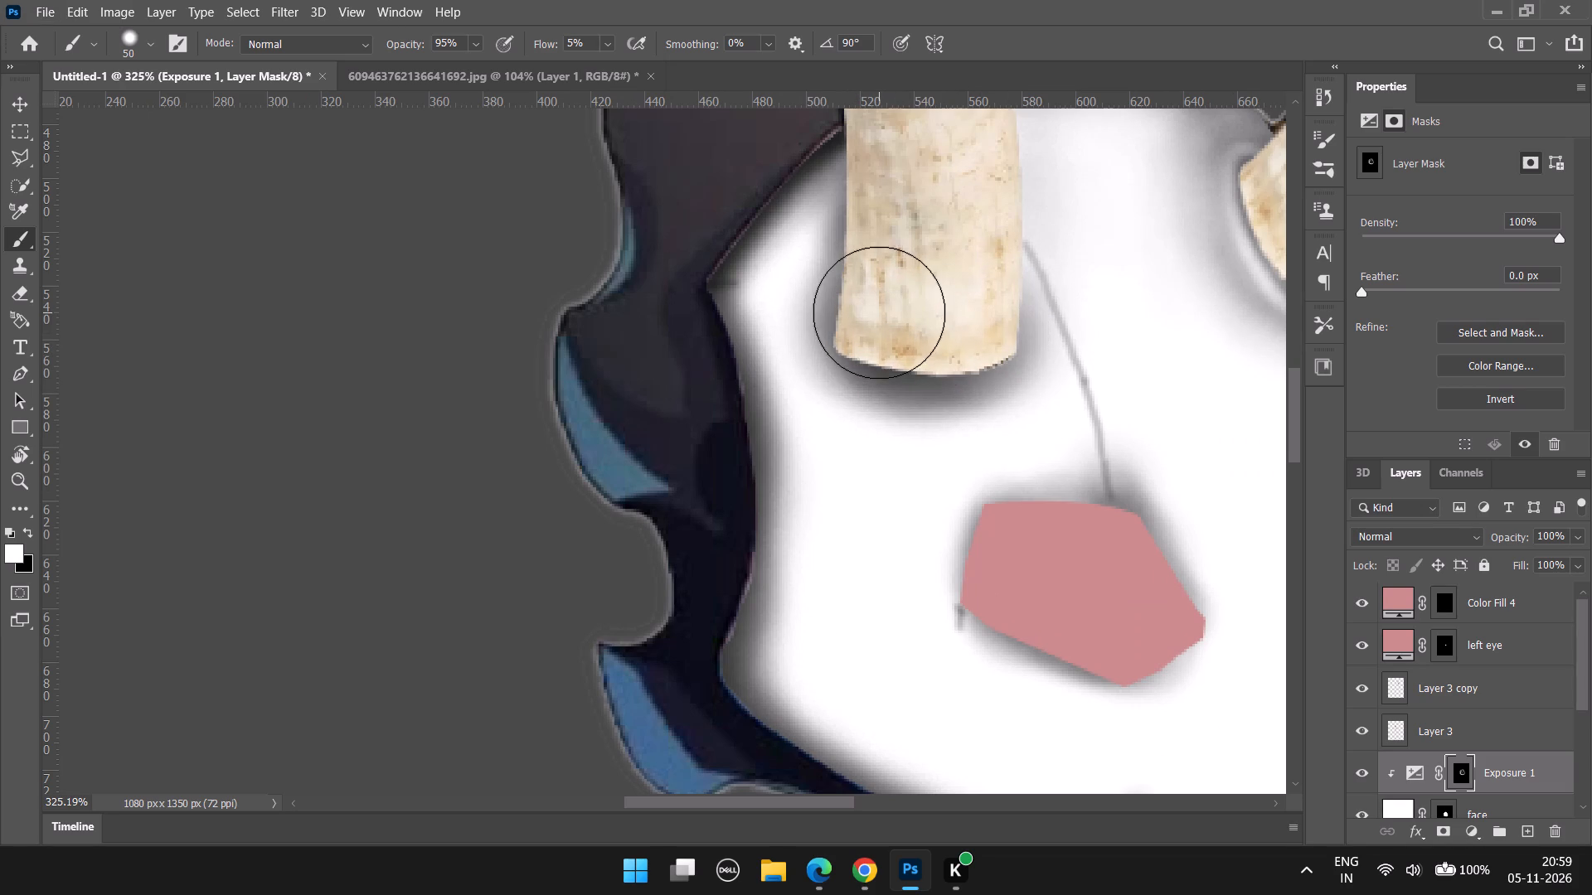
Deepen the left horn's base shadow in white at 50 px along both lower sides and underneath.
{"action": "left_click_drag", "start_coordinate": [873, 307], "coordinate": [871, 351]}
{"action": "left_click_drag", "start_coordinate": [880, 302], "coordinate": [903, 375]}
{"action": "left_click_drag", "start_coordinate": [857, 288], "coordinate": [911, 382]}
{"action": "left_click_drag", "start_coordinate": [952, 349], "coordinate": [1008, 327]}
{"action": "left_click_drag", "start_coordinate": [1010, 312], "coordinate": [1014, 343]}
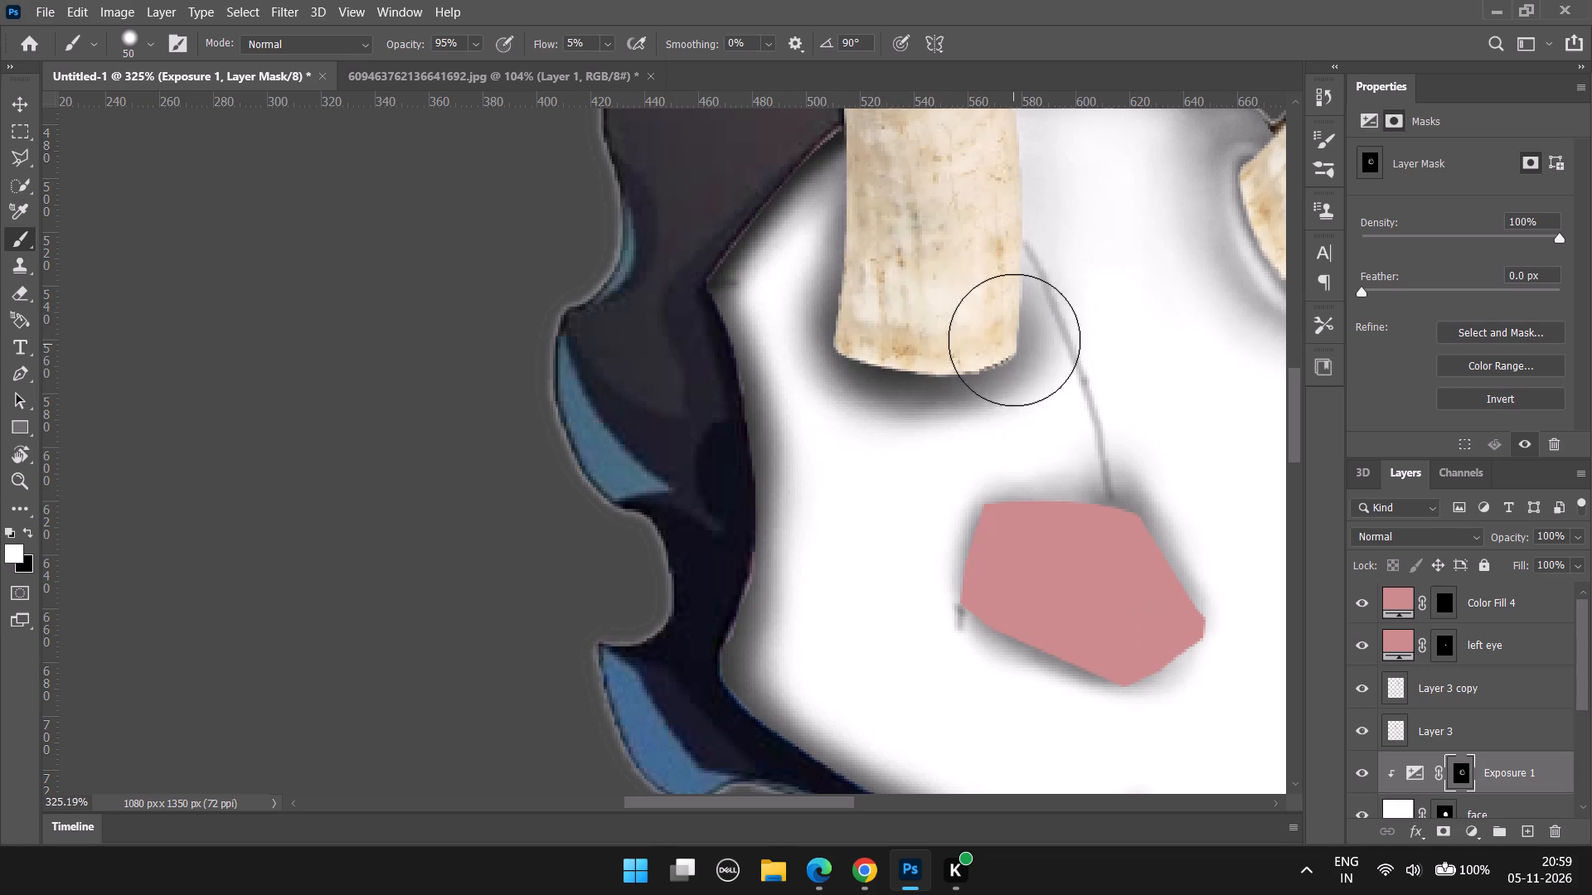
{"action": "left_click_drag", "start_coordinate": [1006, 307], "coordinate": [1006, 336]}
{"action": "left_click_drag", "start_coordinate": [993, 317], "coordinate": [989, 370]}
{"action": "left_click_drag", "start_coordinate": [905, 341], "coordinate": [944, 296]}
Lighten the shadow around the left horn's base in black at 7 px, following its side and lower edge.
{"action": "scroll", "coordinate": [906, 380], "scroll_direction": "up", "scroll_amount": 3, "text": "alt"}
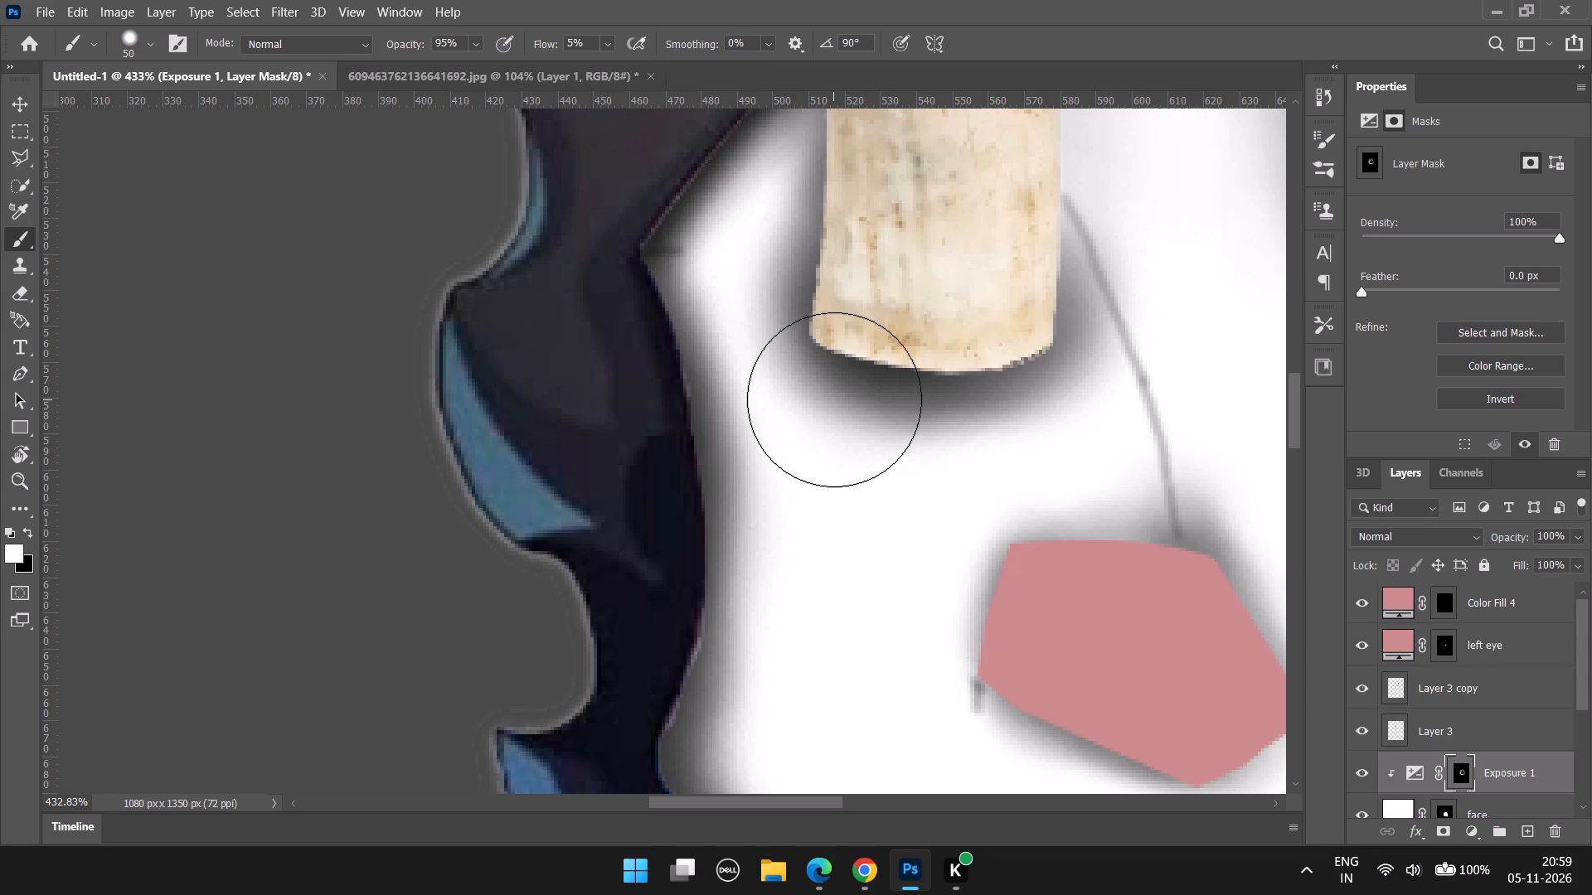
{"action": "key", "text": "bracketleft"}
{"action": "key", "text": "bracketleft"}
{"action": "key", "text": "bracketleft"}
{"action": "key", "text": "bracketleft"}
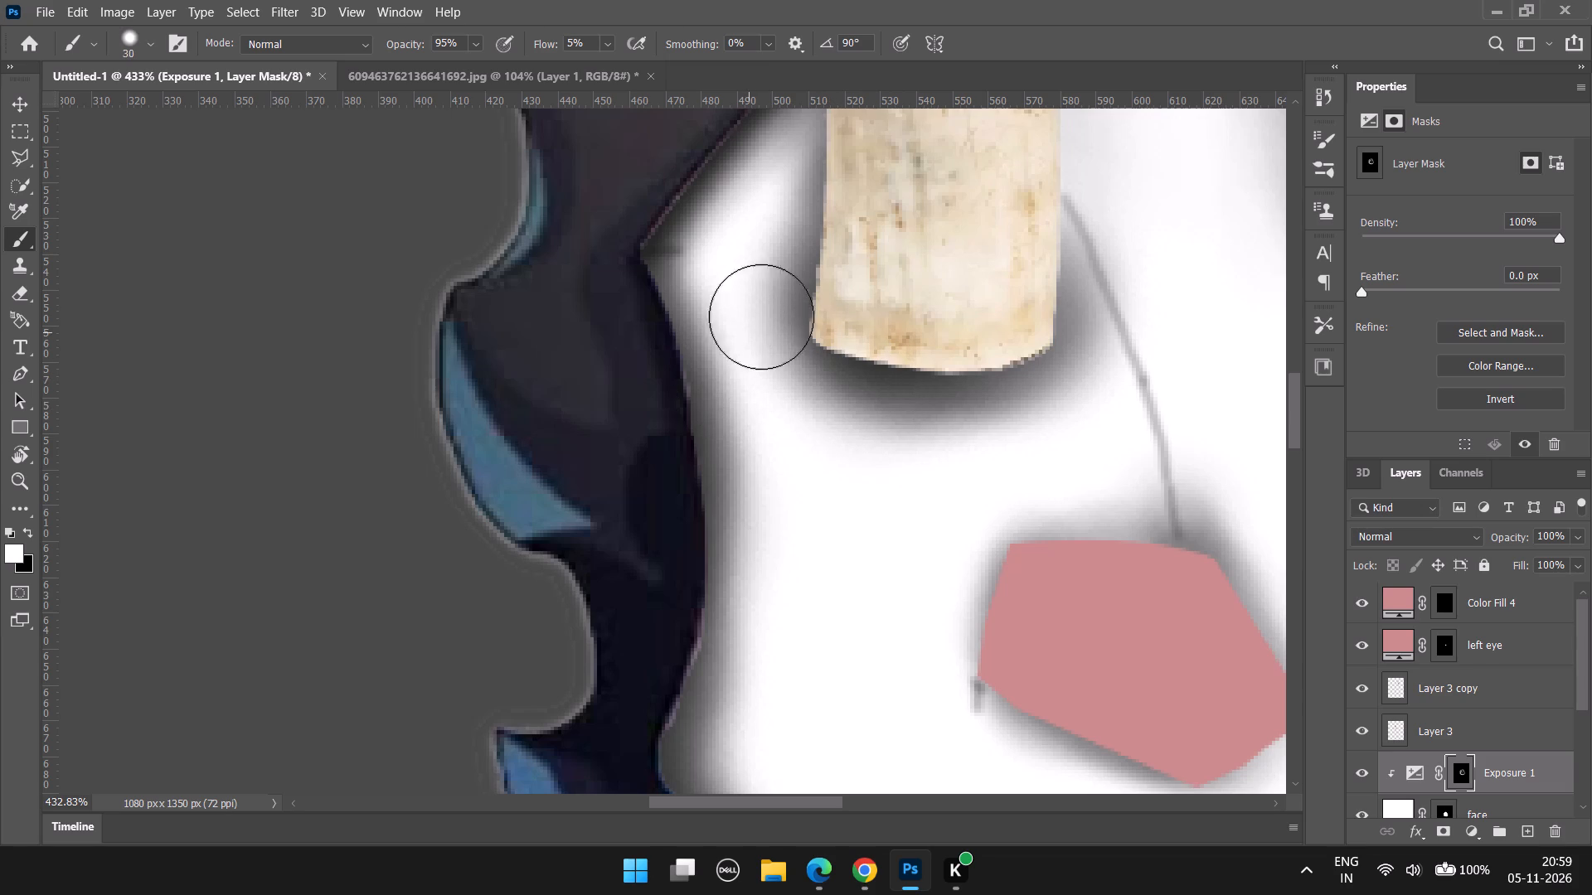
{"action": "key", "text": "bracketleft"}
{"action": "key", "text": "bracketleft"}
{"action": "key", "text": "bracketleft"}
{"action": "type", "text": "[[[["}
{"action": "key", "text": "x"}
{"action": "left_click_drag", "start_coordinate": [804, 303], "coordinate": [791, 394]}
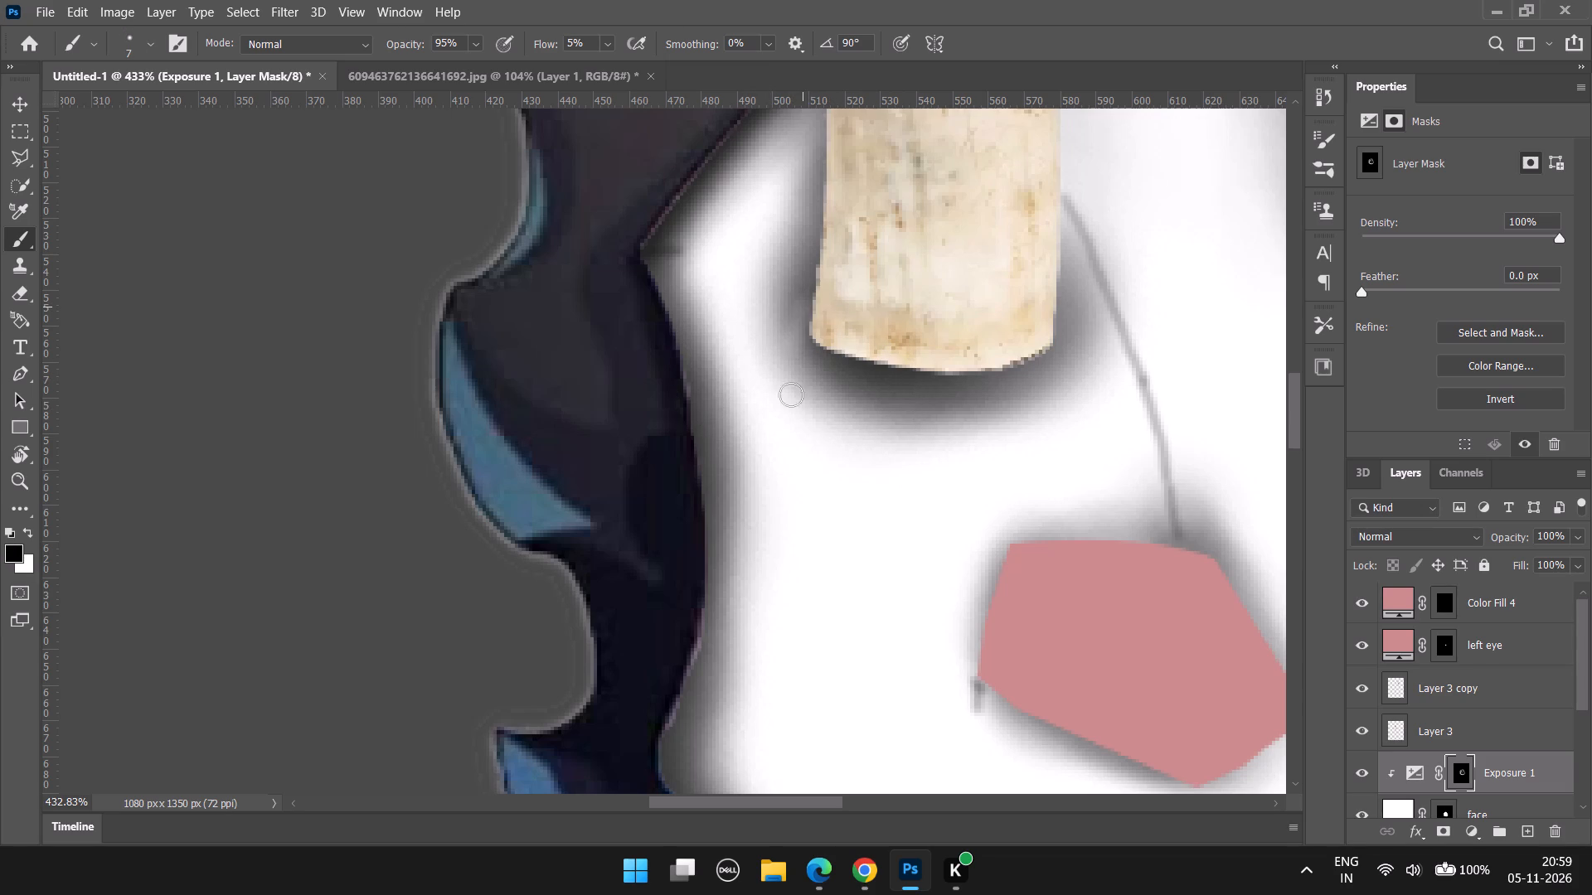
{"action": "left_click_drag", "start_coordinate": [791, 394], "coordinate": [798, 398]}
{"action": "left_click_drag", "start_coordinate": [804, 326], "coordinate": [1033, 284]}
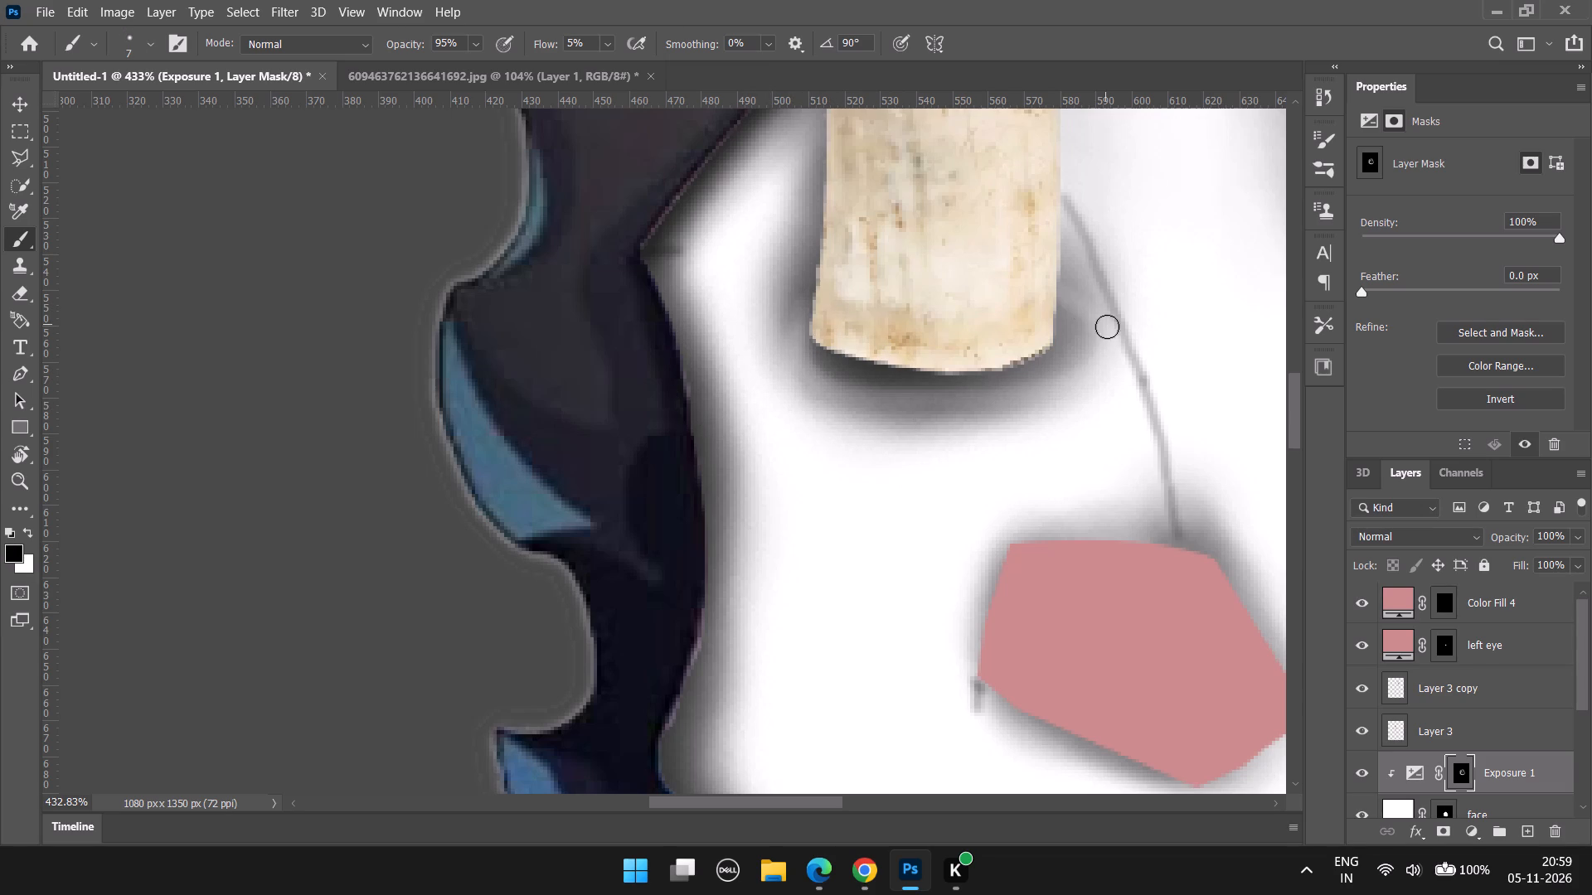
Set the brush to 30 px and hide Layer 1, the reference artwork.
{"action": "scroll", "coordinate": [1107, 327], "scroll_direction": "down", "scroll_amount": 10}
{"action": "scroll", "coordinate": [1099, 454], "scroll_direction": "down", "scroll_amount": 2, "text": "alt"}
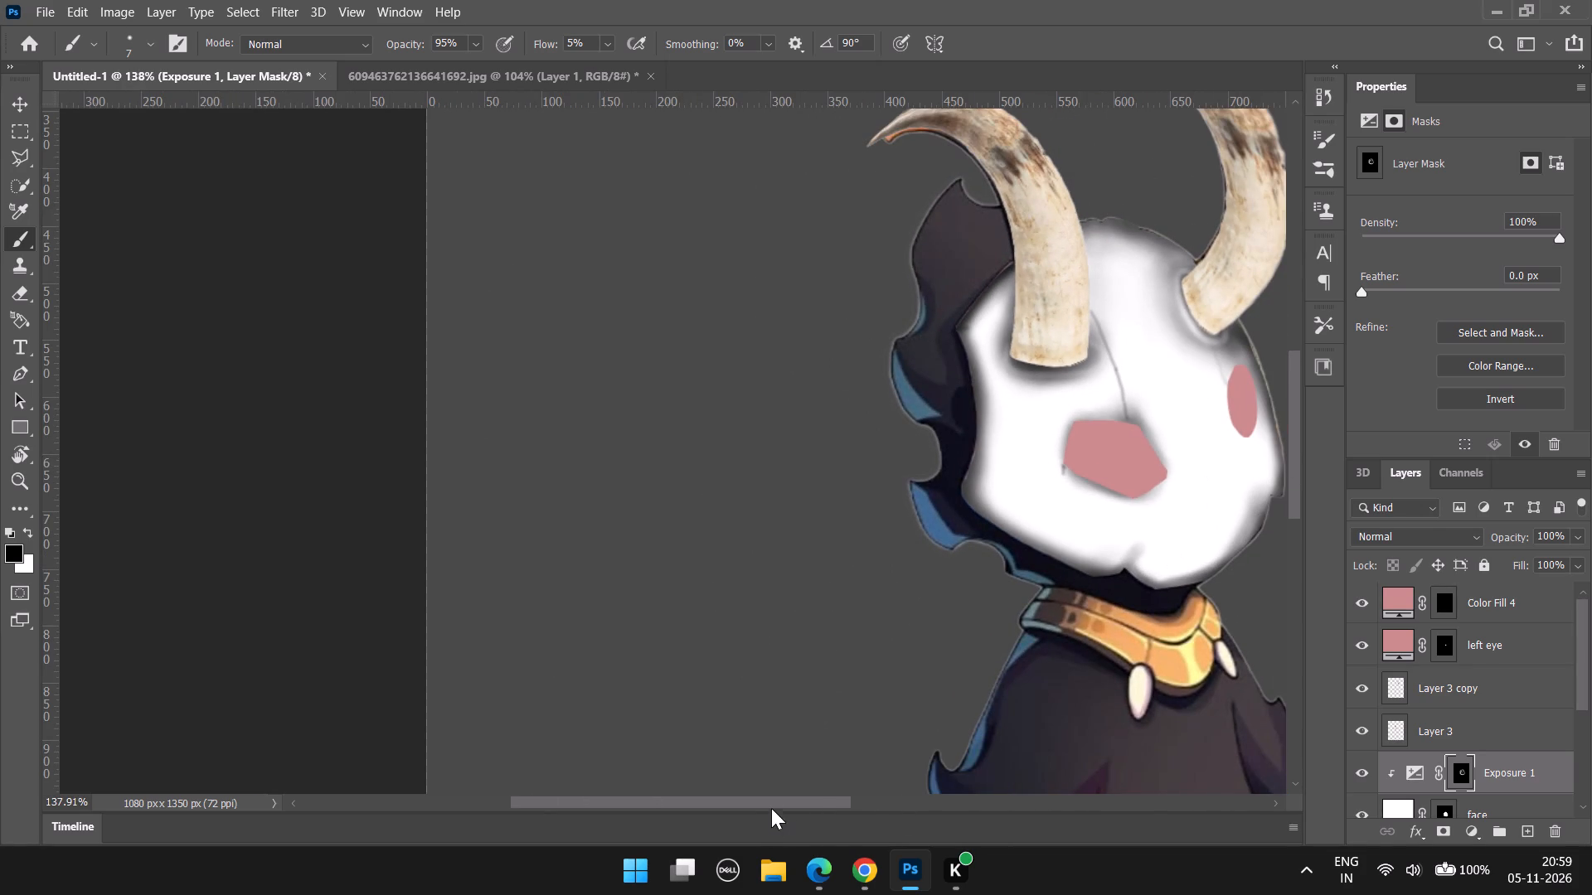
{"action": "left_click_drag", "start_coordinate": [771, 805], "coordinate": [867, 809]}
{"action": "scroll", "coordinate": [881, 370], "scroll_direction": "up", "scroll_amount": 9, "text": "alt"}
{"action": "scroll", "coordinate": [847, 312], "scroll_direction": "down", "scroll_amount": 3, "text": "alt"}
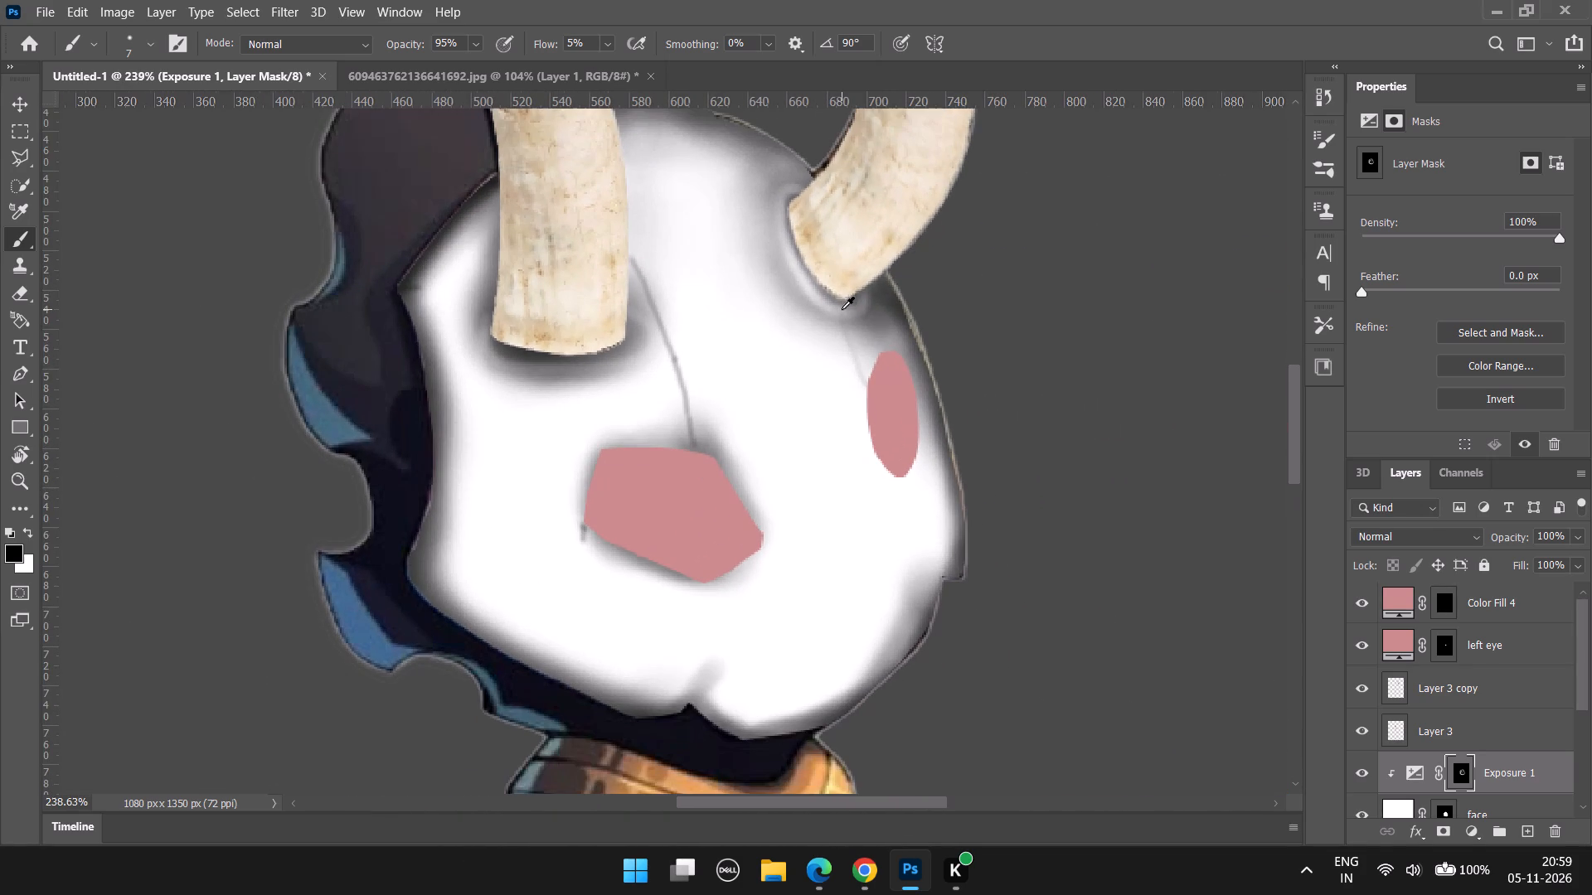
{"action": "type", "text": "]]]]]]]"}
{"action": "scroll", "coordinate": [1468, 709], "scroll_direction": "down", "scroll_amount": 4}
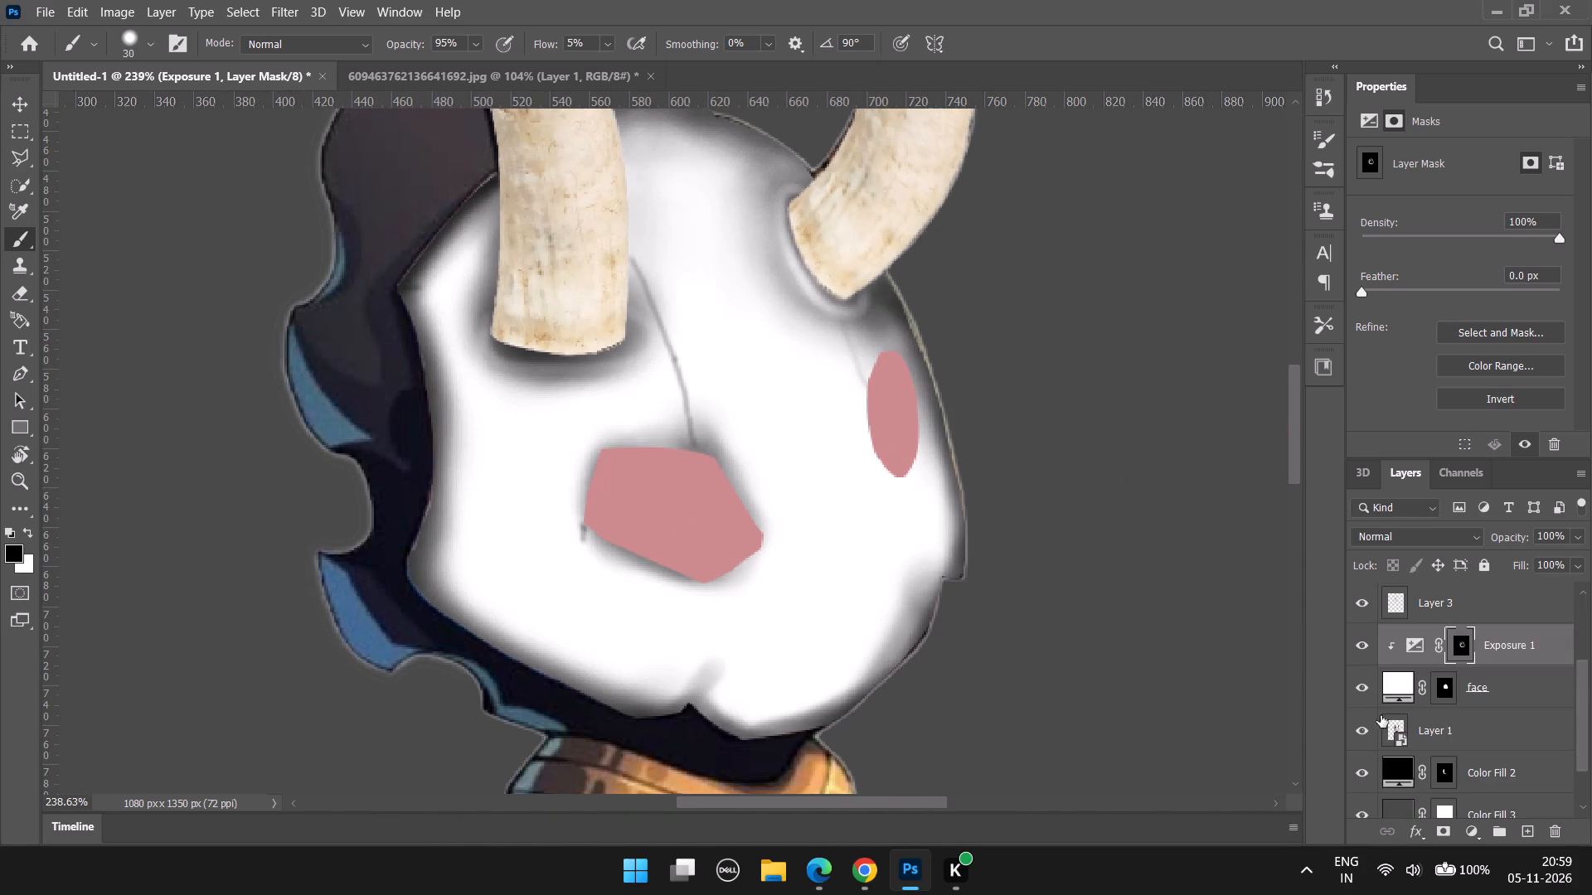
{"action": "scroll", "coordinate": [1379, 702], "scroll_direction": "down", "scroll_amount": 3}
{"action": "left_click", "coordinate": [1364, 662]}
Lighten the dark mark and shadow at the pink left eye's lower outer corner in black at 30 px.
{"action": "scroll", "coordinate": [958, 443], "scroll_direction": "up", "scroll_amount": 4, "text": "alt"}
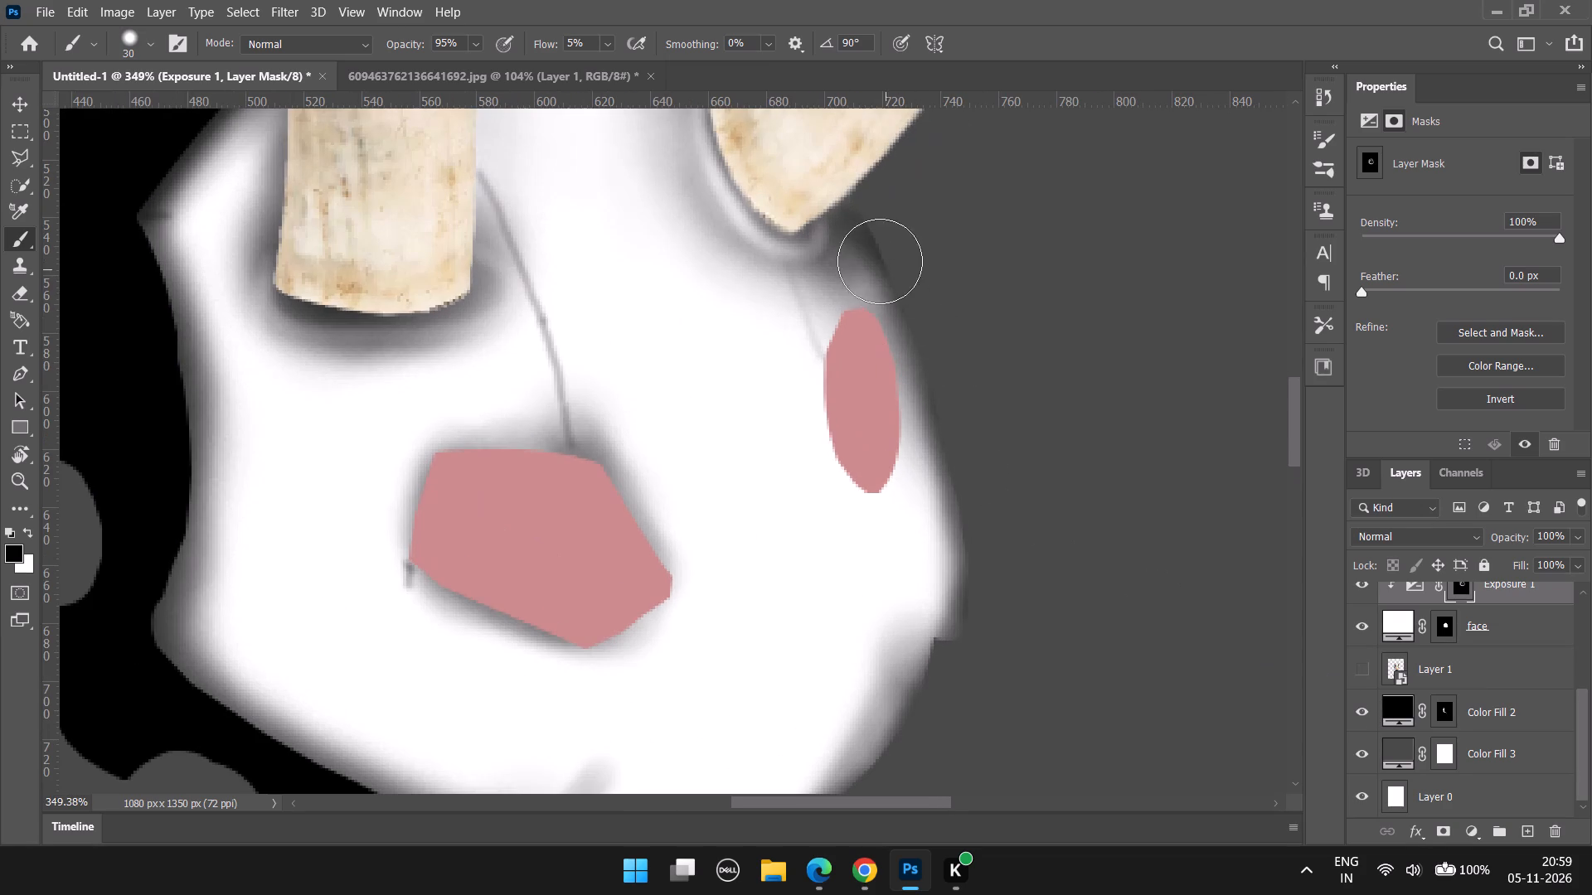
{"action": "scroll", "coordinate": [888, 452], "scroll_direction": "down", "scroll_amount": 6, "text": "alt"}
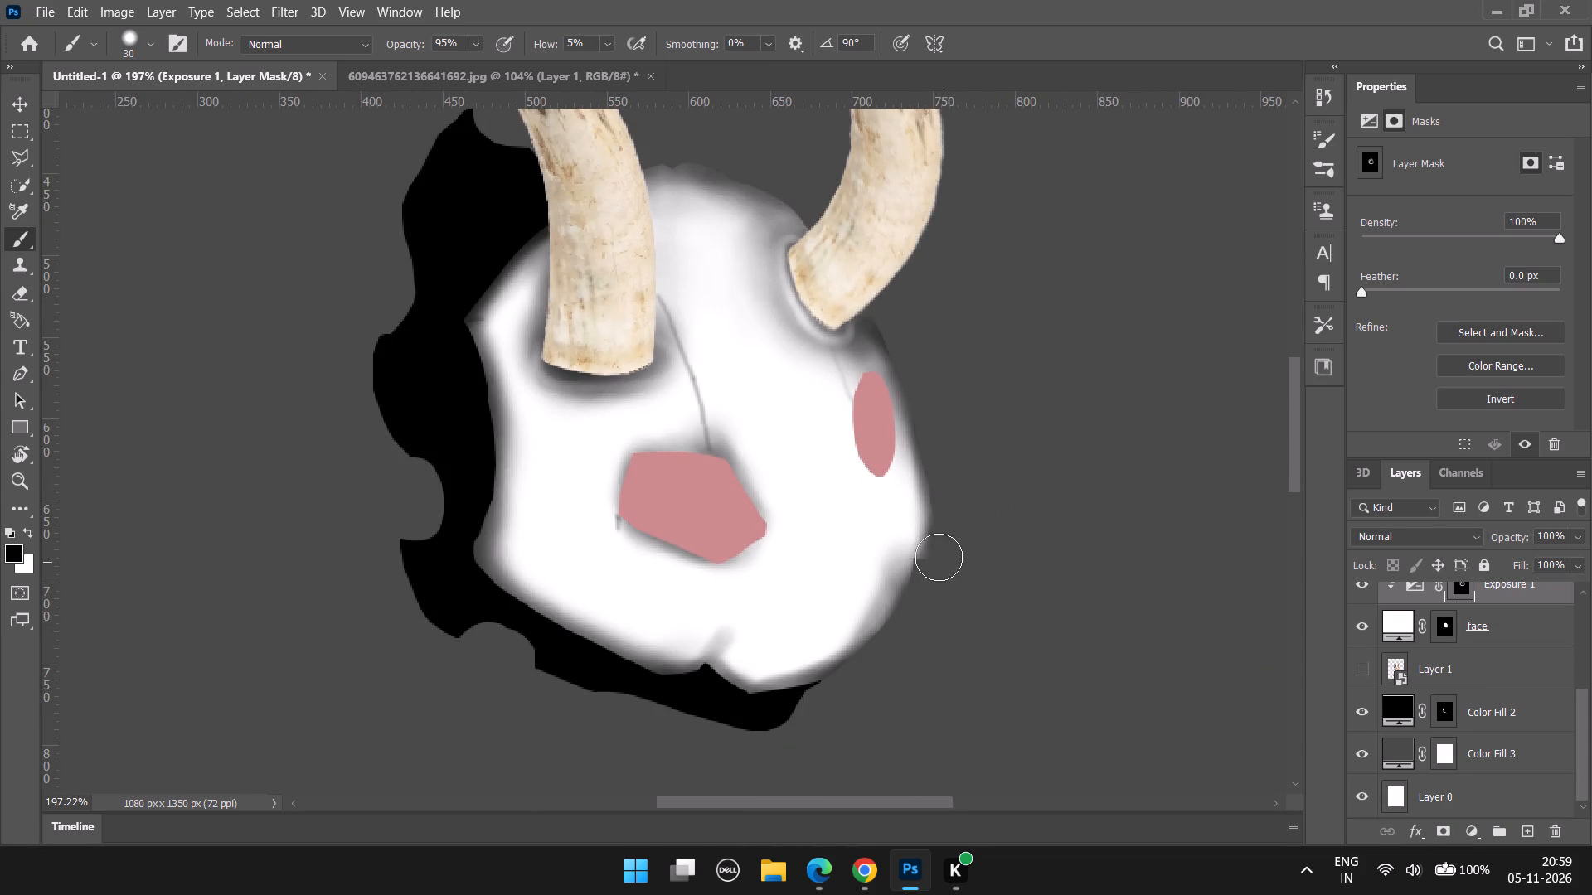
{"action": "scroll", "coordinate": [929, 580], "scroll_direction": "down", "scroll_amount": 3, "text": "alt"}
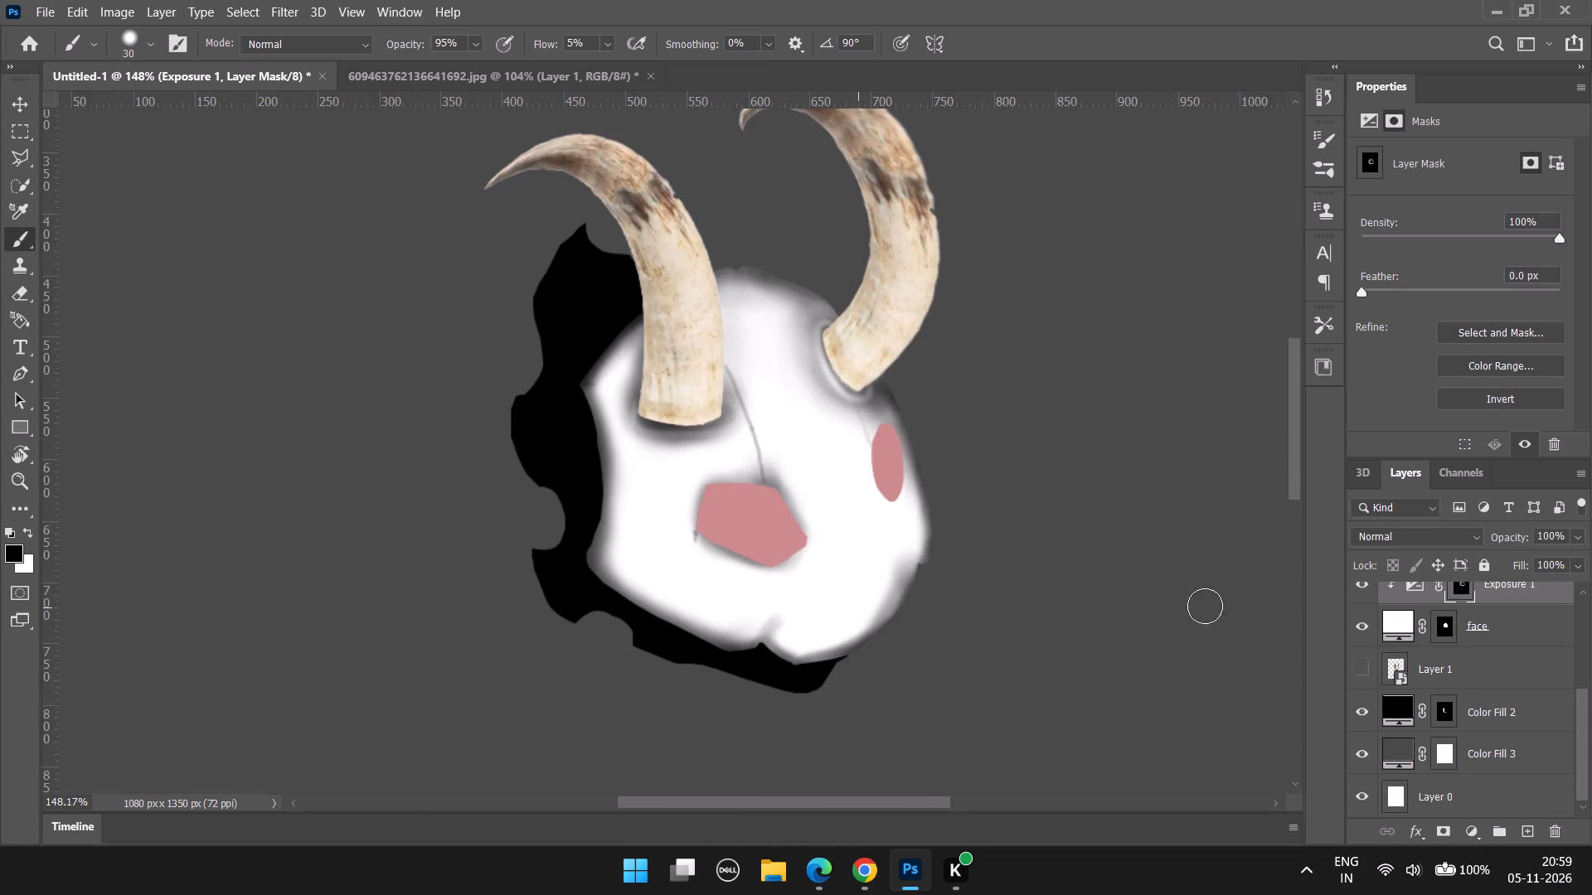
{"action": "scroll", "coordinate": [1140, 777], "scroll_direction": "up", "scroll_amount": 5, "text": "alt"}
{"action": "scroll", "coordinate": [397, 583], "scroll_direction": "up", "scroll_amount": 4, "text": "alt"}
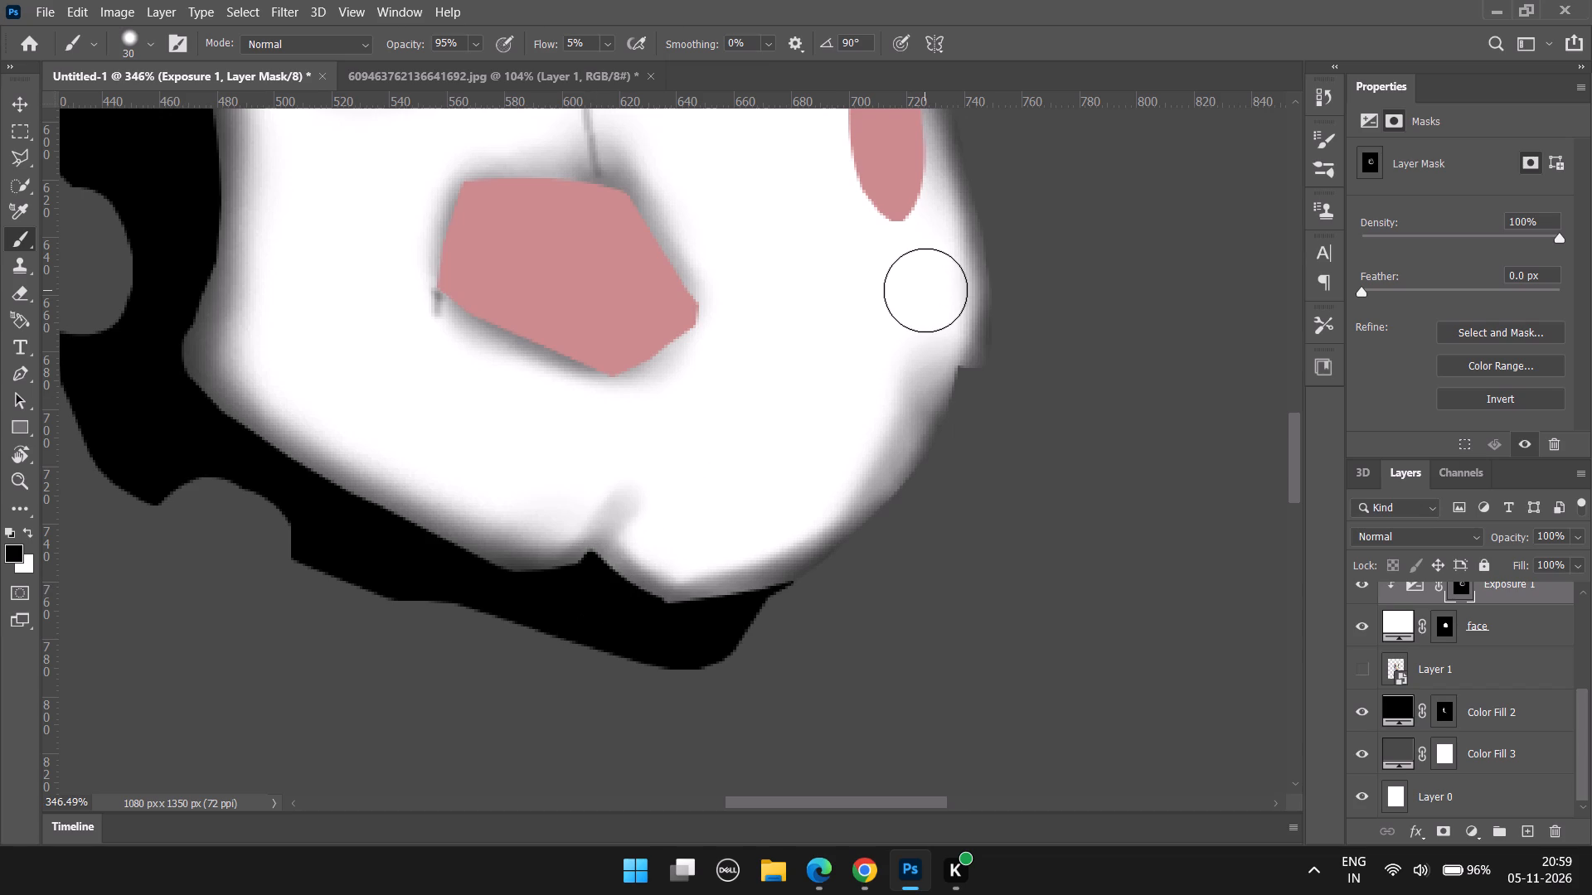
{"action": "scroll", "coordinate": [857, 251], "scroll_direction": "down", "scroll_amount": 7, "text": "alt"}
{"action": "scroll", "coordinate": [789, 457], "scroll_direction": "up", "scroll_amount": 14, "text": "alt"}
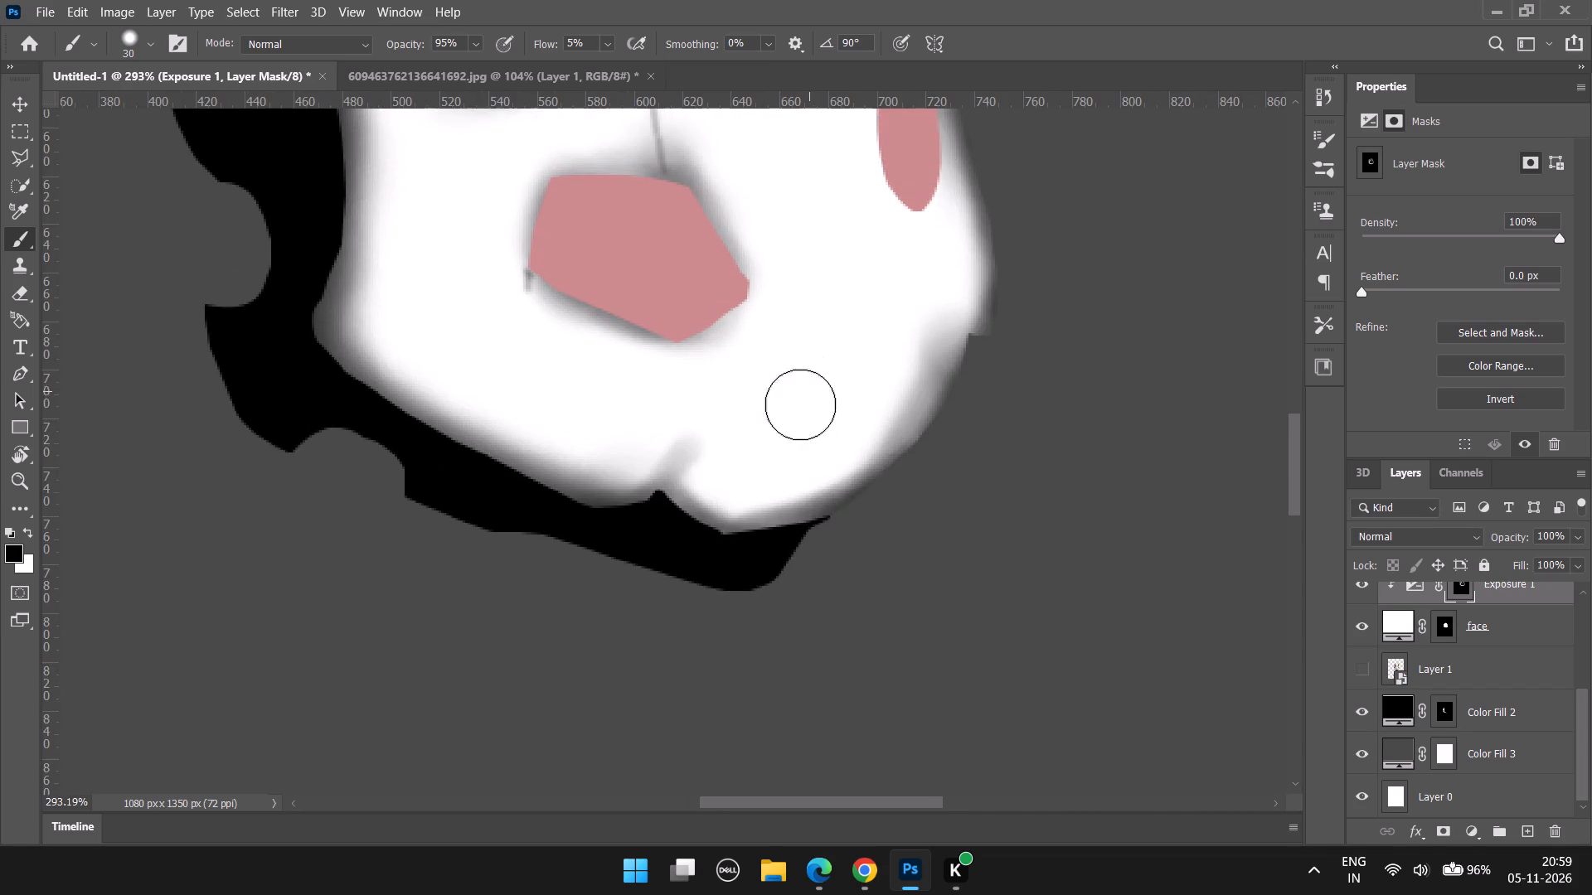
{"action": "scroll", "coordinate": [800, 404], "scroll_direction": "up", "scroll_amount": 6, "text": "alt"}
{"action": "scroll", "coordinate": [676, 573], "scroll_direction": "up", "scroll_amount": 10}
{"action": "left_click_drag", "start_coordinate": [470, 465], "coordinate": [473, 479]}
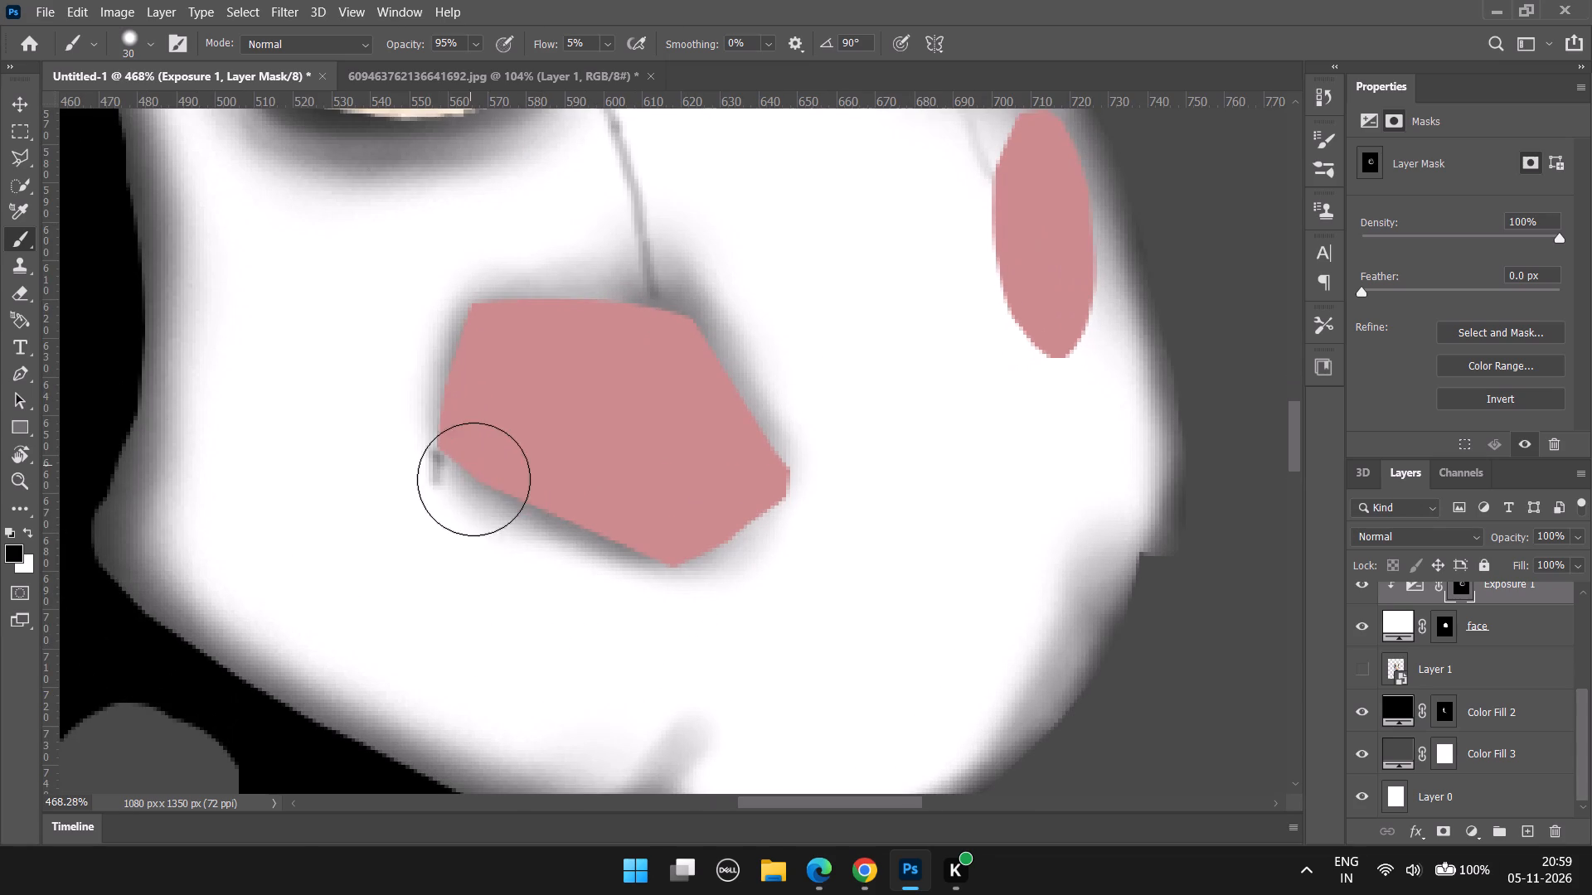
{"action": "left_click_drag", "start_coordinate": [473, 479], "coordinate": [507, 505]}
{"action": "left_click_drag", "start_coordinate": [440, 426], "coordinate": [502, 487]}
{"action": "left_click_drag", "start_coordinate": [444, 443], "coordinate": [459, 497]}
{"action": "left_click", "coordinate": [459, 484]}
{"action": "left_click", "coordinate": [454, 480]}
{"action": "left_click", "coordinate": [440, 464]}
Add soft shading beside the left eye's outer corner in white at 30 px.
{"action": "key", "text": "x"}
{"action": "left_click_drag", "start_coordinate": [434, 439], "coordinate": [438, 489]}
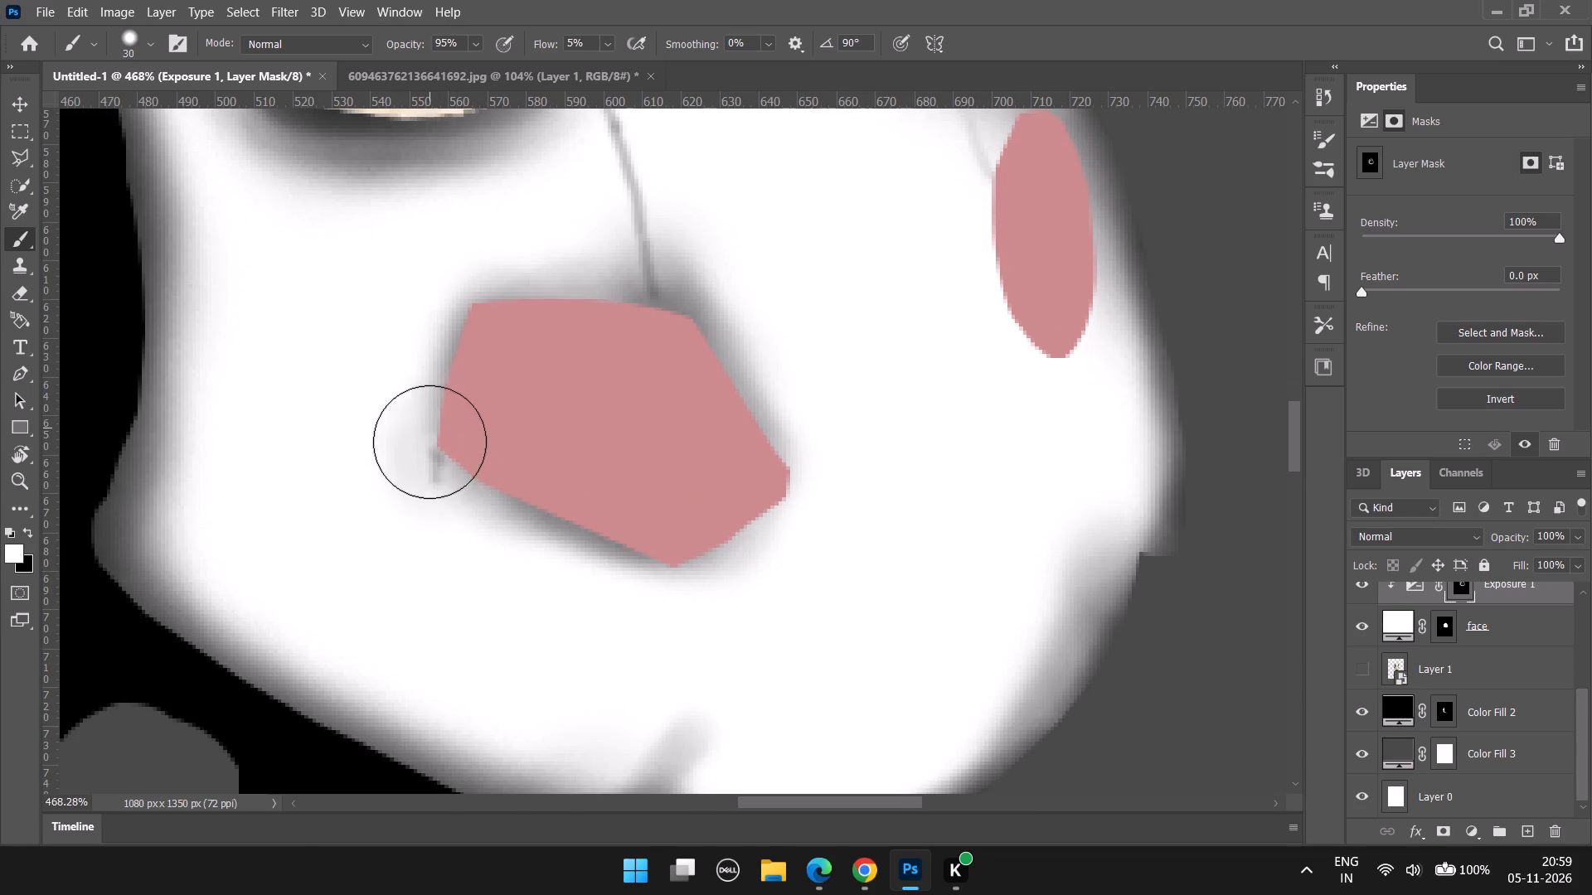
{"action": "left_click_drag", "start_coordinate": [430, 435], "coordinate": [430, 453]}
{"action": "left_click_drag", "start_coordinate": [444, 424], "coordinate": [448, 443]}
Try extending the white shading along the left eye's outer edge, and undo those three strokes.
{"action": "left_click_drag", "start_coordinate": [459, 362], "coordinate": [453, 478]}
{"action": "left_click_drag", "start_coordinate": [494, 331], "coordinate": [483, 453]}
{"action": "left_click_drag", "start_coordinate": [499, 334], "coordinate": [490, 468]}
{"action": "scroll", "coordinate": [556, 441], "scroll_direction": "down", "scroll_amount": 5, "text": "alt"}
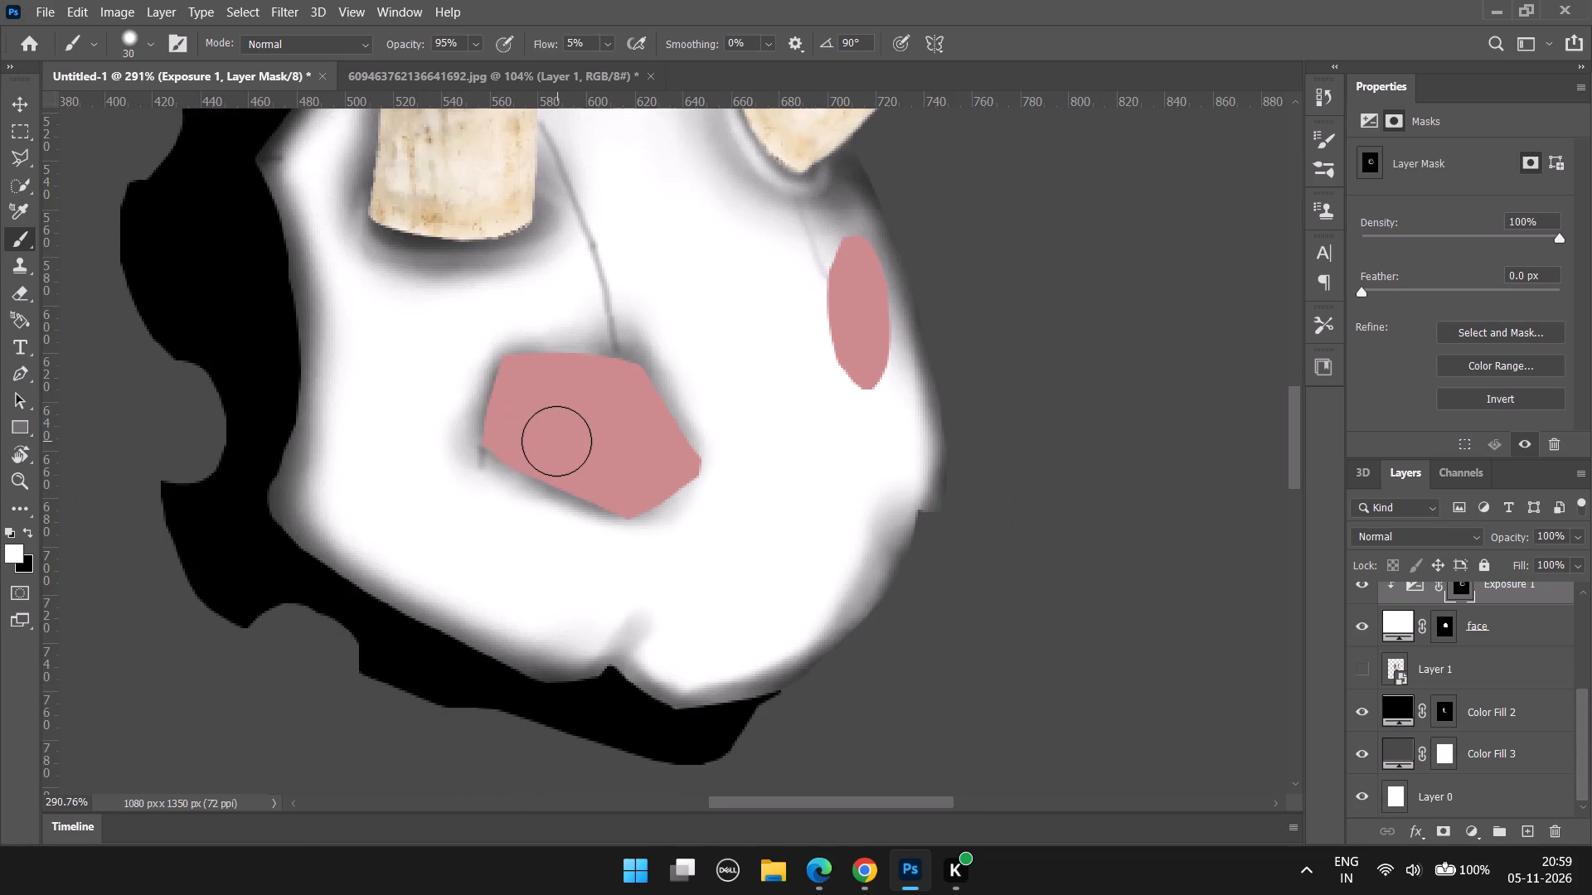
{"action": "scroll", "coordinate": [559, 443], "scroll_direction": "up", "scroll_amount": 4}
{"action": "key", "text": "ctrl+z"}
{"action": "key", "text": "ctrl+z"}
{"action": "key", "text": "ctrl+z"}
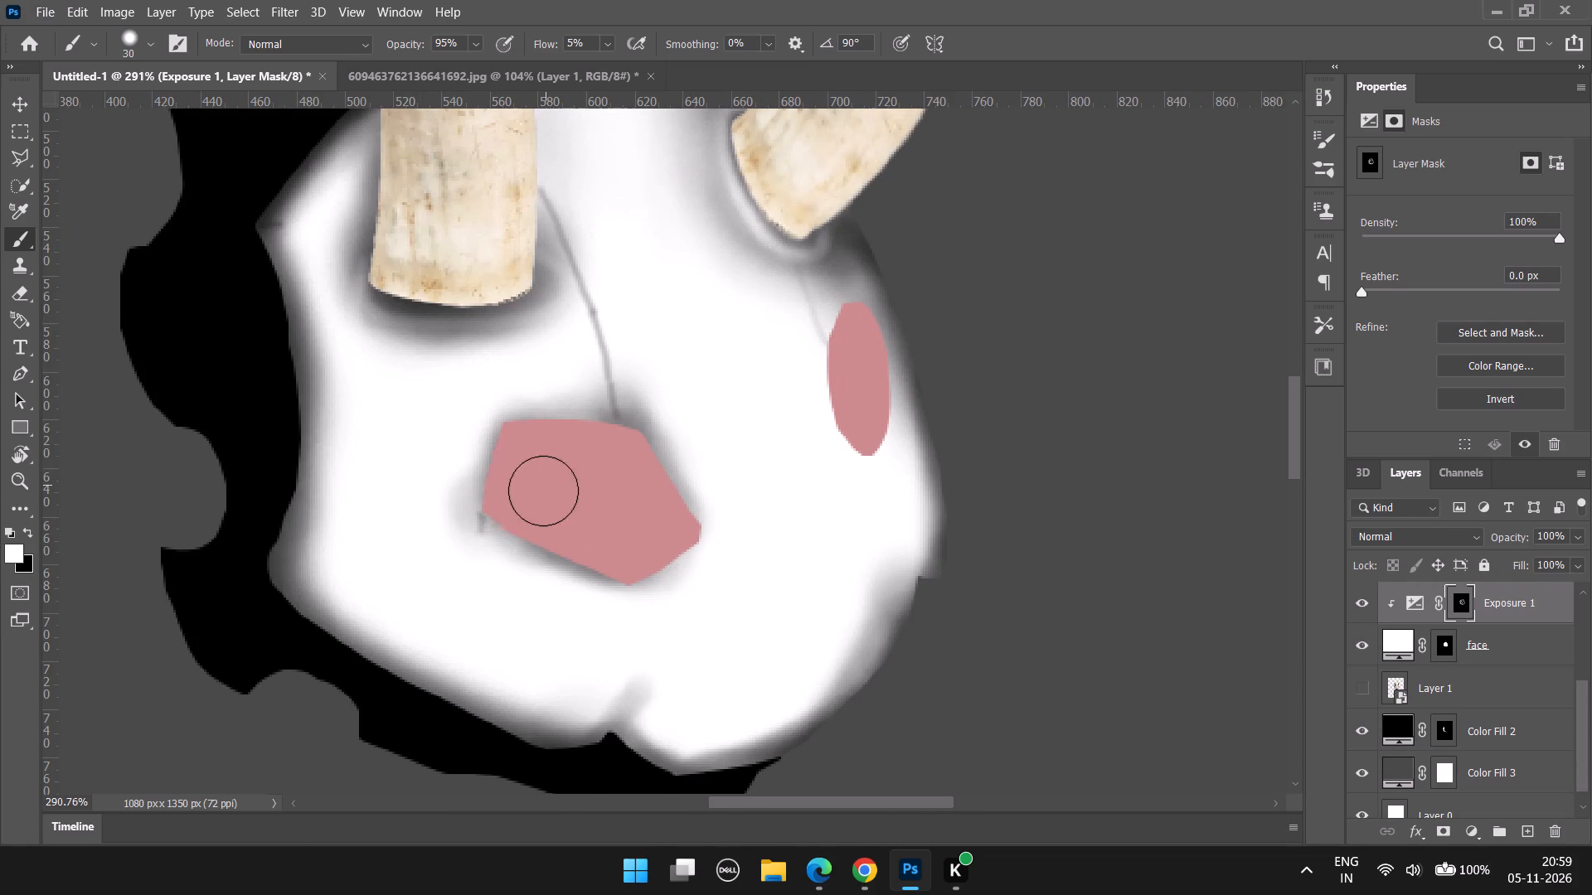
Lighten the shading beside the left eye's outer edge in black at 30 px.
{"action": "scroll", "coordinate": [531, 509], "scroll_direction": "up", "scroll_amount": 3, "text": "alt"}
{"action": "key", "text": "x"}
{"action": "left_click_drag", "start_coordinate": [467, 477], "coordinate": [460, 546]}
{"action": "left_click_drag", "start_coordinate": [409, 453], "coordinate": [439, 570]}
{"action": "left_click_drag", "start_coordinate": [453, 466], "coordinate": [461, 540]}
{"action": "left_click_drag", "start_coordinate": [465, 457], "coordinate": [461, 515]}
{"action": "left_click_drag", "start_coordinate": [448, 477], "coordinate": [455, 525]}
{"action": "left_click_drag", "start_coordinate": [459, 496], "coordinate": [464, 530]}
{"action": "left_click_drag", "start_coordinate": [471, 454], "coordinate": [471, 507]}
Lighten the shadow along the left eye's top edge and upper inner corner in black at 30 px.
{"action": "left_click_drag", "start_coordinate": [439, 477], "coordinate": [641, 362]}
{"action": "left_click_drag", "start_coordinate": [465, 416], "coordinate": [730, 425]}
{"action": "left_click_drag", "start_coordinate": [519, 419], "coordinate": [773, 457]}
{"action": "left_click_drag", "start_coordinate": [556, 410], "coordinate": [707, 472]}
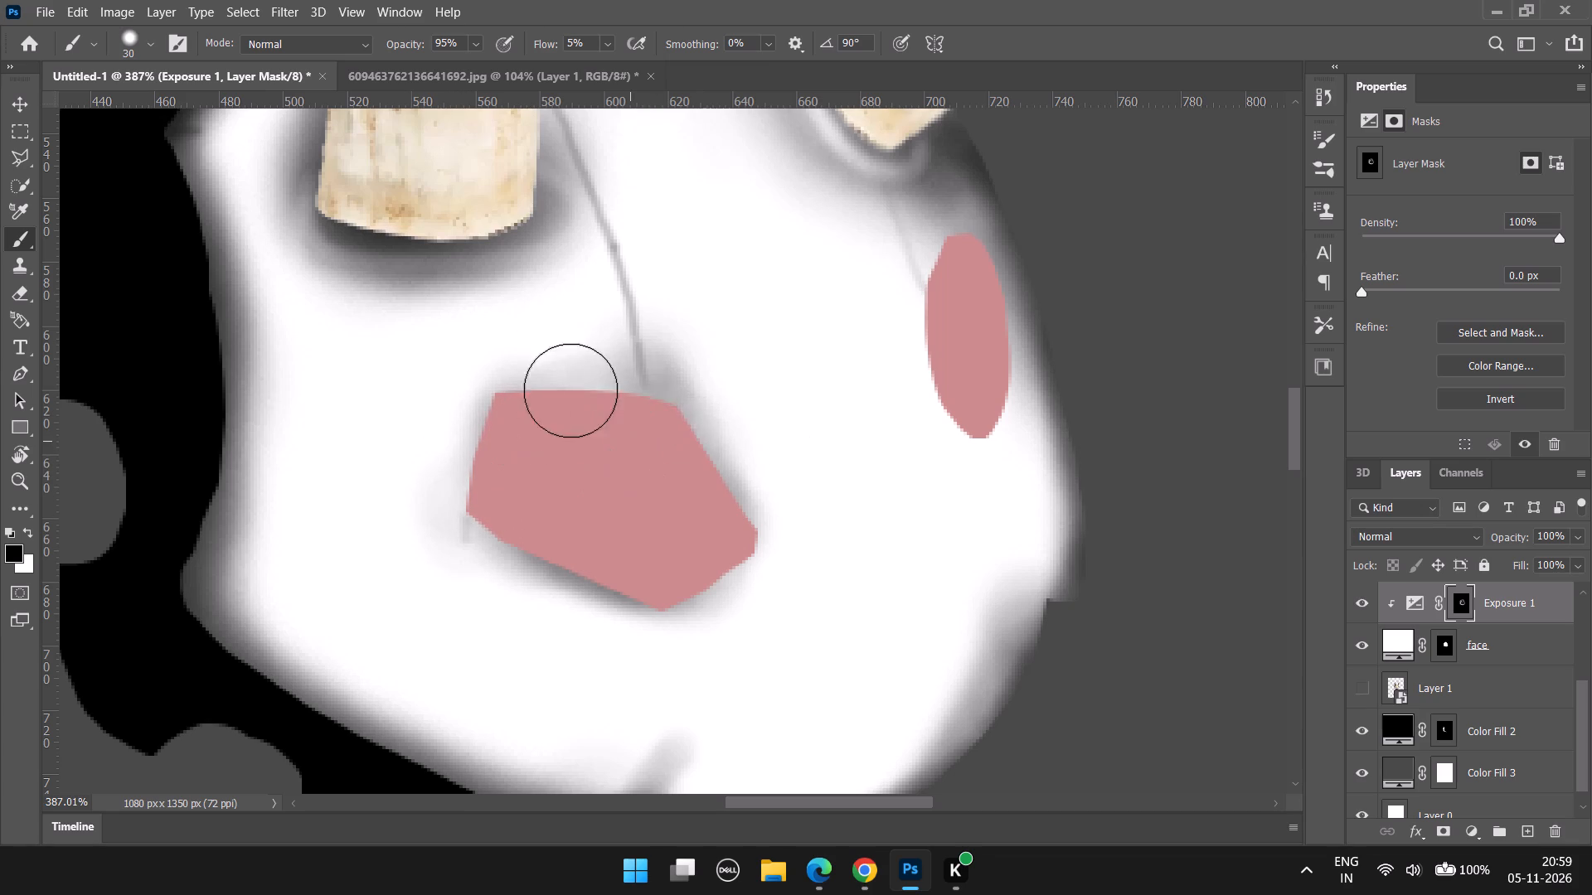
{"action": "left_click_drag", "start_coordinate": [599, 376], "coordinate": [730, 467]}
{"action": "left_click_drag", "start_coordinate": [635, 410], "coordinate": [694, 462]}
Fade the shadow along the left eye's sloping inner edge down to its lower tip in black at 30 px.
{"action": "left_click_drag", "start_coordinate": [626, 348], "coordinate": [712, 497]}
{"action": "left_click_drag", "start_coordinate": [648, 372], "coordinate": [734, 562]}
{"action": "left_click_drag", "start_coordinate": [687, 424], "coordinate": [730, 600]}
{"action": "left_click_drag", "start_coordinate": [721, 478], "coordinate": [716, 579]}
{"action": "left_click_drag", "start_coordinate": [724, 550], "coordinate": [634, 631]}
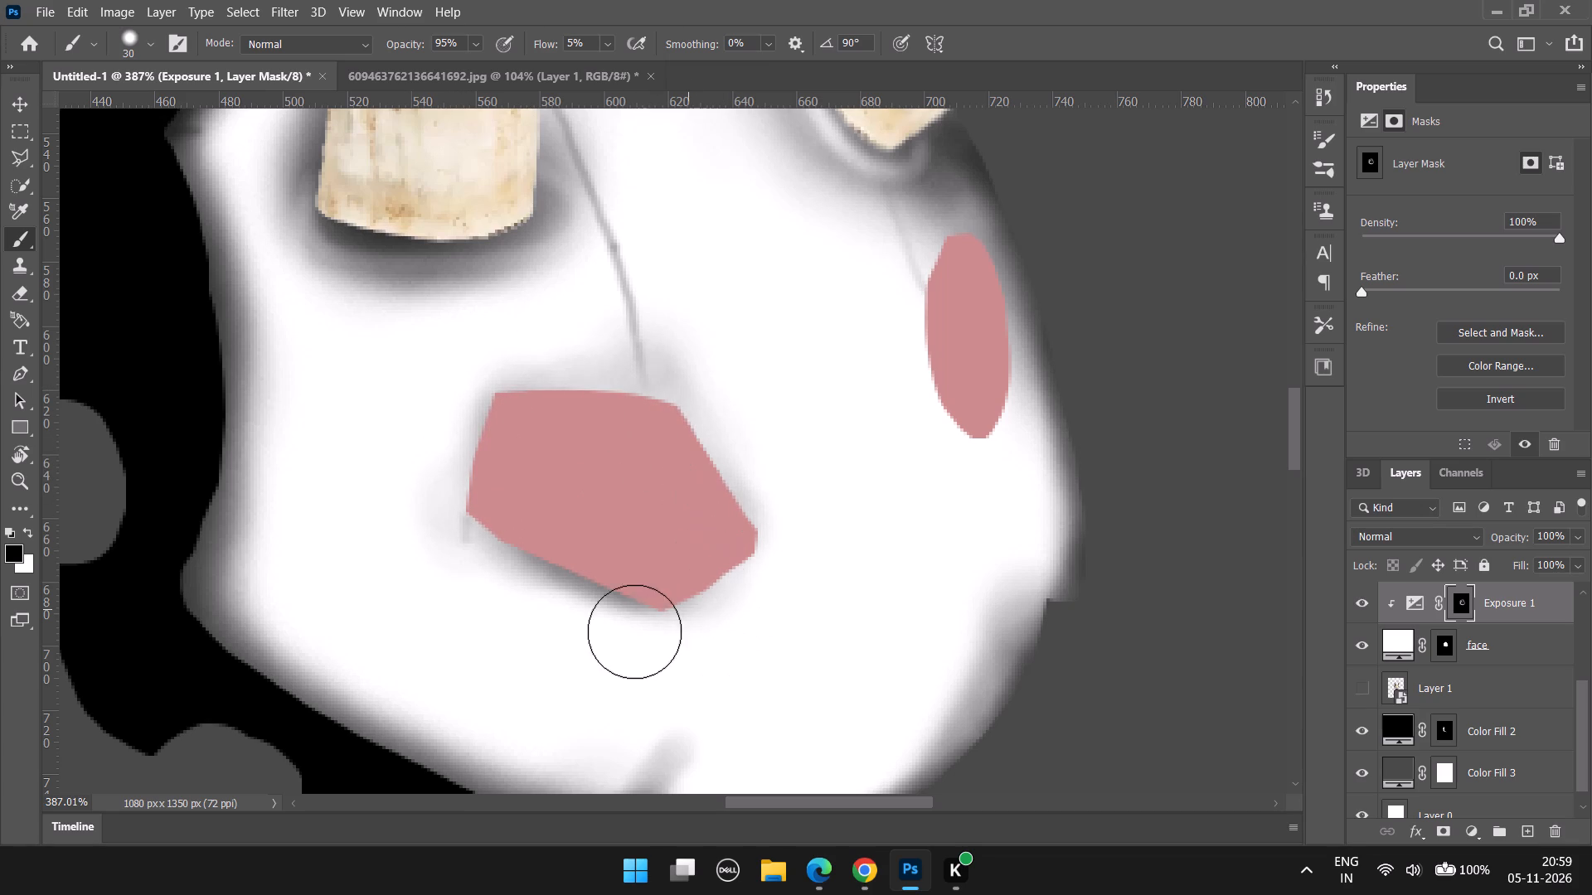
Fade the shadow under the left eye's lower edge in black at 30 px.
{"action": "left_click_drag", "start_coordinate": [634, 631], "coordinate": [624, 604]}
{"action": "left_click_drag", "start_coordinate": [510, 547], "coordinate": [693, 631]}
{"action": "left_click_drag", "start_coordinate": [514, 564], "coordinate": [703, 596]}
{"action": "left_click_drag", "start_coordinate": [577, 579], "coordinate": [711, 591]}
{"action": "left_click_drag", "start_coordinate": [604, 573], "coordinate": [681, 573]}
Fade the remaining mark at the left eye's lower outer corner in black, enlarging the brush to 45 px.
{"action": "scroll", "coordinate": [672, 541], "scroll_direction": "down", "scroll_amount": 4, "text": "alt"}
{"action": "scroll", "coordinate": [666, 550], "scroll_direction": "up", "scroll_amount": 1, "text": "alt"}
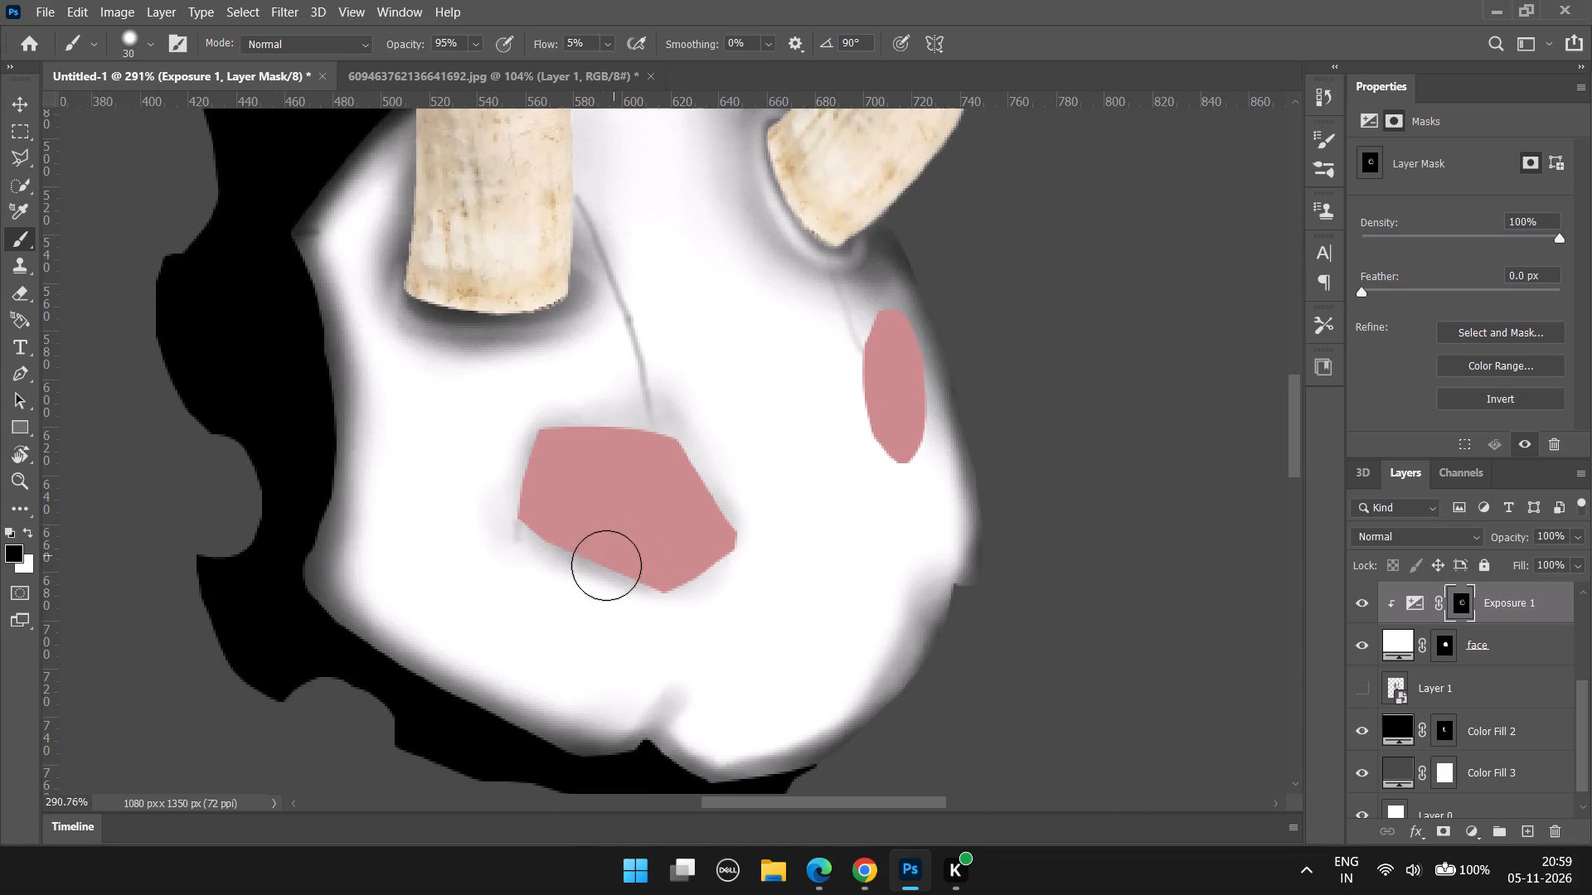
{"action": "left_click_drag", "start_coordinate": [524, 470], "coordinate": [527, 525]}
{"action": "left_click", "coordinate": [519, 517]}
{"action": "left_click", "coordinate": [511, 517]}
{"action": "type", "text": "]]]"}
{"action": "left_click_drag", "start_coordinate": [515, 510], "coordinate": [514, 518]}
{"action": "triple_click", "coordinate": [514, 517]}
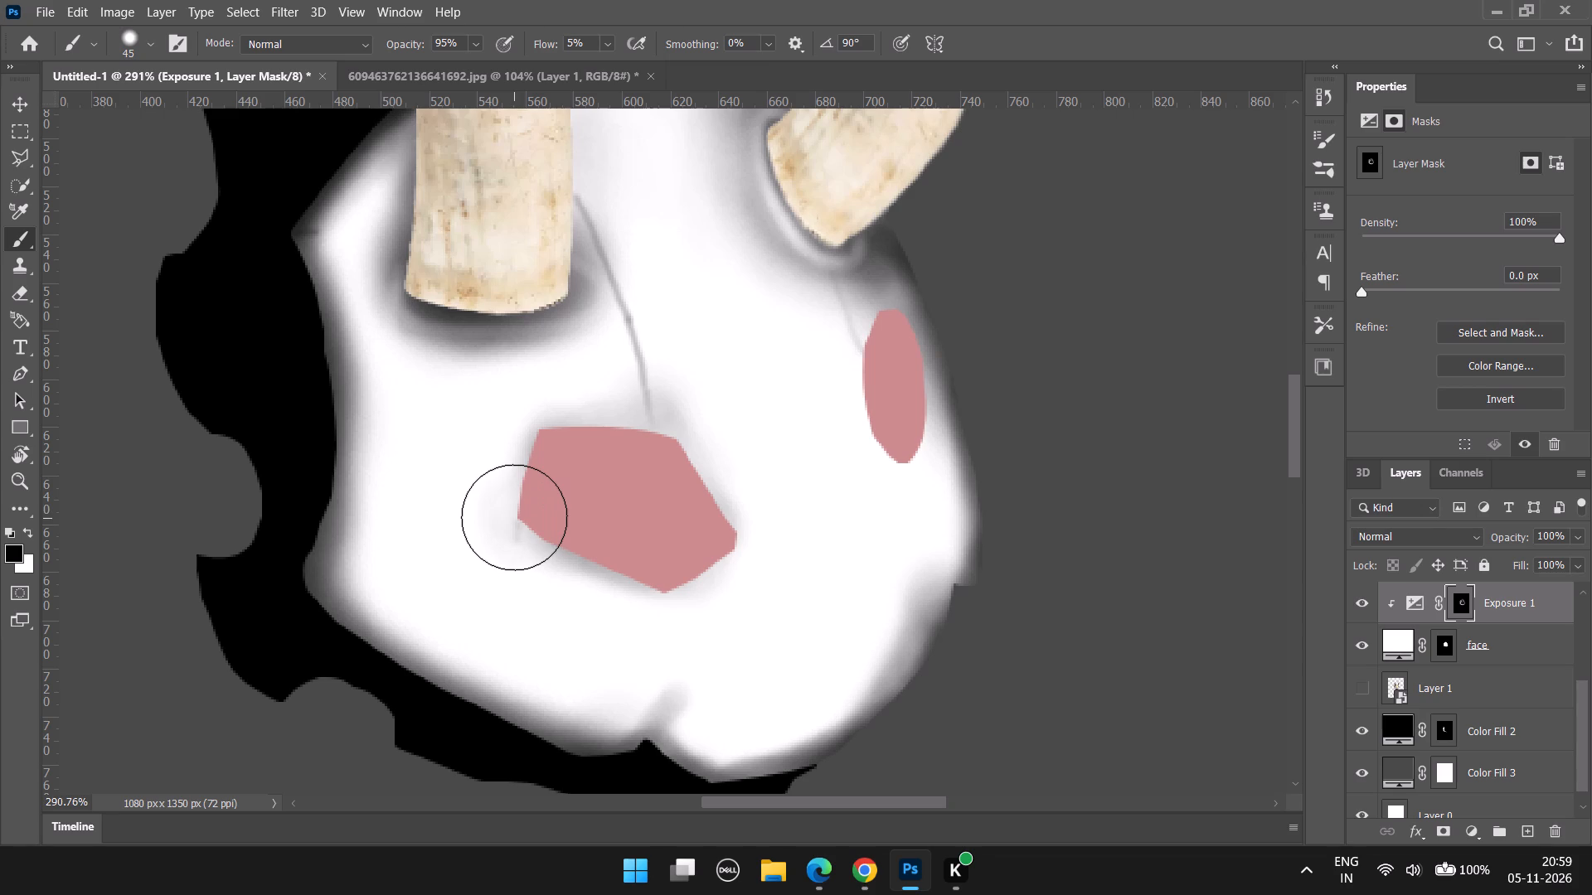
Erase the shadow along the left eye's outer and lower edges on the Exposure mask in black at 29% flow.
{"action": "left_click", "coordinate": [609, 44]}
{"action": "left_click", "coordinate": [633, 62]}
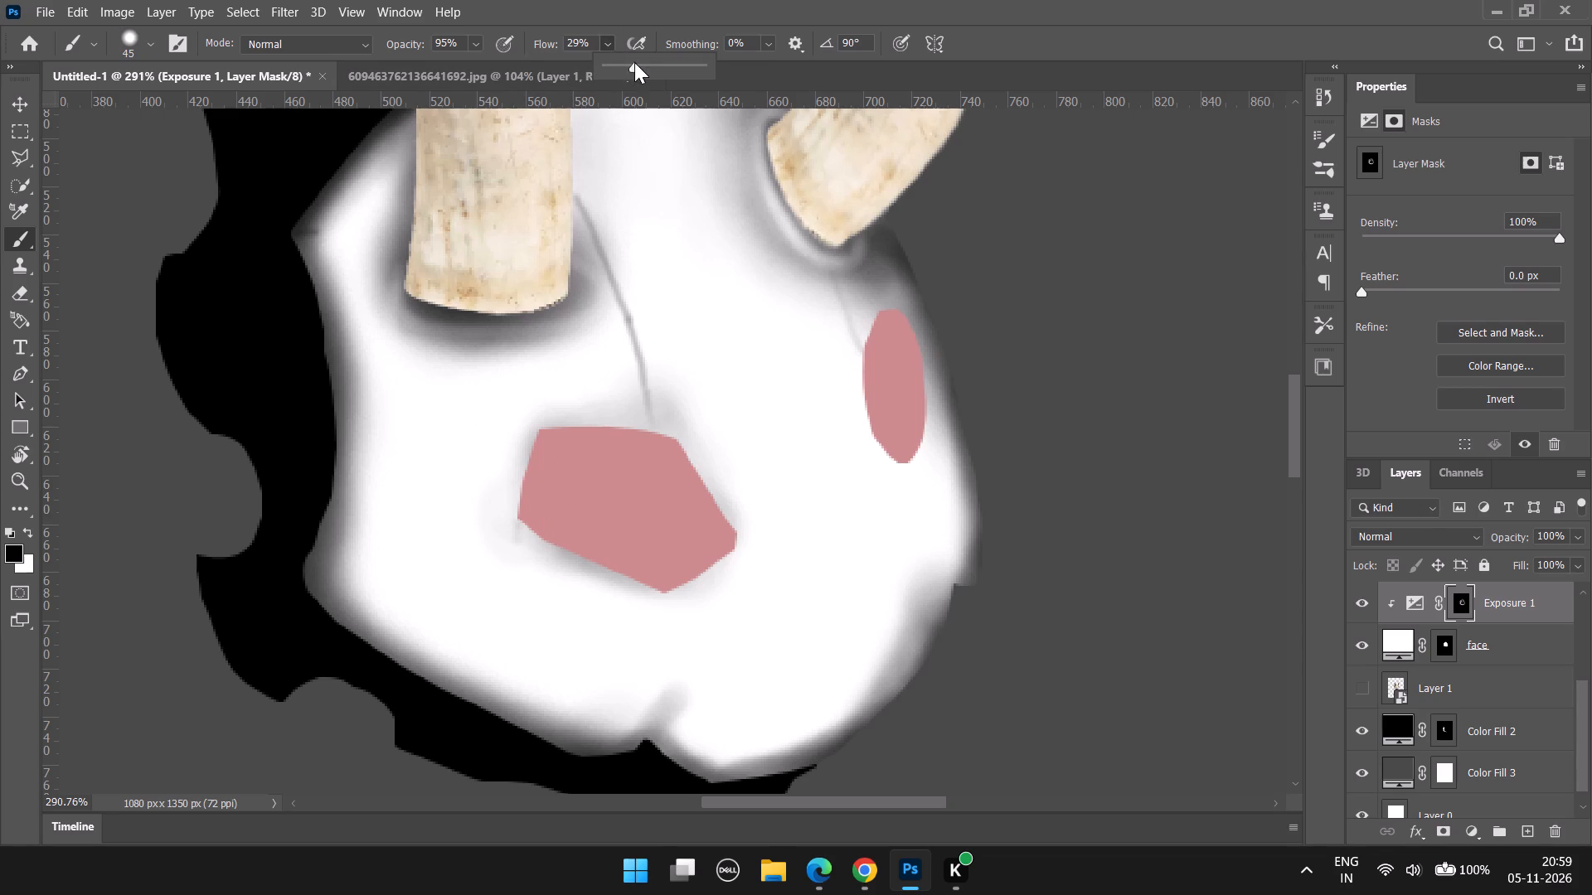
{"action": "left_click_drag", "start_coordinate": [570, 484], "coordinate": [570, 550]}
{"action": "left_click_drag", "start_coordinate": [512, 480], "coordinate": [538, 546]}
{"action": "left_click_drag", "start_coordinate": [521, 493], "coordinate": [629, 584]}
{"action": "left_click_drag", "start_coordinate": [564, 533], "coordinate": [746, 584]}
{"action": "left_click_drag", "start_coordinate": [575, 554], "coordinate": [757, 559]}
{"action": "left_click_drag", "start_coordinate": [583, 548], "coordinate": [664, 522]}
{"action": "left_click_drag", "start_coordinate": [565, 490], "coordinate": [729, 472]}
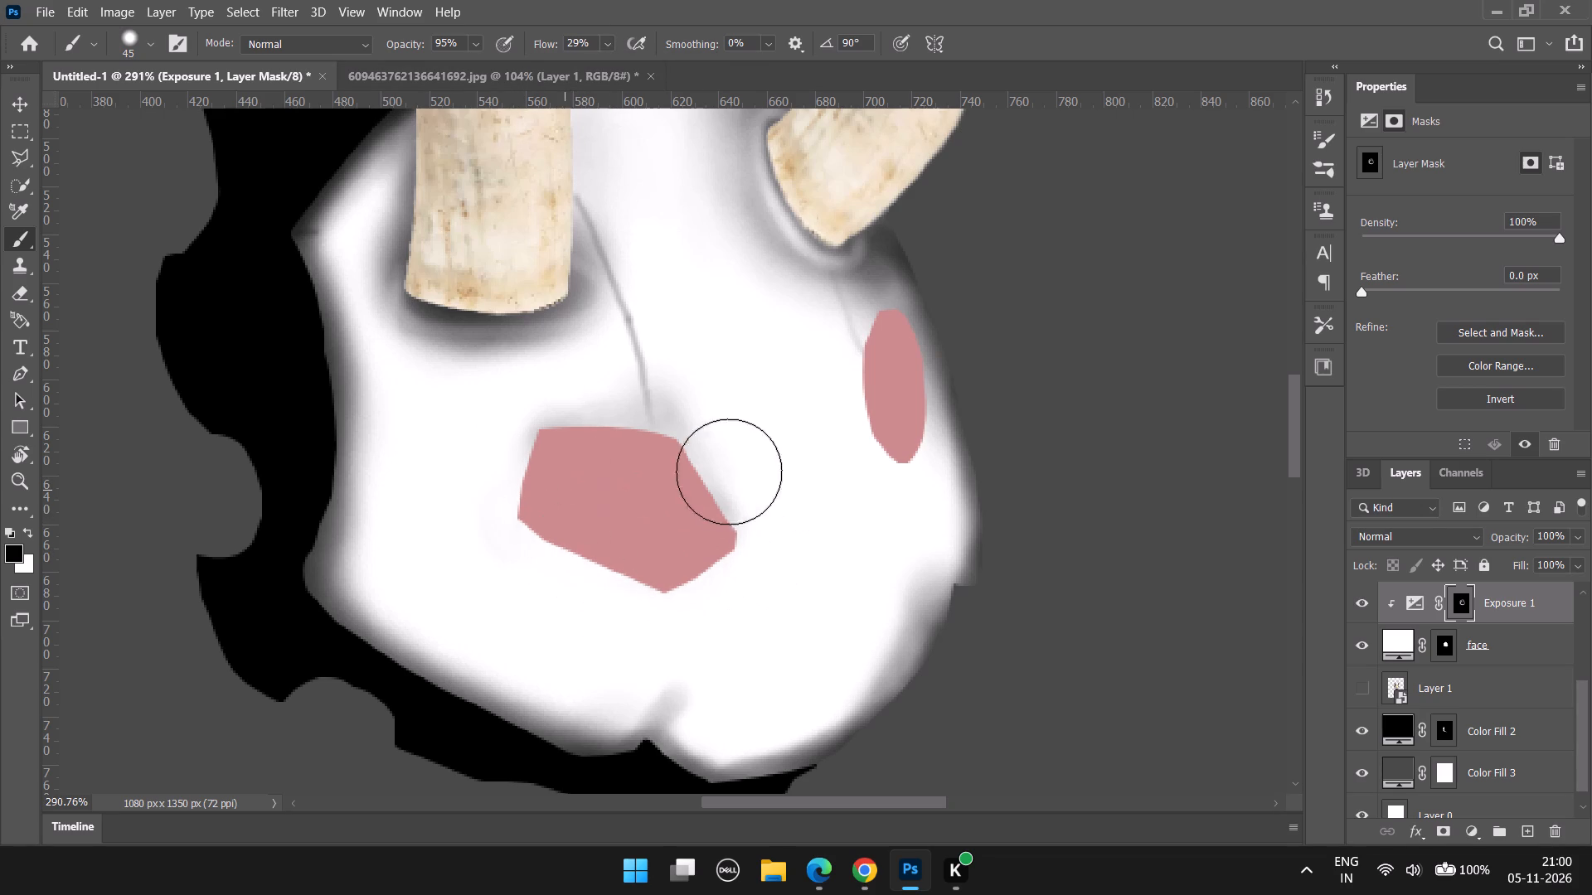
Erase the shadow along the left eye's top edge and upper inner corner in black at 29% flow.
{"action": "left_click_drag", "start_coordinate": [729, 472], "coordinate": [730, 479]}
{"action": "left_click_drag", "start_coordinate": [605, 453], "coordinate": [623, 492]}
{"action": "left_click_drag", "start_coordinate": [572, 438], "coordinate": [628, 484]}
{"action": "left_click_drag", "start_coordinate": [547, 436], "coordinate": [591, 464]}
{"action": "left_click_drag", "start_coordinate": [523, 443], "coordinate": [547, 488]}
{"action": "left_click_drag", "start_coordinate": [546, 465], "coordinate": [653, 466]}
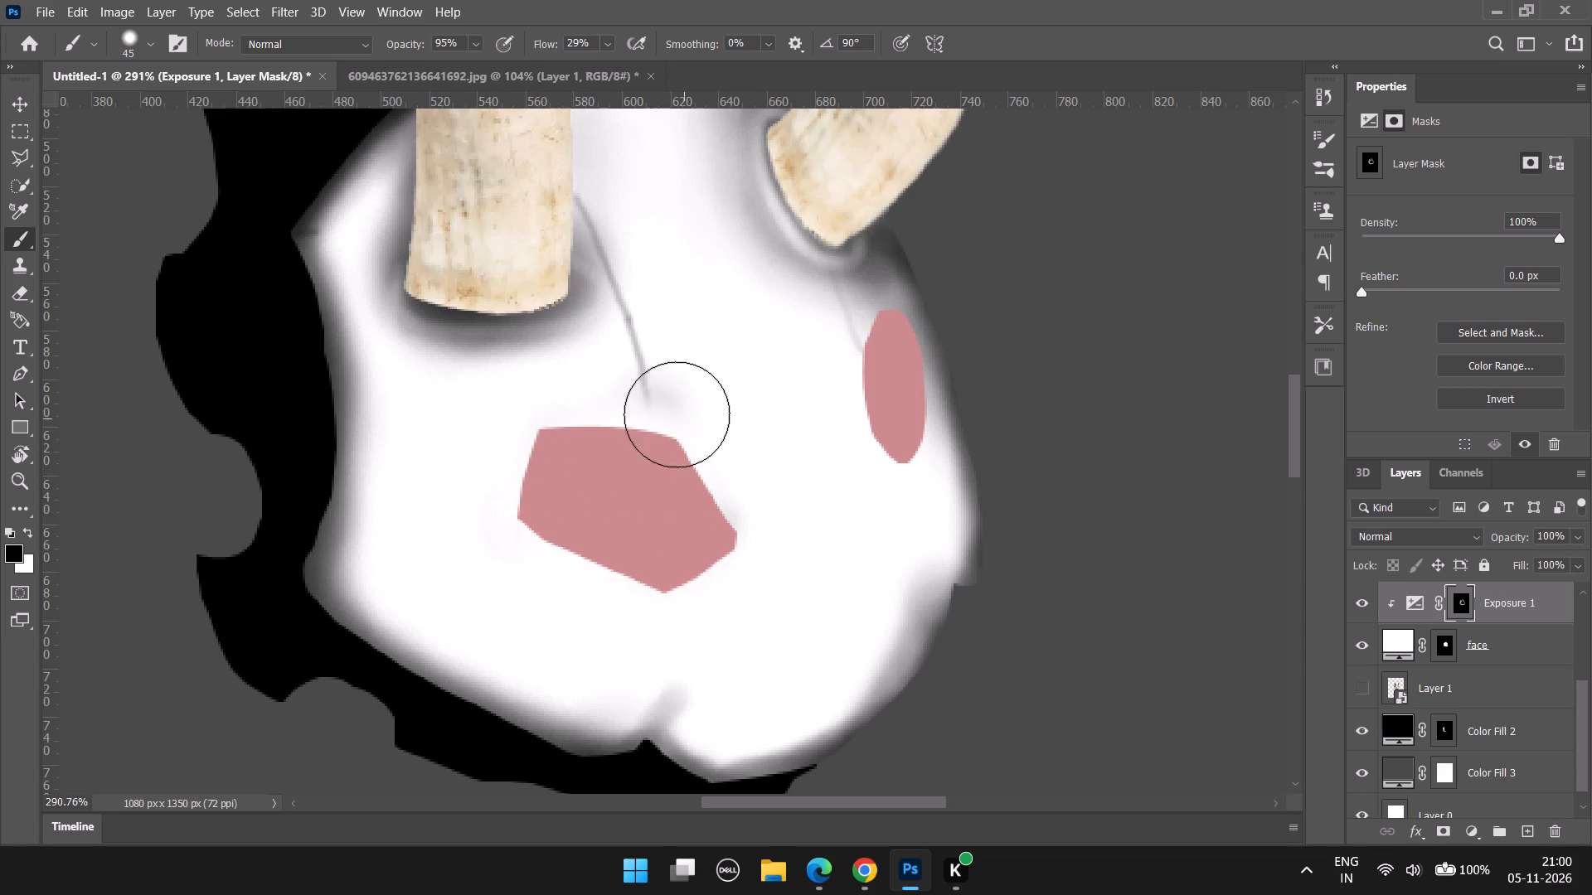
{"action": "left_click_drag", "start_coordinate": [677, 414], "coordinate": [692, 438]}
Repaint the shadow along the left eye's top edge and down its outer side in white at 29% flow.
{"action": "scroll", "coordinate": [687, 456], "scroll_direction": "down", "scroll_amount": 3, "text": "alt"}
{"action": "key", "text": "x"}
{"action": "scroll", "coordinate": [687, 456], "scroll_direction": "up", "scroll_amount": 7}
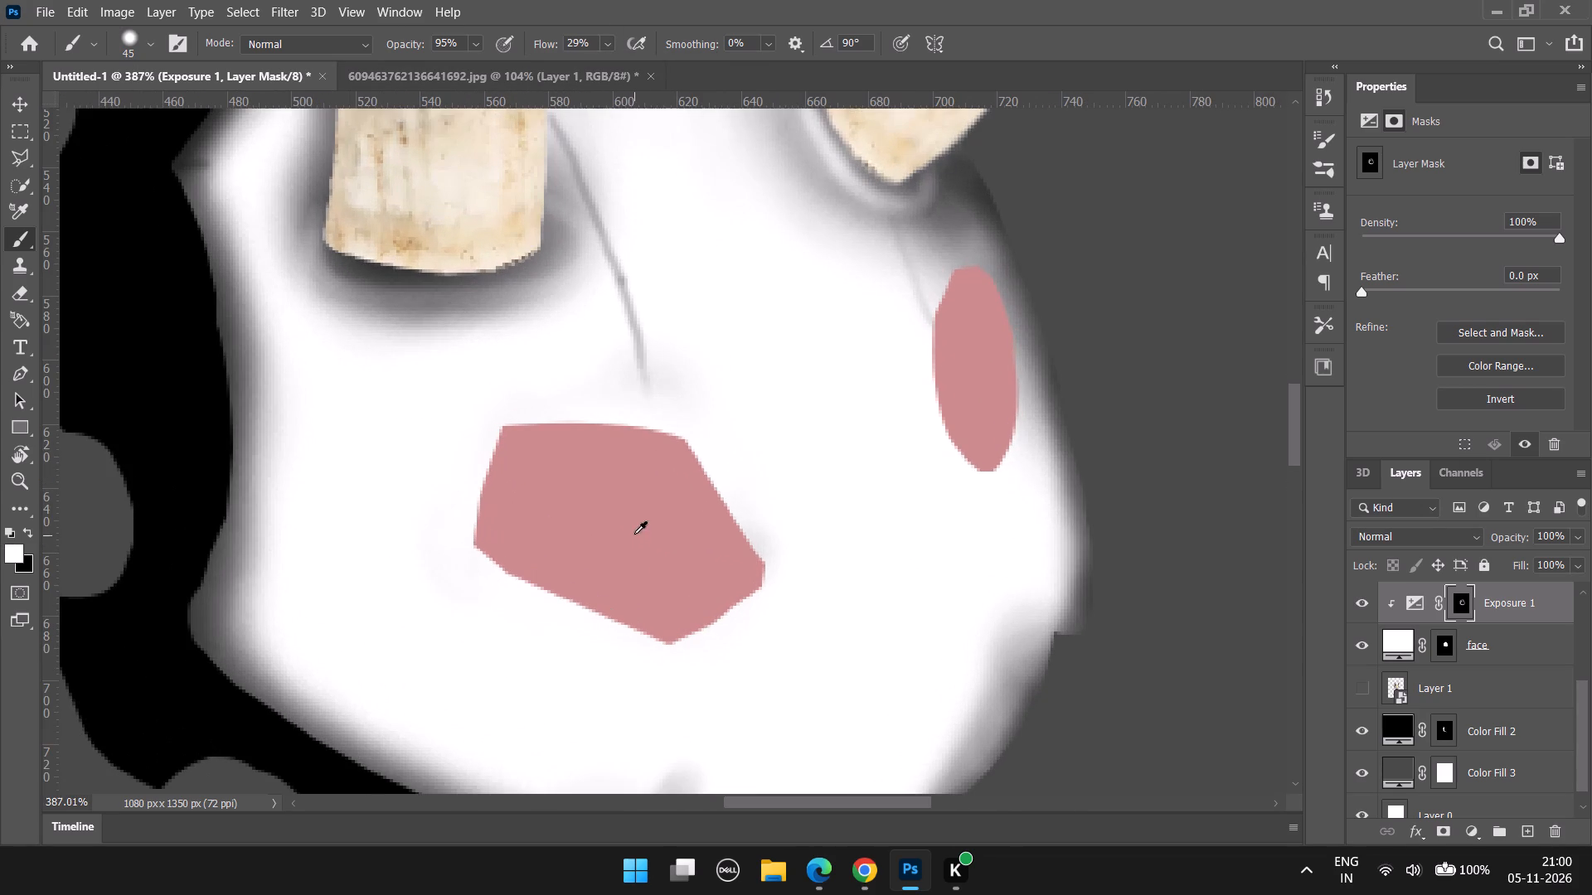
{"action": "left_click", "coordinate": [645, 473]}
{"action": "left_click_drag", "start_coordinate": [638, 472], "coordinate": [554, 476]}
{"action": "left_click_drag", "start_coordinate": [556, 472], "coordinate": [551, 478]}
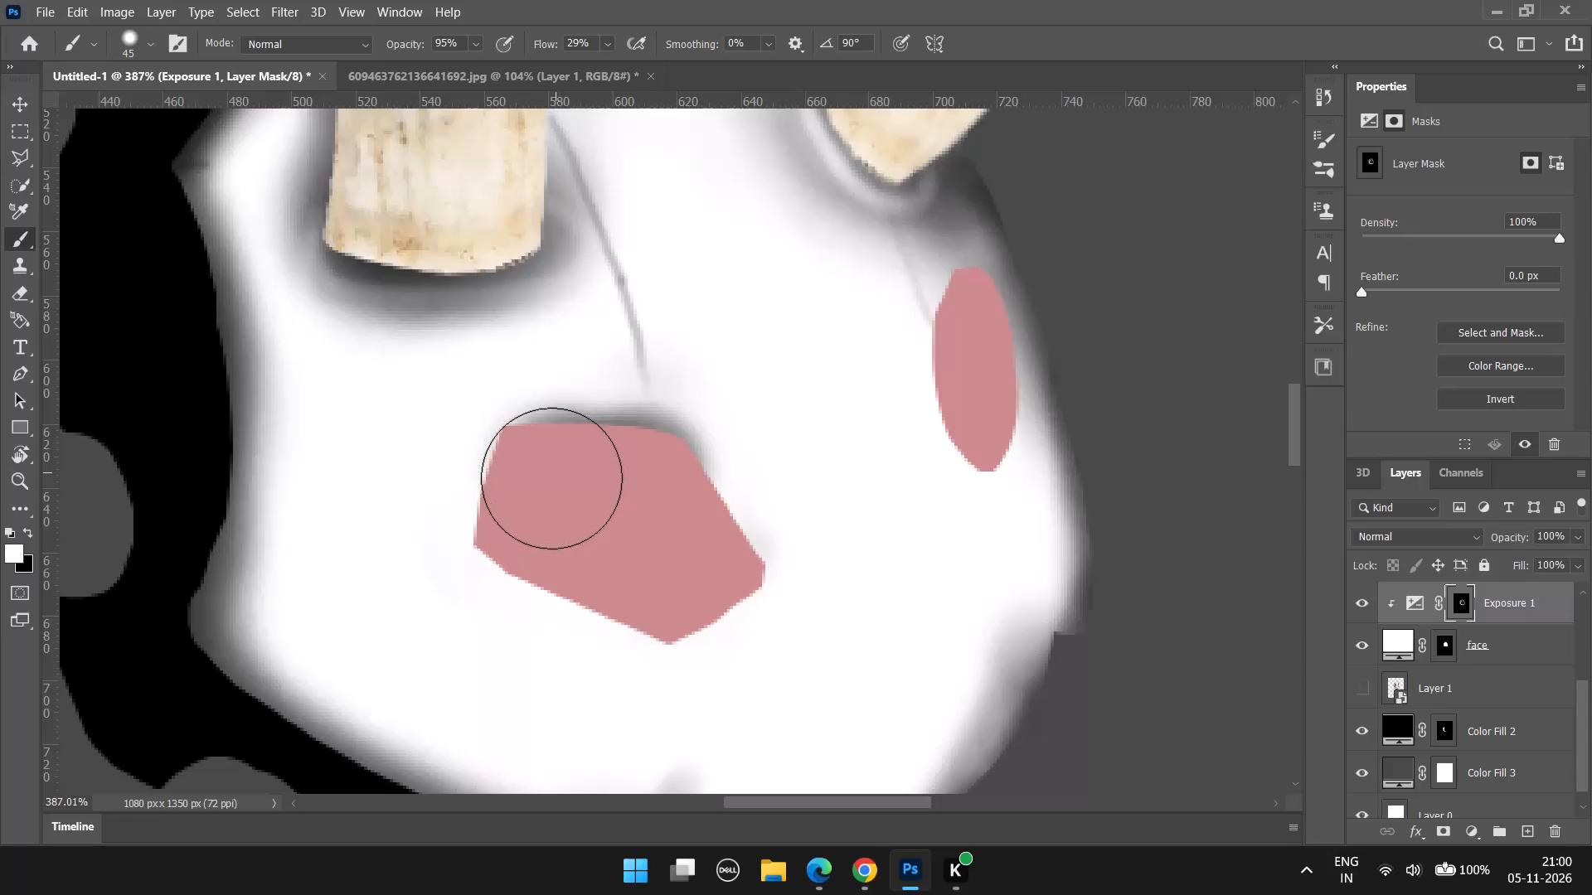
{"action": "left_click_drag", "start_coordinate": [551, 478], "coordinate": [546, 541]}
Build up a soft shadow along the left eye's outer edge and sloping lower edge in white at 10% flow.
{"action": "scroll", "coordinate": [580, 380], "scroll_direction": "up", "scroll_amount": 1, "text": "alt"}
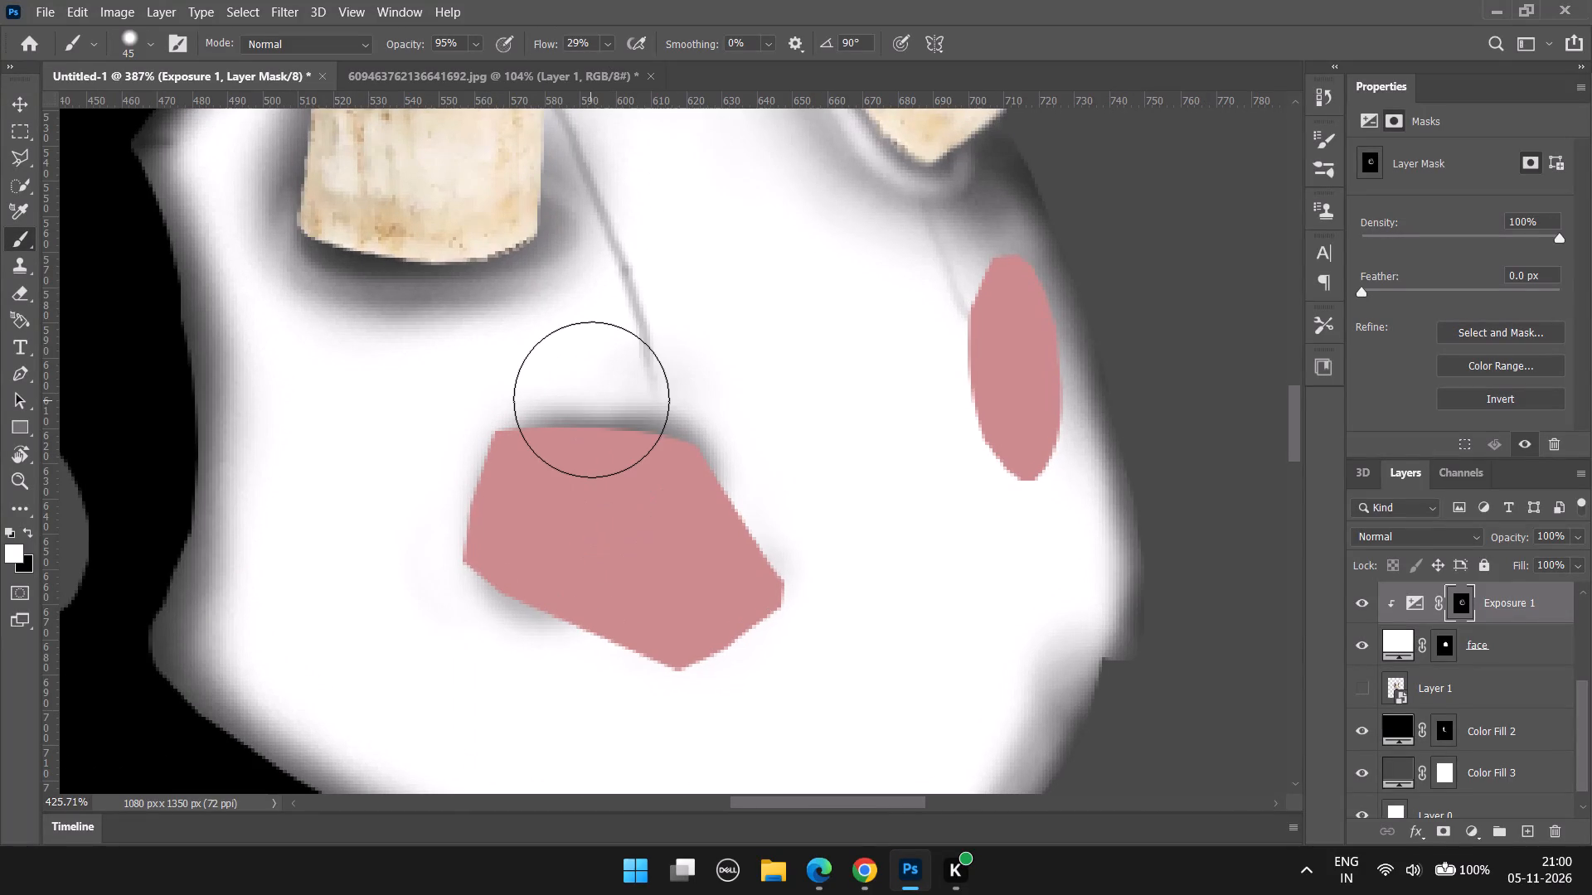
{"action": "left_click", "coordinate": [614, 46]}
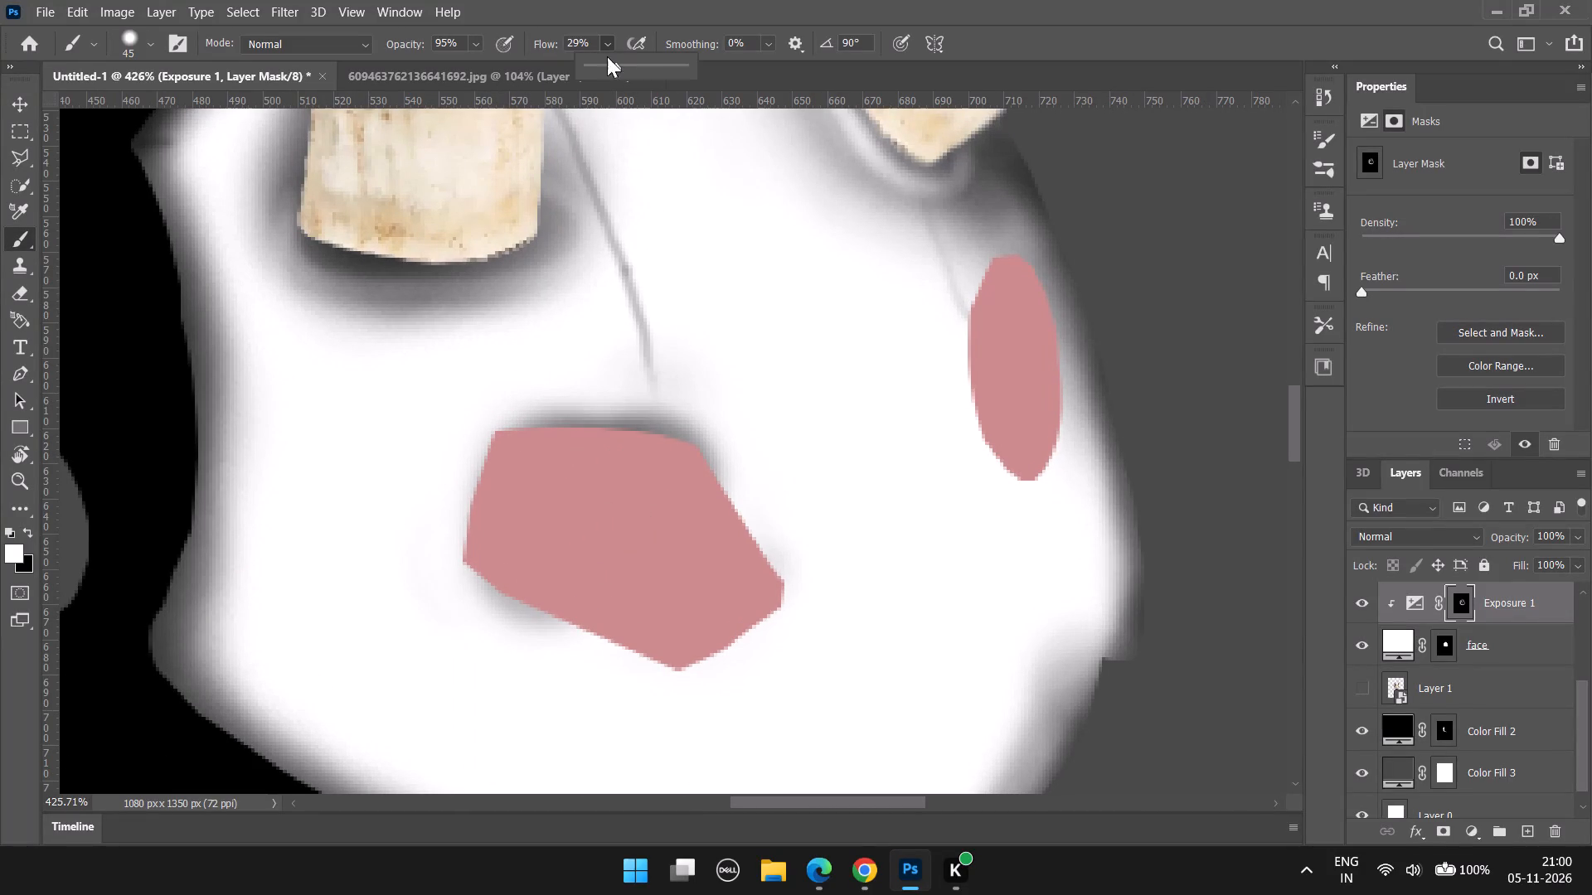
{"action": "left_click", "coordinate": [598, 63]}
{"action": "left_click_drag", "start_coordinate": [561, 504], "coordinate": [557, 505]}
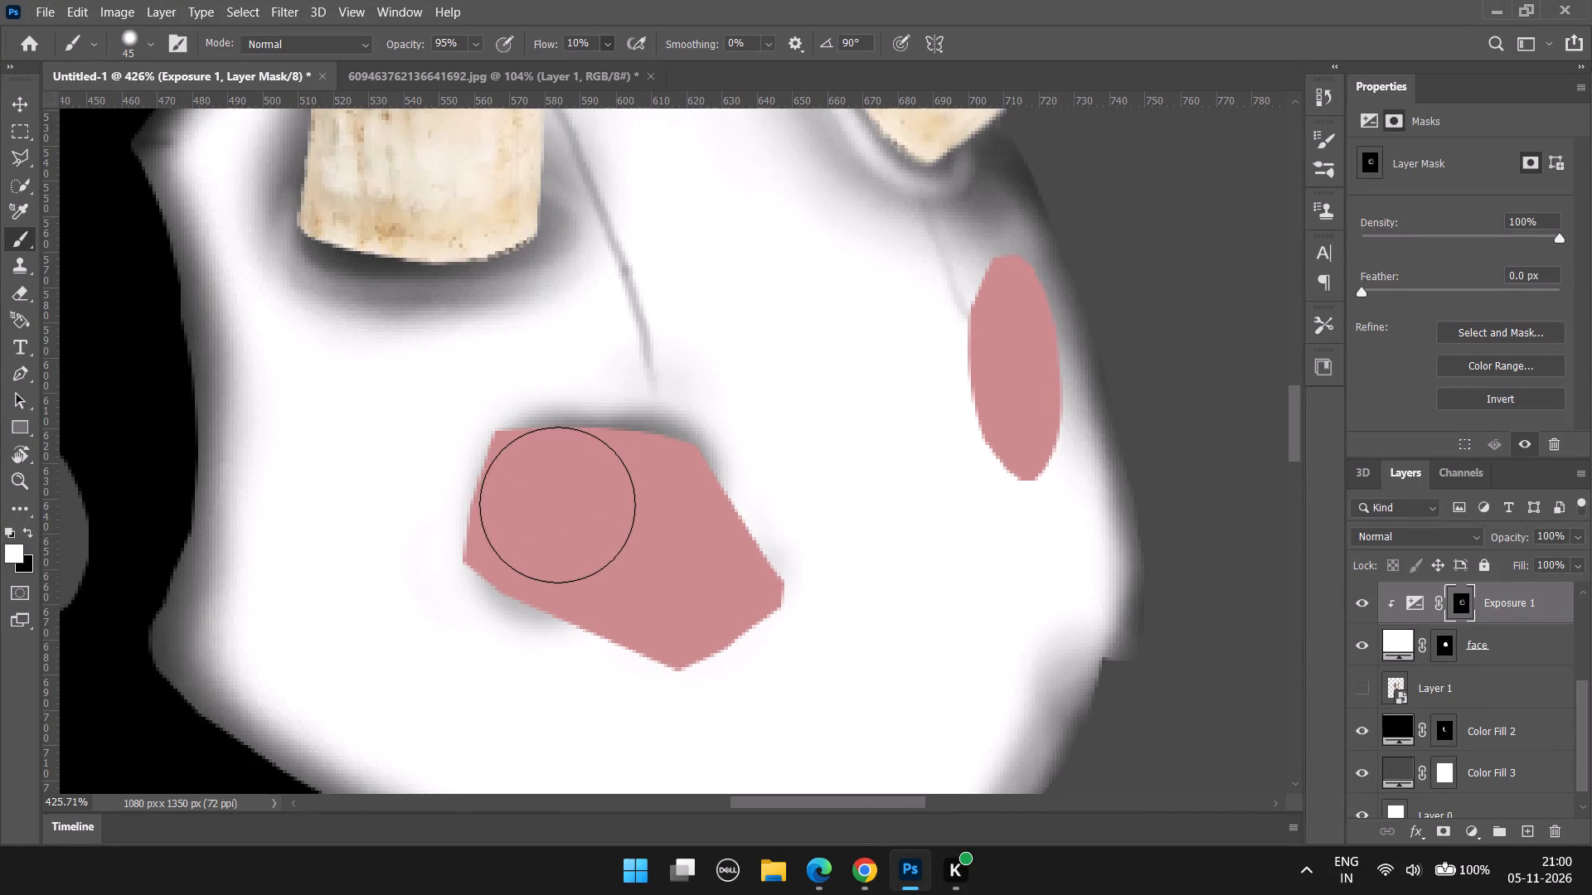
{"action": "left_click_drag", "start_coordinate": [557, 505], "coordinate": [550, 505]}
{"action": "left_click_drag", "start_coordinate": [527, 488], "coordinate": [527, 504]}
{"action": "left_click_drag", "start_coordinate": [522, 483], "coordinate": [543, 530]}
{"action": "left_click_drag", "start_coordinate": [550, 512], "coordinate": [595, 557]}
{"action": "left_click_drag", "start_coordinate": [531, 515], "coordinate": [584, 562]}
{"action": "left_click_drag", "start_coordinate": [520, 526], "coordinate": [604, 583]}
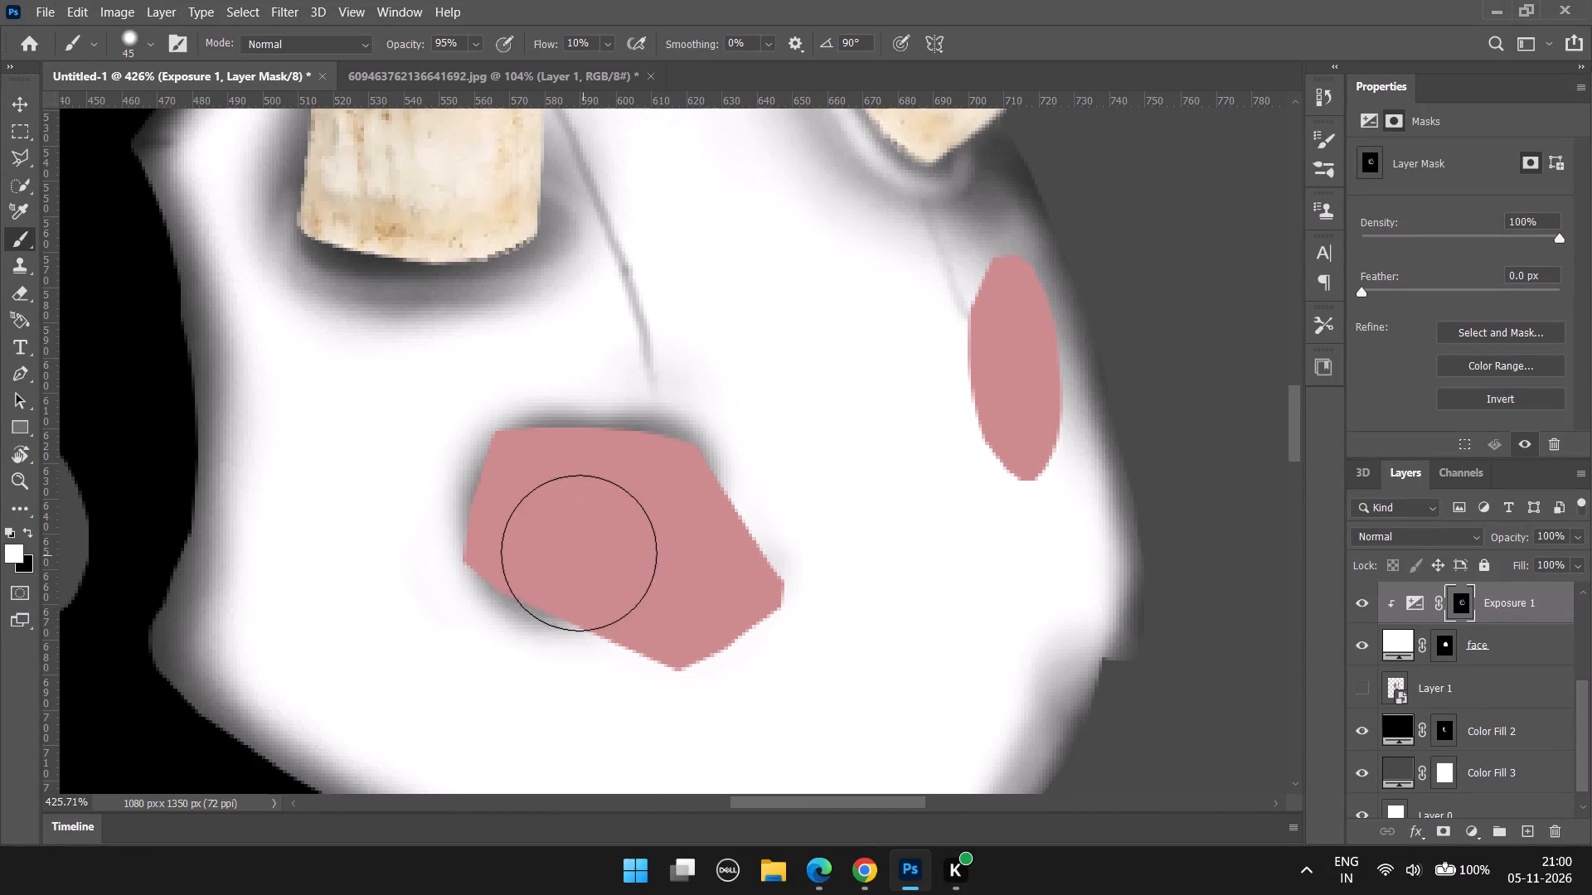
{"action": "left_click_drag", "start_coordinate": [563, 554], "coordinate": [658, 607]}
{"action": "left_click_drag", "start_coordinate": [552, 561], "coordinate": [667, 597]}
{"action": "left_click_drag", "start_coordinate": [563, 578], "coordinate": [693, 615]}
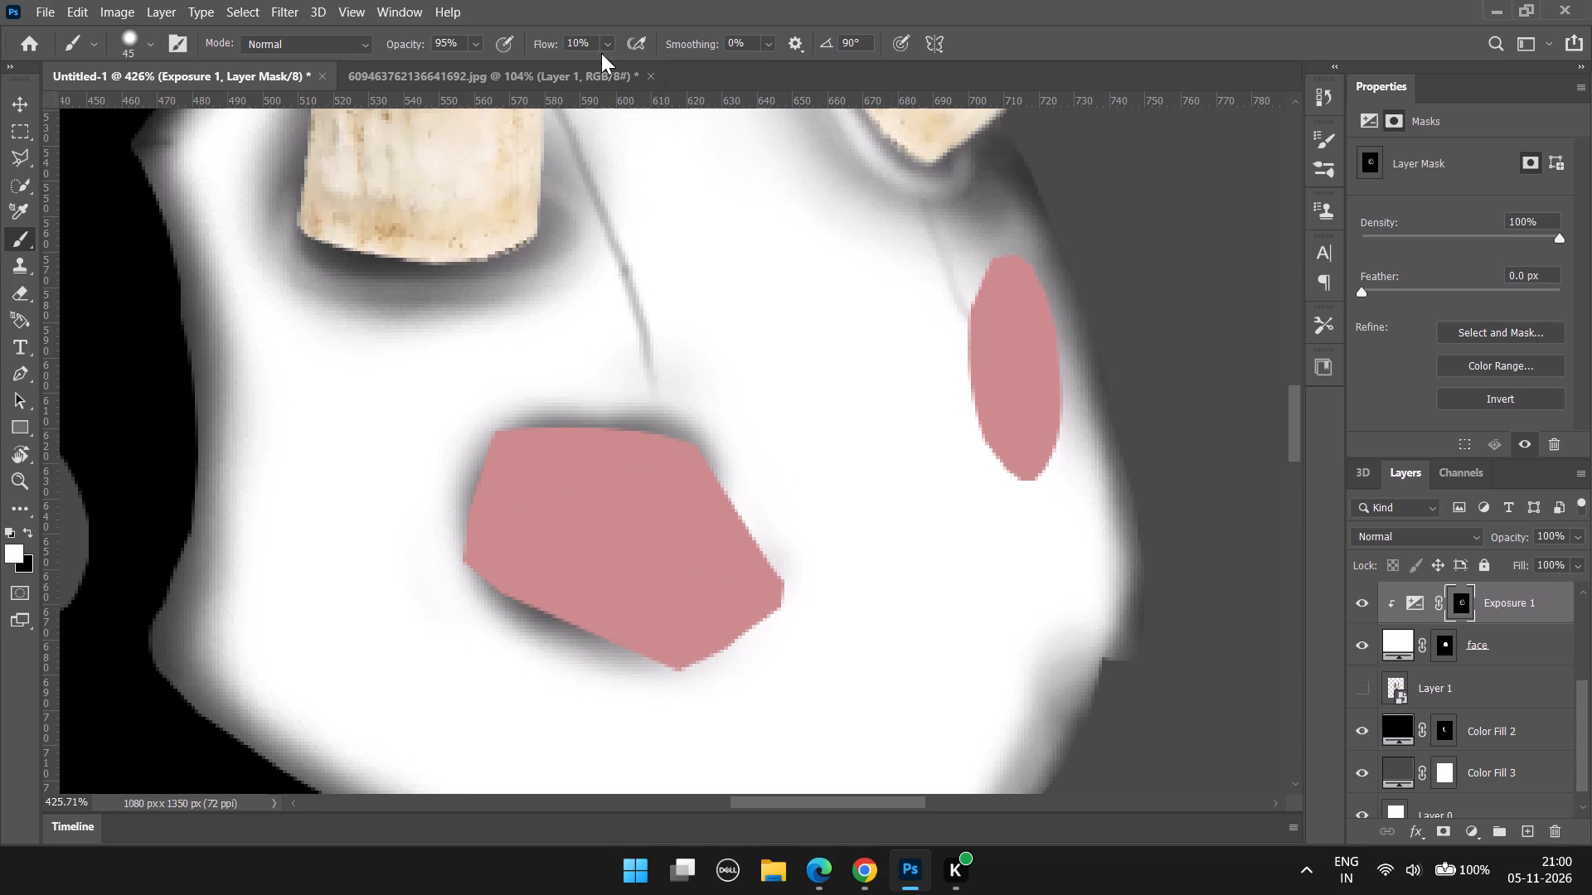
Deepen and spread the shadow under the left eye's lower edge and around its tip in white at 4% flow.
{"action": "left_click", "coordinate": [604, 45]}
{"action": "left_click", "coordinate": [606, 65]}
{"action": "scroll", "coordinate": [673, 564], "scroll_direction": "up", "scroll_amount": 4, "text": "alt"}
{"action": "left_click_drag", "start_coordinate": [527, 601], "coordinate": [533, 612]}
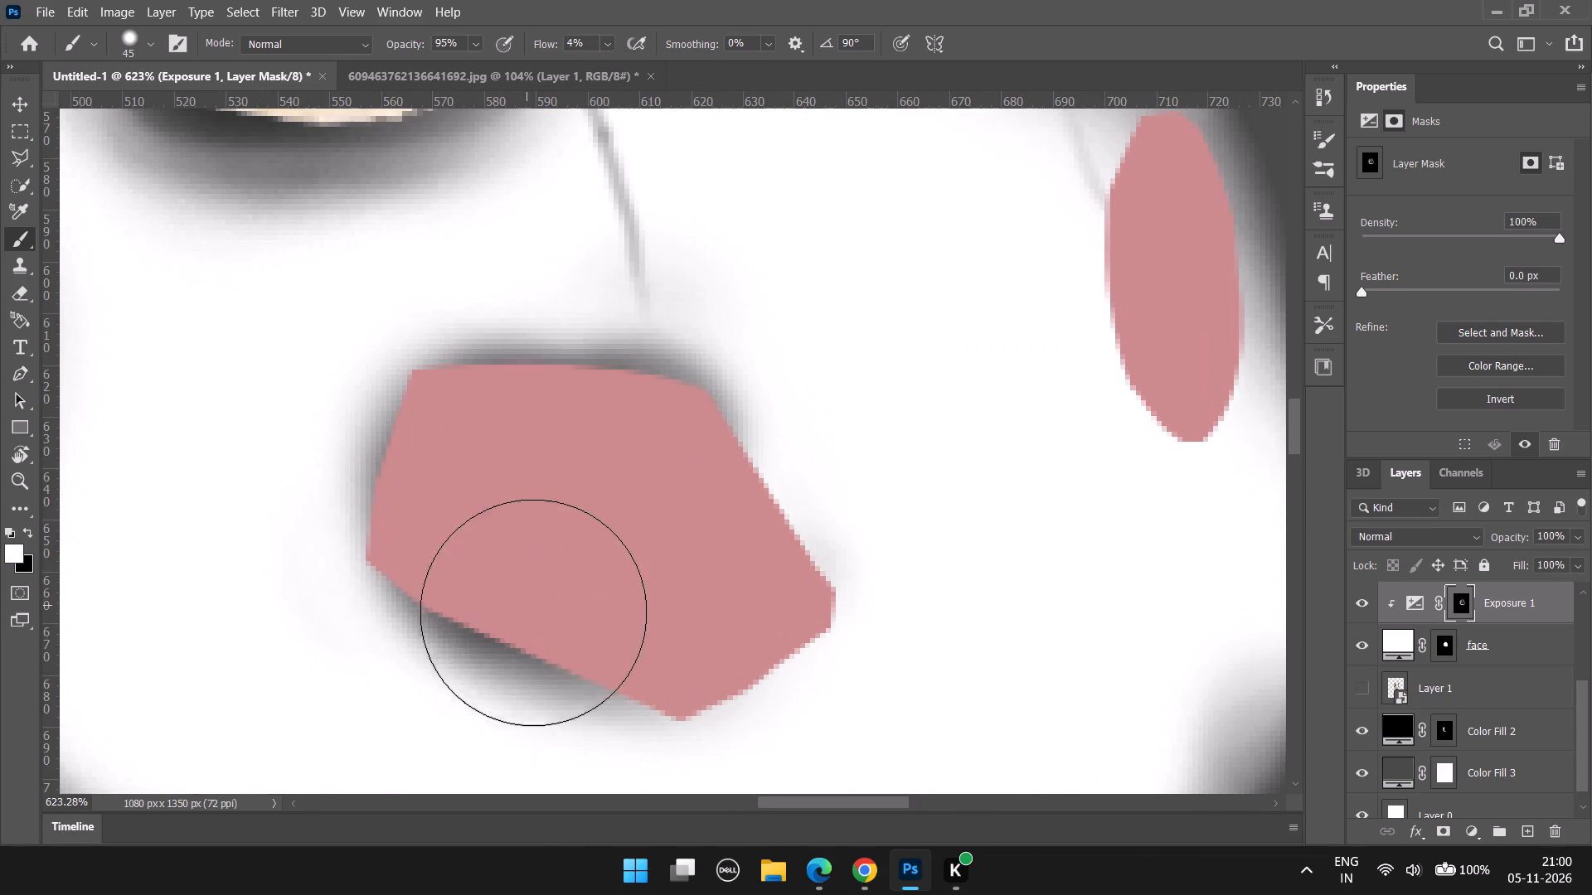
{"action": "left_click_drag", "start_coordinate": [533, 612], "coordinate": [568, 625]}
{"action": "left_click_drag", "start_coordinate": [506, 619], "coordinate": [685, 700]}
{"action": "left_click_drag", "start_coordinate": [527, 629], "coordinate": [652, 651]}
{"action": "left_click_drag", "start_coordinate": [542, 644], "coordinate": [722, 666]}
{"action": "left_click_drag", "start_coordinate": [619, 671], "coordinate": [662, 690]}
{"action": "left_click_drag", "start_coordinate": [620, 691], "coordinate": [797, 676]}
{"action": "left_click_drag", "start_coordinate": [701, 681], "coordinate": [812, 607]}
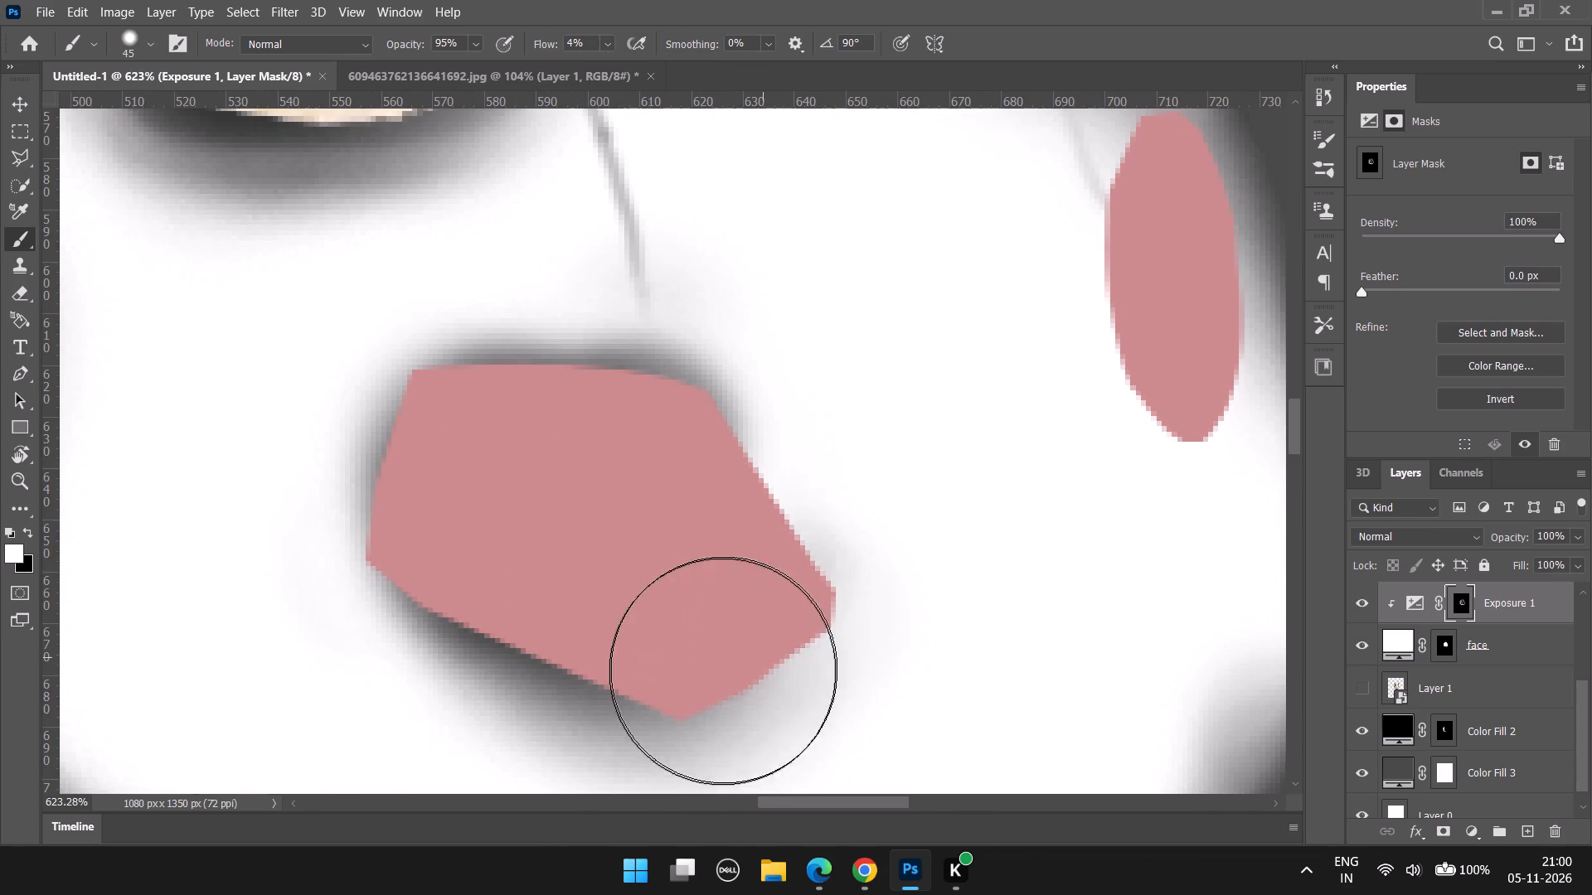
Add a faint shadow around the left eye's inner corner and up its sloping inner edge at 4% flow.
{"action": "left_click_drag", "start_coordinate": [725, 672], "coordinate": [842, 588]}
{"action": "left_click_drag", "start_coordinate": [784, 660], "coordinate": [821, 589]}
{"action": "left_click_drag", "start_coordinate": [808, 631], "coordinate": [718, 481]}
{"action": "left_click_drag", "start_coordinate": [713, 576], "coordinate": [629, 422]}
{"action": "left_click_drag", "start_coordinate": [717, 588], "coordinate": [629, 449]}
Show the reference character artwork on Layer 1.
{"action": "scroll", "coordinate": [763, 583], "scroll_direction": "down", "scroll_amount": 6, "text": "alt"}
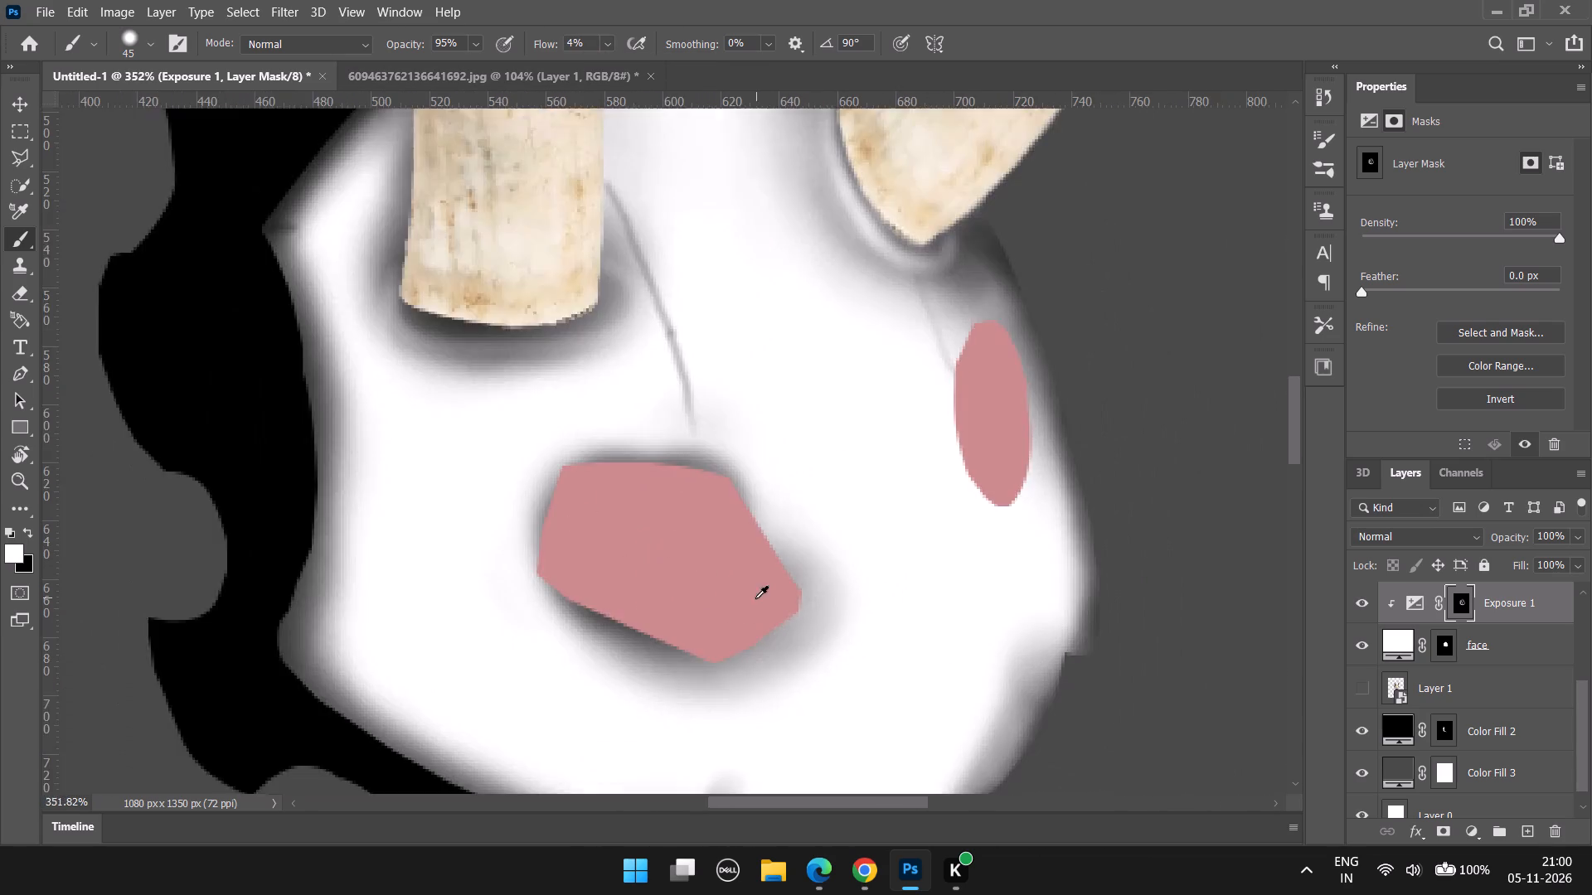
{"action": "scroll", "coordinate": [755, 598], "scroll_direction": "down", "scroll_amount": 7, "text": "alt"}
{"action": "scroll", "coordinate": [1443, 710], "scroll_direction": "down", "scroll_amount": 2}
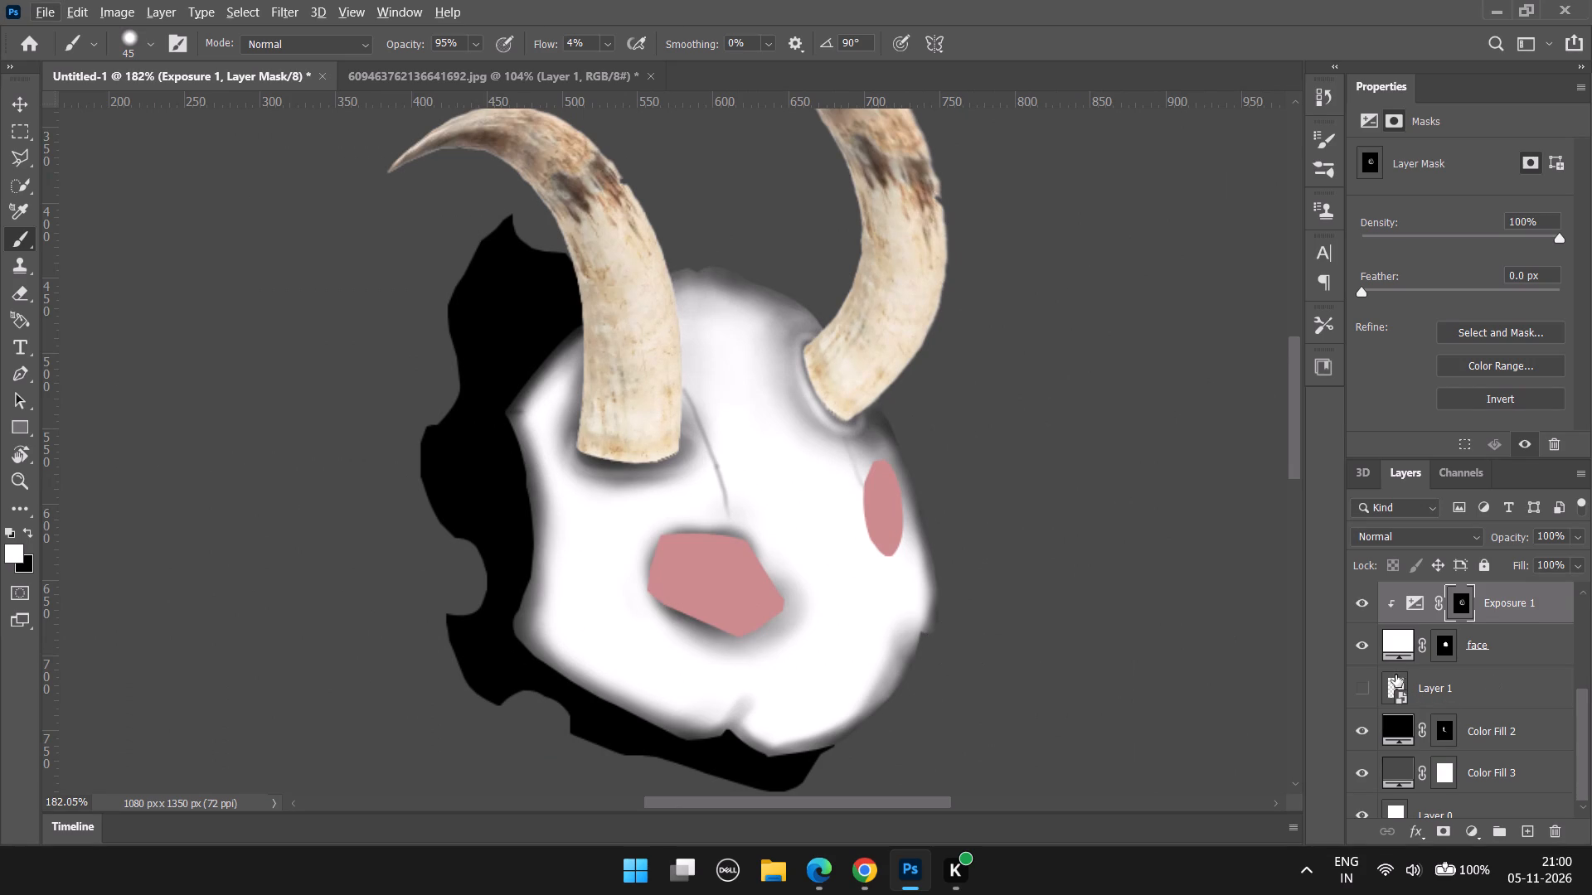
{"action": "left_click", "coordinate": [1361, 665]}
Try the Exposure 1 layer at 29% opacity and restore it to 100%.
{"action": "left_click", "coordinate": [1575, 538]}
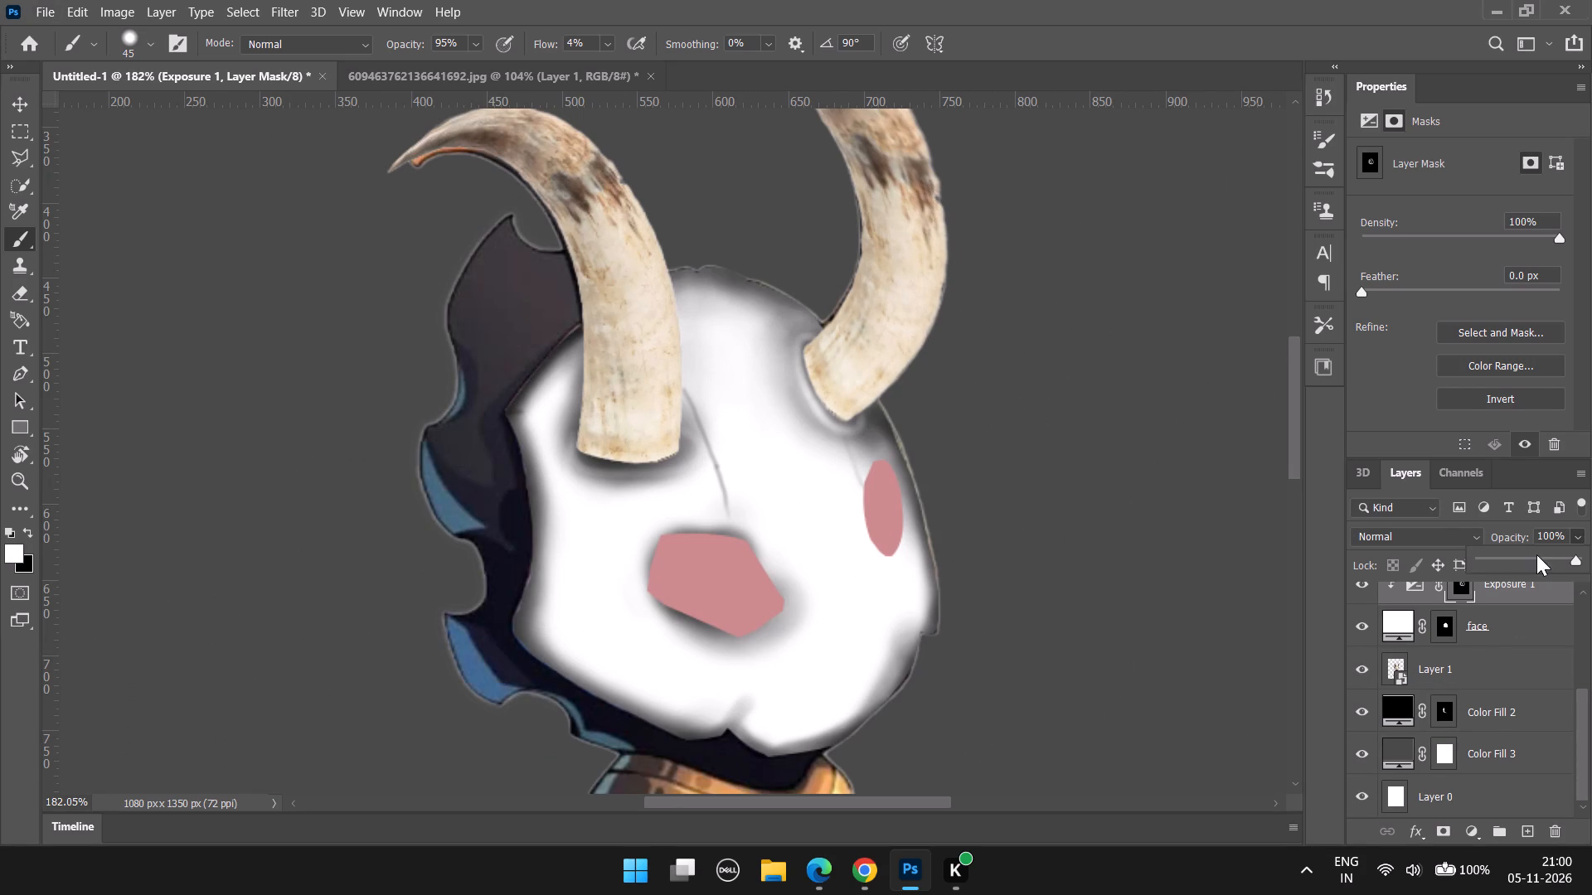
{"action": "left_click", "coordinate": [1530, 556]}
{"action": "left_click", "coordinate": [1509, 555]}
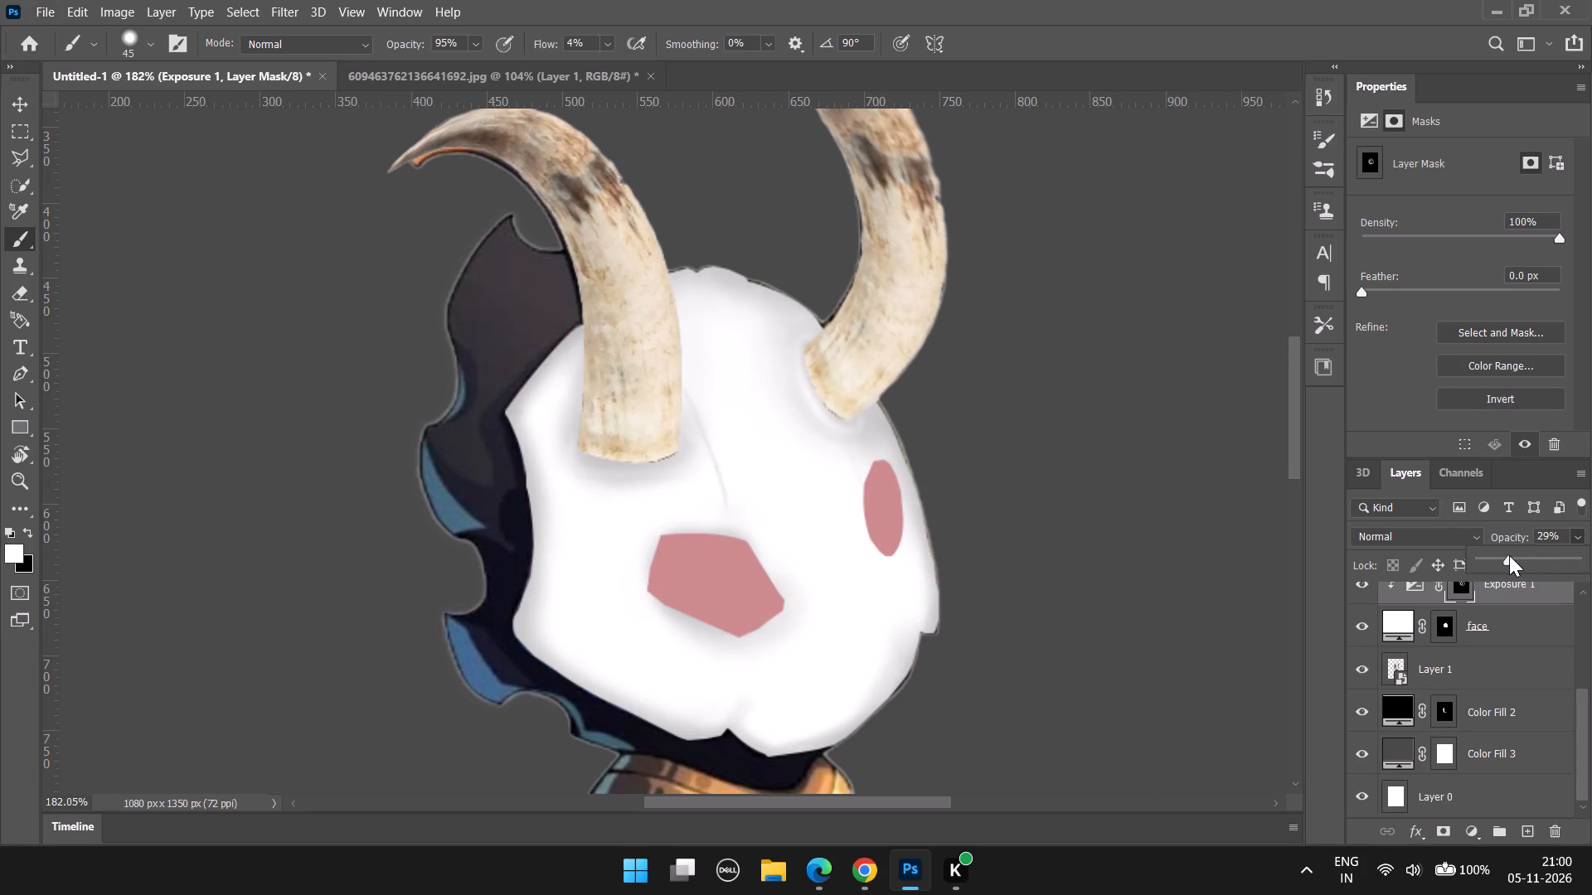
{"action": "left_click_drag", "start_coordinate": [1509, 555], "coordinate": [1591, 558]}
Compare the left eye with the reference by toggling its shape over the face at 11% opacity, then restore the face to 100%.
{"action": "left_click", "coordinate": [1497, 621]}
{"action": "left_click", "coordinate": [1579, 534]}
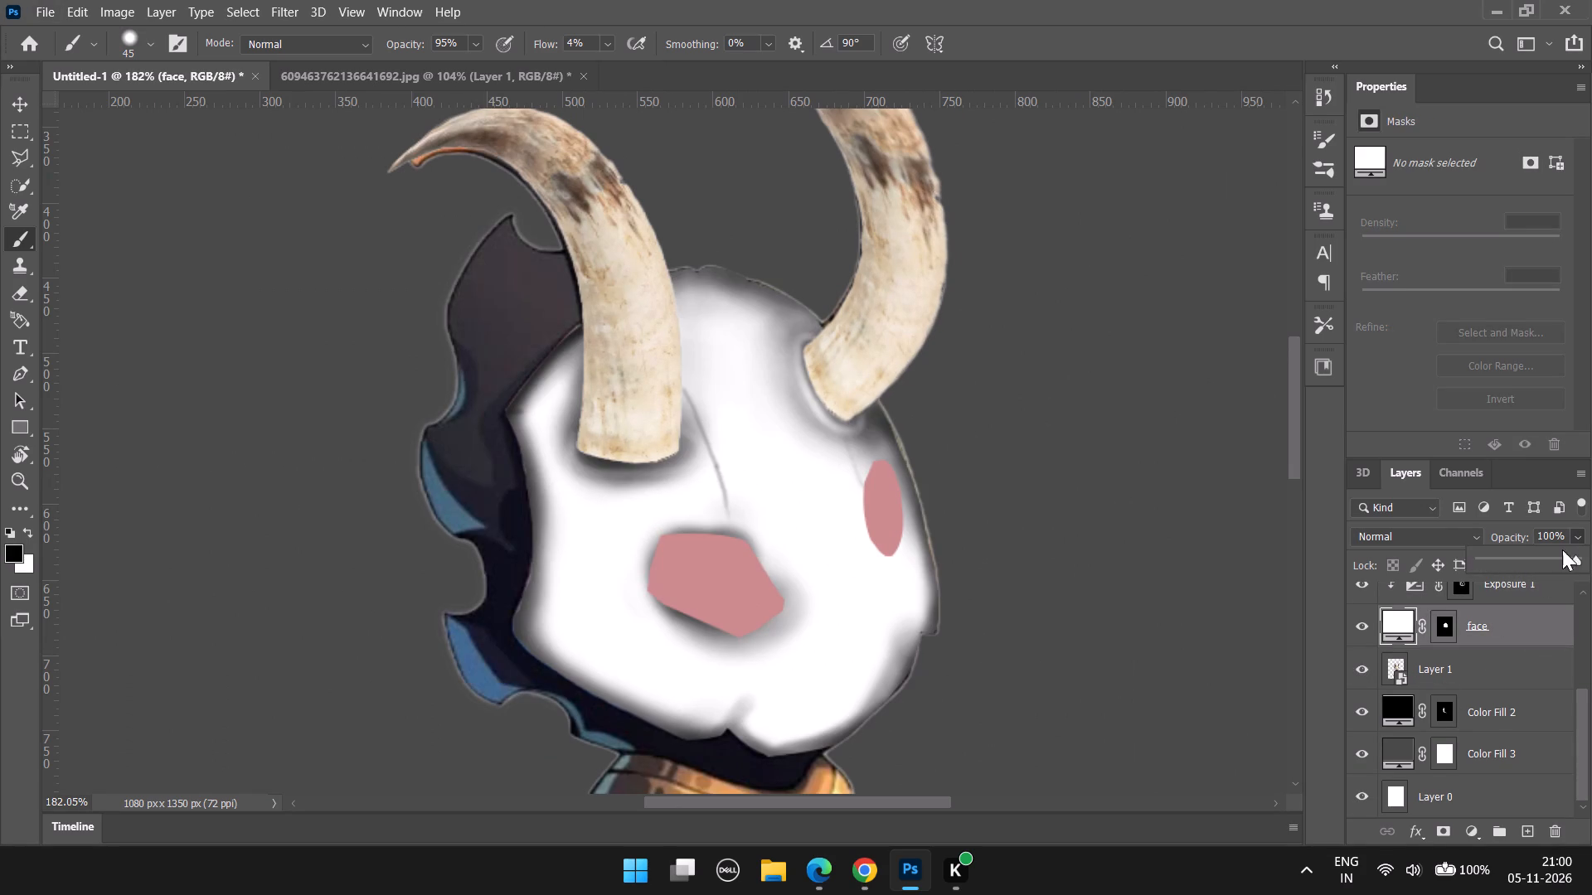
{"action": "left_click_drag", "start_coordinate": [1557, 559], "coordinate": [1491, 572]}
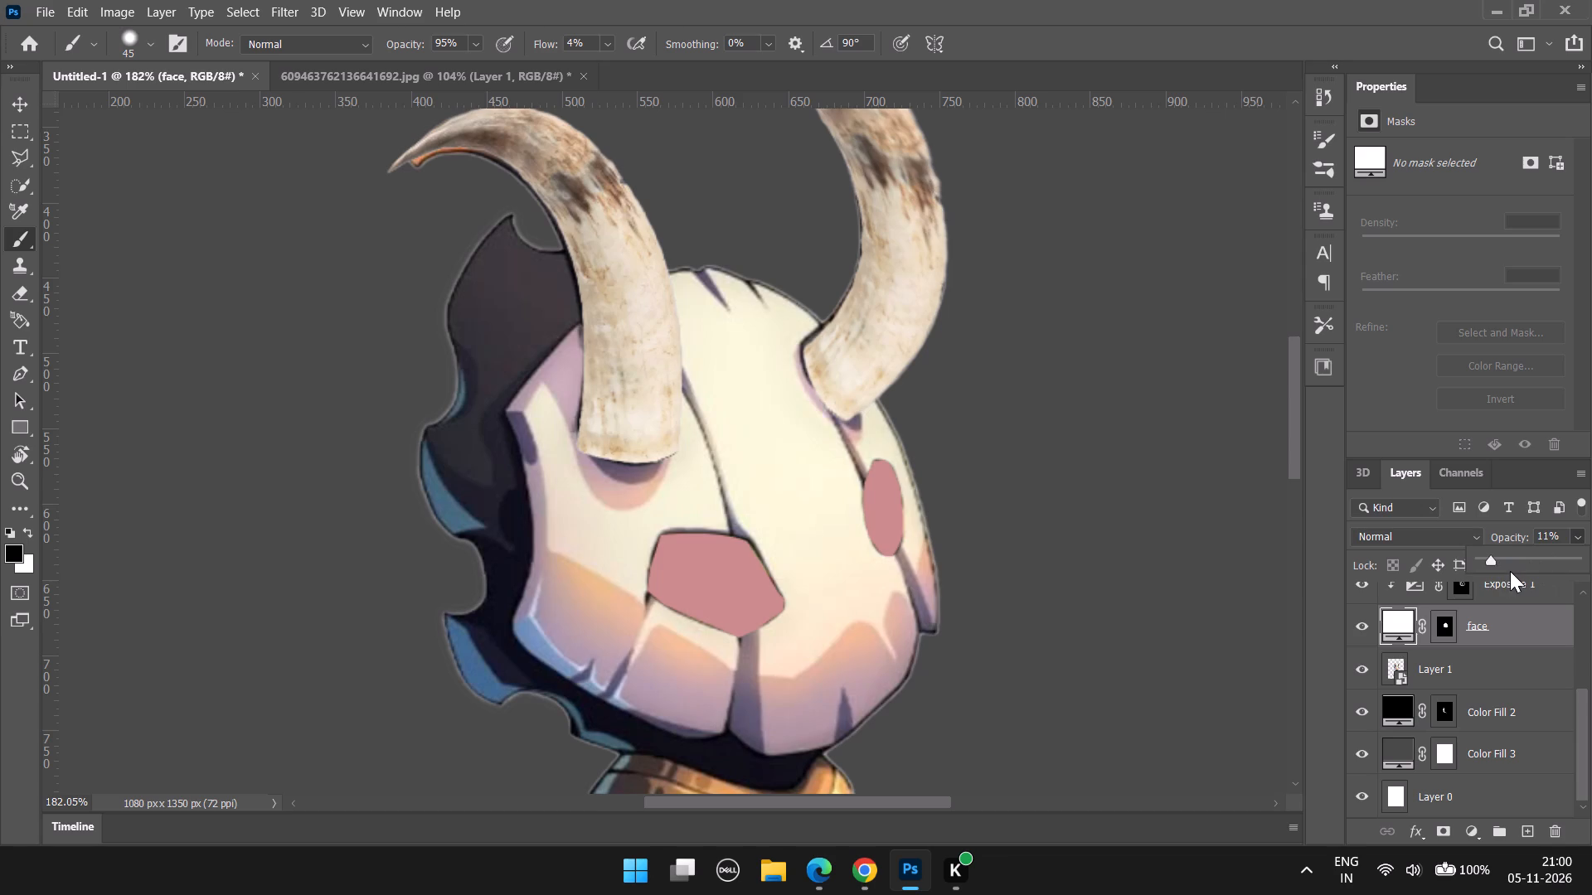
{"action": "scroll", "coordinate": [1434, 680], "scroll_direction": "up", "scroll_amount": 3}
{"action": "scroll", "coordinate": [1393, 625], "scroll_direction": "up", "scroll_amount": 2}
{"action": "left_click", "coordinate": [1362, 649]}
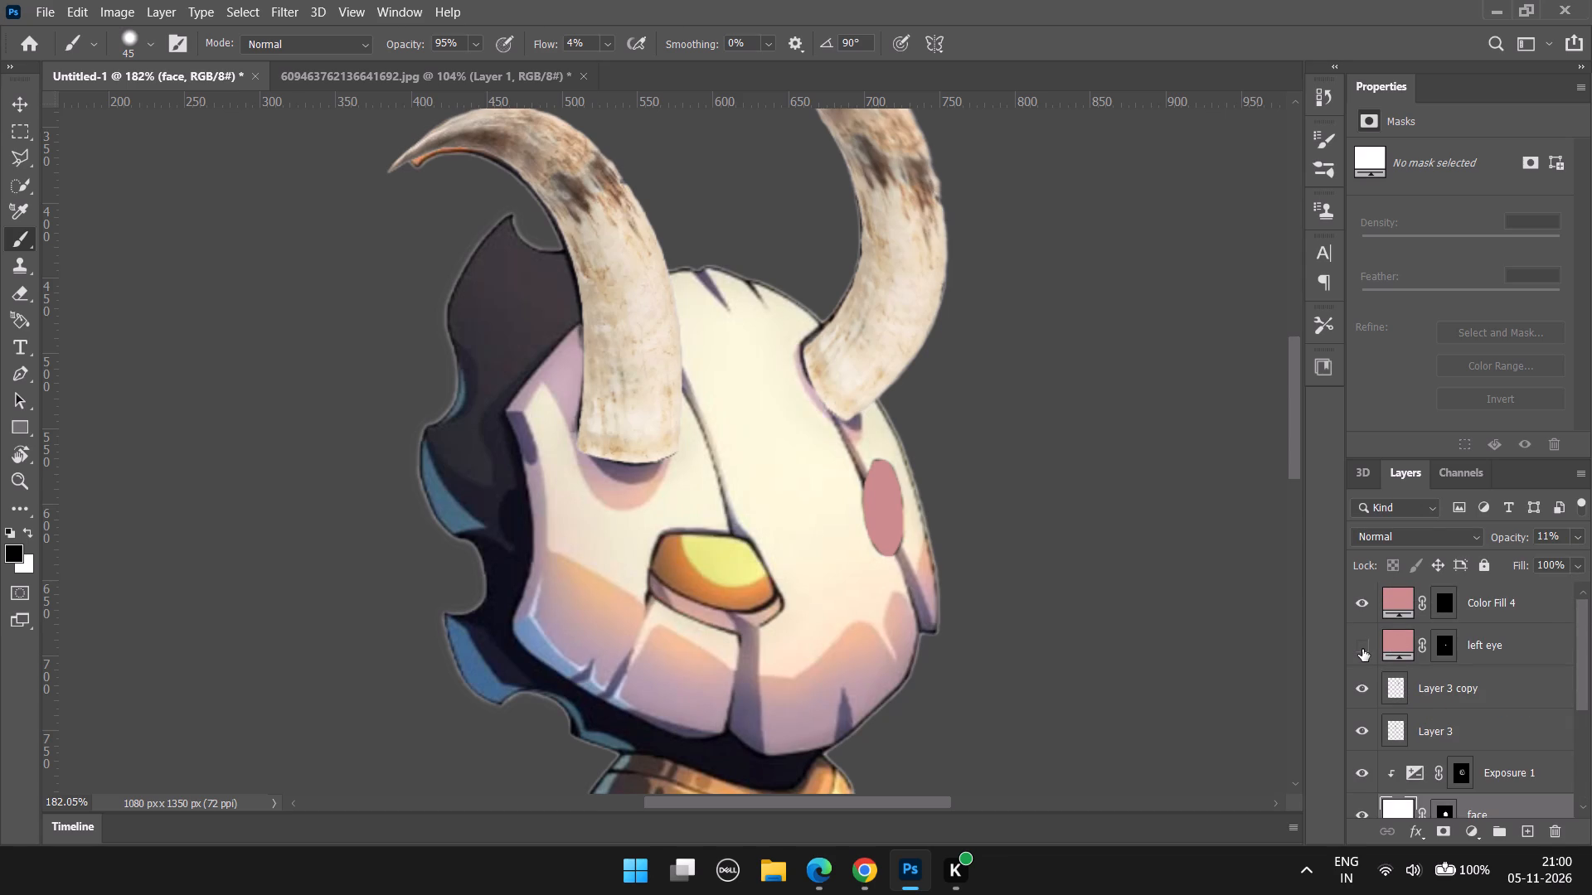
{"action": "left_click", "coordinate": [1362, 649]}
{"action": "left_click", "coordinate": [1362, 649]}
{"action": "left_click", "coordinate": [1369, 646]}
{"action": "left_click", "coordinate": [1368, 646]}
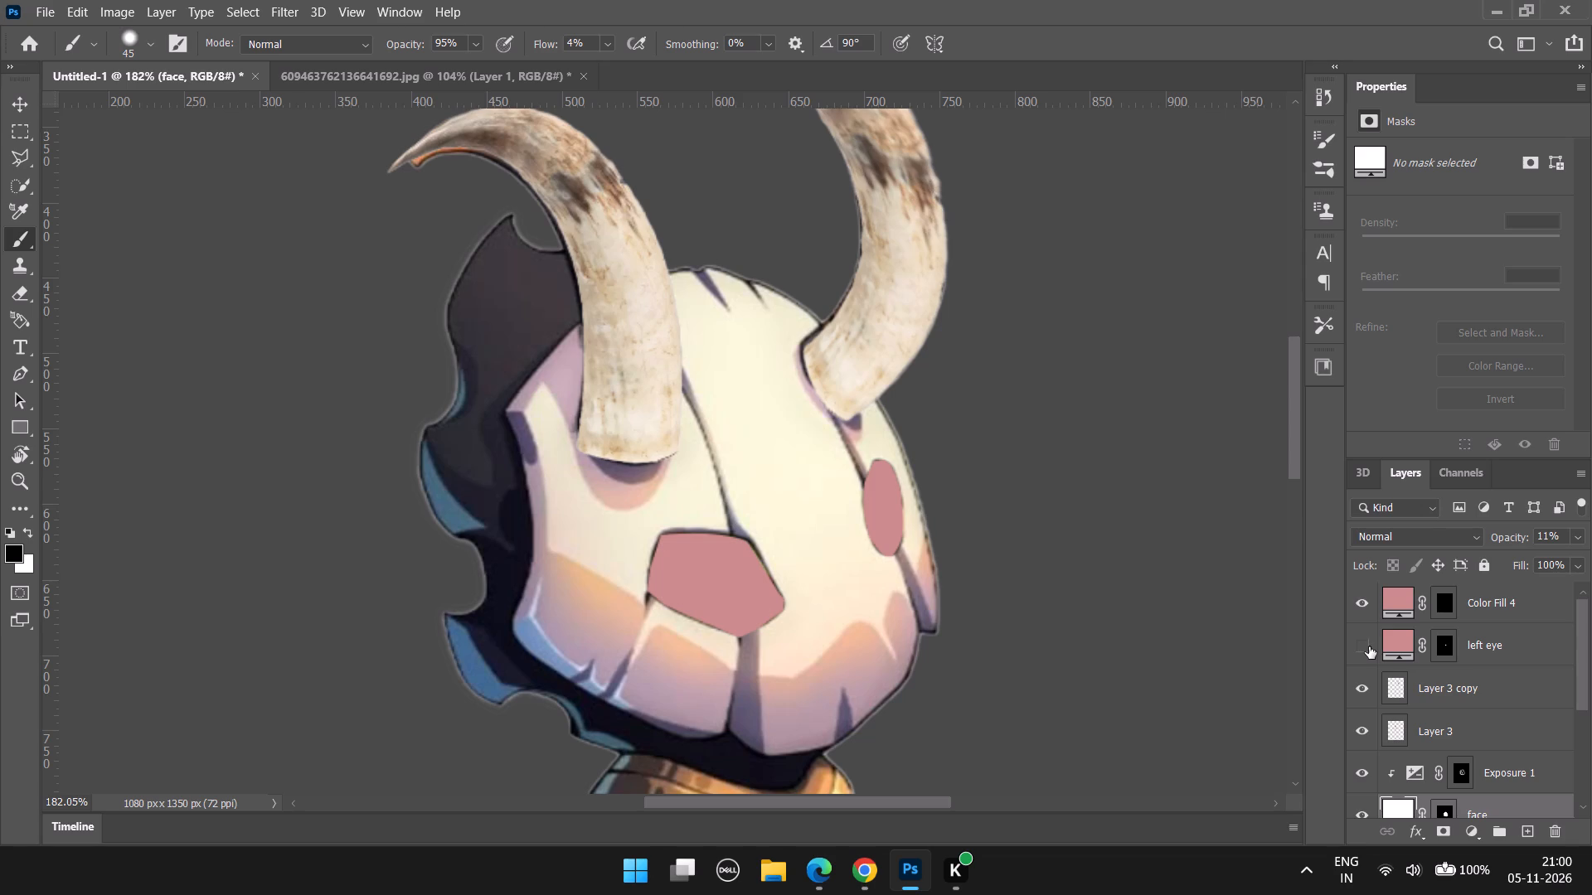
{"action": "left_click", "coordinate": [1370, 648]}
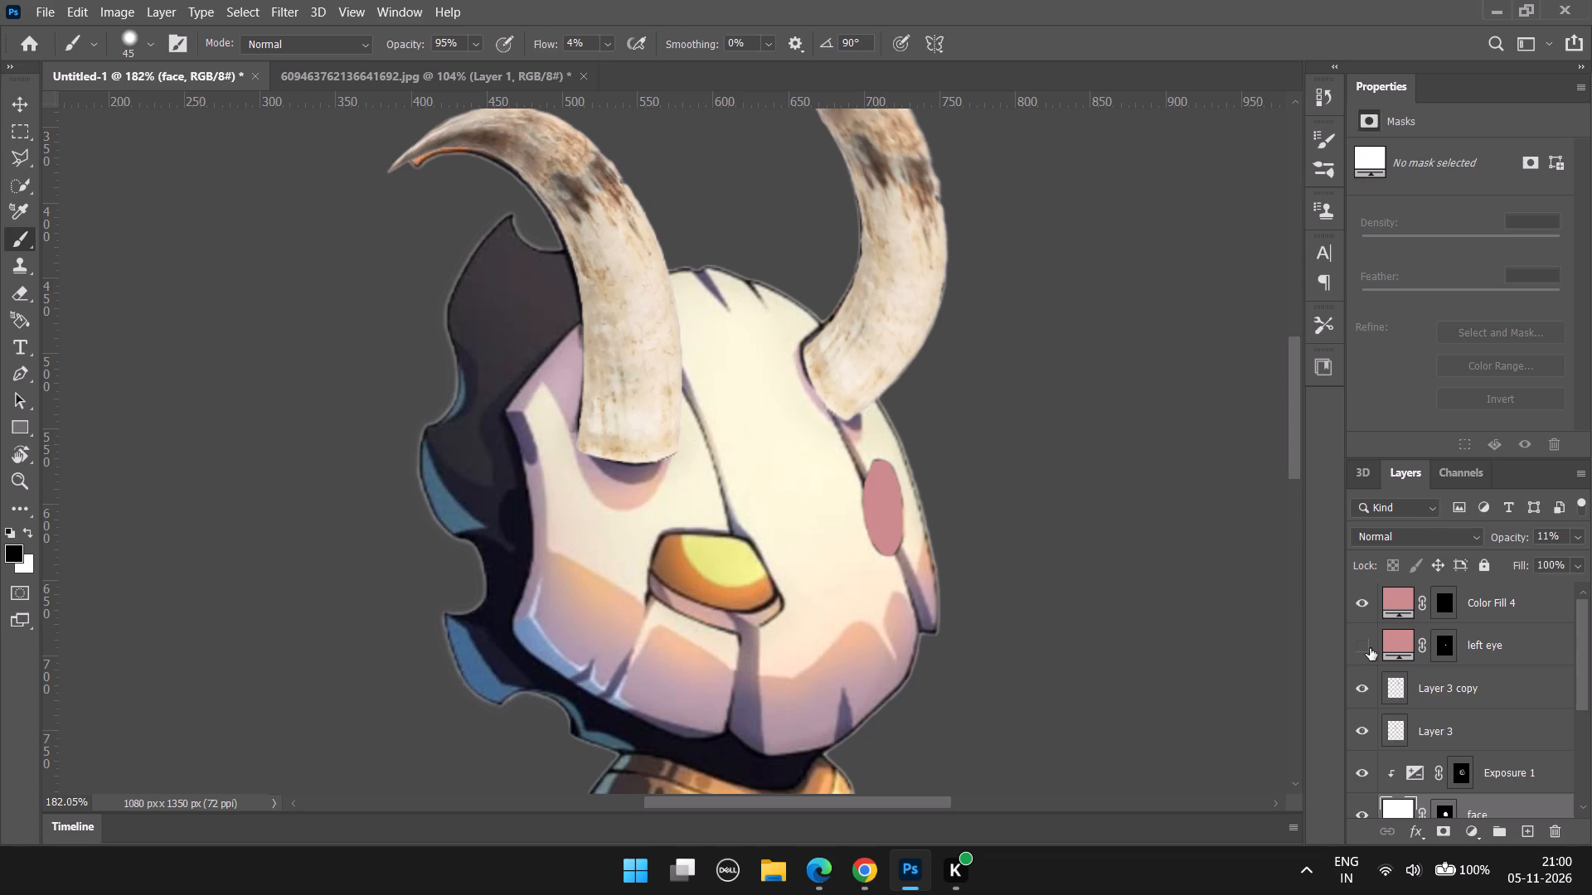
{"action": "left_click", "coordinate": [1575, 543]}
{"action": "left_click_drag", "start_coordinate": [1547, 562], "coordinate": [1591, 568]}
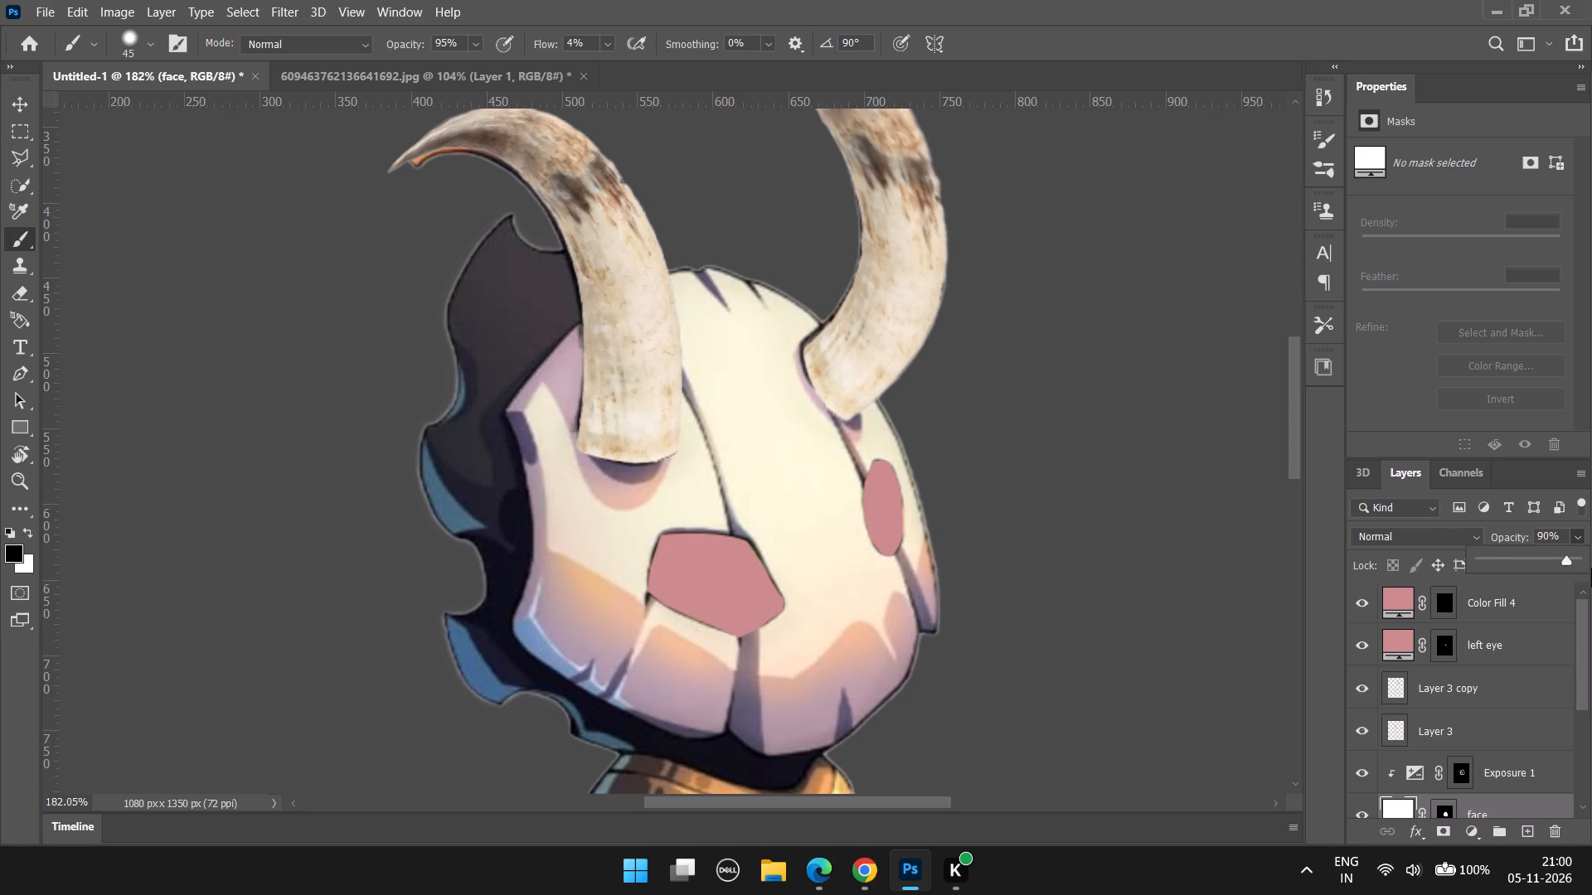
{"action": "left_click_drag", "start_coordinate": [1591, 568], "coordinate": [1591, 570]}
Brush a faint pink glow around the left eye's lower outer corner in white on the left eye layer's mask.
{"action": "scroll", "coordinate": [690, 588], "scroll_direction": "up", "scroll_amount": 10, "text": "alt"}
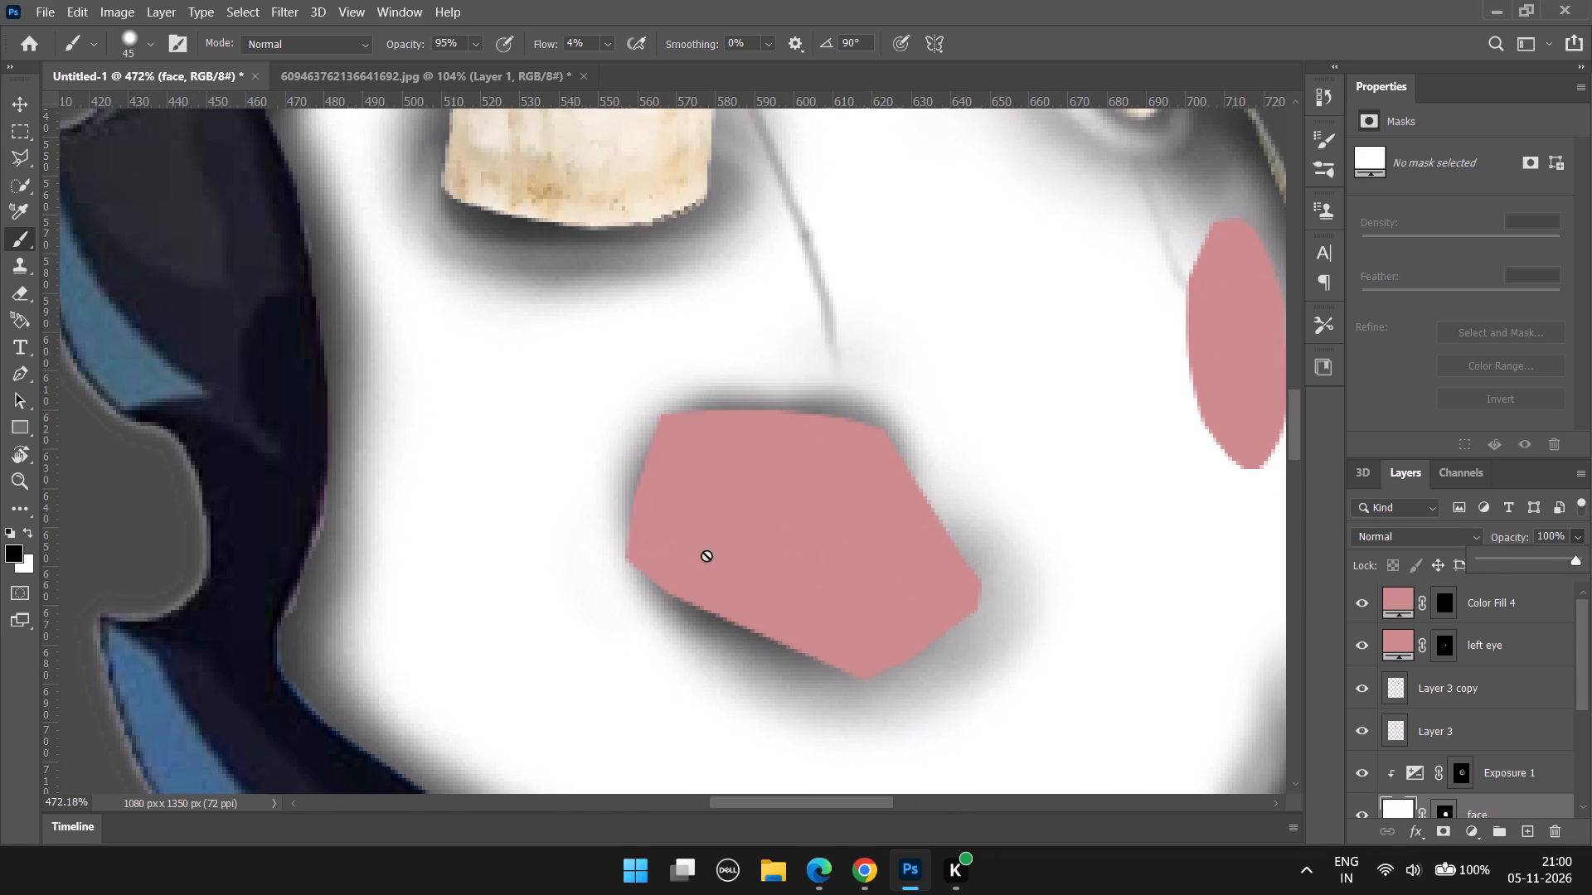
{"action": "scroll", "coordinate": [1486, 619], "scroll_direction": "up", "scroll_amount": 3}
{"action": "left_click", "coordinate": [1442, 647]}
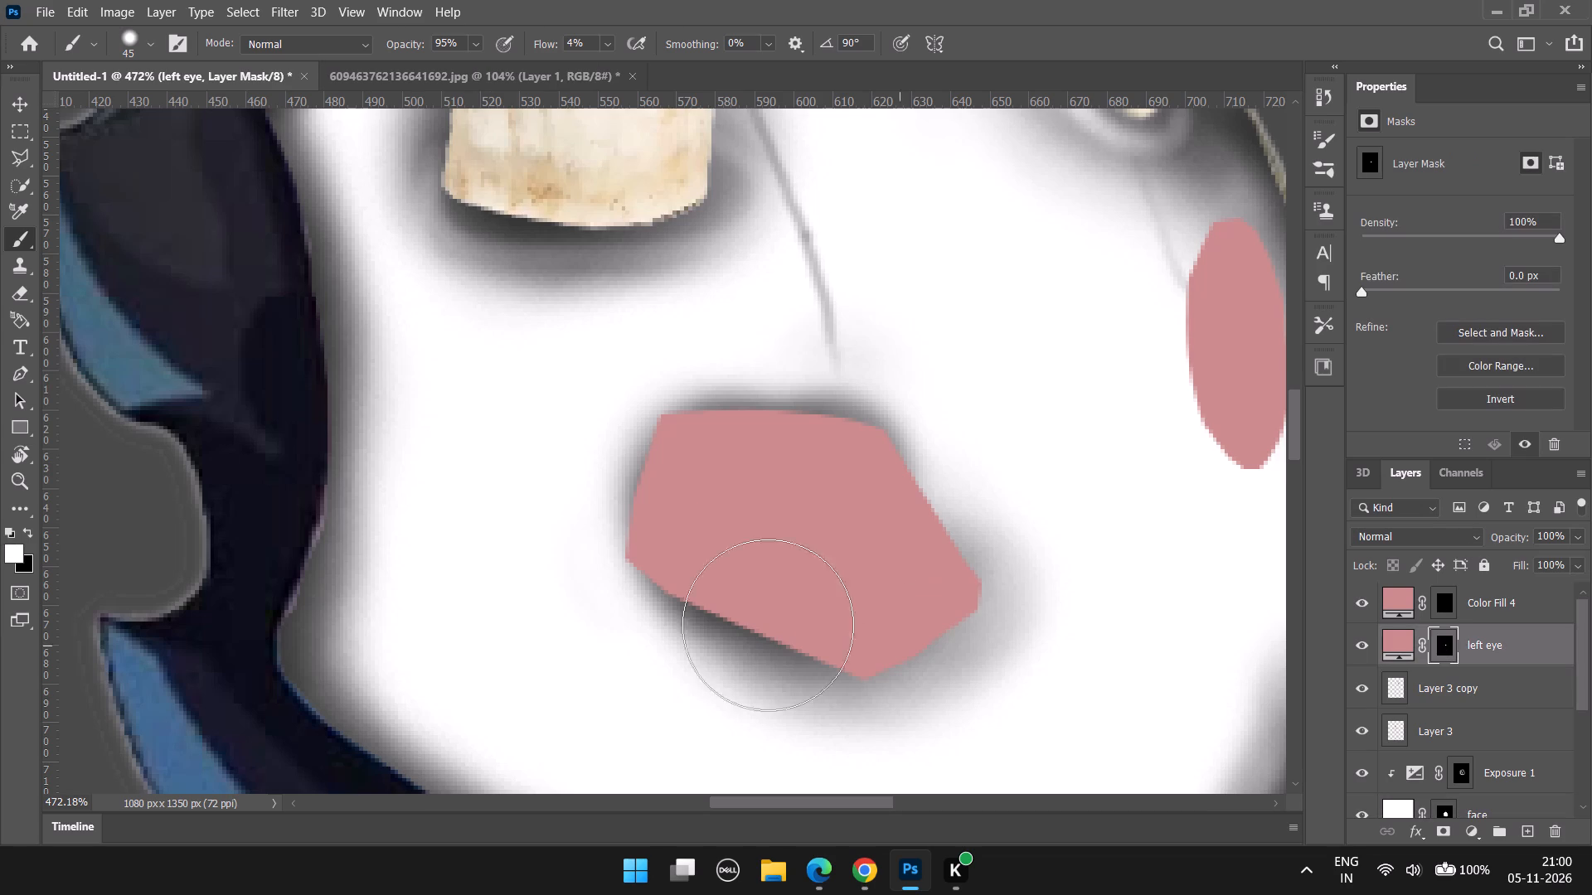
{"action": "left_click", "coordinate": [635, 576]}
{"action": "left_click_drag", "start_coordinate": [644, 553], "coordinate": [671, 628]}
{"action": "left_click_drag", "start_coordinate": [659, 549], "coordinate": [691, 607]}
{"action": "left_click_drag", "start_coordinate": [633, 550], "coordinate": [640, 588]}
{"action": "left_click", "coordinate": [643, 579]}
{"action": "left_click_drag", "start_coordinate": [647, 584], "coordinate": [661, 603]}
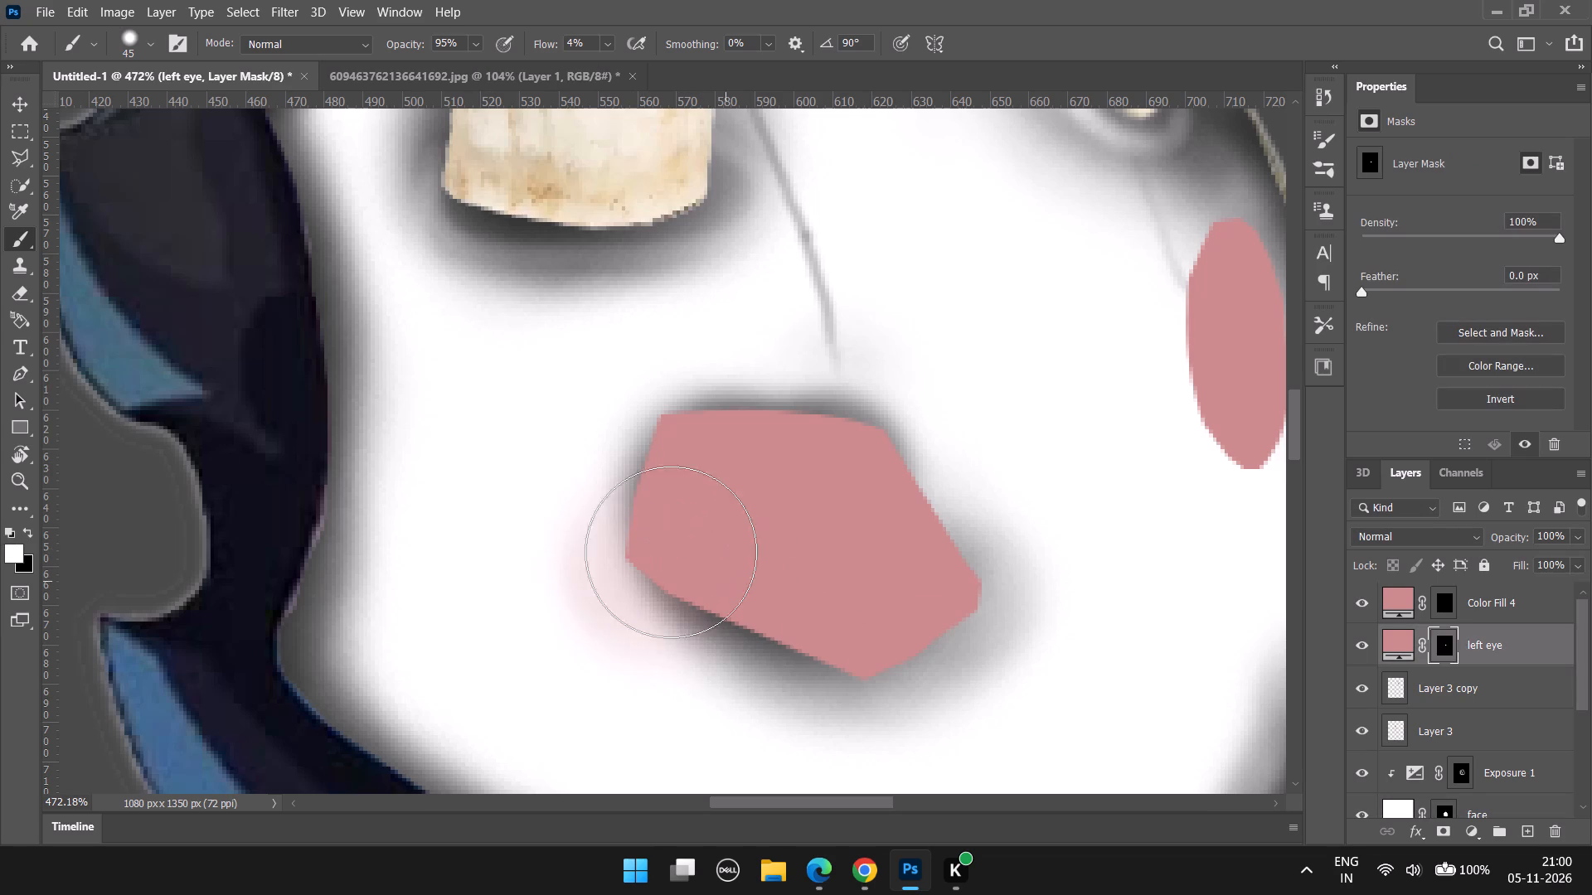
{"action": "left_click_drag", "start_coordinate": [669, 553], "coordinate": [671, 609]}
{"action": "left_click_drag", "start_coordinate": [636, 547], "coordinate": [636, 651]}
{"action": "left_click_drag", "start_coordinate": [630, 553], "coordinate": [640, 660]}
{"action": "left_click_drag", "start_coordinate": [630, 492], "coordinate": [849, 659]}
Undo the last eight strokes on the left eye layer's mask.
{"action": "key", "text": "ctrl+z"}
{"action": "key", "text": "ctrl+z"}
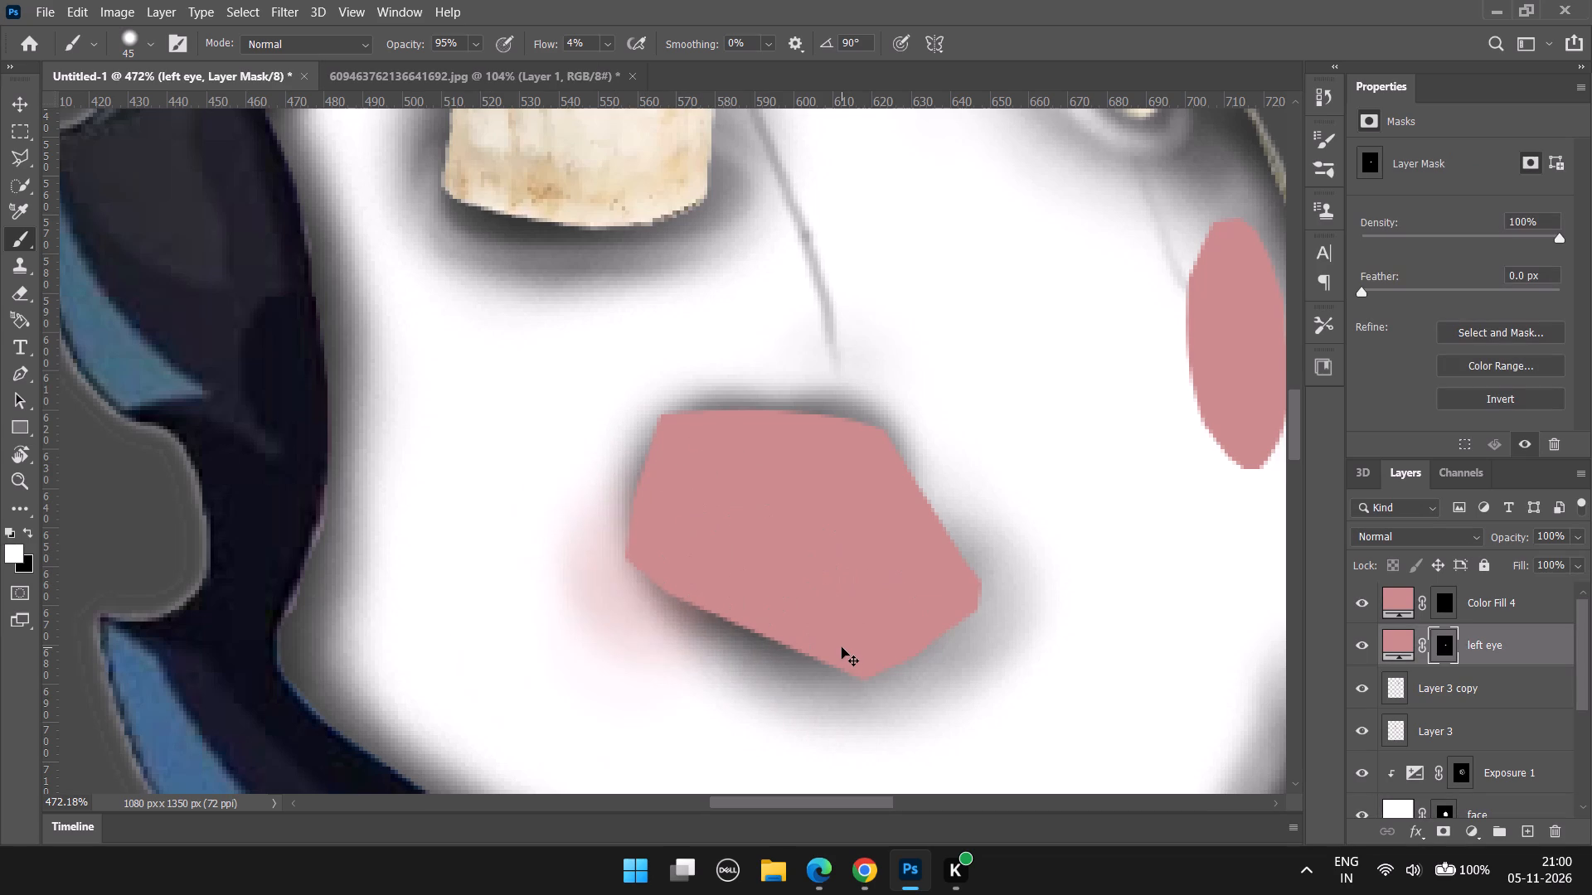
{"action": "key", "text": "ctrl+z"}
{"action": "key", "text": "ctrl+z"}
{"action": "key", "text": "ctrl+z"}
{"action": "key", "text": "ctrl+z"}
{"action": "key", "text": "ctrl+z"}
{"action": "key", "text": "ctrl+z"}
Paint a faint shadow around the left eye's lower outer corner in white on the Exposure 1 mask.
{"action": "scroll", "coordinate": [1490, 660], "scroll_direction": "down", "scroll_amount": 2}
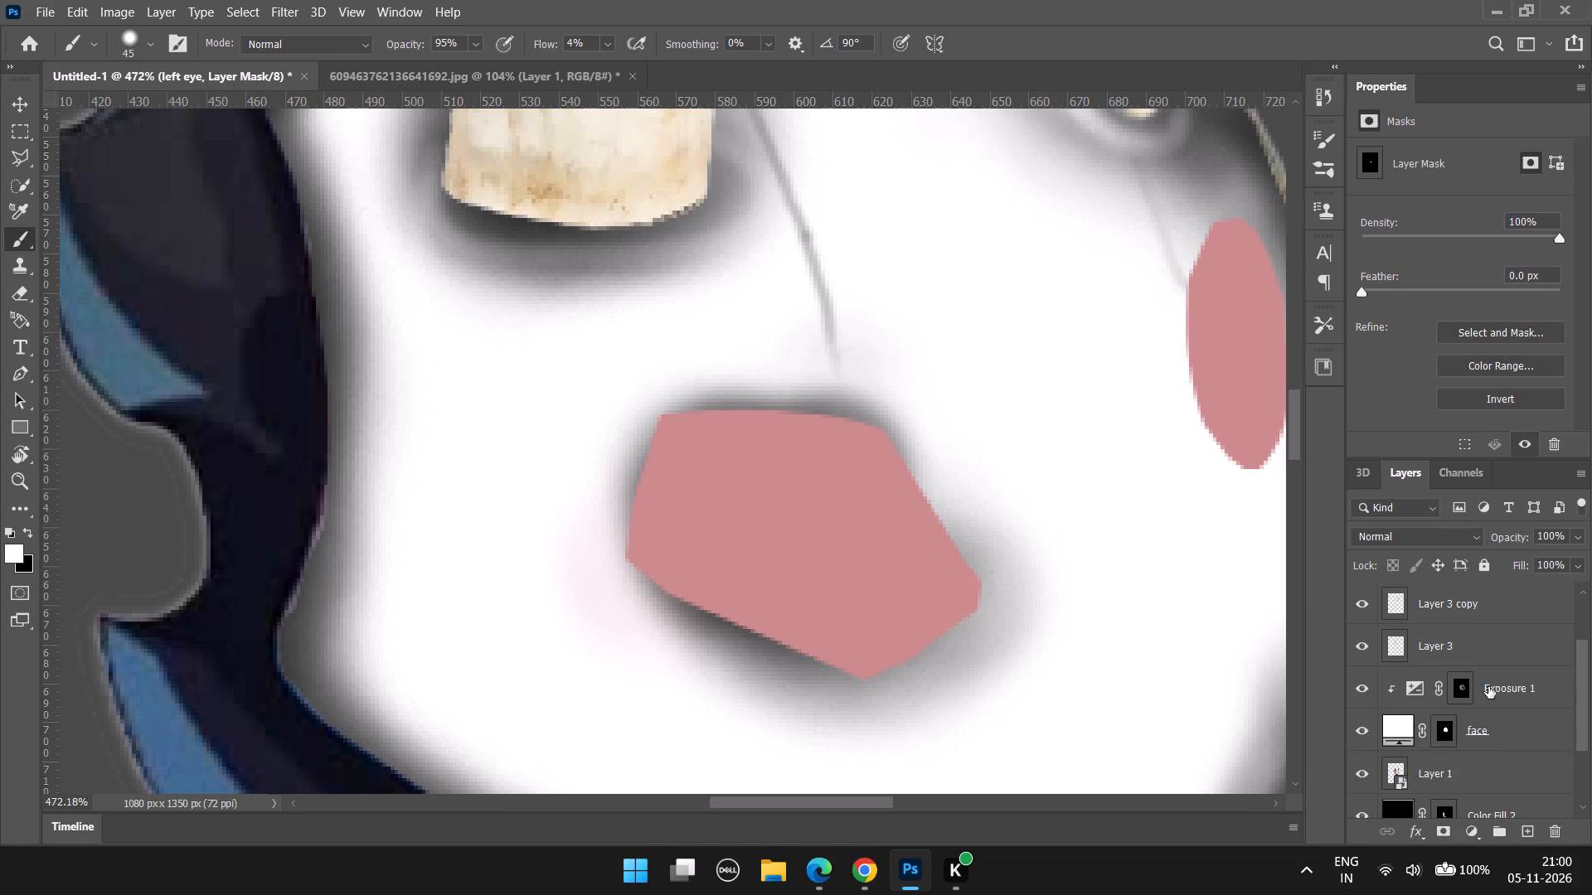
{"action": "scroll", "coordinate": [1507, 698], "scroll_direction": "down", "scroll_amount": 1}
{"action": "left_click", "coordinate": [1469, 652]}
{"action": "scroll", "coordinate": [916, 688], "scroll_direction": "up", "scroll_amount": 4, "text": "alt"}
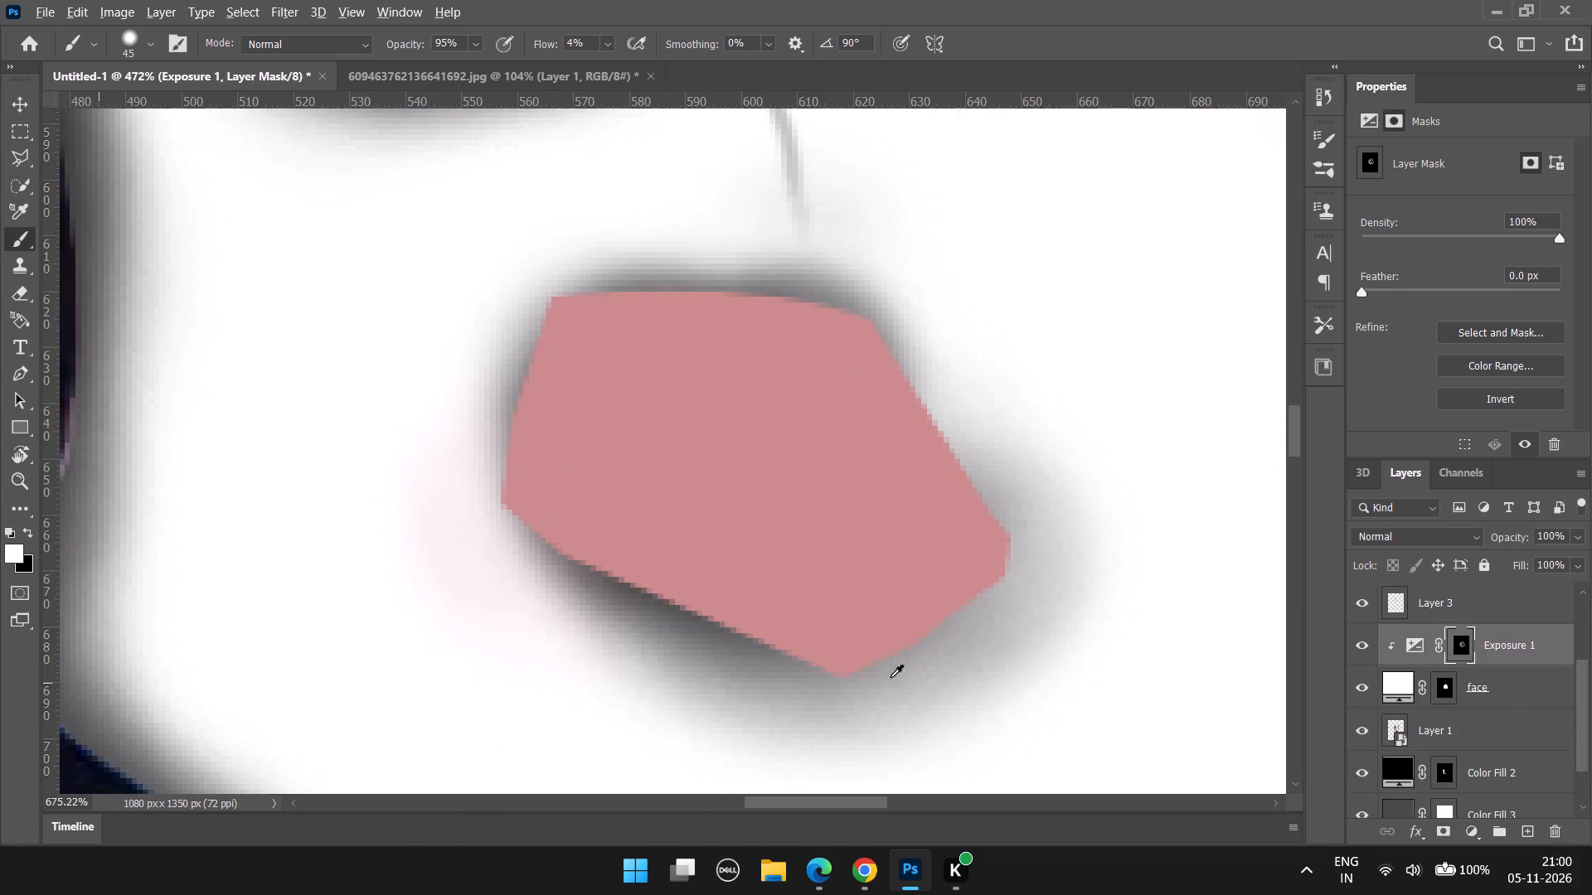
{"action": "left_click", "coordinate": [545, 549]}
{"action": "left_click_drag", "start_coordinate": [516, 499], "coordinate": [518, 508]}
{"action": "left_click_drag", "start_coordinate": [518, 486], "coordinate": [567, 563]}
{"action": "left_click_drag", "start_coordinate": [559, 480], "coordinate": [662, 601]}
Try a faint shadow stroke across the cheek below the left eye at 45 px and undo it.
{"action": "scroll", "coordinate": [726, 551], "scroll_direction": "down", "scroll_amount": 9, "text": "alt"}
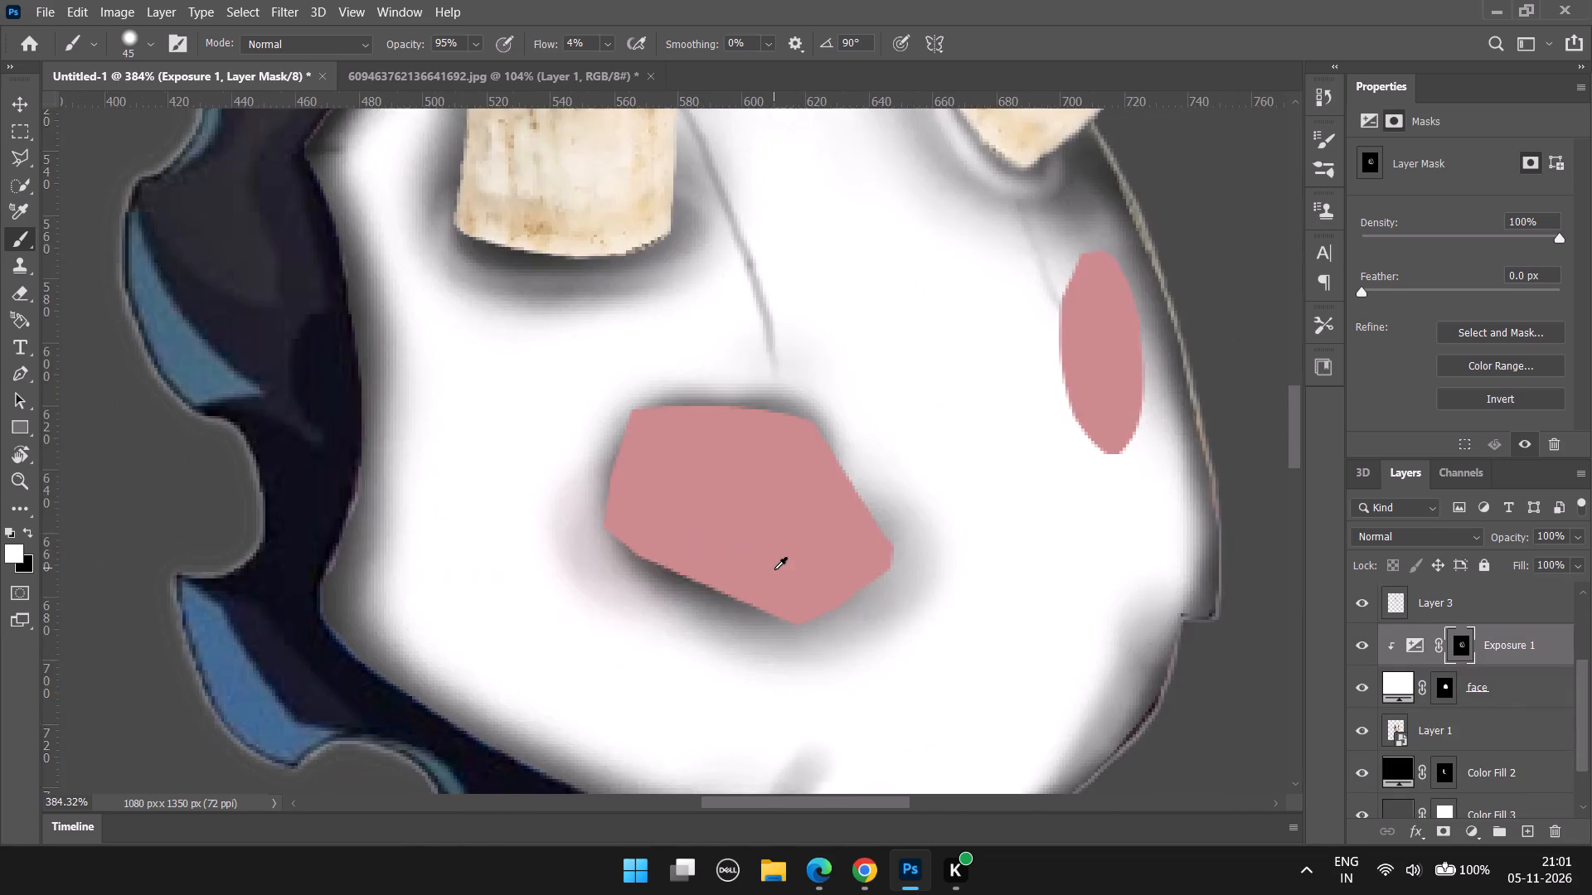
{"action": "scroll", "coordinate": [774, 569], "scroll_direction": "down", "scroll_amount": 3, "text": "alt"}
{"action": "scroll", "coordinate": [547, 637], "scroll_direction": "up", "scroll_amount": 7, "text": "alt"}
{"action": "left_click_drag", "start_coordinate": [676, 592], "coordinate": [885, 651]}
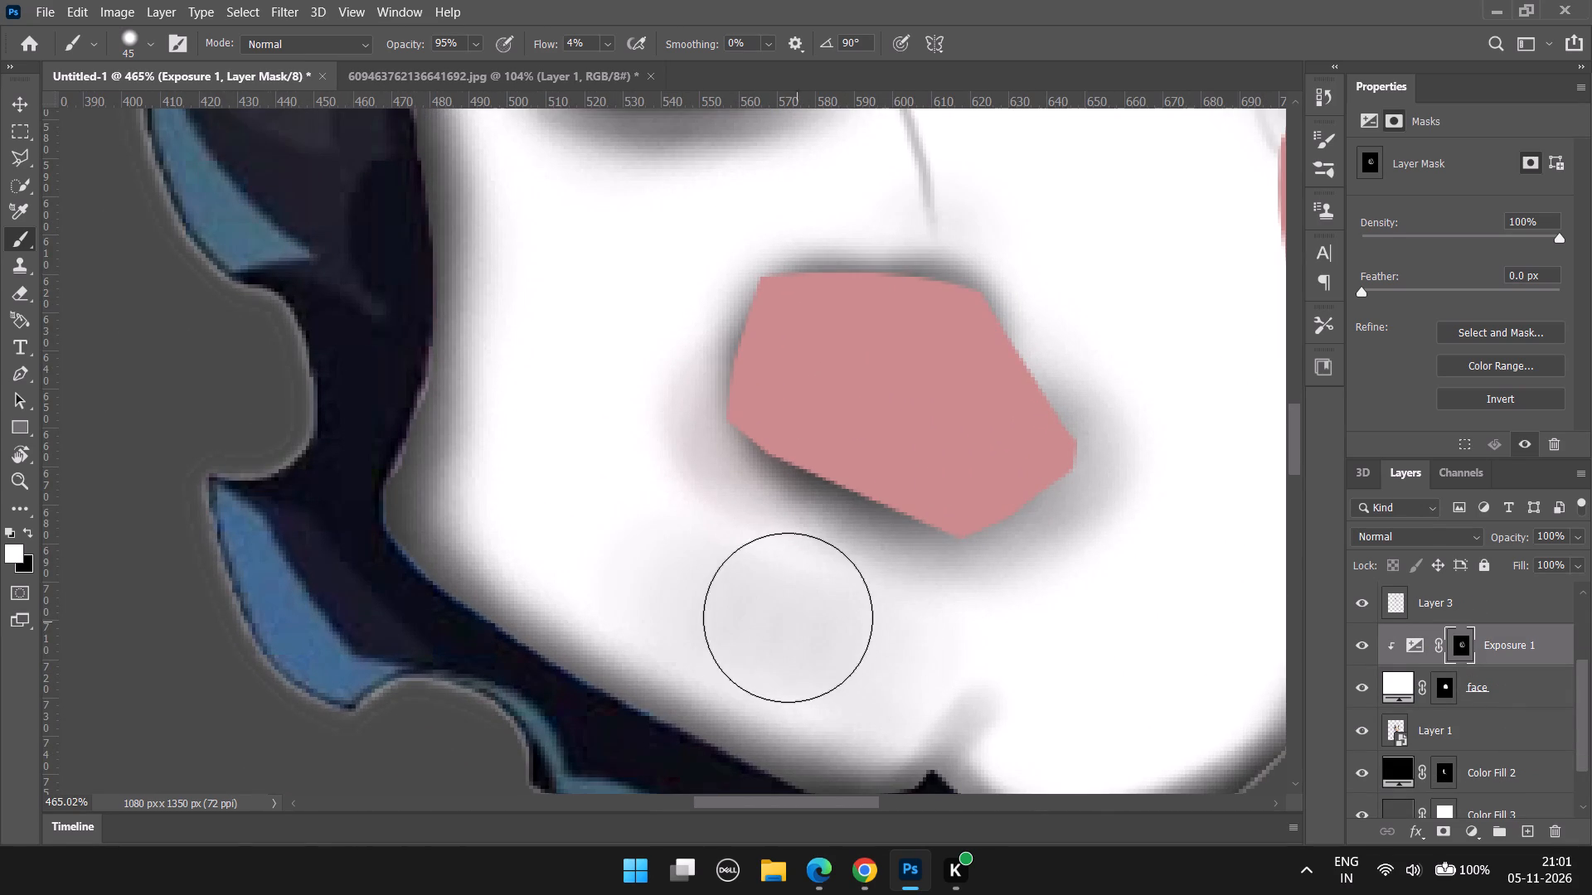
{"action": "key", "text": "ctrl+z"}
Shade the lower outer cheek faintly in white with the brush enlarged to 90 px, undoing the last stroke.
{"action": "scroll", "coordinate": [844, 617], "scroll_direction": "down", "scroll_amount": 6, "text": "alt"}
{"action": "scroll", "coordinate": [854, 666], "scroll_direction": "up", "scroll_amount": 5, "text": "alt"}
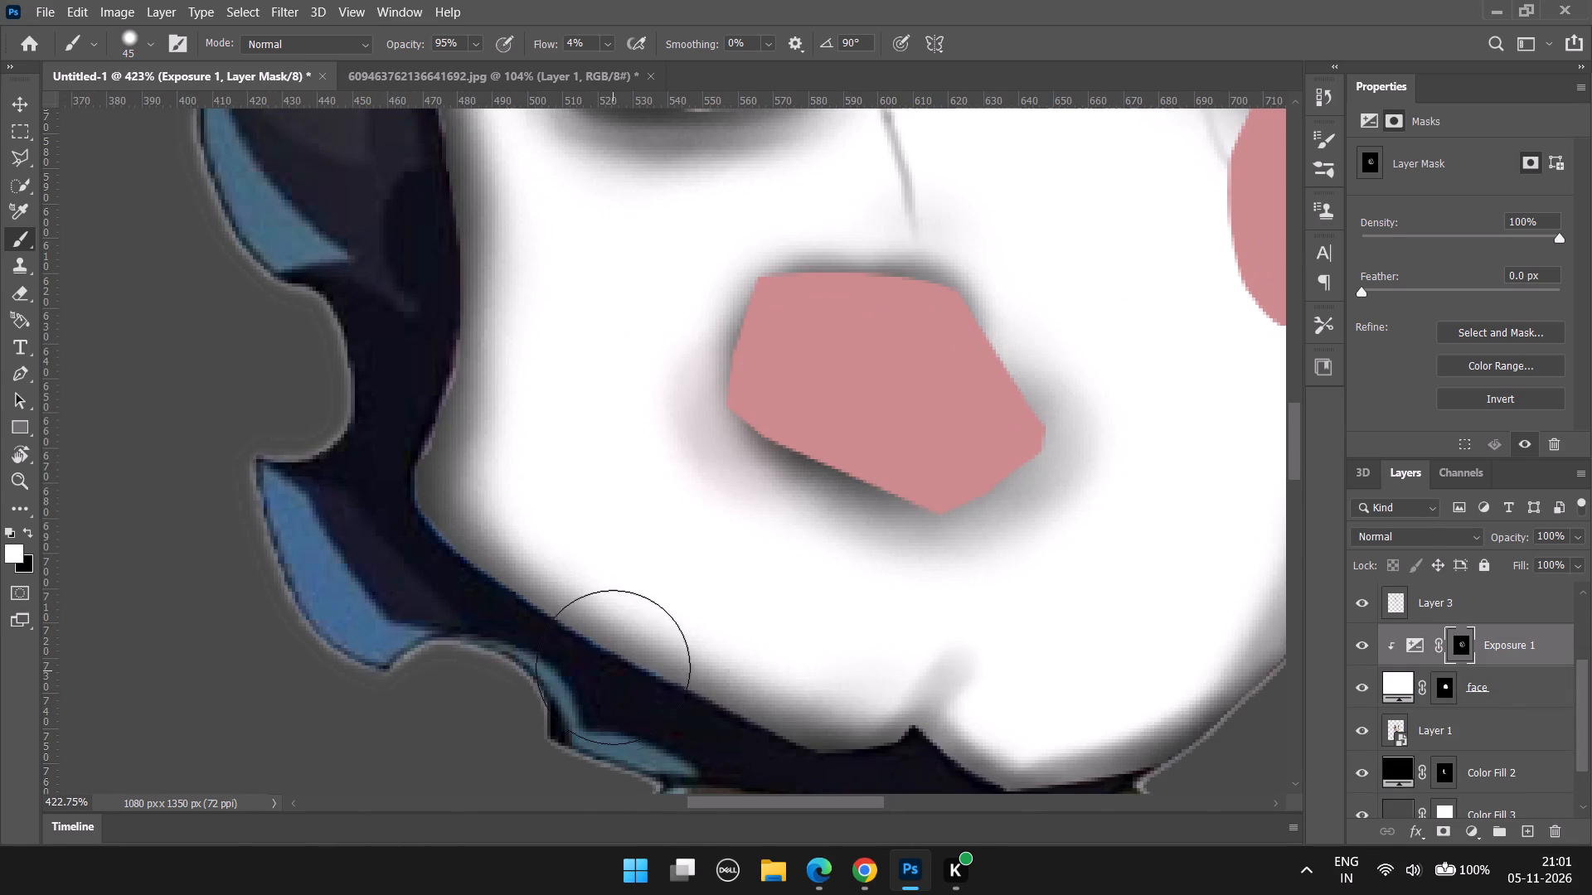
{"action": "type", "text": "]]]]"}
{"action": "key", "text": "bracketright"}
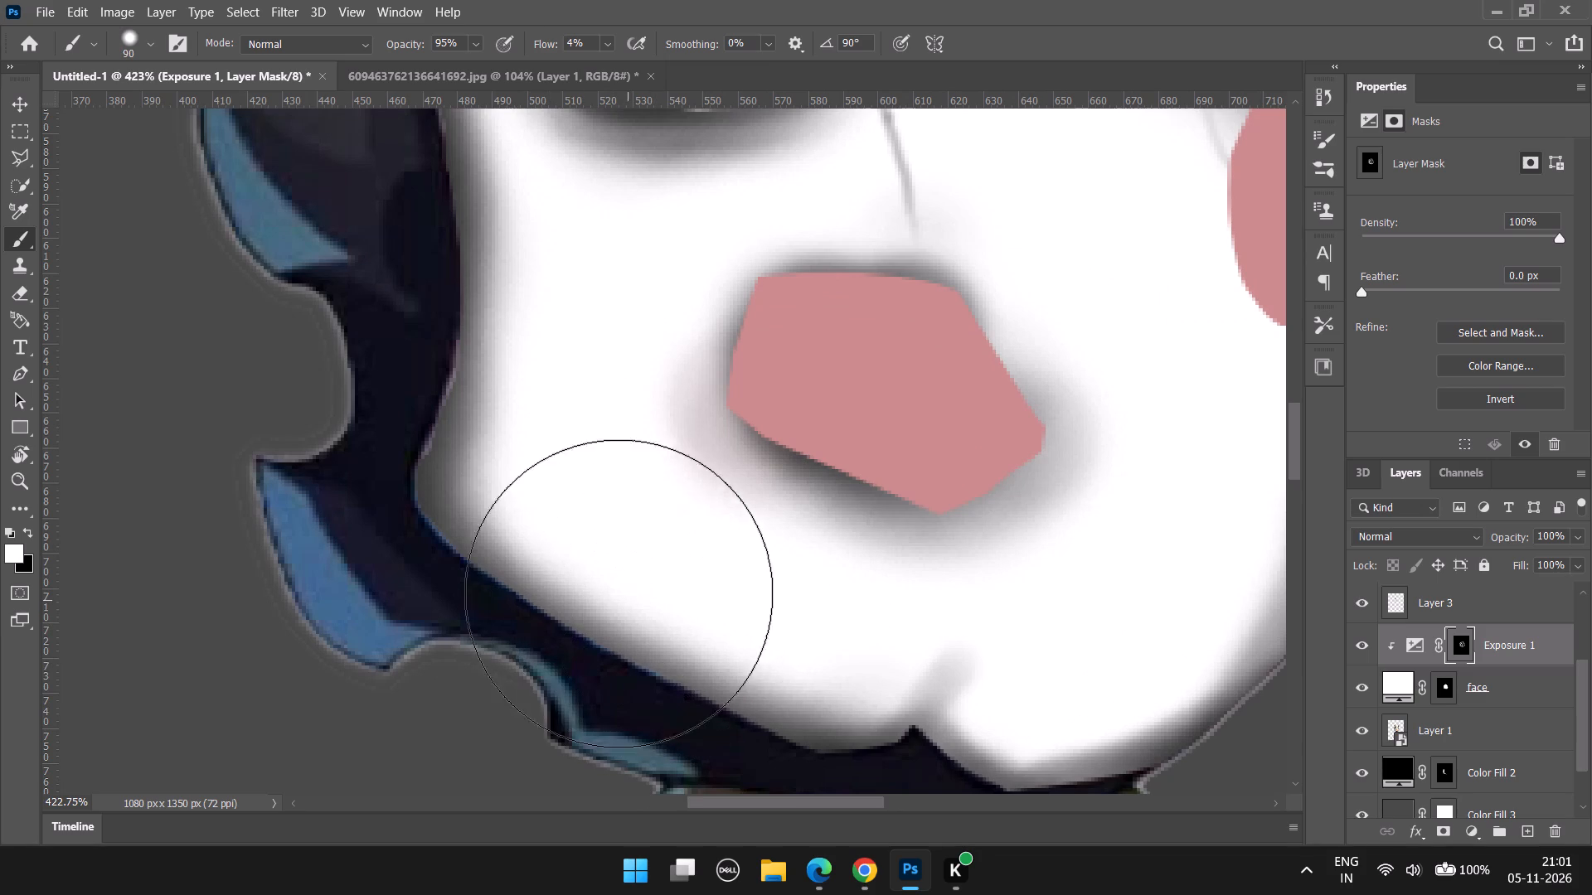
{"action": "left_click_drag", "start_coordinate": [594, 568], "coordinate": [706, 613]}
{"action": "left_click_drag", "start_coordinate": [611, 481], "coordinate": [876, 665]}
{"action": "key", "text": "ctrl+z"}
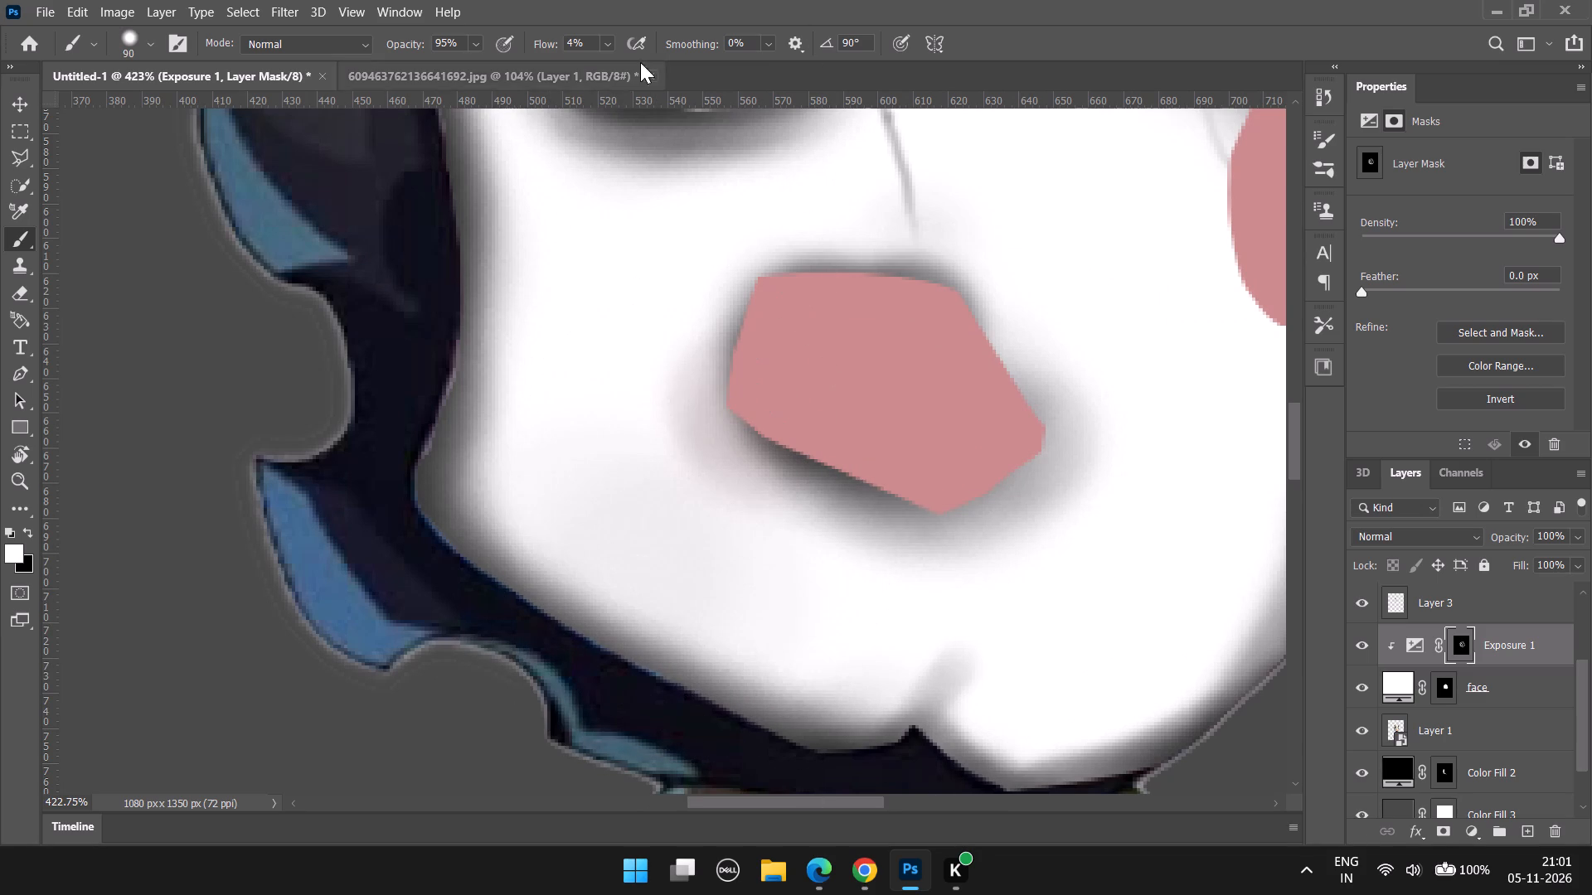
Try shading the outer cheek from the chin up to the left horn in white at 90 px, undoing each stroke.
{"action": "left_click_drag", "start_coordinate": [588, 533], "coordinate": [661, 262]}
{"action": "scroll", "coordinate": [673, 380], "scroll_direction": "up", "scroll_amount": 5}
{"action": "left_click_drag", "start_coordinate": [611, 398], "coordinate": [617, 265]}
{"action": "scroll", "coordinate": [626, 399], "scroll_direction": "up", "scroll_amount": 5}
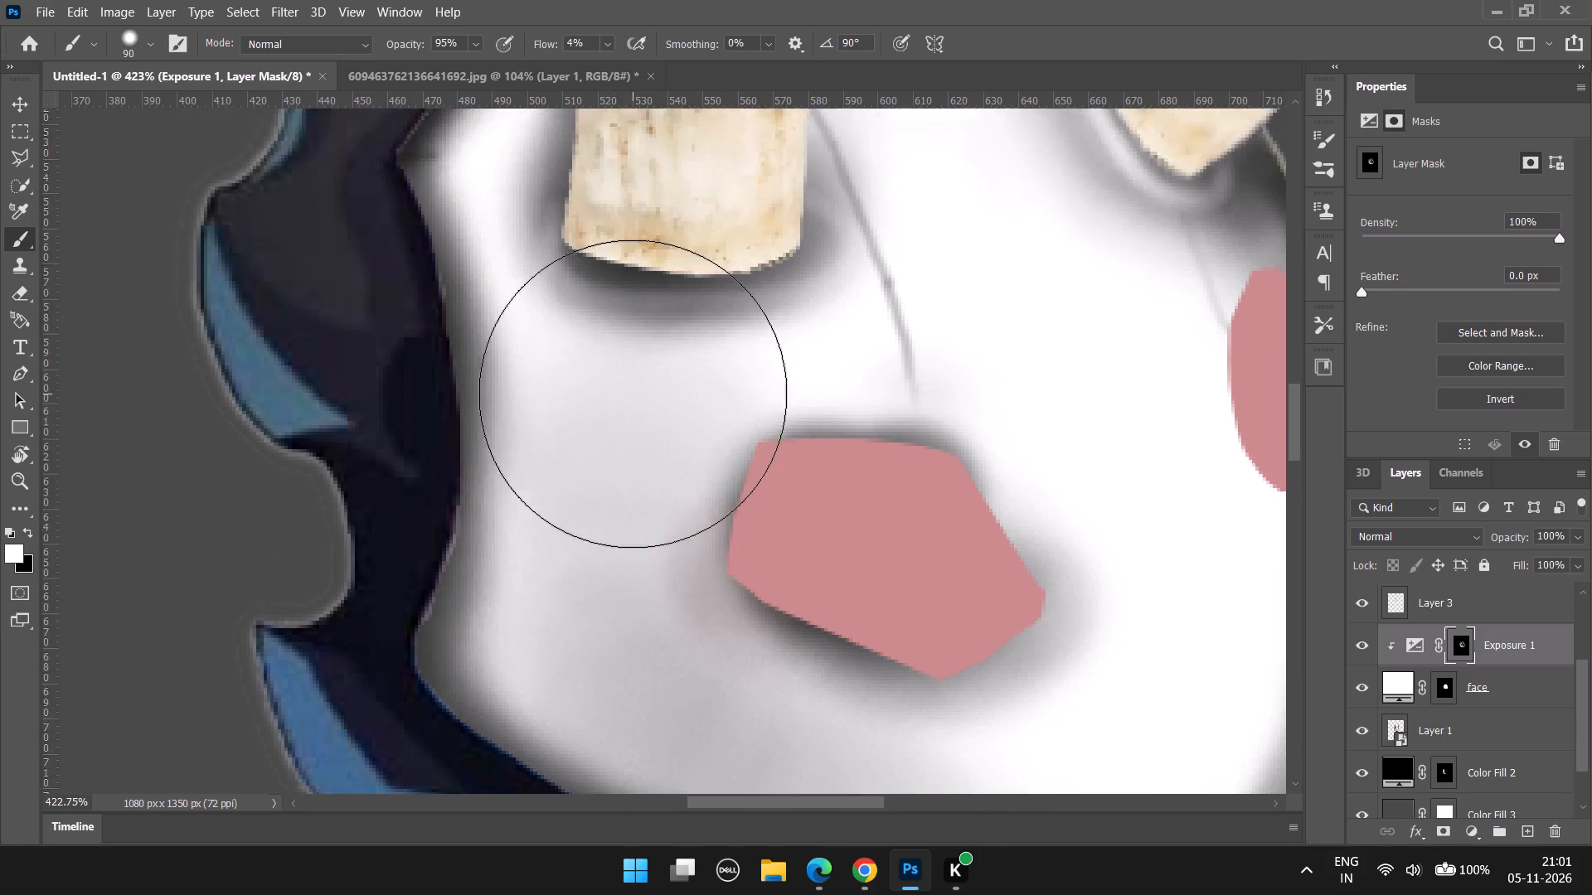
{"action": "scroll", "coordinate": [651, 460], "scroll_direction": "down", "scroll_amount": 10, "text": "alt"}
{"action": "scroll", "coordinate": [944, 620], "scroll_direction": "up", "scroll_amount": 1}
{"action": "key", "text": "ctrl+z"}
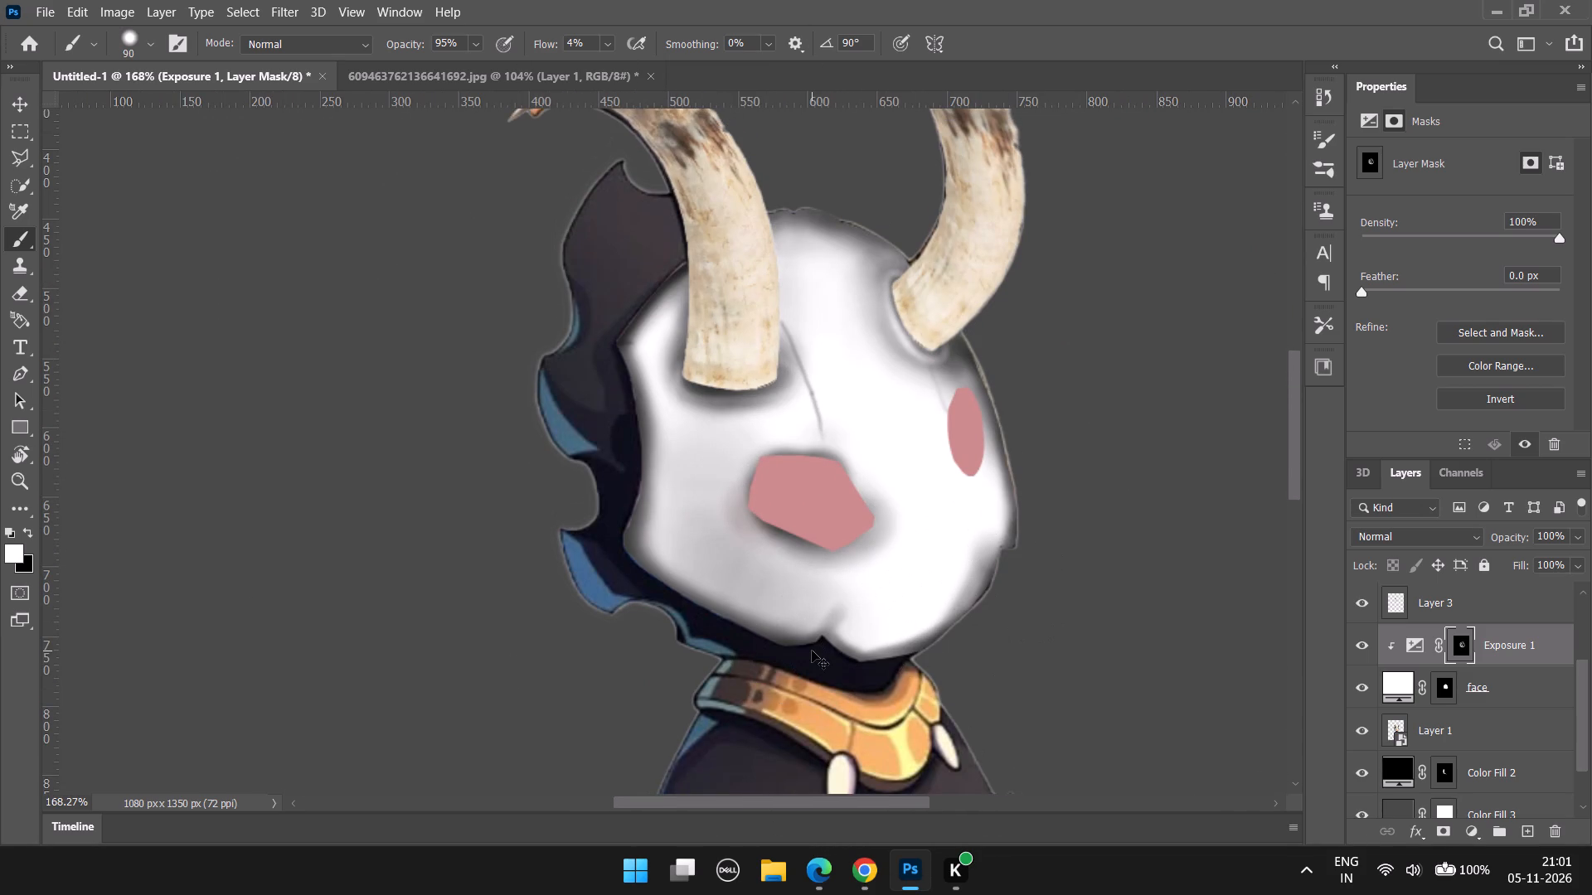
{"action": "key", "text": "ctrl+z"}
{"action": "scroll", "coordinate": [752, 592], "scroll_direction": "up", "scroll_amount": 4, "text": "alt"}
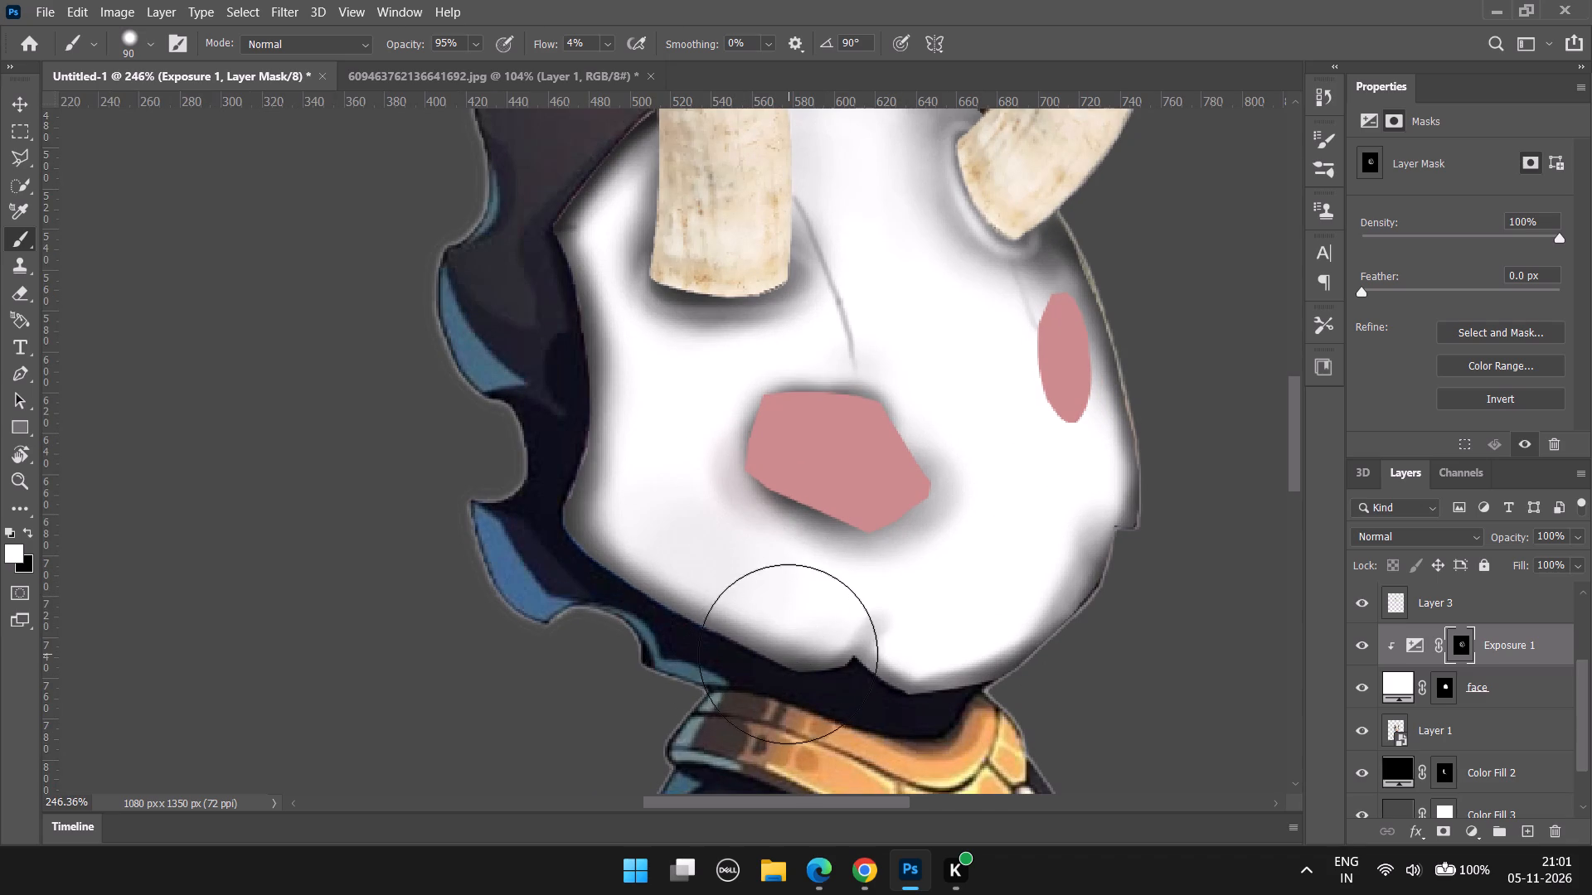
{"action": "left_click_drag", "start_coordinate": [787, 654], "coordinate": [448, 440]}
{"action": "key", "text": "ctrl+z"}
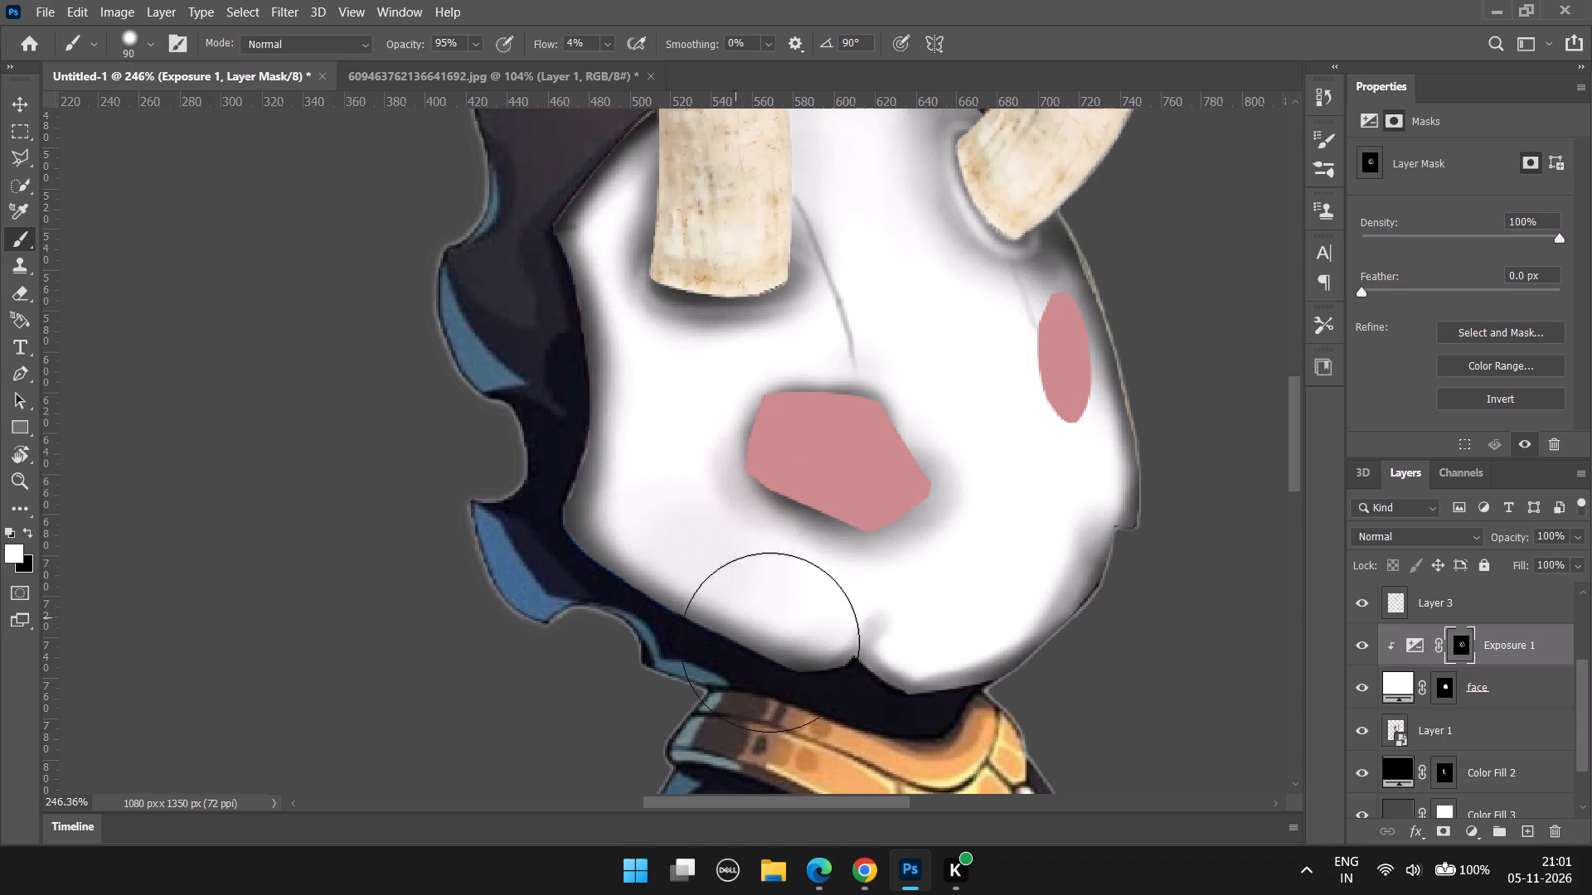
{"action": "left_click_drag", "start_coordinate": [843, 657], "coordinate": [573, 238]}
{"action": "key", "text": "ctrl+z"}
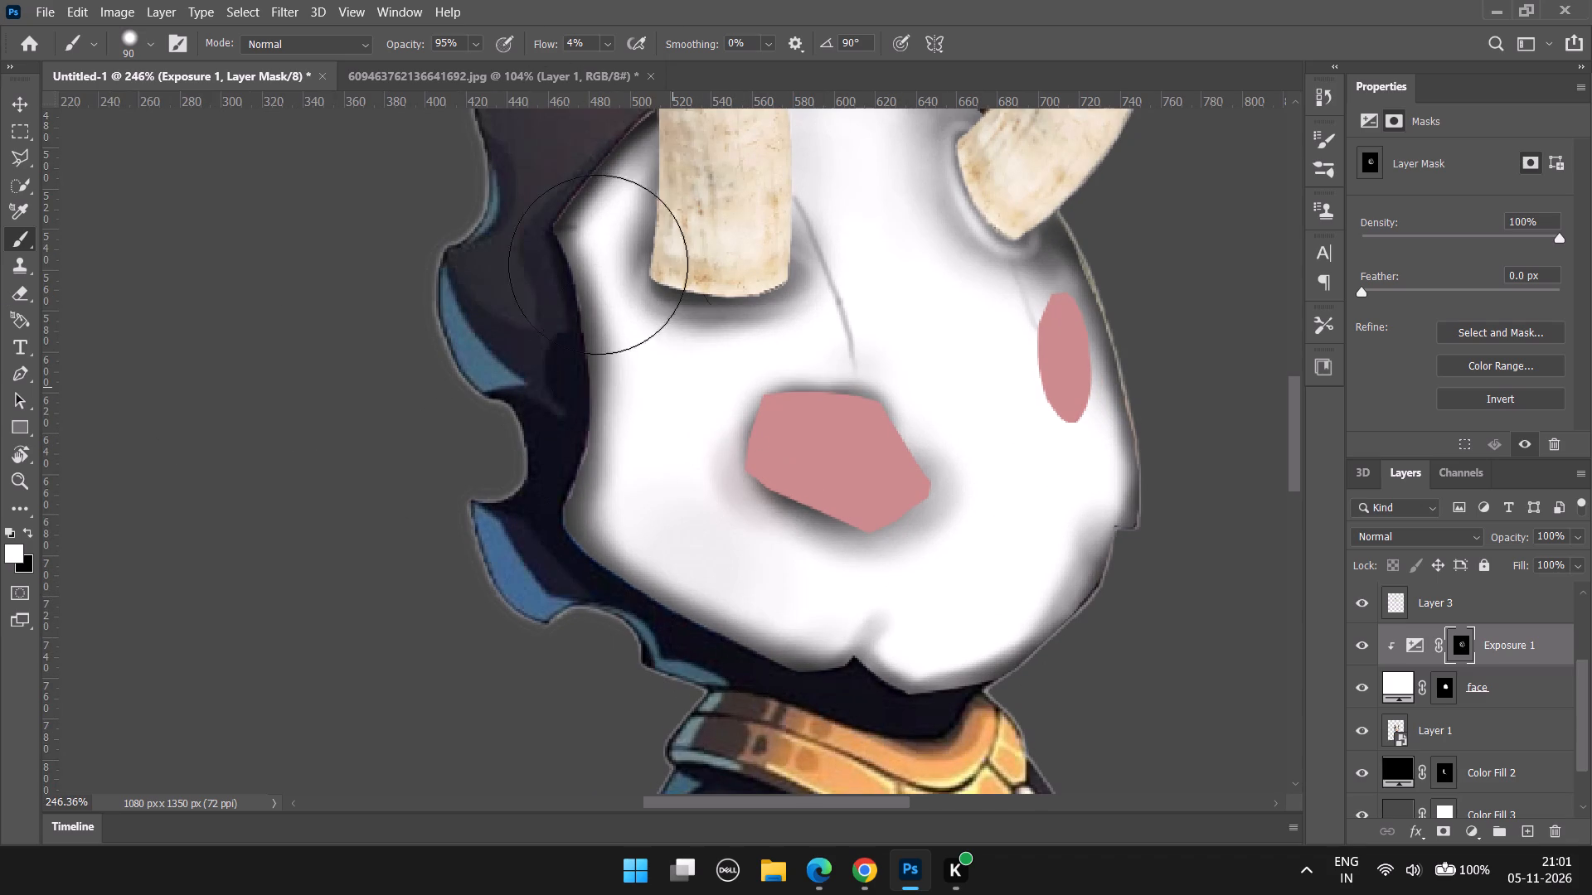
Set the brush flow to 3% and shade the outer cheek from the chin notch up toward the left horn in white.
{"action": "left_click", "coordinate": [603, 46]}
{"action": "left_click", "coordinate": [606, 64]}
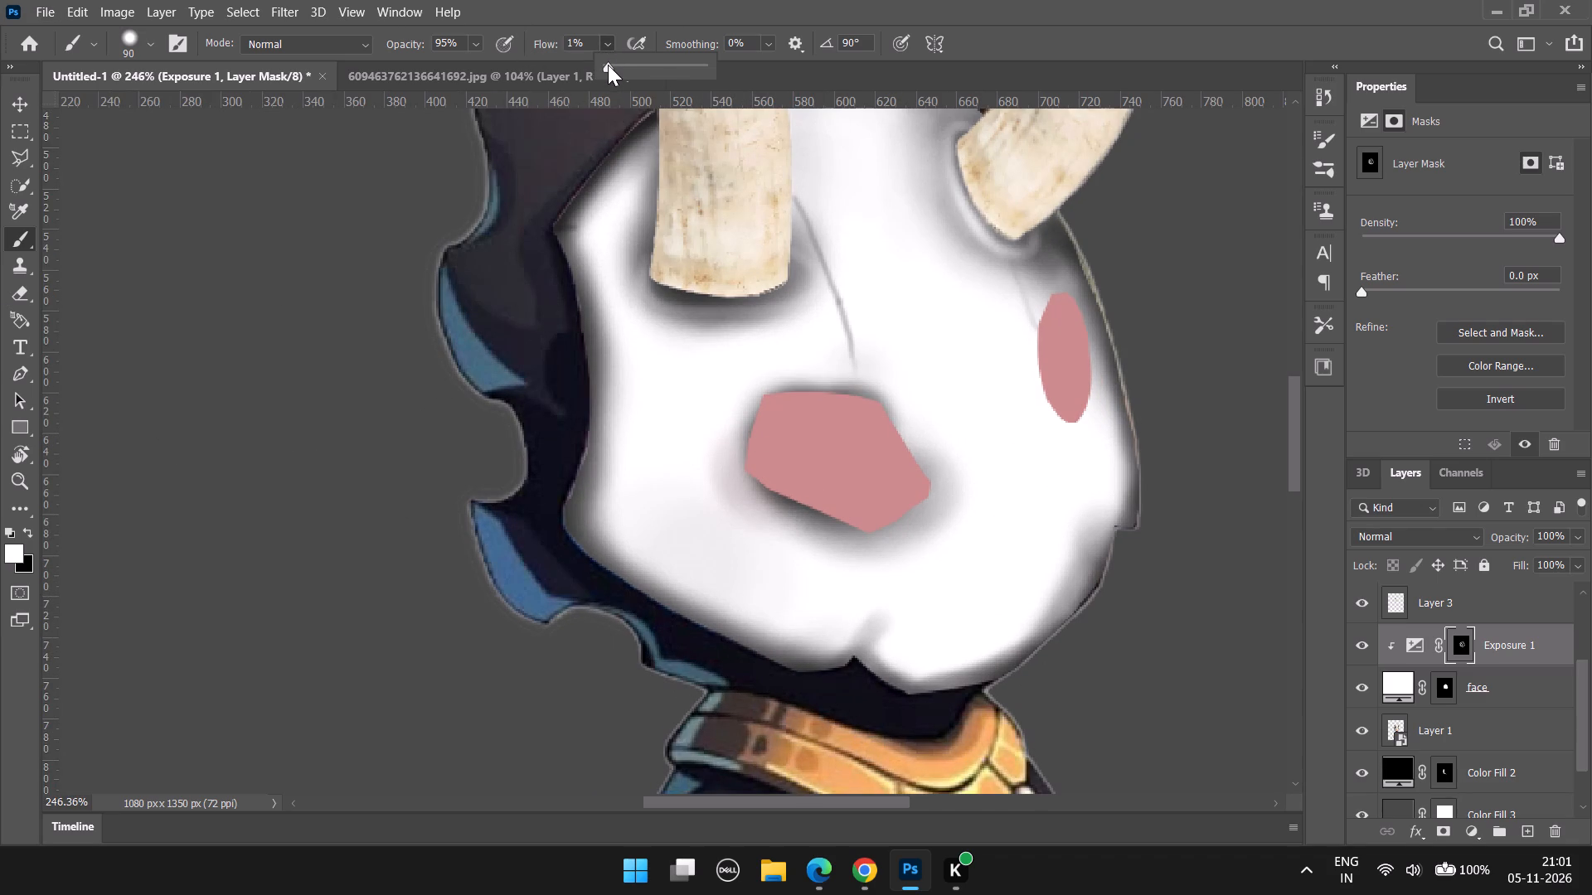
{"action": "left_click", "coordinate": [612, 66]}
{"action": "left_click_drag", "start_coordinate": [813, 614], "coordinate": [619, 346]}
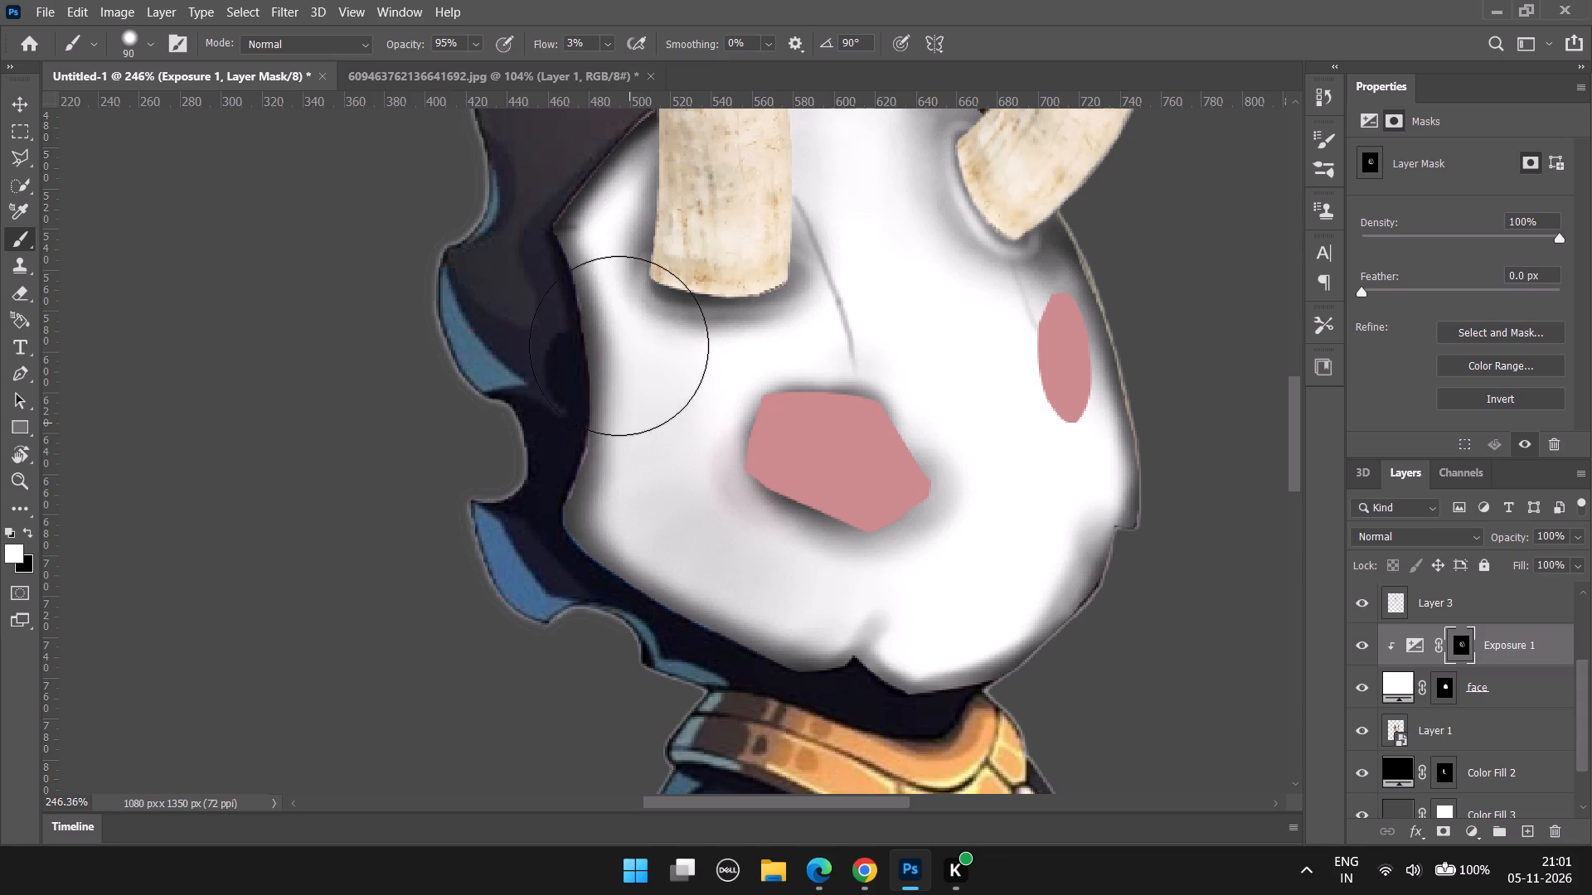
{"action": "left_click_drag", "start_coordinate": [619, 346], "coordinate": [517, 151]}
Shade the chin and the lower cheek below the right eye faintly in white on the Exposure 1 mask.
{"action": "scroll", "coordinate": [394, 412], "scroll_direction": "down", "scroll_amount": 7, "text": "alt"}
{"action": "scroll", "coordinate": [691, 526], "scroll_direction": "up", "scroll_amount": 7, "text": "alt"}
{"action": "left_click_drag", "start_coordinate": [612, 565], "coordinate": [637, 583]}
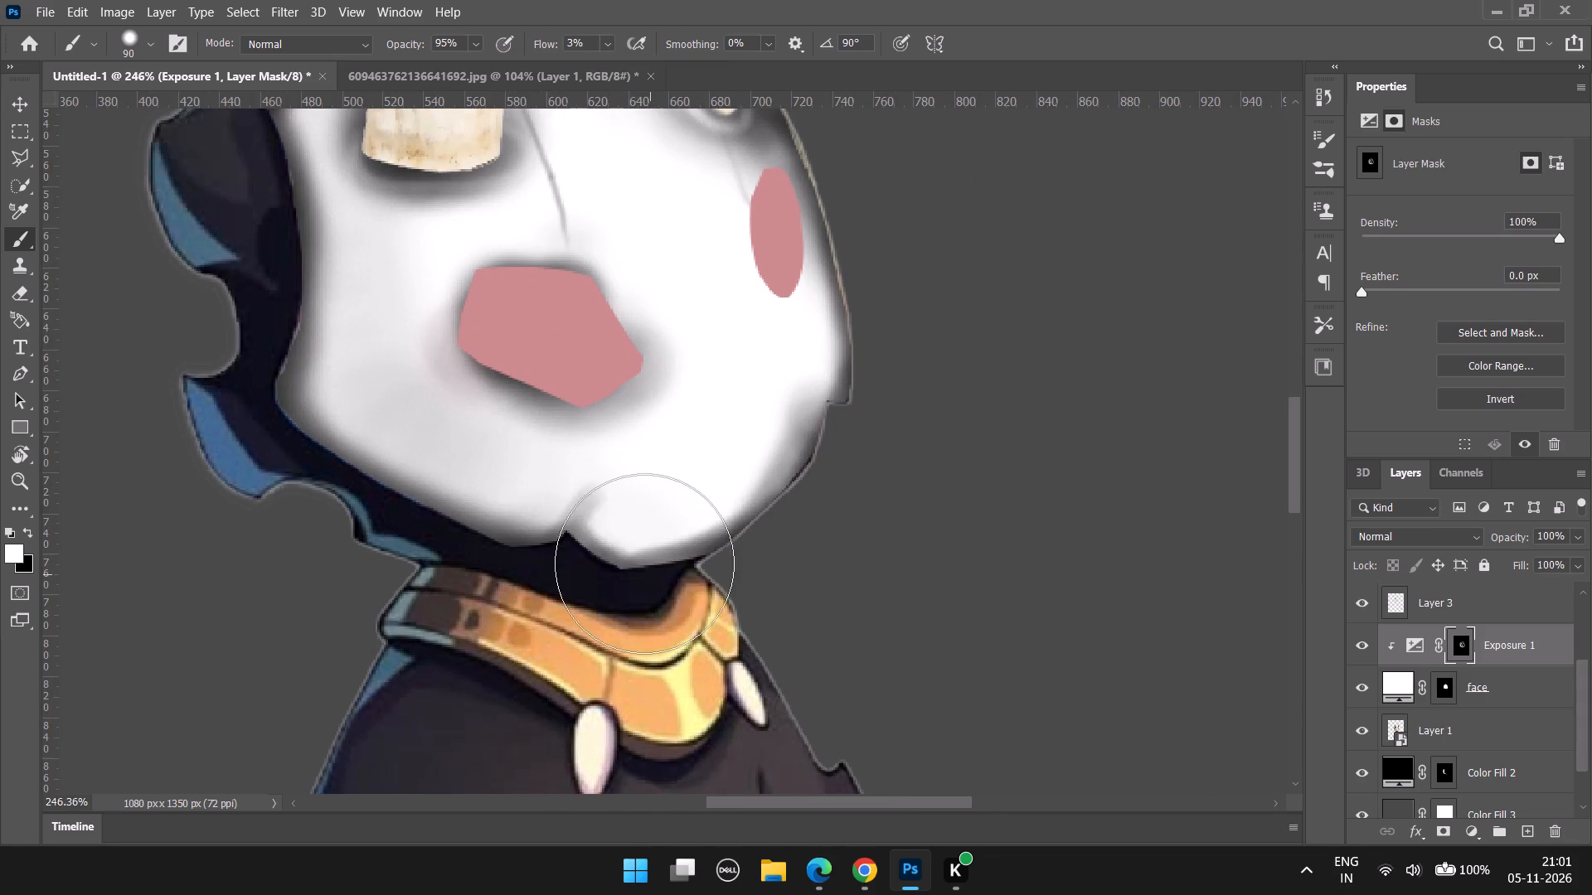
{"action": "left_click_drag", "start_coordinate": [636, 555], "coordinate": [716, 509]}
{"action": "left_click_drag", "start_coordinate": [683, 514], "coordinate": [735, 536]}
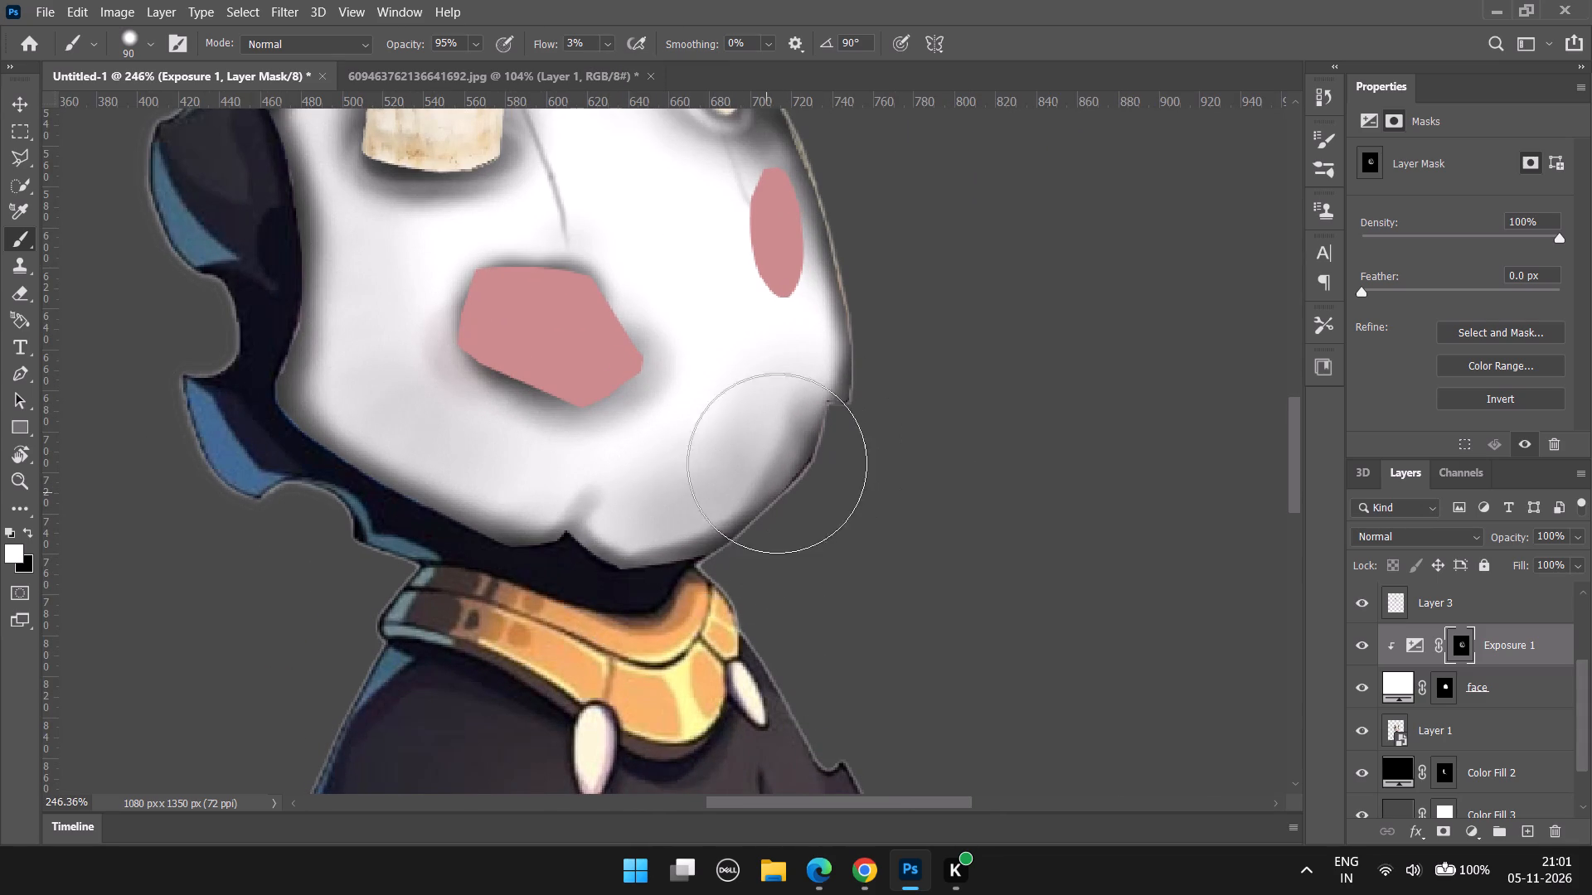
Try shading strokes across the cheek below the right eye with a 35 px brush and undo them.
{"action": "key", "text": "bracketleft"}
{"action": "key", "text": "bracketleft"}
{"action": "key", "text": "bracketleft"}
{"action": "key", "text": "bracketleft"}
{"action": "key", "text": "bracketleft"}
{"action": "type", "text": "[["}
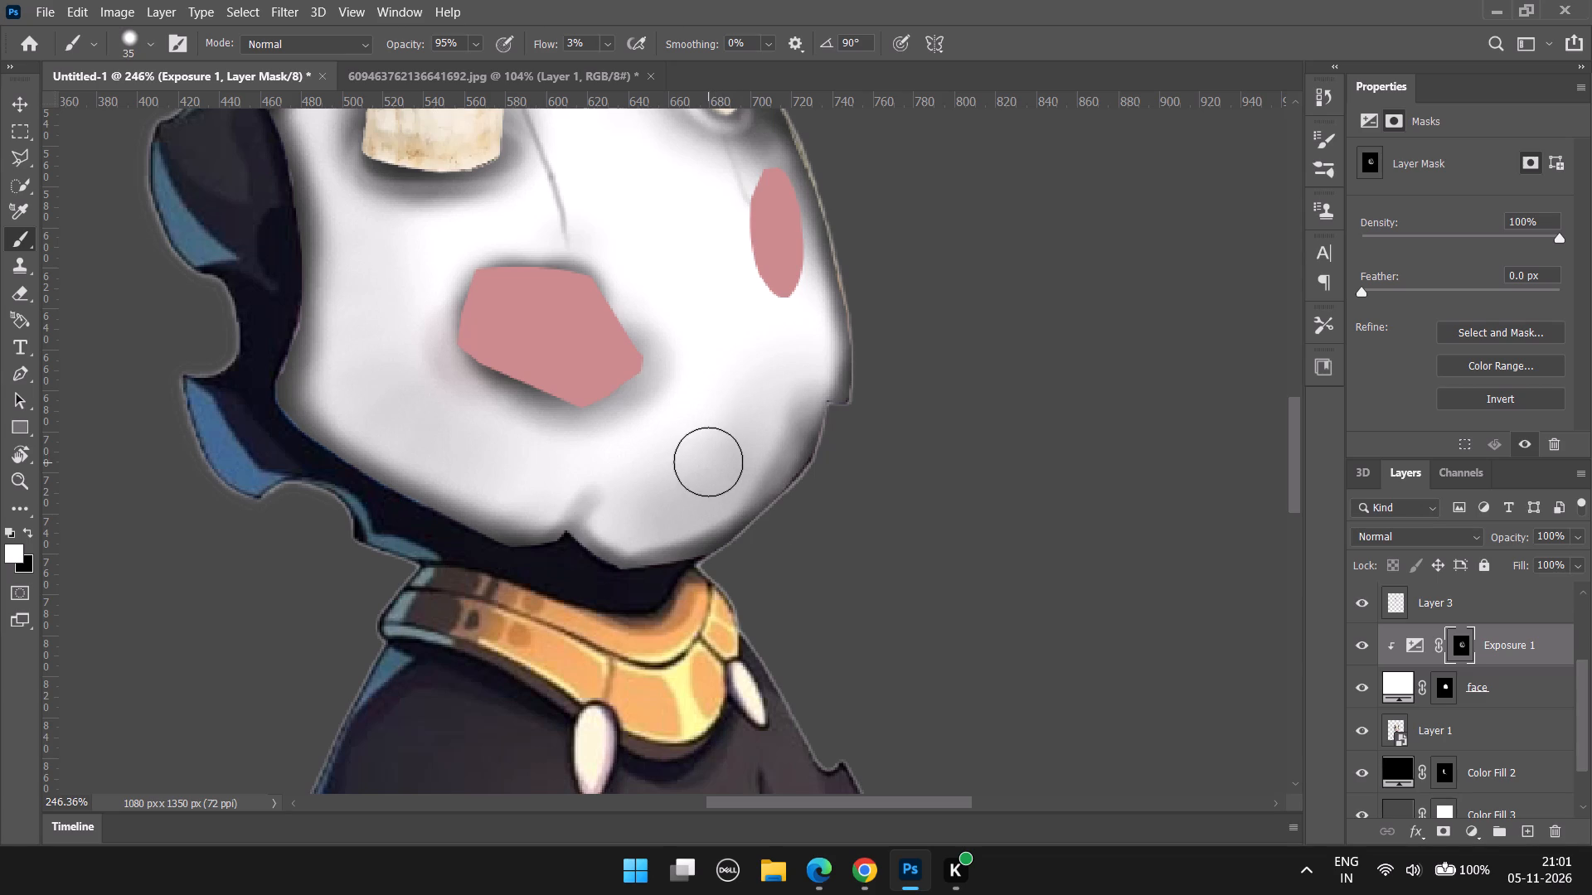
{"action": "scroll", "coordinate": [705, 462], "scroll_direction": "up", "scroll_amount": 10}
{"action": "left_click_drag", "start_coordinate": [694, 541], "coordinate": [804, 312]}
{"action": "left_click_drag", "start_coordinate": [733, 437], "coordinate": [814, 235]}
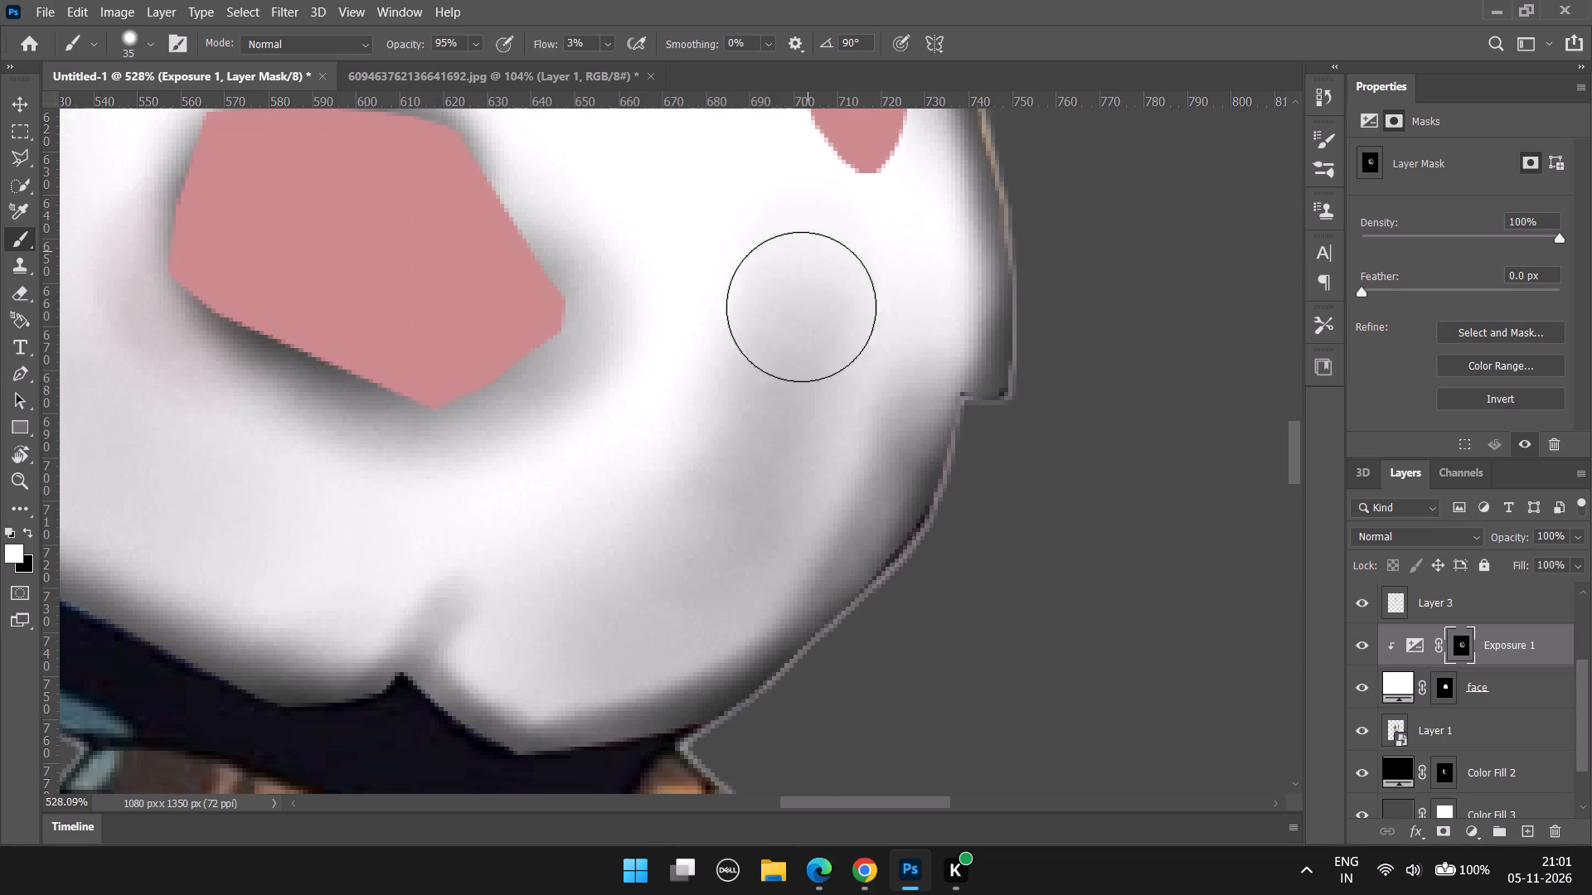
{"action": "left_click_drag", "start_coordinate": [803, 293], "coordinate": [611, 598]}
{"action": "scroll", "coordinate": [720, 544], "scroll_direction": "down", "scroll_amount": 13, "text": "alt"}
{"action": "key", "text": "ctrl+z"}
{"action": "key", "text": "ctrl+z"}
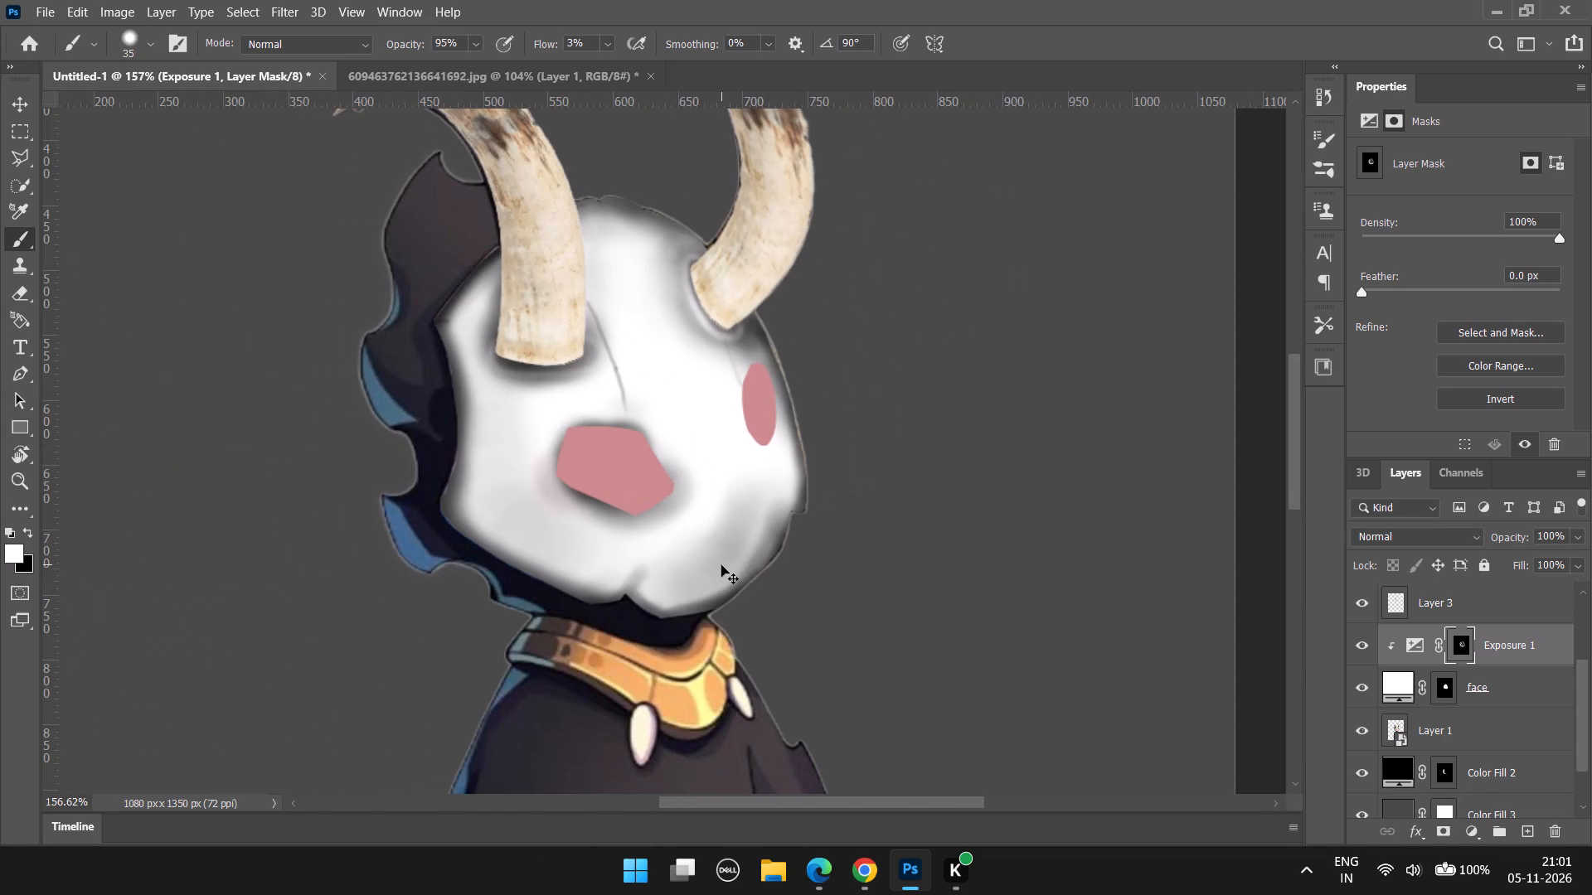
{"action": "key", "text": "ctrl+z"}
Lighten the cheek between the eyes and chin in black, and paint a soft white-brush shadow below the right eye at 35 px.
{"action": "scroll", "coordinate": [721, 566], "scroll_direction": "up", "scroll_amount": 8}
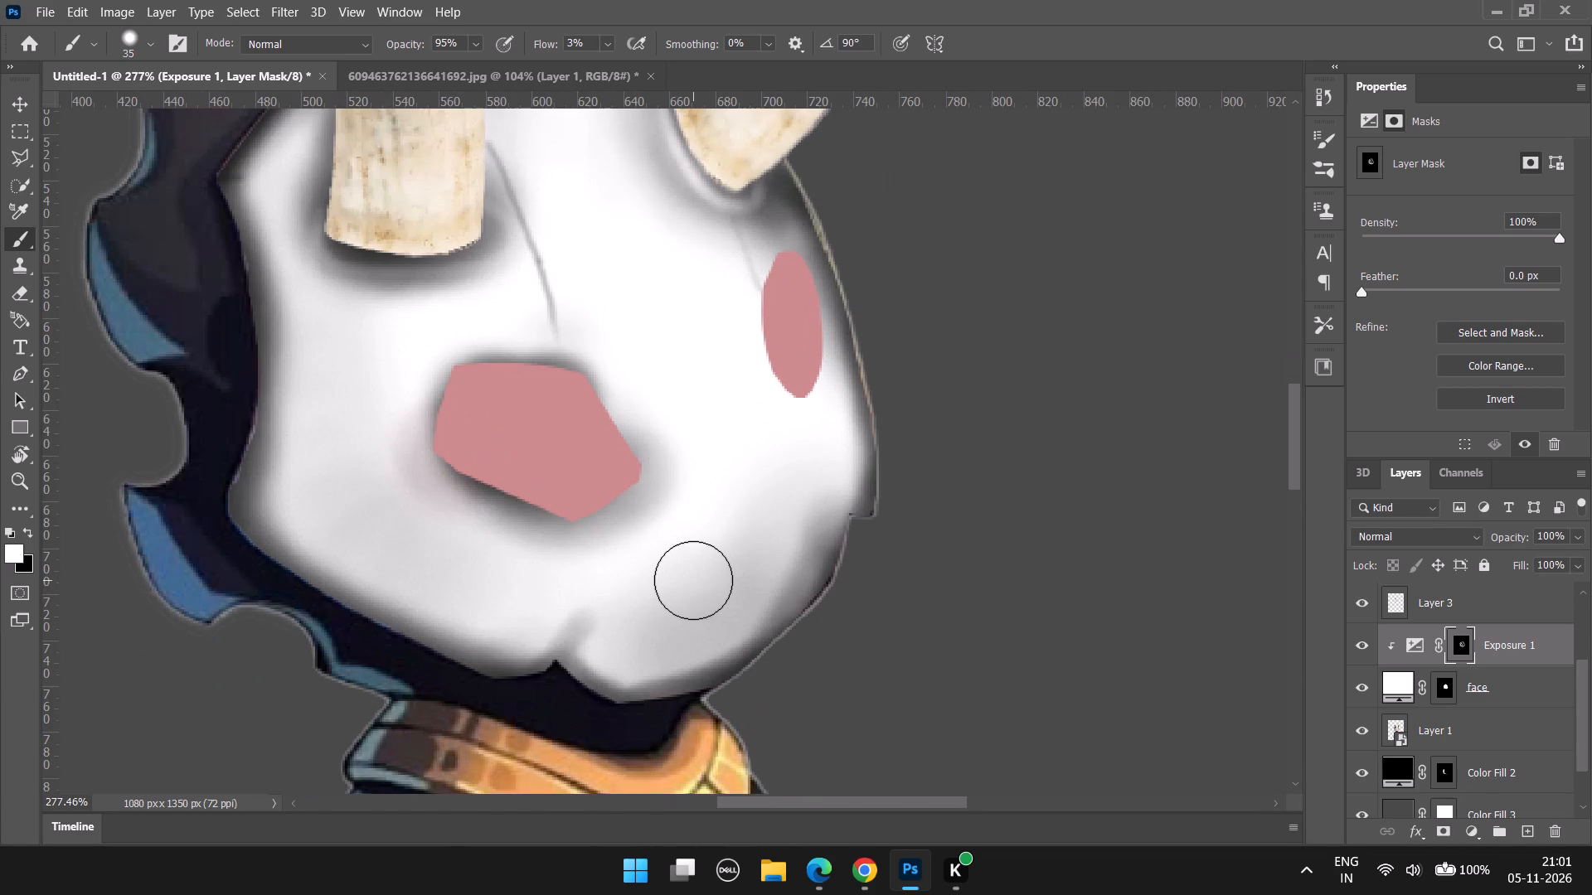
{"action": "scroll", "coordinate": [704, 585], "scroll_direction": "up", "scroll_amount": 5, "text": "alt"}
{"action": "key", "text": "x"}
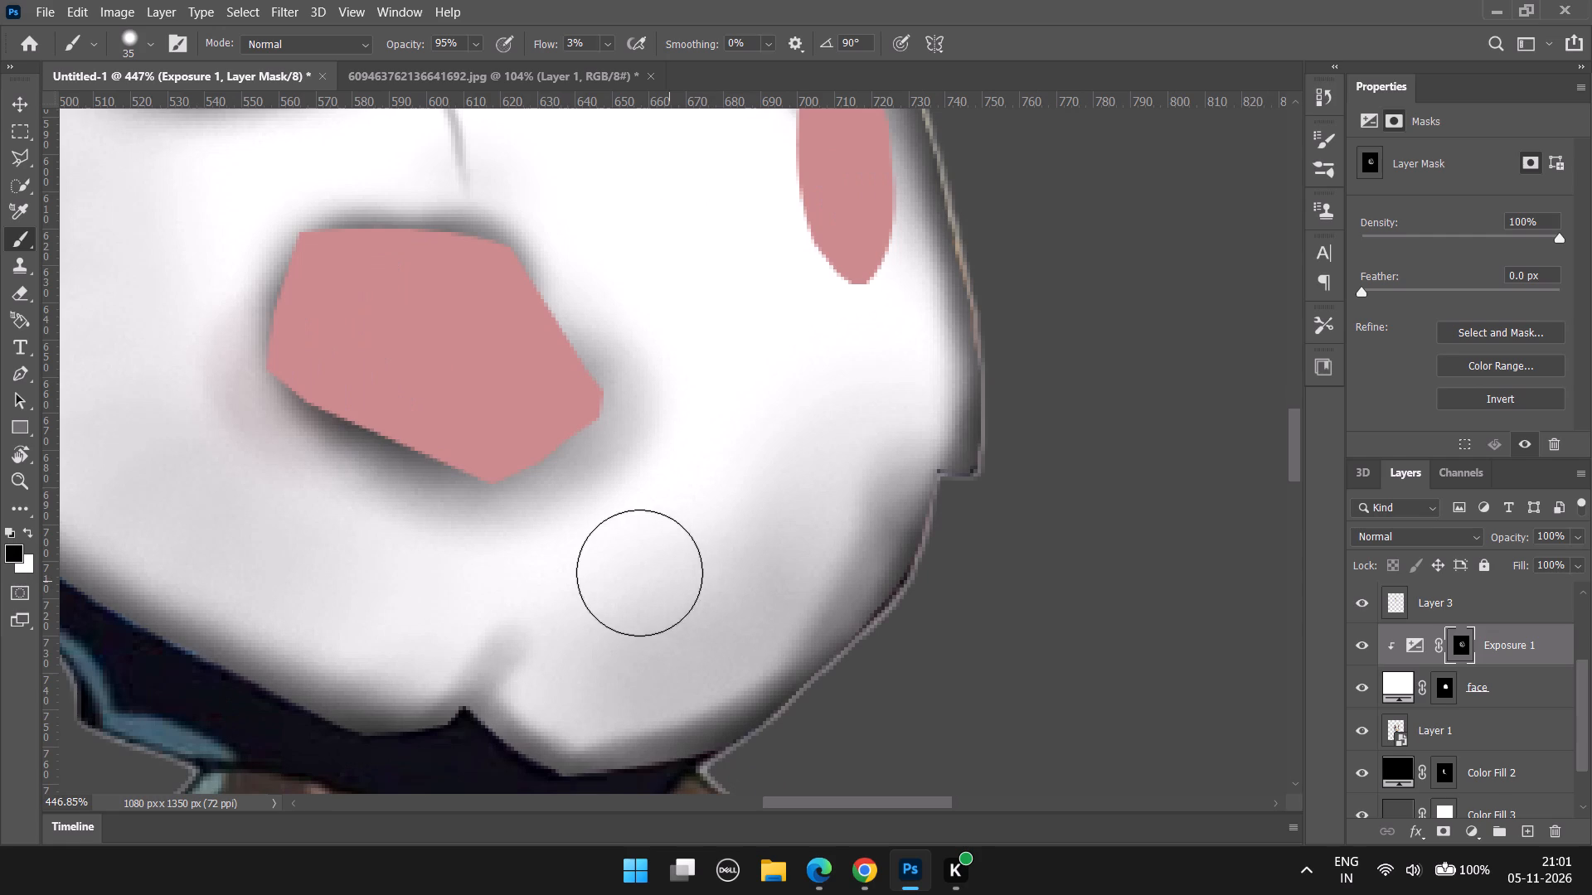
{"action": "left_click_drag", "start_coordinate": [639, 573], "coordinate": [789, 424]}
{"action": "left_click_drag", "start_coordinate": [680, 506], "coordinate": [787, 365]}
{"action": "key", "text": "x"}
{"action": "left_click_drag", "start_coordinate": [782, 526], "coordinate": [802, 354]}
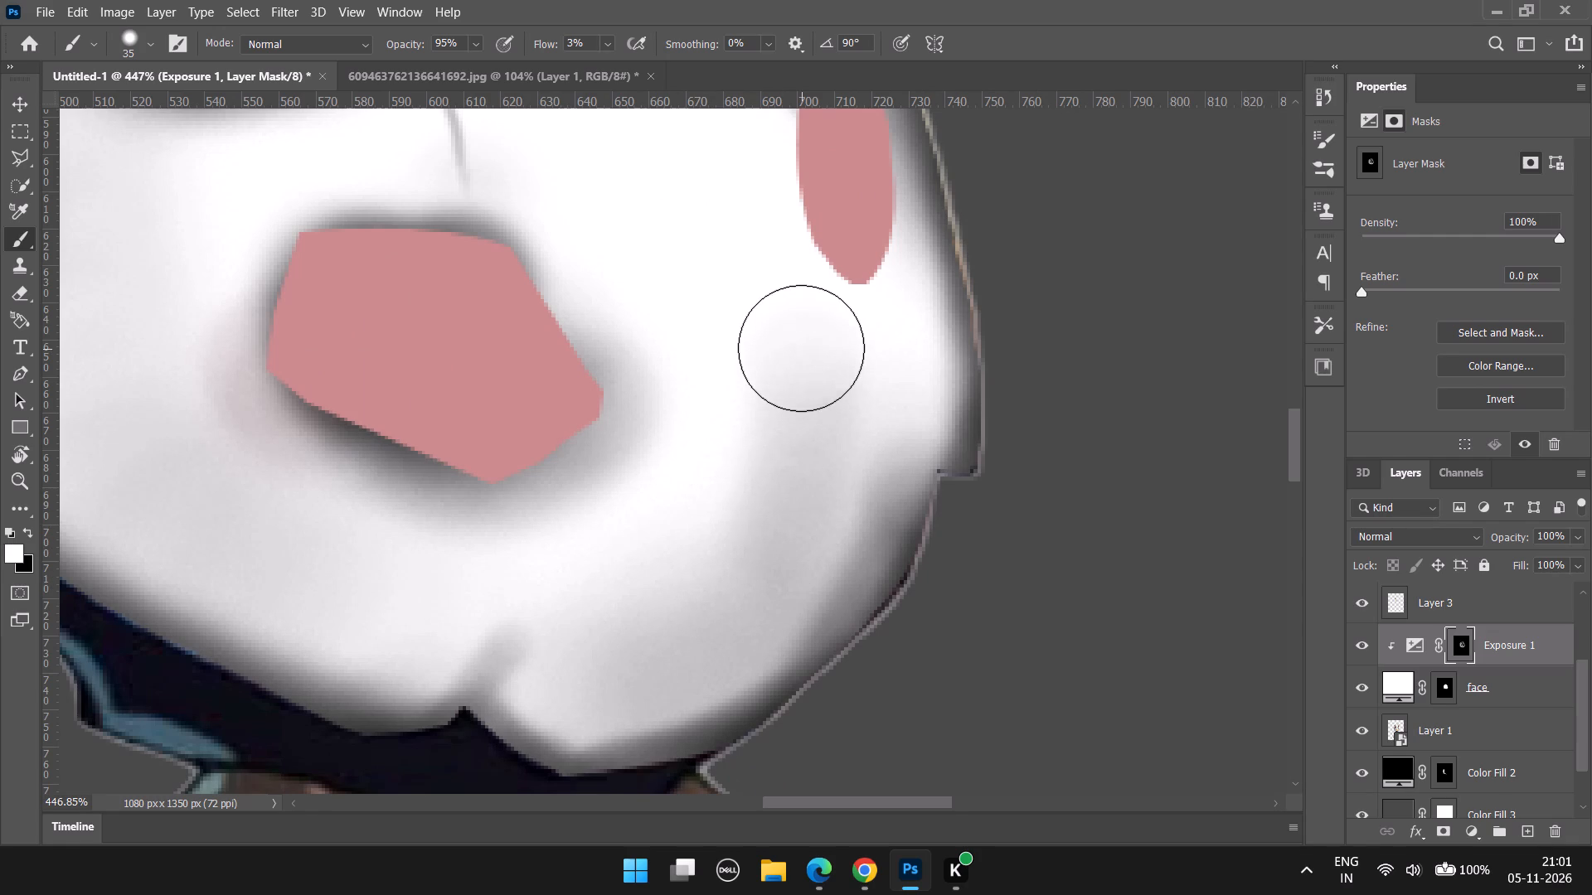
{"action": "left_click_drag", "start_coordinate": [801, 355], "coordinate": [667, 707]}
Soften the shadow below the right eye with black strokes over its upper and outer parts.
{"action": "scroll", "coordinate": [782, 644], "scroll_direction": "down", "scroll_amount": 7, "text": "alt"}
{"action": "key", "text": "x"}
{"action": "left_click_drag", "start_coordinate": [699, 617], "coordinate": [779, 452]}
{"action": "left_click_drag", "start_coordinate": [769, 481], "coordinate": [785, 543]}
{"action": "left_click_drag", "start_coordinate": [794, 482], "coordinate": [801, 604]}
{"action": "left_click_drag", "start_coordinate": [790, 472], "coordinate": [803, 611]}
{"action": "left_click_drag", "start_coordinate": [800, 559], "coordinate": [803, 603]}
{"action": "left_click_drag", "start_coordinate": [802, 590], "coordinate": [801, 613]}
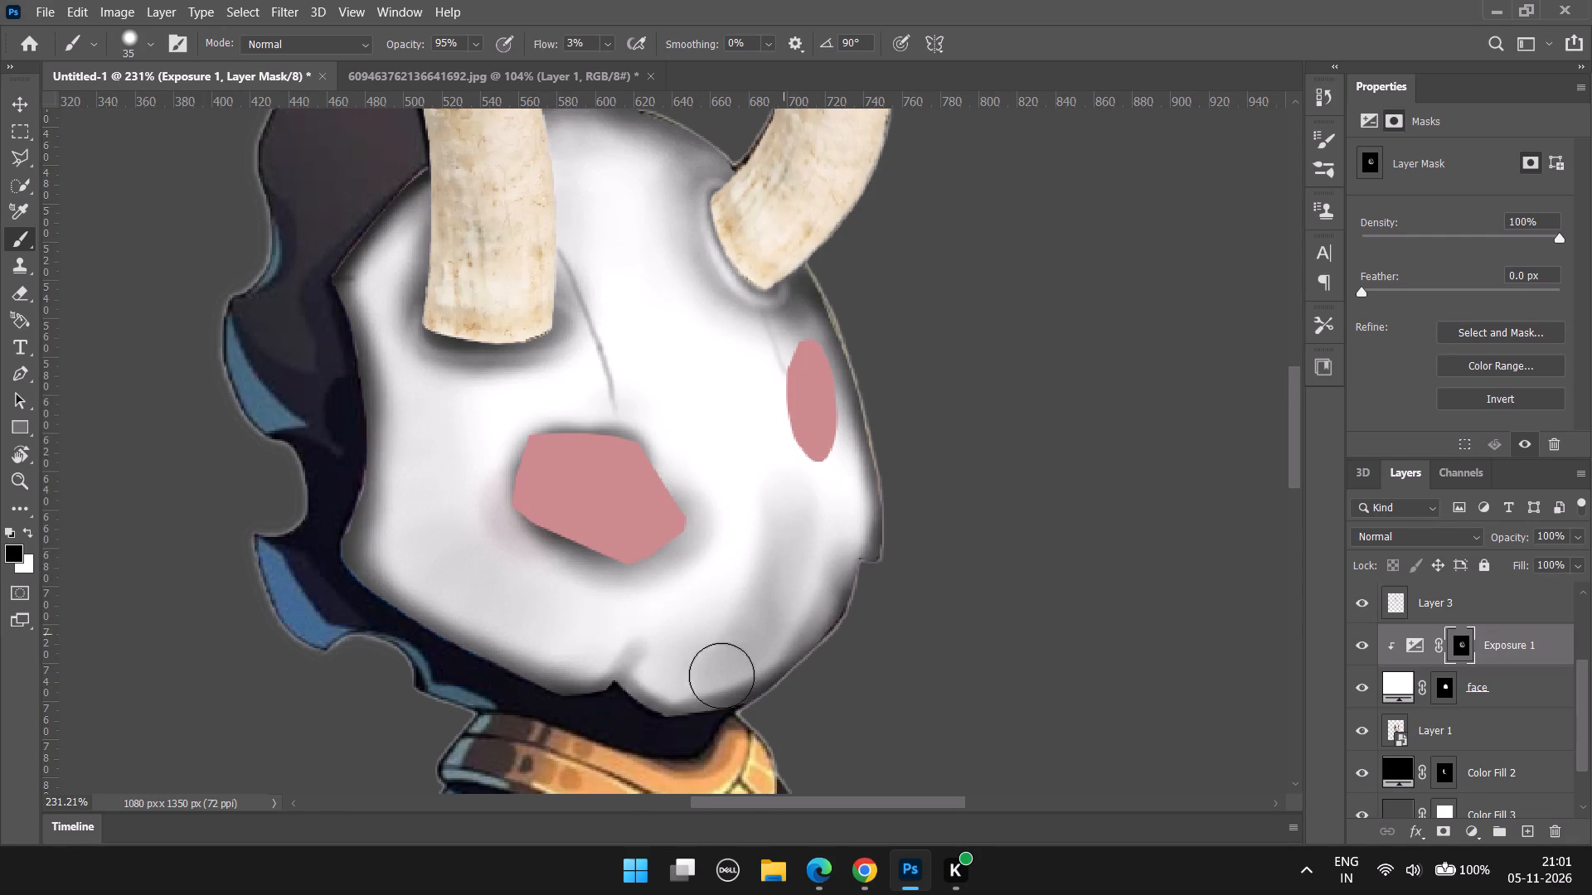
Fade the cheek shadow's outer and inner edges below the right eye with black strokes at 35 px.
{"action": "scroll", "coordinate": [808, 611], "scroll_direction": "up", "scroll_amount": 8, "text": "alt"}
{"action": "left_click_drag", "start_coordinate": [845, 602], "coordinate": [842, 657]}
{"action": "left_click_drag", "start_coordinate": [872, 601], "coordinate": [830, 675]}
{"action": "left_click_drag", "start_coordinate": [574, 653], "coordinate": [719, 497]}
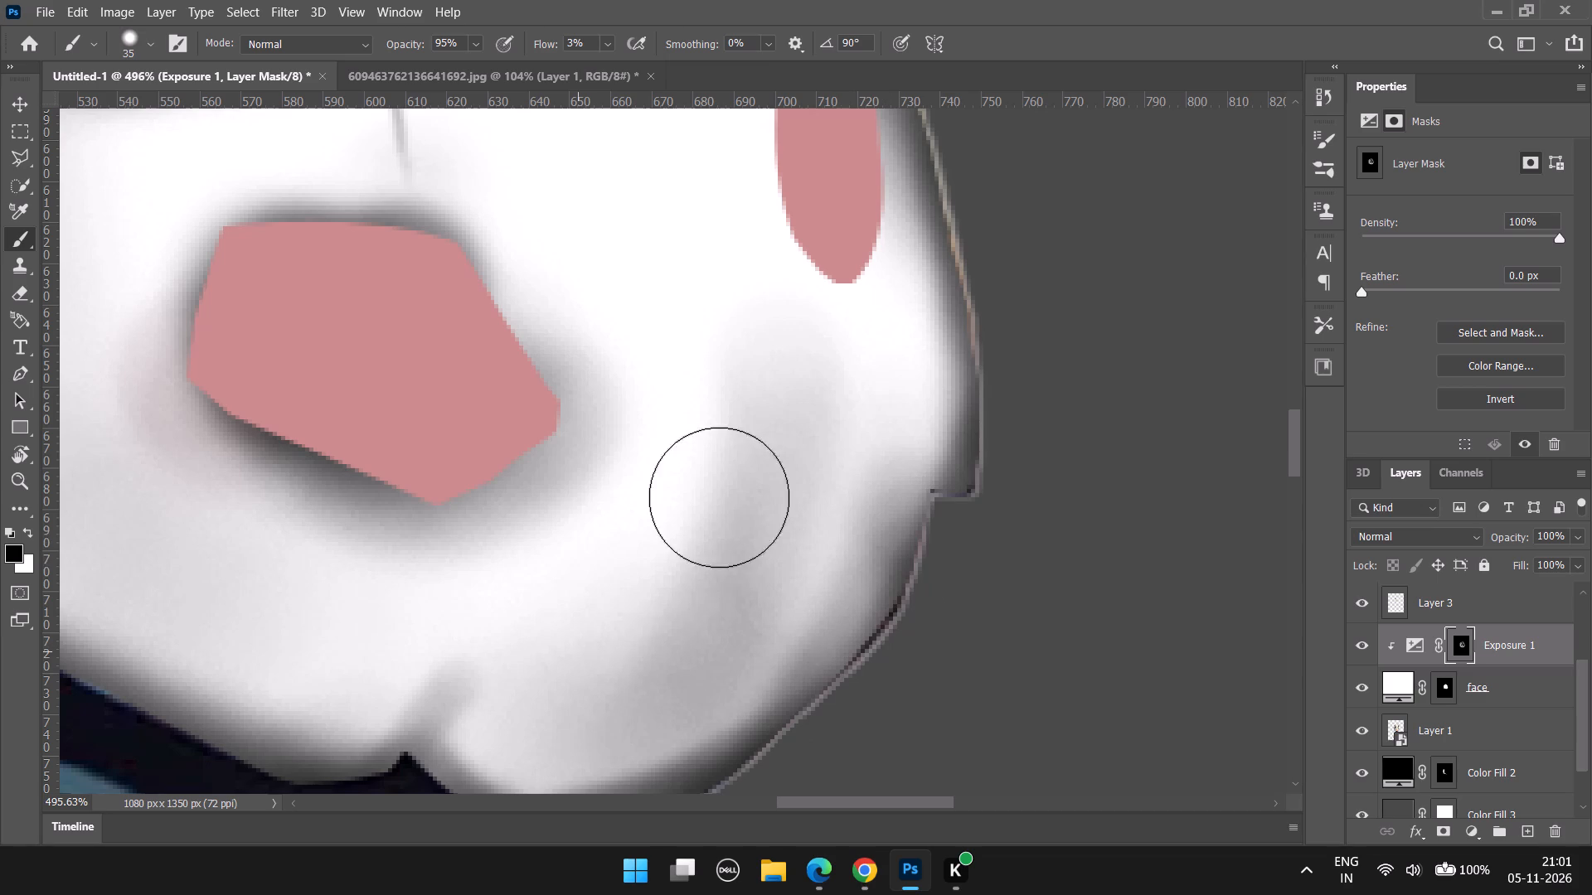
{"action": "left_click_drag", "start_coordinate": [719, 497], "coordinate": [754, 441]}
{"action": "left_click_drag", "start_coordinate": [630, 555], "coordinate": [795, 350]}
{"action": "left_click_drag", "start_coordinate": [683, 526], "coordinate": [774, 322]}
{"action": "left_click_drag", "start_coordinate": [676, 493], "coordinate": [746, 385]}
Darken the jaw edge below the right eye with white strokes on the Exposure 1 mask.
{"action": "scroll", "coordinate": [764, 551], "scroll_direction": "down", "scroll_amount": 4, "text": "alt"}
{"action": "key", "text": "x"}
{"action": "left_click_drag", "start_coordinate": [774, 663], "coordinate": [842, 544]}
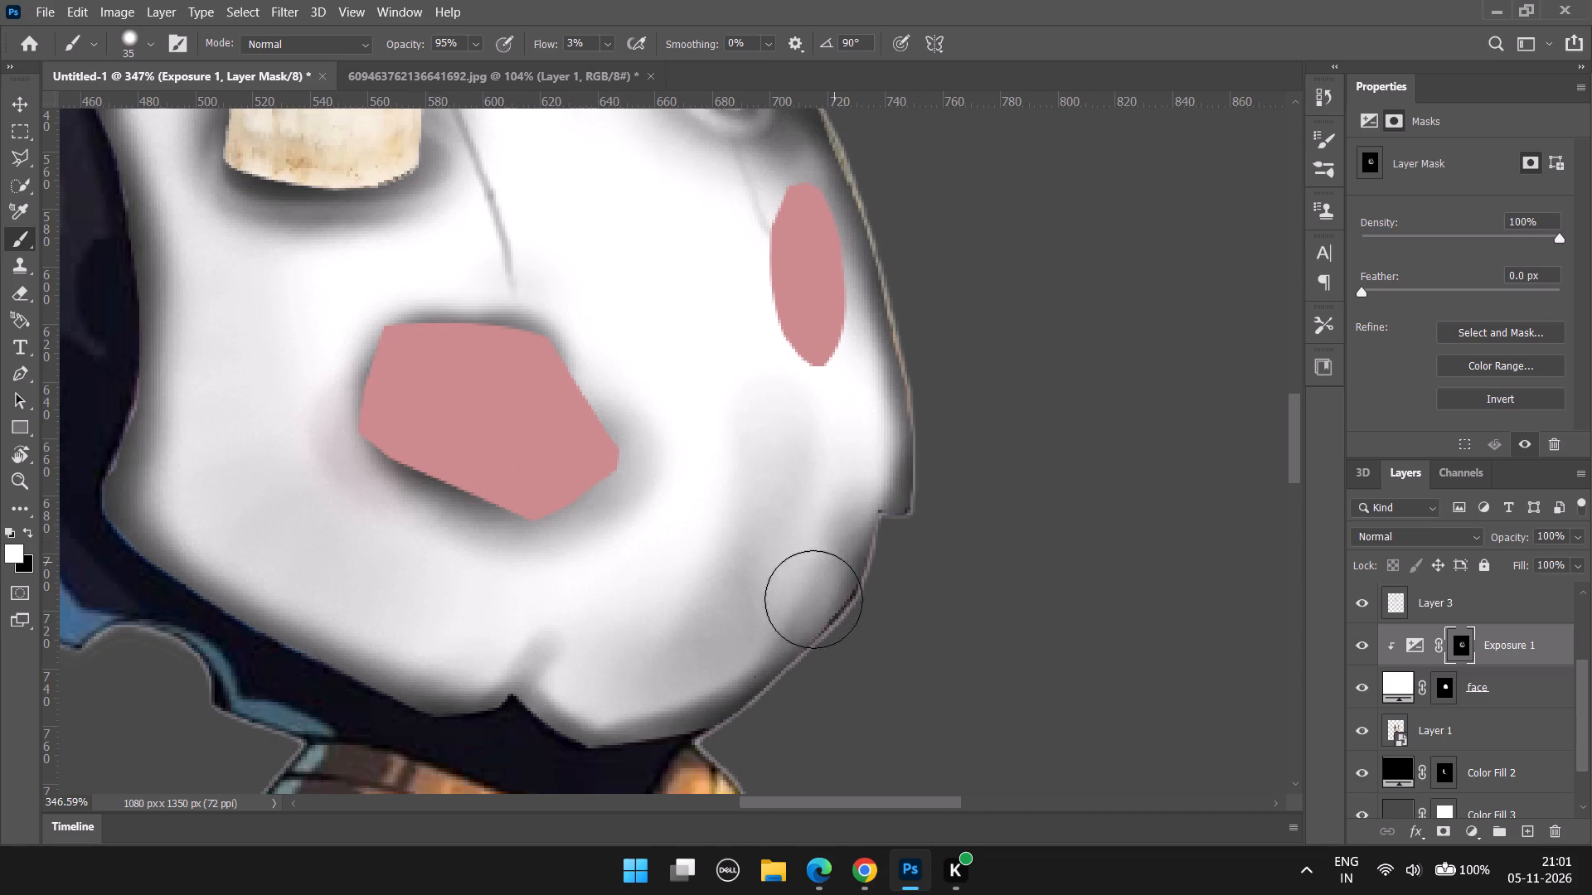
{"action": "scroll", "coordinate": [840, 647], "scroll_direction": "up", "scroll_amount": 4, "text": "alt"}
{"action": "left_click_drag", "start_coordinate": [841, 643], "coordinate": [881, 594]}
{"action": "left_click_drag", "start_coordinate": [852, 646], "coordinate": [951, 559]}
{"action": "left_click_drag", "start_coordinate": [889, 651], "coordinate": [949, 559]}
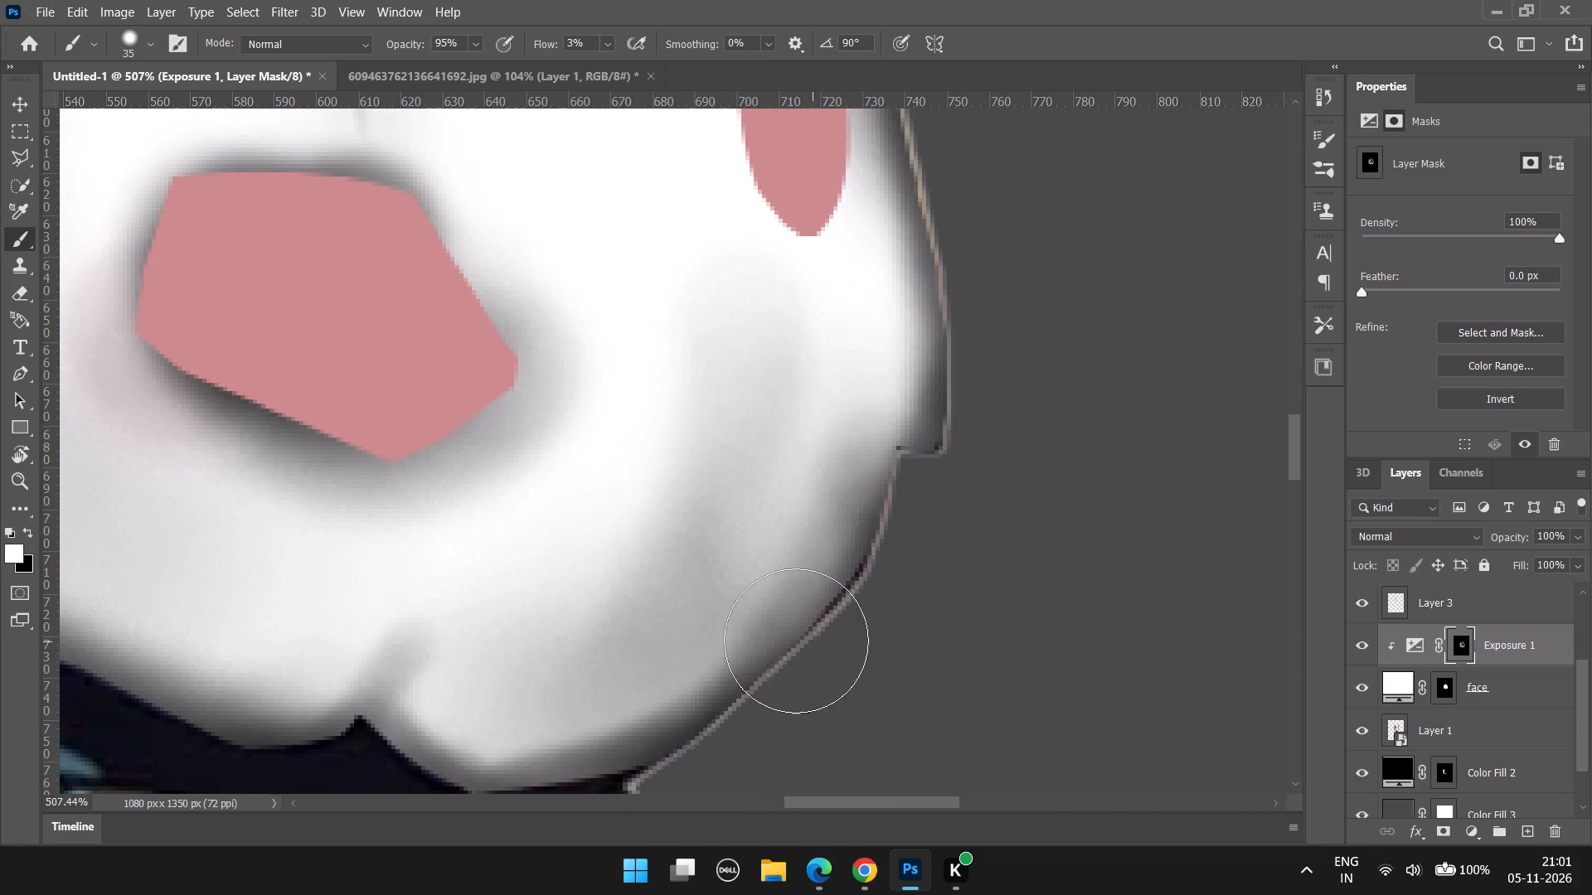
Even out the cheek shadow beside that jaw edge, alternating black and white strokes and fading it mostly in black.
{"action": "key", "text": "x"}
{"action": "left_click_drag", "start_coordinate": [755, 583], "coordinate": [792, 459]}
{"action": "key", "text": "x"}
{"action": "left_click_drag", "start_coordinate": [745, 593], "coordinate": [785, 414]}
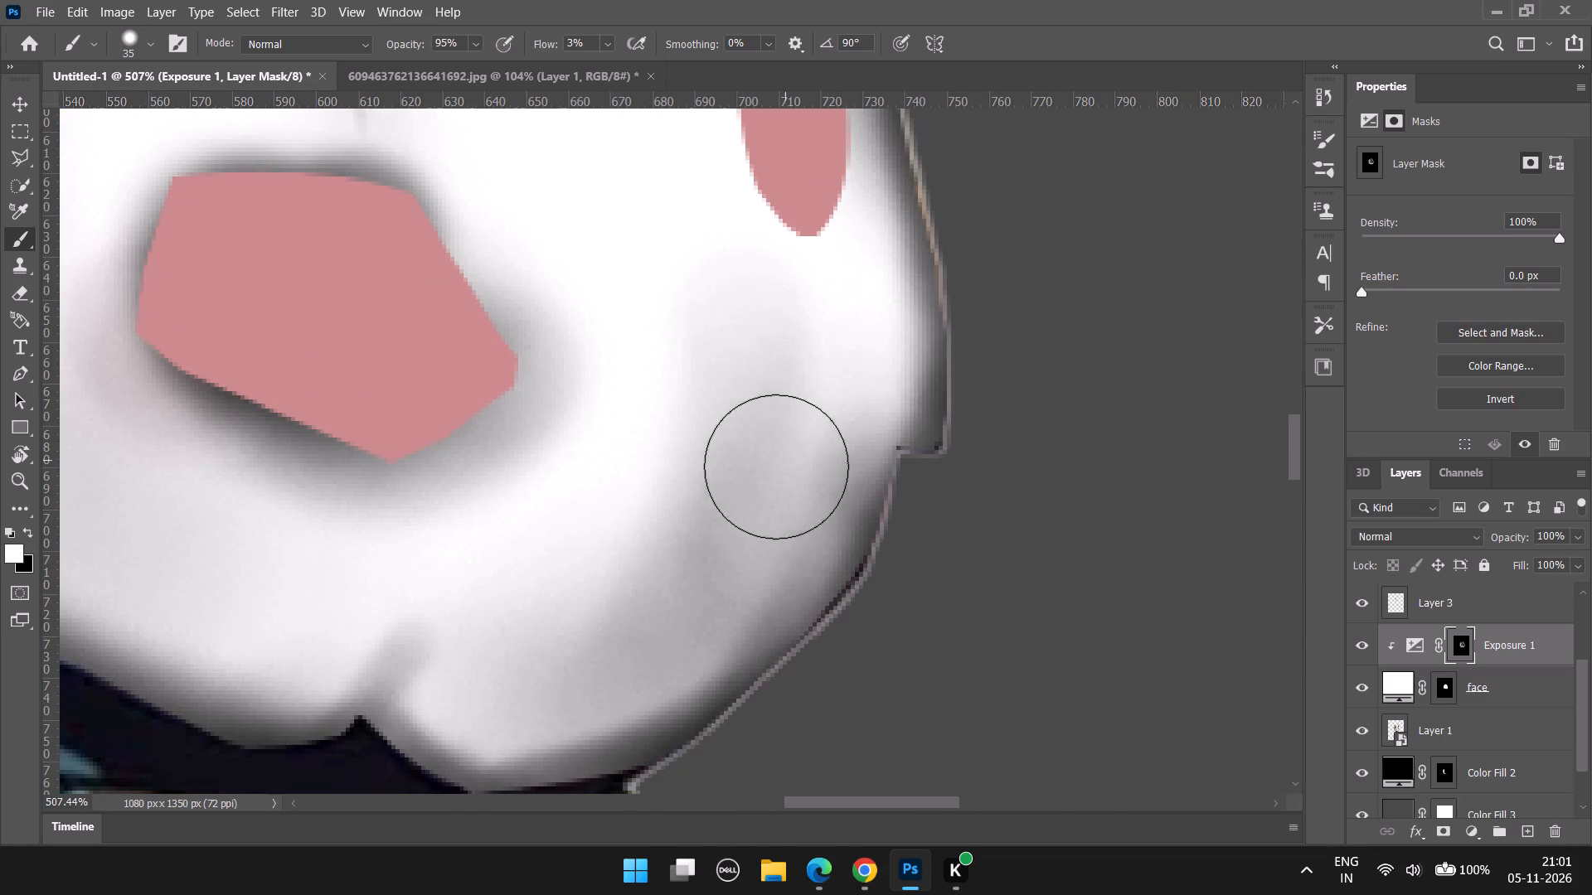
{"action": "key", "text": "x"}
{"action": "left_click_drag", "start_coordinate": [611, 585], "coordinate": [837, 409]}
{"action": "left_click_drag", "start_coordinate": [638, 578], "coordinate": [818, 452]}
{"action": "left_click_drag", "start_coordinate": [699, 585], "coordinate": [819, 407]}
{"action": "left_click_drag", "start_coordinate": [692, 543], "coordinate": [799, 366]}
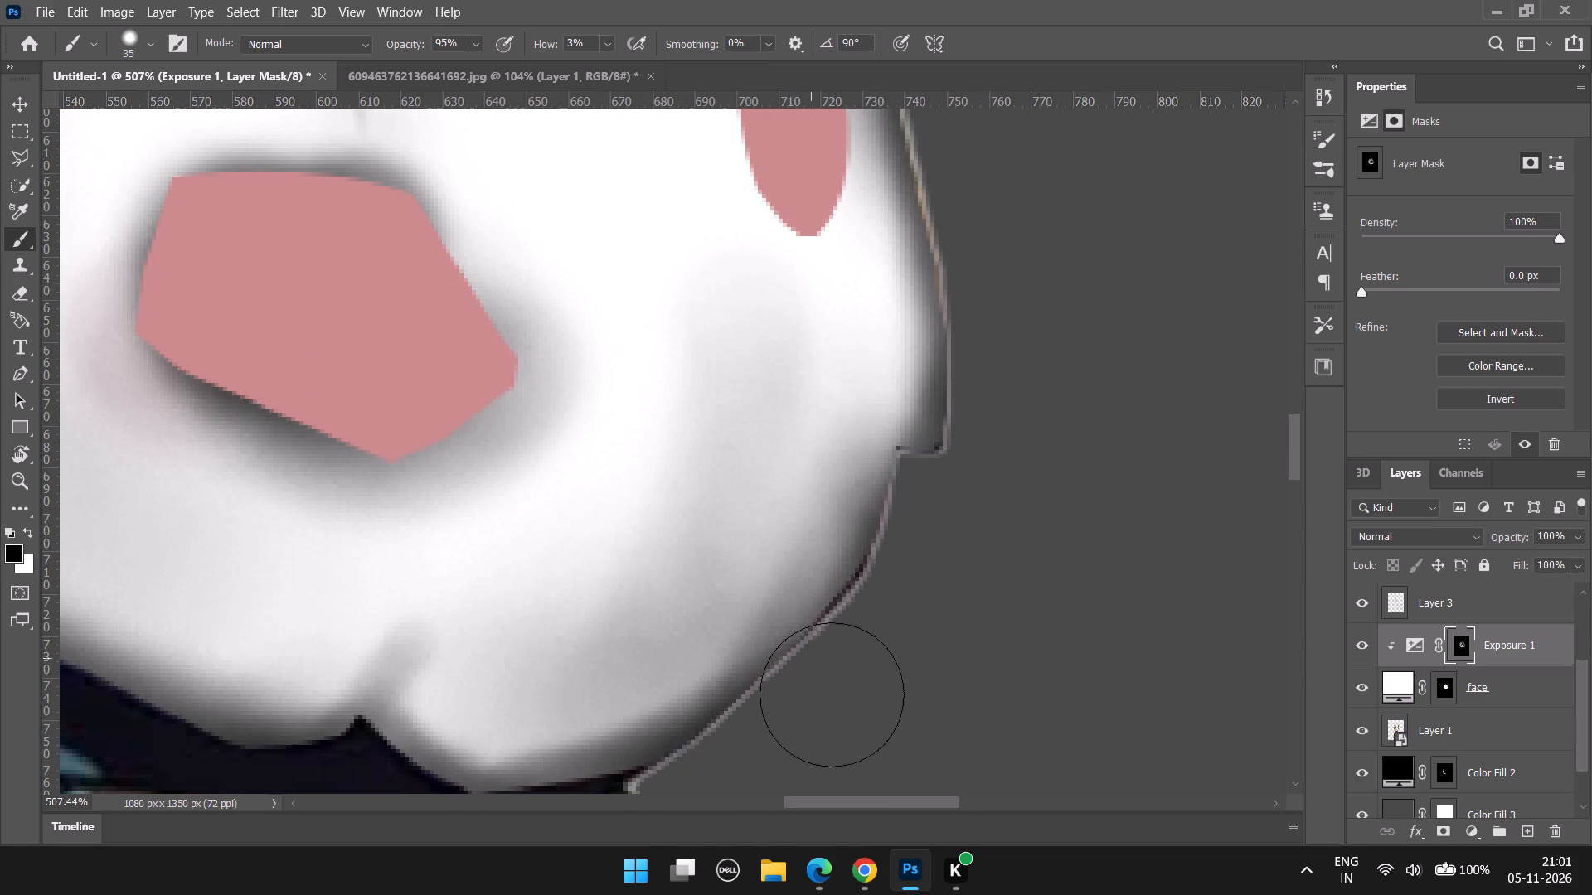
{"action": "left_click_drag", "start_coordinate": [832, 689], "coordinate": [914, 575]}
Add a narrow shadow just inside the jaw edge below the right eye in white with the brush reduced to 9 px.
{"action": "key", "text": "x"}
{"action": "scroll", "coordinate": [777, 689], "scroll_direction": "up", "scroll_amount": 4, "text": "alt"}
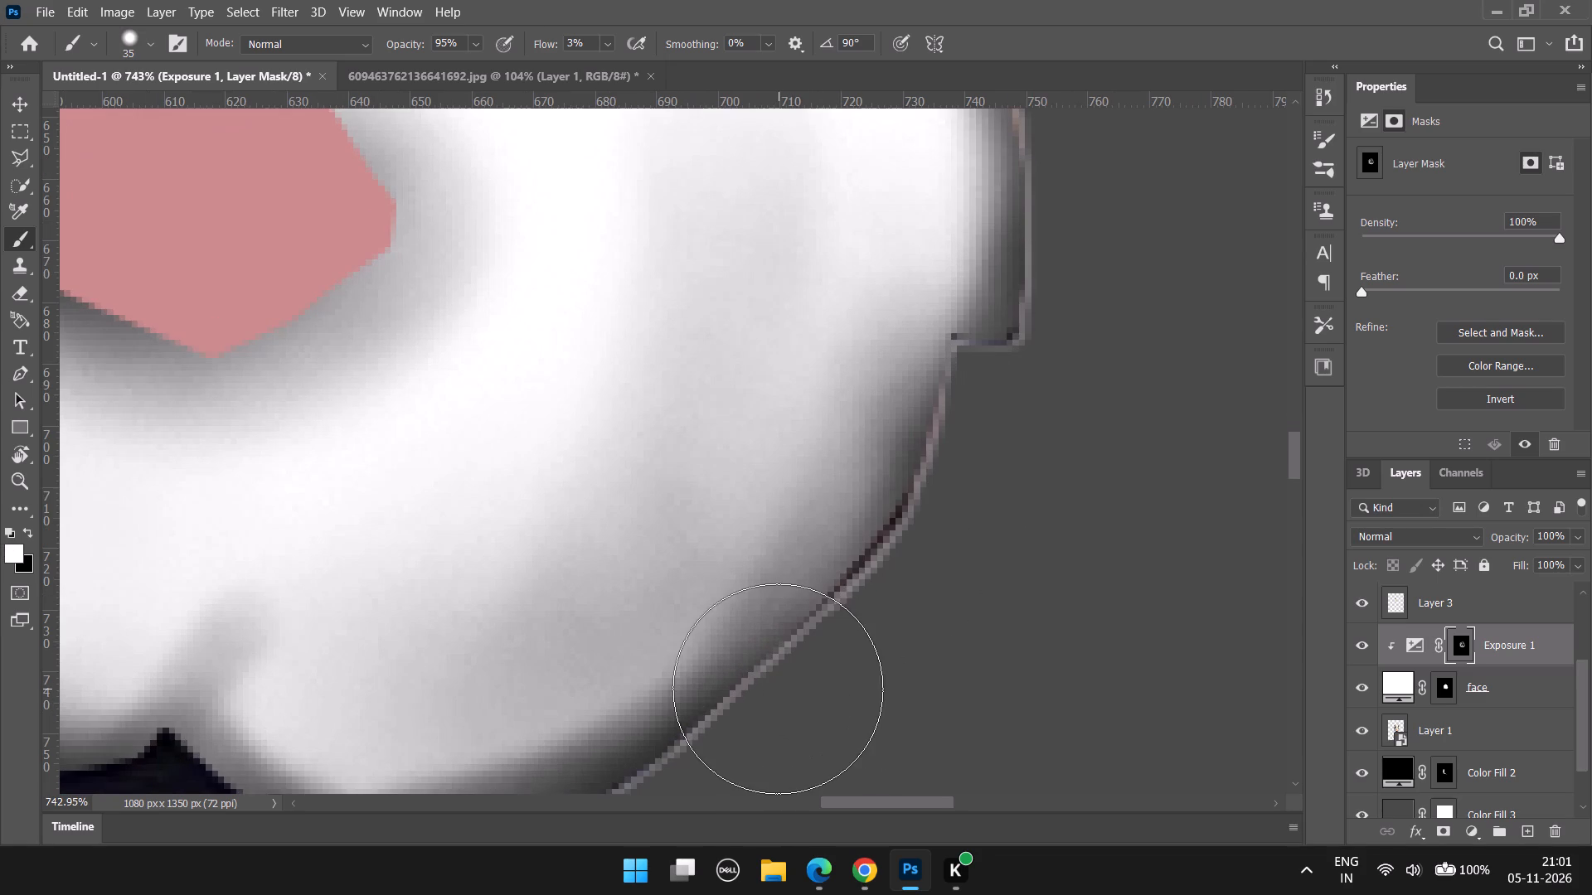
{"action": "key", "text": "bracketleft"}
{"action": "key", "text": "bracketleft"}
{"action": "key", "text": "bracketleft"}
{"action": "key", "text": "bracketleft"}
{"action": "key", "text": "bracketleft"}
{"action": "key", "text": "bracketleft"}
{"action": "left_click_drag", "start_coordinate": [746, 657], "coordinate": [840, 464]}
{"action": "left_click_drag", "start_coordinate": [754, 627], "coordinate": [894, 283]}
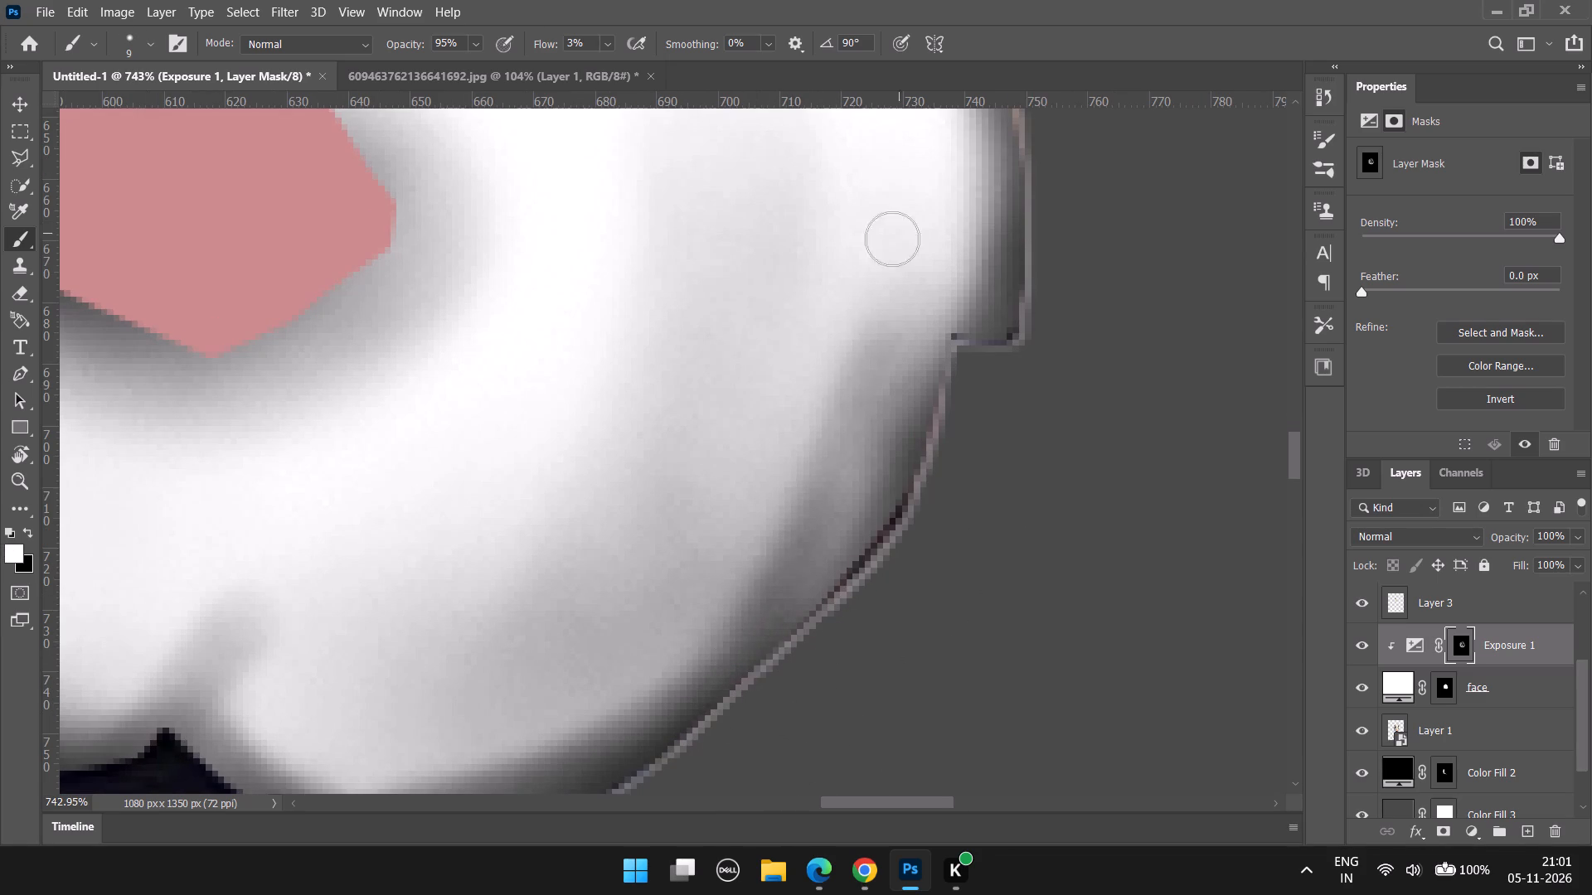
Soften the narrow jaw shadow and its outer outline with black strokes at 9 px.
{"action": "scroll", "coordinate": [852, 478], "scroll_direction": "down", "scroll_amount": 5, "text": "alt"}
{"action": "key", "text": "x"}
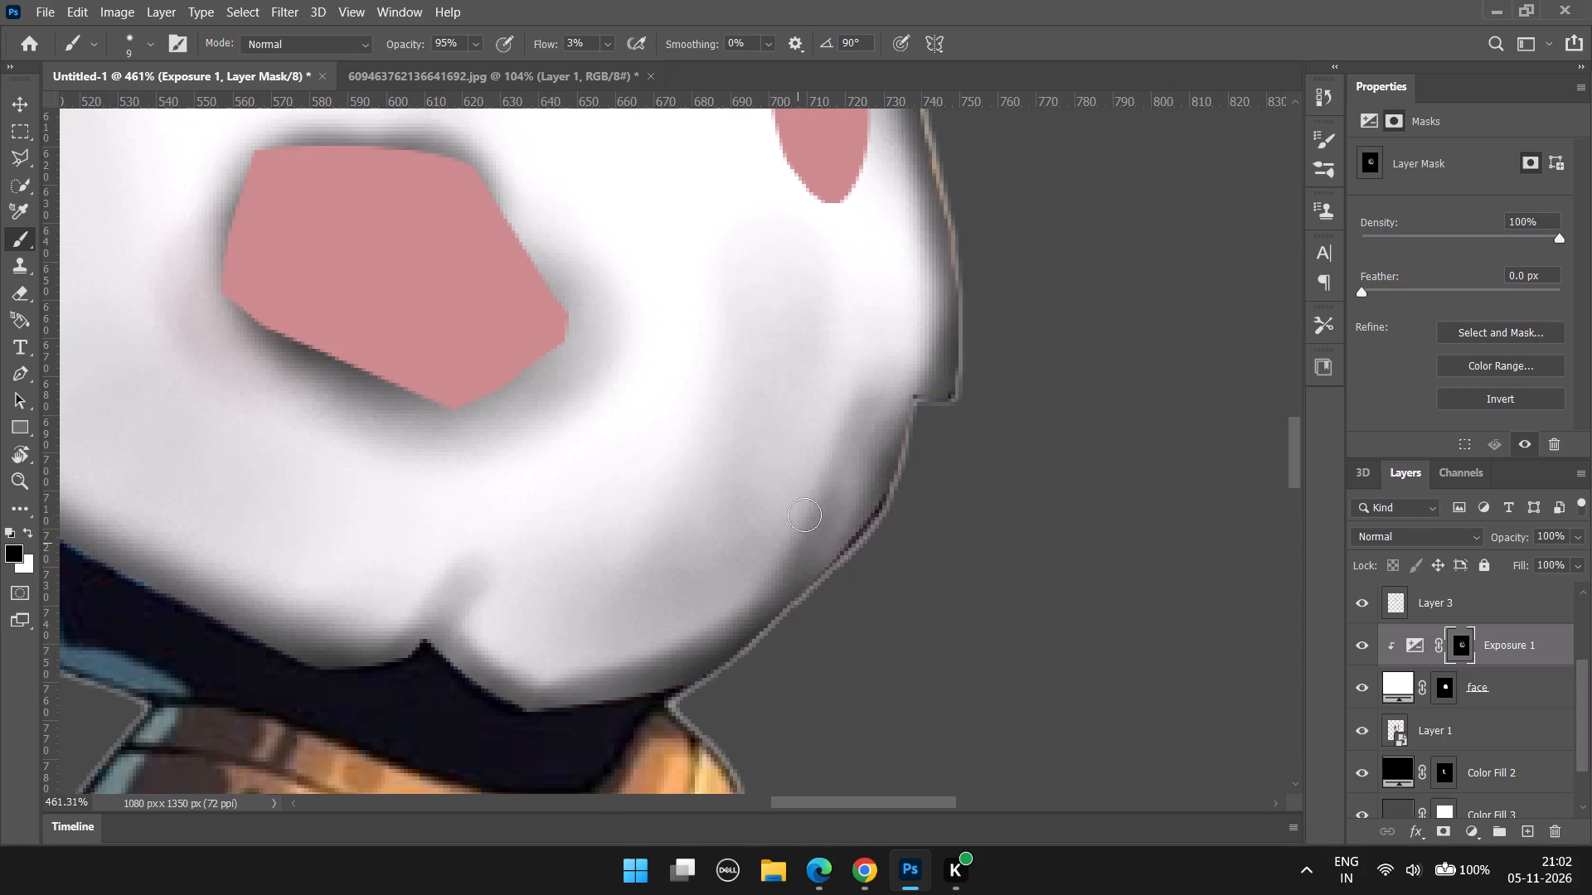
{"action": "scroll", "coordinate": [820, 476], "scroll_direction": "up", "scroll_amount": 4}
{"action": "left_click_drag", "start_coordinate": [729, 501], "coordinate": [893, 273]}
{"action": "left_click_drag", "start_coordinate": [803, 451], "coordinate": [929, 347]}
{"action": "left_click_drag", "start_coordinate": [819, 443], "coordinate": [910, 350]}
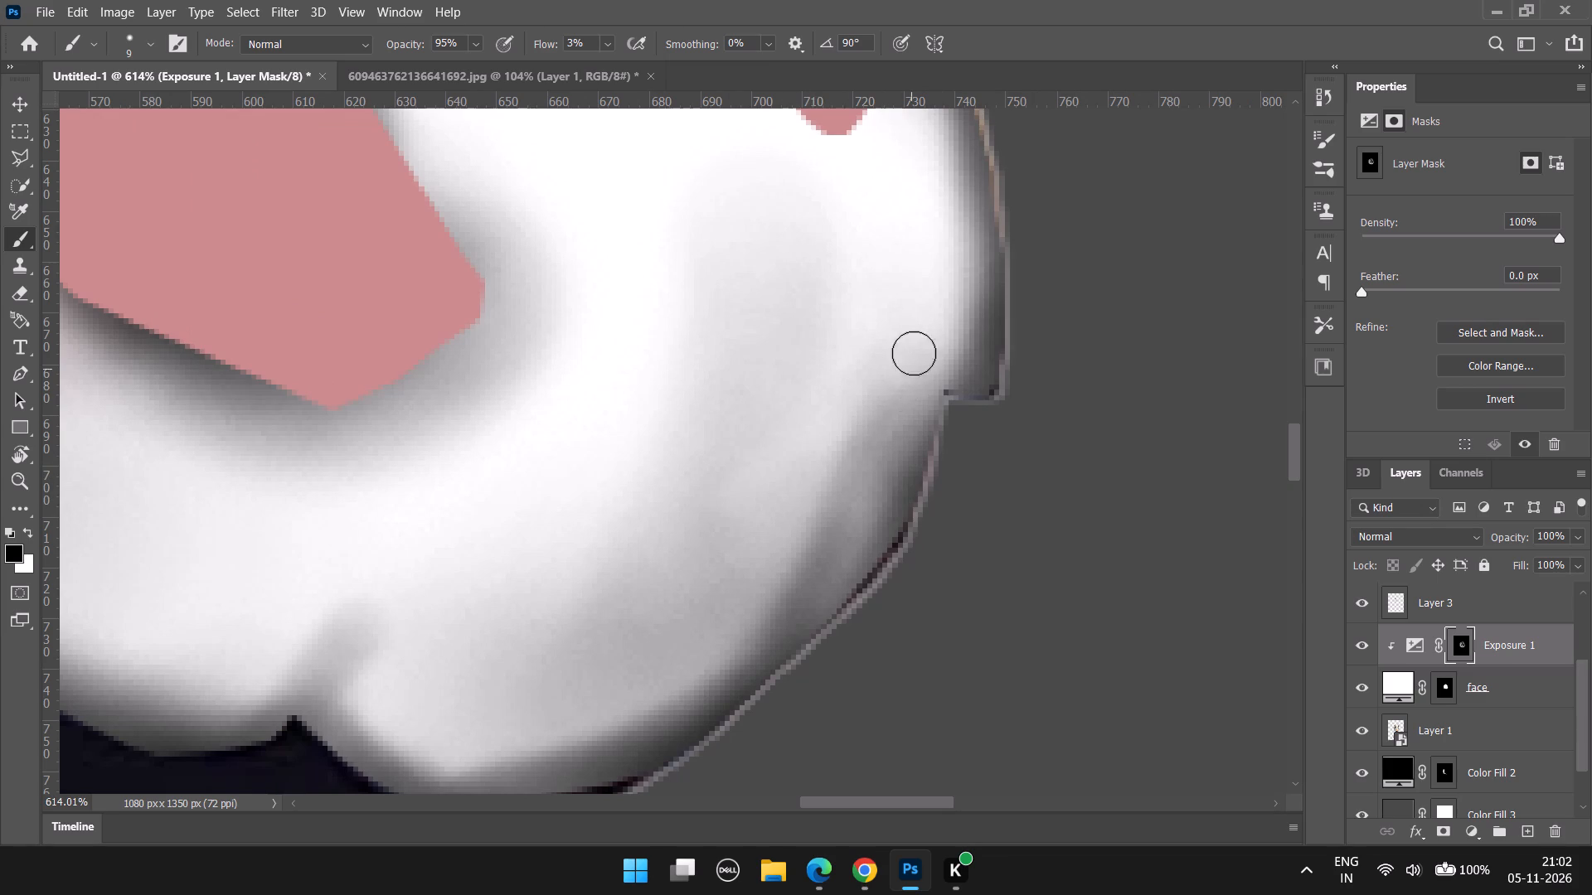
{"action": "left_click_drag", "start_coordinate": [914, 350], "coordinate": [891, 539]}
{"action": "left_click_drag", "start_coordinate": [895, 418], "coordinate": [843, 575]}
{"action": "key", "text": "x"}
{"action": "key", "text": "x"}
{"action": "left_click_drag", "start_coordinate": [860, 619], "coordinate": [954, 460]}
{"action": "left_click_drag", "start_coordinate": [848, 599], "coordinate": [918, 535]}
{"action": "left_click_drag", "start_coordinate": [858, 612], "coordinate": [939, 522]}
Darken the jaw outline from the chin up to the notch below the right eye in white at 15 px.
{"action": "key", "text": "bracketright"}
{"action": "key", "text": "bracketright"}
{"action": "key", "text": "x"}
{"action": "left_click_drag", "start_coordinate": [875, 616], "coordinate": [956, 548]}
{"action": "left_click_drag", "start_coordinate": [840, 646], "coordinate": [934, 534]}
{"action": "left_click_drag", "start_coordinate": [816, 644], "coordinate": [994, 469]}
{"action": "left_click_drag", "start_coordinate": [841, 632], "coordinate": [982, 430]}
{"action": "left_click_drag", "start_coordinate": [882, 568], "coordinate": [991, 380]}
{"action": "left_click_drag", "start_coordinate": [969, 453], "coordinate": [955, 580]}
{"action": "left_click_drag", "start_coordinate": [971, 416], "coordinate": [951, 530]}
{"action": "left_click_drag", "start_coordinate": [963, 387], "coordinate": [946, 505]}
{"action": "left_click_drag", "start_coordinate": [955, 363], "coordinate": [951, 501]}
{"action": "left_click_drag", "start_coordinate": [960, 385], "coordinate": [955, 534]}
Darken the face's outer edge from the jaw notch up past the right eye with white strokes at 15 px.
{"action": "left_click_drag", "start_coordinate": [981, 383], "coordinate": [1059, 365]}
{"action": "left_click_drag", "start_coordinate": [1004, 376], "coordinate": [995, 201]}
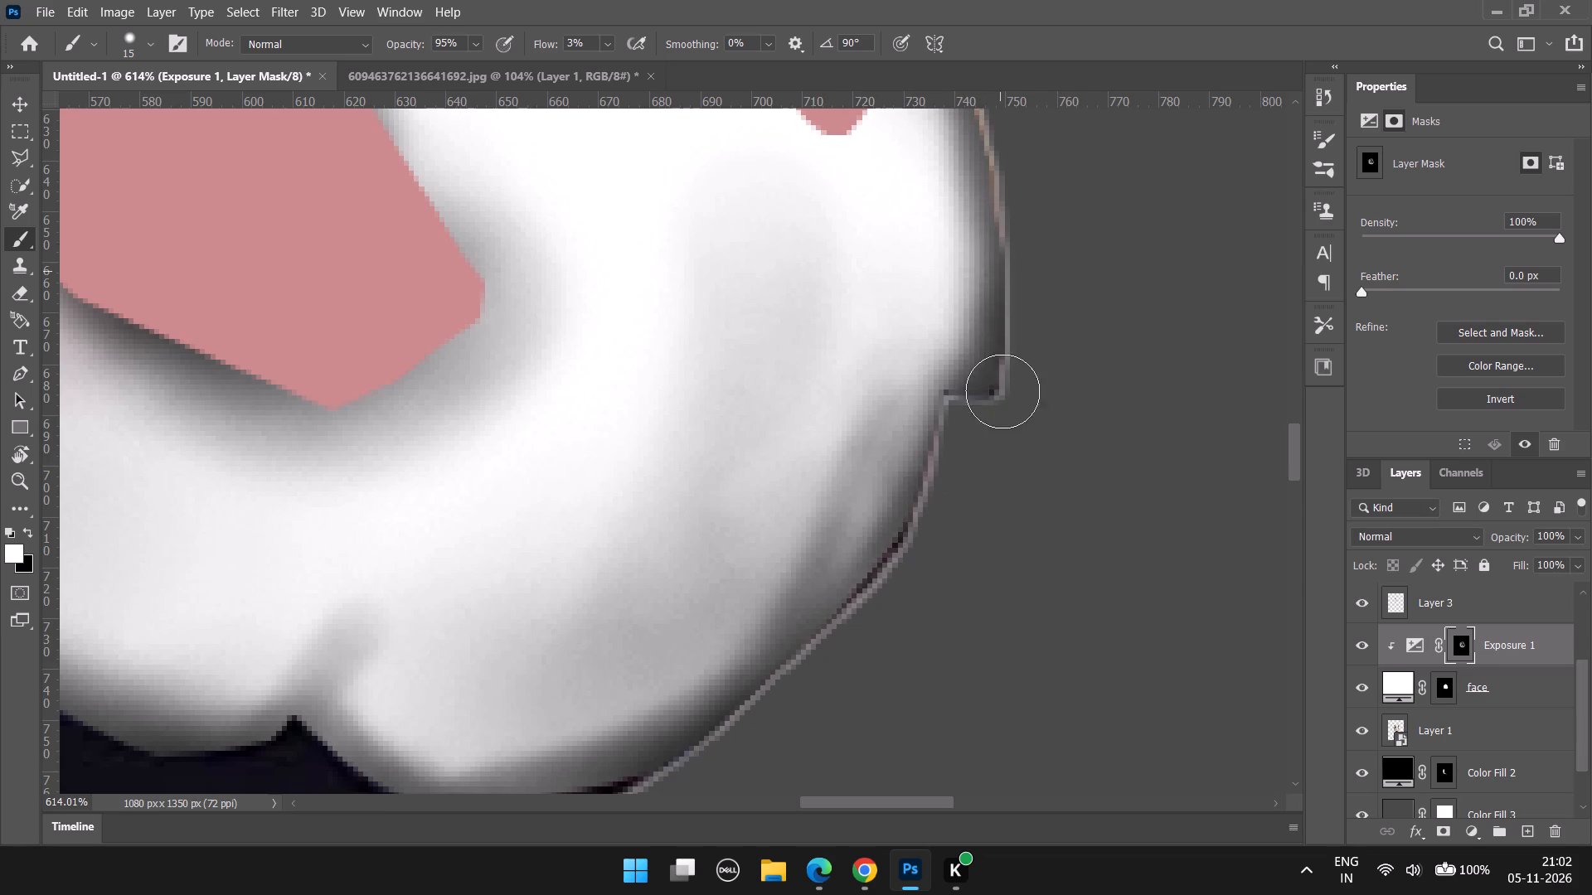
{"action": "left_click_drag", "start_coordinate": [1005, 375], "coordinate": [1031, 152]}
{"action": "scroll", "coordinate": [1021, 302], "scroll_direction": "up", "scroll_amount": 5}
{"action": "left_click_drag", "start_coordinate": [1022, 428], "coordinate": [979, 118]}
{"action": "left_click_drag", "start_coordinate": [974, 377], "coordinate": [984, 144]}
{"action": "left_click_drag", "start_coordinate": [978, 398], "coordinate": [953, 89]}
{"action": "scroll", "coordinate": [974, 331], "scroll_direction": "up", "scroll_amount": 6}
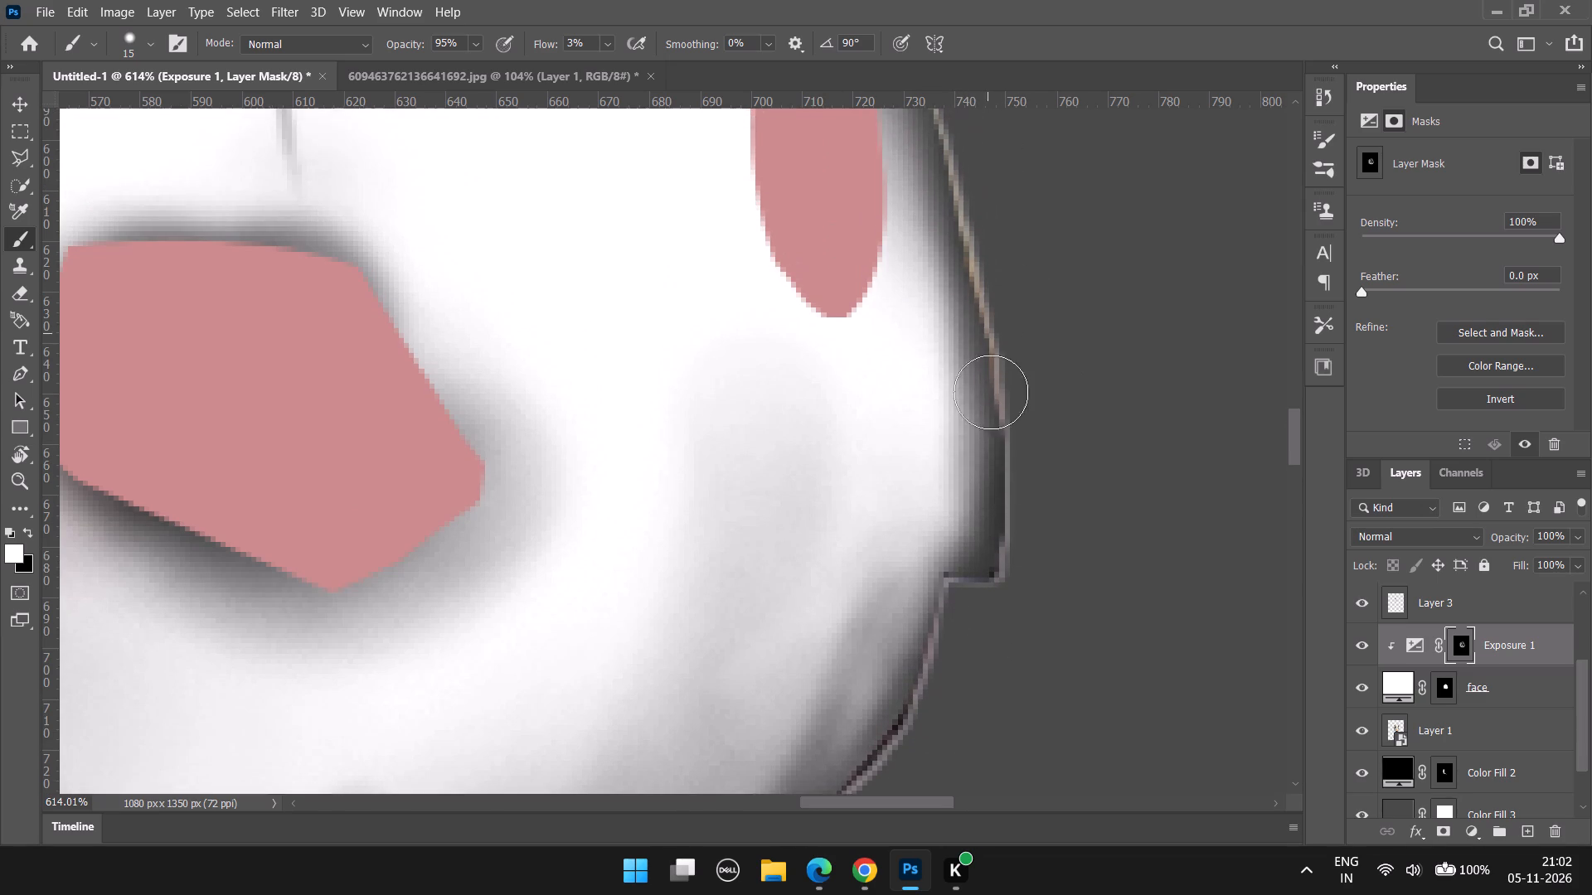
{"action": "scroll", "coordinate": [964, 346], "scroll_direction": "down", "scroll_amount": 12}
{"action": "scroll", "coordinate": [942, 542], "scroll_direction": "up", "scroll_amount": 2, "text": "alt"}
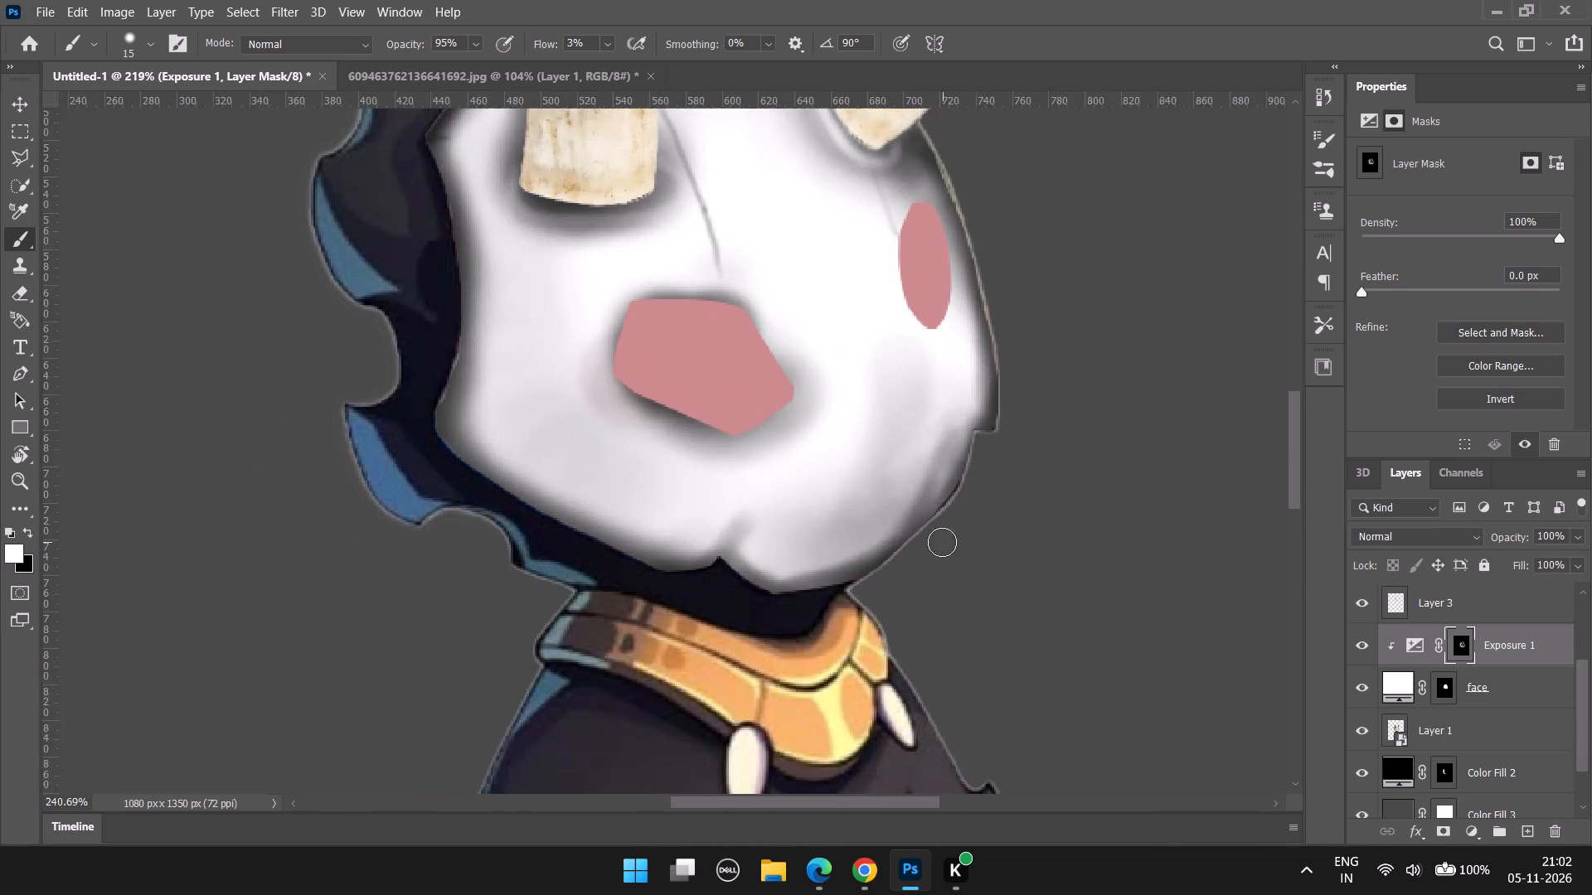
Deepen the shadow along the left eye's lower edge and around its outer corner in white at 15 px.
{"action": "scroll", "coordinate": [775, 415], "scroll_direction": "up", "scroll_amount": 2, "text": "alt"}
{"action": "left_click_drag", "start_coordinate": [754, 434], "coordinate": [779, 406]}
{"action": "left_click_drag", "start_coordinate": [717, 438], "coordinate": [769, 405]}
{"action": "left_click_drag", "start_coordinate": [729, 430], "coordinate": [769, 415]}
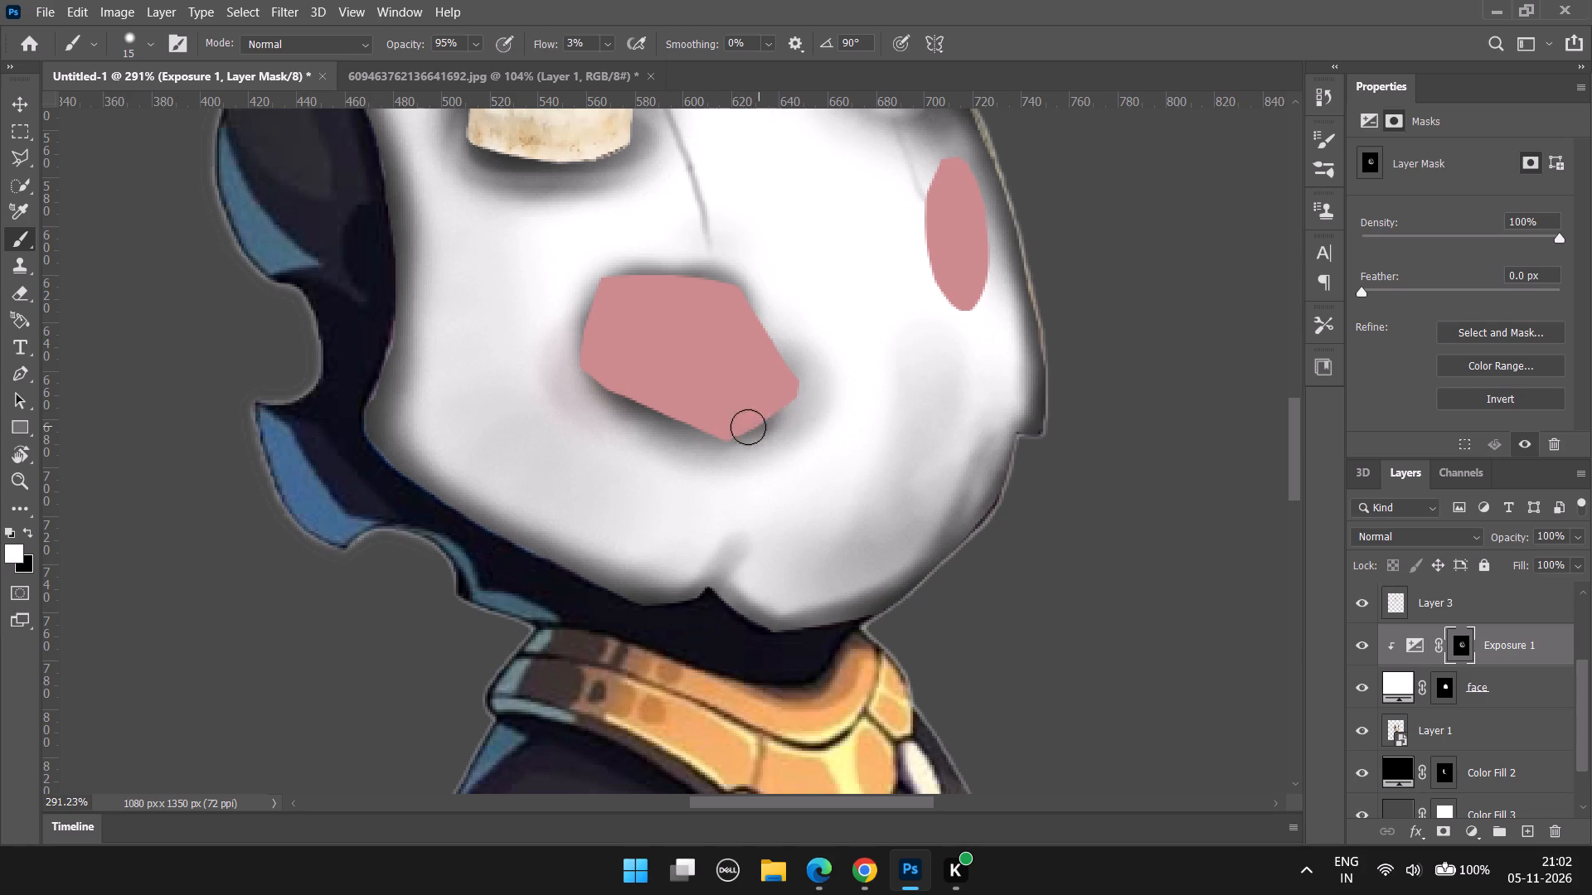
{"action": "left_click_drag", "start_coordinate": [782, 393], "coordinate": [726, 454]}
{"action": "left_click_drag", "start_coordinate": [726, 454], "coordinate": [725, 453]}
{"action": "scroll", "coordinate": [721, 449], "scroll_direction": "up", "scroll_amount": 4, "text": "alt"}
{"action": "left_click_drag", "start_coordinate": [700, 424], "coordinate": [732, 442]}
{"action": "left_click_drag", "start_coordinate": [690, 422], "coordinate": [534, 316]}
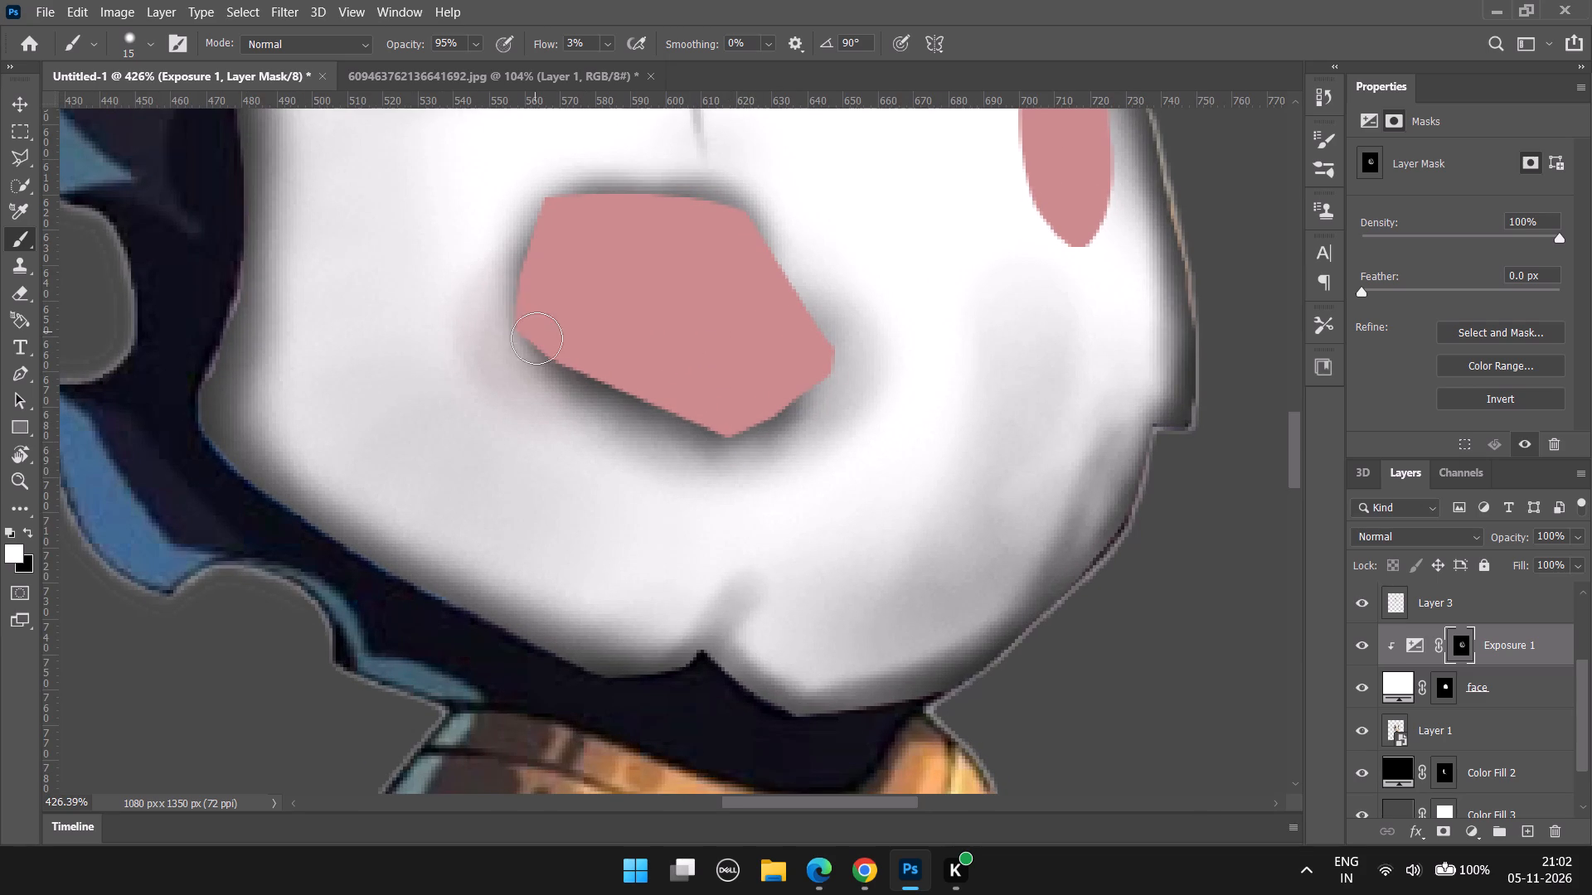
{"action": "left_click_drag", "start_coordinate": [522, 307], "coordinate": [575, 373]}
{"action": "left_click_drag", "start_coordinate": [499, 315], "coordinate": [556, 363]}
{"action": "left_click_drag", "start_coordinate": [526, 327], "coordinate": [514, 281]}
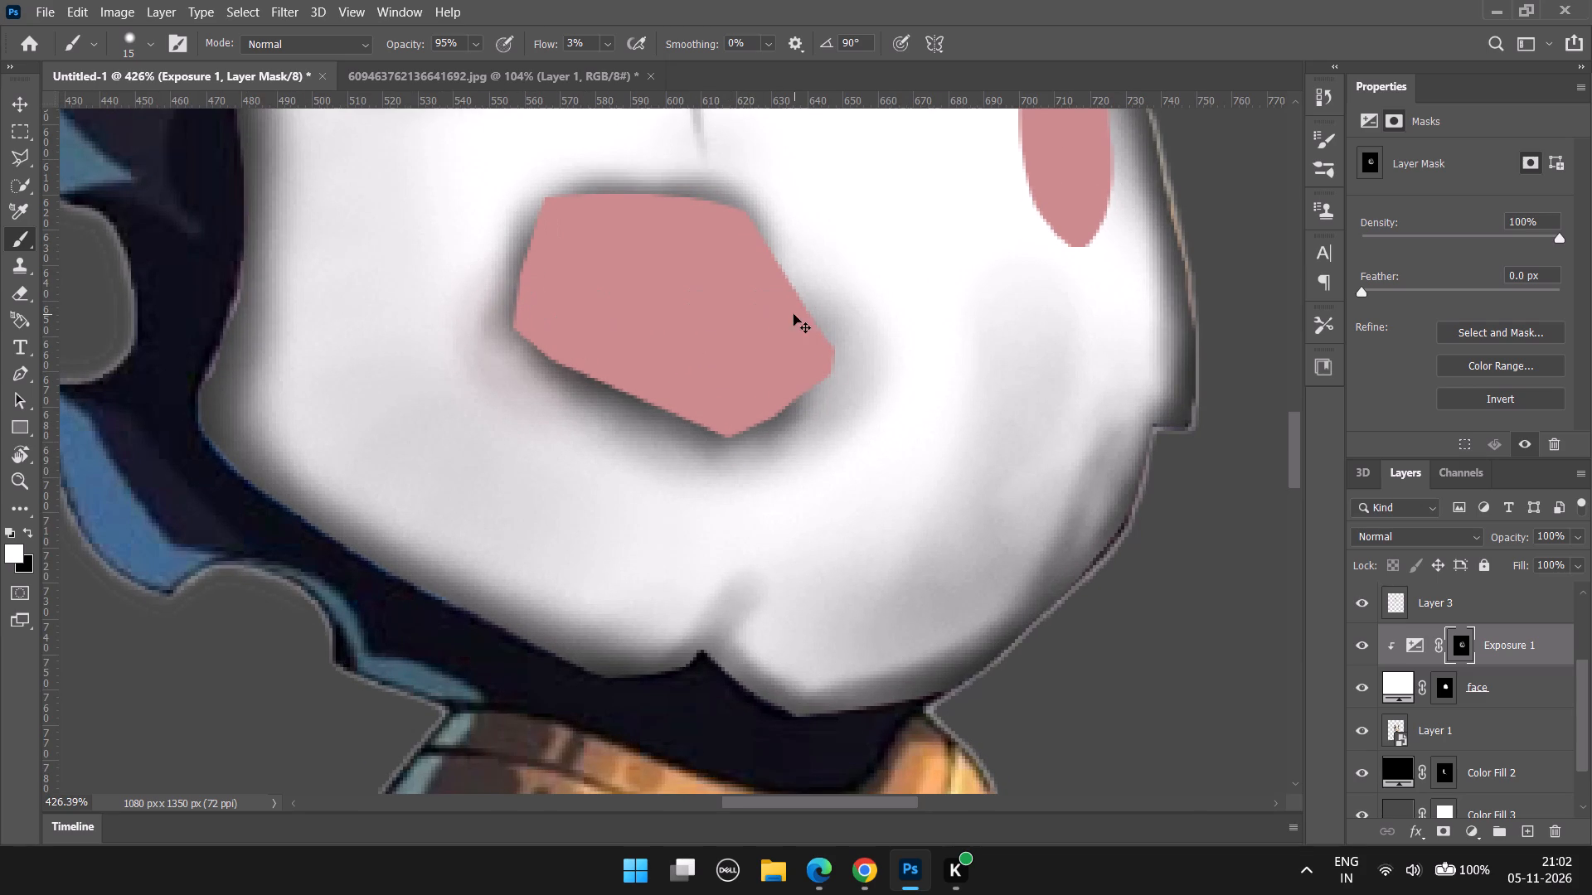
Darken the shadow just outside the left eye's left corner in white at 15 px.
{"action": "left_click_drag", "start_coordinate": [502, 305], "coordinate": [498, 363]}
{"action": "left_click_drag", "start_coordinate": [495, 306], "coordinate": [486, 356]}
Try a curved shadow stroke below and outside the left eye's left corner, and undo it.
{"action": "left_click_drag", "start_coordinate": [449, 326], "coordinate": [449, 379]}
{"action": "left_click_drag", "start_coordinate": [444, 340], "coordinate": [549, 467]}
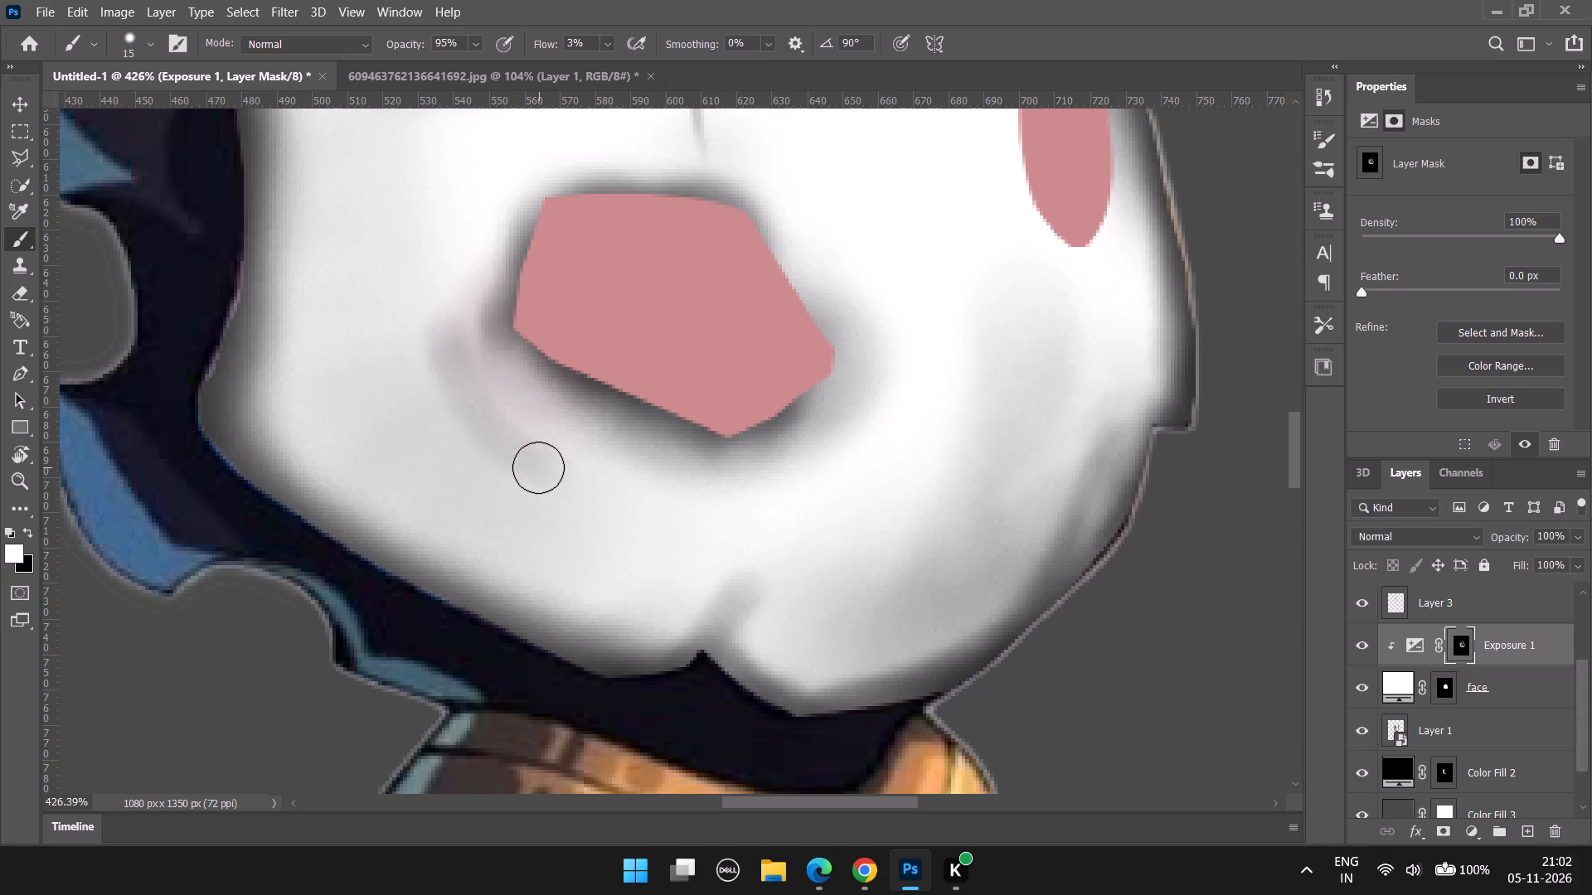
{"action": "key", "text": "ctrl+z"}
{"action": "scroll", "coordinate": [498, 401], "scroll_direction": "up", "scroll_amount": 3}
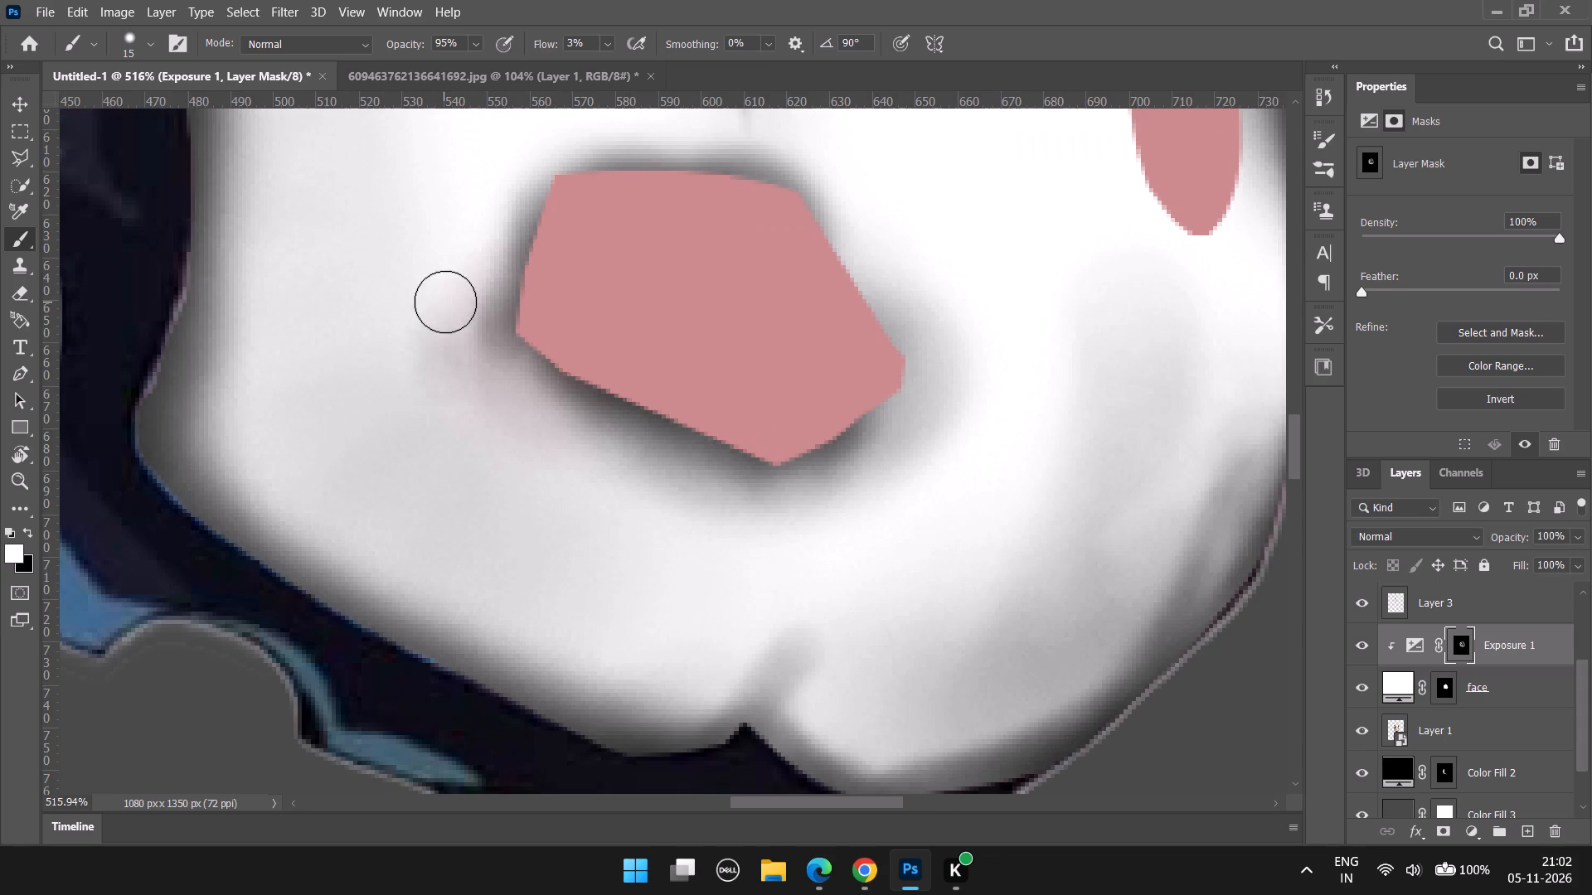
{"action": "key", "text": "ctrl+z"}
Deepen the shadow along the left eye's left edge and lower-left corner with white strokes at 15 px.
{"action": "scroll", "coordinate": [455, 263], "scroll_direction": "up", "scroll_amount": 3, "text": "alt"}
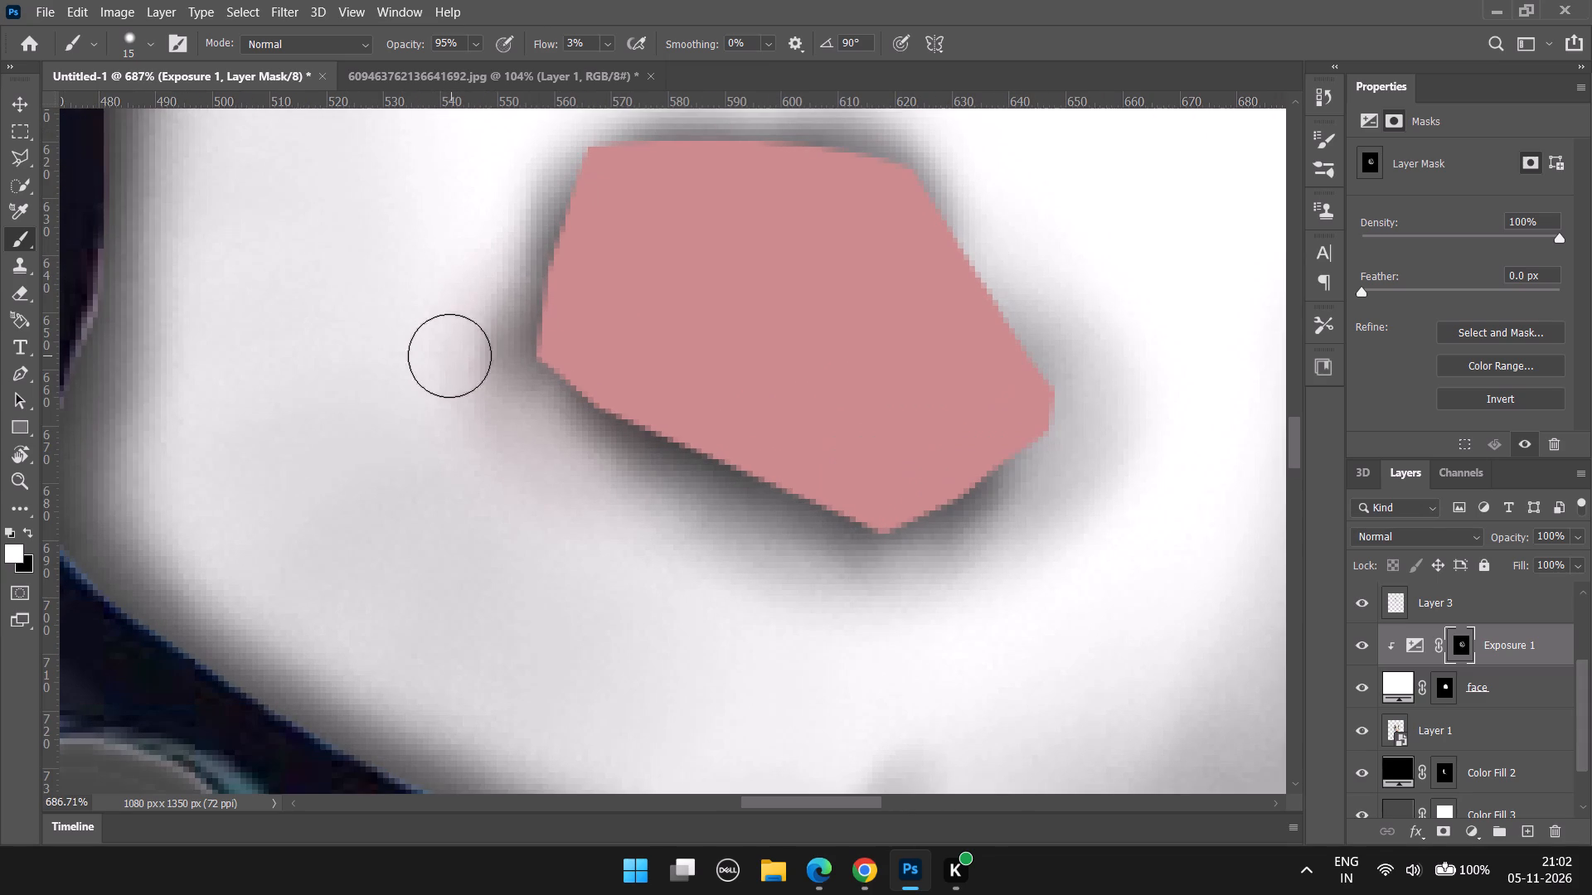
{"action": "left_click_drag", "start_coordinate": [543, 310], "coordinate": [536, 356]}
{"action": "left_click_drag", "start_coordinate": [543, 317], "coordinate": [542, 377]}
{"action": "left_click_drag", "start_coordinate": [559, 307], "coordinate": [552, 359]}
{"action": "left_click_drag", "start_coordinate": [551, 324], "coordinate": [637, 394]}
{"action": "left_click_drag", "start_coordinate": [542, 341], "coordinate": [615, 413]}
{"action": "left_click_drag", "start_coordinate": [547, 364], "coordinate": [582, 237]}
{"action": "left_click_drag", "start_coordinate": [550, 298], "coordinate": [595, 179]}
{"action": "left_click_drag", "start_coordinate": [549, 306], "coordinate": [612, 198]}
{"action": "left_click_drag", "start_coordinate": [560, 323], "coordinate": [624, 202]}
{"action": "left_click_drag", "start_coordinate": [570, 307], "coordinate": [601, 188]}
Darken the left eye's upper-left corner and its top edge with white strokes at 15 px.
{"action": "scroll", "coordinate": [540, 335], "scroll_direction": "up", "scroll_amount": 4}
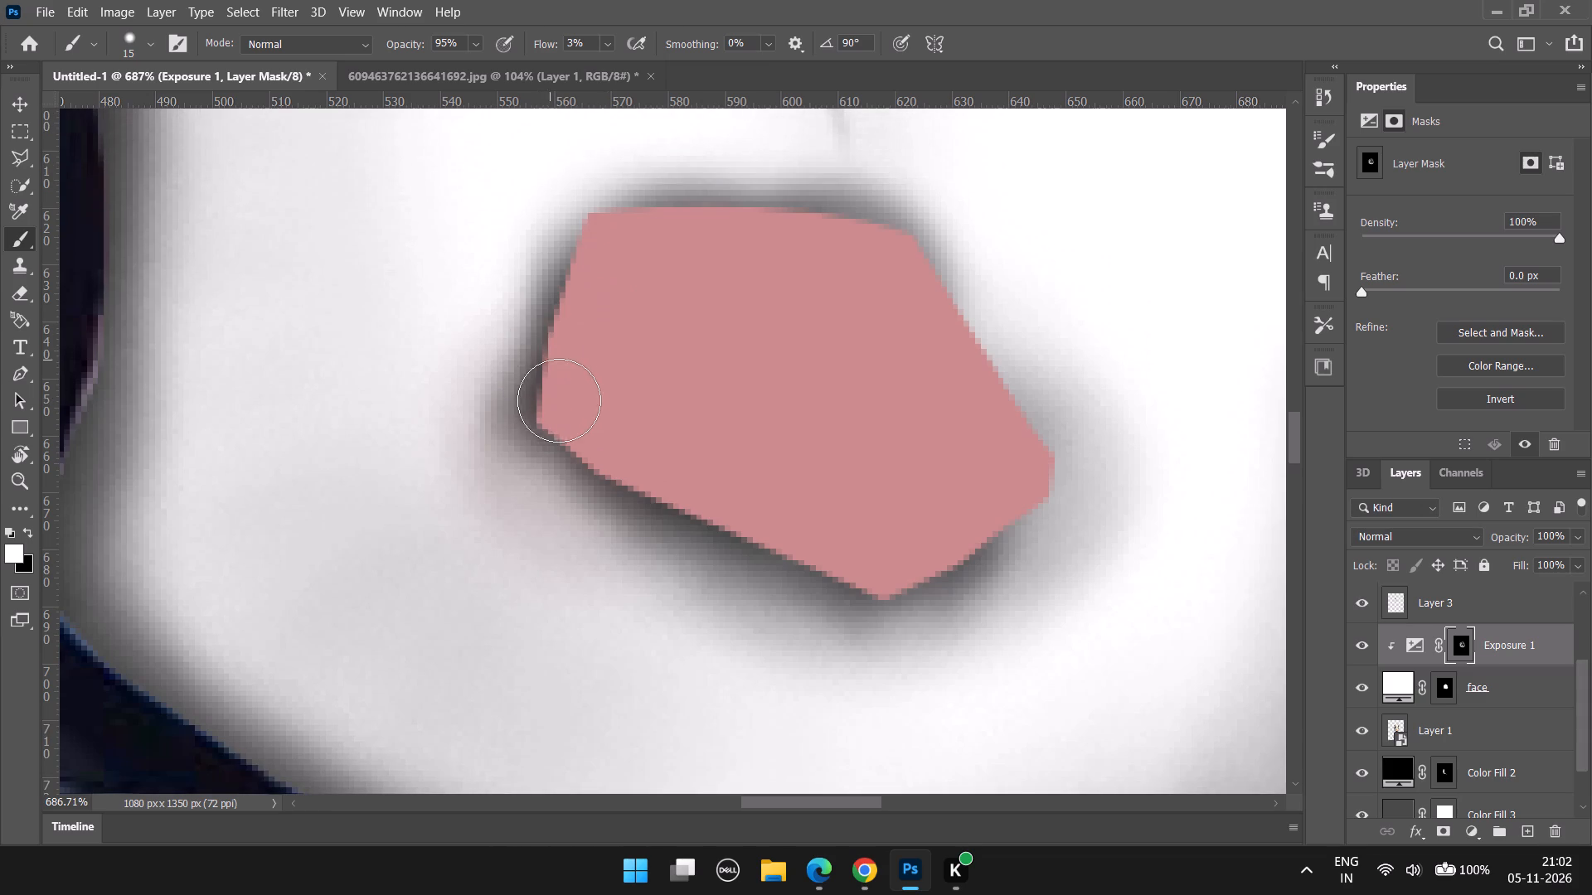
{"action": "left_click_drag", "start_coordinate": [562, 389], "coordinate": [612, 254]}
{"action": "left_click_drag", "start_coordinate": [546, 325], "coordinate": [604, 211]}
{"action": "left_click_drag", "start_coordinate": [565, 263], "coordinate": [617, 190]}
{"action": "left_click_drag", "start_coordinate": [592, 208], "coordinate": [597, 196]}
{"action": "left_click_drag", "start_coordinate": [588, 206], "coordinate": [588, 199]}
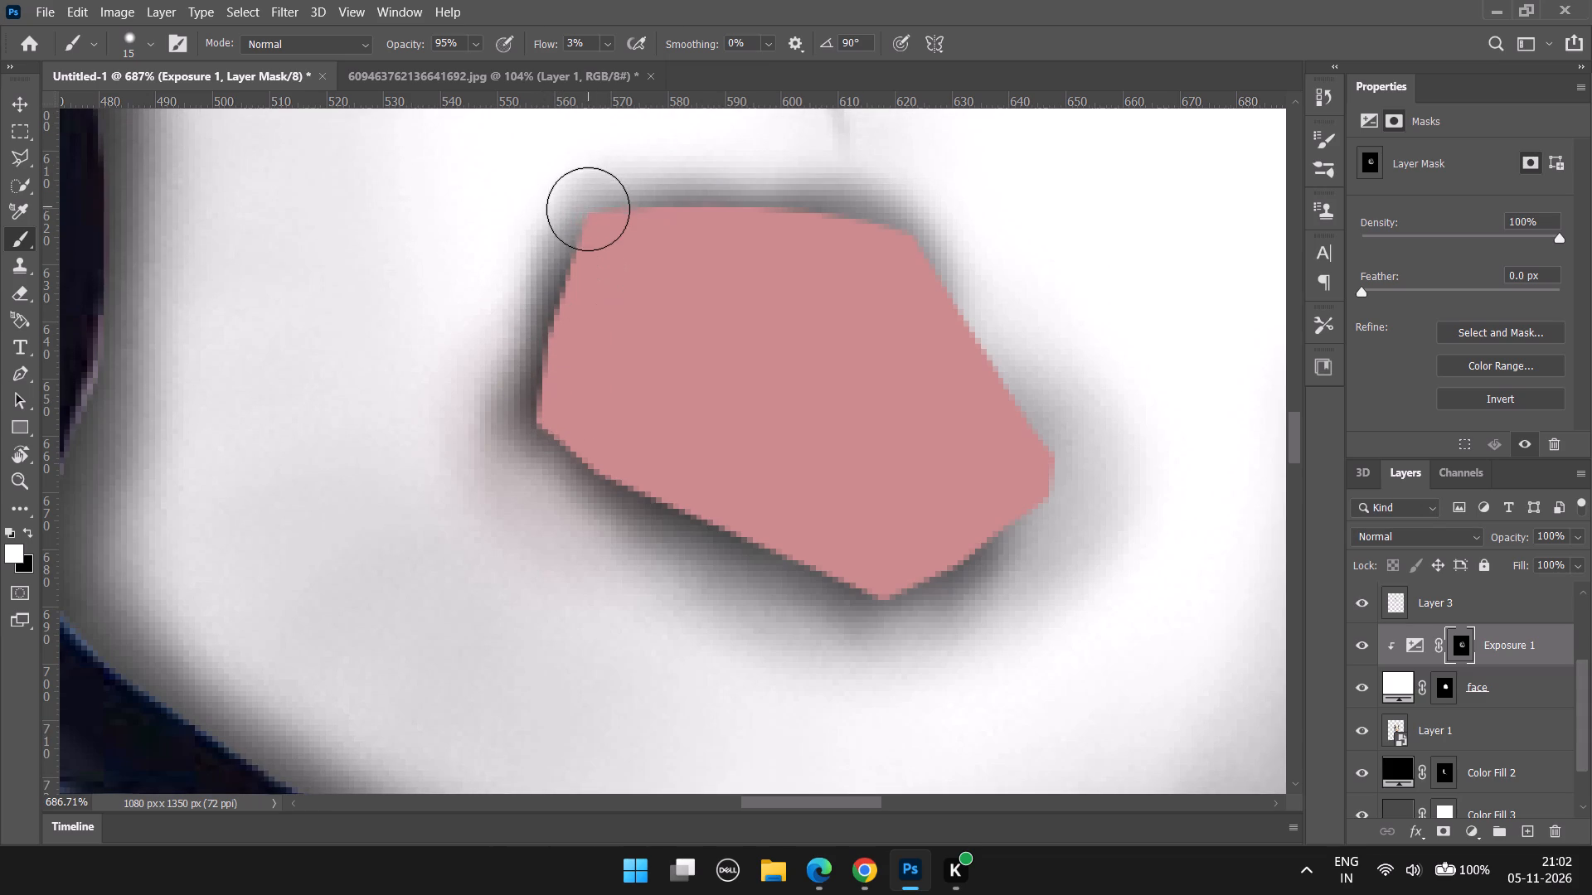
{"action": "left_click", "coordinate": [588, 209]}
{"action": "left_click_drag", "start_coordinate": [574, 152], "coordinate": [619, 235]}
{"action": "left_click_drag", "start_coordinate": [568, 196], "coordinate": [814, 272]}
{"action": "left_click_drag", "start_coordinate": [600, 201], "coordinate": [814, 235]}
{"action": "left_click_drag", "start_coordinate": [629, 202], "coordinate": [889, 288]}
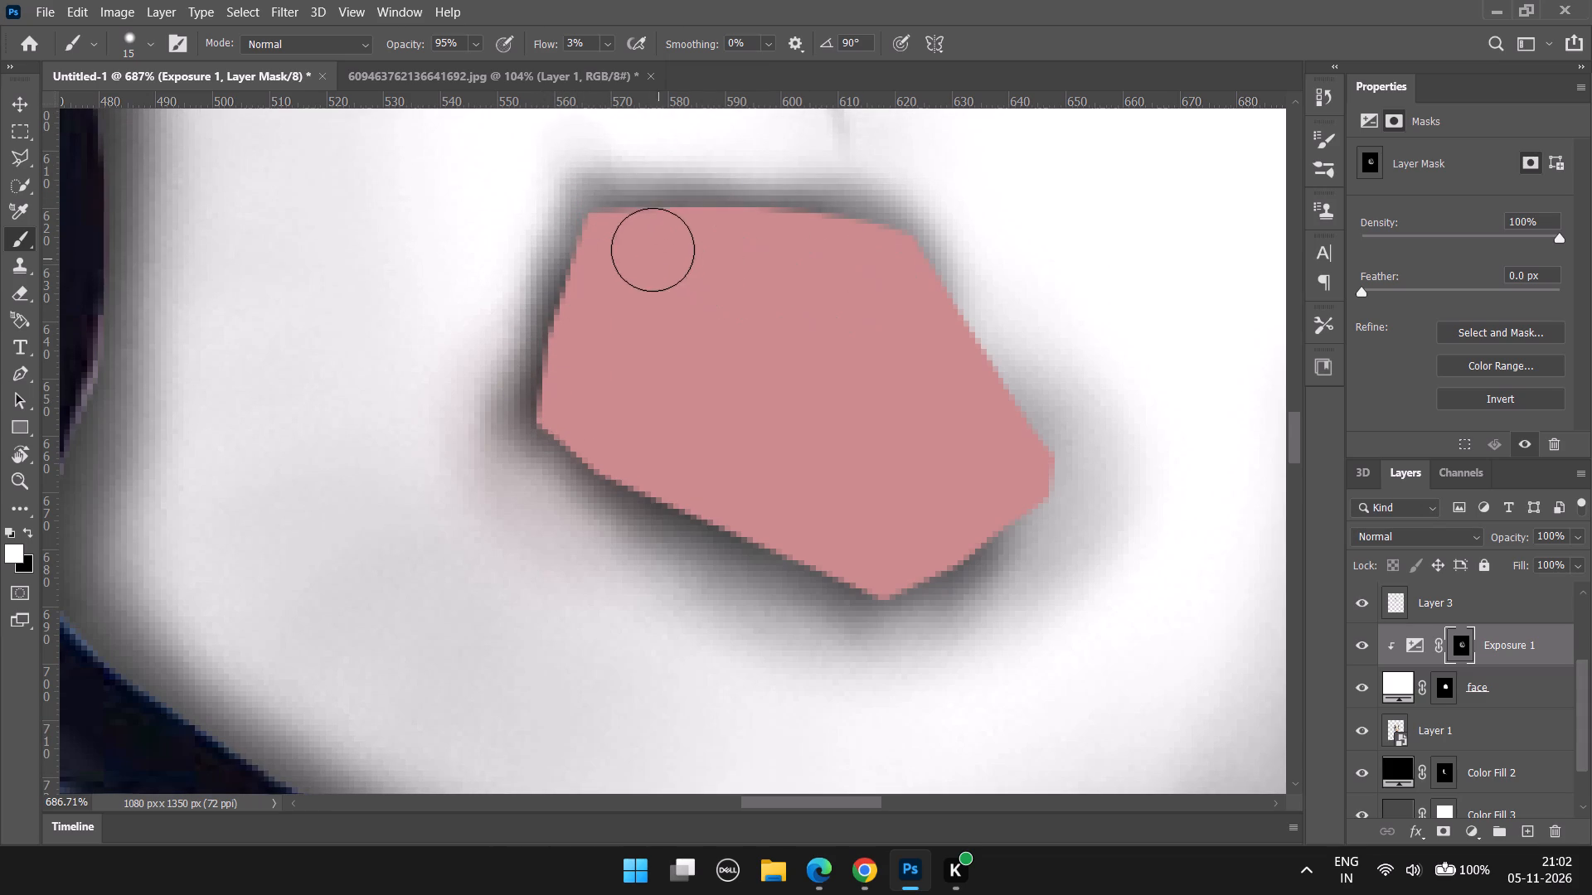
Soften the shadow above the left eye's upper-left corner and top edge with black strokes at 15 px.
{"action": "scroll", "coordinate": [653, 248], "scroll_direction": "up", "scroll_amount": 7}
{"action": "scroll", "coordinate": [534, 253], "scroll_direction": "down", "scroll_amount": 11, "text": "alt"}
{"action": "scroll", "coordinate": [544, 265], "scroll_direction": "up", "scroll_amount": 6}
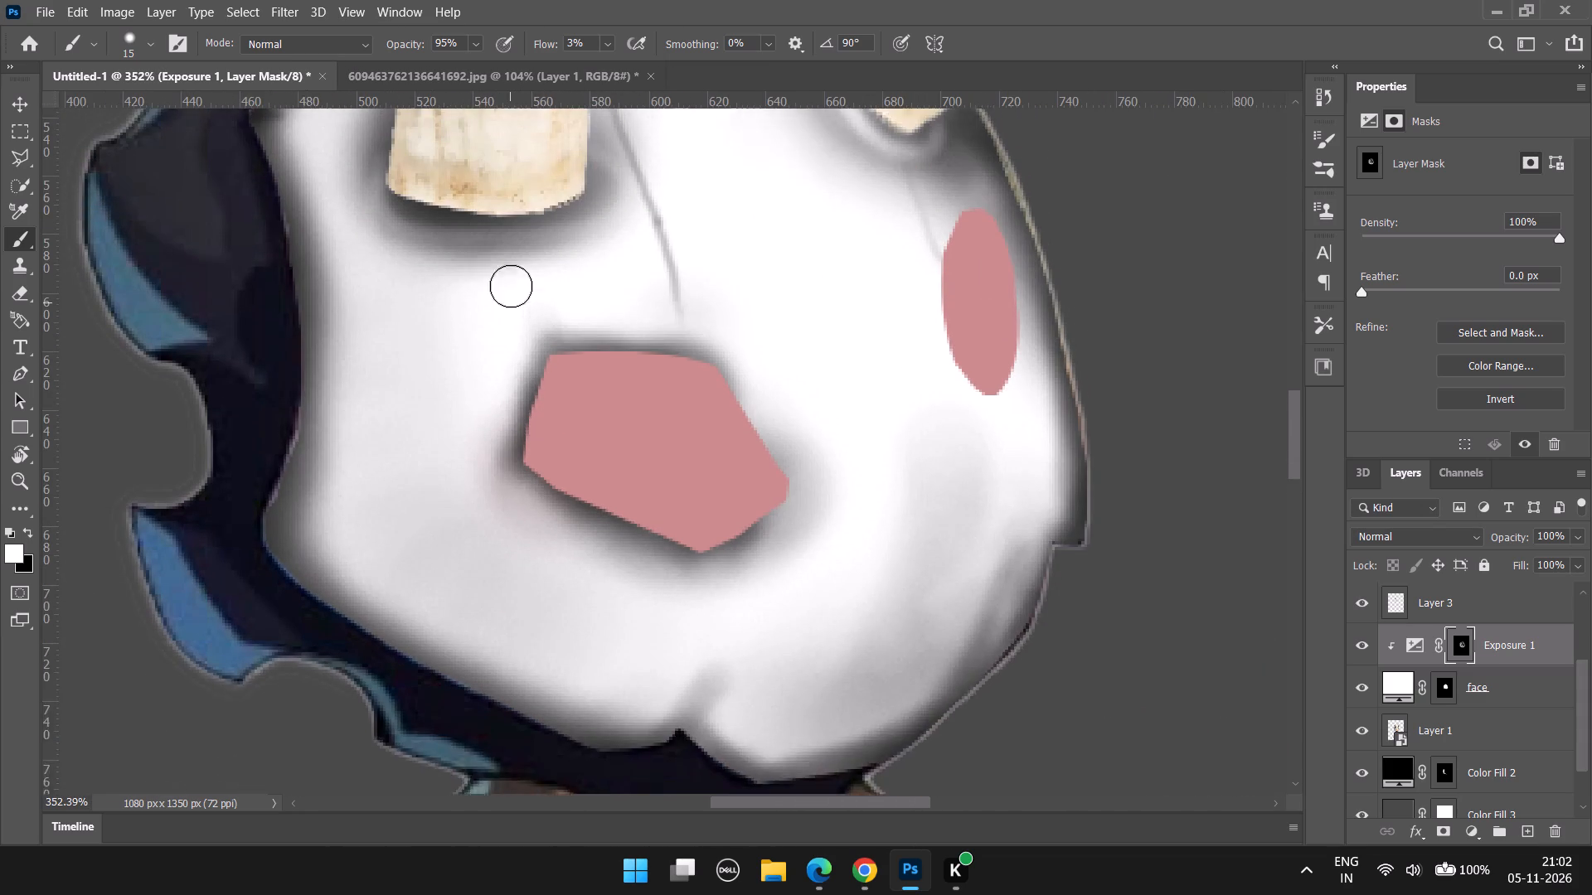
{"action": "scroll", "coordinate": [511, 286], "scroll_direction": "up", "scroll_amount": 2}
{"action": "key", "text": "x"}
{"action": "scroll", "coordinate": [507, 363], "scroll_direction": "up", "scroll_amount": 8}
{"action": "left_click_drag", "start_coordinate": [539, 420], "coordinate": [506, 254]}
{"action": "left_click_drag", "start_coordinate": [542, 417], "coordinate": [539, 239]}
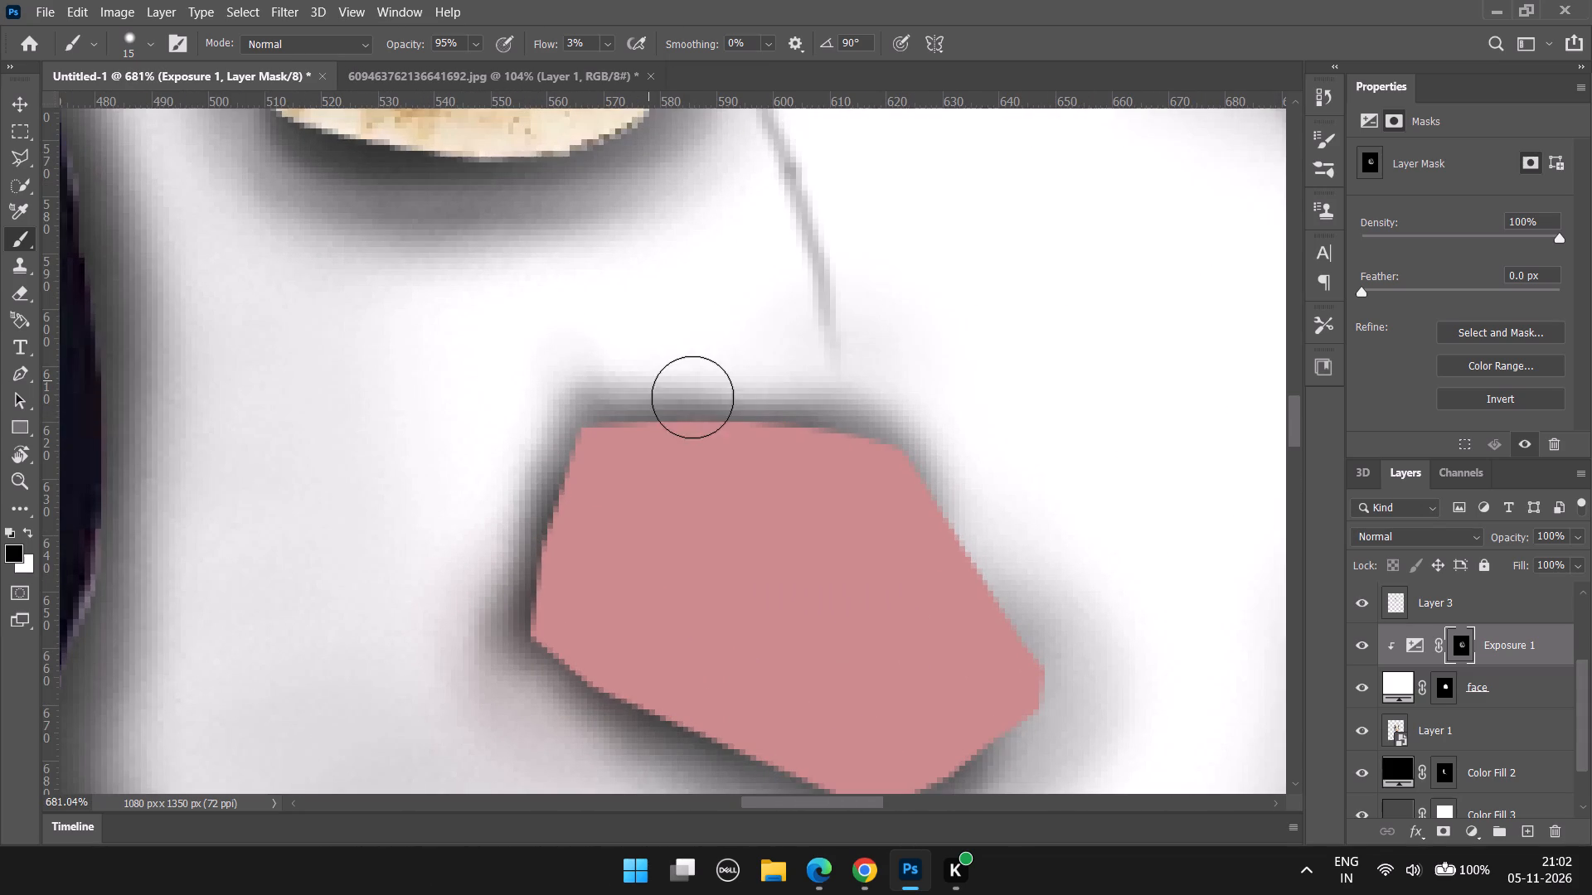
{"action": "left_click_drag", "start_coordinate": [677, 387], "coordinate": [402, 285]}
{"action": "left_click_drag", "start_coordinate": [611, 363], "coordinate": [237, 264]}
{"action": "left_click_drag", "start_coordinate": [629, 354], "coordinate": [344, 291]}
Paint a faint white crease from the left eye's upper-left corner toward the horn base, softening its left side in black at 15 px.
{"action": "key", "text": "x"}
{"action": "left_click_drag", "start_coordinate": [580, 497], "coordinate": [582, 395]}
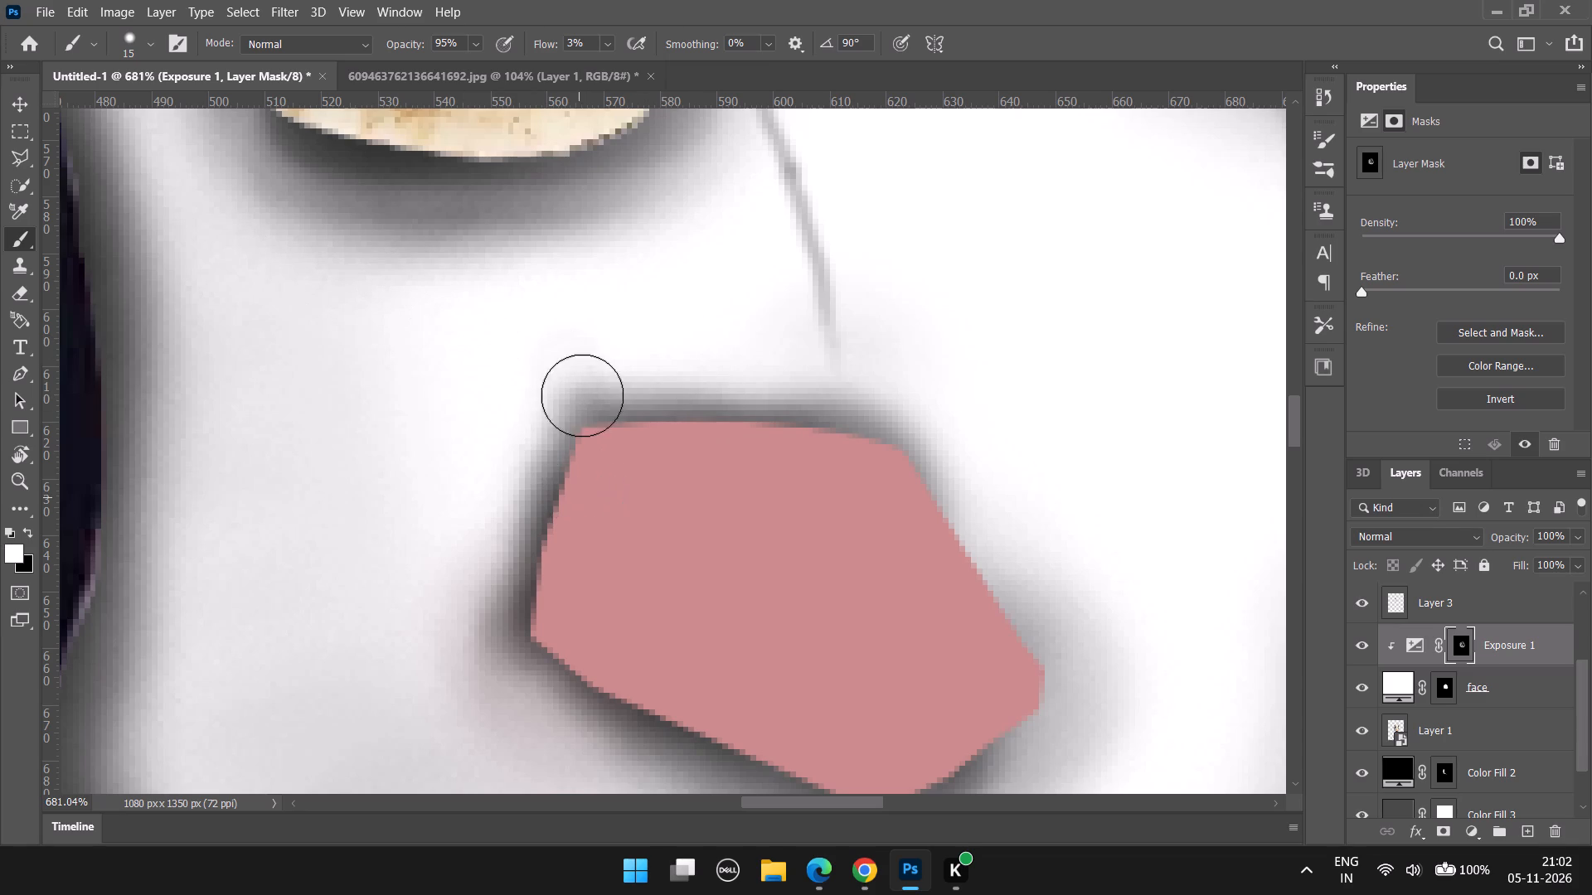
{"action": "left_click_drag", "start_coordinate": [582, 395], "coordinate": [468, 181]}
{"action": "key", "text": "x"}
{"action": "left_click_drag", "start_coordinate": [462, 385], "coordinate": [461, 195]}
{"action": "left_click_drag", "start_coordinate": [479, 379], "coordinate": [490, 186]}
{"action": "left_click_drag", "start_coordinate": [485, 399], "coordinate": [506, 161]}
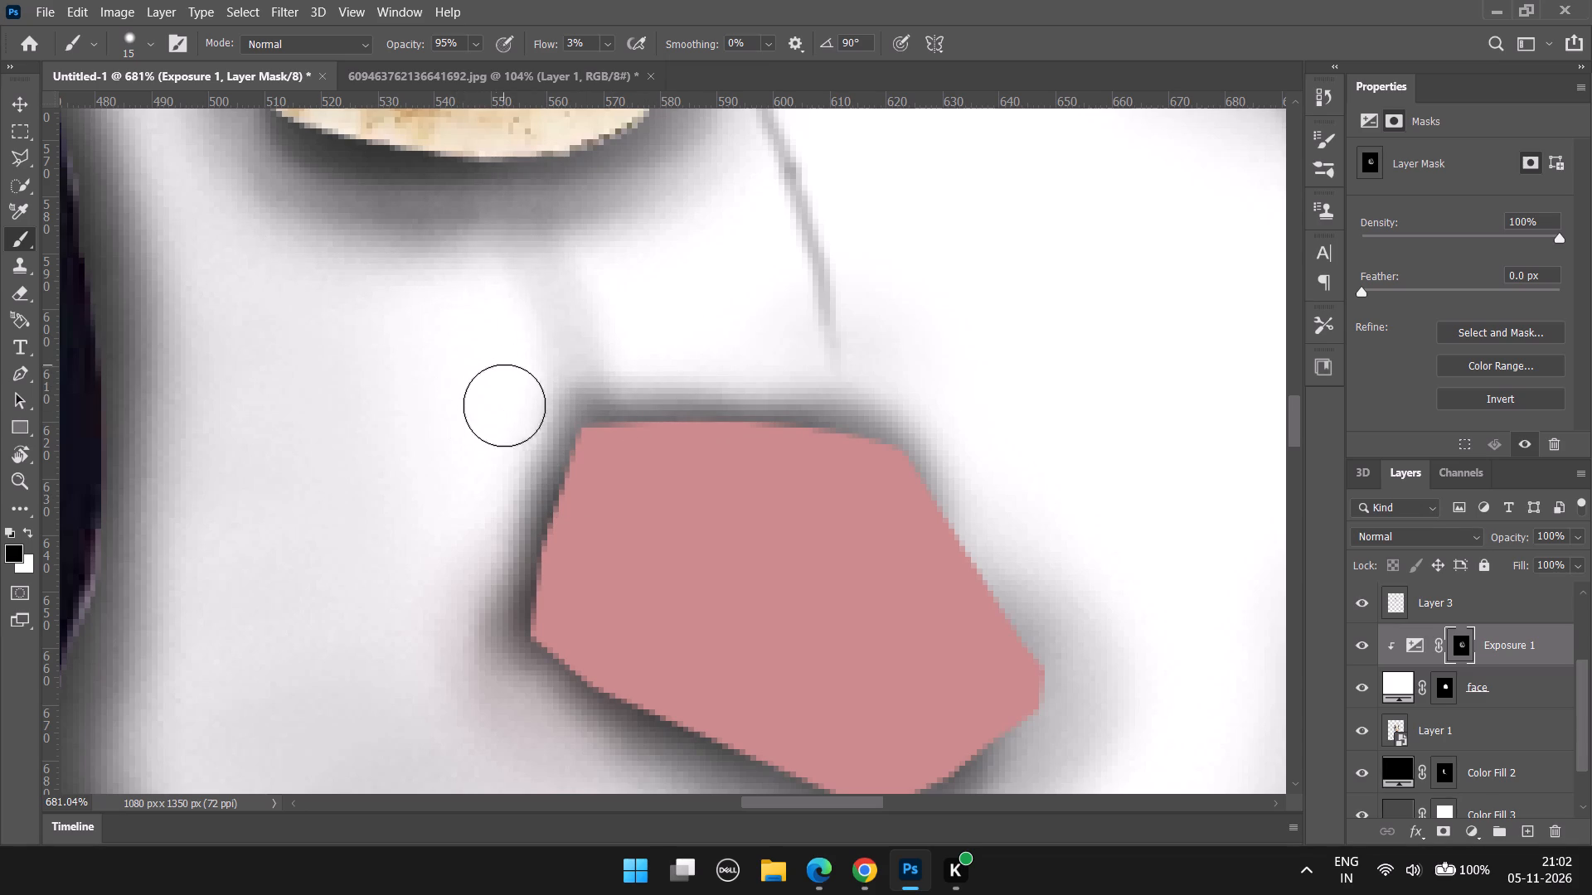
{"action": "left_click_drag", "start_coordinate": [505, 362], "coordinate": [520, 145]}
Soften the shadow above the left eye's top edge with black strokes, enlarging the brush to 25 px.
{"action": "scroll", "coordinate": [536, 375], "scroll_direction": "down", "scroll_amount": 5, "text": "alt"}
{"action": "left_click_drag", "start_coordinate": [561, 334], "coordinate": [658, 356]}
{"action": "left_click_drag", "start_coordinate": [560, 375], "coordinate": [730, 401]}
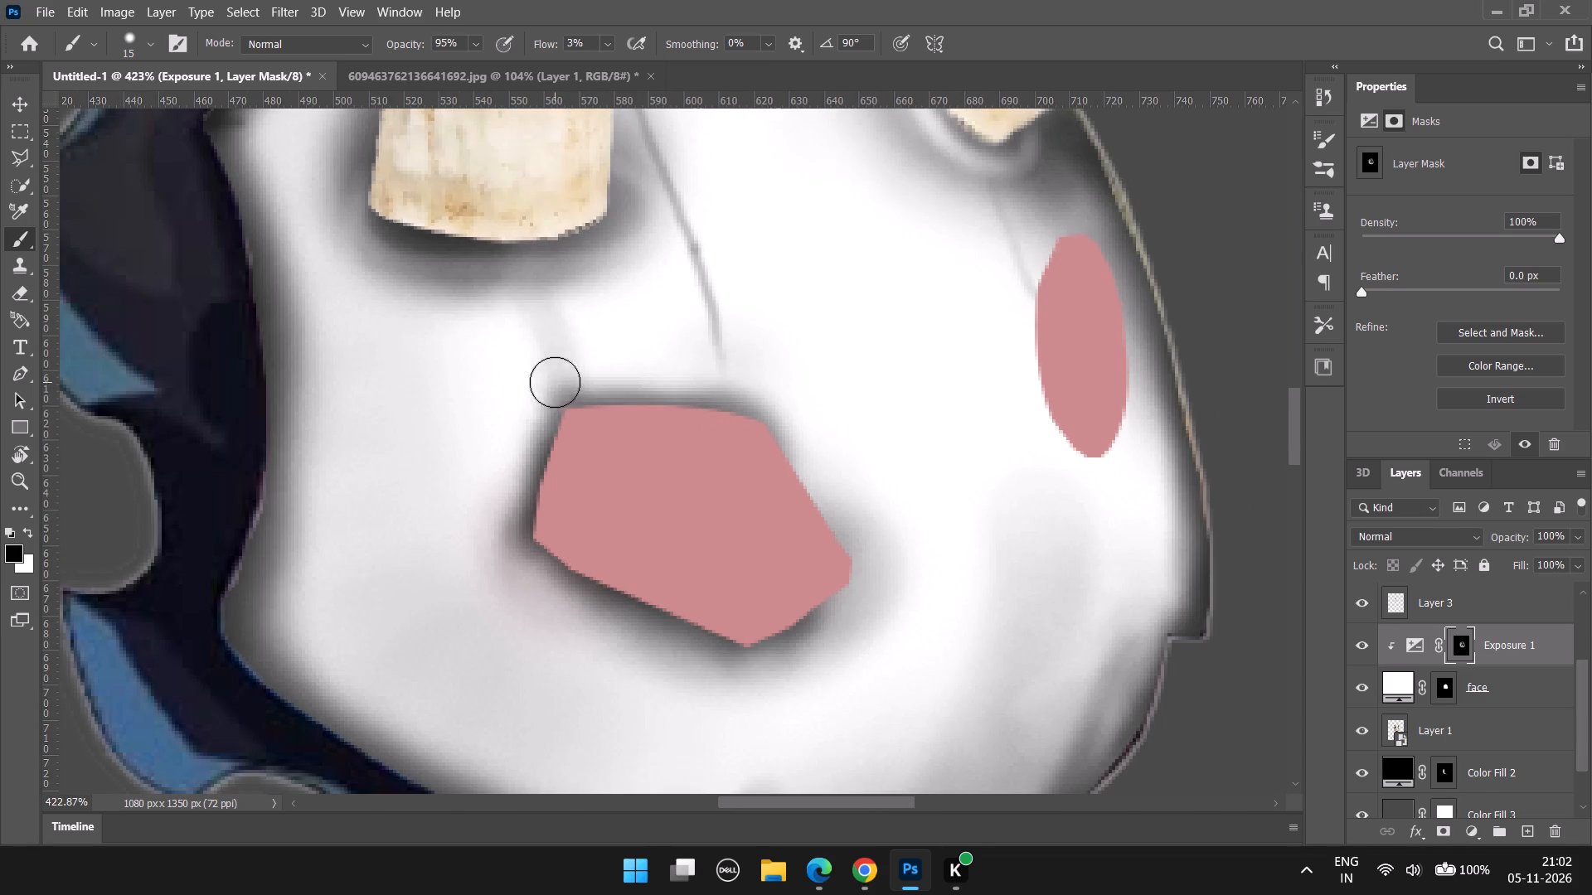
{"action": "left_click_drag", "start_coordinate": [650, 374], "coordinate": [908, 395]}
{"action": "scroll", "coordinate": [741, 438], "scroll_direction": "up", "scroll_amount": 4, "text": "alt"}
{"action": "type", "text": "]]"}
{"action": "left_click_drag", "start_coordinate": [543, 369], "coordinate": [618, 369]}
{"action": "left_click_drag", "start_coordinate": [579, 368], "coordinate": [898, 410]}
Deepen the shadow along the left eye's slanted right edge with white strokes at 25 px.
{"action": "key", "text": "x"}
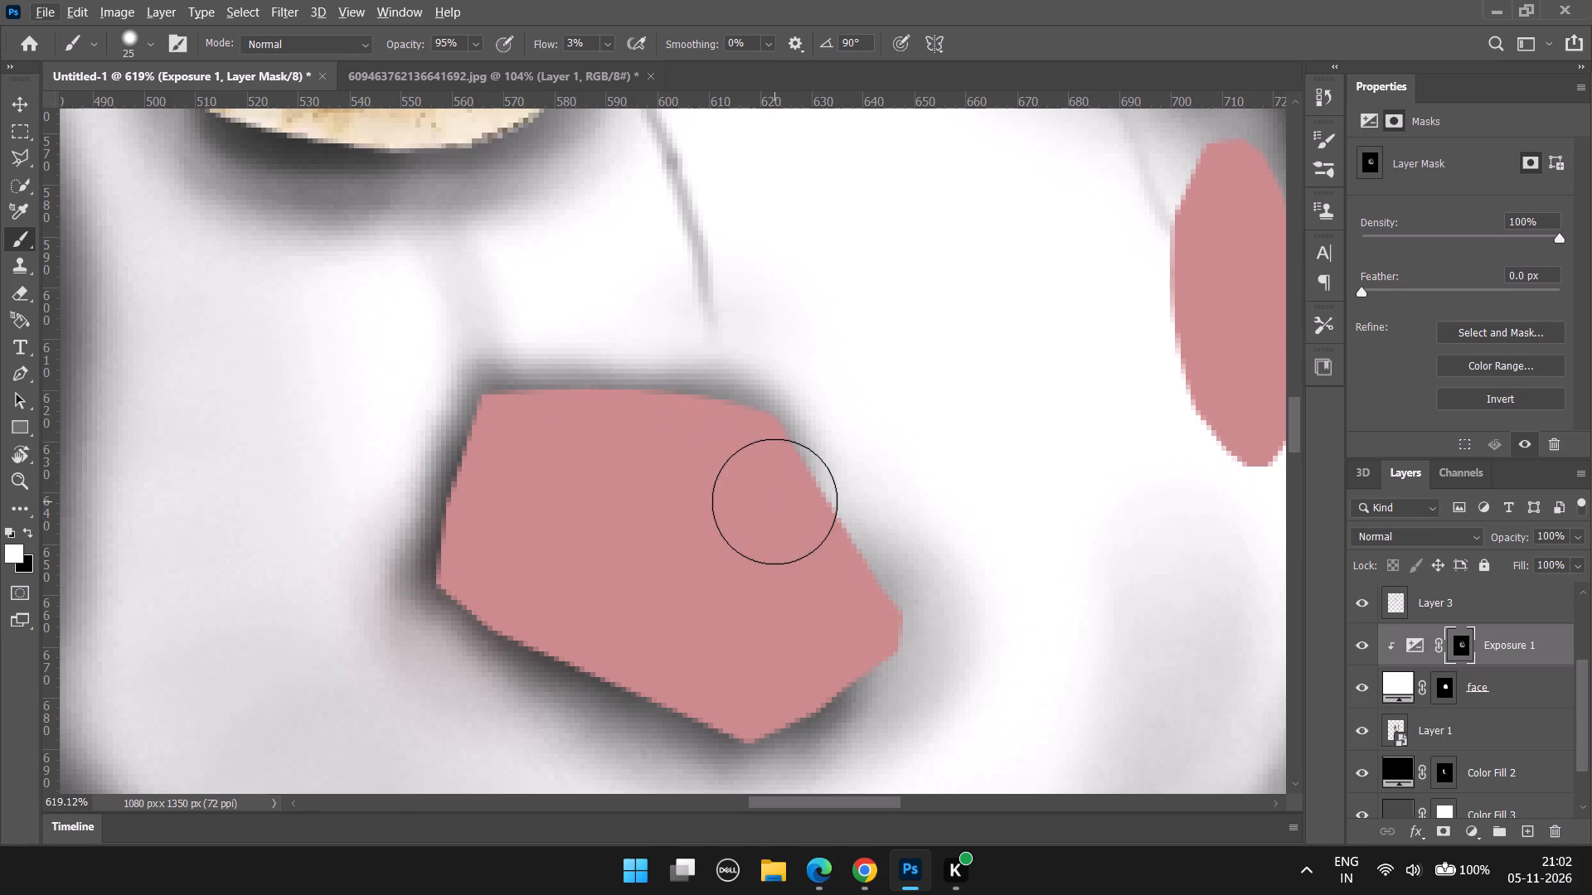
{"action": "scroll", "coordinate": [784, 486], "scroll_direction": "down", "scroll_amount": 3, "text": "alt"}
{"action": "scroll", "coordinate": [788, 487], "scroll_direction": "up", "scroll_amount": 7, "text": "alt"}
{"action": "left_click_drag", "start_coordinate": [779, 472], "coordinate": [823, 557]}
{"action": "left_click_drag", "start_coordinate": [771, 466], "coordinate": [852, 704]}
{"action": "left_click_drag", "start_coordinate": [775, 474], "coordinate": [866, 717]}
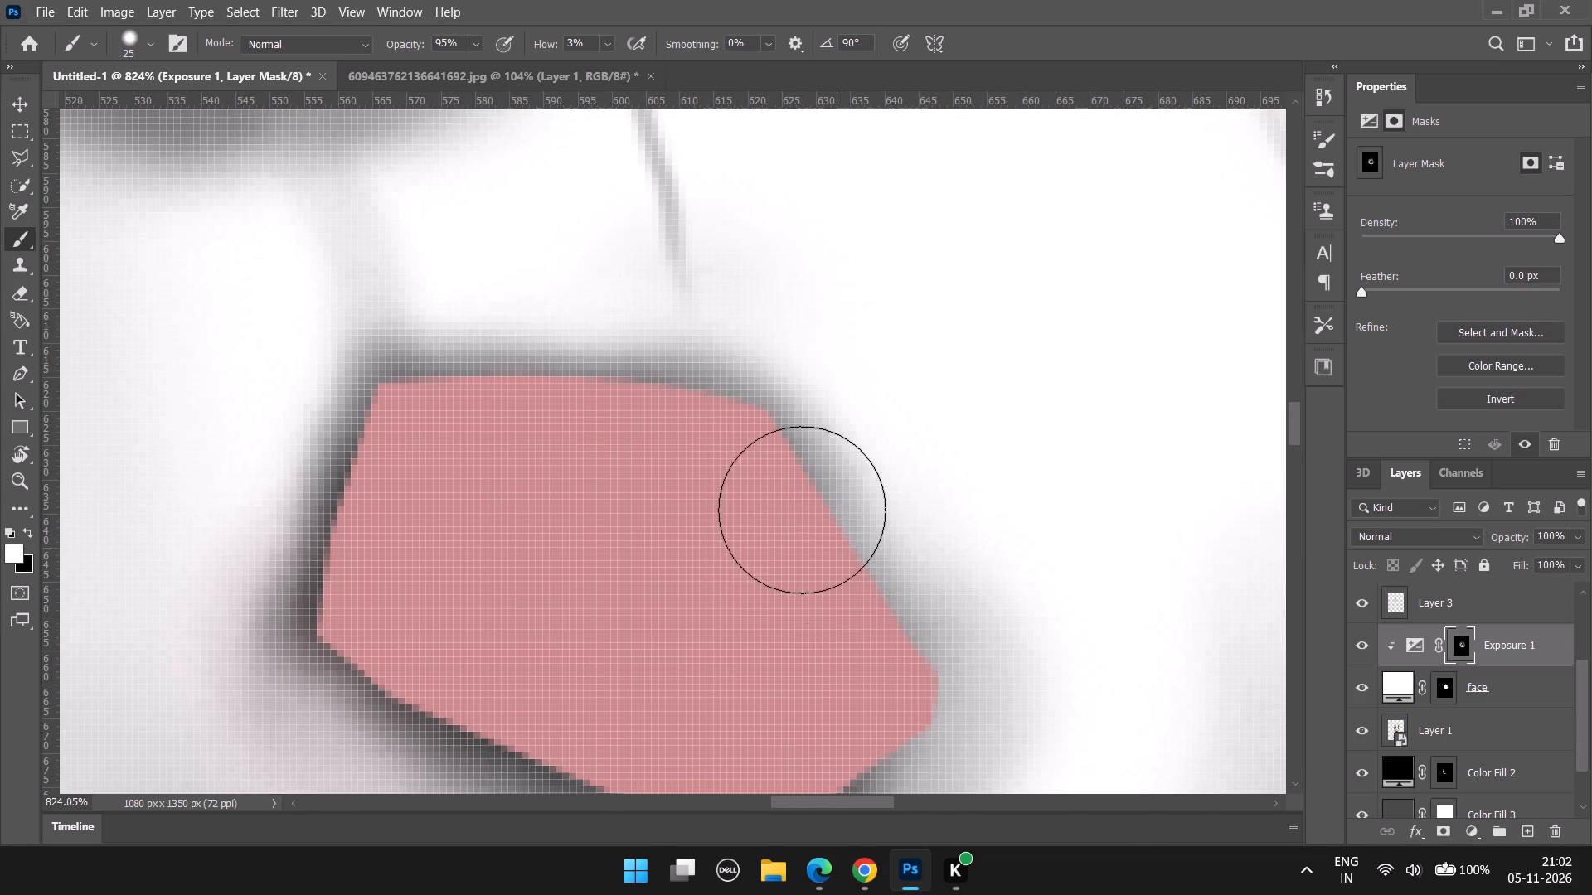
{"action": "left_click_drag", "start_coordinate": [832, 568], "coordinate": [908, 687]}
{"action": "left_click_drag", "start_coordinate": [766, 492], "coordinate": [871, 675]}
{"action": "left_click_drag", "start_coordinate": [814, 514], "coordinate": [900, 694]}
{"action": "left_click_drag", "start_coordinate": [760, 464], "coordinate": [813, 571]}
{"action": "left_click_drag", "start_coordinate": [785, 522], "coordinate": [815, 583]}
{"action": "left_click_drag", "start_coordinate": [803, 531], "coordinate": [894, 709]}
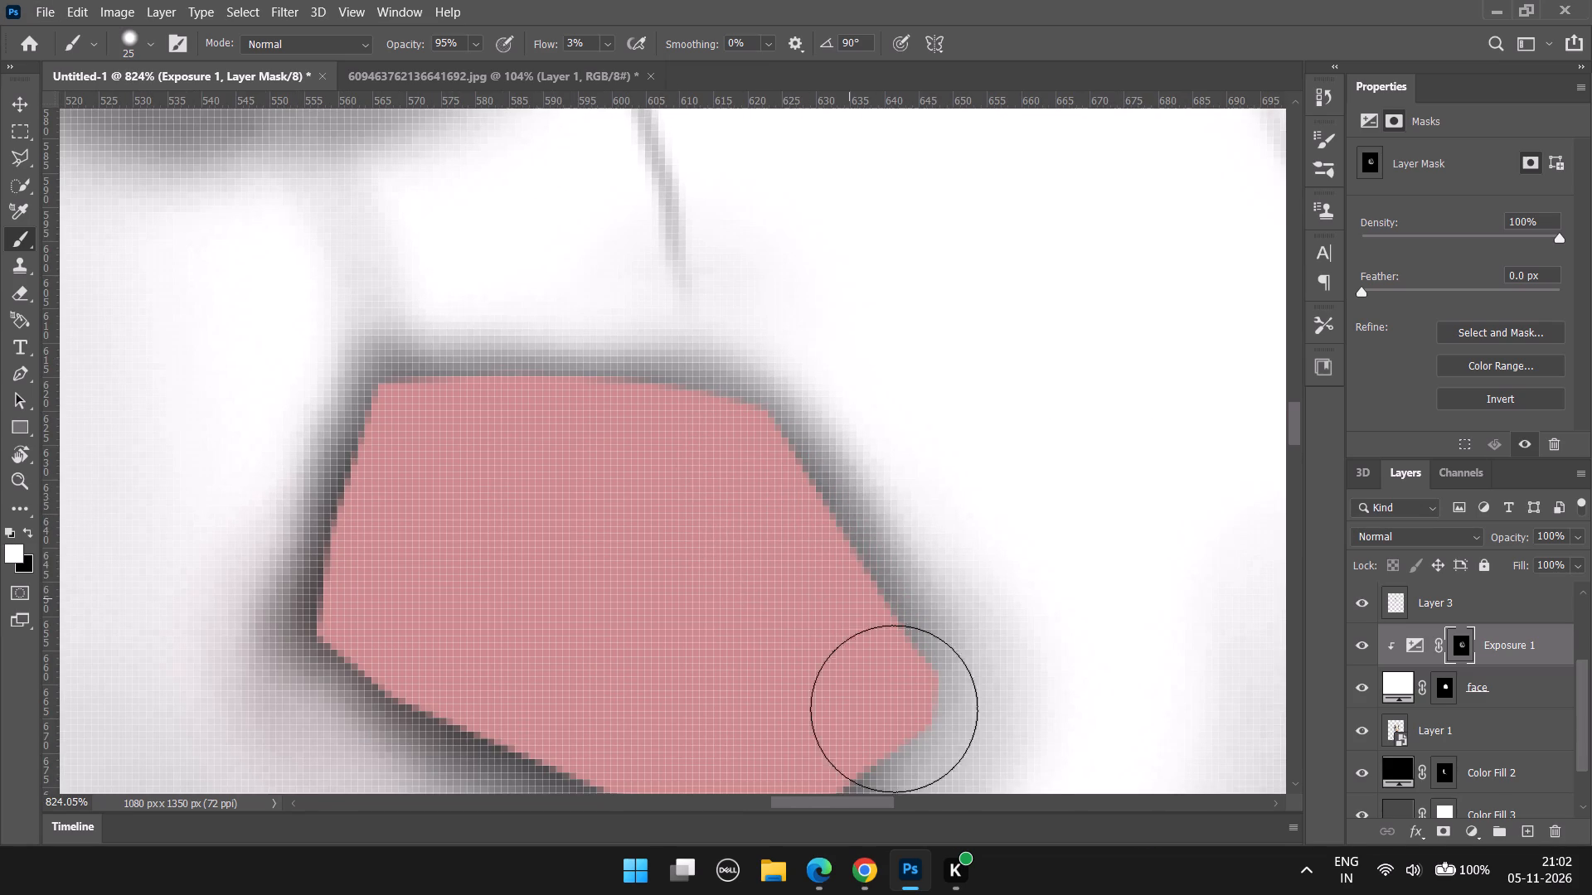
{"action": "left_click_drag", "start_coordinate": [894, 709], "coordinate": [891, 716]}
{"action": "left_click_drag", "start_coordinate": [812, 575], "coordinate": [806, 684]}
Darken the left eye's right corner and its lower-right edge down to the bottom tip in white at 25 px.
{"action": "scroll", "coordinate": [910, 648], "scroll_direction": "down", "scroll_amount": 6}
{"action": "left_click_drag", "start_coordinate": [882, 611], "coordinate": [882, 619]}
{"action": "left_click", "coordinate": [881, 615]}
{"action": "left_click_drag", "start_coordinate": [893, 585], "coordinate": [926, 579]}
{"action": "left_click_drag", "start_coordinate": [901, 579], "coordinate": [944, 583]}
{"action": "left_click_drag", "start_coordinate": [879, 582], "coordinate": [939, 592]}
{"action": "left_click_drag", "start_coordinate": [896, 591], "coordinate": [952, 598]}
{"action": "left_click_drag", "start_coordinate": [899, 597], "coordinate": [976, 613]}
{"action": "left_click_drag", "start_coordinate": [928, 610], "coordinate": [965, 610]}
{"action": "left_click_drag", "start_coordinate": [909, 578], "coordinate": [984, 604]}
{"action": "left_click_drag", "start_coordinate": [872, 598], "coordinate": [945, 609]}
{"action": "scroll", "coordinate": [926, 619], "scroll_direction": "down", "scroll_amount": 6}
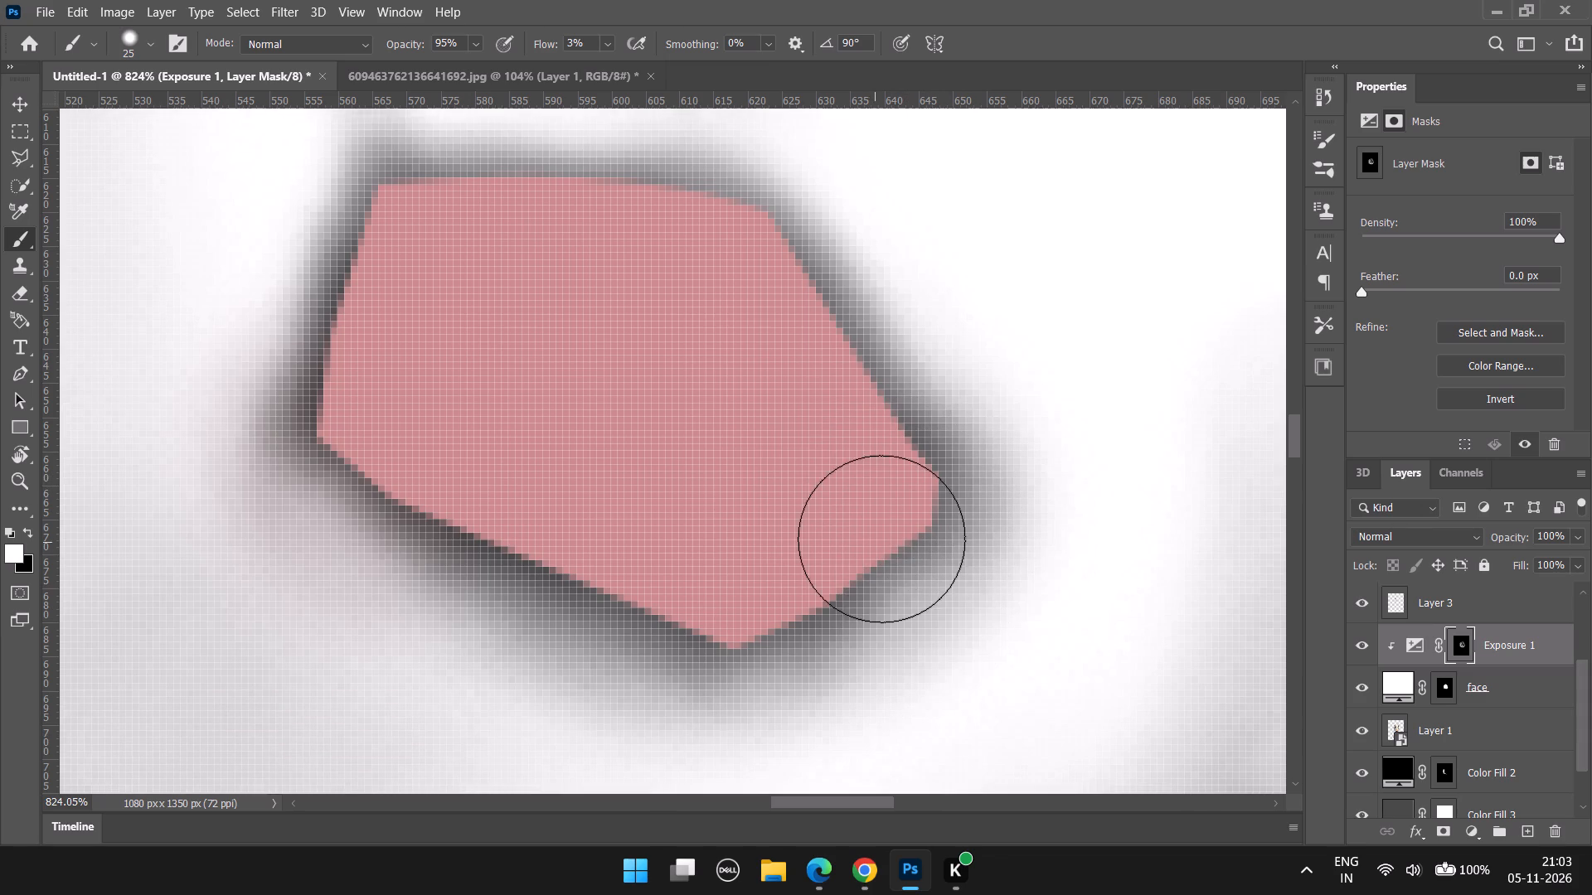
{"action": "left_click_drag", "start_coordinate": [879, 531], "coordinate": [692, 603]}
{"action": "left_click_drag", "start_coordinate": [871, 539], "coordinate": [710, 623]}
{"action": "left_click_drag", "start_coordinate": [878, 571], "coordinate": [692, 607]}
Deepen the shadow along the left eye's lower edge from the bottom tip to the left corner in white at 25 px.
{"action": "left_click_drag", "start_coordinate": [730, 640], "coordinate": [603, 604]}
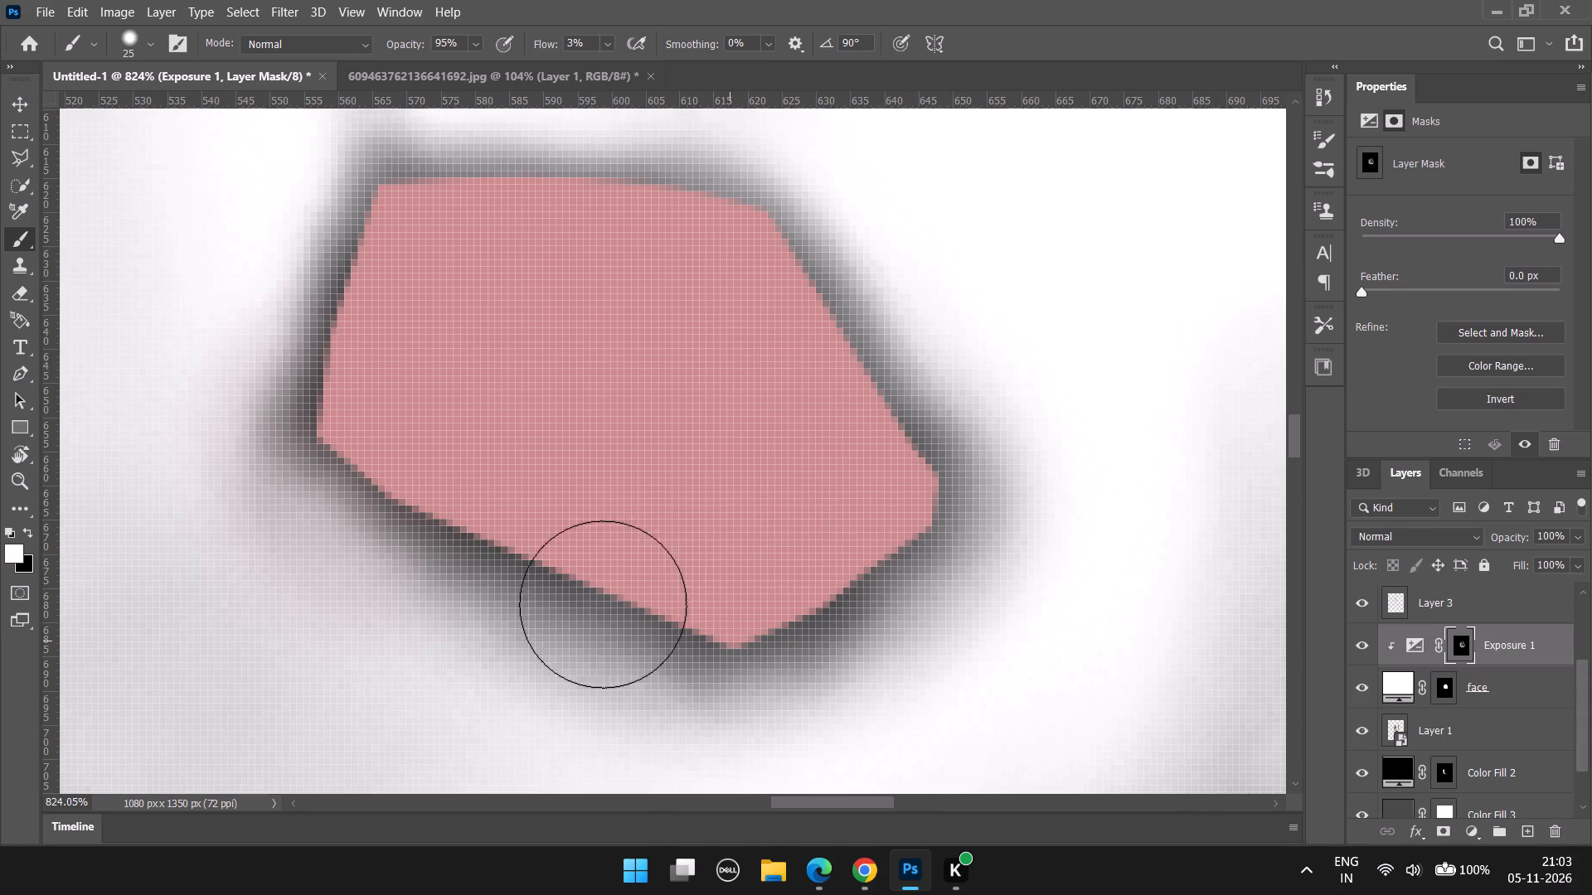
{"action": "left_click_drag", "start_coordinate": [603, 604], "coordinate": [565, 584]}
{"action": "left_click_drag", "start_coordinate": [744, 671], "coordinate": [502, 538]}
{"action": "left_click_drag", "start_coordinate": [755, 656], "coordinate": [412, 492]}
{"action": "left_click_drag", "start_coordinate": [715, 625], "coordinate": [414, 497]}
{"action": "left_click_drag", "start_coordinate": [752, 625], "coordinate": [702, 614]}
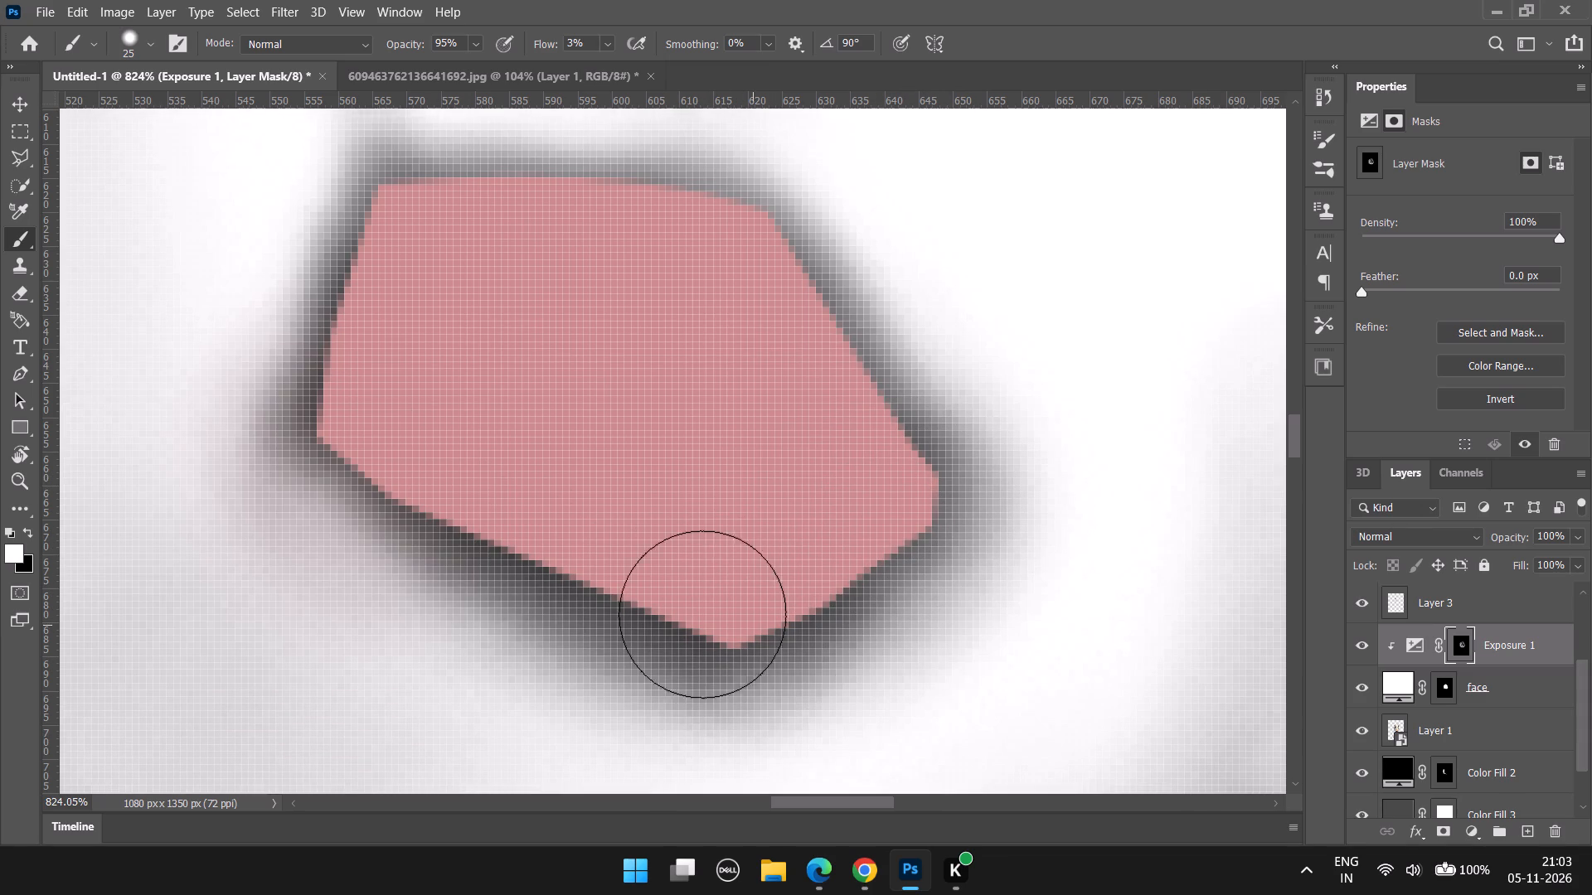
{"action": "left_click_drag", "start_coordinate": [702, 614], "coordinate": [397, 486]}
{"action": "left_click_drag", "start_coordinate": [590, 601], "coordinate": [313, 423]}
{"action": "left_click_drag", "start_coordinate": [510, 544], "coordinate": [345, 444]}
{"action": "left_click_drag", "start_coordinate": [465, 536], "coordinate": [269, 424]}
{"action": "left_click_drag", "start_coordinate": [440, 531], "coordinate": [344, 461]}
Darken the left eye's left edge, upper-left corner and top edge with white strokes at 25 px.
{"action": "left_click_drag", "start_coordinate": [327, 466], "coordinate": [334, 369]}
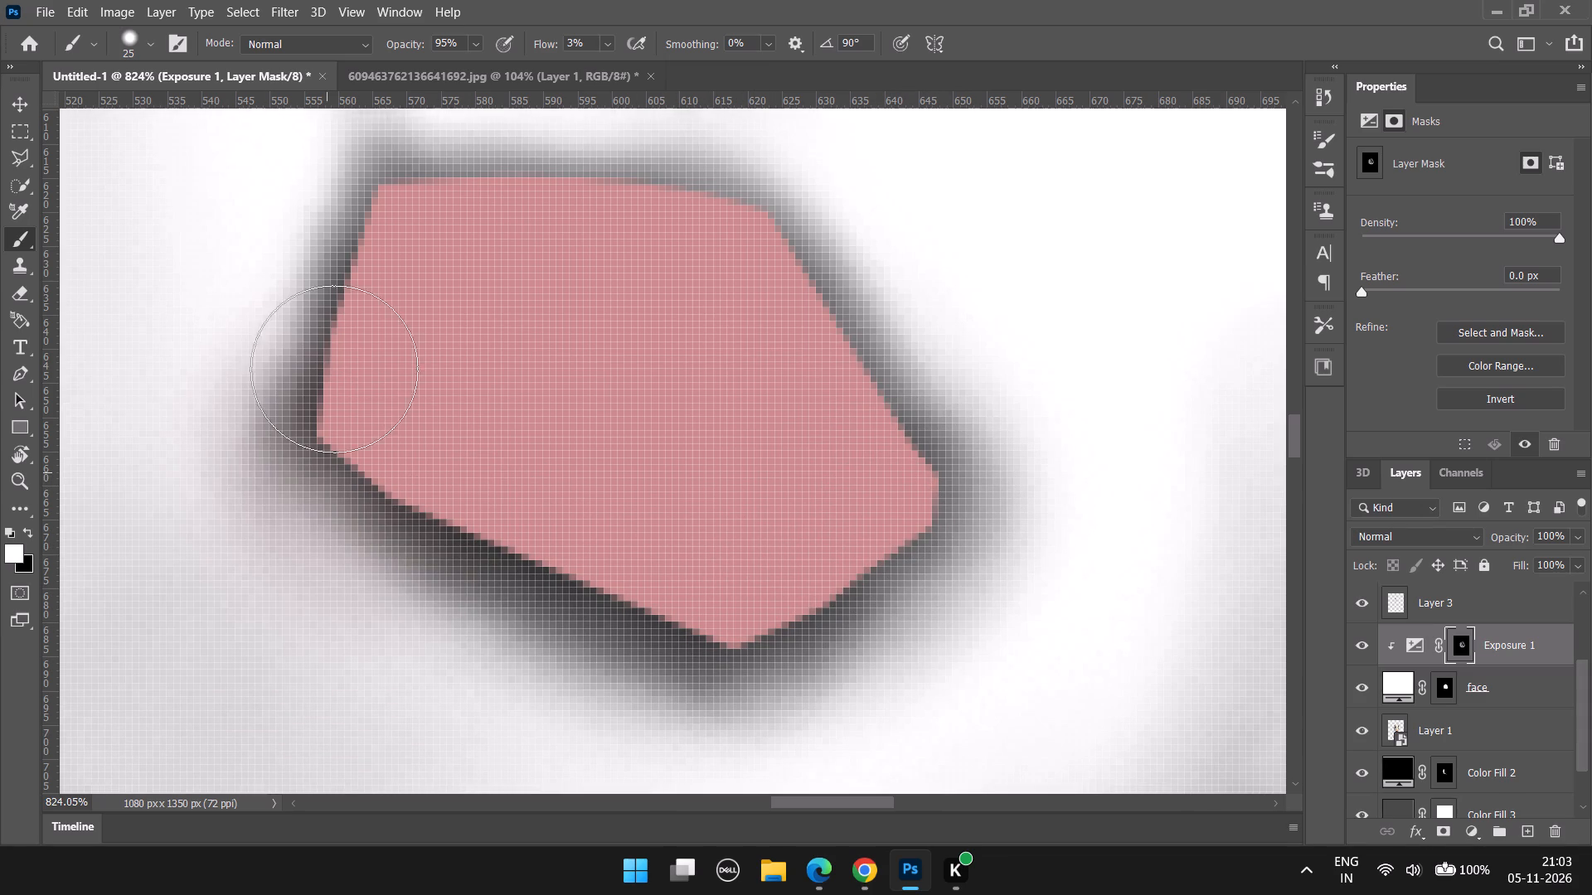
{"action": "left_click_drag", "start_coordinate": [334, 369], "coordinate": [347, 249]}
{"action": "left_click_drag", "start_coordinate": [322, 357], "coordinate": [398, 201]}
{"action": "scroll", "coordinate": [360, 392], "scroll_direction": "up", "scroll_amount": 3}
{"action": "left_click_drag", "start_coordinate": [357, 399], "coordinate": [357, 351]}
{"action": "left_click_drag", "start_coordinate": [348, 323], "coordinate": [367, 230]}
{"action": "left_click_drag", "start_coordinate": [363, 300], "coordinate": [385, 263]}
{"action": "left_click_drag", "start_coordinate": [412, 315], "coordinate": [545, 263]}
{"action": "left_click_drag", "start_coordinate": [400, 279], "coordinate": [466, 263]}
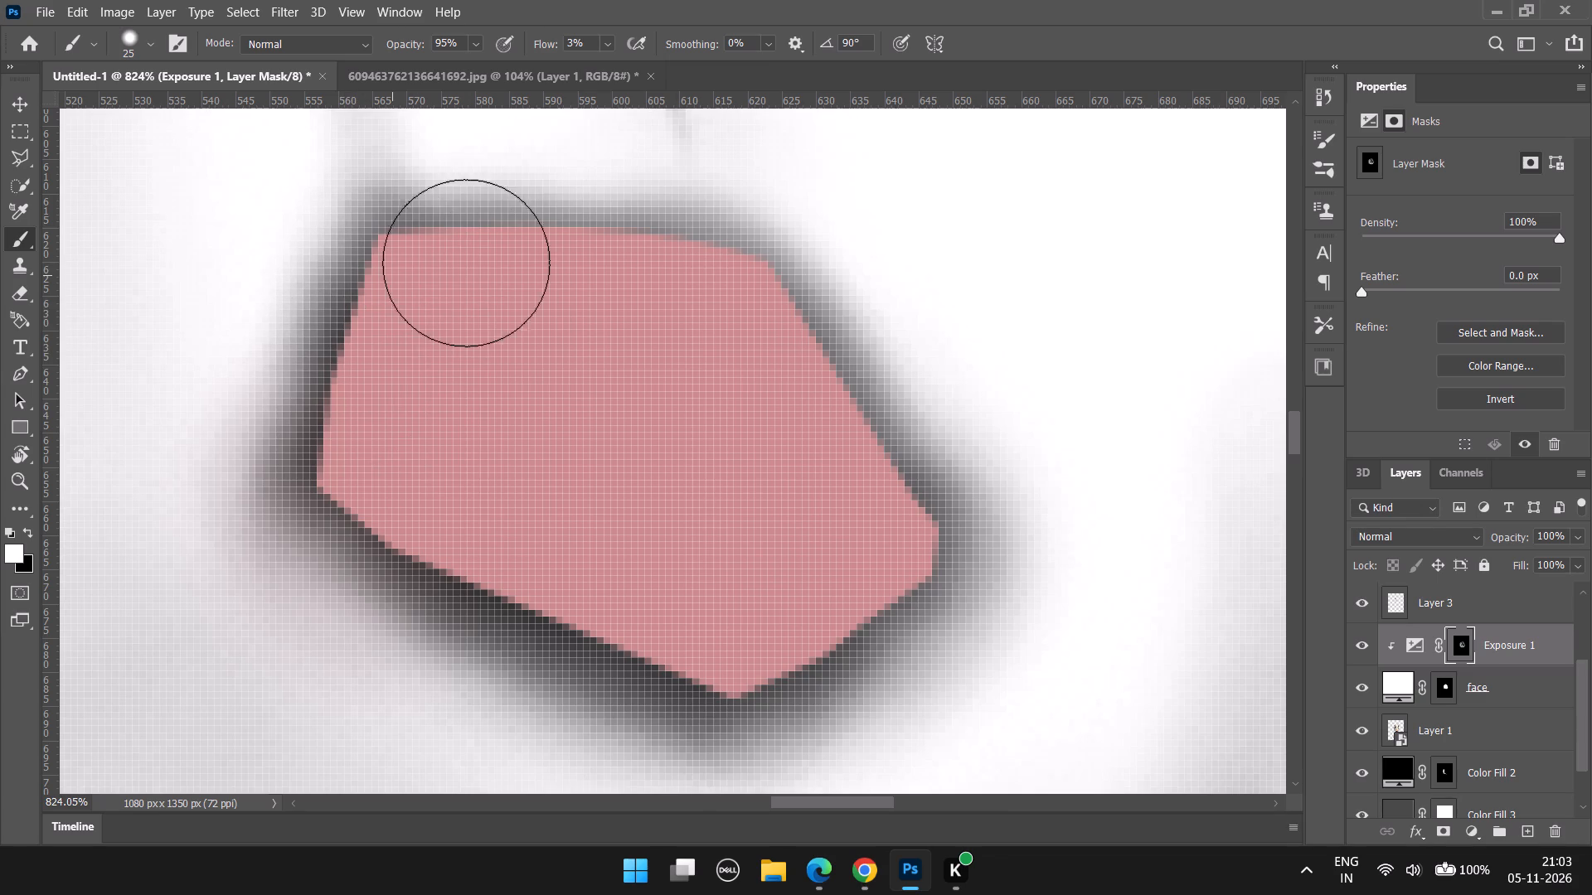
{"action": "left_click_drag", "start_coordinate": [466, 263], "coordinate": [590, 263]}
Soften the outer shadow above, right of and lower left of the left eye with black strokes at 25 px.
{"action": "key", "text": "x"}
{"action": "left_click_drag", "start_coordinate": [425, 213], "coordinate": [638, 181]}
{"action": "left_click_drag", "start_coordinate": [653, 187], "coordinate": [939, 223]}
{"action": "left_click_drag", "start_coordinate": [778, 235], "coordinate": [1057, 438]}
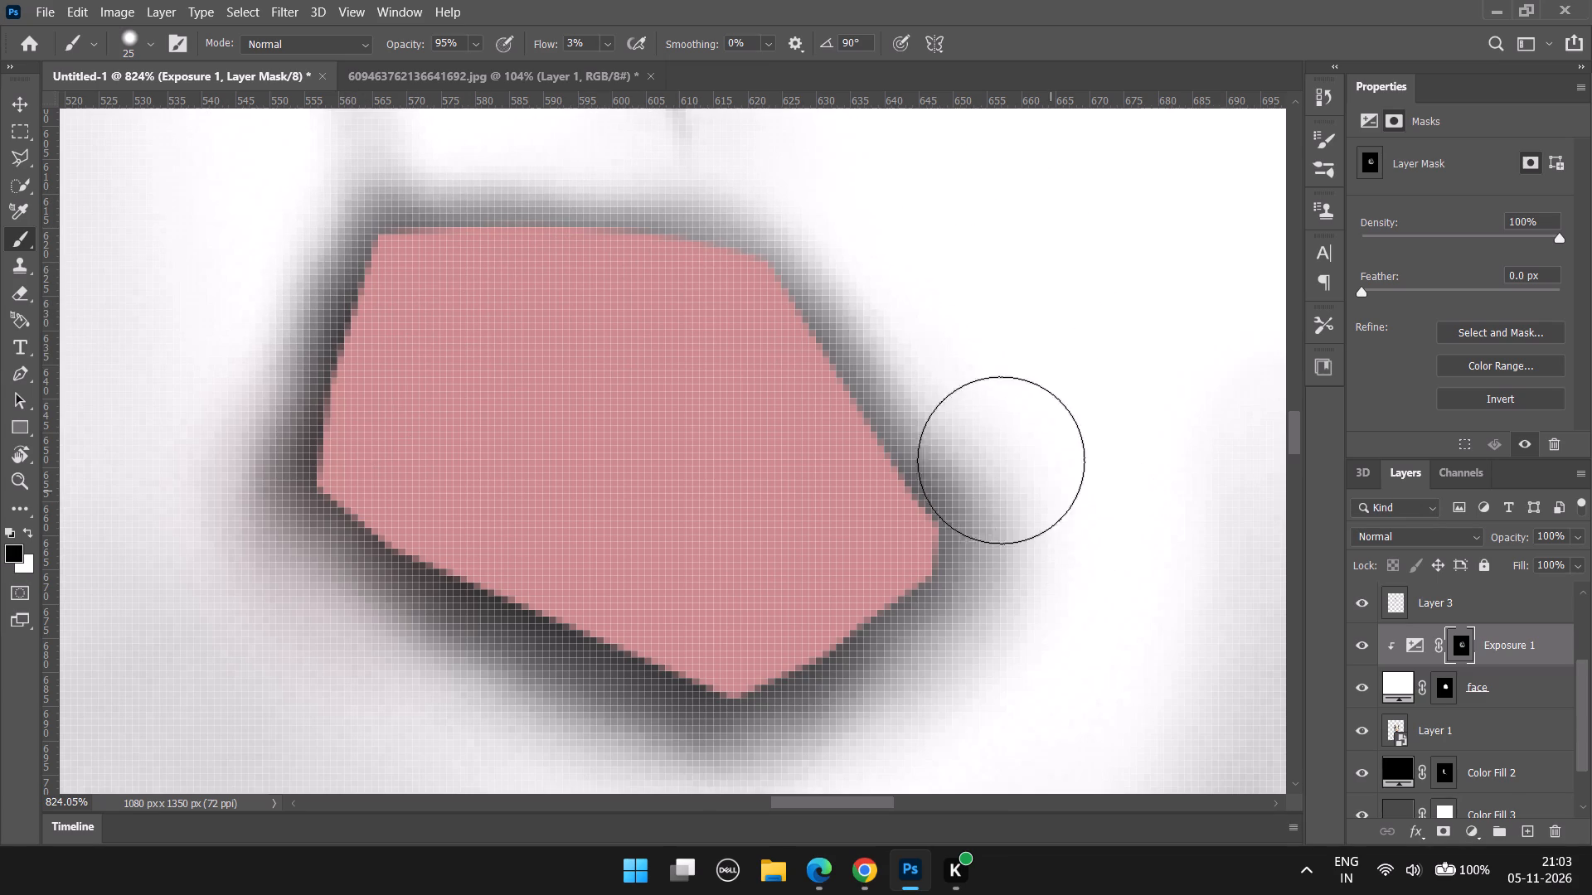
{"action": "left_click_drag", "start_coordinate": [858, 264], "coordinate": [1071, 565]}
{"action": "left_click_drag", "start_coordinate": [940, 369], "coordinate": [1052, 663]}
{"action": "scroll", "coordinate": [1057, 545], "scroll_direction": "down", "scroll_amount": 13, "text": "alt"}
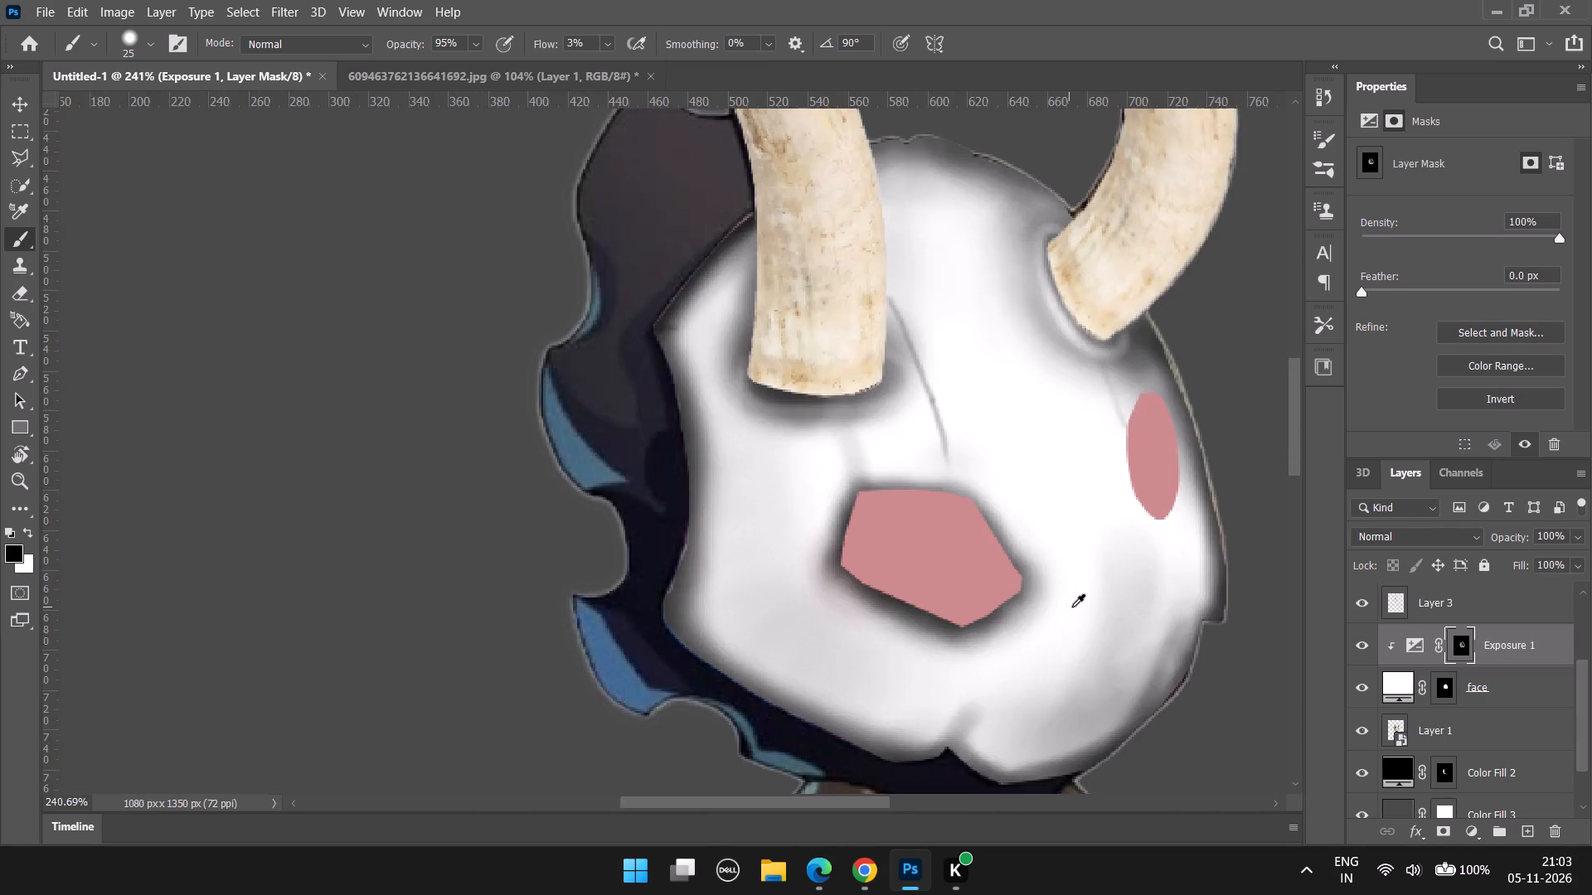
{"action": "scroll", "coordinate": [1081, 633], "scroll_direction": "up", "scroll_amount": 5, "text": "alt"}
{"action": "scroll", "coordinate": [860, 634], "scroll_direction": "up", "scroll_amount": 5, "text": "alt"}
{"action": "left_click_drag", "start_coordinate": [621, 521], "coordinate": [502, 438]}
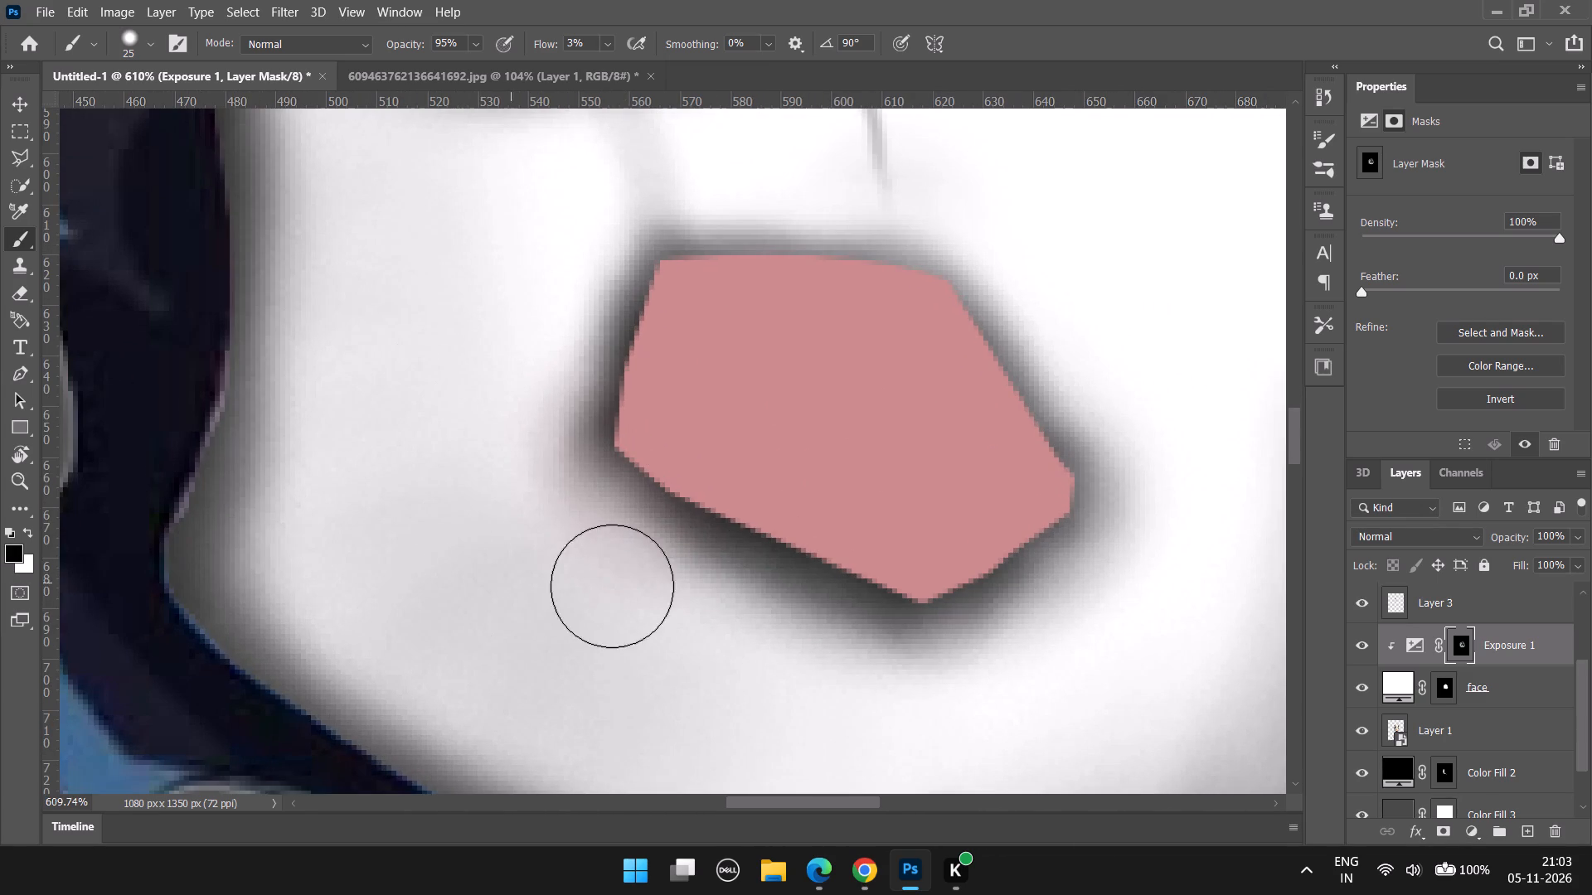
Paint a faint white crease outward from the left eye's left corner and soften its underside in black at 25 px.
{"action": "key", "text": "x"}
{"action": "left_click_drag", "start_coordinate": [646, 550], "coordinate": [497, 407]}
{"action": "key", "text": "ctrl+z"}
{"action": "left_click_drag", "start_coordinate": [677, 518], "coordinate": [466, 451]}
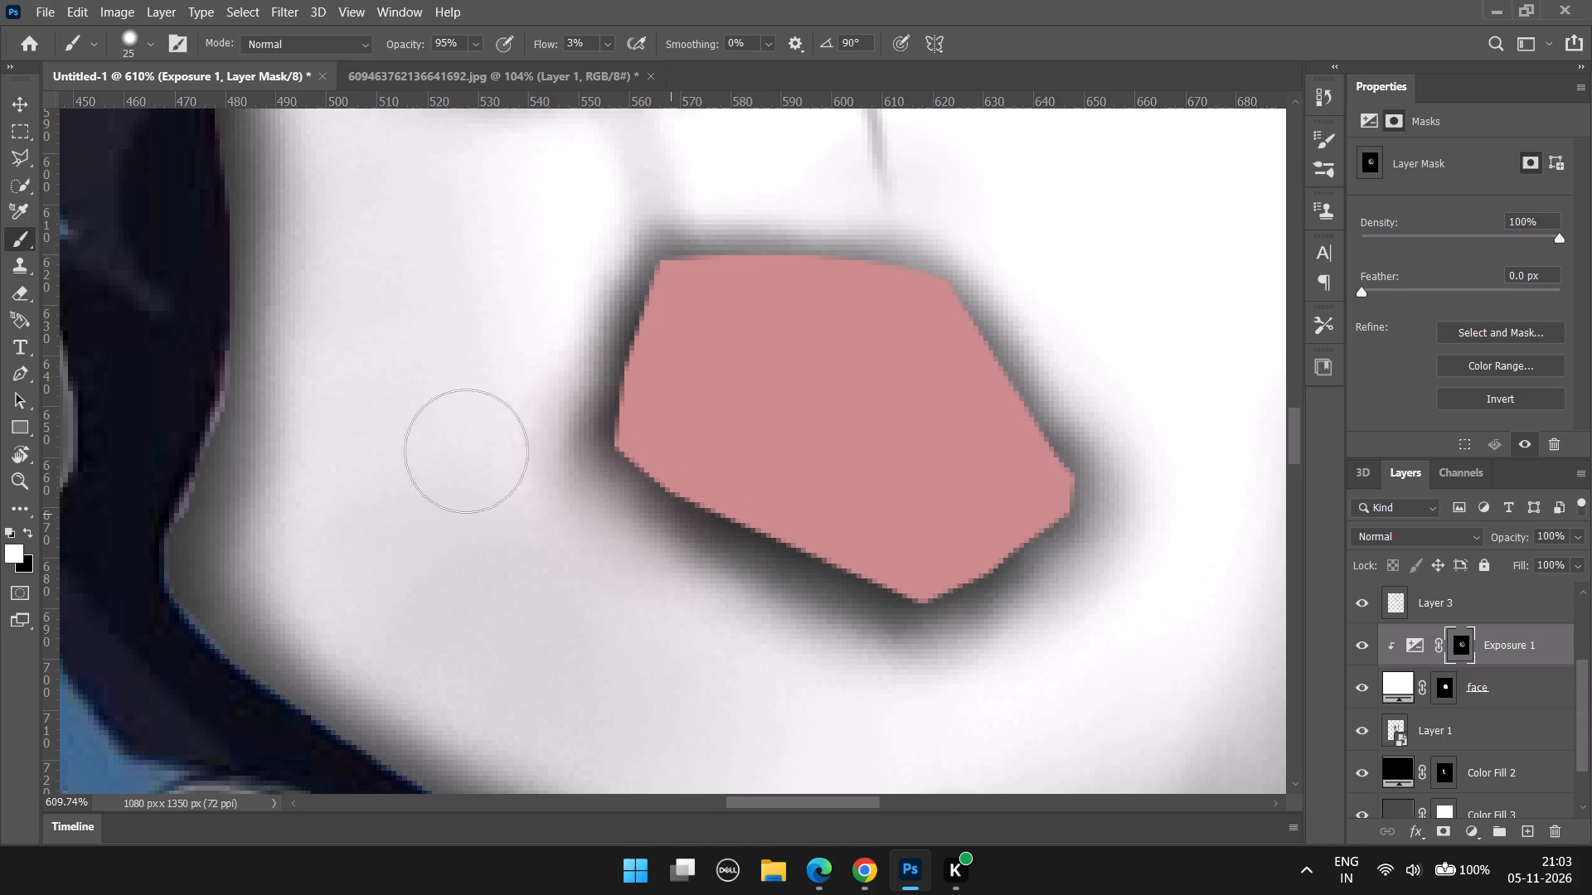
{"action": "left_click_drag", "start_coordinate": [466, 451], "coordinate": [371, 426]}
{"action": "left_click_drag", "start_coordinate": [647, 477], "coordinate": [411, 418]}
{"action": "key", "text": "x"}
{"action": "left_click_drag", "start_coordinate": [512, 523], "coordinate": [386, 470]}
{"action": "left_click_drag", "start_coordinate": [565, 546], "coordinate": [381, 466]}
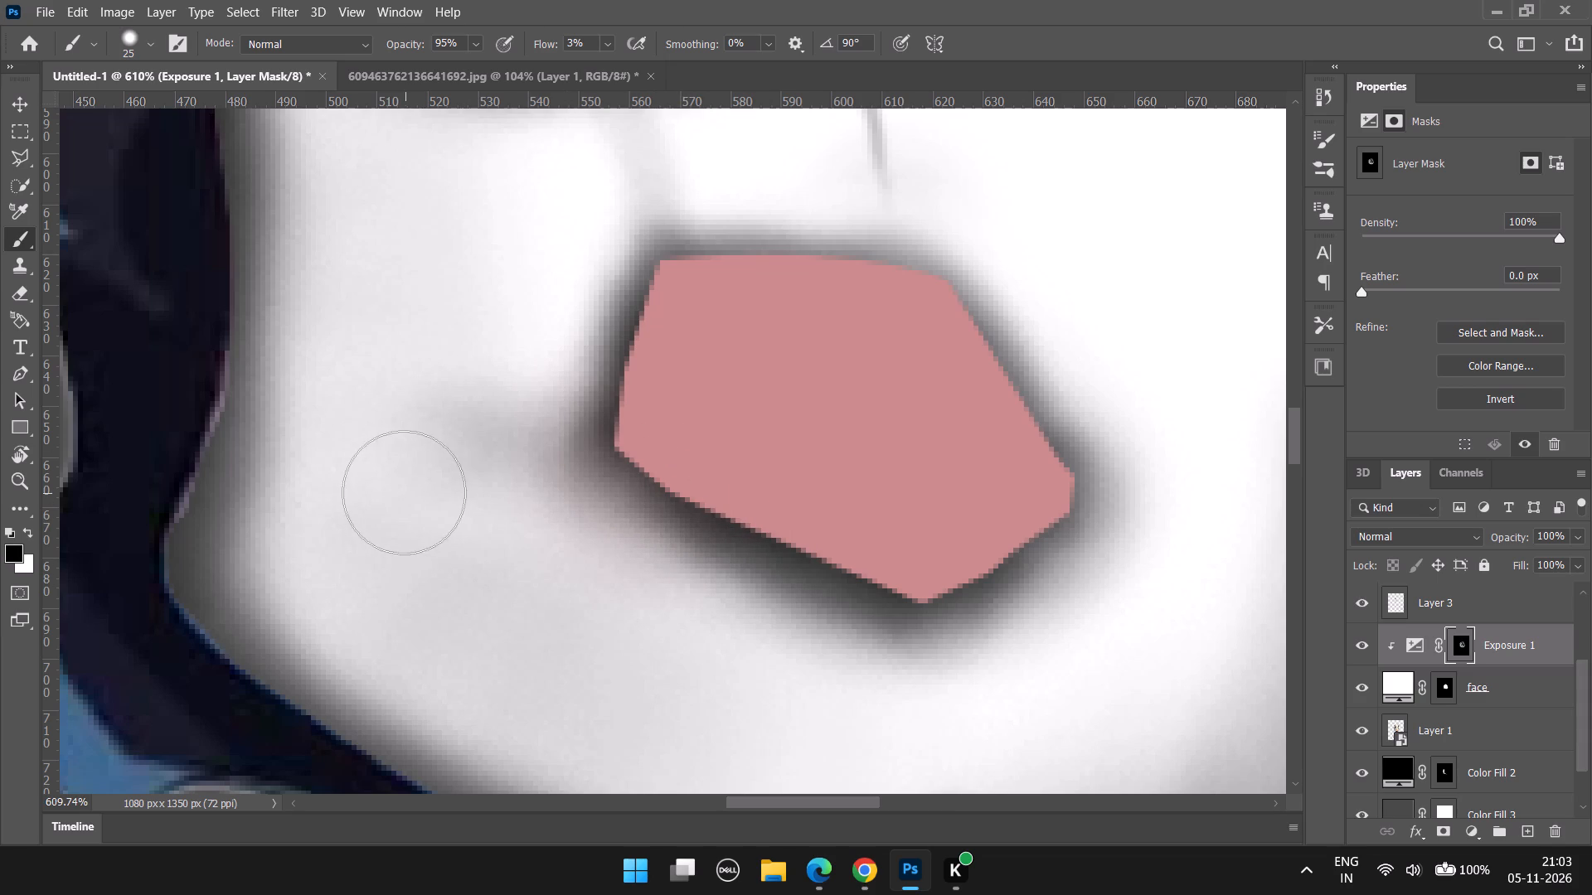
{"action": "left_click_drag", "start_coordinate": [404, 447], "coordinate": [396, 418]}
Sharpen and extend the crease from the left eye's left corner with white strokes at 9 px.
{"action": "key", "text": "x"}
{"action": "scroll", "coordinate": [488, 414], "scroll_direction": "up", "scroll_amount": 4, "text": "alt"}
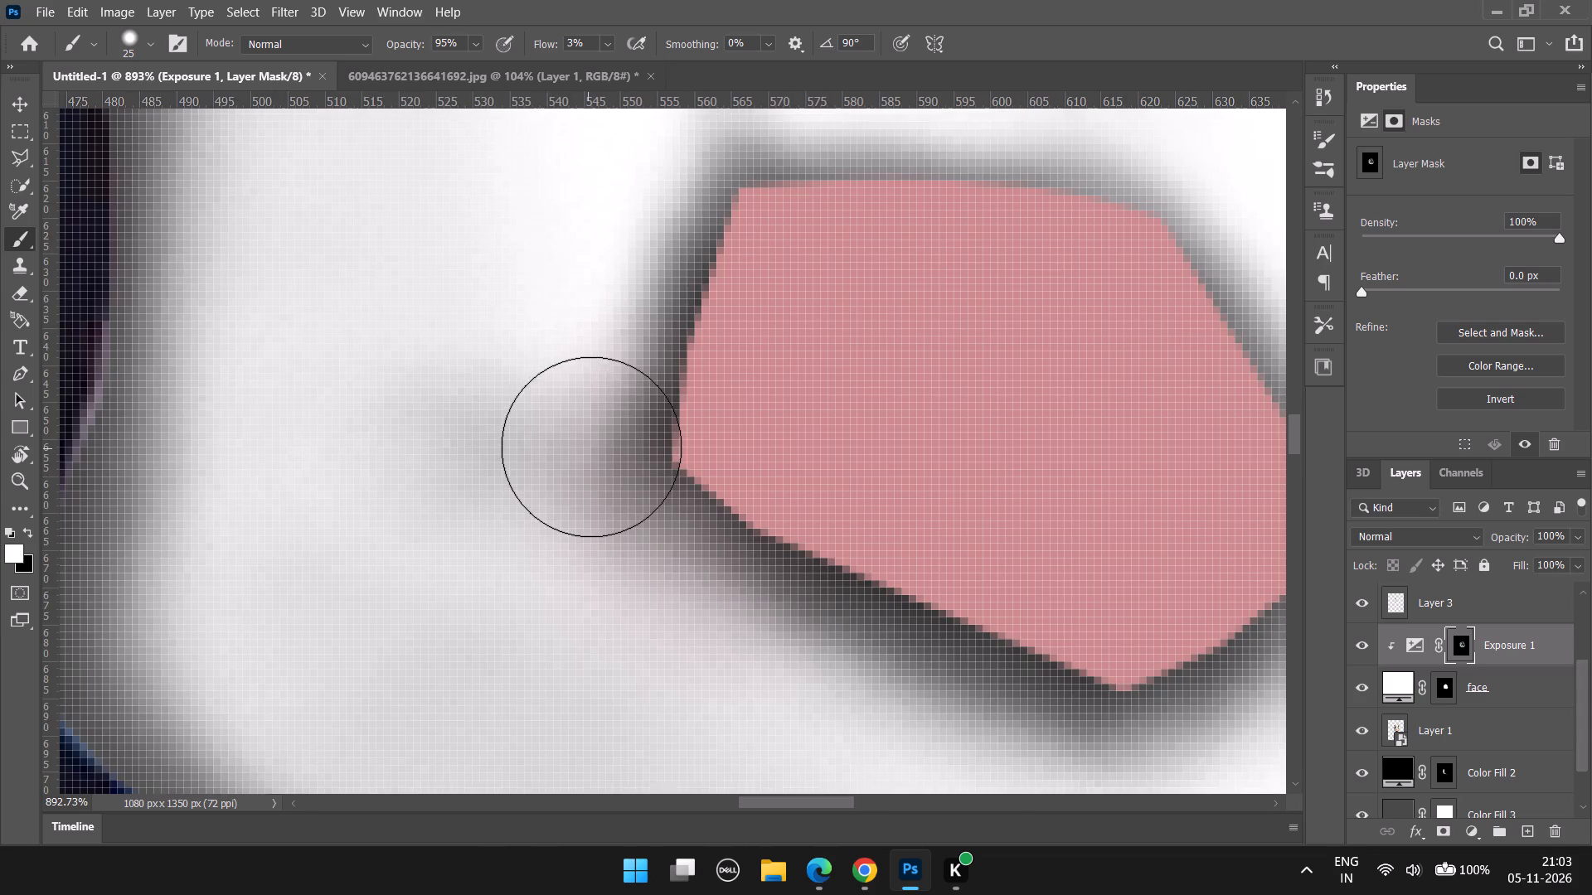
{"action": "key", "text": "bracketleft"}
{"action": "key", "text": "bracketleft"}
{"action": "key", "text": "bracketleft"}
{"action": "key", "text": "bracketleft"}
{"action": "left_click_drag", "start_coordinate": [659, 475], "coordinate": [515, 444]}
{"action": "left_click_drag", "start_coordinate": [698, 496], "coordinate": [473, 447]}
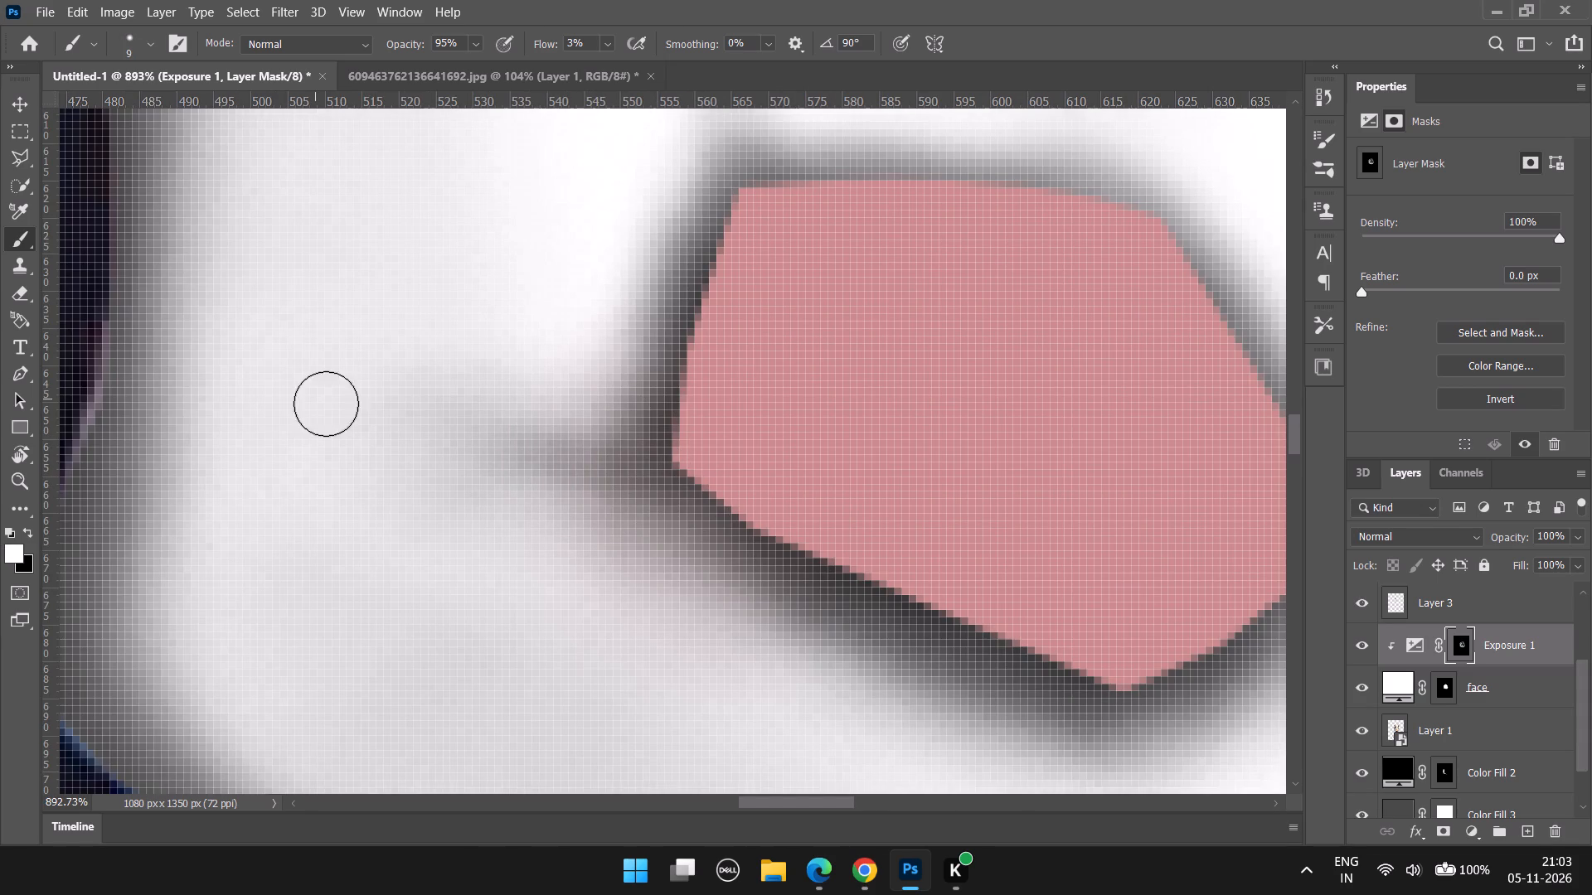
{"action": "left_click_drag", "start_coordinate": [721, 480], "coordinate": [383, 435]}
{"action": "left_click_drag", "start_coordinate": [705, 472], "coordinate": [327, 383]}
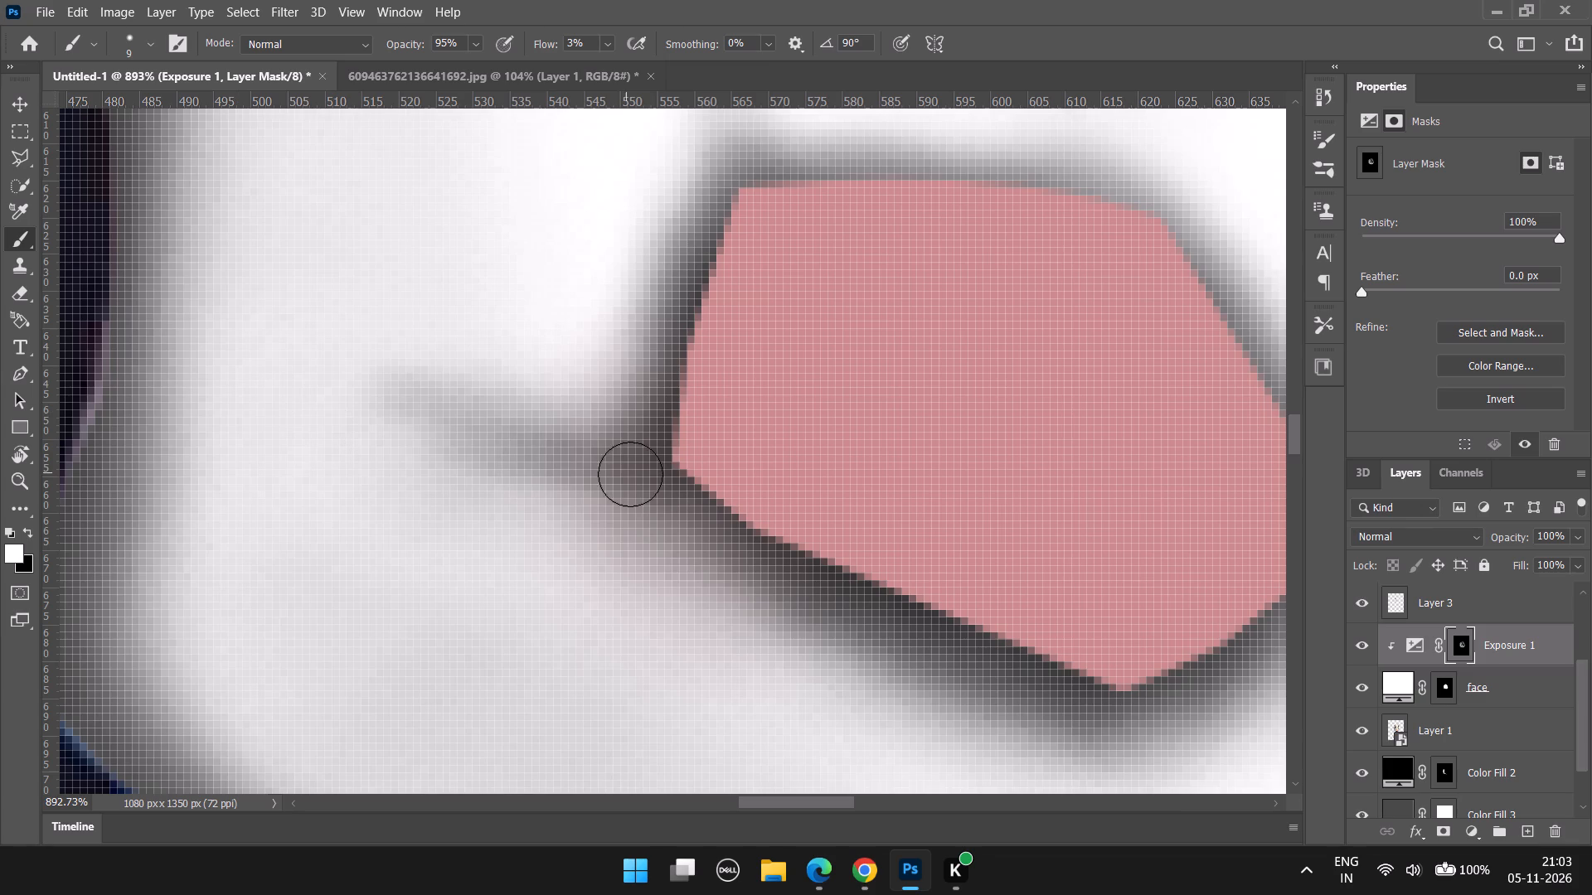
Trim the underside of the left eye's corner crease with black strokes at 9 px.
{"action": "key", "text": "x"}
{"action": "left_click_drag", "start_coordinate": [632, 532], "coordinate": [323, 409]}
{"action": "left_click_drag", "start_coordinate": [484, 488], "coordinate": [258, 418]}
{"action": "scroll", "coordinate": [365, 409], "scroll_direction": "down", "scroll_amount": 8, "text": "alt"}
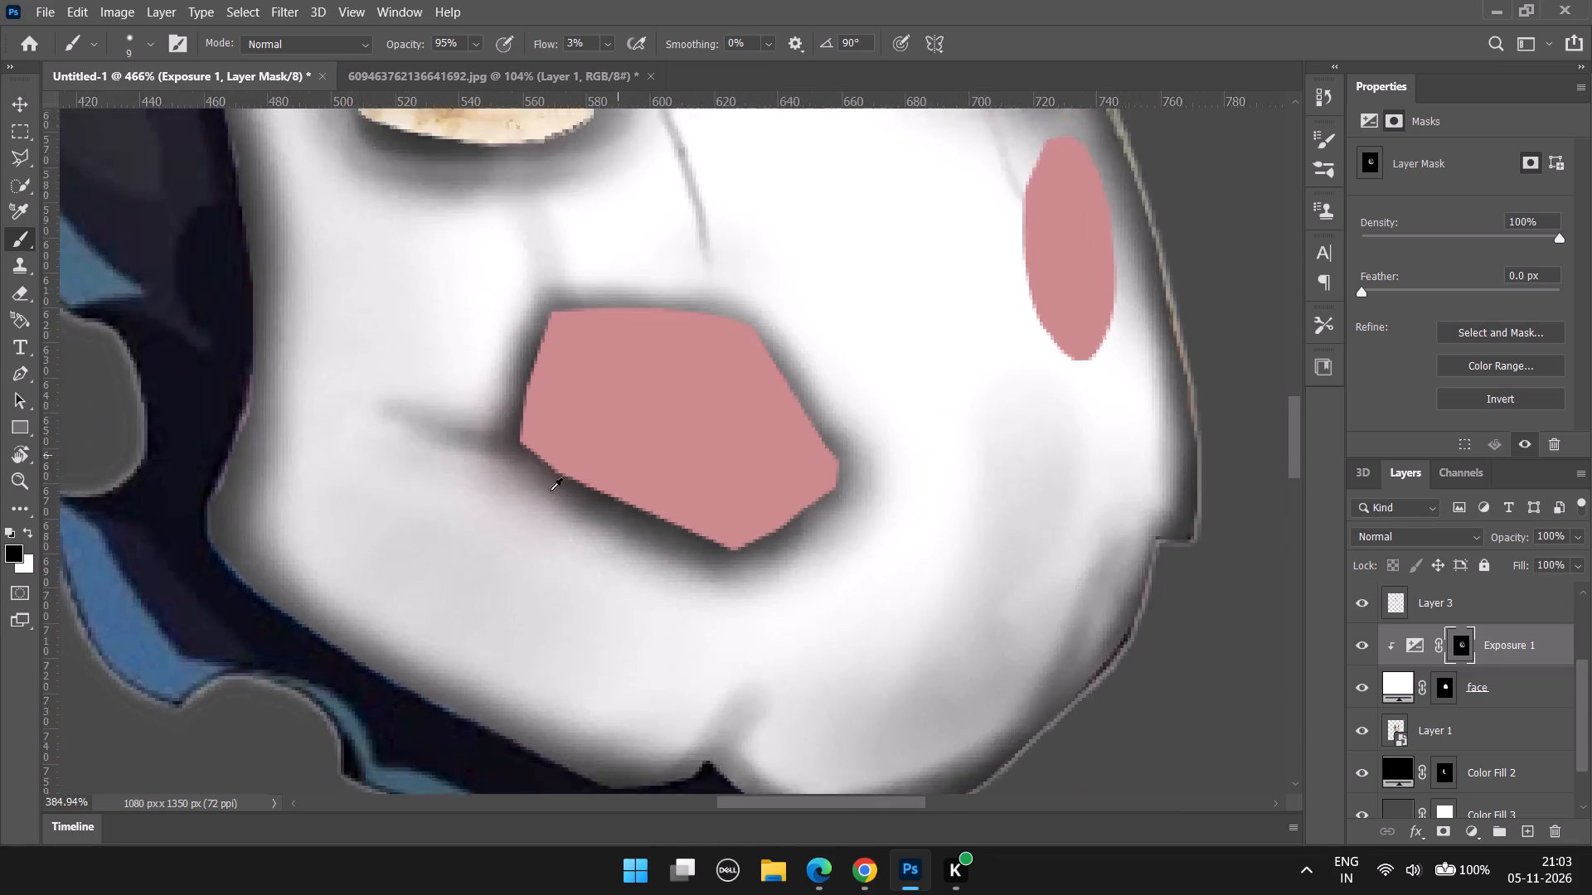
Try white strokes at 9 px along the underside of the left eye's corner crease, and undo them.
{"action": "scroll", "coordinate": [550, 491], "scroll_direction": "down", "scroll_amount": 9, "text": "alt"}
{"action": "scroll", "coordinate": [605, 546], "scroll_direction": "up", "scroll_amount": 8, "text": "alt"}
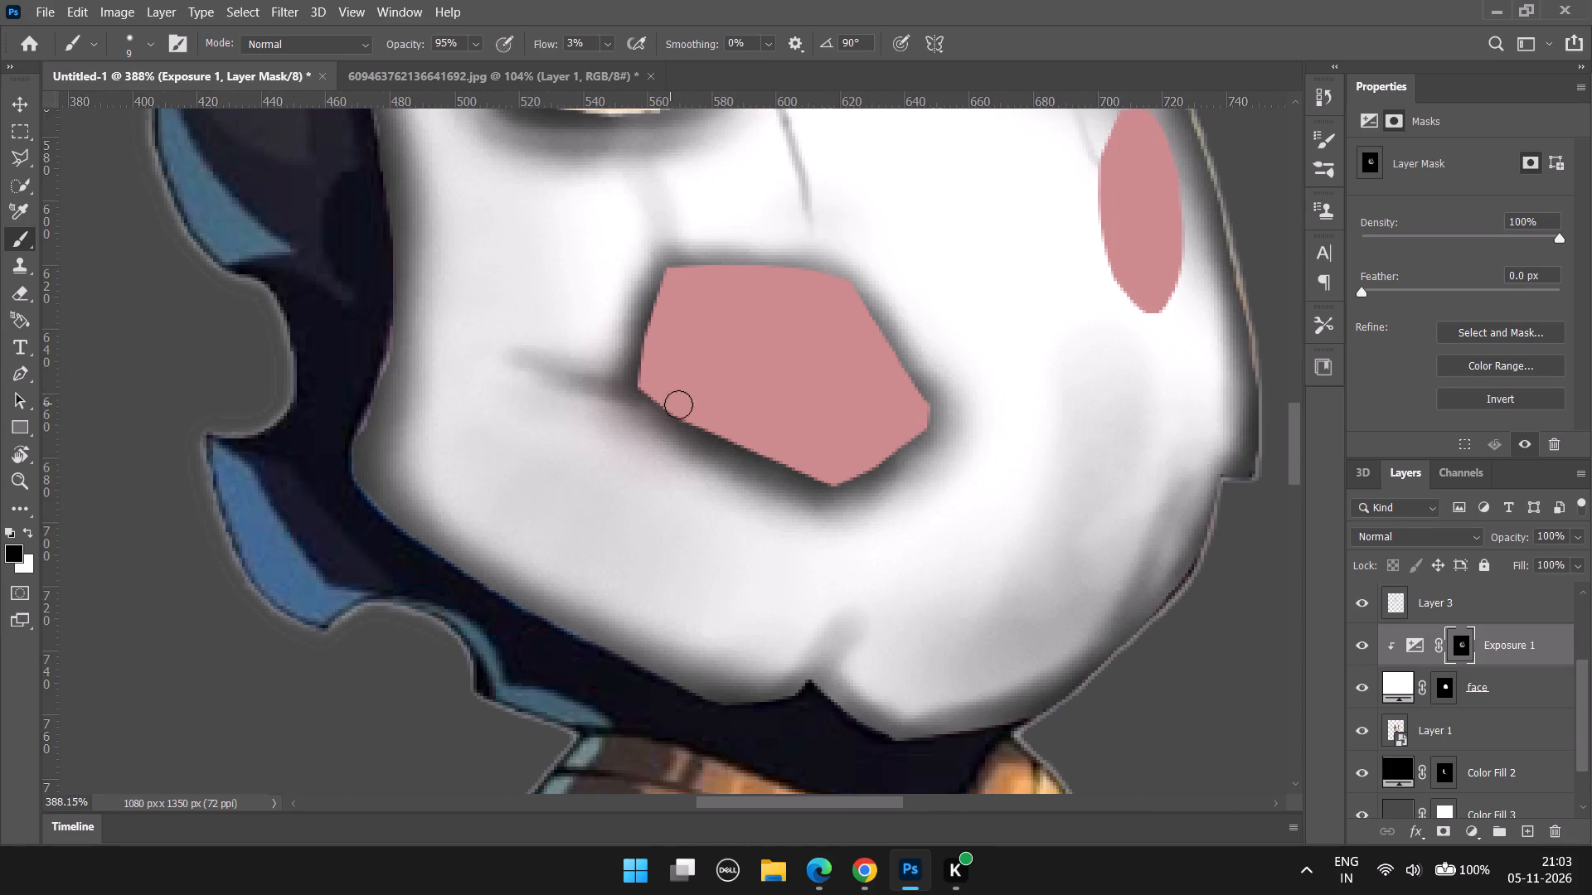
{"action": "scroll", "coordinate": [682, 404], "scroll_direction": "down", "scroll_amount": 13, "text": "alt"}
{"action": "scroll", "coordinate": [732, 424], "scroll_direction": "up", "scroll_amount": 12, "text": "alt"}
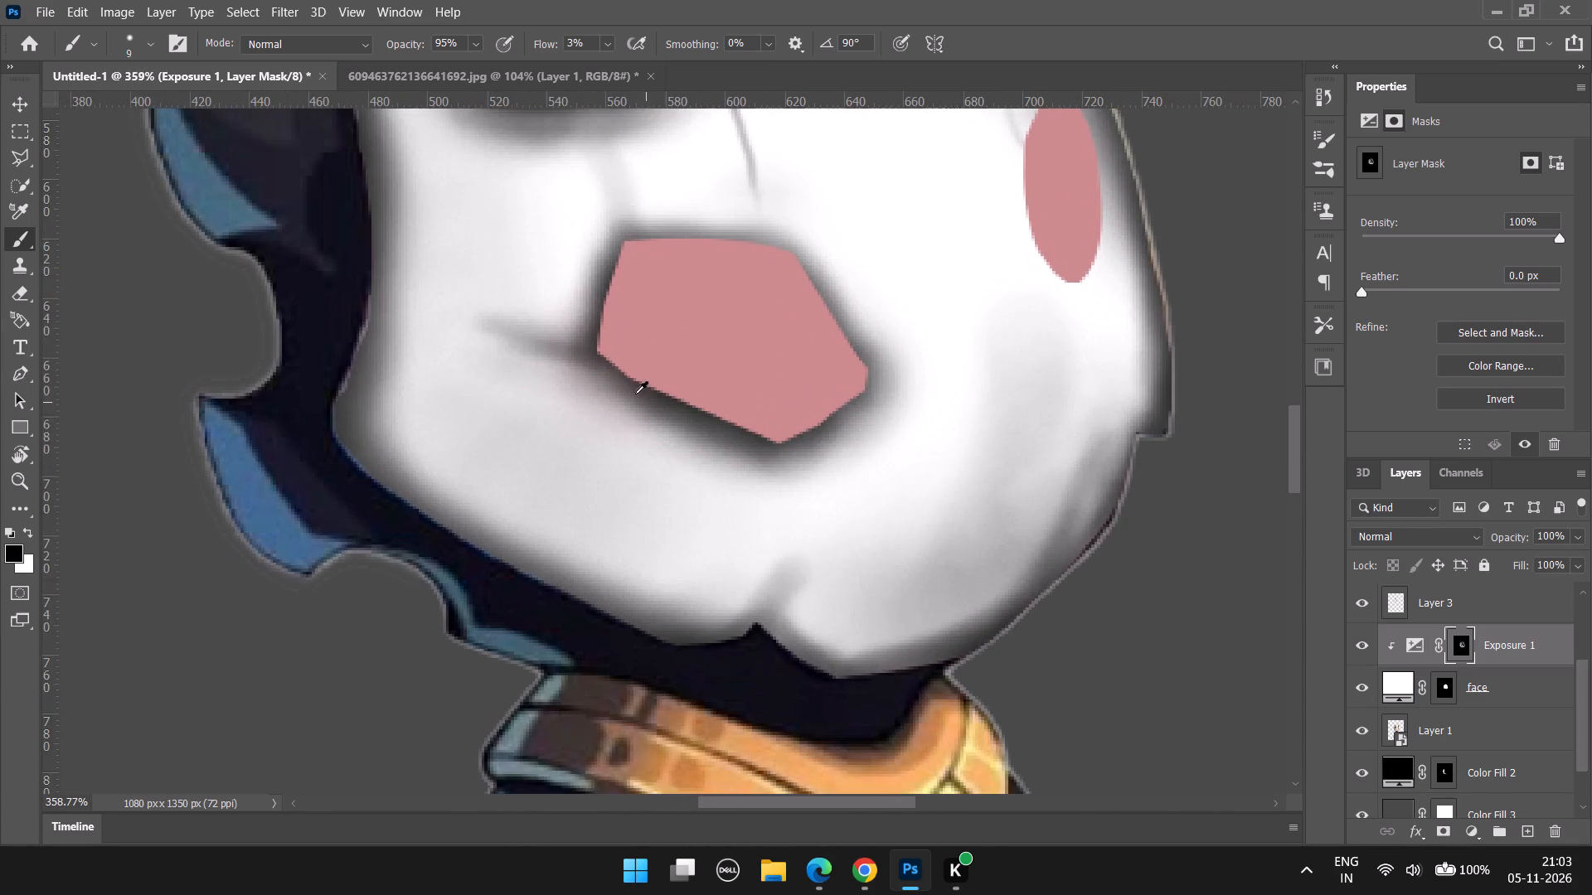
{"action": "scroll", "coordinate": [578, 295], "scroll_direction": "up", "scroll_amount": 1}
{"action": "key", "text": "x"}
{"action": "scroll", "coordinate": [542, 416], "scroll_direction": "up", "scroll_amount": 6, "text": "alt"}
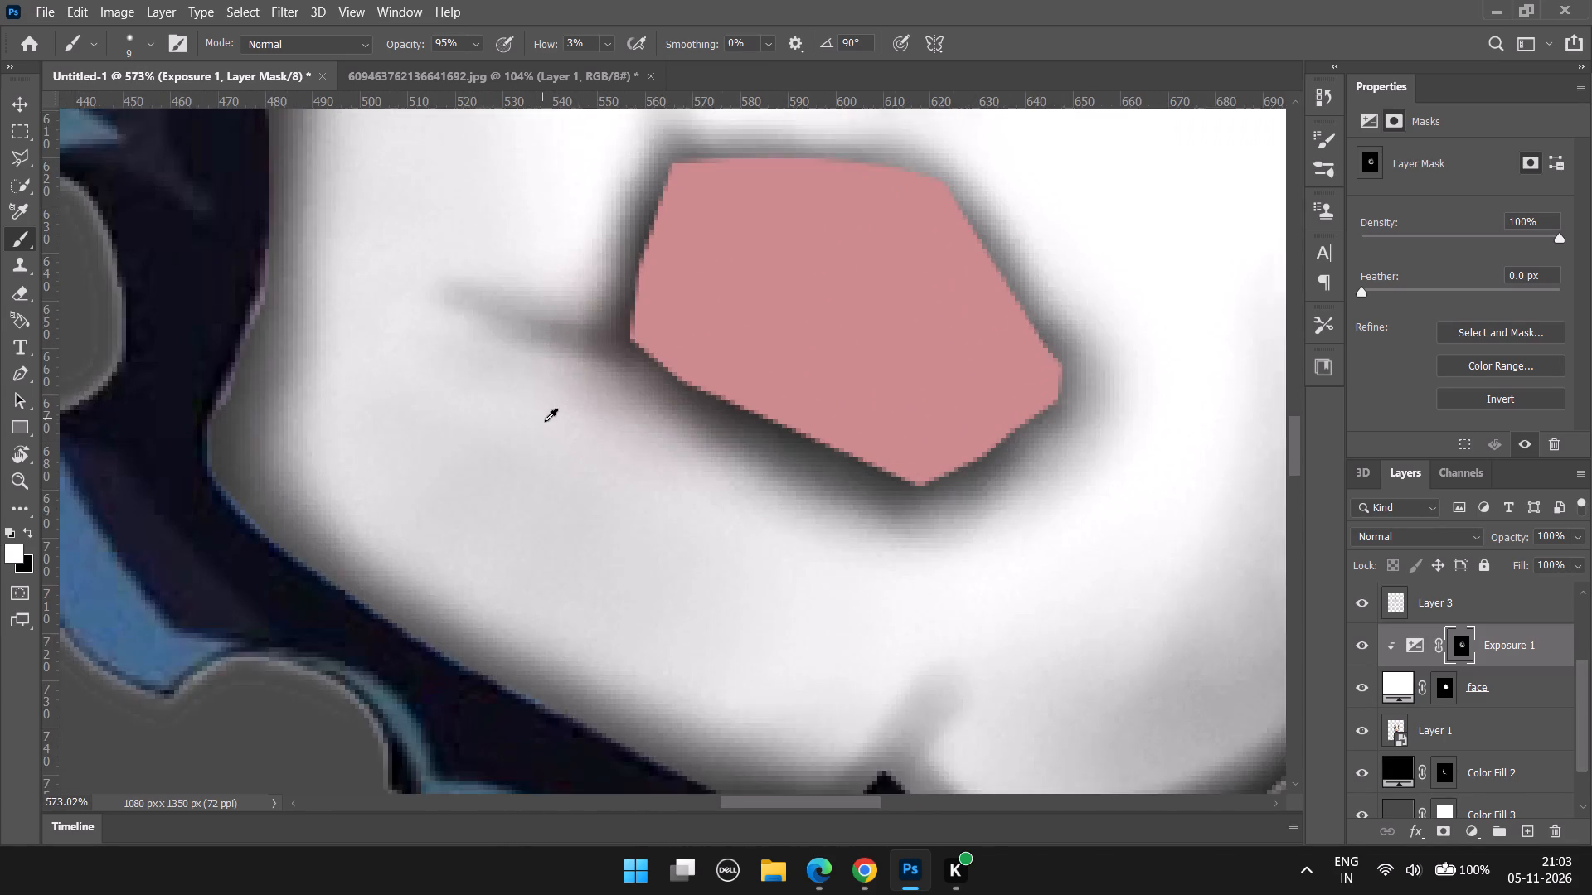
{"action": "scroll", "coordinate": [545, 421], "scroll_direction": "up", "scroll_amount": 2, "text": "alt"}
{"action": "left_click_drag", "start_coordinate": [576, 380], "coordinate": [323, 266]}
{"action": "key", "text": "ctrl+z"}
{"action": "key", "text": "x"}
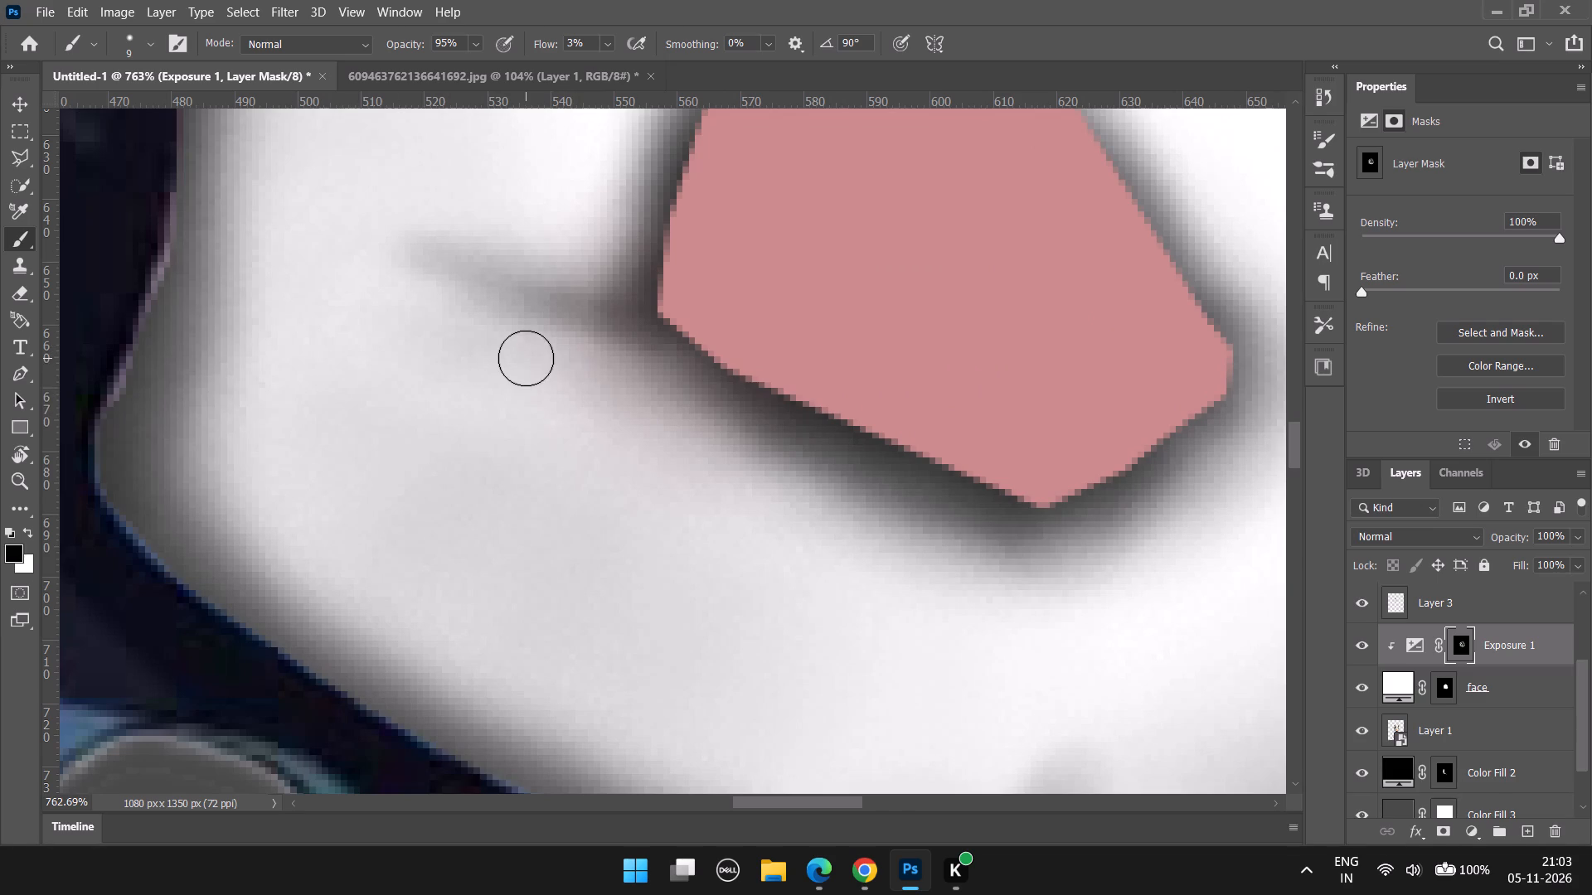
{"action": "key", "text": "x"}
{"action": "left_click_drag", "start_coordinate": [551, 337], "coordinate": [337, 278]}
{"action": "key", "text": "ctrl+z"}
Lighten and taper the outer end of the left eye's corner crease with black strokes at 9 px.
{"action": "key", "text": "x"}
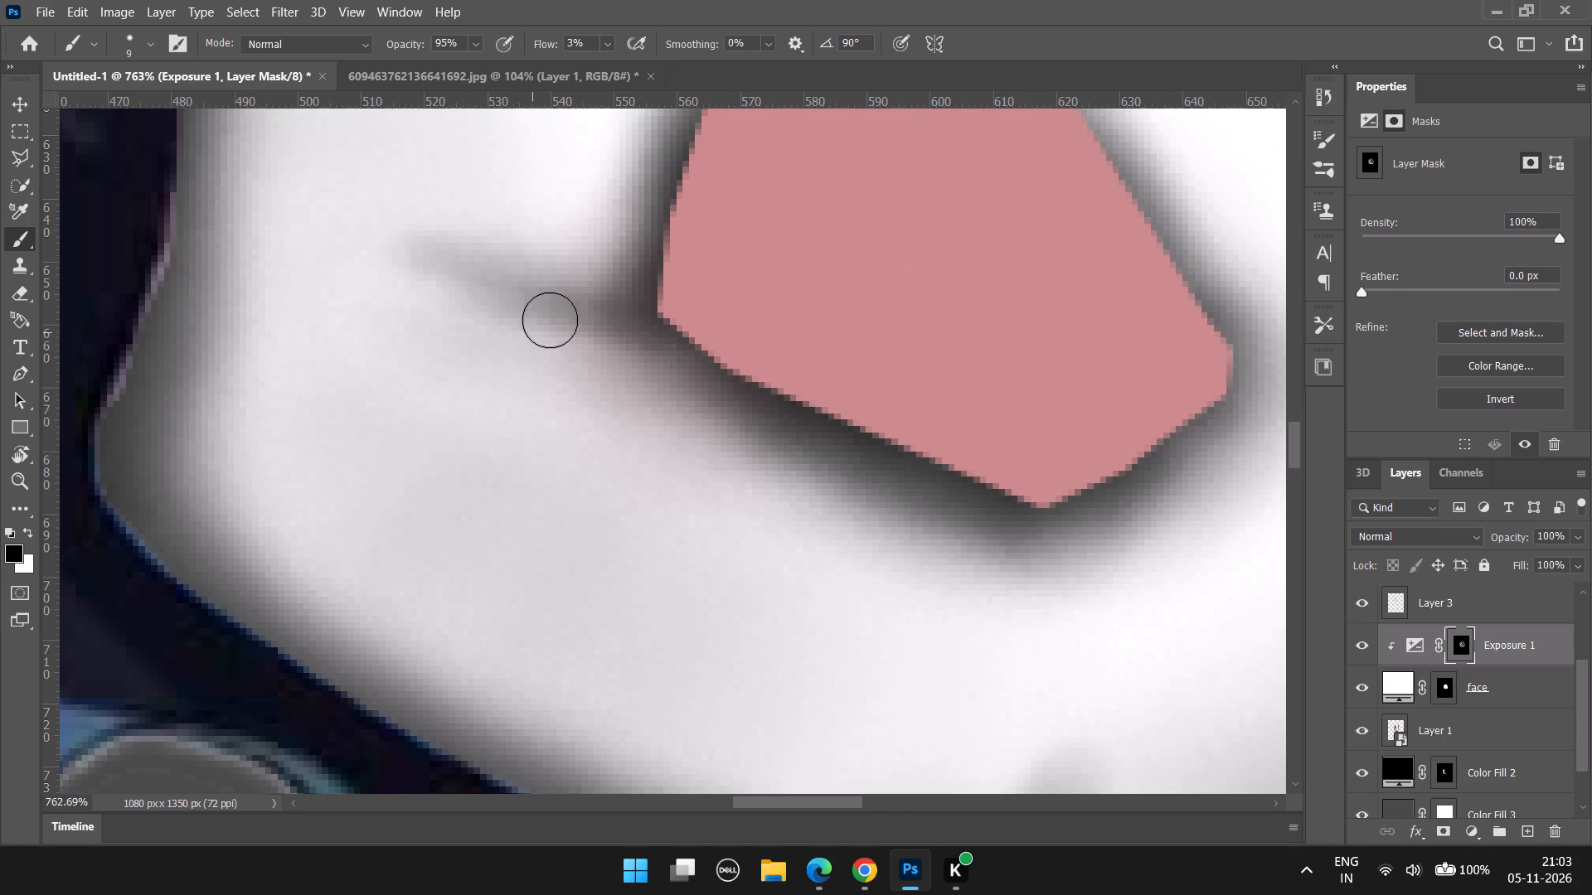
{"action": "left_click_drag", "start_coordinate": [547, 306], "coordinate": [350, 252]}
{"action": "left_click_drag", "start_coordinate": [506, 290], "coordinate": [325, 229]}
{"action": "scroll", "coordinate": [499, 343], "scroll_direction": "down", "scroll_amount": 5, "text": "alt"}
{"action": "scroll", "coordinate": [513, 363], "scroll_direction": "up", "scroll_amount": 2, "text": "alt"}
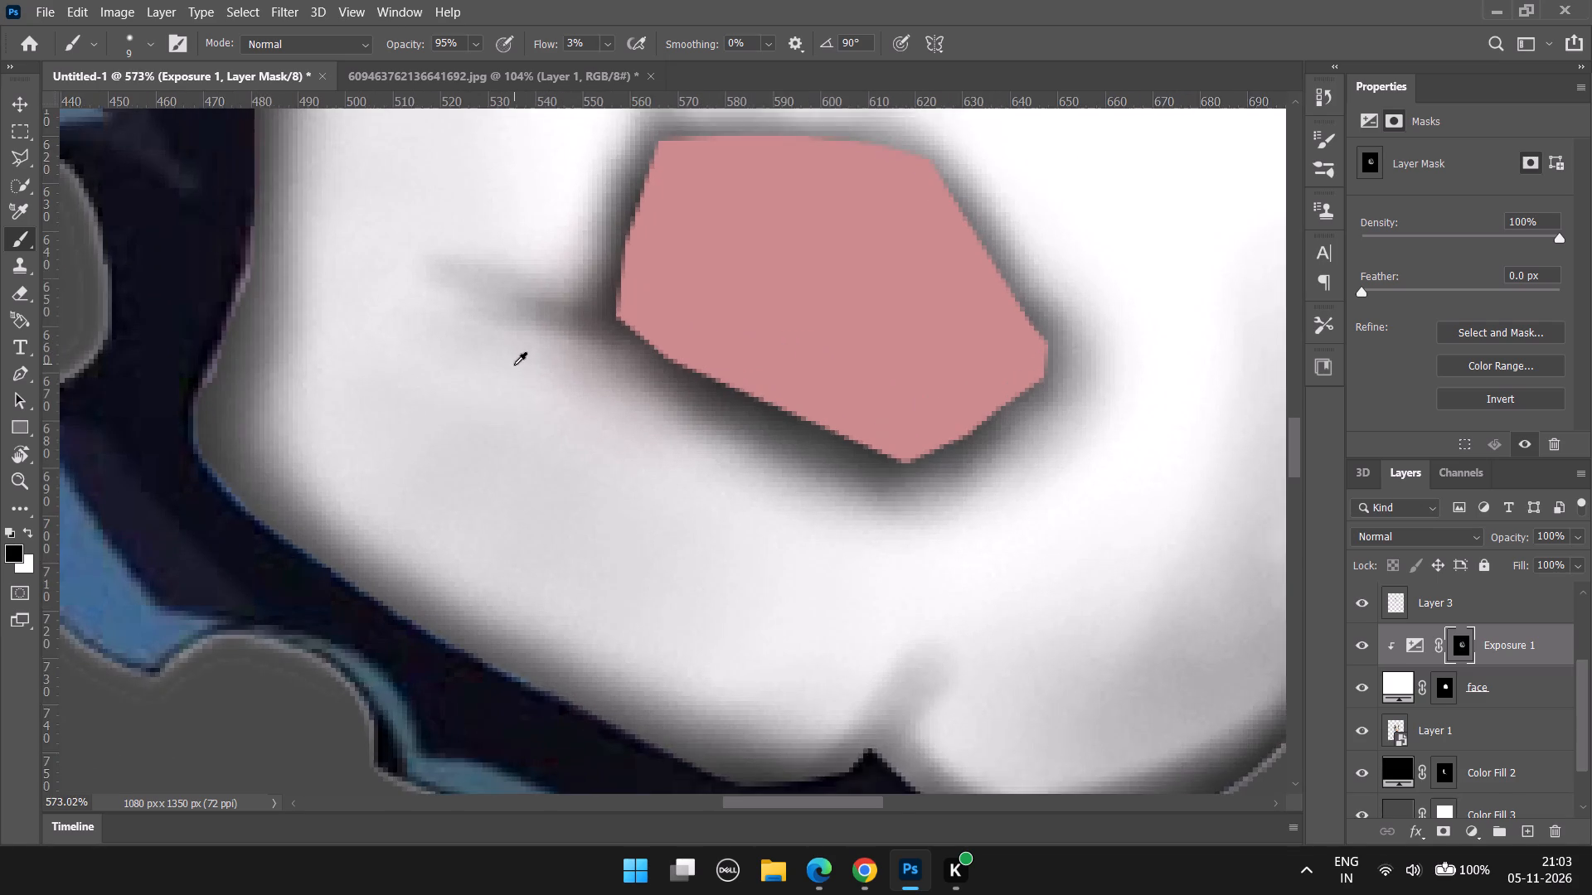
Add a second crease just below the left eye's corner crease, running out to the face's left edge, with white strokes at 9 px.
{"action": "scroll", "coordinate": [514, 365], "scroll_direction": "up", "scroll_amount": 1, "text": "alt"}
{"action": "key", "text": "x"}
{"action": "left_click_drag", "start_coordinate": [520, 358], "coordinate": [345, 329]}
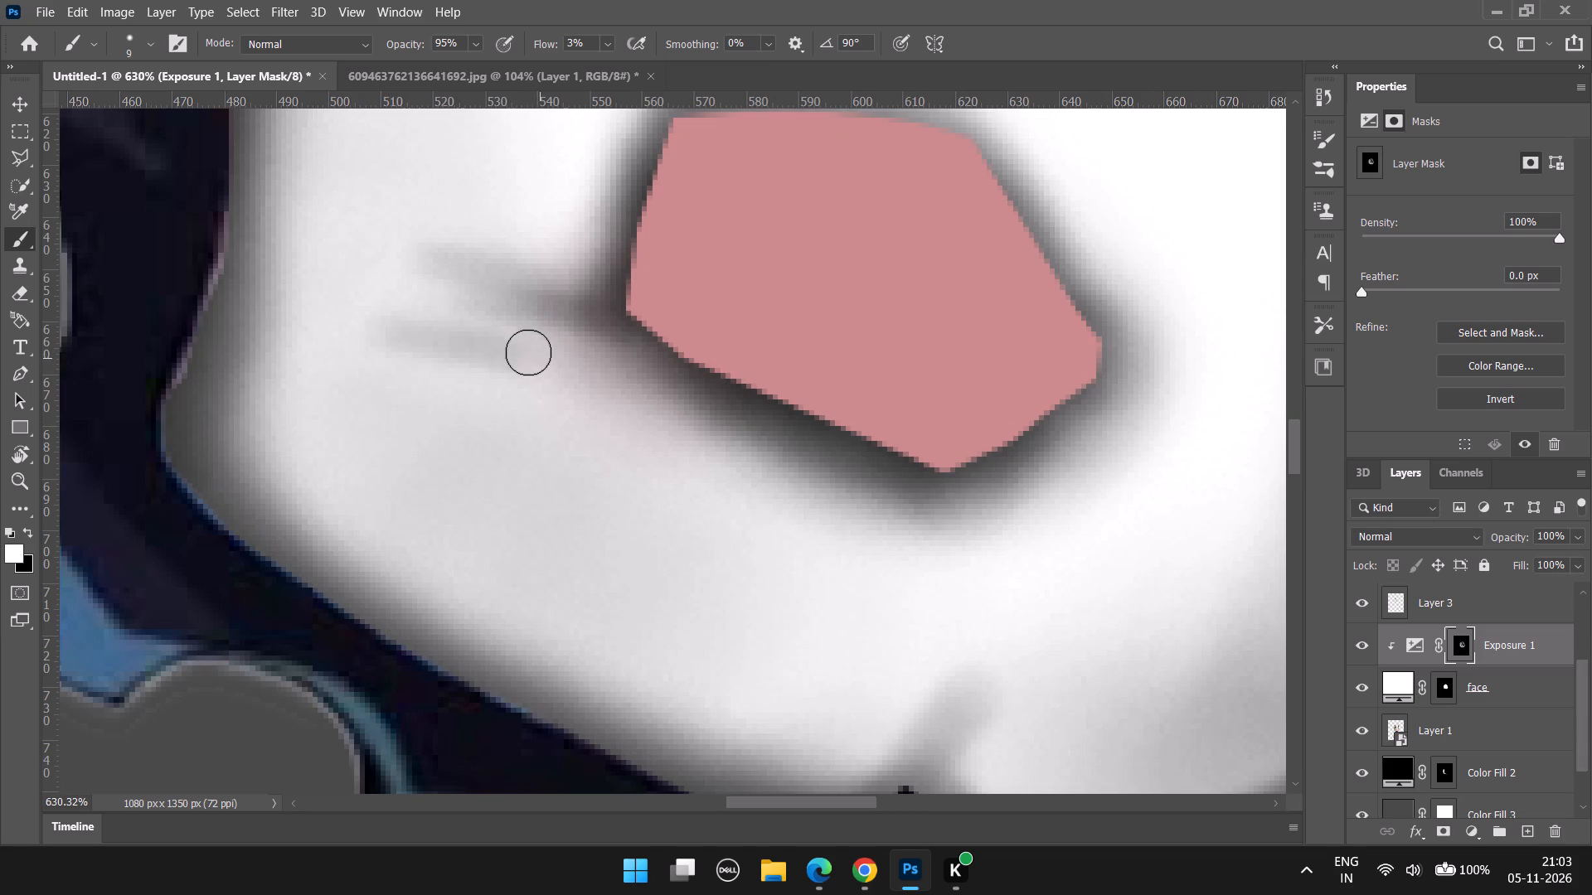
{"action": "left_click_drag", "start_coordinate": [497, 352], "coordinate": [219, 324]}
Trim and fade the outer part of the second crease with black strokes at 9 px along both its sides.
{"action": "key", "text": "x"}
{"action": "left_click_drag", "start_coordinate": [253, 363], "coordinate": [396, 375]}
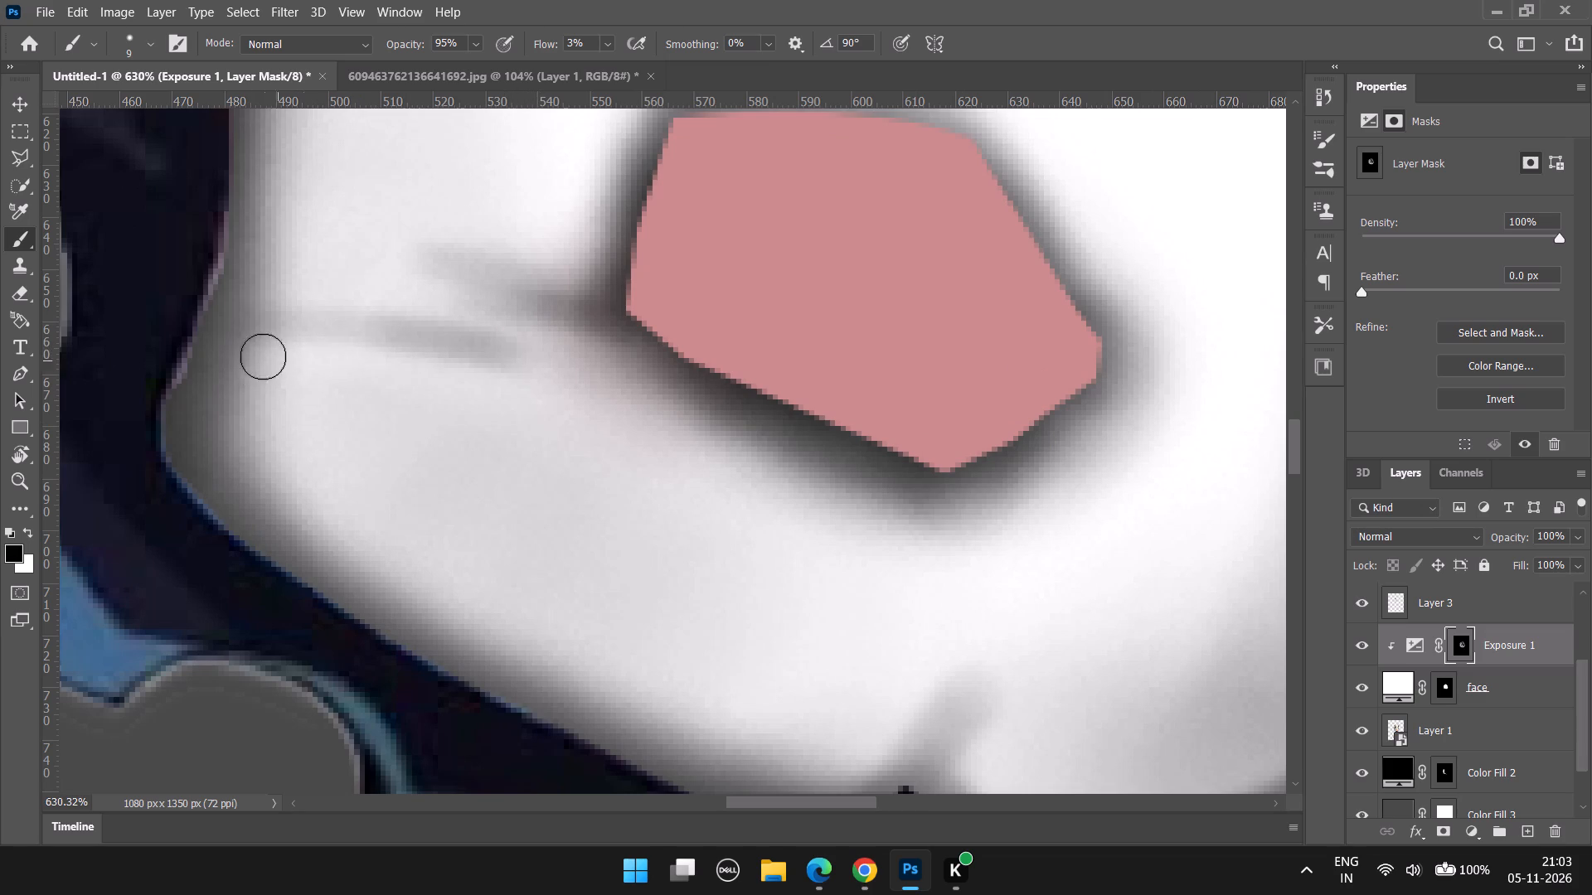
{"action": "left_click_drag", "start_coordinate": [297, 350], "coordinate": [409, 362]}
{"action": "left_click_drag", "start_coordinate": [279, 300], "coordinate": [429, 281]}
{"action": "left_click_drag", "start_coordinate": [292, 308], "coordinate": [441, 313]}
{"action": "left_click_drag", "start_coordinate": [294, 317], "coordinate": [430, 306]}
{"action": "left_click_drag", "start_coordinate": [299, 323], "coordinate": [371, 311]}
{"action": "left_click_drag", "start_coordinate": [284, 314], "coordinate": [377, 314]}
{"action": "left_click_drag", "start_coordinate": [298, 319], "coordinate": [375, 314]}
{"action": "left_click_drag", "start_coordinate": [297, 325], "coordinate": [369, 319]}
{"action": "left_click_drag", "start_coordinate": [278, 333], "coordinate": [454, 302]}
{"action": "left_click_drag", "start_coordinate": [321, 317], "coordinate": [538, 317]}
{"action": "left_click_drag", "start_coordinate": [267, 315], "coordinate": [329, 375]}
{"action": "left_click_drag", "start_coordinate": [301, 346], "coordinate": [536, 408]}
Soften the second crease and the area beneath it with black strokes at 35 px.
{"action": "scroll", "coordinate": [531, 413], "scroll_direction": "down", "scroll_amount": 18, "text": "alt"}
{"action": "scroll", "coordinate": [701, 403], "scroll_direction": "up", "scroll_amount": 7, "text": "alt"}
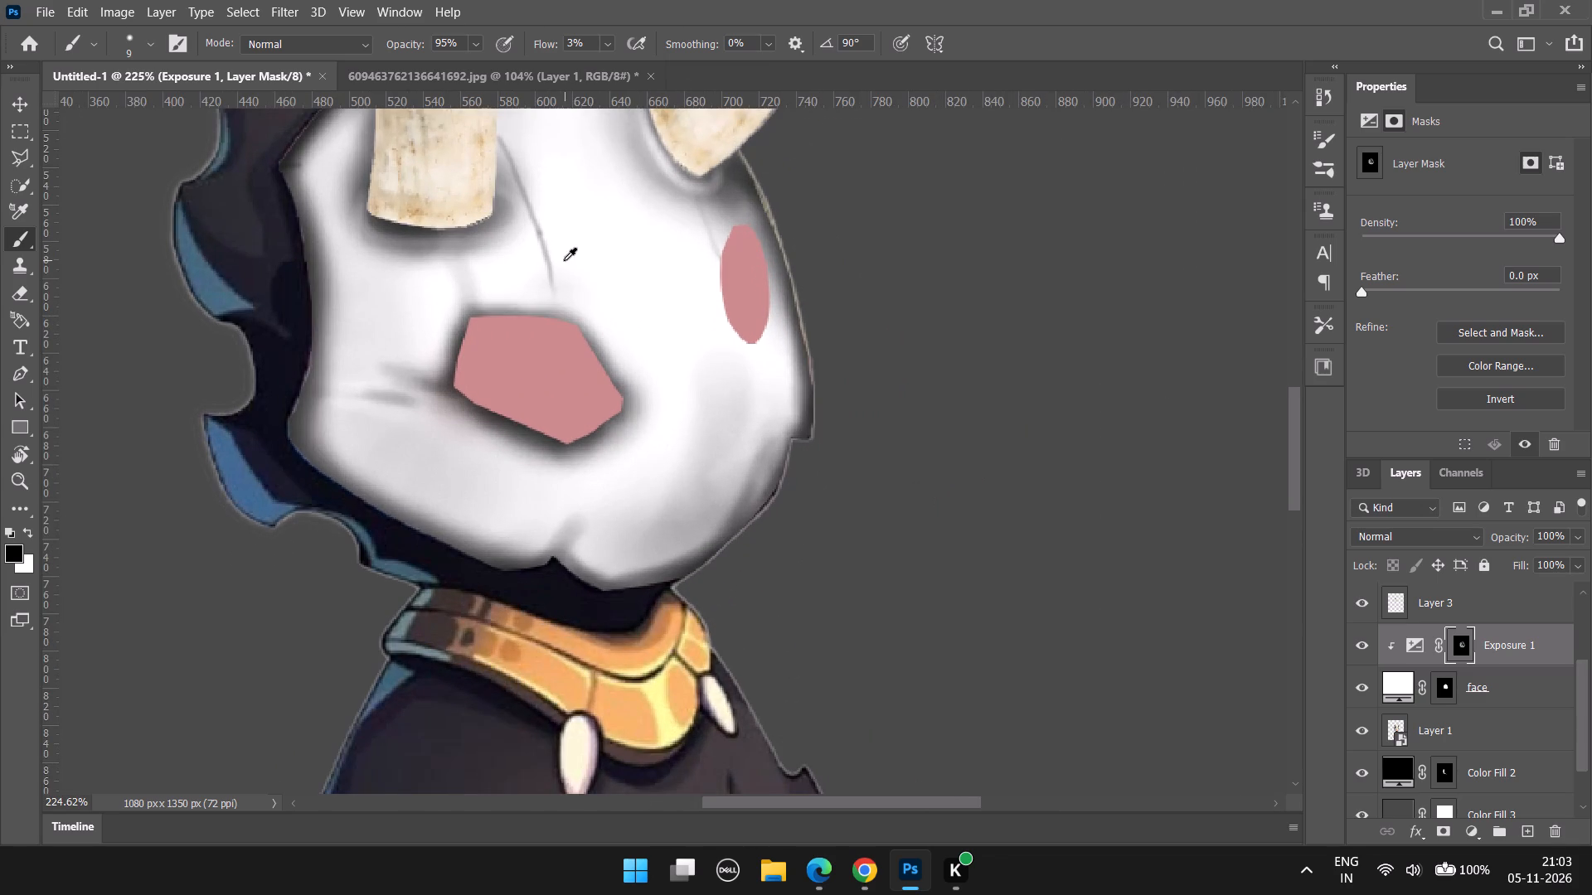
{"action": "scroll", "coordinate": [372, 395], "scroll_direction": "up", "scroll_amount": 15}
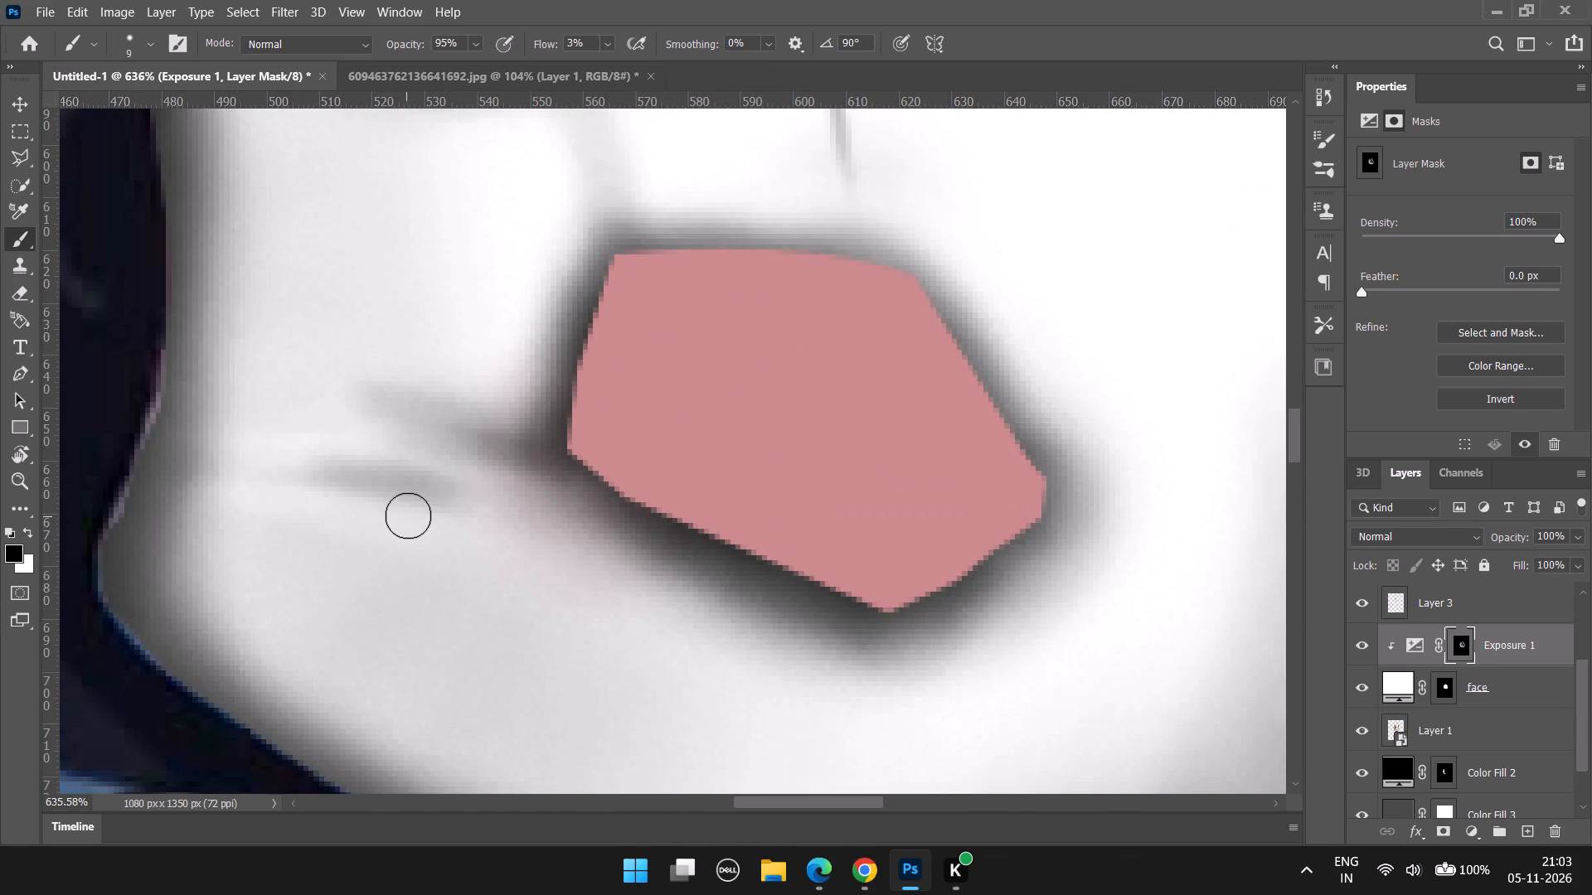
{"action": "type", "text": "]]]]"}
{"action": "key", "text": "bracketright"}
{"action": "key", "text": "bracketright"}
{"action": "left_click_drag", "start_coordinate": [375, 493], "coordinate": [361, 493]}
{"action": "left_click_drag", "start_coordinate": [400, 544], "coordinate": [327, 498]}
{"action": "left_click_drag", "start_coordinate": [386, 539], "coordinate": [295, 474]}
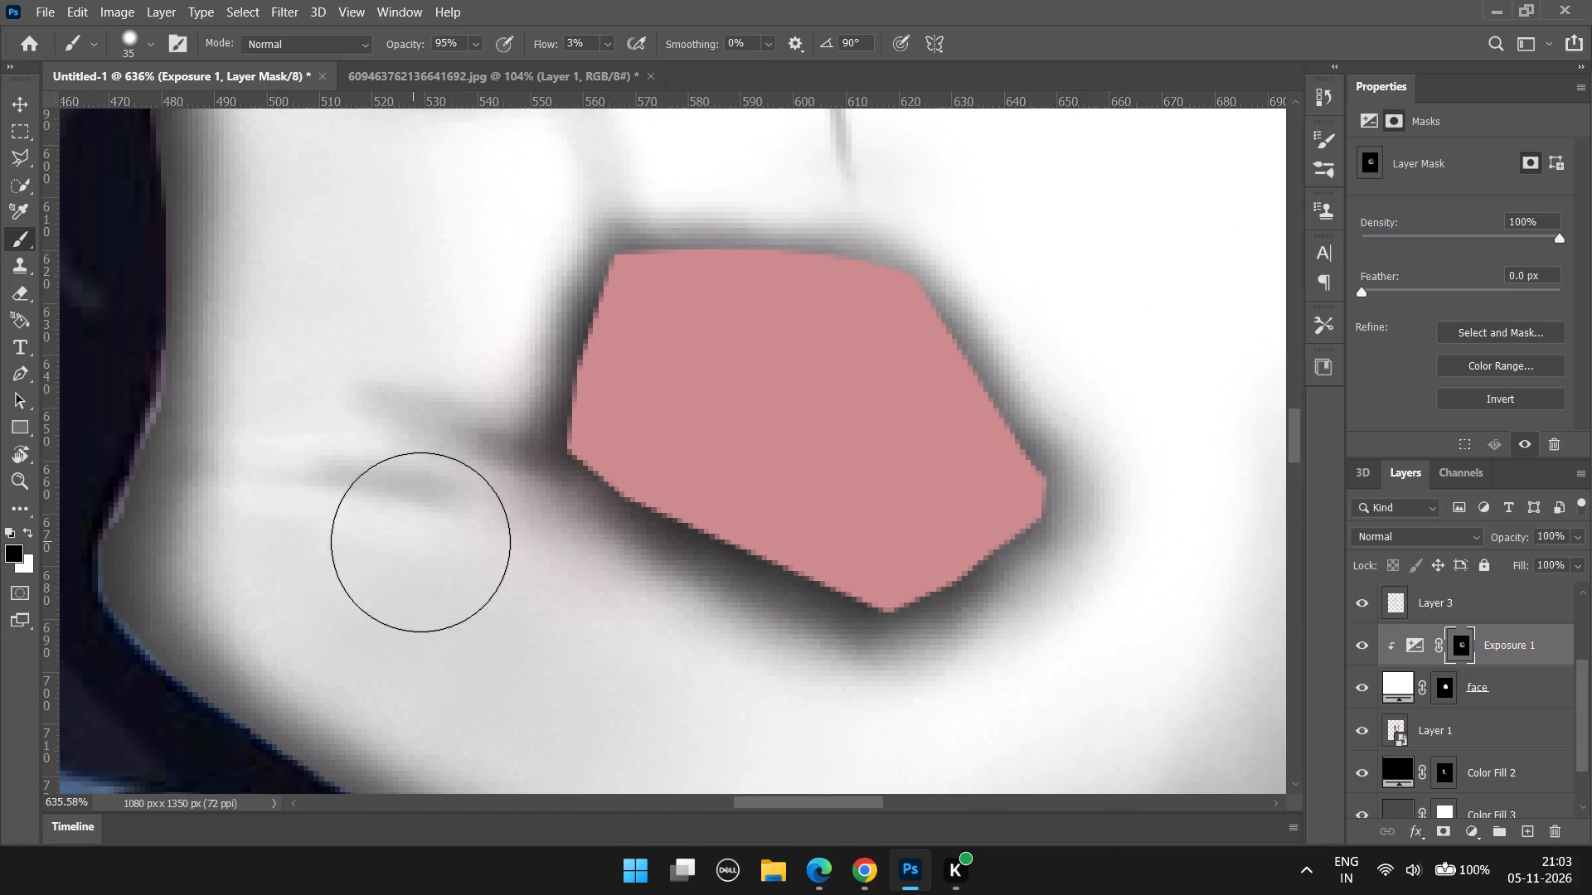
{"action": "left_click_drag", "start_coordinate": [420, 542], "coordinate": [284, 493]}
Soften the shadow along the left eye's lower edge with black strokes at 35 px.
{"action": "scroll", "coordinate": [603, 606], "scroll_direction": "down", "scroll_amount": 7, "text": "alt"}
{"action": "scroll", "coordinate": [812, 660], "scroll_direction": "down", "scroll_amount": 1, "text": "alt"}
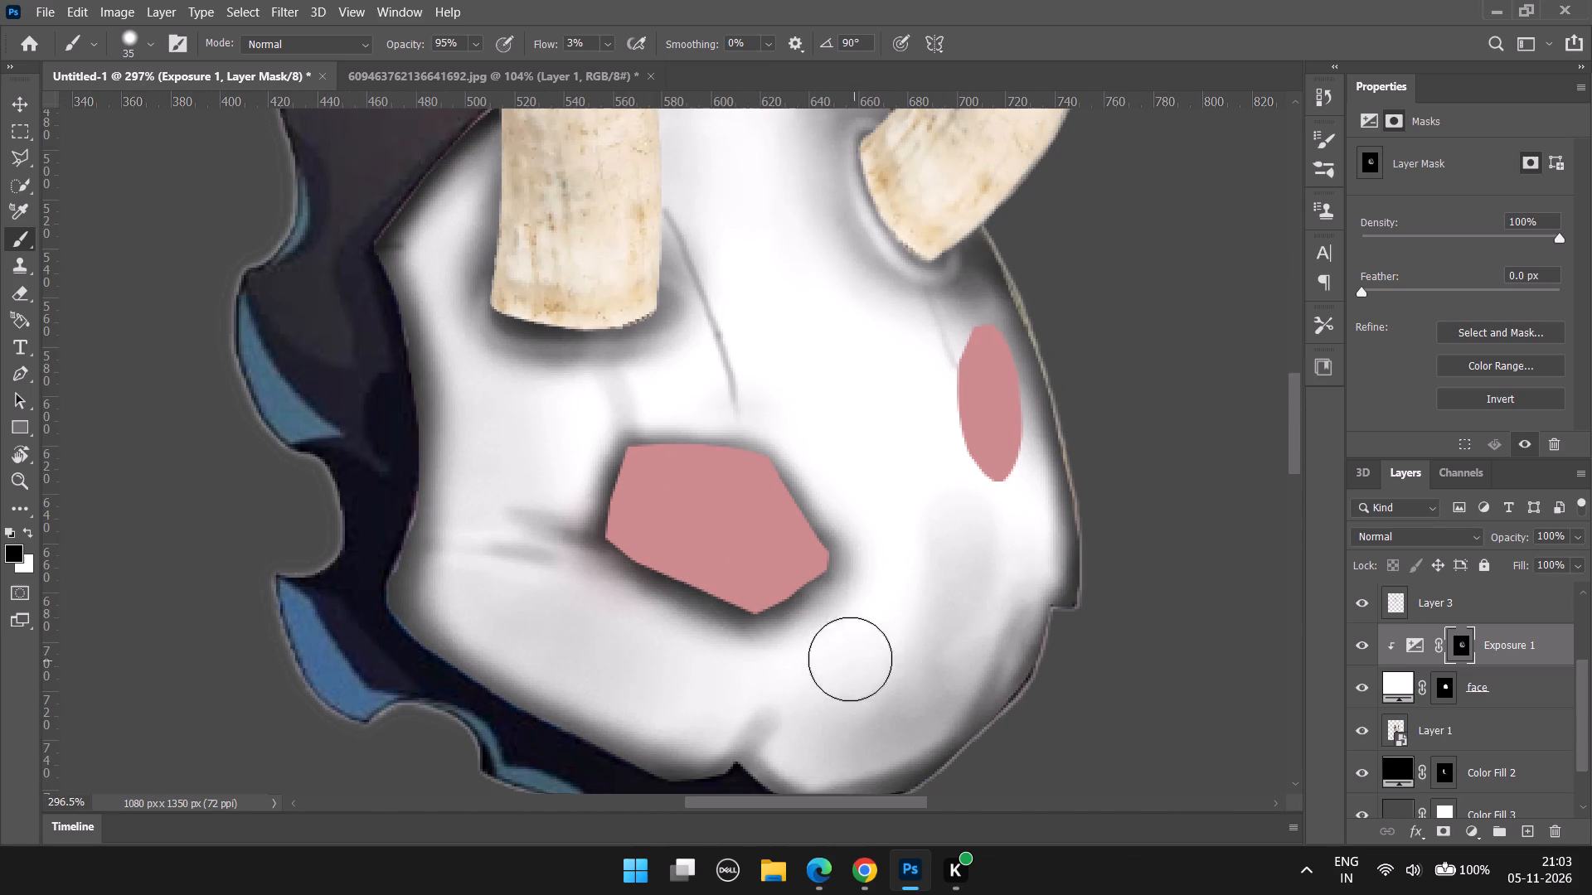
{"action": "scroll", "coordinate": [837, 651], "scroll_direction": "up", "scroll_amount": 1}
{"action": "scroll", "coordinate": [741, 611], "scroll_direction": "up", "scroll_amount": 6, "text": "alt"}
{"action": "left_click_drag", "start_coordinate": [547, 543], "coordinate": [669, 573]}
{"action": "left_click_drag", "start_coordinate": [574, 553], "coordinate": [721, 592]}
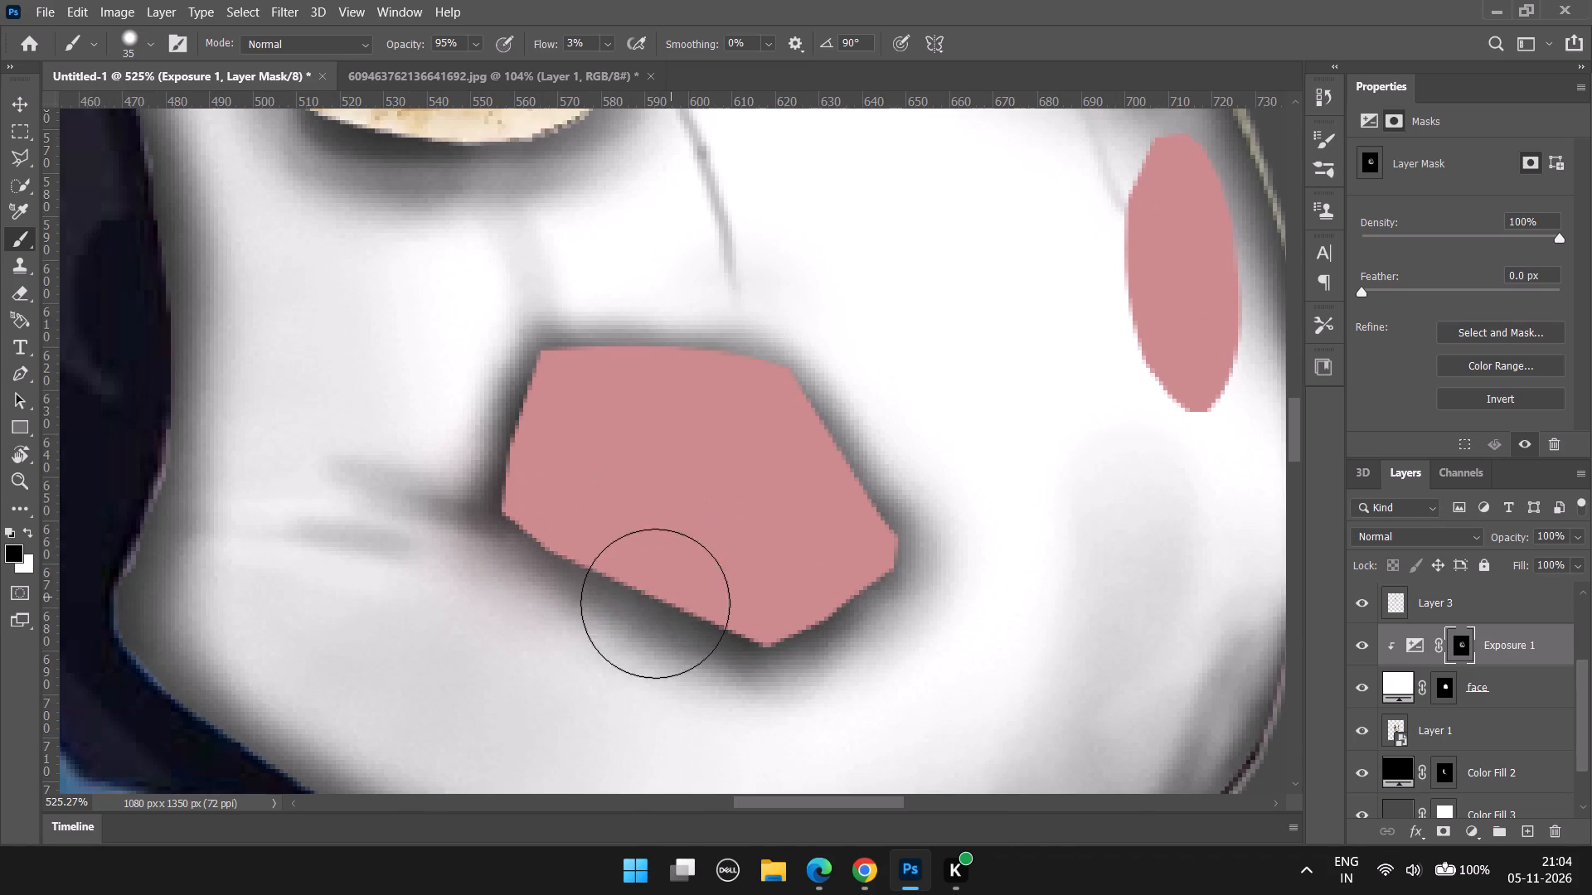
{"action": "left_click_drag", "start_coordinate": [684, 612], "coordinate": [871, 612]}
{"action": "left_click_drag", "start_coordinate": [820, 583], "coordinate": [879, 535]}
Deepen the shadow around the left eye's right corner and upper-right edge with white strokes at 35 px.
{"action": "key", "text": "x"}
{"action": "left_click_drag", "start_coordinate": [847, 567], "coordinate": [902, 530]}
{"action": "left_click_drag", "start_coordinate": [841, 539], "coordinate": [894, 526]}
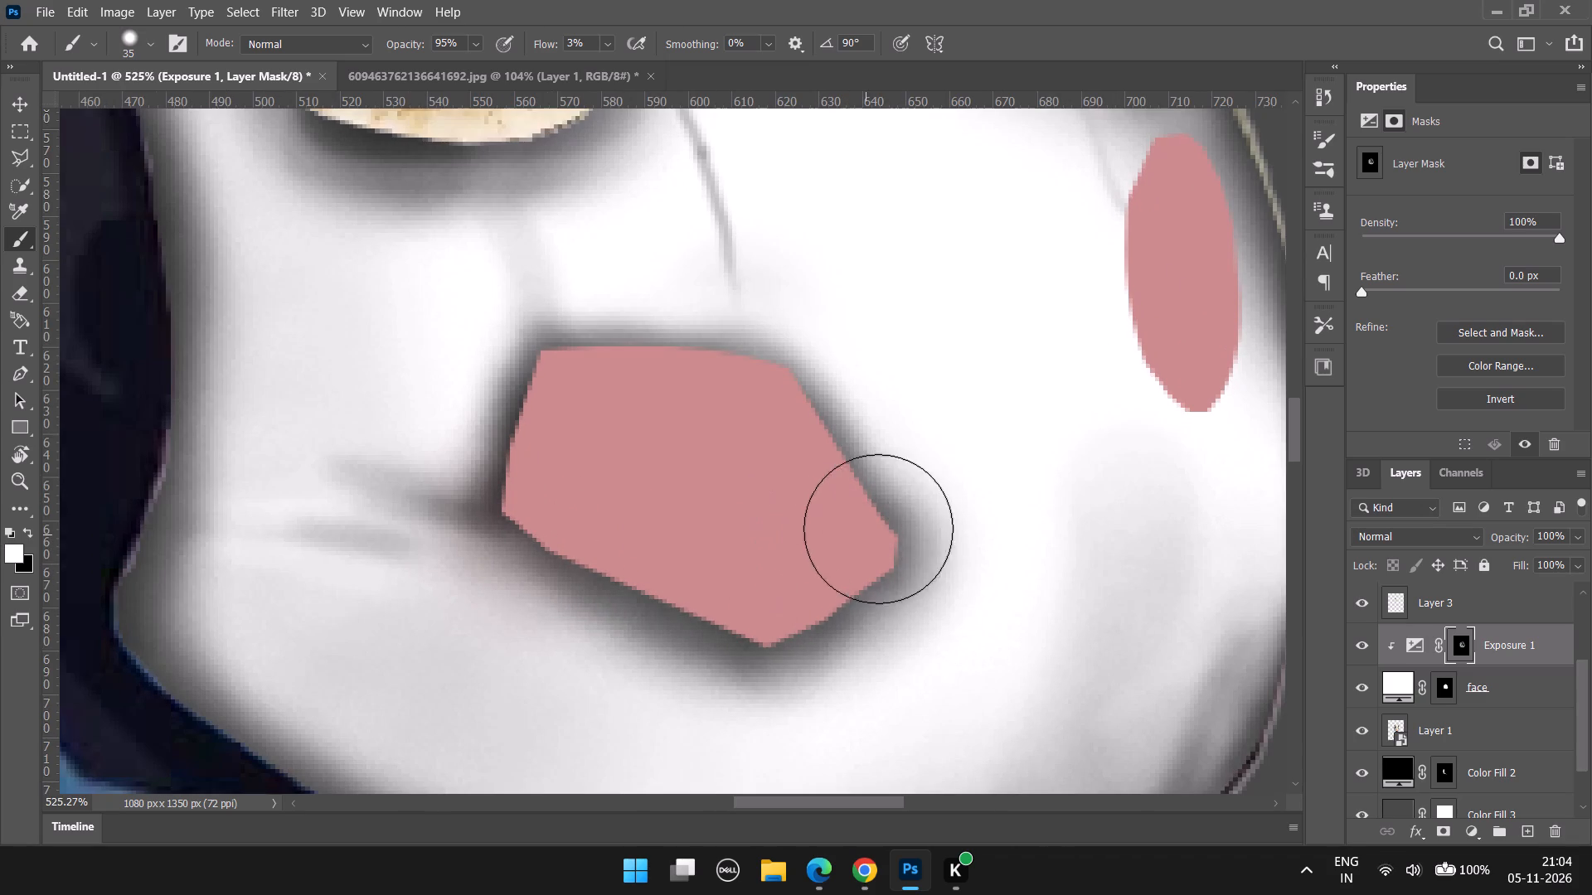
{"action": "left_click_drag", "start_coordinate": [852, 540], "coordinate": [895, 530]}
{"action": "left_click_drag", "start_coordinate": [849, 536], "coordinate": [873, 527]}
{"action": "left_click_drag", "start_coordinate": [839, 541], "coordinate": [780, 386]}
{"action": "left_click_drag", "start_coordinate": [782, 510], "coordinate": [694, 346]}
{"action": "left_click_drag", "start_coordinate": [789, 485], "coordinate": [705, 348]}
{"action": "left_click_drag", "start_coordinate": [769, 411], "coordinate": [769, 404]}
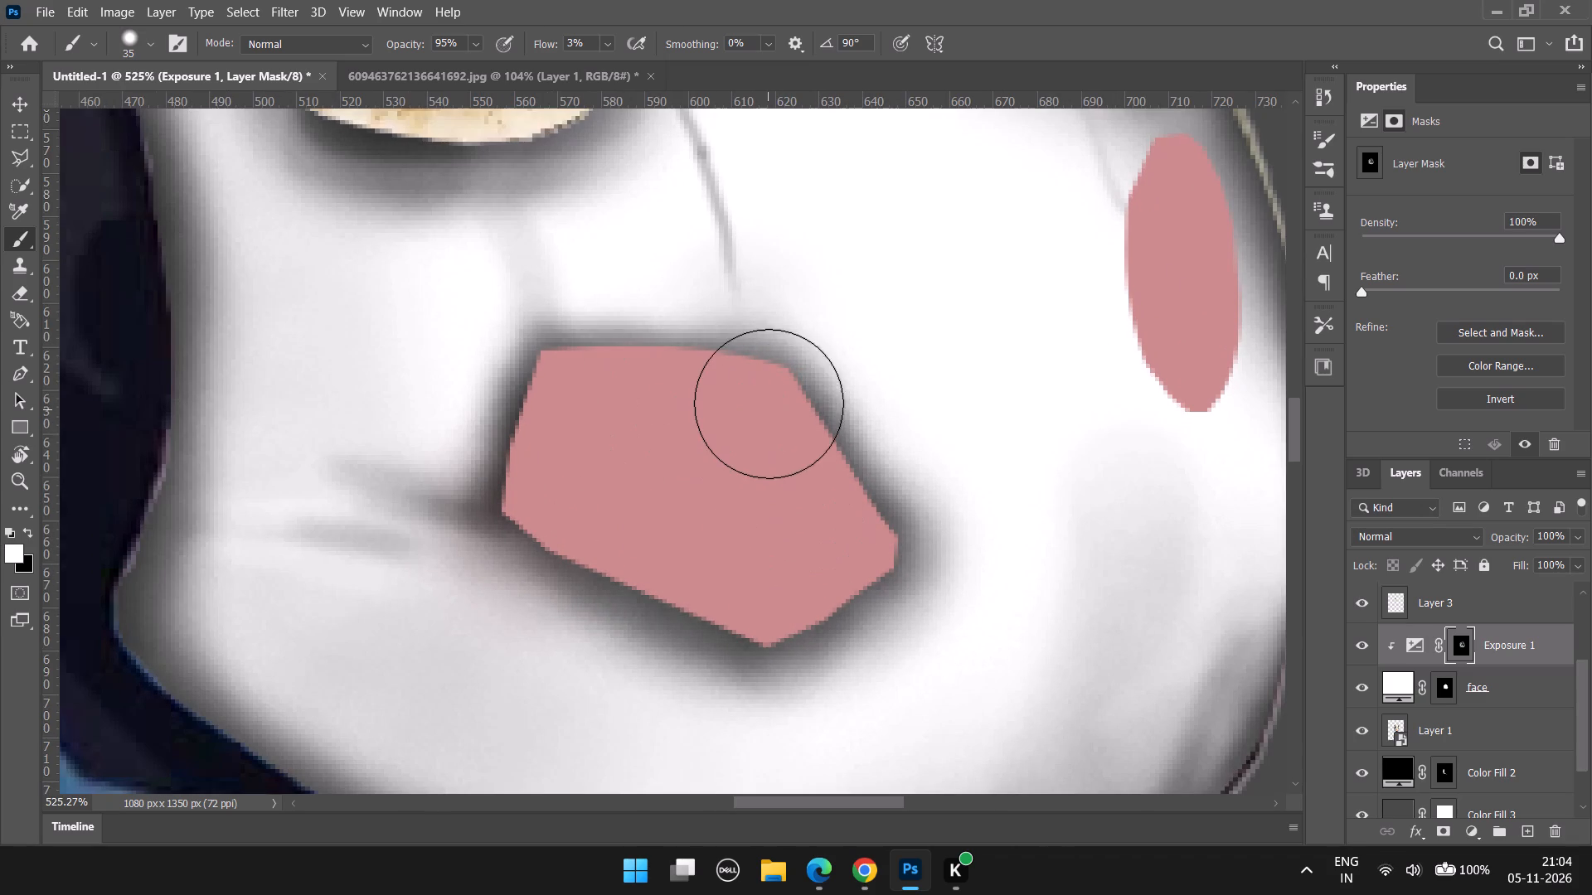
Shade upward from the left eye's upper-right corner along the brow crease with white strokes at 35 px.
{"action": "left_click_drag", "start_coordinate": [750, 370], "coordinate": [694, 285]}
{"action": "left_click_drag", "start_coordinate": [741, 323], "coordinate": [694, 209]}
{"action": "scroll", "coordinate": [774, 391], "scroll_direction": "up", "scroll_amount": 4}
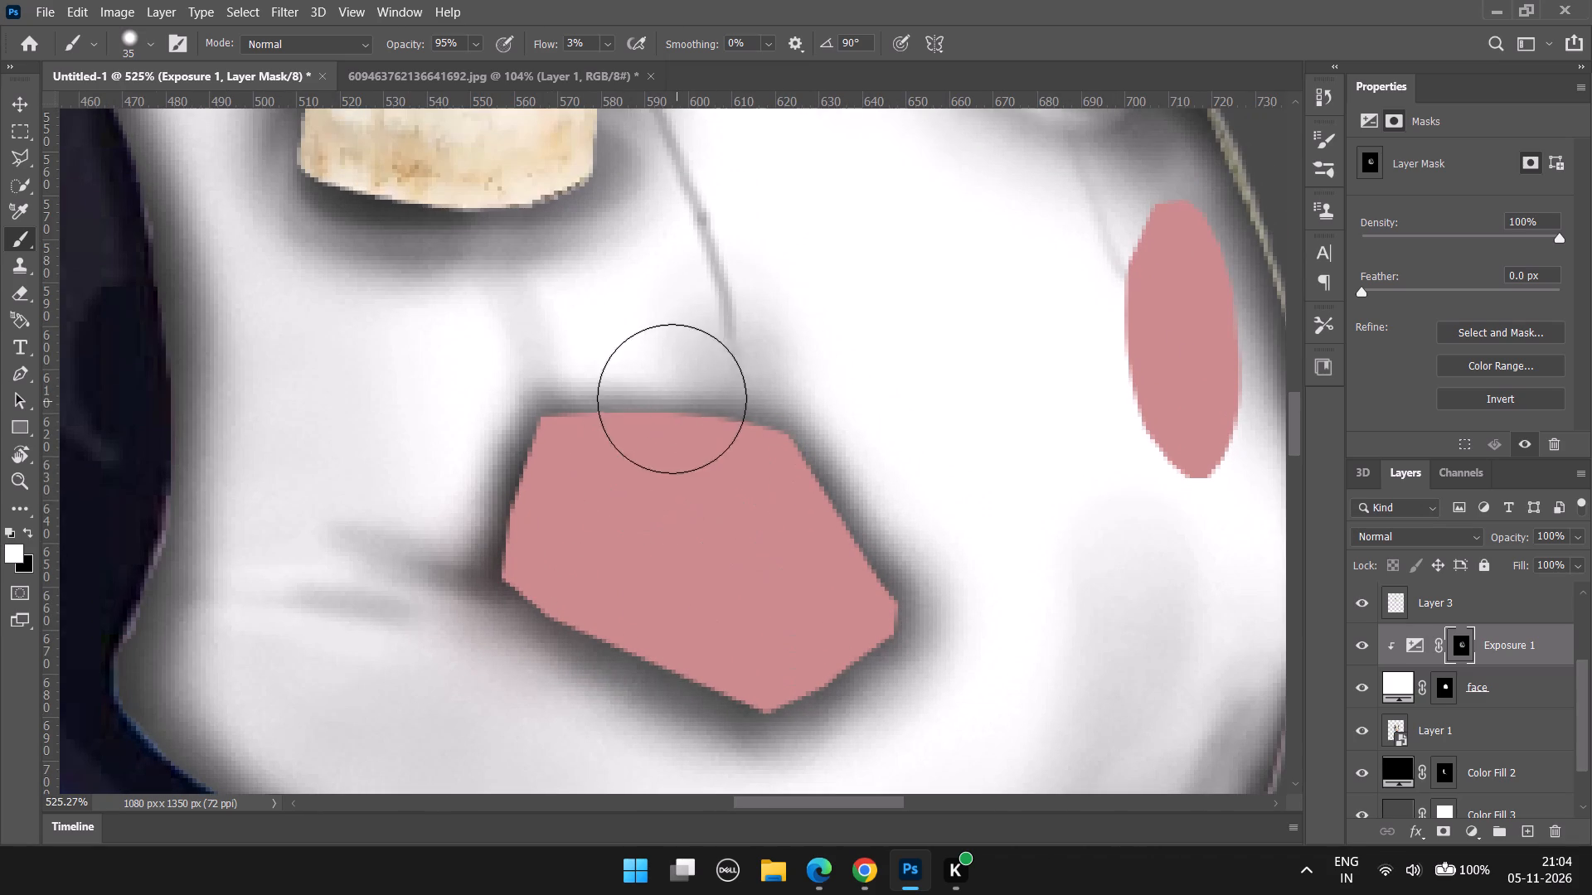
{"action": "scroll", "coordinate": [758, 423], "scroll_direction": "up", "scroll_amount": 9}
{"action": "left_click_drag", "start_coordinate": [746, 504], "coordinate": [660, 275]}
{"action": "left_click_drag", "start_coordinate": [698, 410], "coordinate": [575, 158]}
Shade from the left eye's upper-left corner up toward the left horn's base with white strokes at 35 px.
{"action": "scroll", "coordinate": [700, 441], "scroll_direction": "down", "scroll_amount": 13, "text": "alt"}
{"action": "scroll", "coordinate": [766, 538], "scroll_direction": "up", "scroll_amount": 2, "text": "alt"}
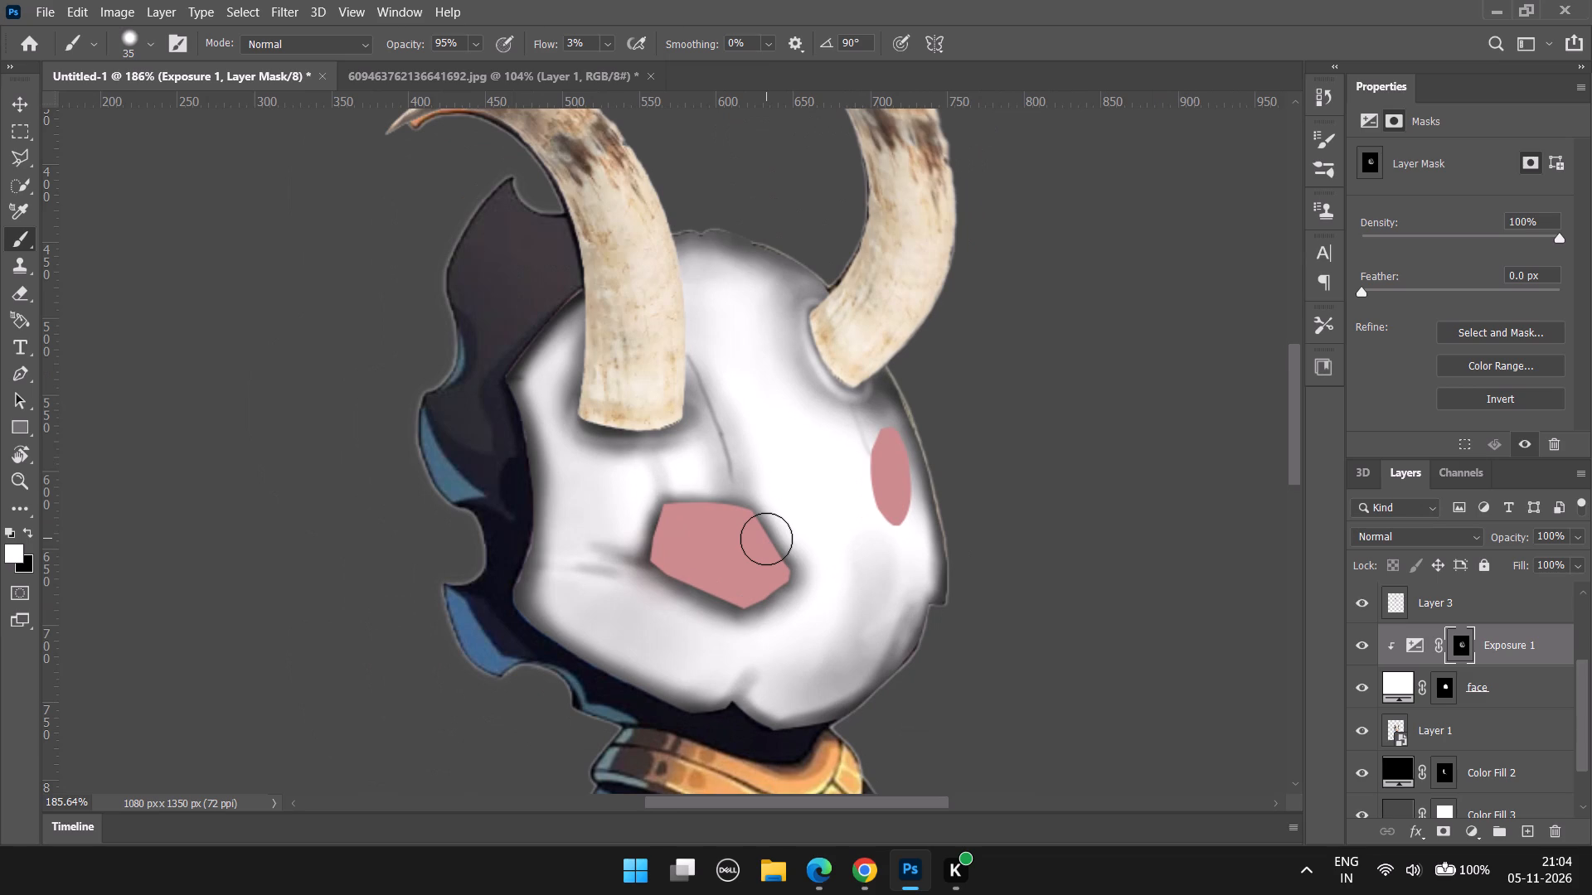
{"action": "scroll", "coordinate": [701, 562], "scroll_direction": "up", "scroll_amount": 10}
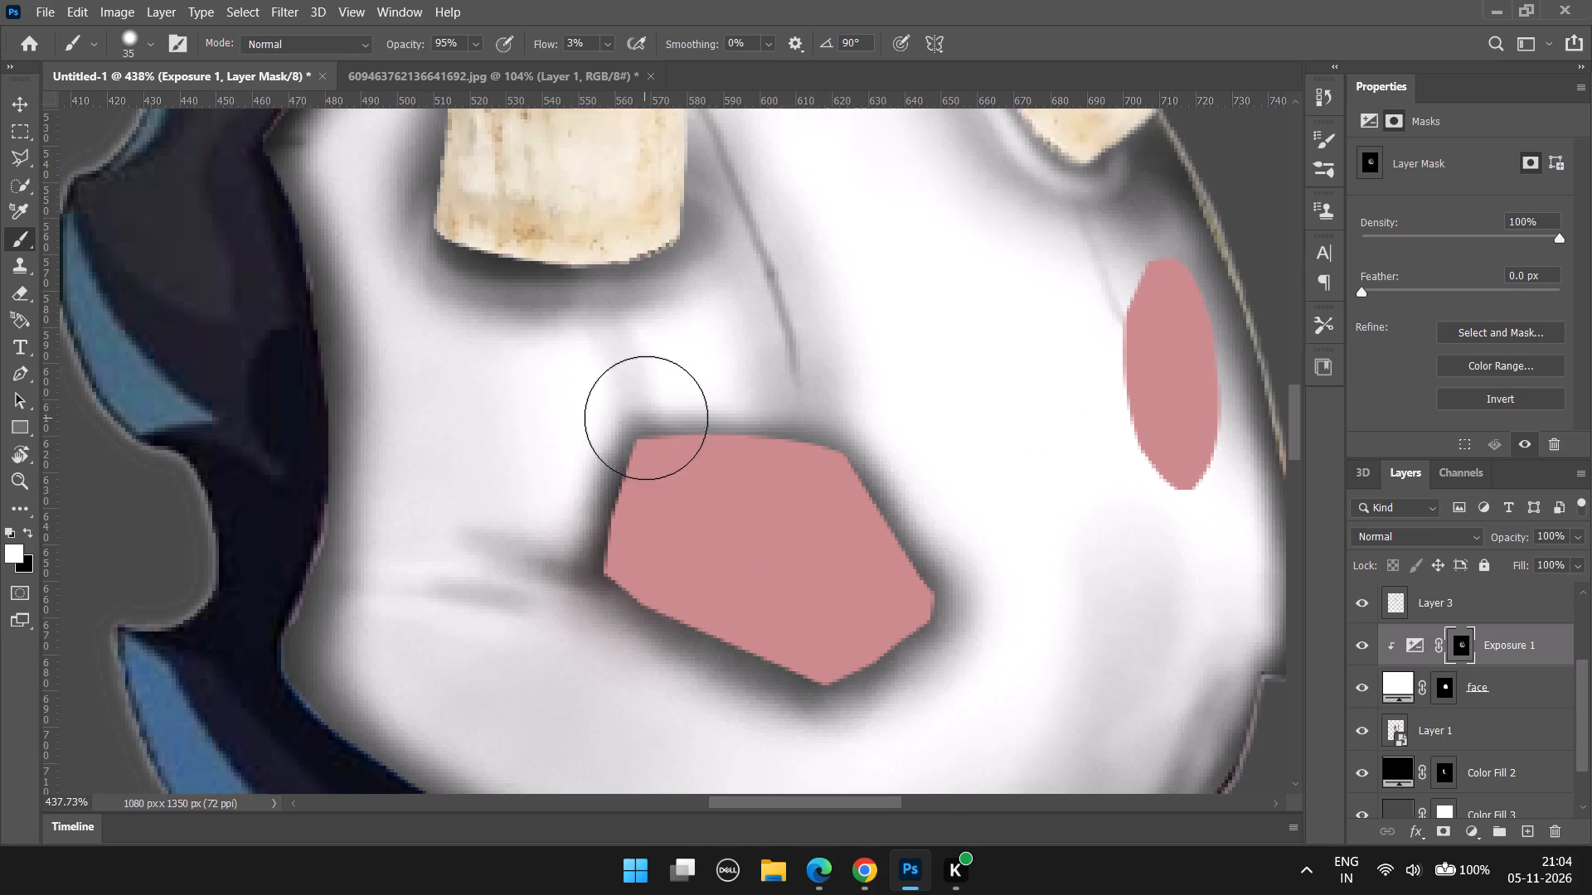
{"action": "left_click_drag", "start_coordinate": [645, 532], "coordinate": [655, 465]}
{"action": "left_click_drag", "start_coordinate": [658, 478], "coordinate": [667, 353]}
{"action": "left_click_drag", "start_coordinate": [640, 447], "coordinate": [575, 274]}
{"action": "scroll", "coordinate": [622, 482], "scroll_direction": "down", "scroll_amount": 9, "text": "alt"}
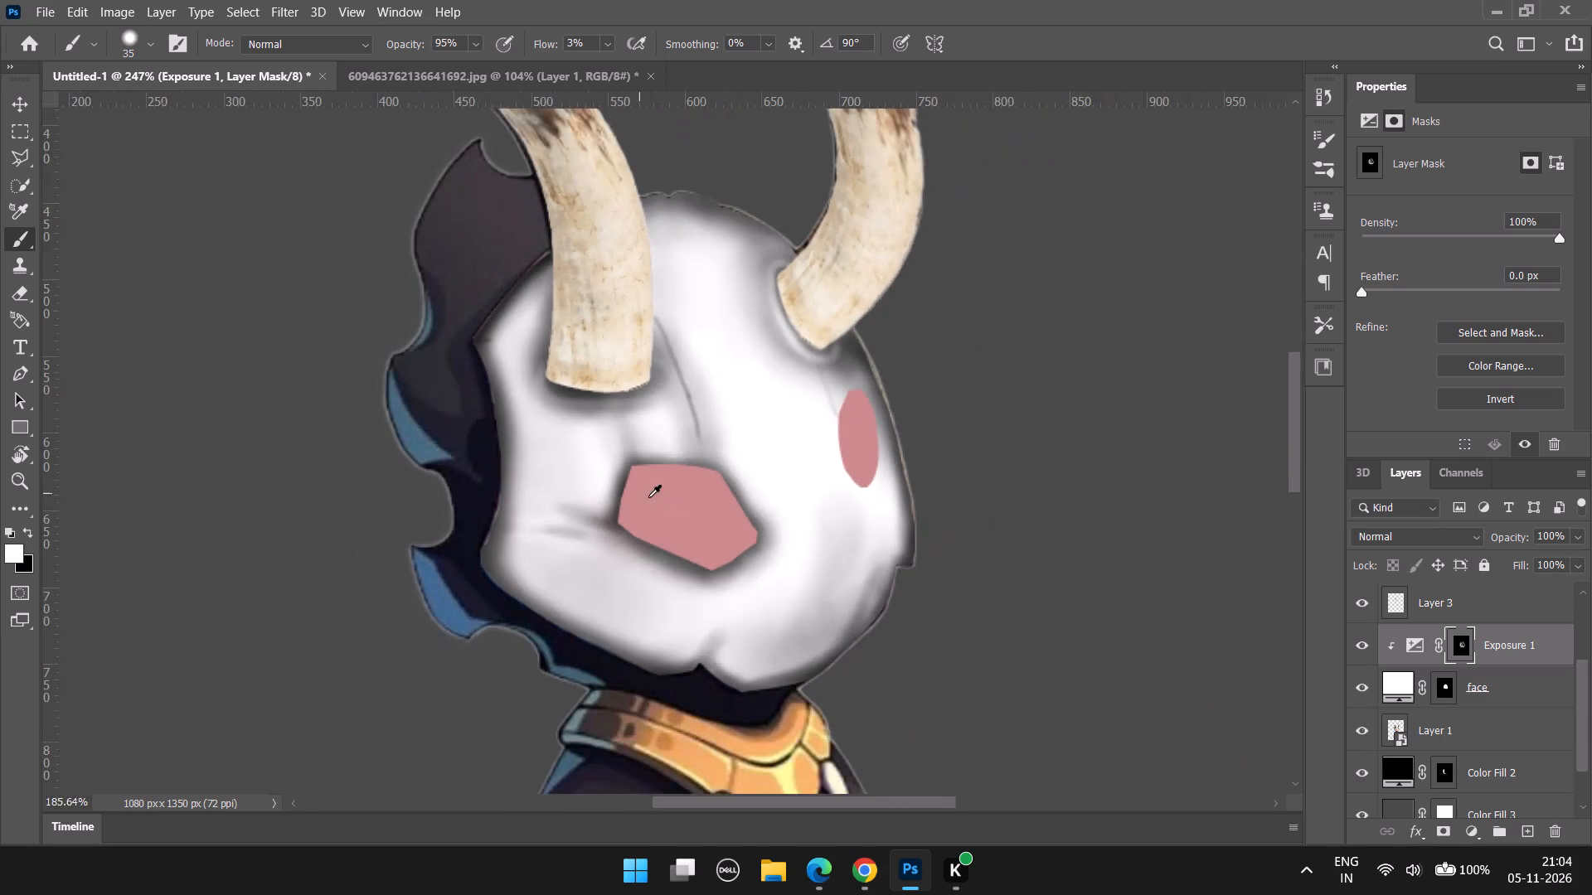
Darken the brow crease area between the left eye's upper-right corner and the left horn with white strokes at 35 px.
{"action": "scroll", "coordinate": [719, 501], "scroll_direction": "up", "scroll_amount": 2, "text": "alt"}
{"action": "scroll", "coordinate": [726, 430], "scroll_direction": "up", "scroll_amount": 3, "text": "alt"}
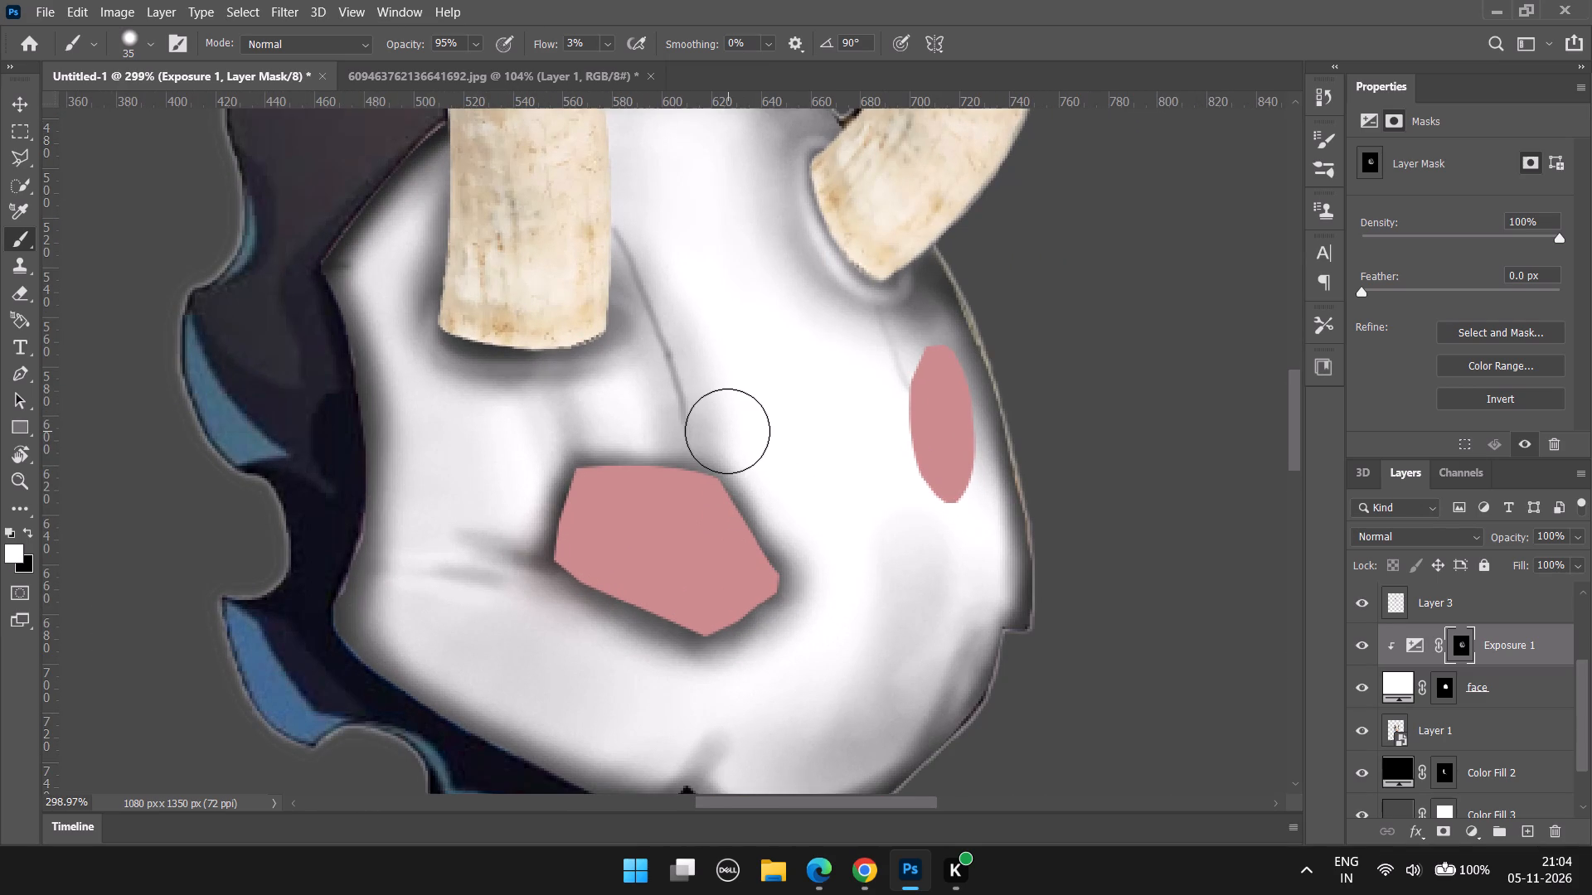
{"action": "left_click", "coordinate": [698, 476]}
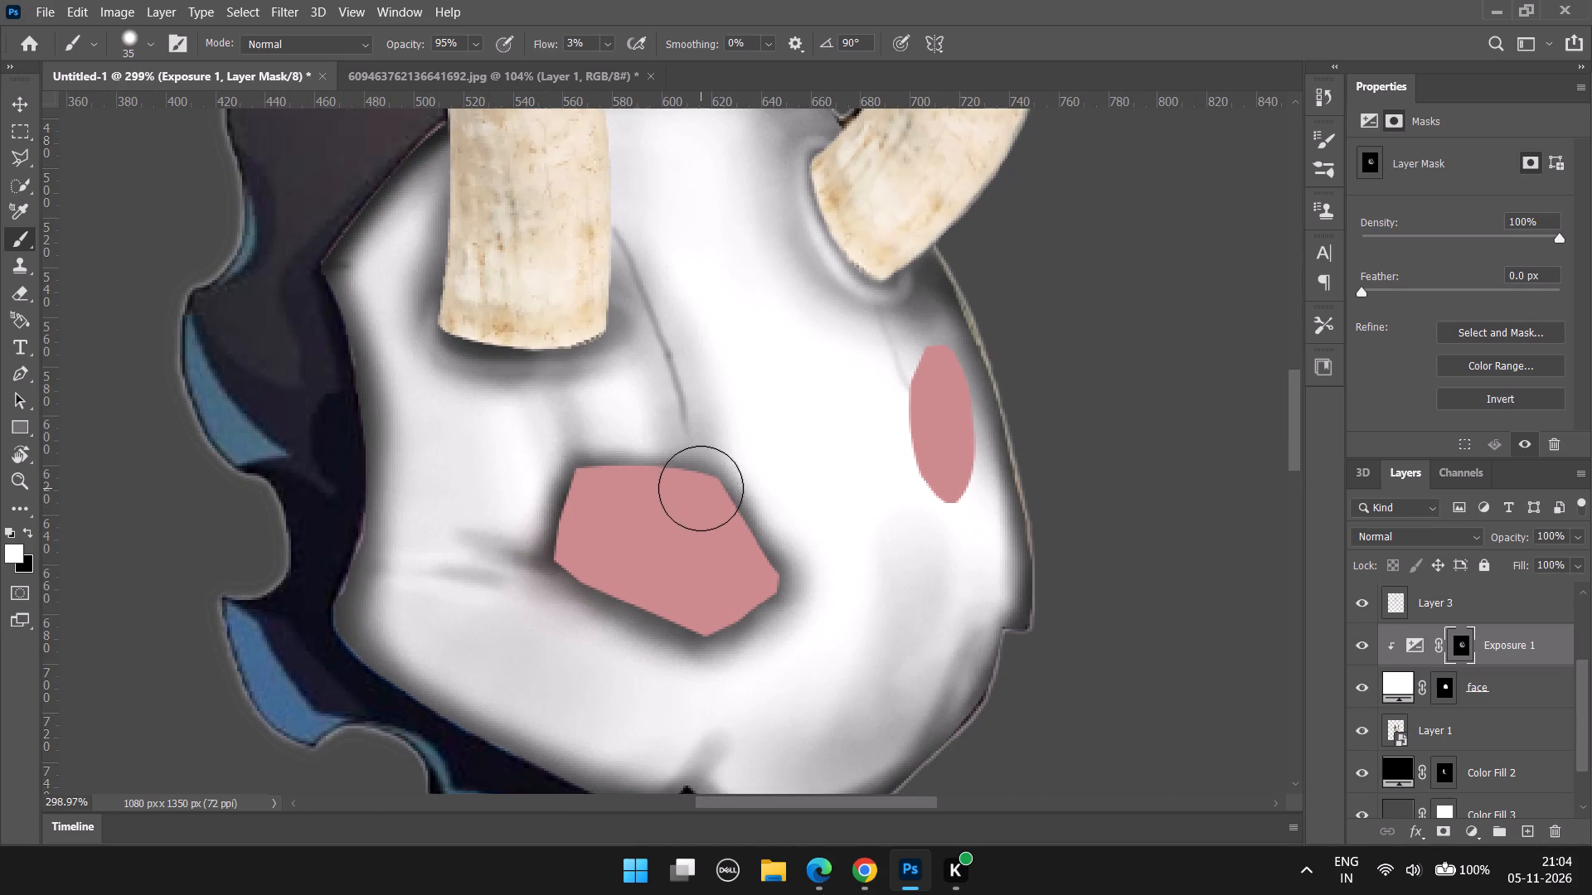
{"action": "left_click_drag", "start_coordinate": [698, 501], "coordinate": [696, 481]}
{"action": "left_click_drag", "start_coordinate": [696, 481], "coordinate": [590, 207]}
{"action": "left_click_drag", "start_coordinate": [692, 491], "coordinate": [599, 211]}
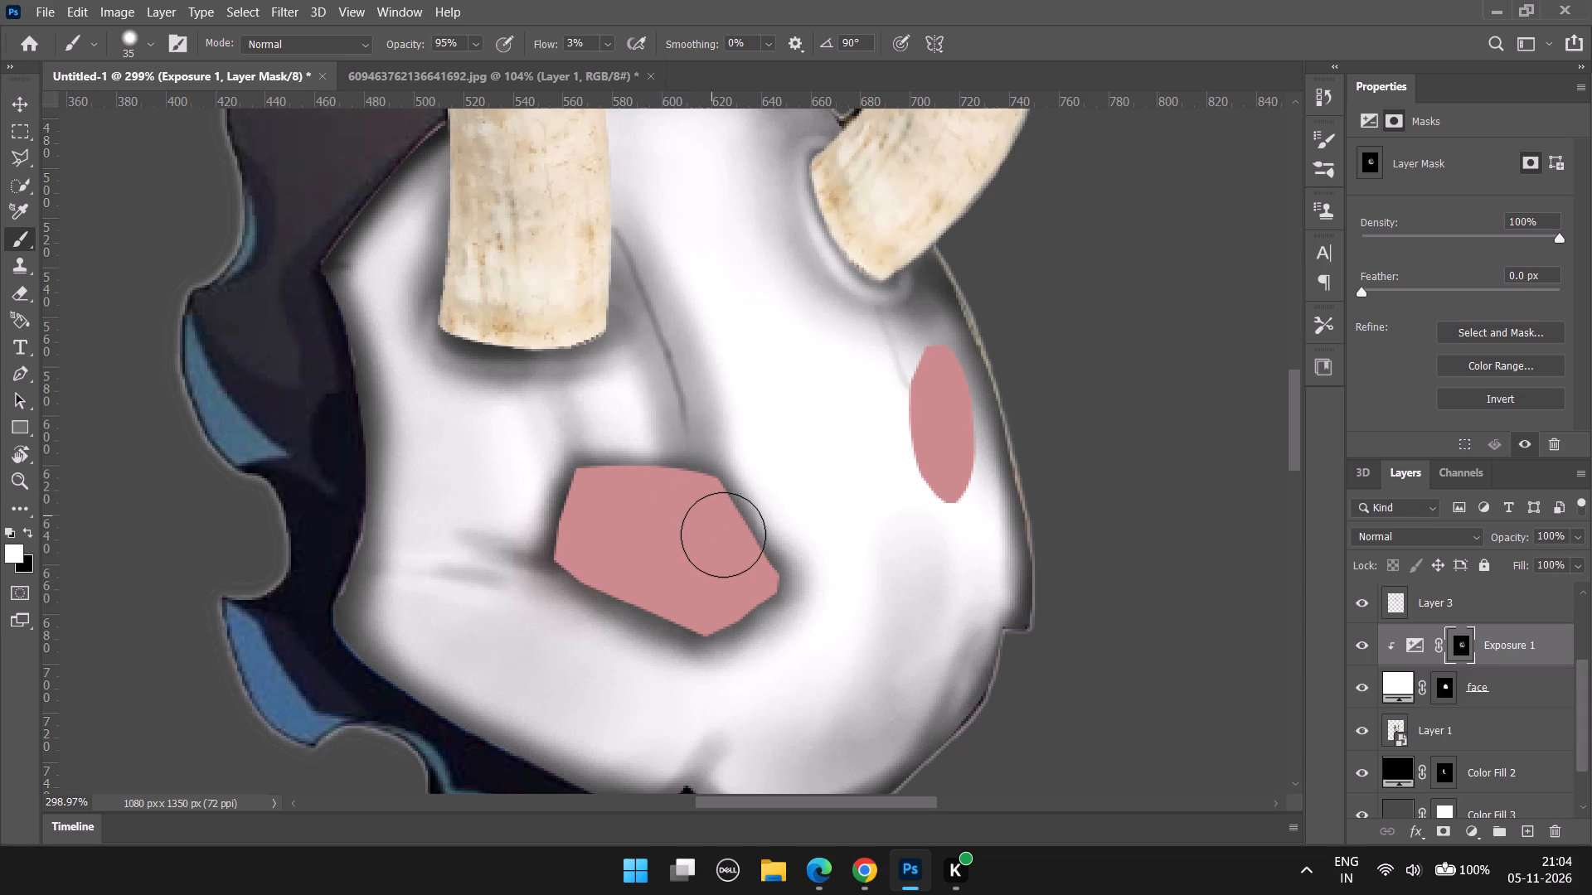
Lighten the horn side of the brow crease above the left eye with black strokes at 35 px.
{"action": "key", "text": "x"}
{"action": "scroll", "coordinate": [717, 510], "scroll_direction": "up", "scroll_amount": 4, "text": "alt"}
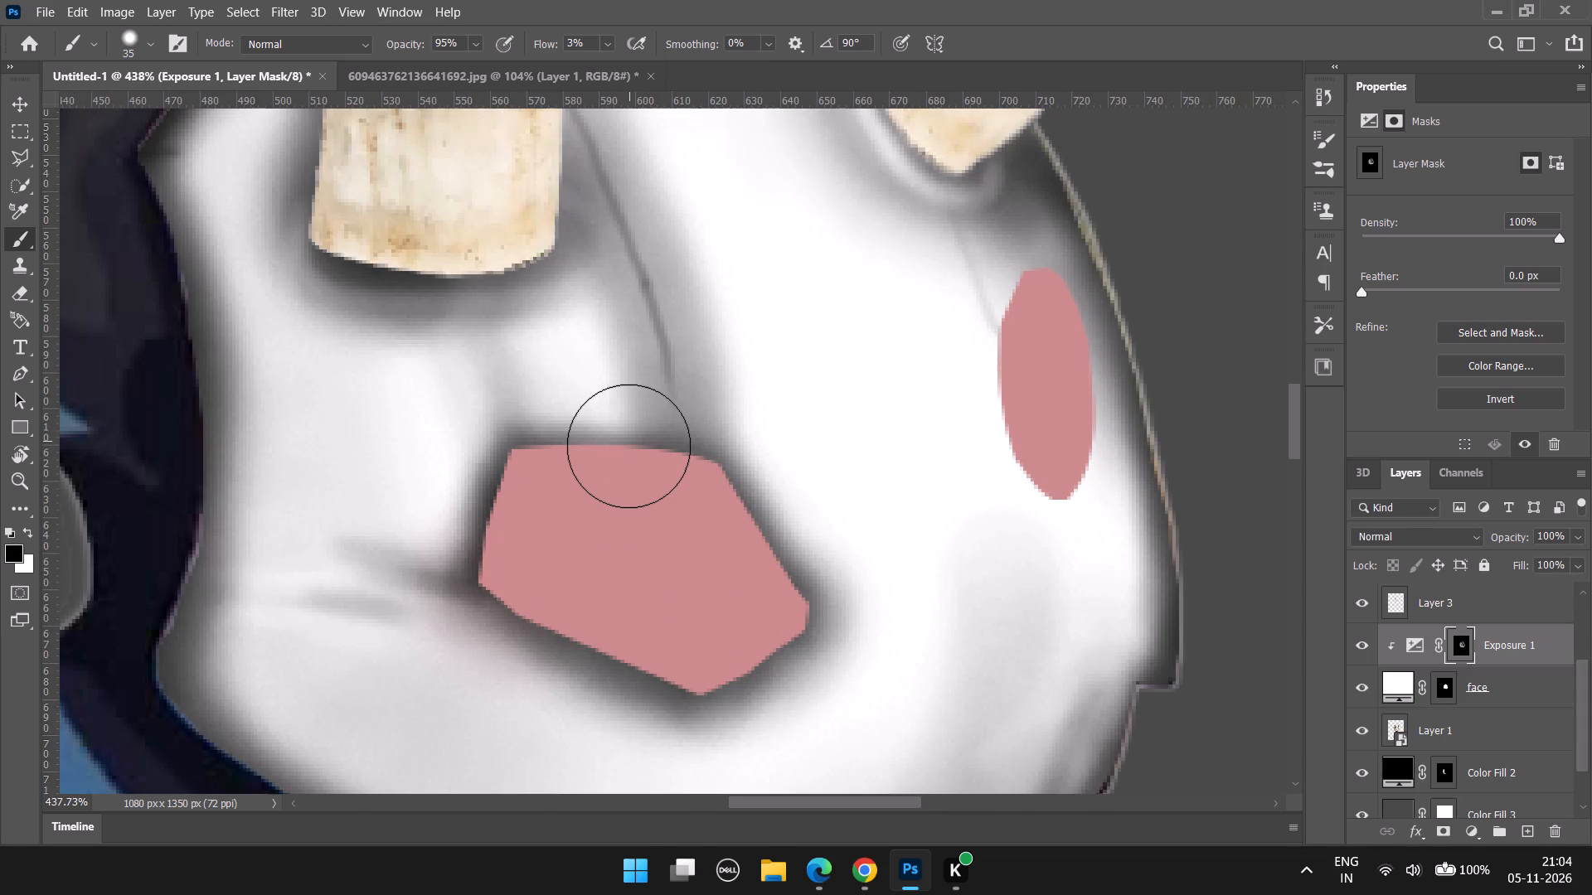
{"action": "left_click_drag", "start_coordinate": [671, 446], "coordinate": [661, 303]}
{"action": "left_click_drag", "start_coordinate": [629, 441], "coordinate": [590, 184]}
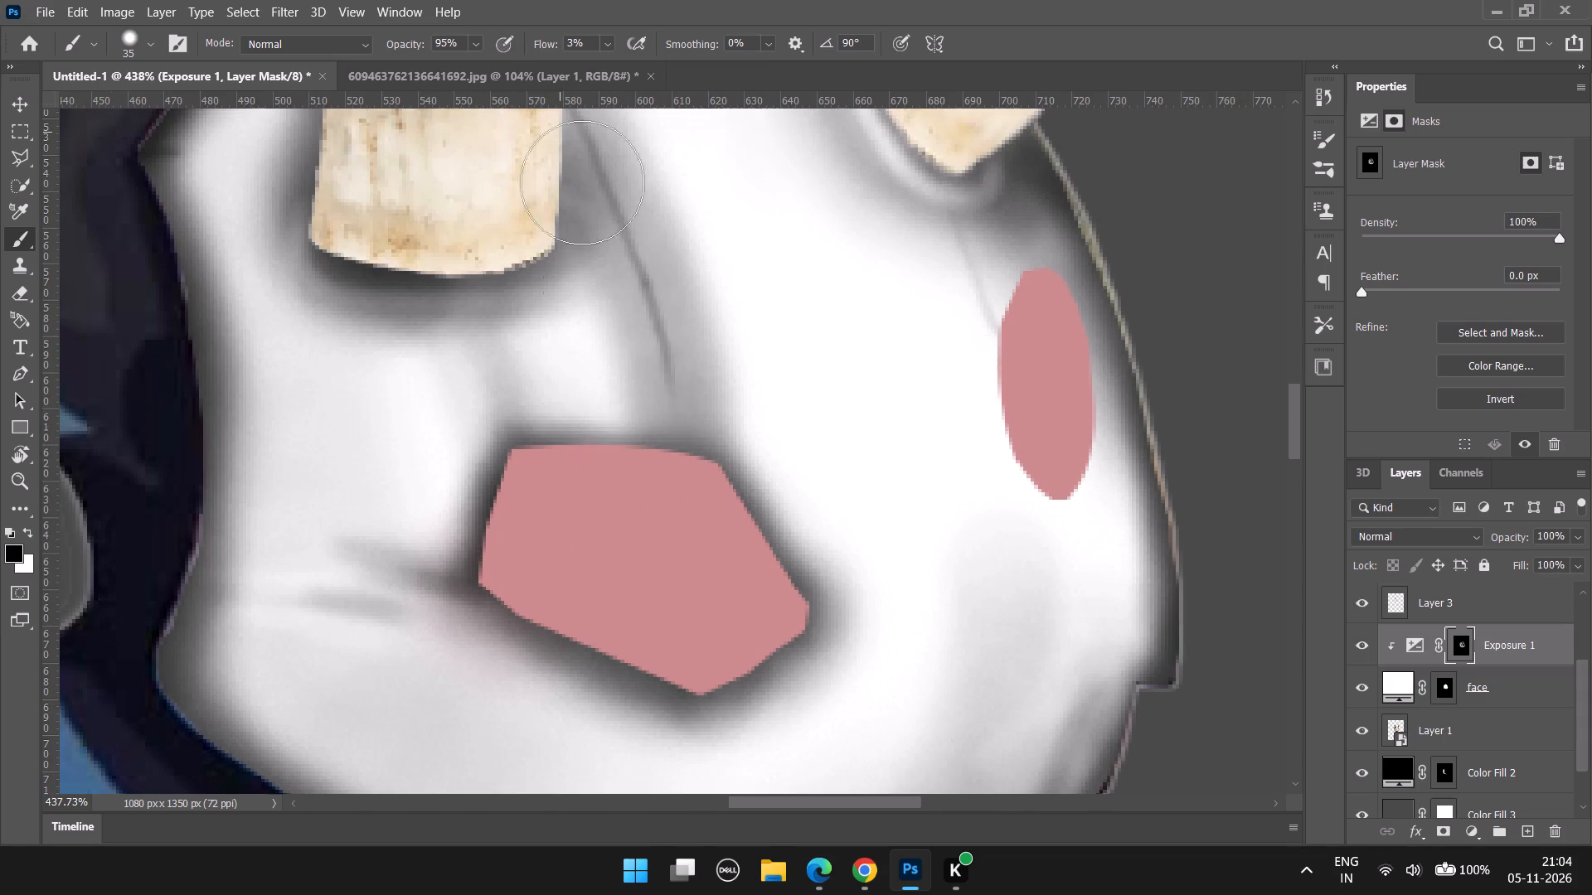
{"action": "left_click_drag", "start_coordinate": [631, 438], "coordinate": [595, 216]}
Soften the outer edge of the brow crease shading toward the middle of the face with black strokes at 35 px.
{"action": "left_click_drag", "start_coordinate": [710, 389], "coordinate": [655, 150]}
{"action": "scroll", "coordinate": [671, 351], "scroll_direction": "up", "scroll_amount": 10}
{"action": "left_click_drag", "start_coordinate": [680, 324], "coordinate": [615, 186]}
{"action": "left_click_drag", "start_coordinate": [668, 307], "coordinate": [568, 221]}
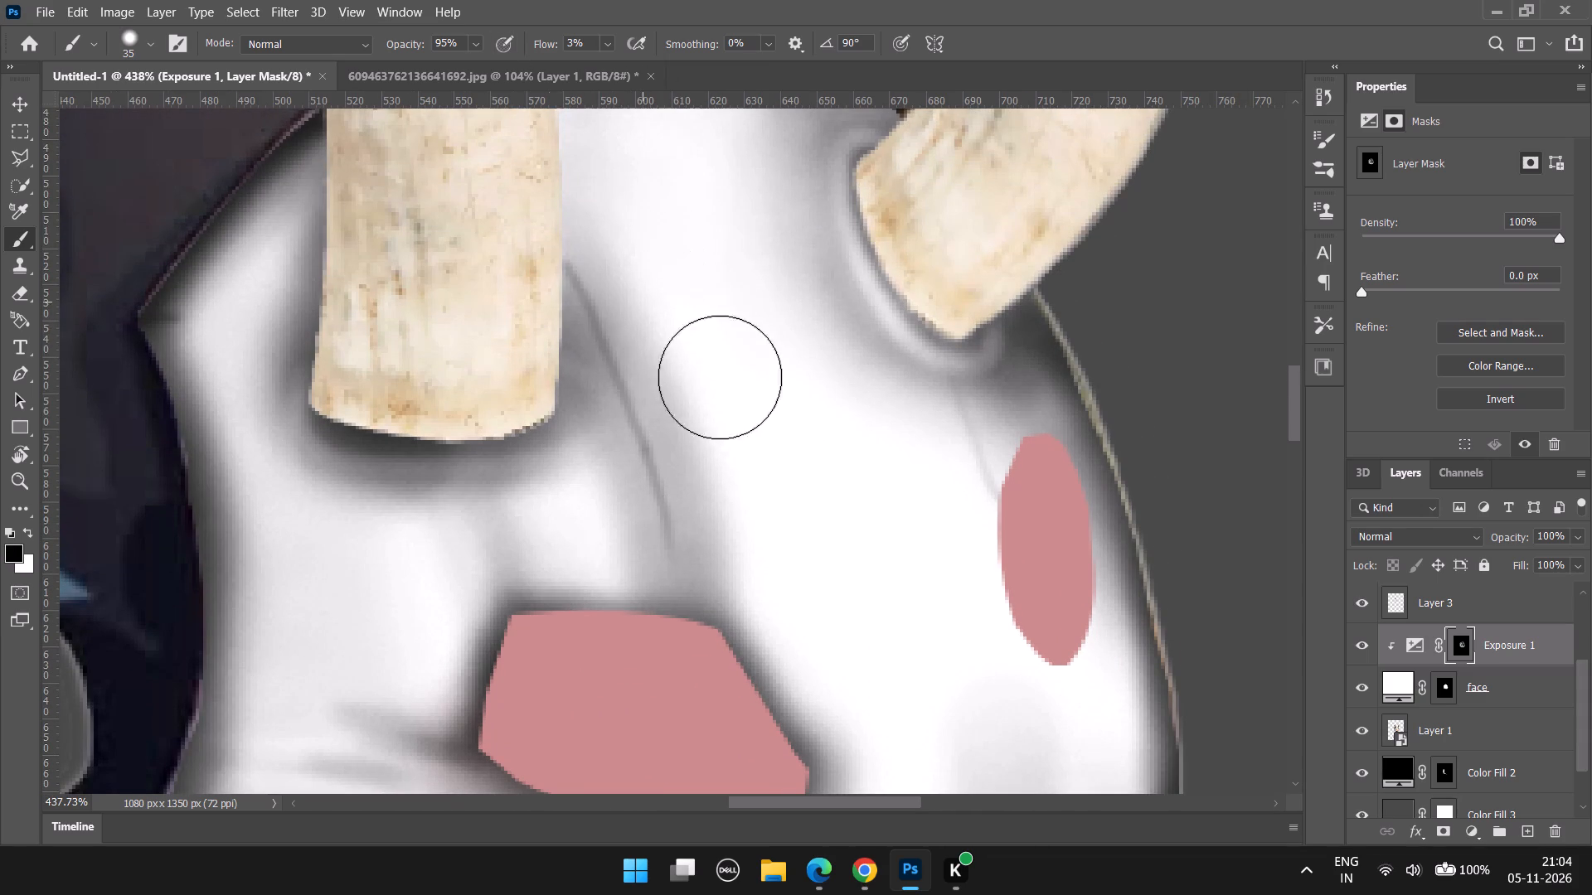
{"action": "left_click_drag", "start_coordinate": [717, 387], "coordinate": [586, 281]}
{"action": "left_click_drag", "start_coordinate": [723, 389], "coordinate": [531, 302]}
{"action": "left_click_drag", "start_coordinate": [750, 434], "coordinate": [652, 335]}
{"action": "left_click_drag", "start_coordinate": [676, 379], "coordinate": [734, 477]}
{"action": "left_click_drag", "start_coordinate": [721, 447], "coordinate": [745, 478]}
{"action": "left_click_drag", "start_coordinate": [743, 452], "coordinate": [752, 482]}
{"action": "left_click_drag", "start_coordinate": [706, 399], "coordinate": [725, 431]}
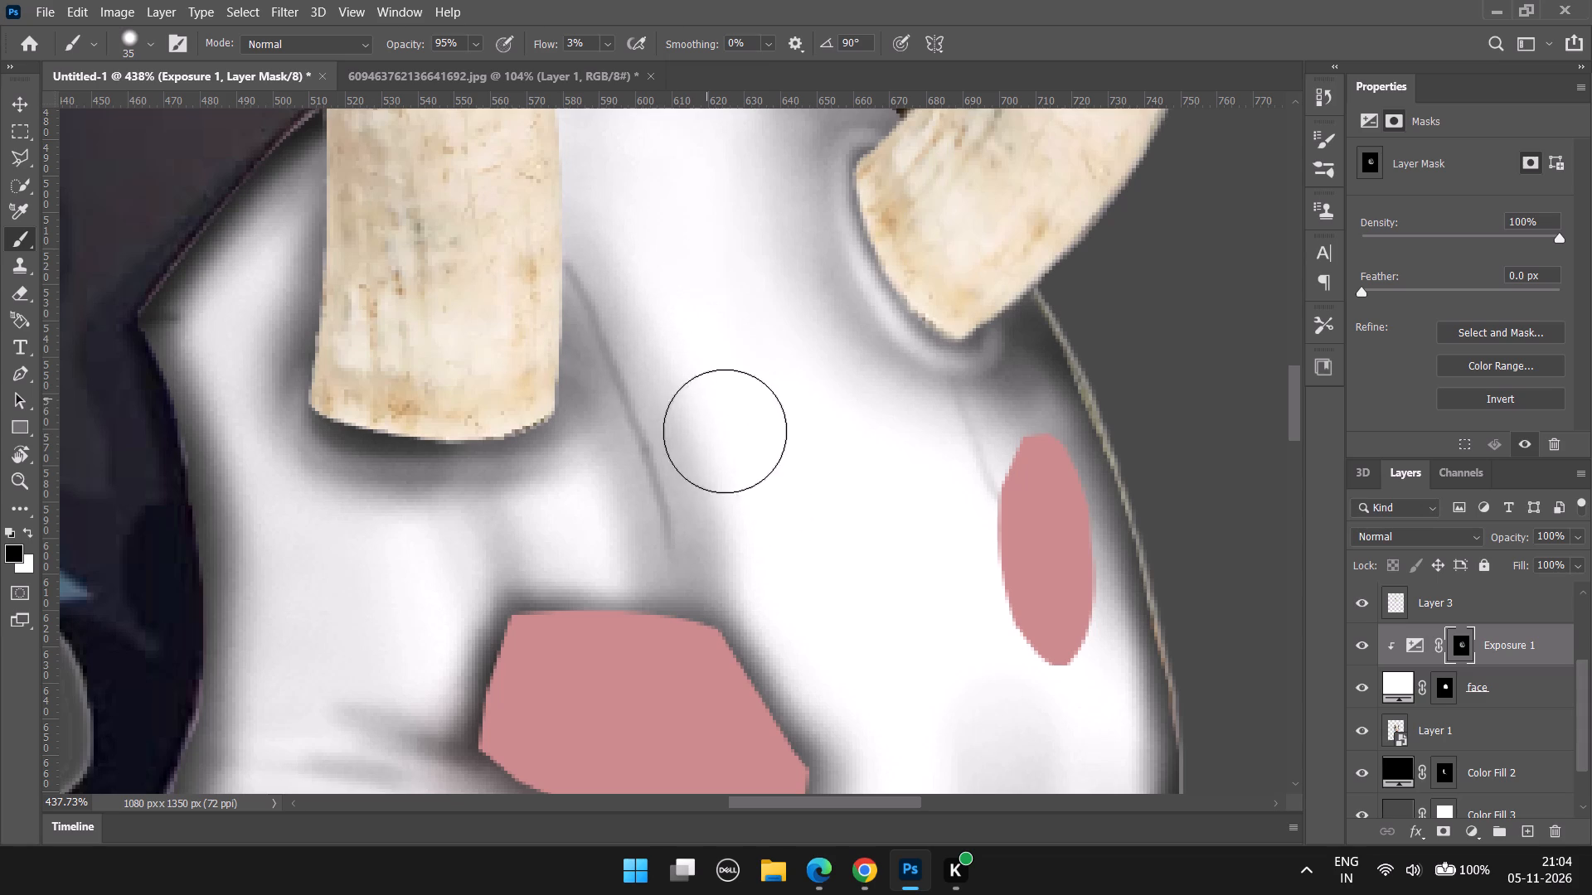
{"action": "left_click_drag", "start_coordinate": [725, 431], "coordinate": [748, 513]}
{"action": "left_click_drag", "start_coordinate": [714, 484], "coordinate": [569, 230]}
{"action": "left_click_drag", "start_coordinate": [708, 539], "coordinate": [621, 287]}
{"action": "left_click_drag", "start_coordinate": [709, 526], "coordinate": [677, 418]}
Adjust the forehead shading between the two horns with black and white strokes at 35 px.
{"action": "scroll", "coordinate": [752, 608], "scroll_direction": "down", "scroll_amount": 8, "text": "alt"}
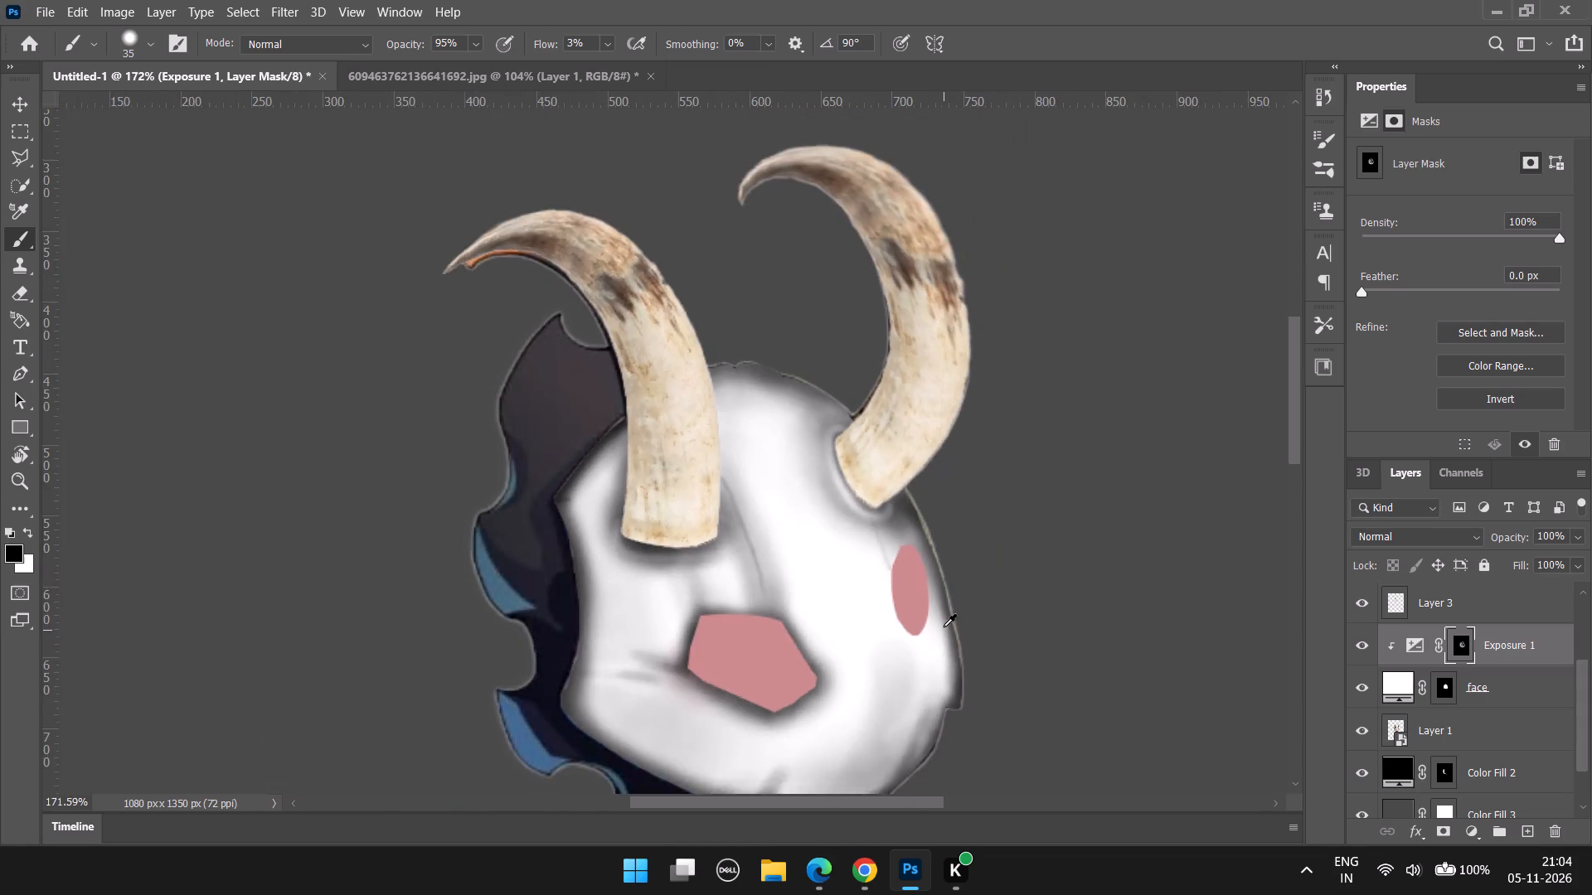
{"action": "scroll", "coordinate": [944, 626], "scroll_direction": "down", "scroll_amount": 4, "text": "alt"}
{"action": "scroll", "coordinate": [940, 628], "scroll_direction": "up", "scroll_amount": 12, "text": "alt"}
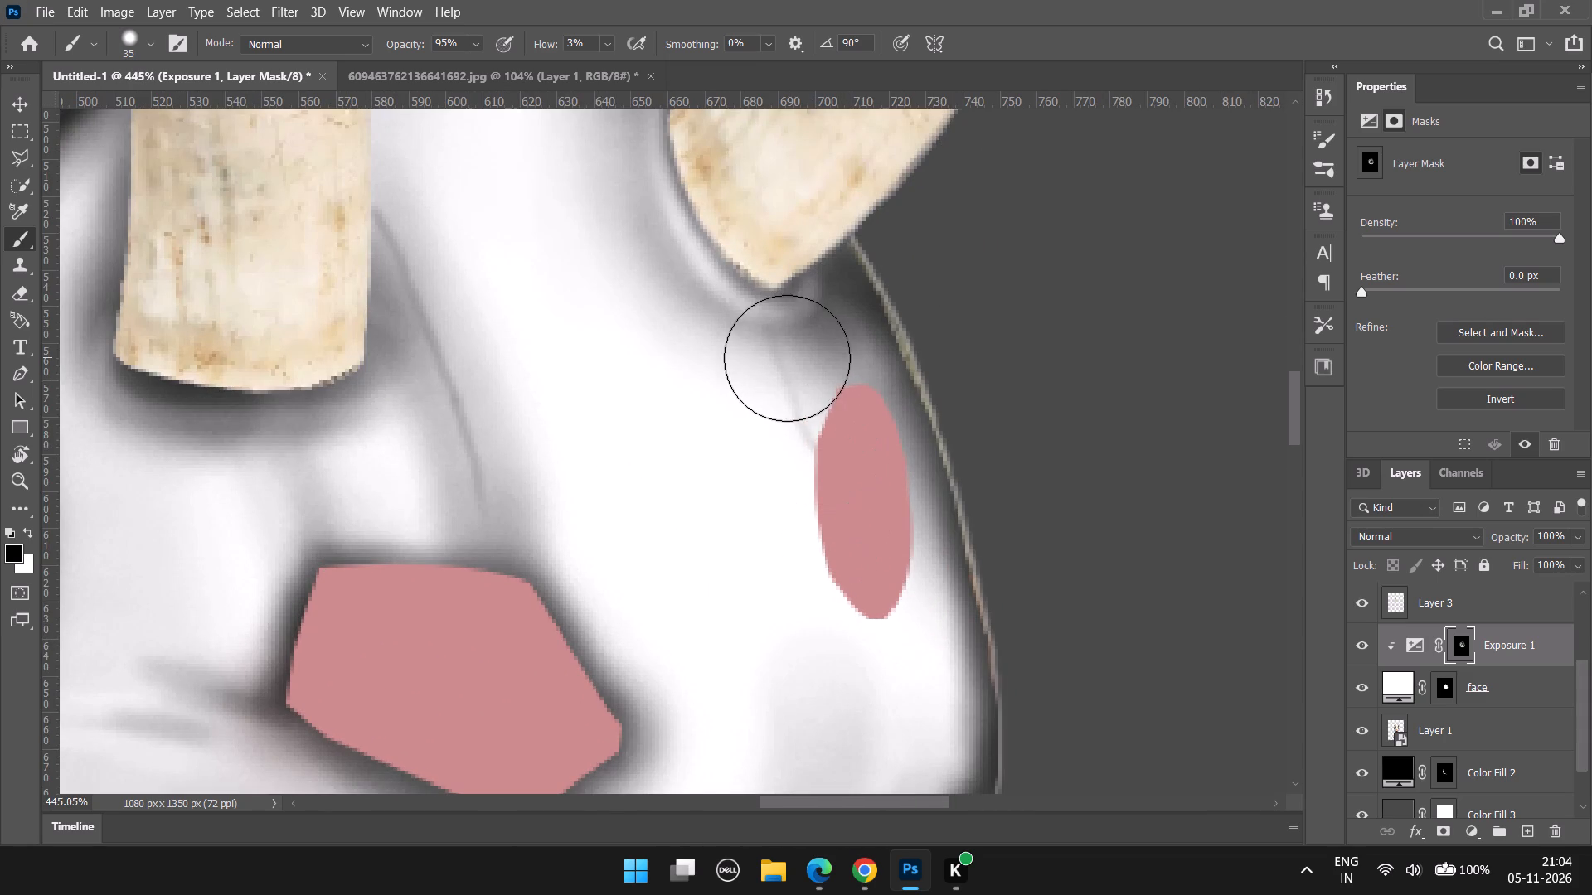
{"action": "scroll", "coordinate": [783, 479], "scroll_direction": "up", "scroll_amount": 3, "text": "alt"}
{"action": "scroll", "coordinate": [692, 394], "scroll_direction": "down", "scroll_amount": 5, "text": "alt"}
{"action": "scroll", "coordinate": [640, 236], "scroll_direction": "up", "scroll_amount": 9}
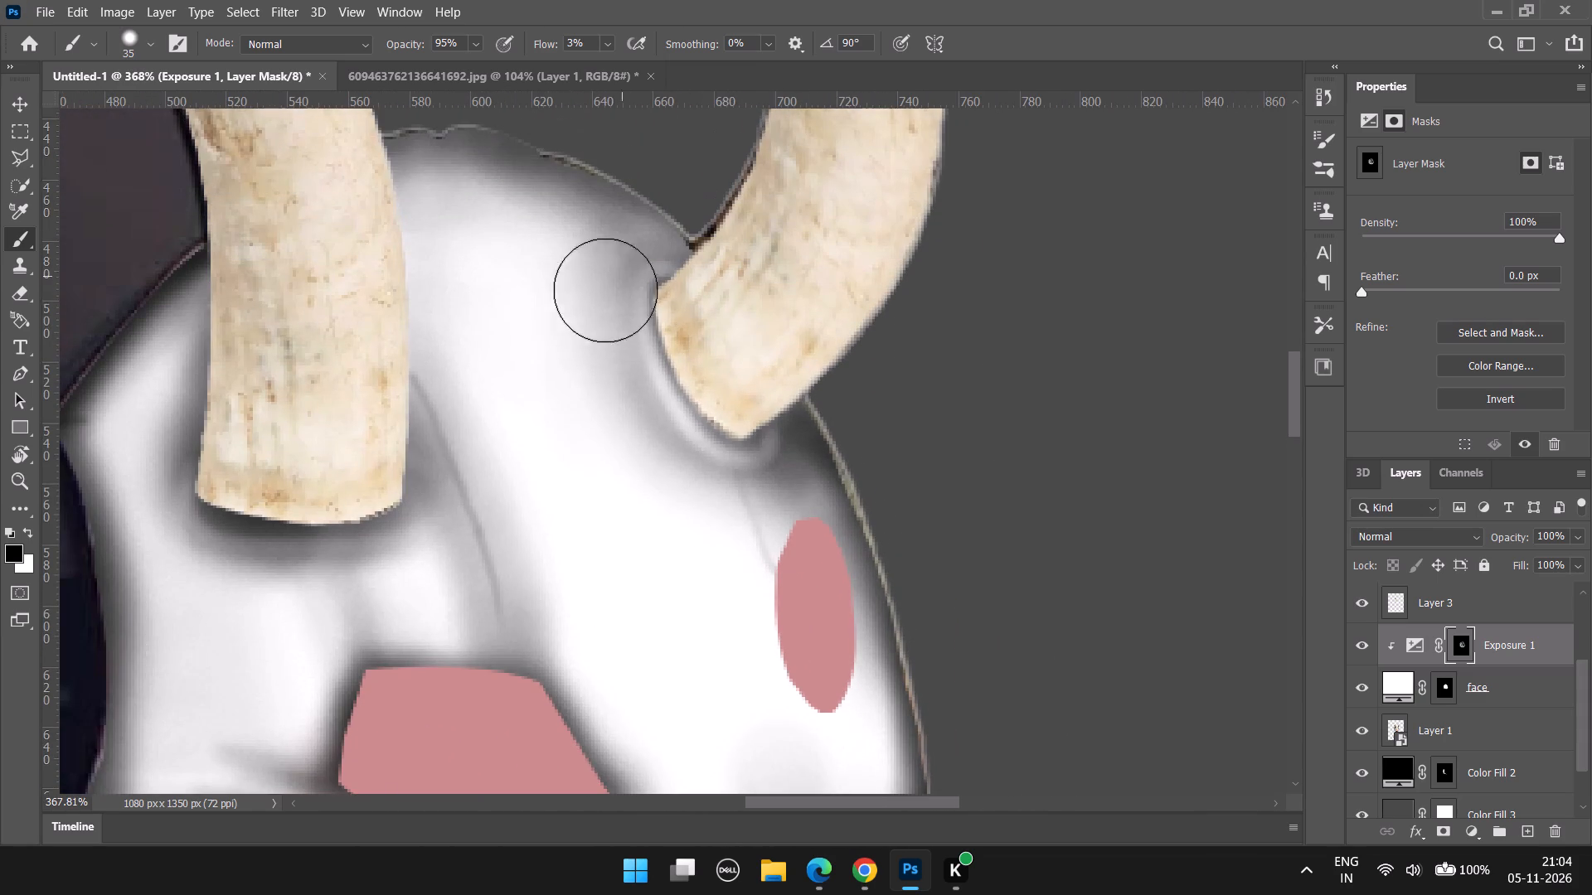
{"action": "scroll", "coordinate": [589, 324], "scroll_direction": "up", "scroll_amount": 10, "text": "alt"}
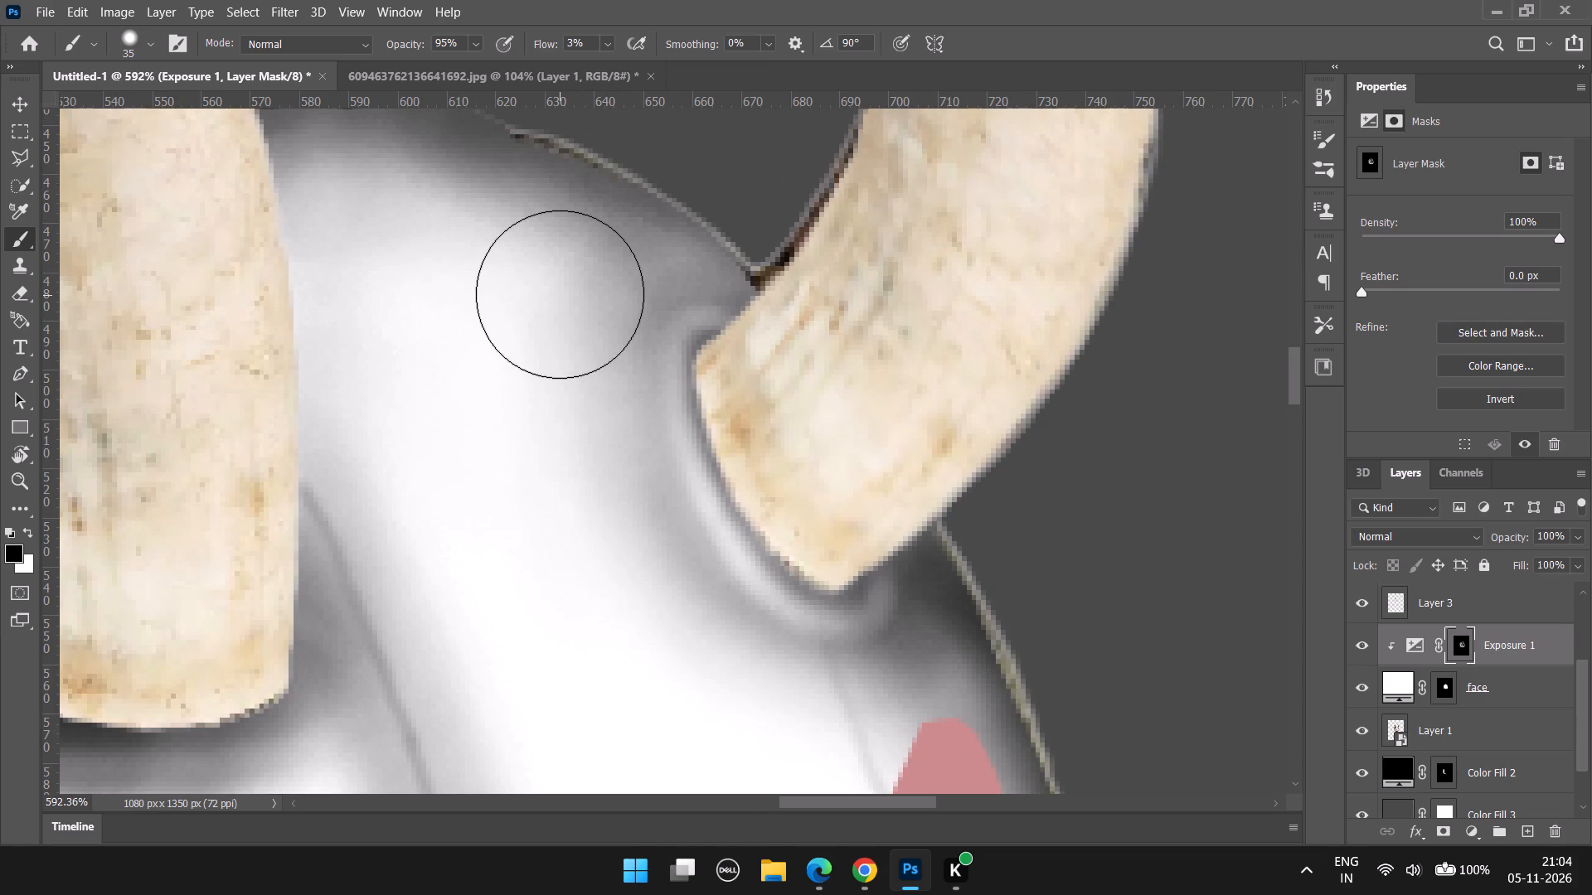
{"action": "left_click_drag", "start_coordinate": [555, 289], "coordinate": [336, 213]}
{"action": "left_click", "coordinate": [487, 283]}
{"action": "key", "text": "x"}
{"action": "left_click_drag", "start_coordinate": [431, 254], "coordinate": [555, 312]}
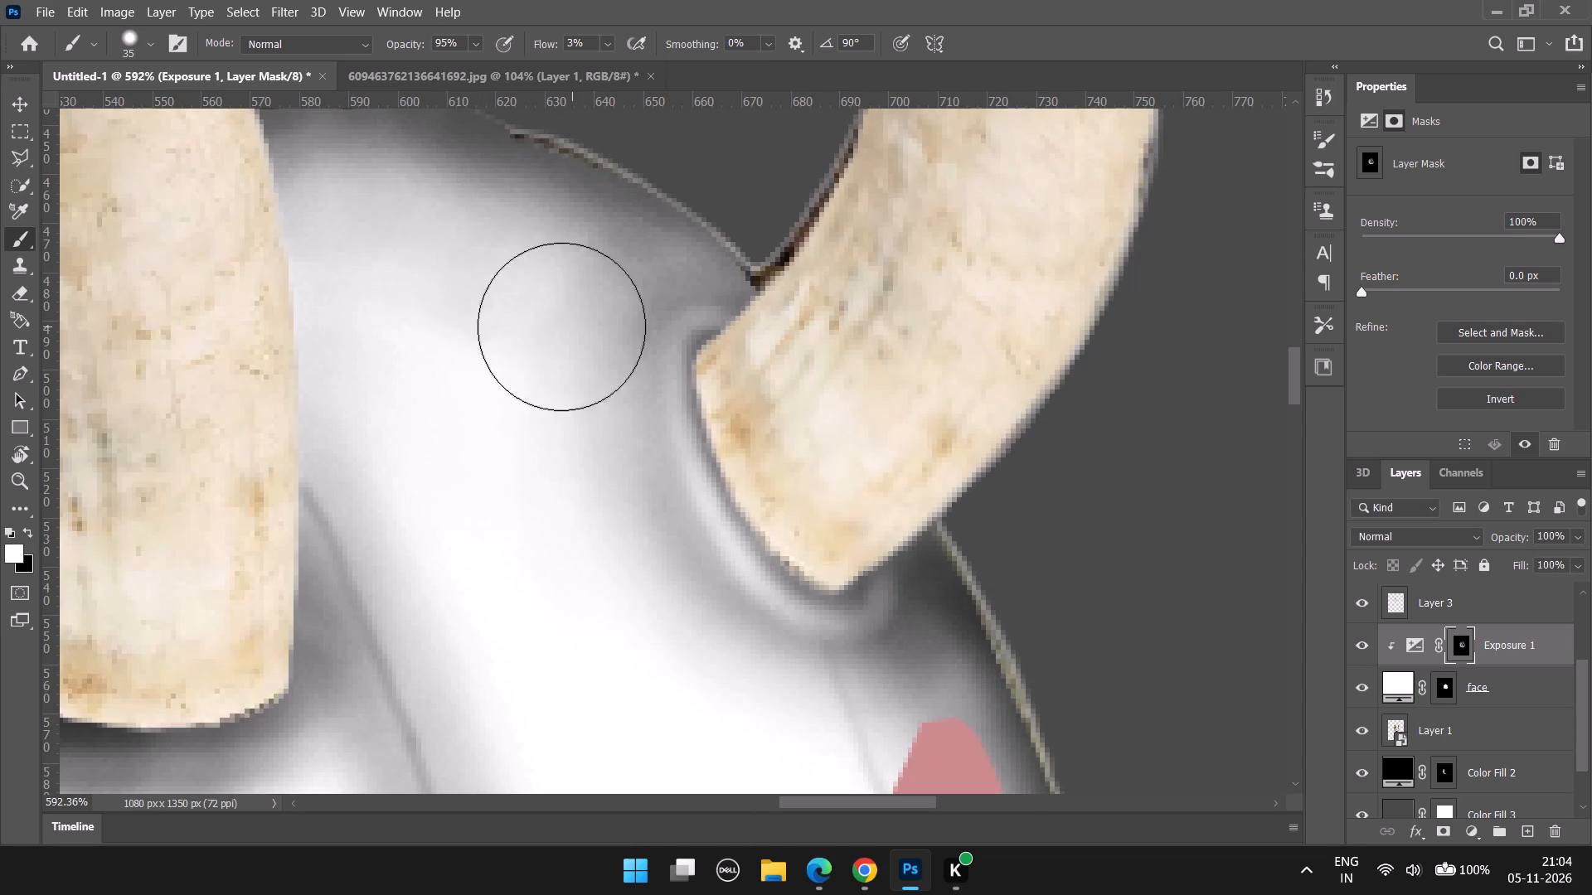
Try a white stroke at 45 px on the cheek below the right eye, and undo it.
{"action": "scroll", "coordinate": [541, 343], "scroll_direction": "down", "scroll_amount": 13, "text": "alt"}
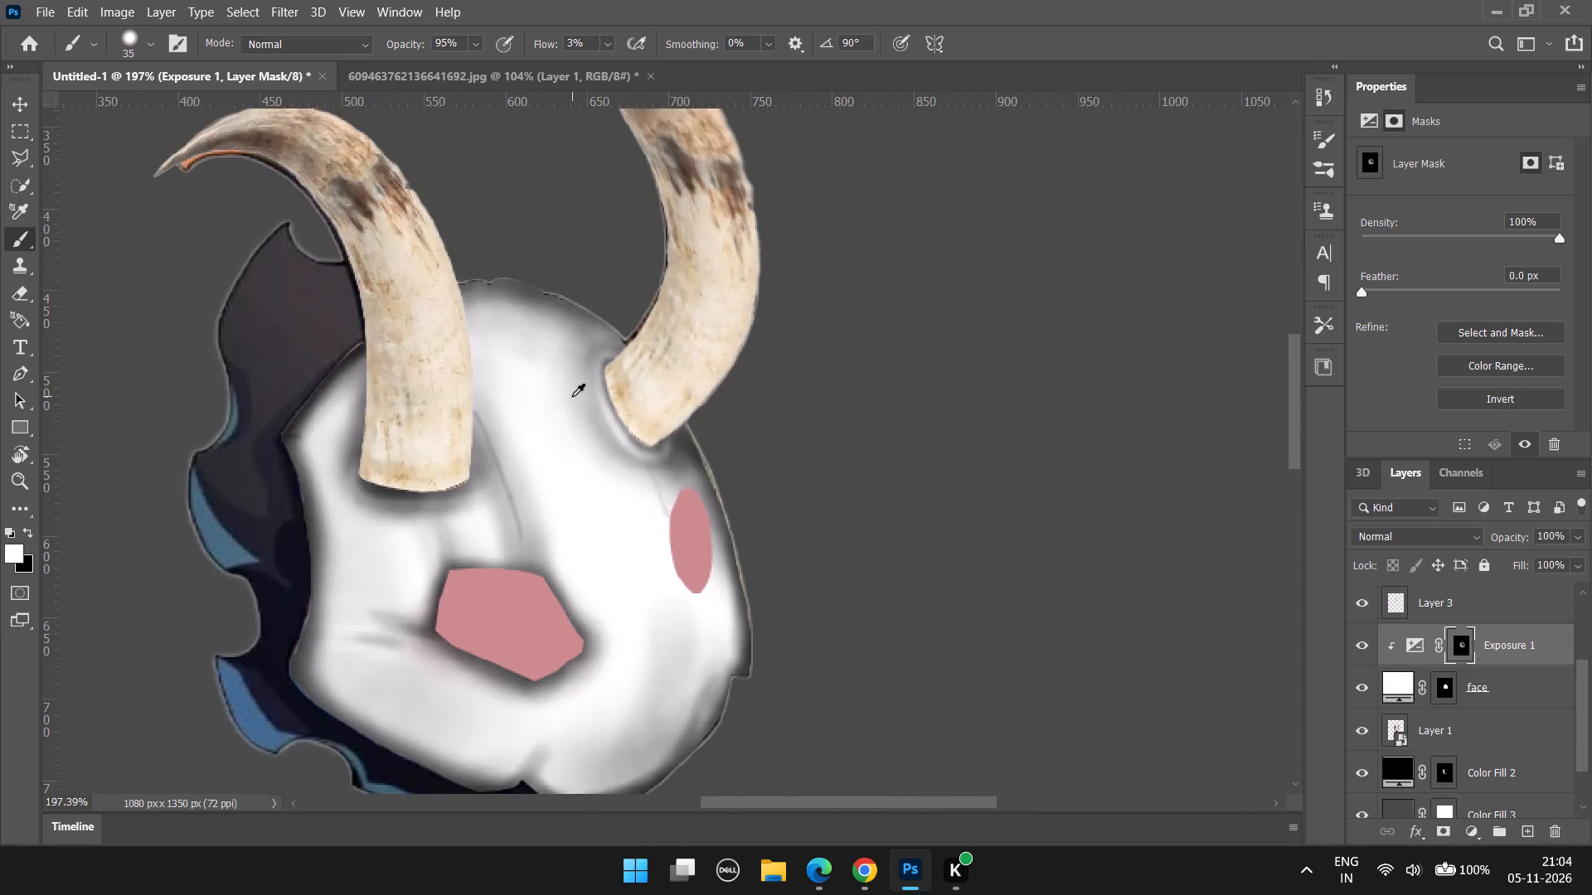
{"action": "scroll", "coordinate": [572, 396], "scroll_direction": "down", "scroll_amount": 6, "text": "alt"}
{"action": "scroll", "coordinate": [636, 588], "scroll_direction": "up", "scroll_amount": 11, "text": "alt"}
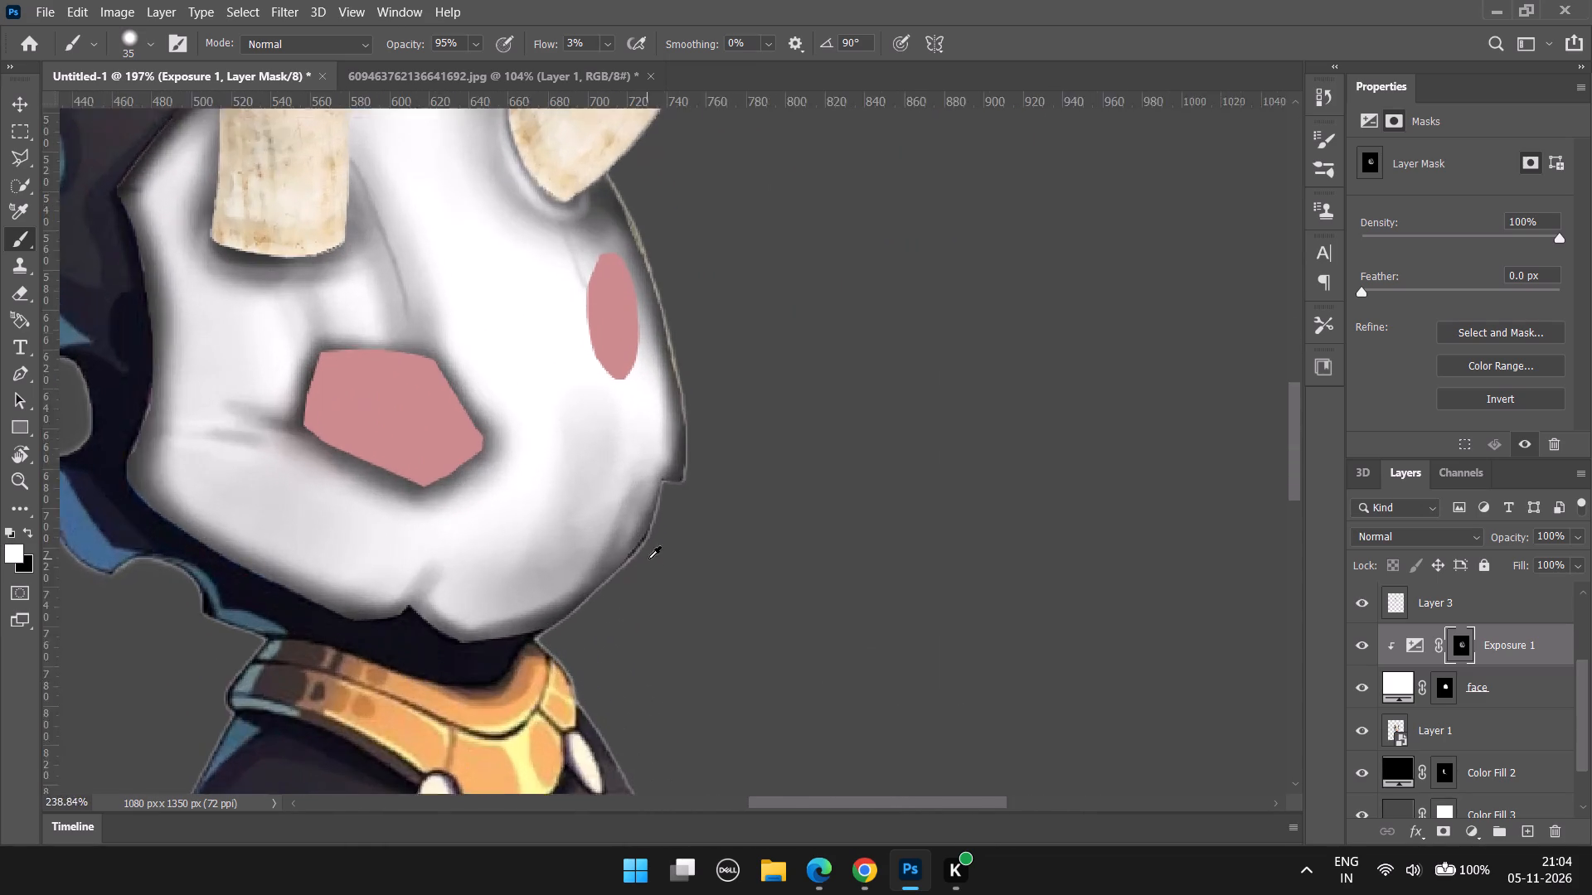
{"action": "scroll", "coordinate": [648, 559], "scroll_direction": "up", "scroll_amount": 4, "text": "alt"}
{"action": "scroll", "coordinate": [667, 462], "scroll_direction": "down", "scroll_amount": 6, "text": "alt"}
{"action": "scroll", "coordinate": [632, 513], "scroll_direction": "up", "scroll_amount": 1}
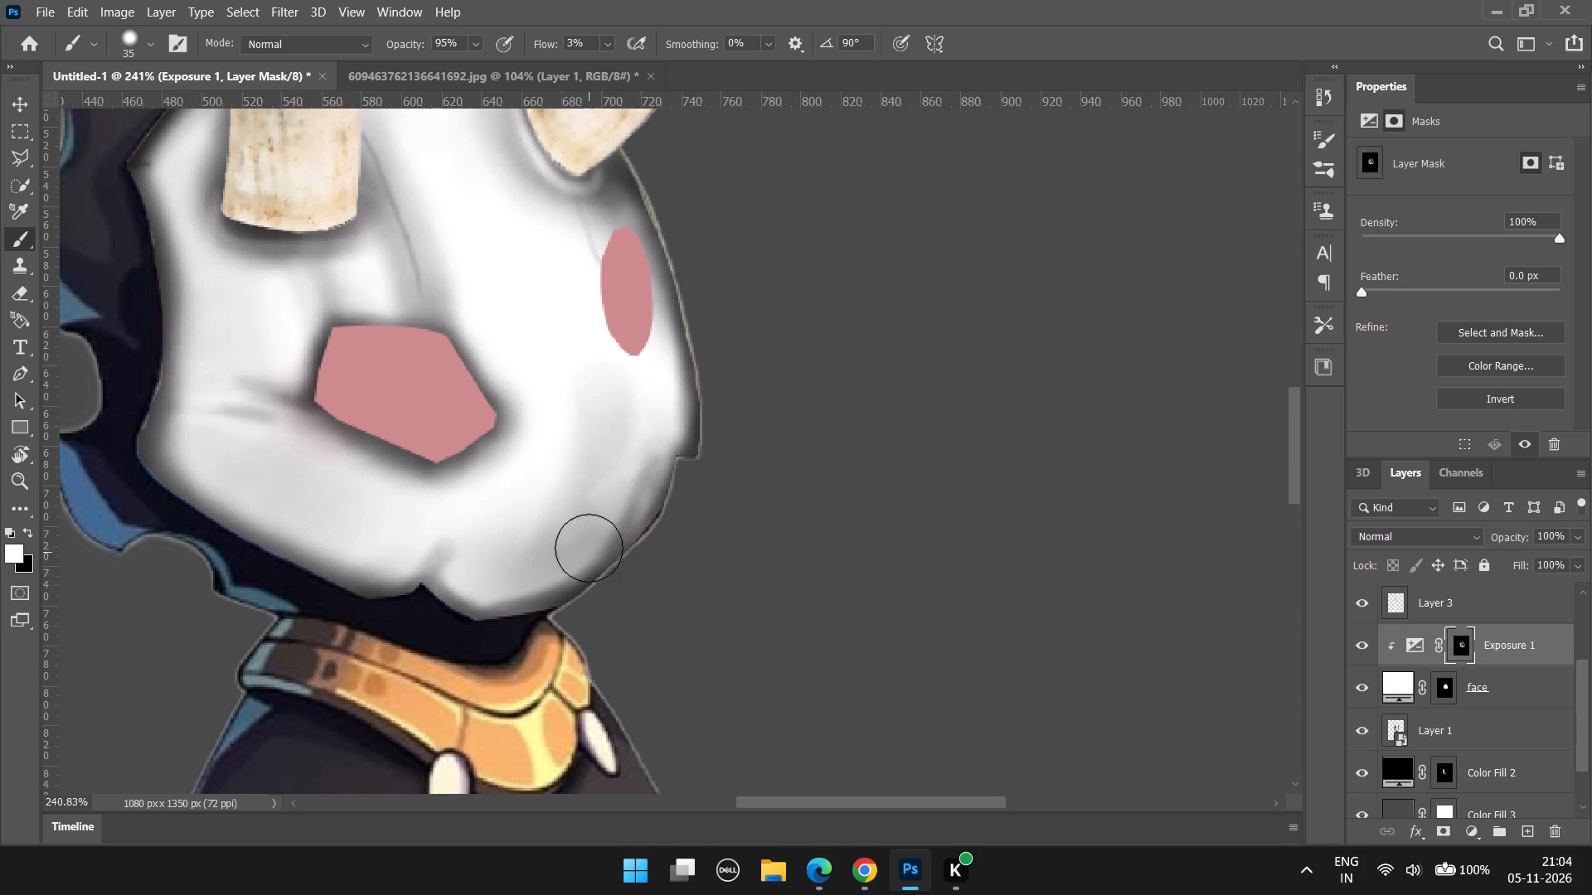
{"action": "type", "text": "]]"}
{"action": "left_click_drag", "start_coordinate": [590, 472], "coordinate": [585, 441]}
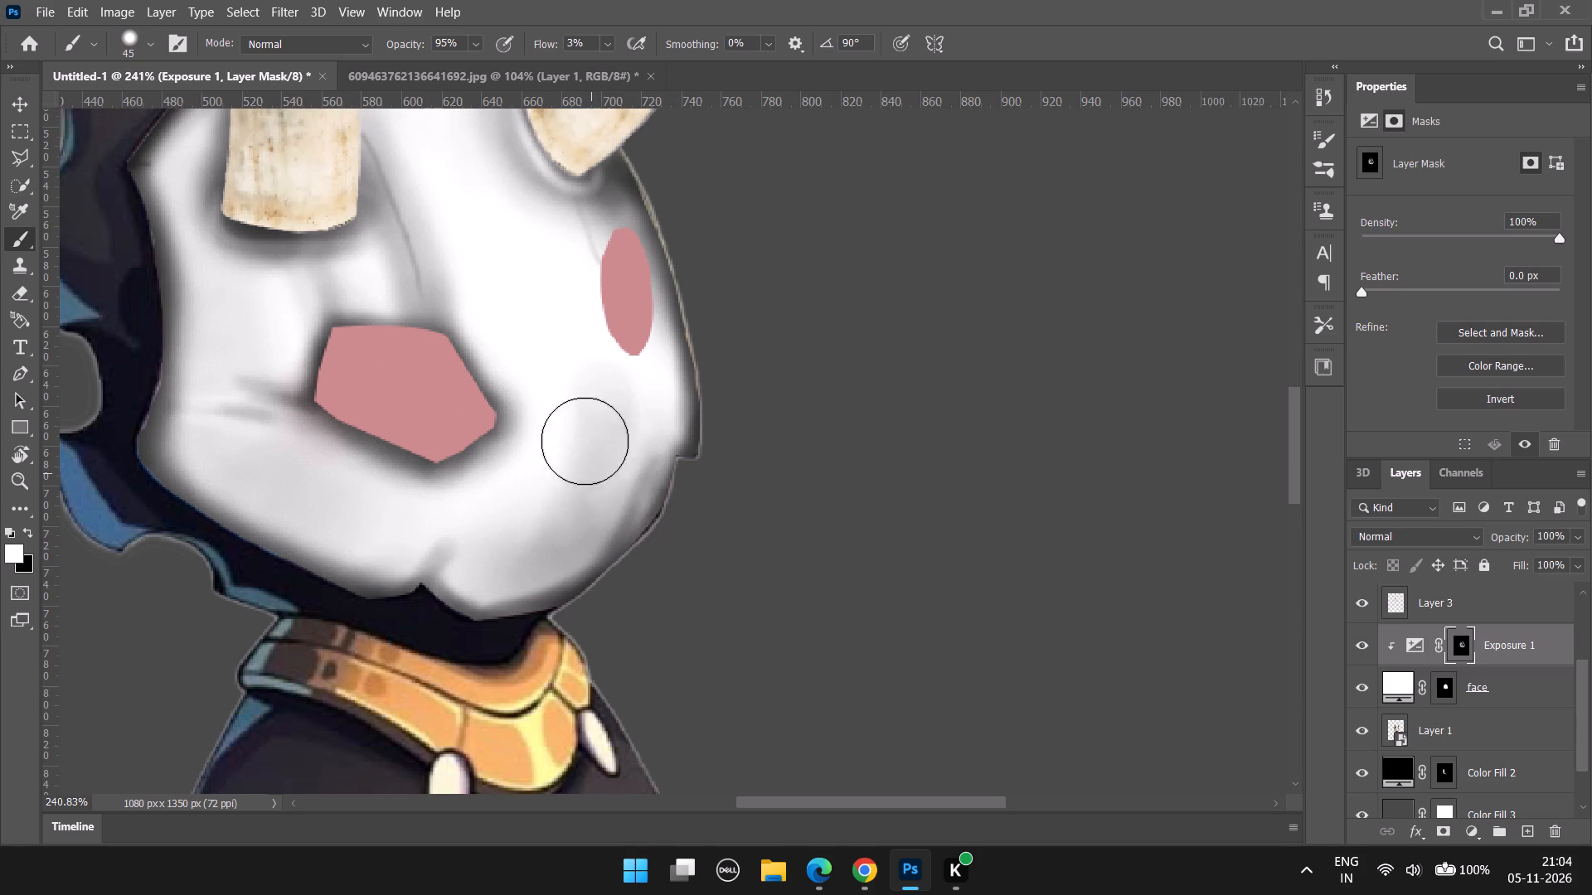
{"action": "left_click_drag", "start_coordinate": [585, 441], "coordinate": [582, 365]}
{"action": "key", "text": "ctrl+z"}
Lighten the cheek shading below the right eye with black strokes at 45 px.
{"action": "key", "text": "x"}
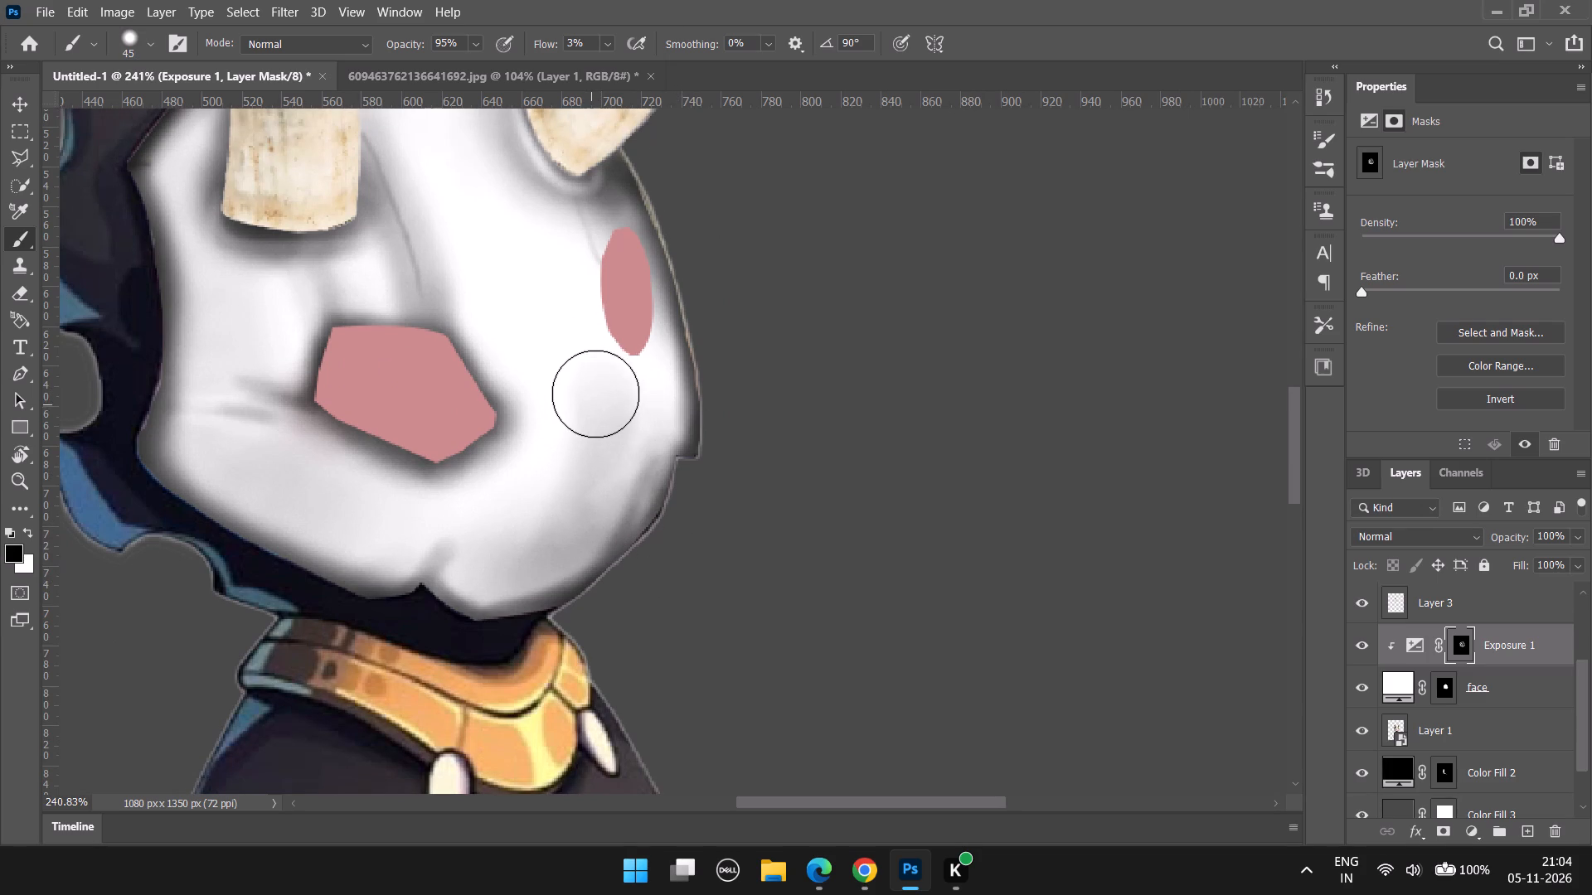
{"action": "left_click_drag", "start_coordinate": [596, 389], "coordinate": [593, 462]}
{"action": "left_click_drag", "start_coordinate": [611, 405], "coordinate": [585, 520]}
{"action": "left_click_drag", "start_coordinate": [609, 453], "coordinate": [594, 520]}
{"action": "left_click_drag", "start_coordinate": [593, 496], "coordinate": [590, 520]}
{"action": "left_click", "coordinate": [582, 509]}
{"action": "left_click_drag", "start_coordinate": [572, 514], "coordinate": [629, 360]}
{"action": "left_click_drag", "start_coordinate": [555, 478], "coordinate": [561, 356]}
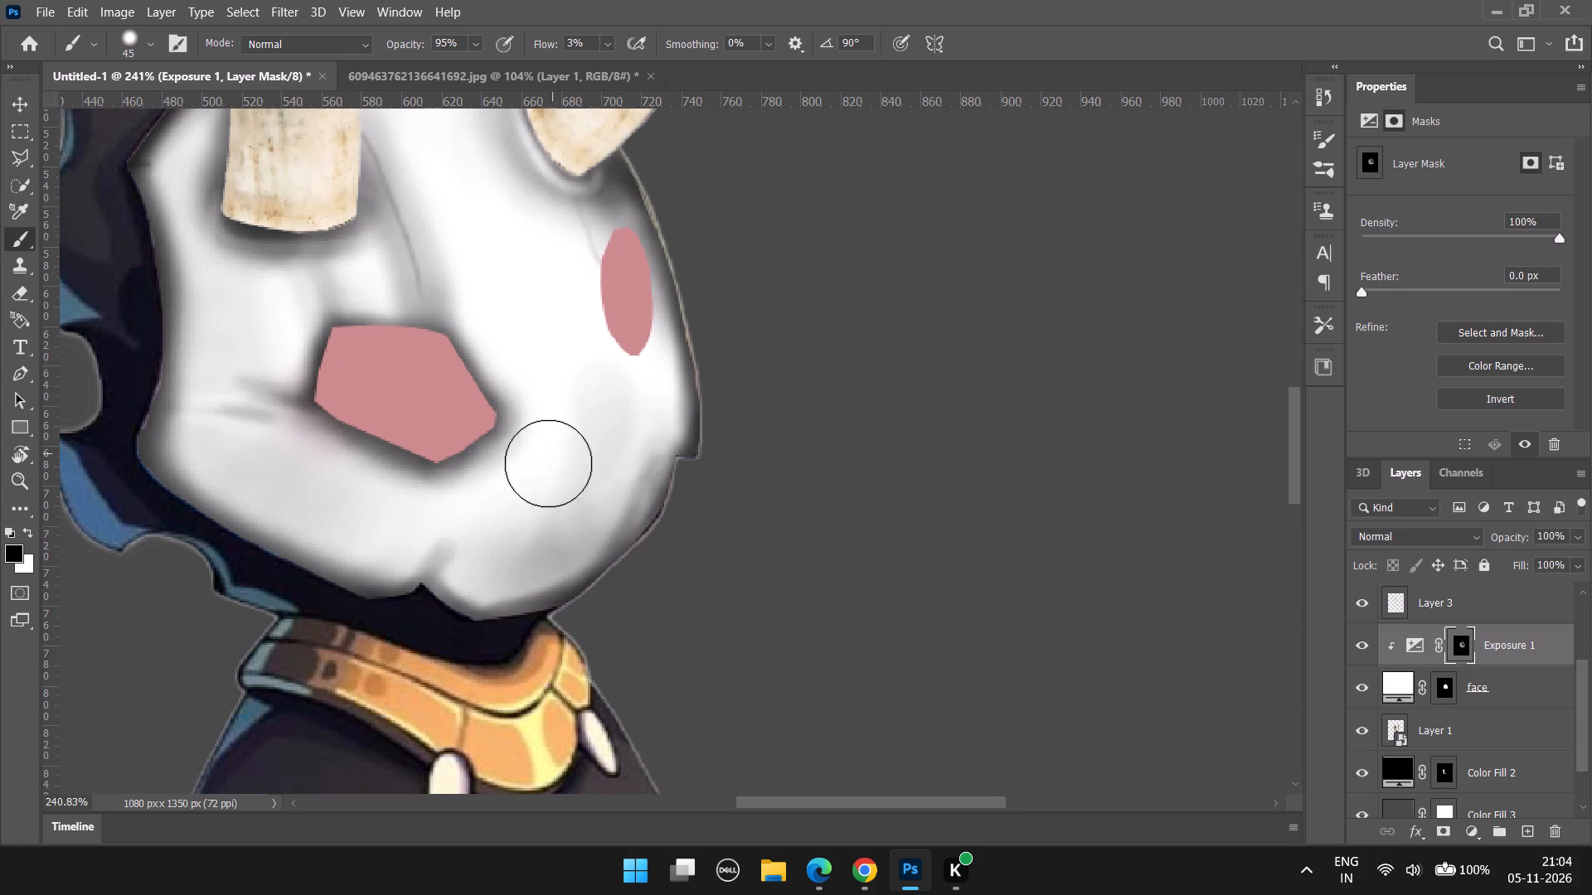
{"action": "left_click_drag", "start_coordinate": [548, 463], "coordinate": [565, 369]}
Darken the face's right edge beside the cheek with white strokes at 45 px.
{"action": "scroll", "coordinate": [714, 438], "scroll_direction": "up", "scroll_amount": 2, "text": "alt"}
{"action": "key", "text": "x"}
{"action": "left_click_drag", "start_coordinate": [706, 468], "coordinate": [706, 461]}
{"action": "left_click_drag", "start_coordinate": [708, 498], "coordinate": [708, 393]}
{"action": "left_click_drag", "start_coordinate": [692, 467], "coordinate": [744, 339]}
Lighten the face's right edge from the cheek up to the right horn's base with black strokes at 45 px.
{"action": "key", "text": "x"}
{"action": "left_click_drag", "start_coordinate": [692, 451], "coordinate": [701, 406]}
{"action": "left_click_drag", "start_coordinate": [705, 466], "coordinate": [721, 281]}
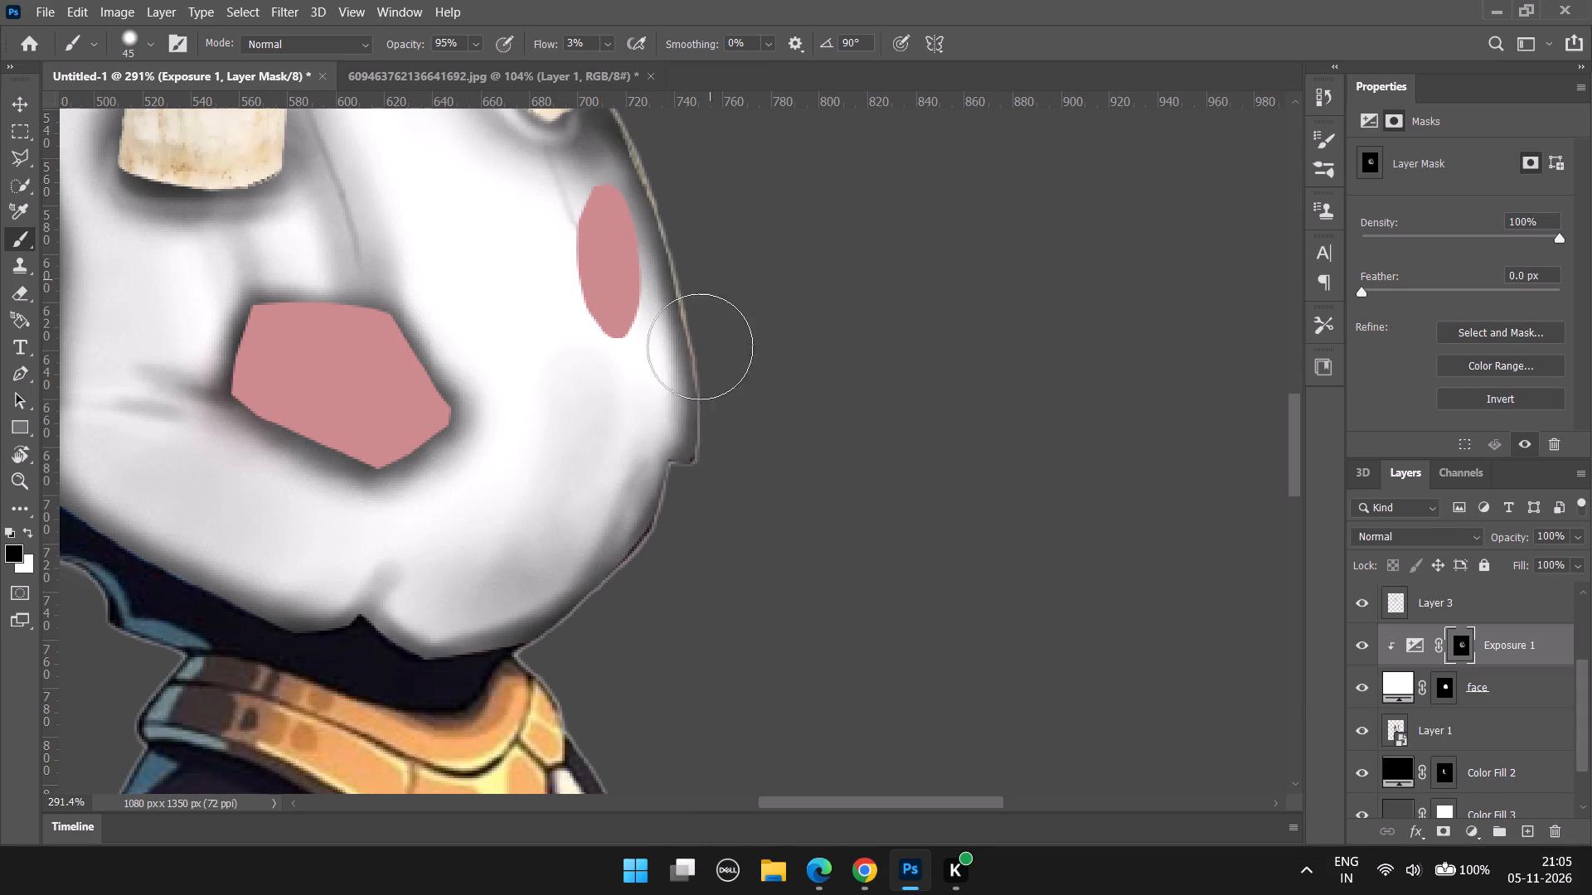
{"action": "left_click_drag", "start_coordinate": [669, 484], "coordinate": [647, 128]}
{"action": "scroll", "coordinate": [669, 451], "scroll_direction": "up", "scroll_amount": 3}
{"action": "scroll", "coordinate": [721, 424], "scroll_direction": "down", "scroll_amount": 5, "text": "alt"}
{"action": "scroll", "coordinate": [724, 433], "scroll_direction": "up", "scroll_amount": 2, "text": "alt"}
{"action": "left_click_drag", "start_coordinate": [678, 293], "coordinate": [665, 224]}
{"action": "scroll", "coordinate": [657, 289], "scroll_direction": "up", "scroll_amount": 4}
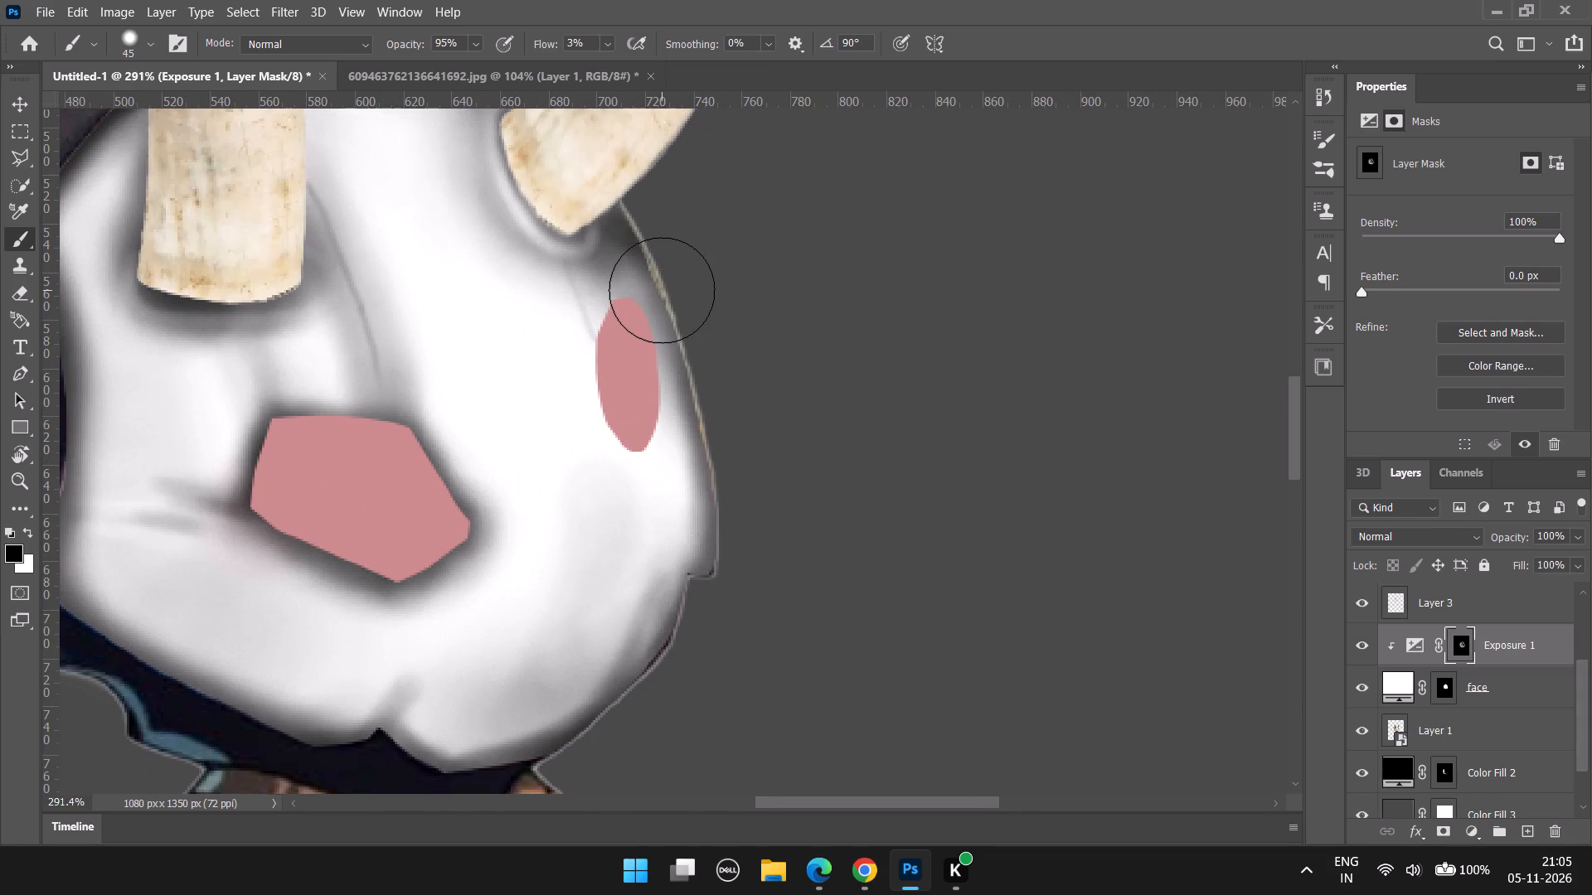
{"action": "key", "text": "space"}
{"action": "scroll", "coordinate": [652, 283], "scroll_direction": "up", "scroll_amount": 3}
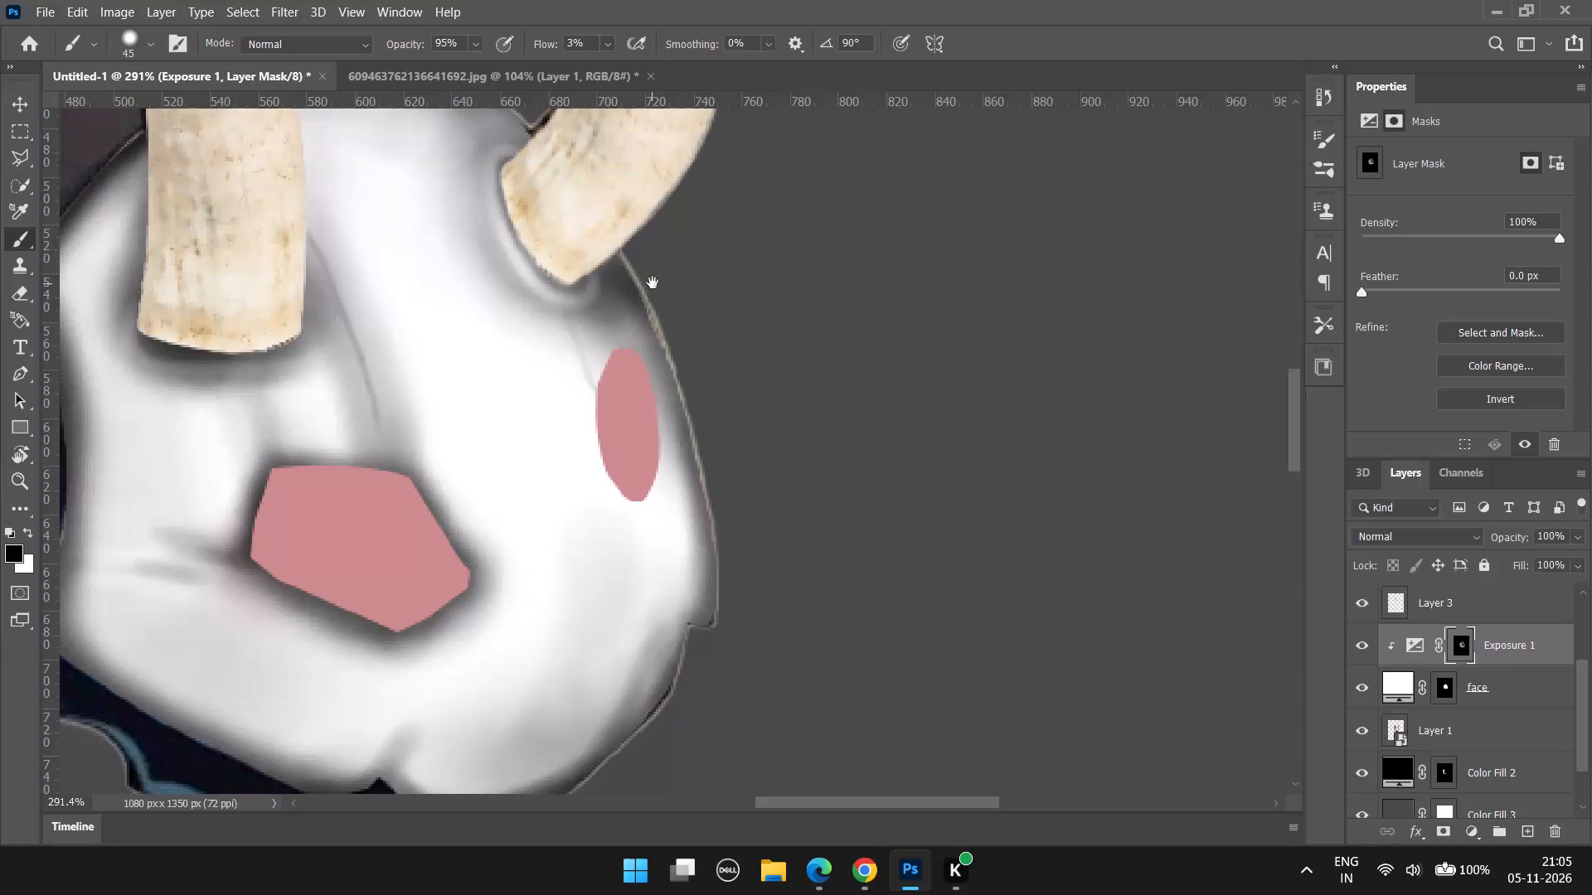
{"action": "scroll", "coordinate": [653, 283], "scroll_direction": "up", "scroll_amount": 5}
{"action": "left_click", "coordinate": [642, 337]}
{"action": "left_click_drag", "start_coordinate": [630, 340], "coordinate": [647, 325]}
{"action": "left_click_drag", "start_coordinate": [623, 335], "coordinate": [666, 281]}
{"action": "left_click_drag", "start_coordinate": [615, 365], "coordinate": [661, 273]}
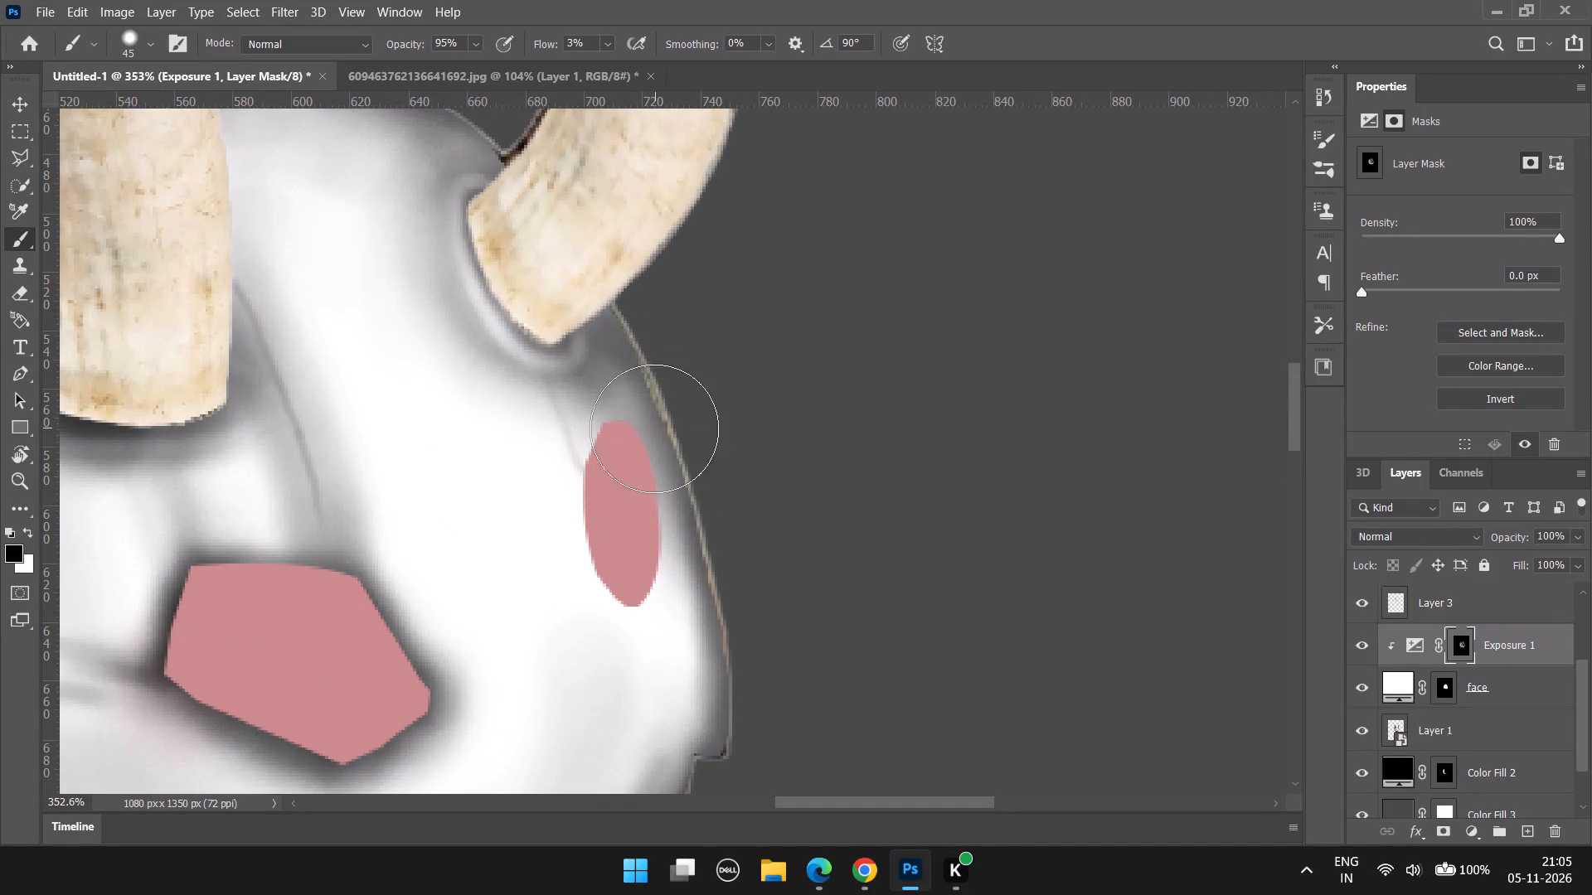
Darken the face's right edge between the right horn's base and the right eye with white strokes at 45 px.
{"action": "key", "text": "x"}
{"action": "scroll", "coordinate": [747, 381], "scroll_direction": "up", "scroll_amount": 7}
{"action": "key", "text": "space"}
{"action": "left_click", "coordinate": [598, 523]}
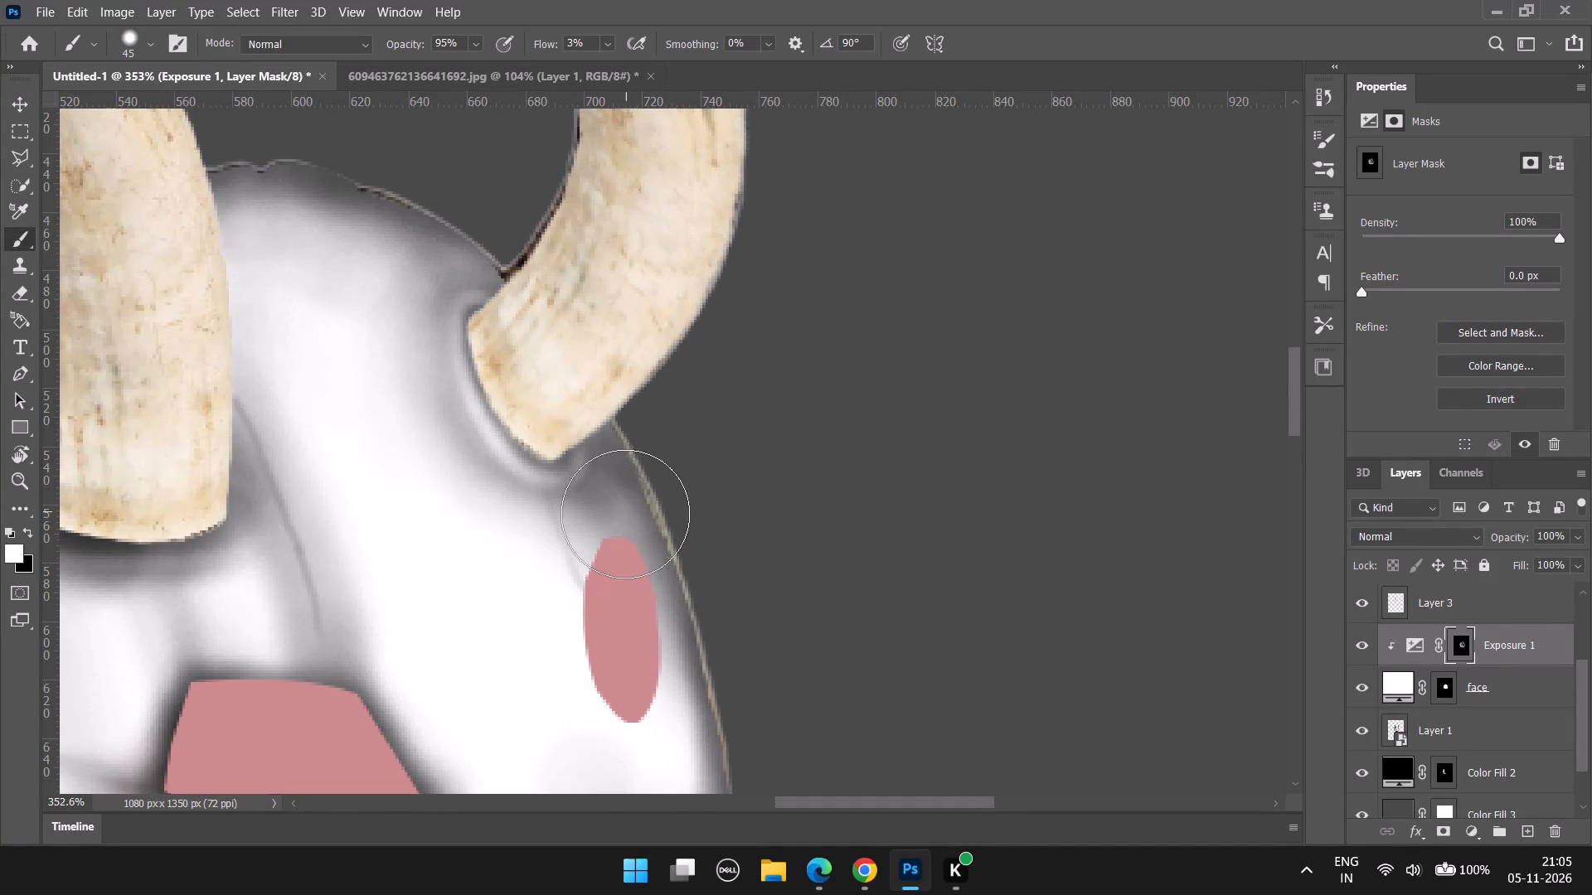
{"action": "left_click_drag", "start_coordinate": [625, 514], "coordinate": [691, 494]}
{"action": "left_click_drag", "start_coordinate": [681, 444], "coordinate": [716, 492]}
{"action": "left_click_drag", "start_coordinate": [663, 412], "coordinate": [746, 507]}
{"action": "left_click_drag", "start_coordinate": [693, 433], "coordinate": [799, 715]}
{"action": "left_click_drag", "start_coordinate": [677, 418], "coordinate": [752, 675]}
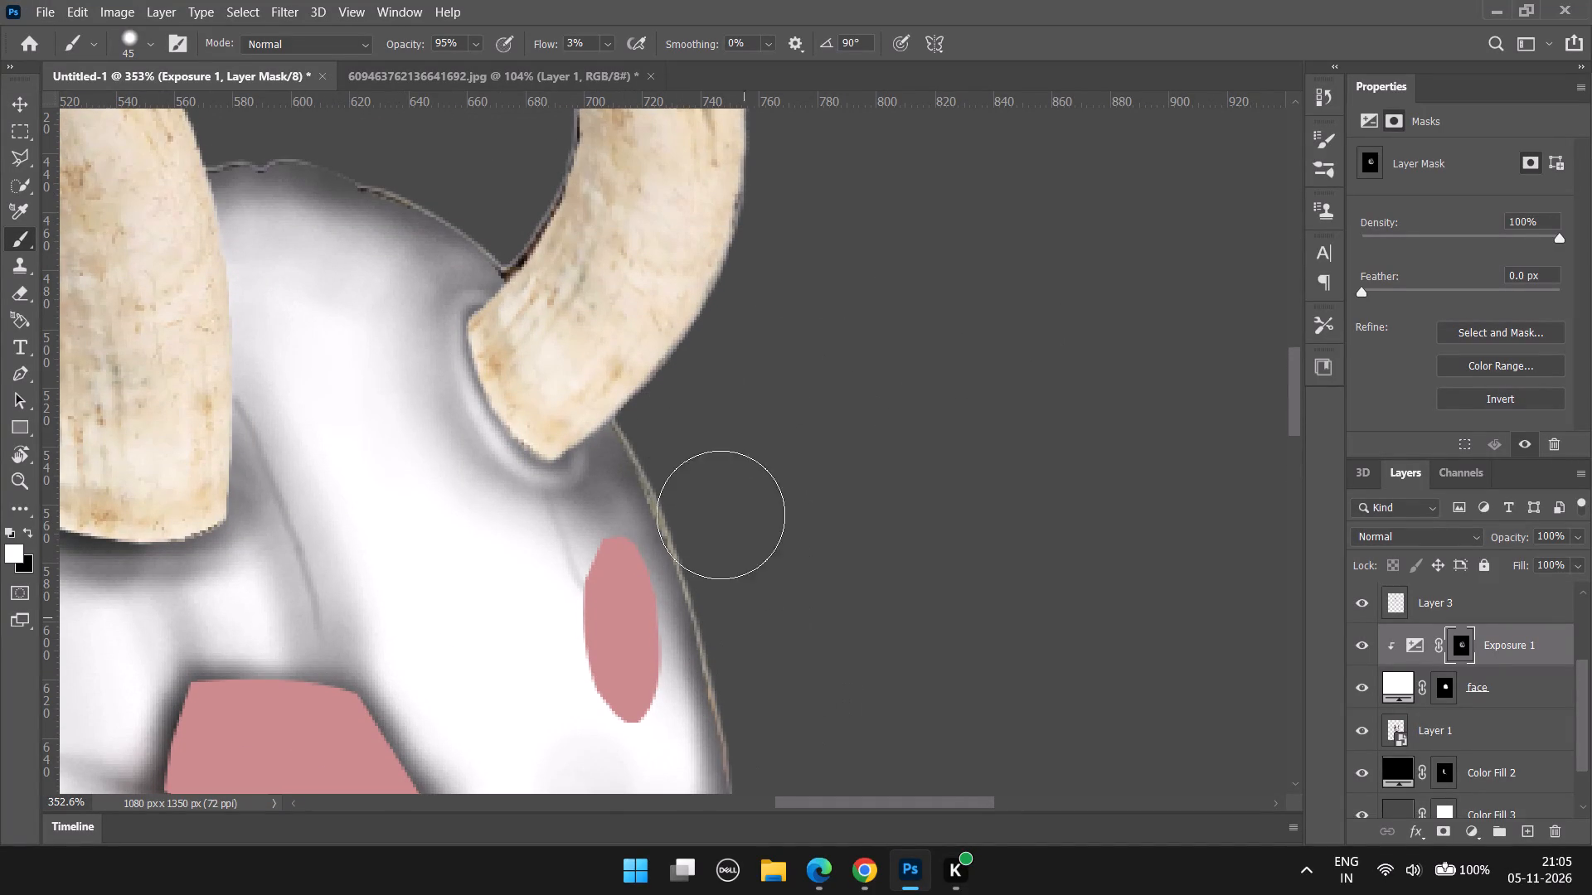
{"action": "left_click_drag", "start_coordinate": [685, 435], "coordinate": [758, 720]}
Lighten the area above the right eye and across the brow with black strokes at 45 px.
{"action": "key", "text": "x"}
{"action": "left_click_drag", "start_coordinate": [624, 540], "coordinate": [653, 684]}
{"action": "left_click_drag", "start_coordinate": [619, 515], "coordinate": [584, 566]}
{"action": "left_click_drag", "start_coordinate": [590, 502], "coordinate": [518, 546]}
{"action": "left_click_drag", "start_coordinate": [585, 513], "coordinate": [401, 536]}
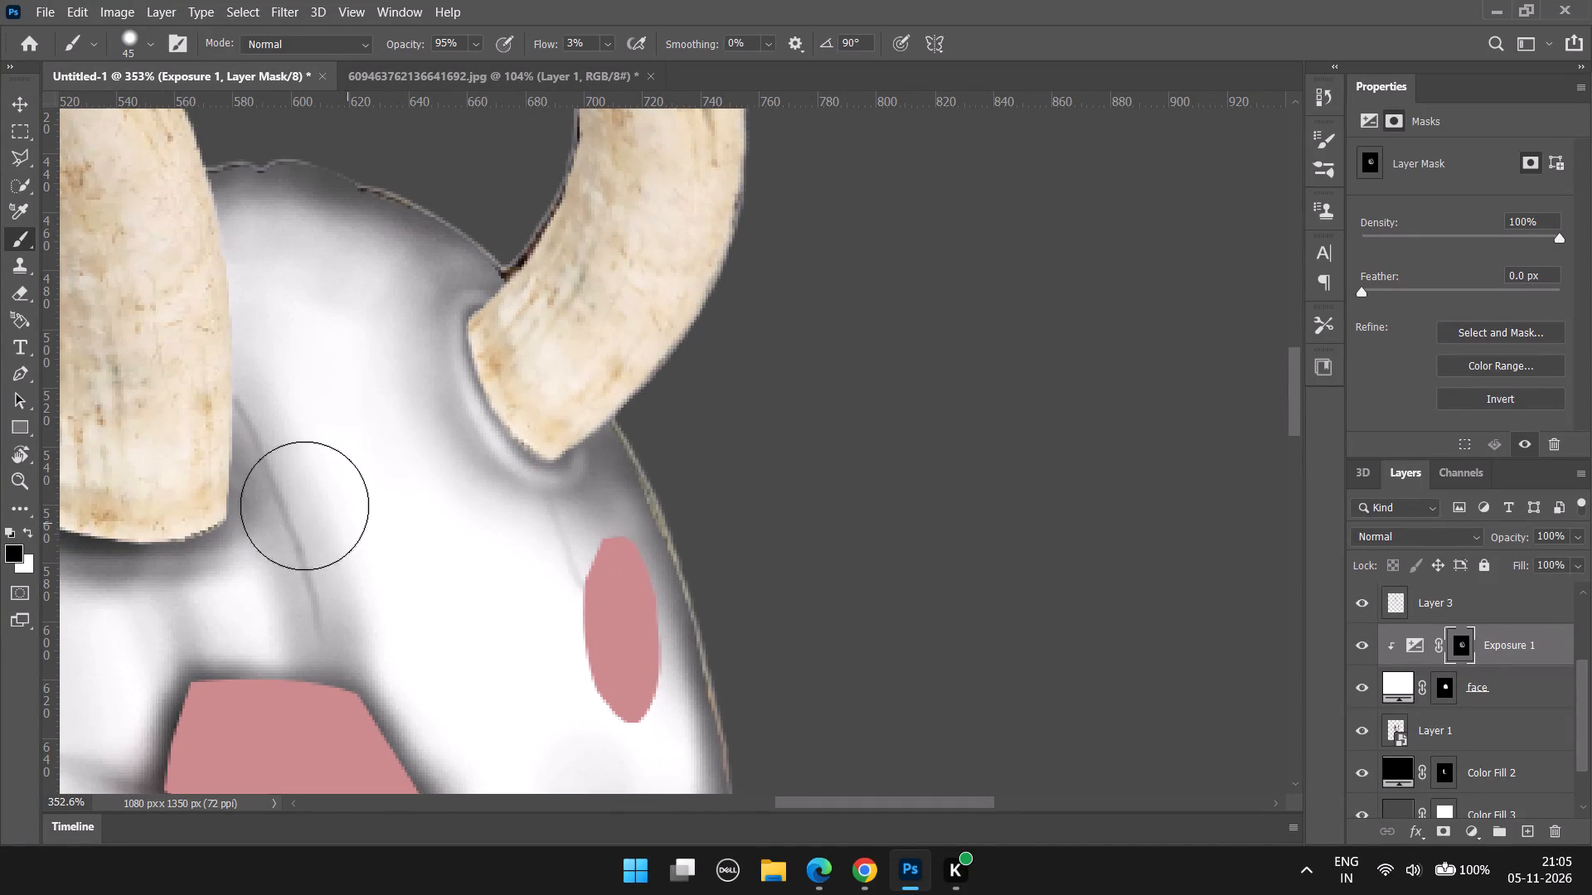
Reduce the brush to 9 px and darken the rim just beneath the right horn's base with white strokes.
{"action": "scroll", "coordinate": [495, 503], "scroll_direction": "down", "scroll_amount": 13, "text": "alt"}
{"action": "scroll", "coordinate": [509, 593], "scroll_direction": "up", "scroll_amount": 3, "text": "alt"}
{"action": "scroll", "coordinate": [354, 476], "scroll_direction": "up", "scroll_amount": 2, "text": "alt"}
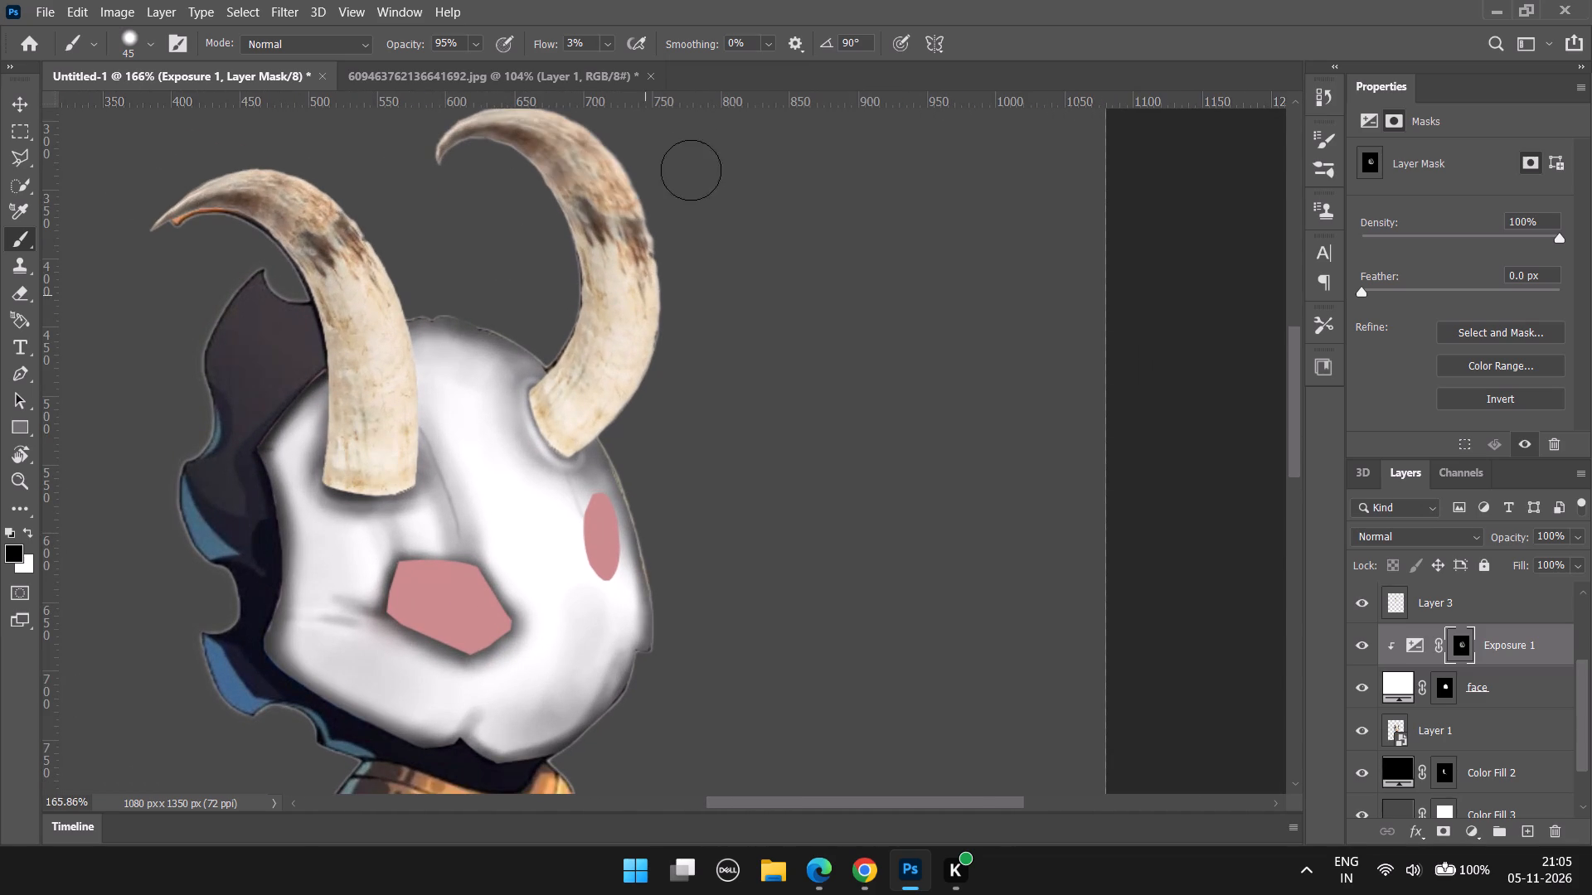
{"action": "key", "text": "space"}
{"action": "scroll", "coordinate": [536, 433], "scroll_direction": "up", "scroll_amount": 18, "text": "alt"}
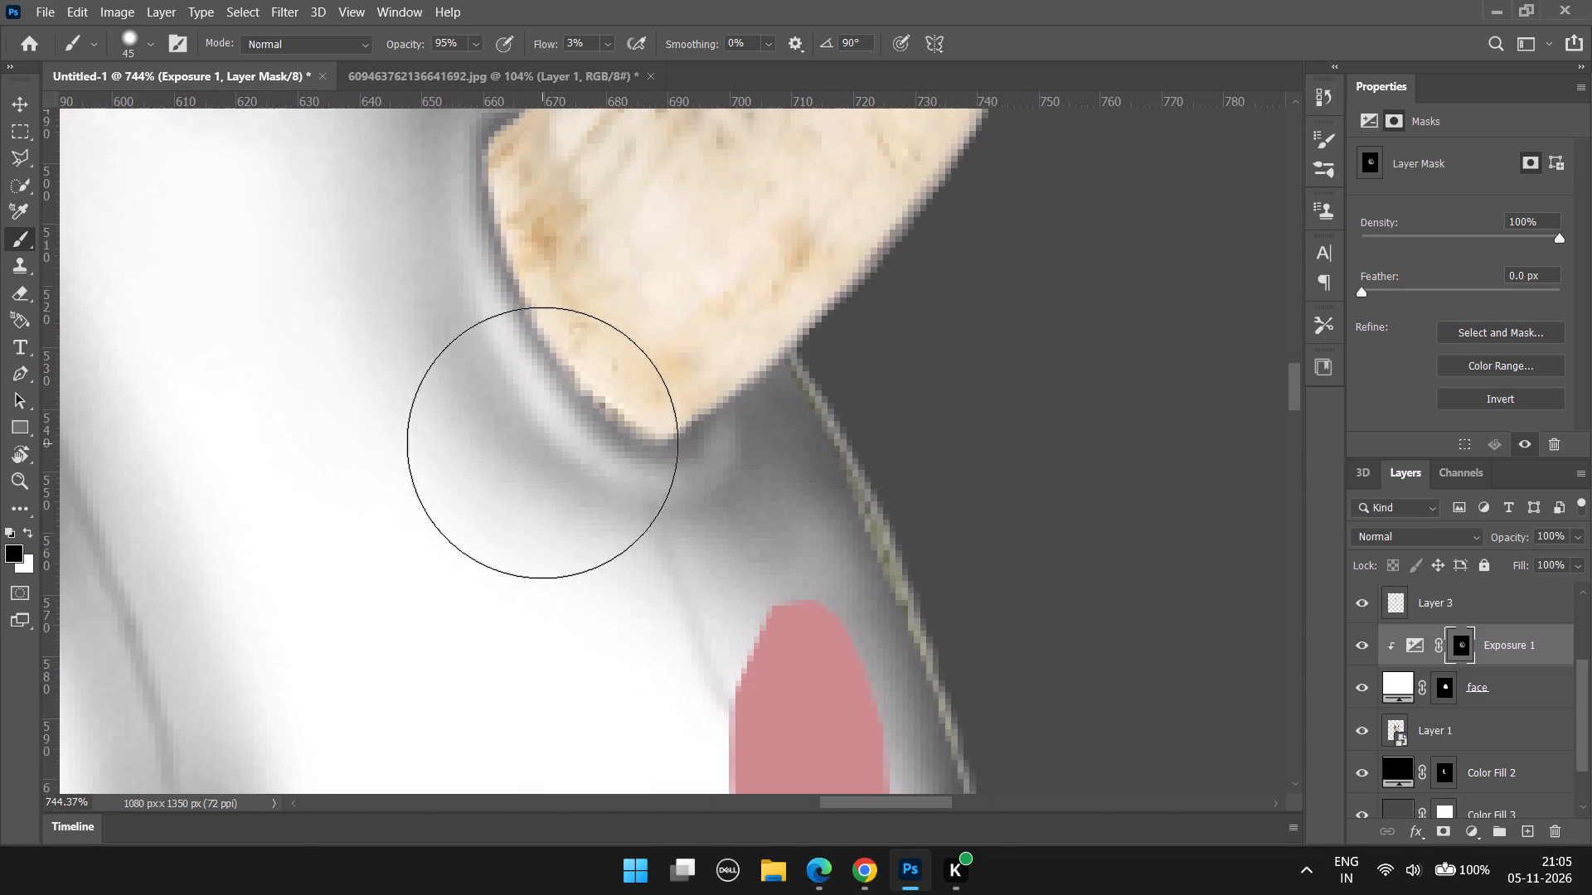
{"action": "scroll", "coordinate": [485, 317], "scroll_direction": "up", "scroll_amount": 7}
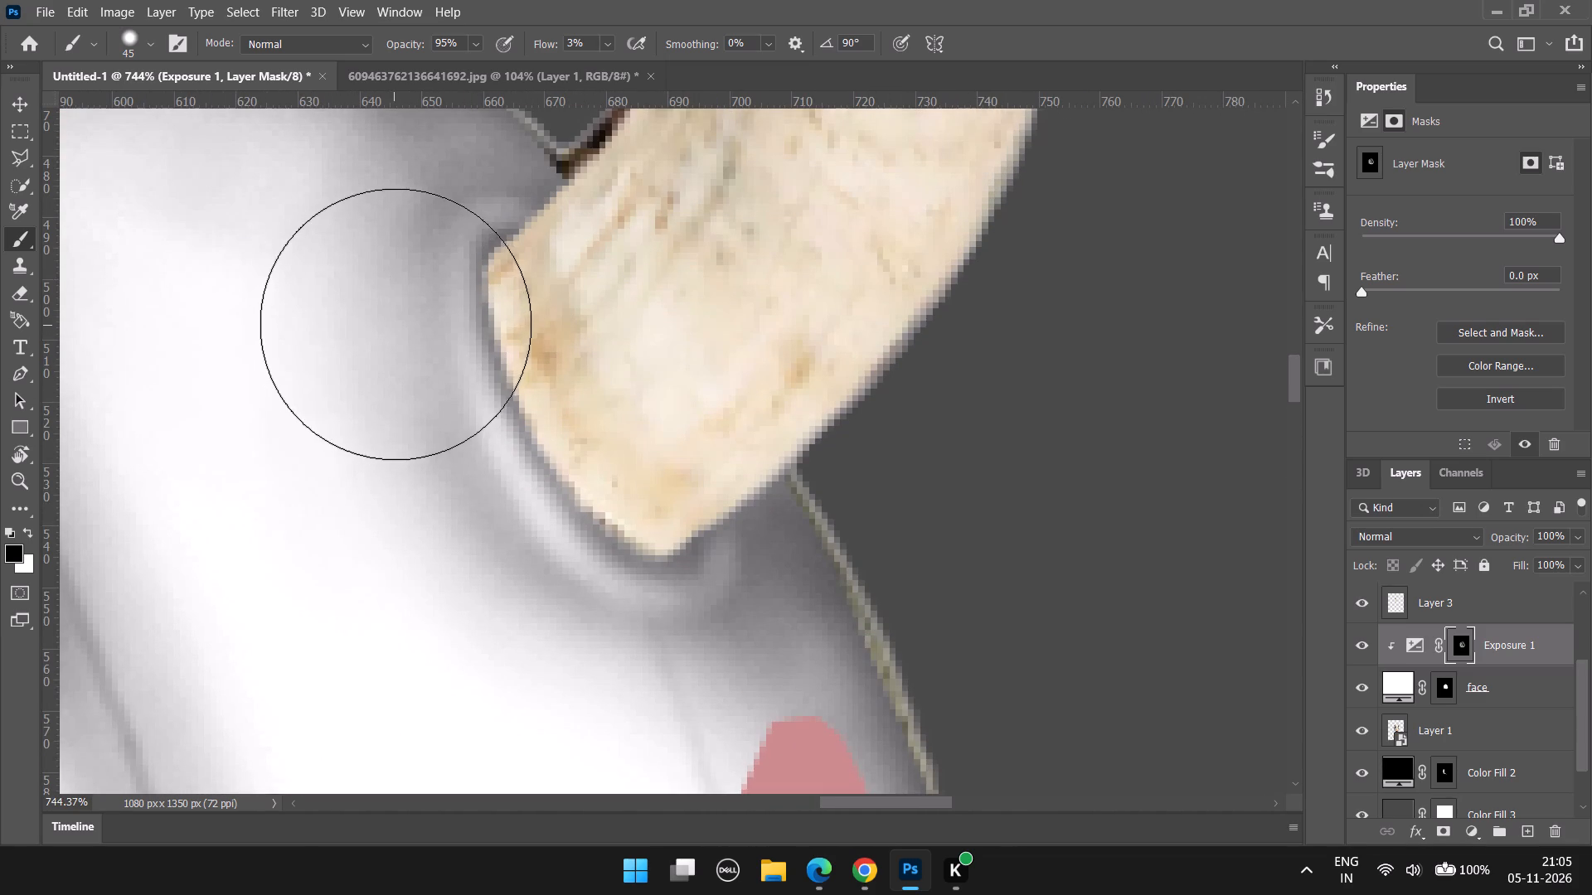
{"action": "key", "text": "x"}
{"action": "type", "text": "[["}
{"action": "key", "text": "bracketleft"}
{"action": "key", "text": "bracketleft"}
{"action": "key", "text": "bracketleft"}
{"action": "key", "text": "bracketleft"}
{"action": "key", "text": "bracketleft"}
{"action": "key", "text": "bracketleft"}
{"action": "left_click_drag", "start_coordinate": [701, 588], "coordinate": [632, 599]}
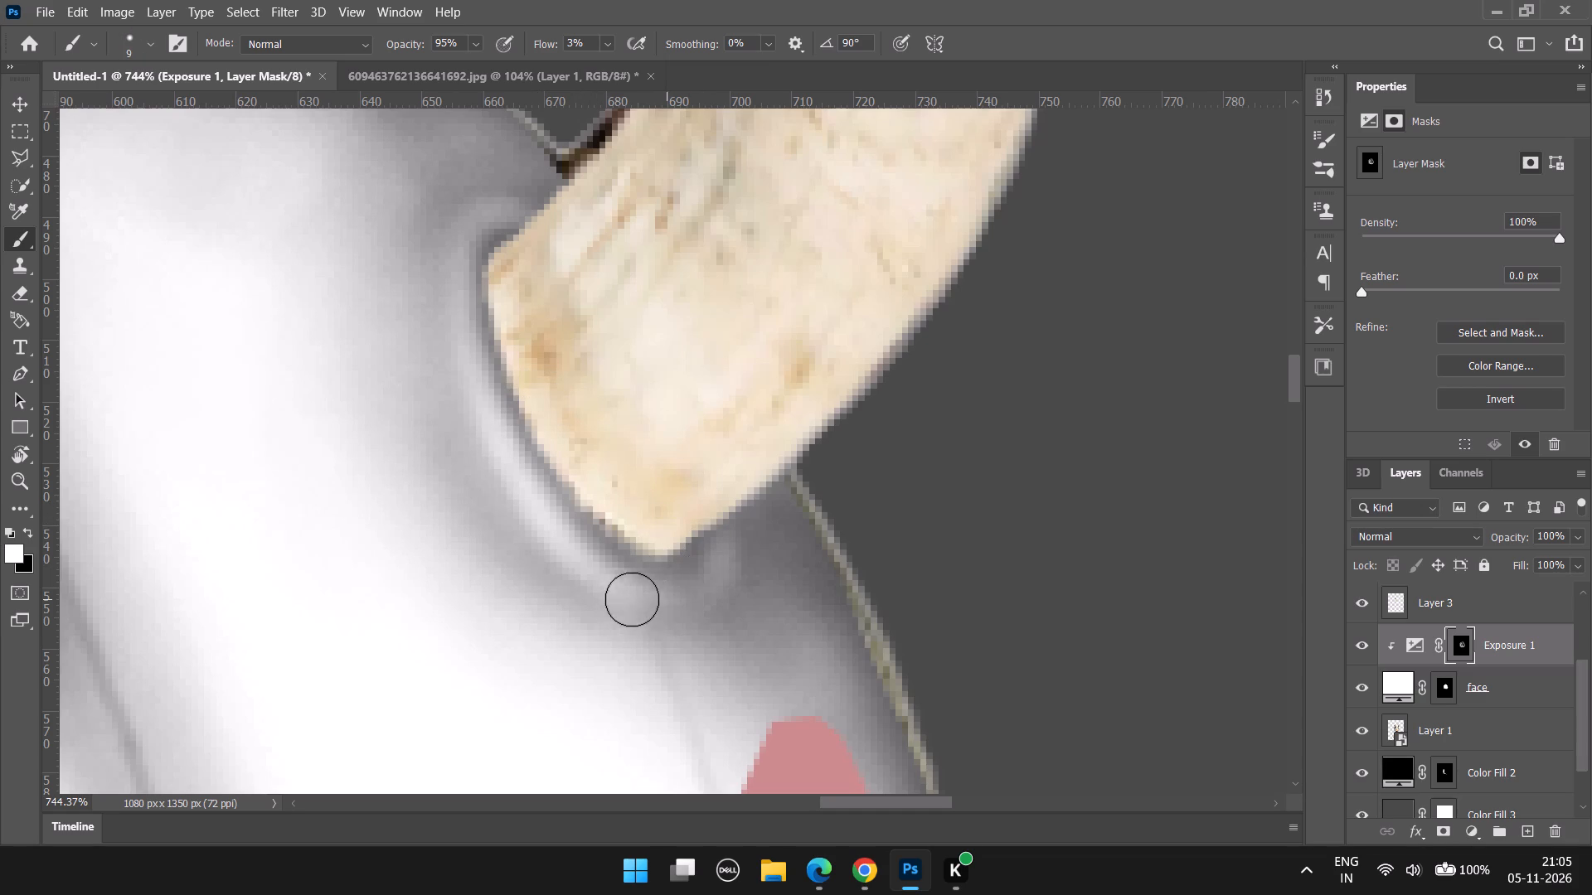
{"action": "left_click_drag", "start_coordinate": [632, 599], "coordinate": [628, 601]}
Lighten the thin rim beneath and along the inner side of the right horn's base with black strokes at 9 px.
{"action": "key", "text": "x"}
{"action": "left_click_drag", "start_coordinate": [719, 557], "coordinate": [673, 607]}
{"action": "left_click_drag", "start_coordinate": [692, 594], "coordinate": [633, 604]}
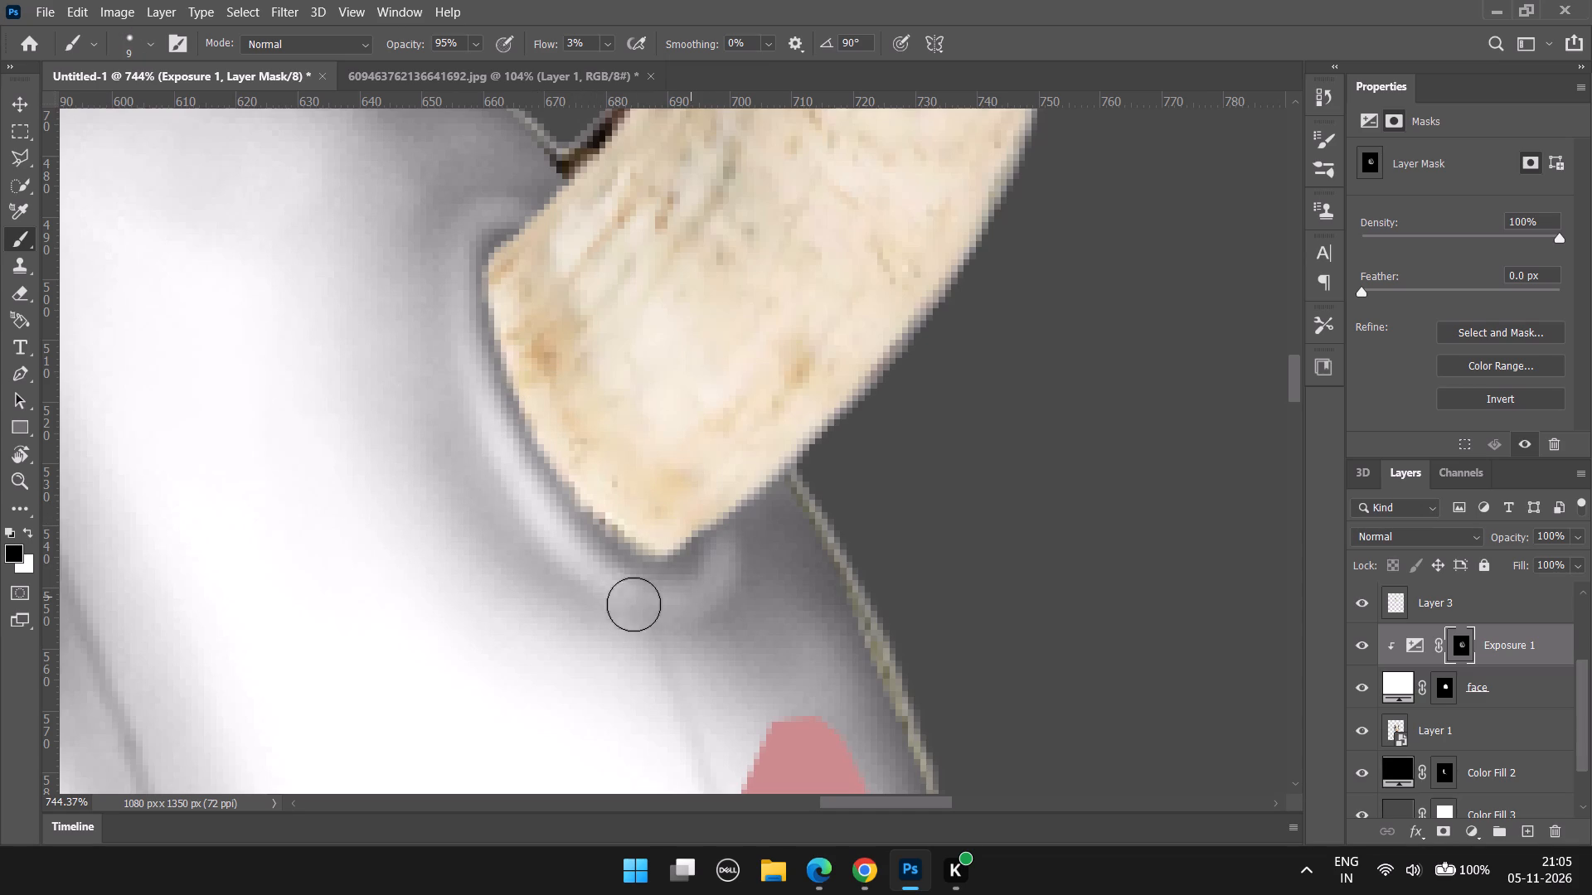
{"action": "left_click_drag", "start_coordinate": [633, 604], "coordinate": [437, 317]}
{"action": "left_click_drag", "start_coordinate": [437, 317], "coordinate": [518, 521]}
{"action": "left_click_drag", "start_coordinate": [470, 260], "coordinate": [493, 453]}
{"action": "left_click_drag", "start_coordinate": [444, 269], "coordinate": [495, 486]}
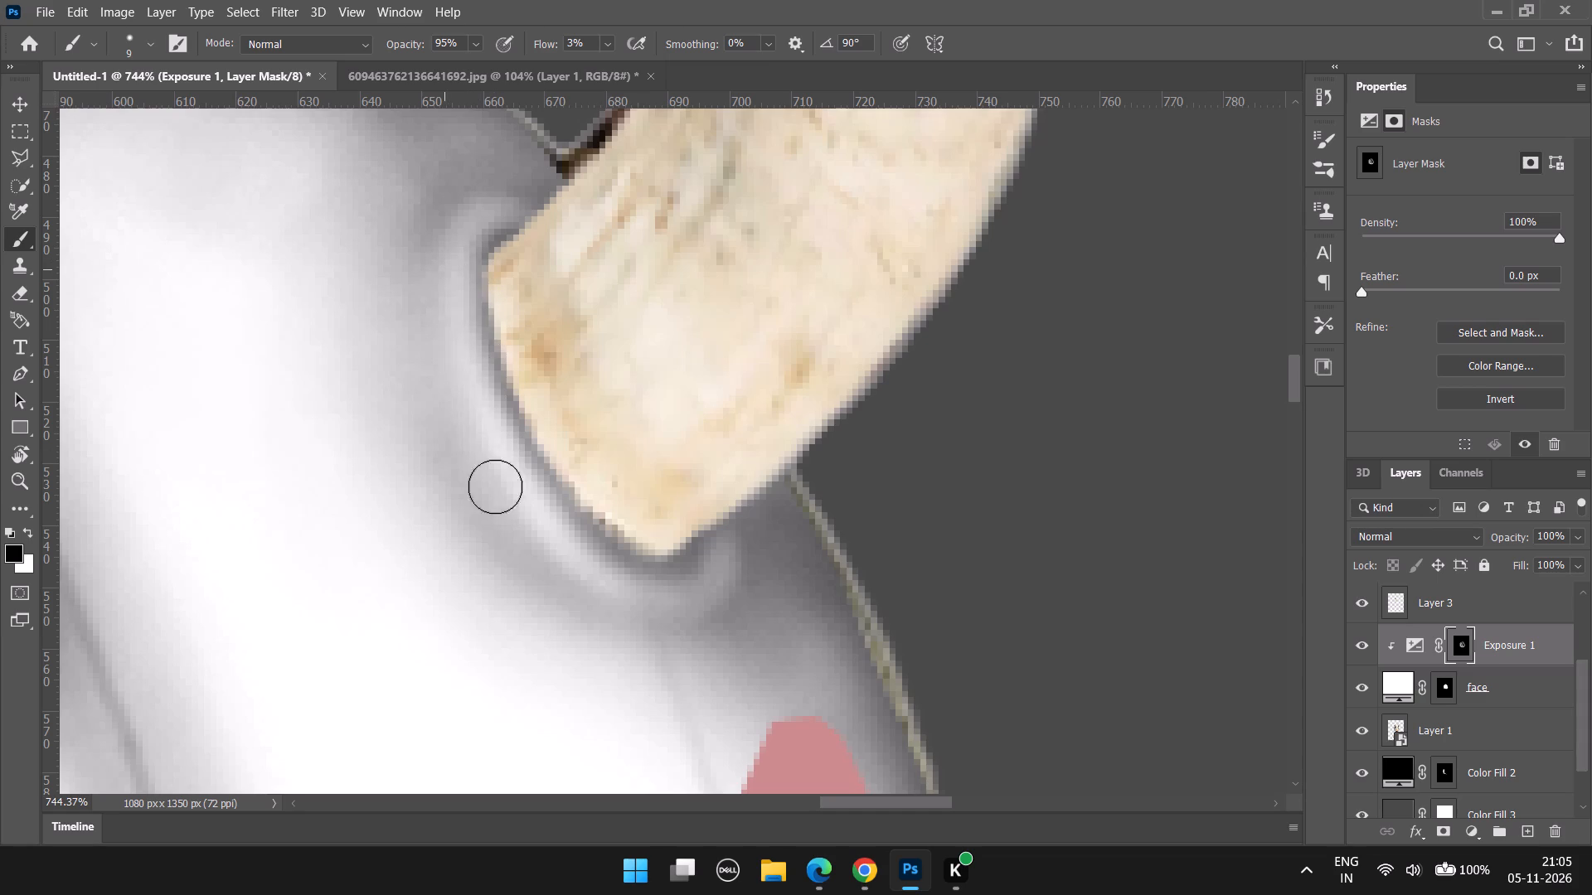
{"action": "left_click_drag", "start_coordinate": [495, 486], "coordinate": [500, 500]}
{"action": "left_click_drag", "start_coordinate": [444, 260], "coordinate": [641, 592]}
{"action": "left_click_drag", "start_coordinate": [491, 411], "coordinate": [688, 594]}
Brighten the rim around the right horn's base, from its lowest point to its upper corner, with black strokes at 9 px.
{"action": "left_click_drag", "start_coordinate": [510, 473], "coordinate": [726, 544]}
{"action": "left_click_drag", "start_coordinate": [721, 540], "coordinate": [705, 598]}
{"action": "left_click_drag", "start_coordinate": [709, 536], "coordinate": [672, 596]}
{"action": "left_click_drag", "start_coordinate": [704, 565], "coordinate": [692, 583]}
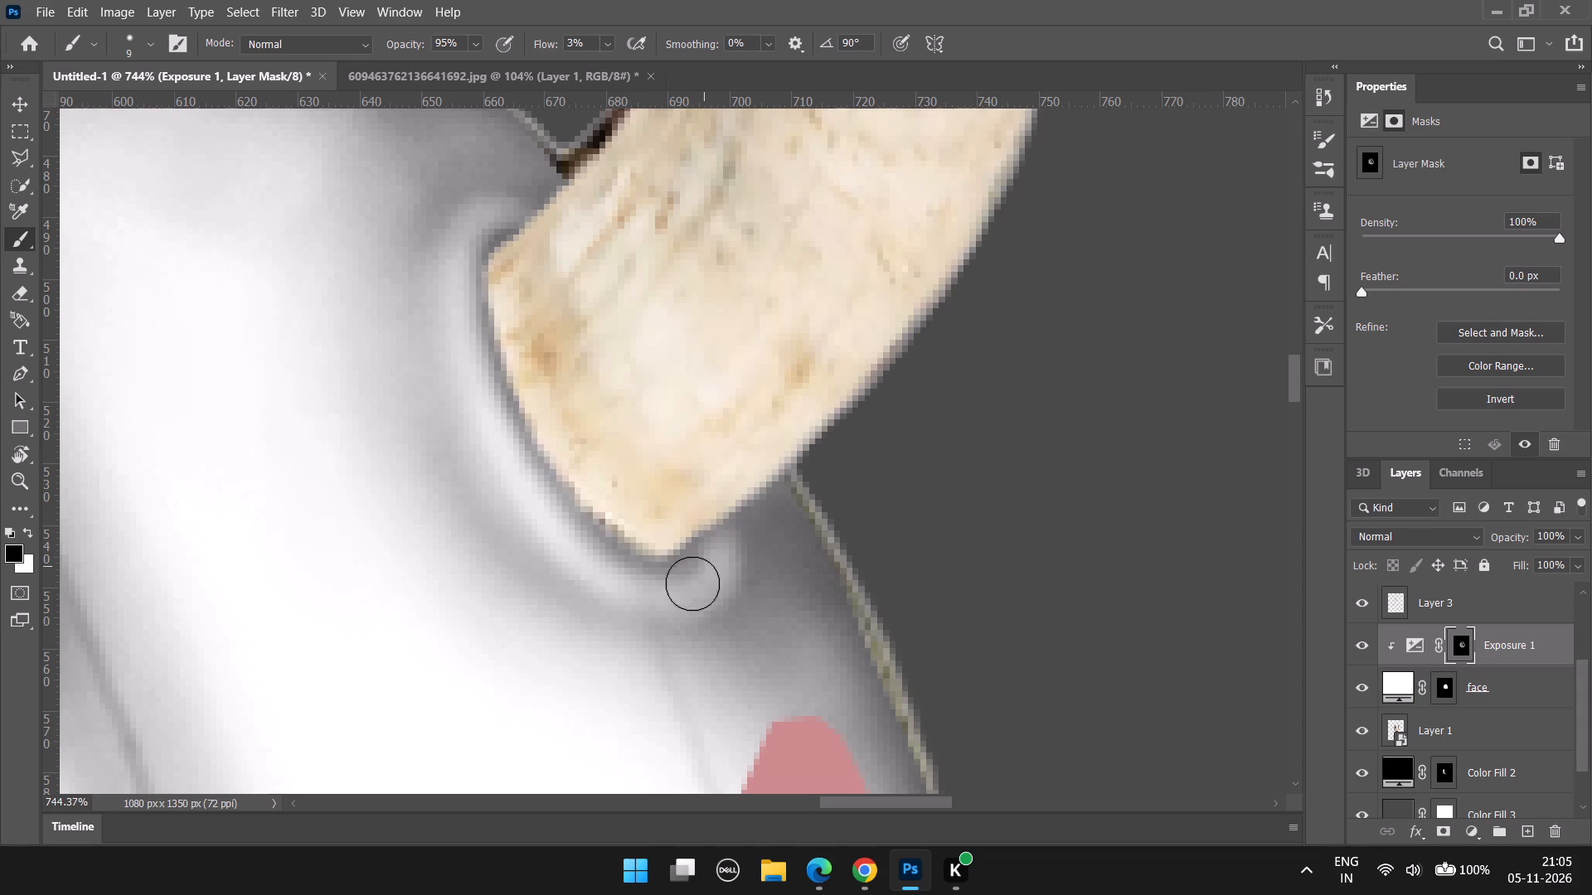
{"action": "left_click_drag", "start_coordinate": [692, 583], "coordinate": [511, 482]}
{"action": "left_click_drag", "start_coordinate": [549, 570], "coordinate": [464, 369]}
{"action": "left_click_drag", "start_coordinate": [499, 520], "coordinate": [453, 252]}
{"action": "left_click_drag", "start_coordinate": [449, 312], "coordinate": [533, 184]}
{"action": "left_click_drag", "start_coordinate": [477, 208], "coordinate": [541, 232]}
{"action": "left_click_drag", "start_coordinate": [493, 196], "coordinate": [588, 255]}
Enlarge the brush to 45 px and lighten the forehead below the right horn's base with black strokes.
{"action": "scroll", "coordinate": [590, 346], "scroll_direction": "down", "scroll_amount": 10, "text": "alt"}
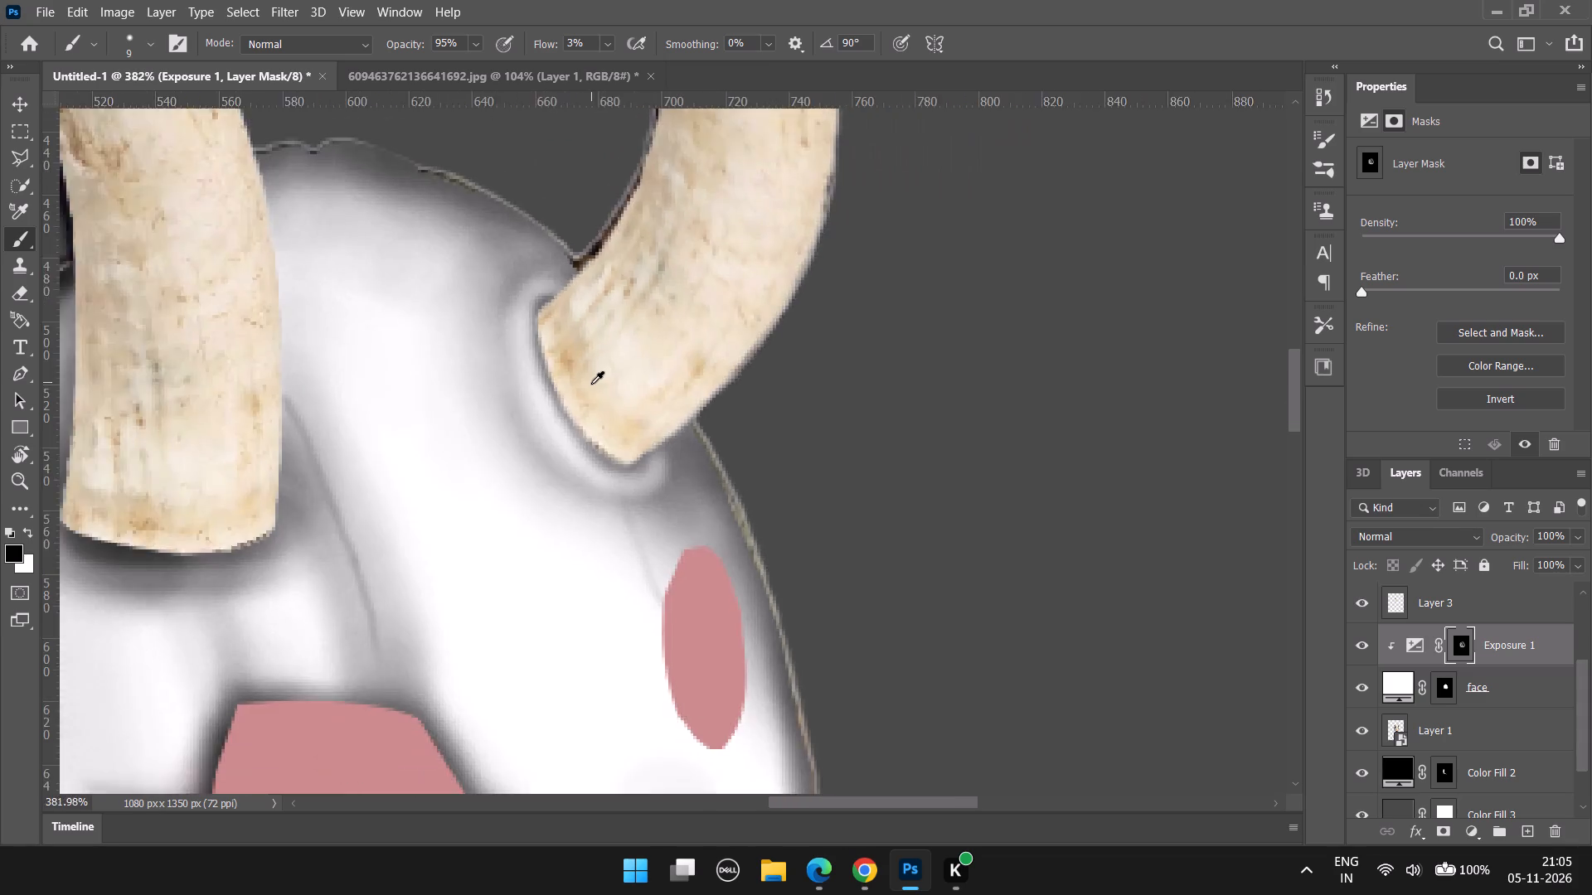
{"action": "scroll", "coordinate": [591, 384], "scroll_direction": "down", "scroll_amount": 3, "text": "alt"}
{"action": "scroll", "coordinate": [513, 370], "scroll_direction": "up", "scroll_amount": 9, "text": "alt"}
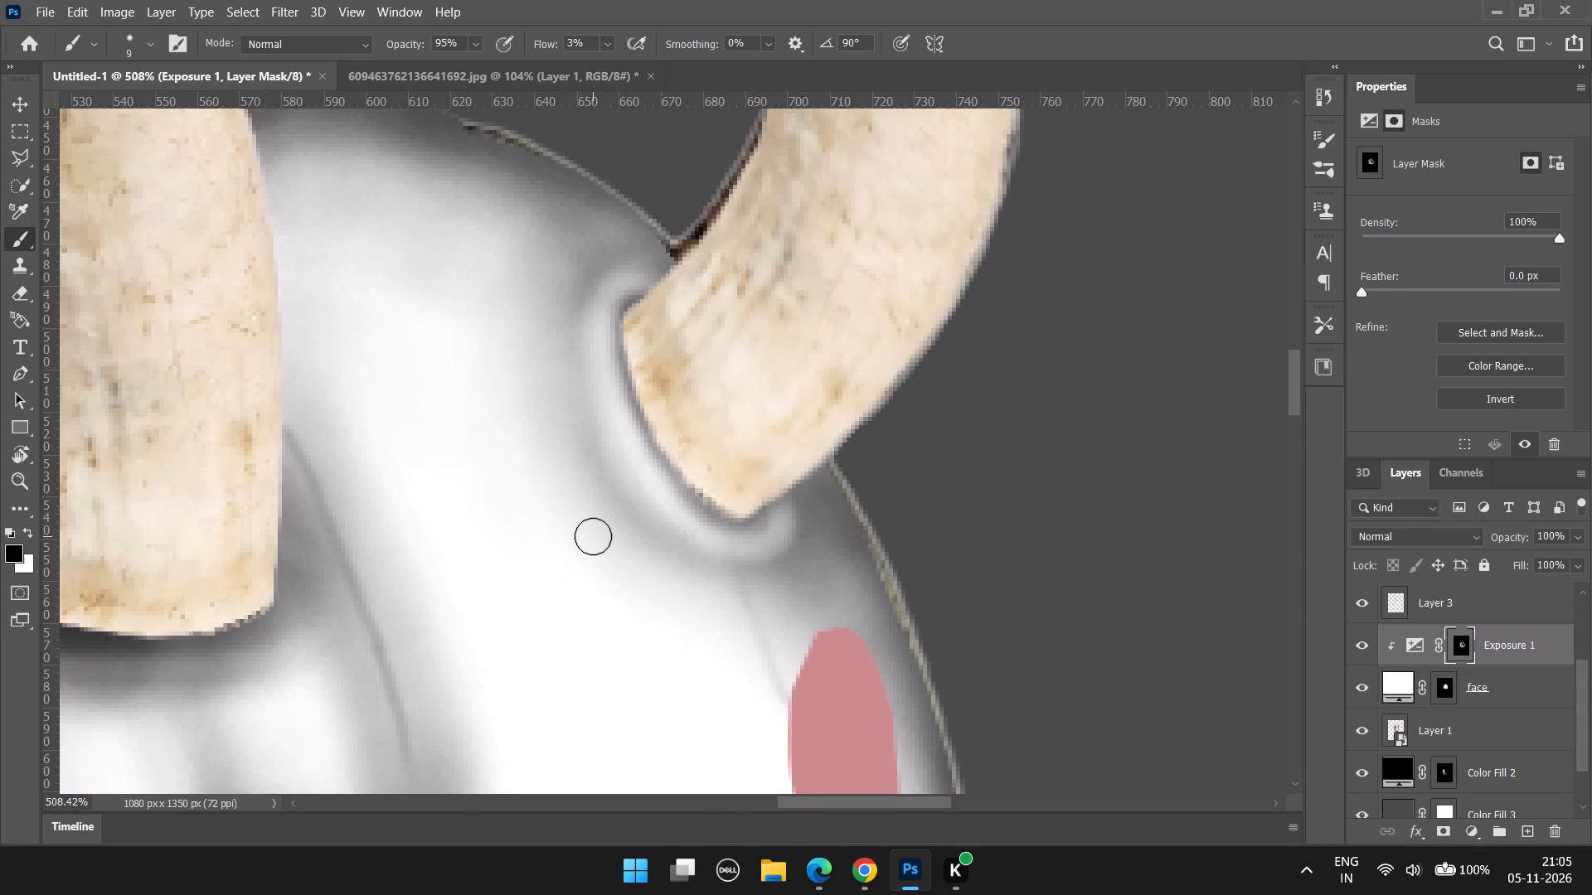
{"action": "type", "text": "]]]]]]]"}
{"action": "key", "text": "bracketright"}
{"action": "left_click_drag", "start_coordinate": [586, 541], "coordinate": [577, 542]}
{"action": "left_click_drag", "start_coordinate": [569, 528], "coordinate": [539, 546]}
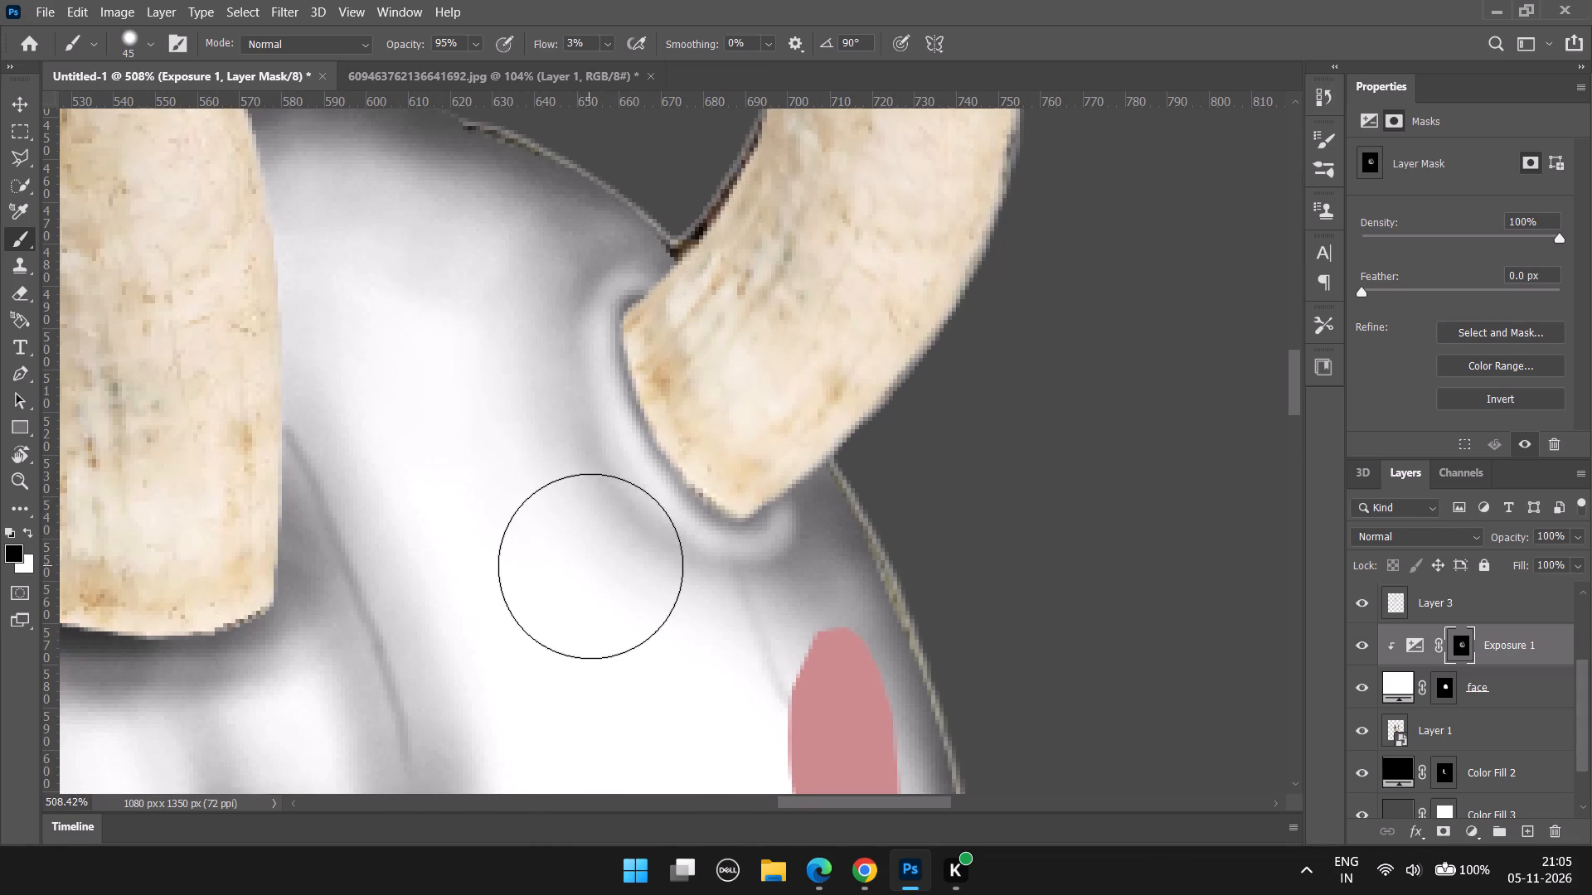
Darken the forehead along the inner side of the right horn's base with white strokes at 45 px.
{"action": "key", "text": "x"}
{"action": "left_click_drag", "start_coordinate": [577, 550], "coordinate": [517, 488]}
{"action": "left_click_drag", "start_coordinate": [572, 515], "coordinate": [541, 180]}
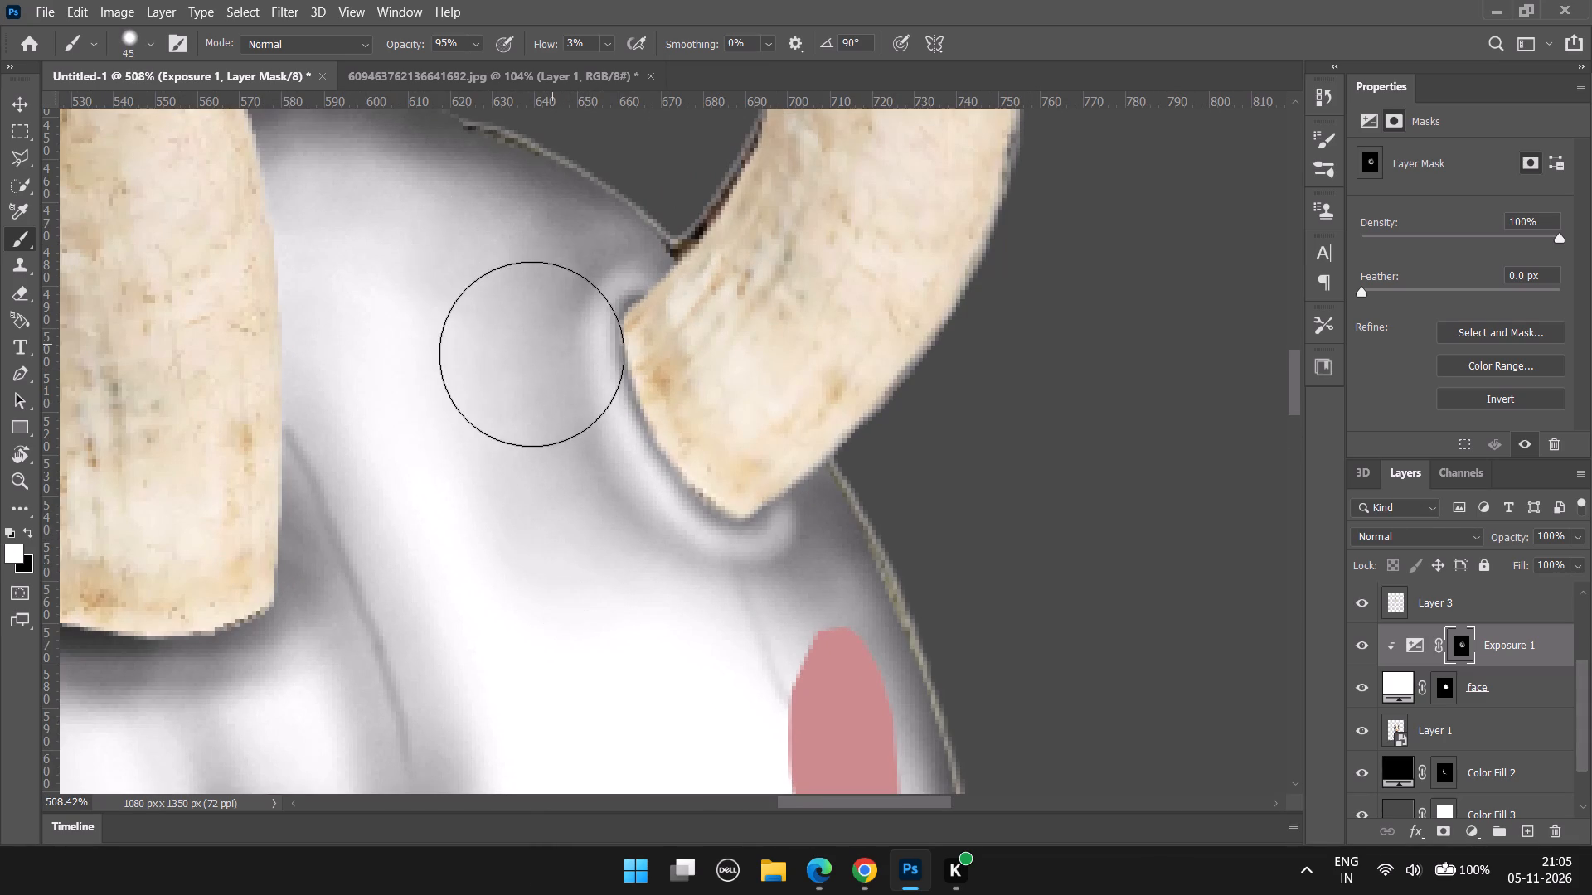
{"action": "scroll", "coordinate": [522, 333], "scroll_direction": "down", "scroll_amount": 6, "text": "alt"}
{"action": "scroll", "coordinate": [485, 417], "scroll_direction": "up", "scroll_amount": 1, "text": "alt"}
{"action": "left_click_drag", "start_coordinate": [538, 385], "coordinate": [565, 450]}
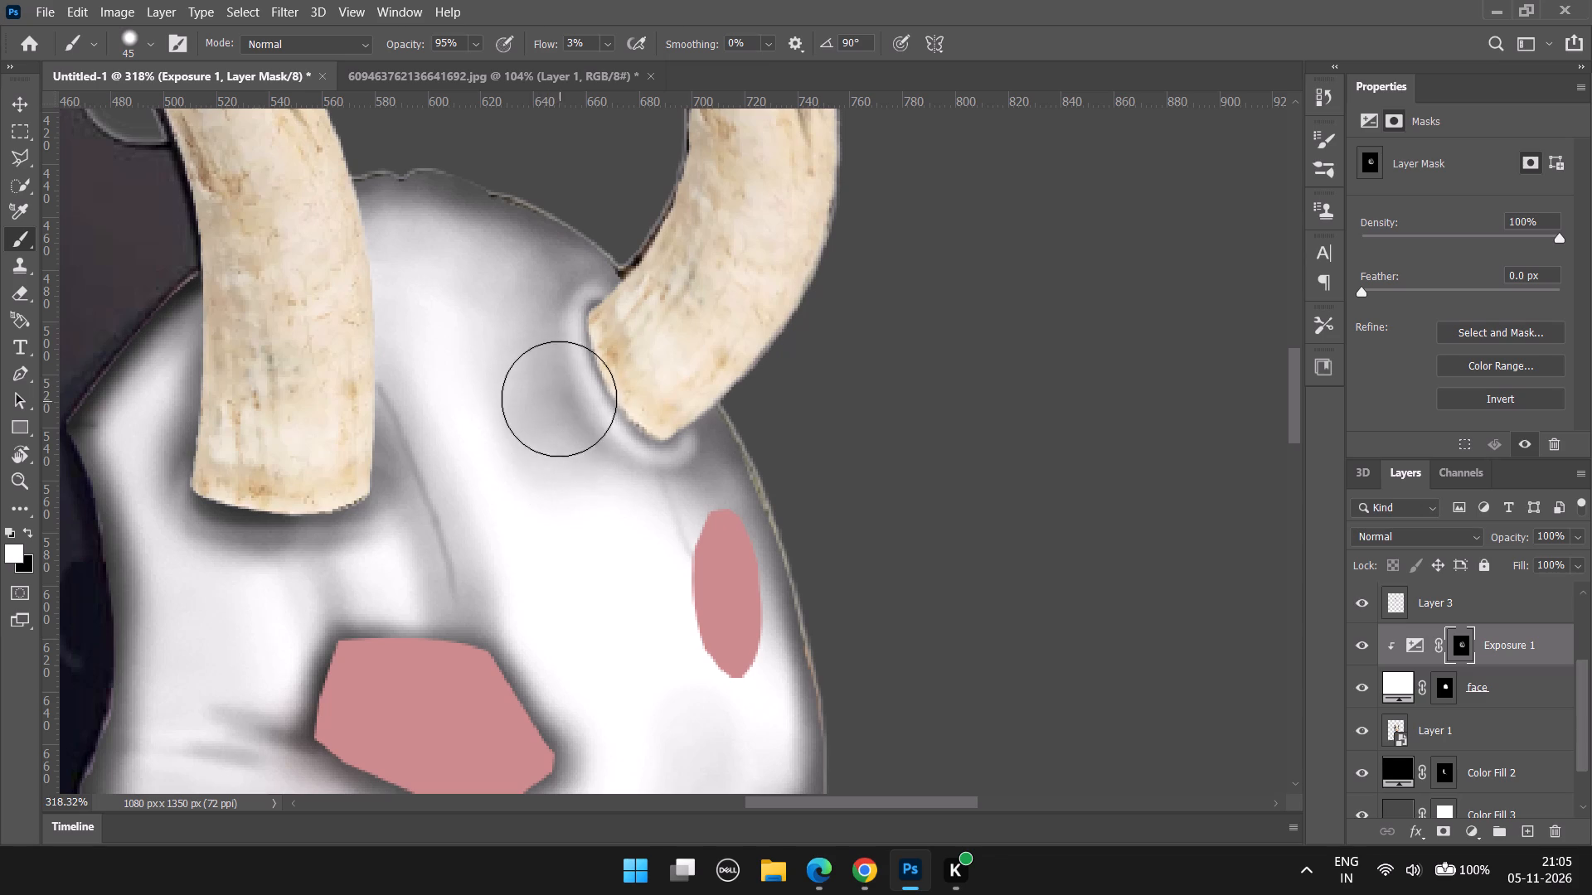
{"action": "left_click_drag", "start_coordinate": [564, 387], "coordinate": [633, 438]}
{"action": "left_click_drag", "start_coordinate": [577, 379], "coordinate": [661, 438]}
Darken the face along the left eye's inner edge with white strokes at 45 px, undoing the last stroke.
{"action": "scroll", "coordinate": [808, 467], "scroll_direction": "down", "scroll_amount": 6, "text": "alt"}
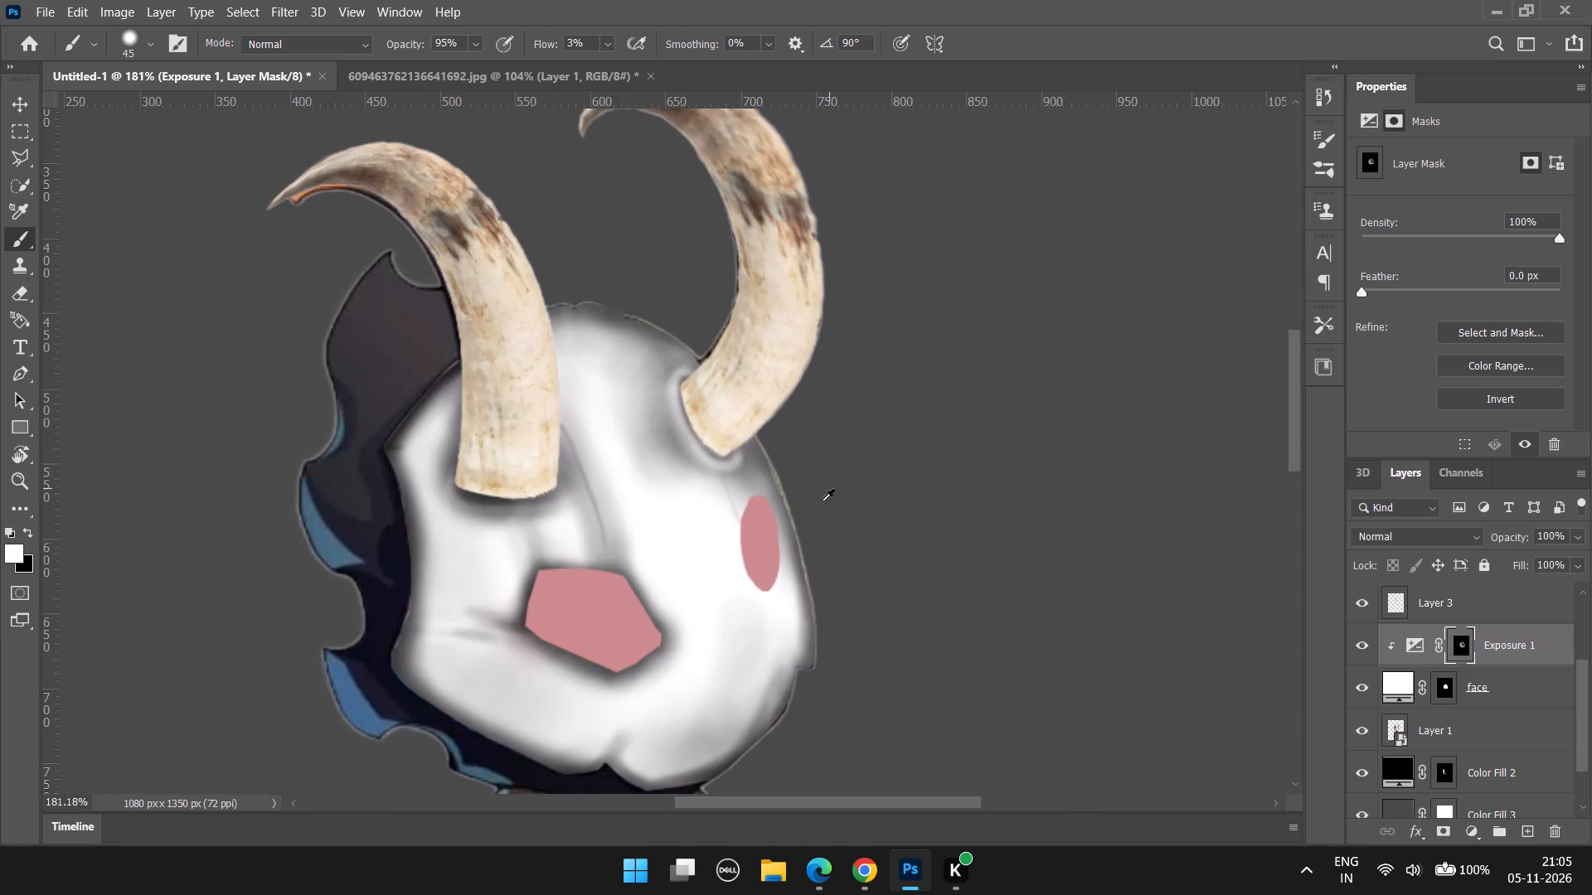
{"action": "scroll", "coordinate": [818, 505], "scroll_direction": "up", "scroll_amount": 7, "text": "alt"}
{"action": "scroll", "coordinate": [742, 495], "scroll_direction": "down", "scroll_amount": 7, "text": "alt"}
{"action": "scroll", "coordinate": [837, 486], "scroll_direction": "down", "scroll_amount": 5, "text": "alt"}
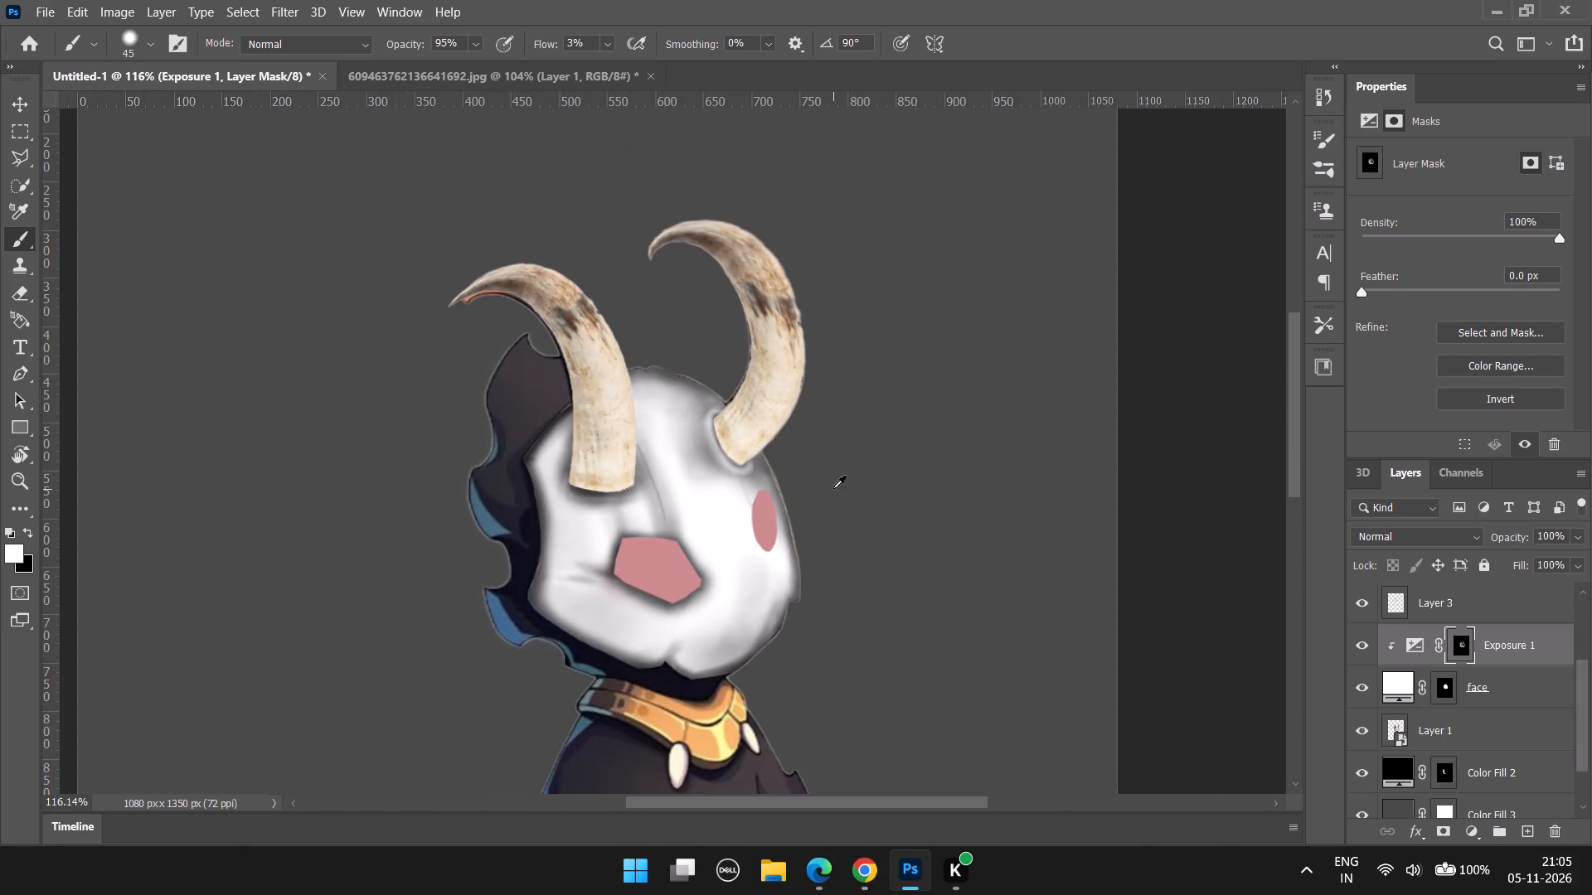
{"action": "scroll", "coordinate": [733, 631], "scroll_direction": "up", "scroll_amount": 5, "text": "alt"}
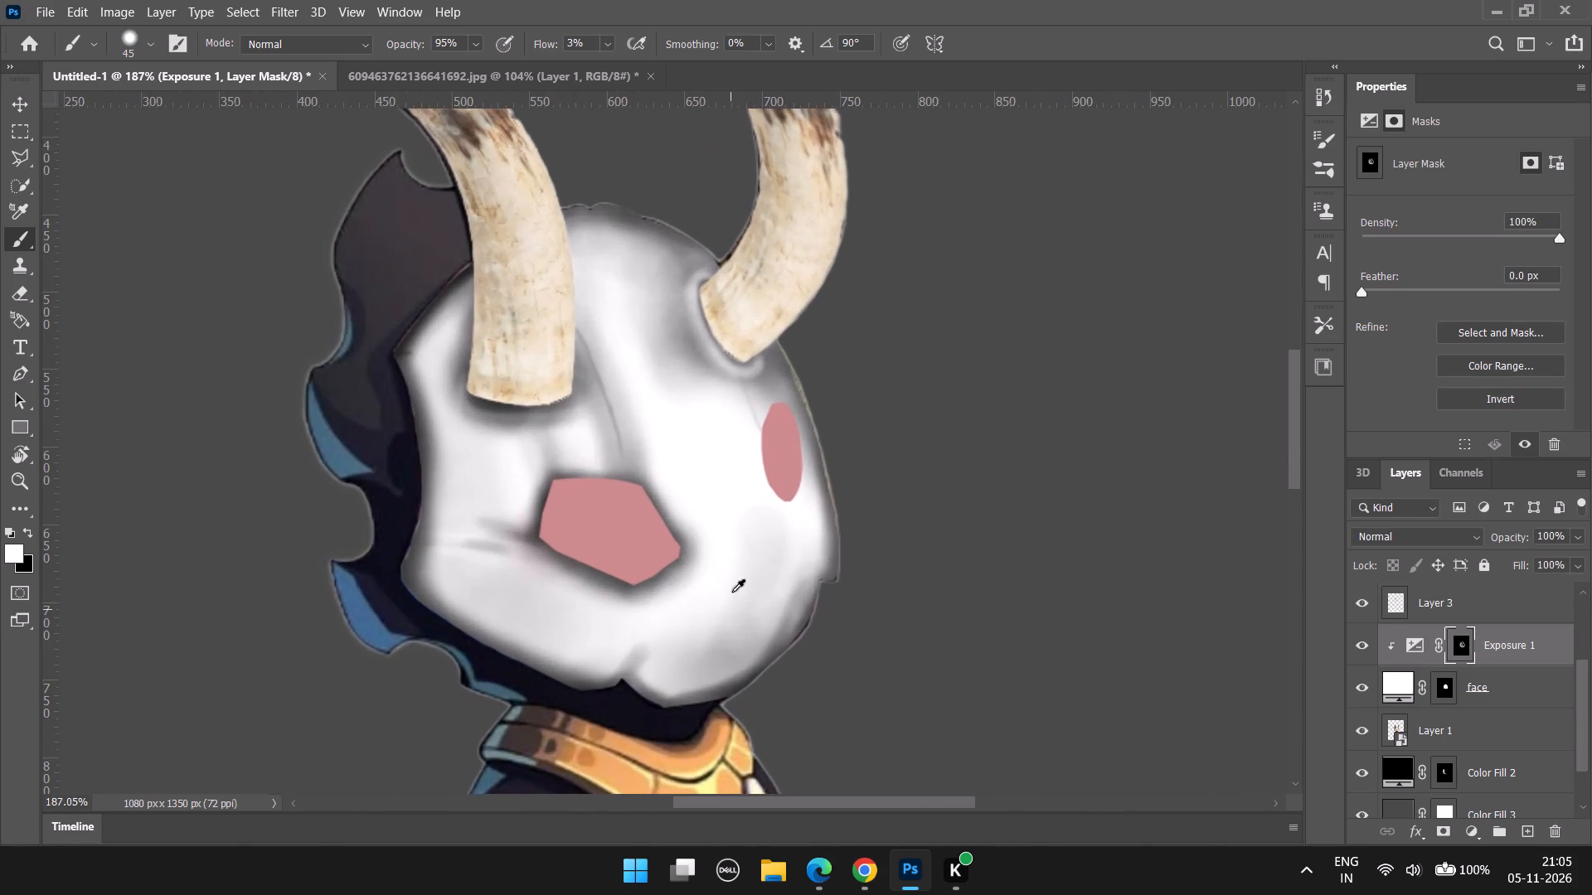
{"action": "scroll", "coordinate": [725, 621], "scroll_direction": "up", "scroll_amount": 5, "text": "alt"}
{"action": "left_click_drag", "start_coordinate": [650, 491], "coordinate": [682, 518]}
{"action": "left_click_drag", "start_coordinate": [652, 485], "coordinate": [678, 520]}
{"action": "left_click_drag", "start_coordinate": [615, 428], "coordinate": [625, 442]}
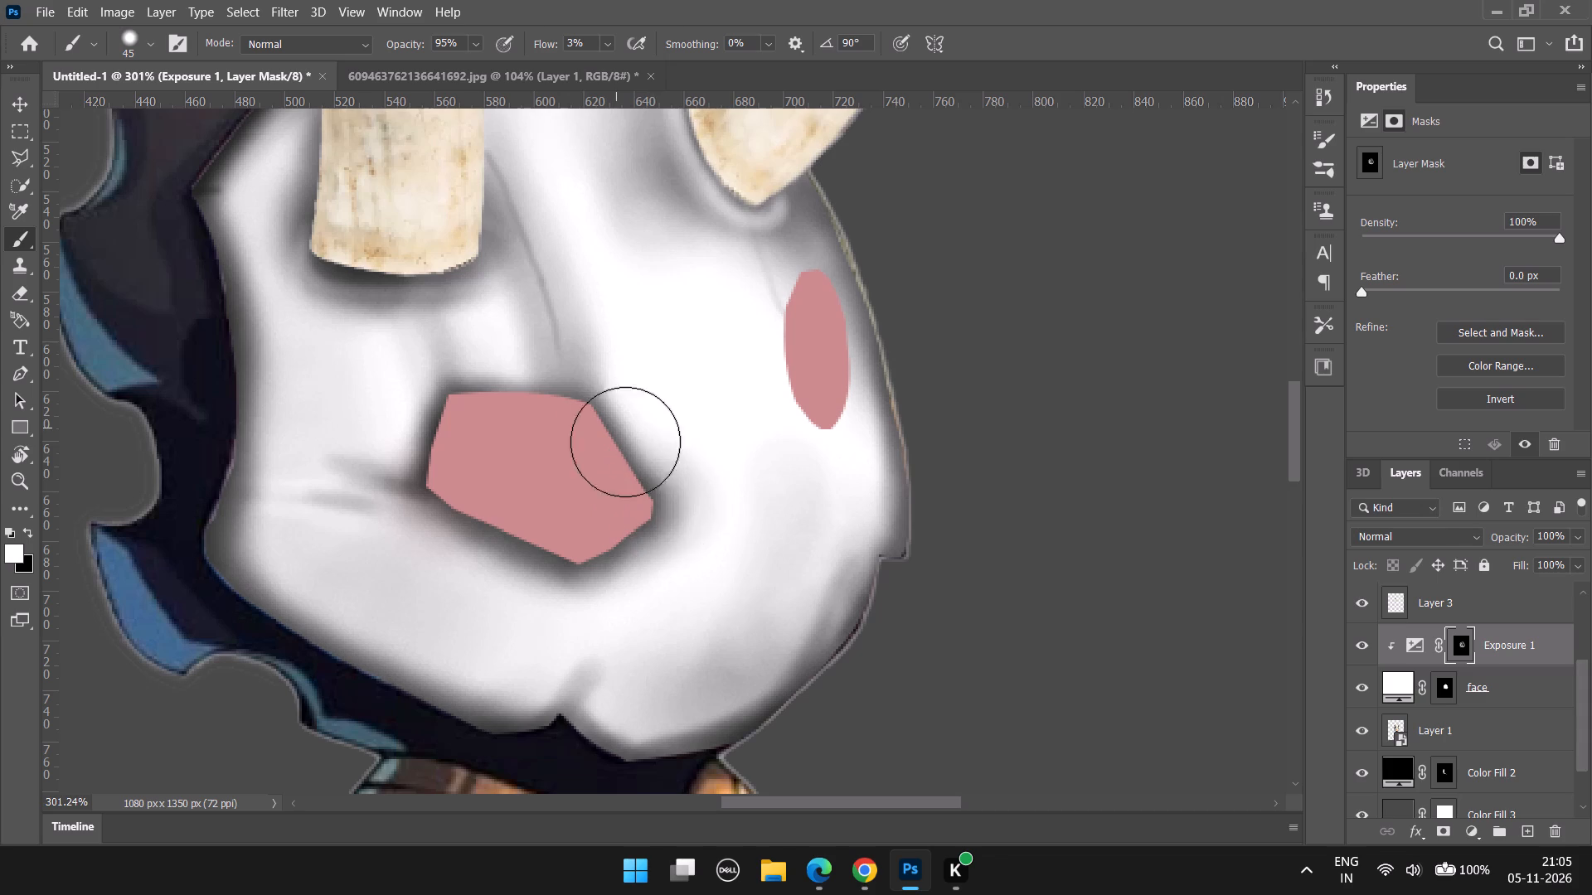
{"action": "left_click_drag", "start_coordinate": [625, 442], "coordinate": [711, 514]}
{"action": "left_click_drag", "start_coordinate": [594, 372], "coordinate": [702, 521]}
{"action": "key", "text": "ctrl+z"}
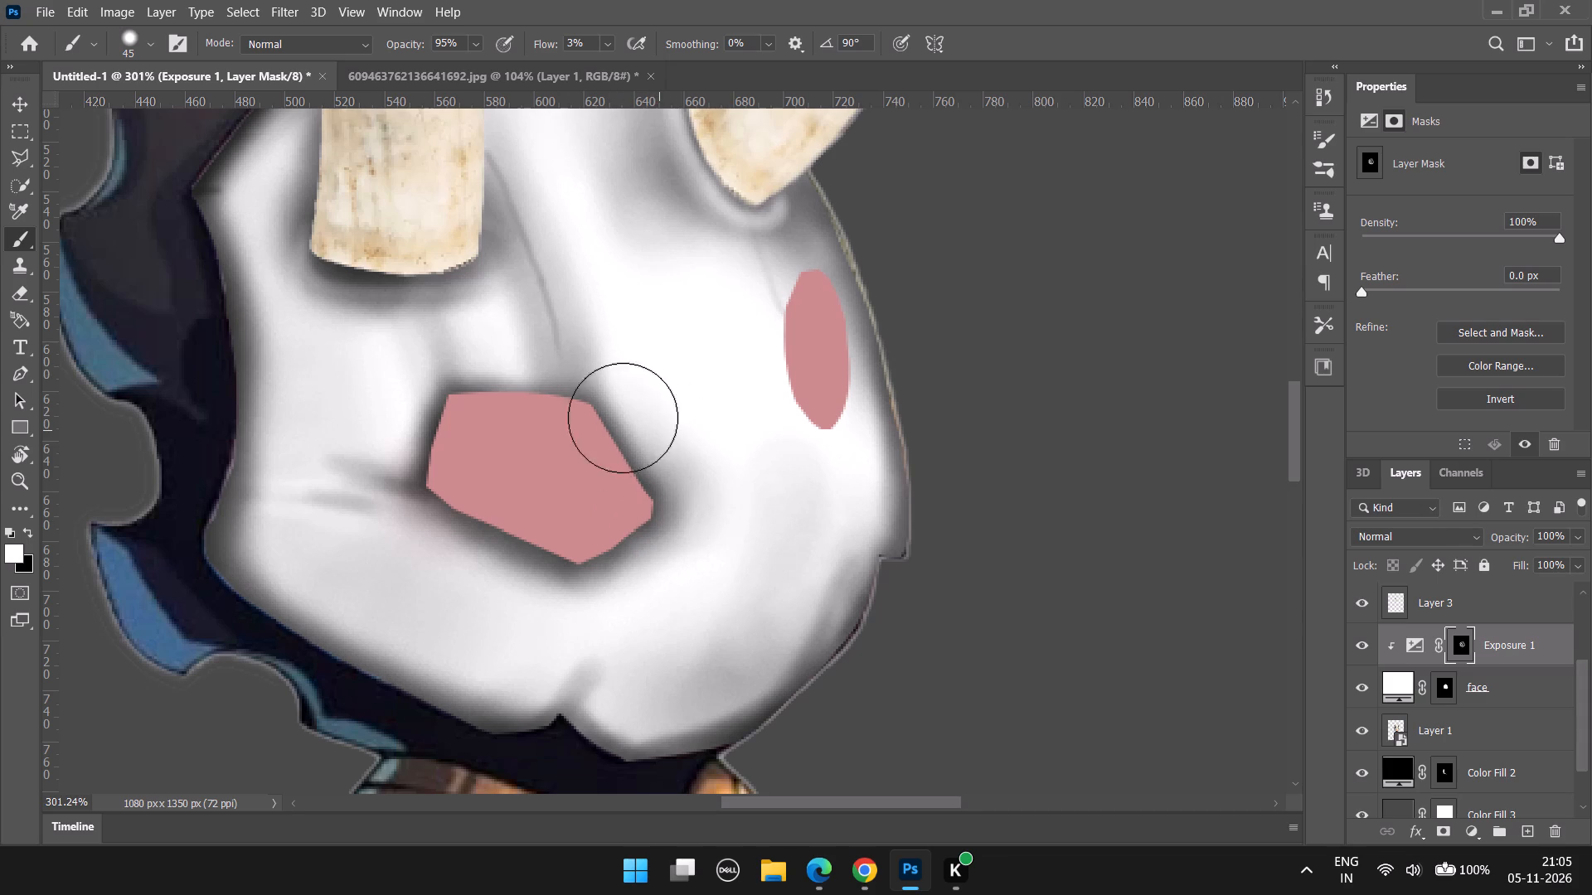
Set the brush opacity to 54% and darken the nose area between the eyes down to the cheek with white strokes.
{"action": "left_click", "coordinate": [474, 47]}
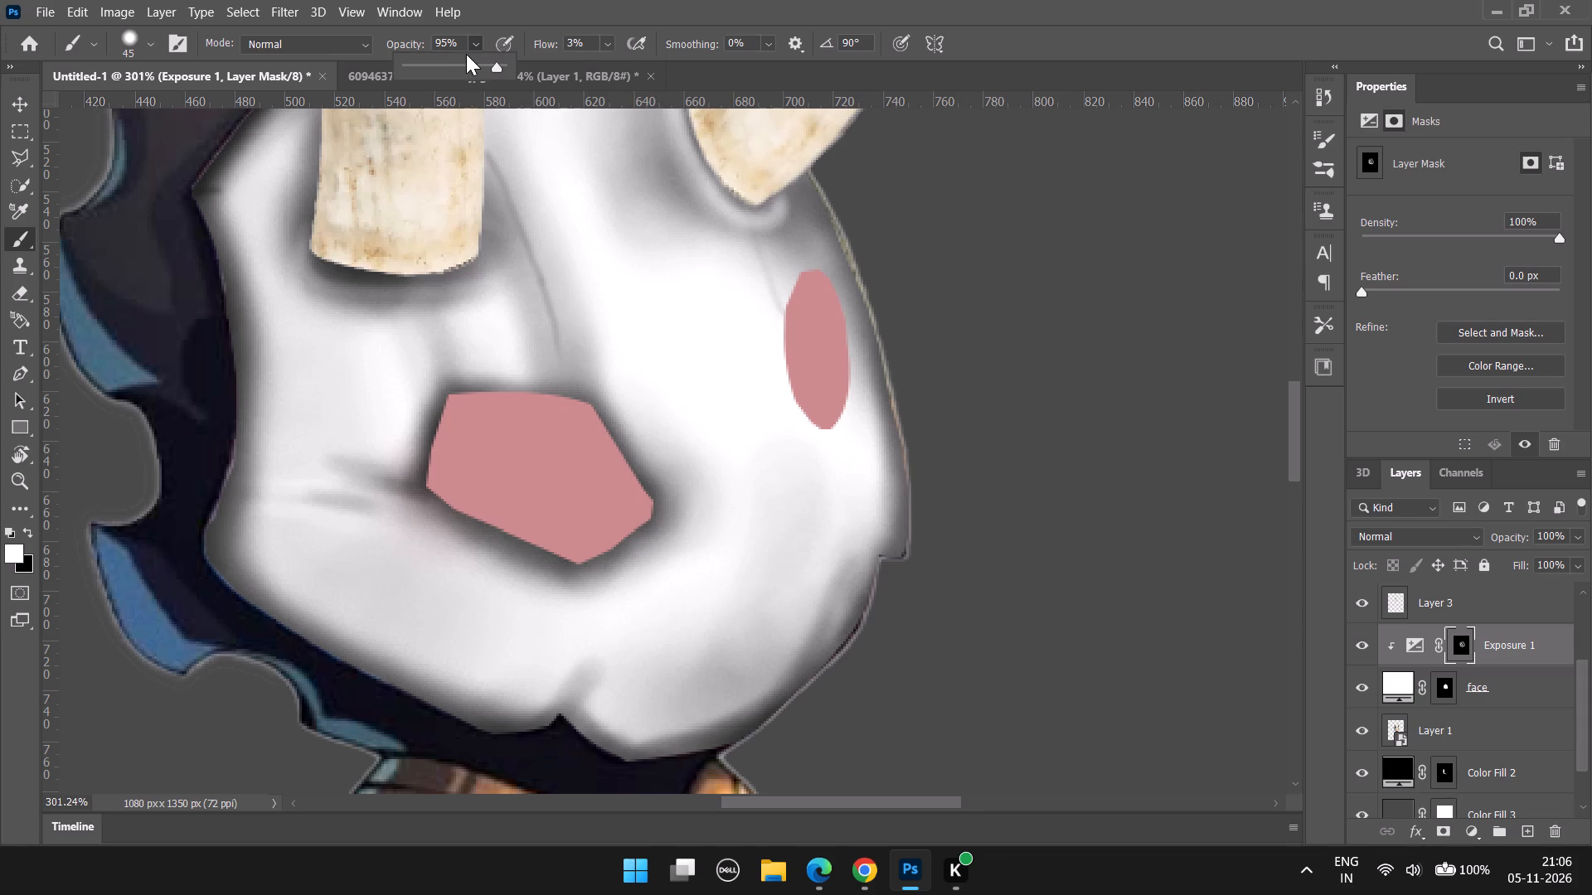
{"action": "left_click", "coordinate": [459, 57]}
{"action": "left_click", "coordinate": [458, 68]}
{"action": "left_click_drag", "start_coordinate": [596, 385], "coordinate": [650, 437]}
{"action": "left_click_drag", "start_coordinate": [644, 440], "coordinate": [701, 524]}
{"action": "left_click_drag", "start_coordinate": [610, 389], "coordinate": [679, 515]}
{"action": "left_click_drag", "start_coordinate": [593, 336], "coordinate": [717, 503]}
{"action": "left_click_drag", "start_coordinate": [570, 252], "coordinate": [763, 467]}
{"action": "left_click_drag", "start_coordinate": [617, 292], "coordinate": [741, 508]}
{"action": "left_click_drag", "start_coordinate": [687, 306], "coordinate": [795, 572]}
{"action": "left_click_drag", "start_coordinate": [731, 333], "coordinate": [815, 587]}
{"action": "left_click_drag", "start_coordinate": [742, 501], "coordinate": [750, 628]}
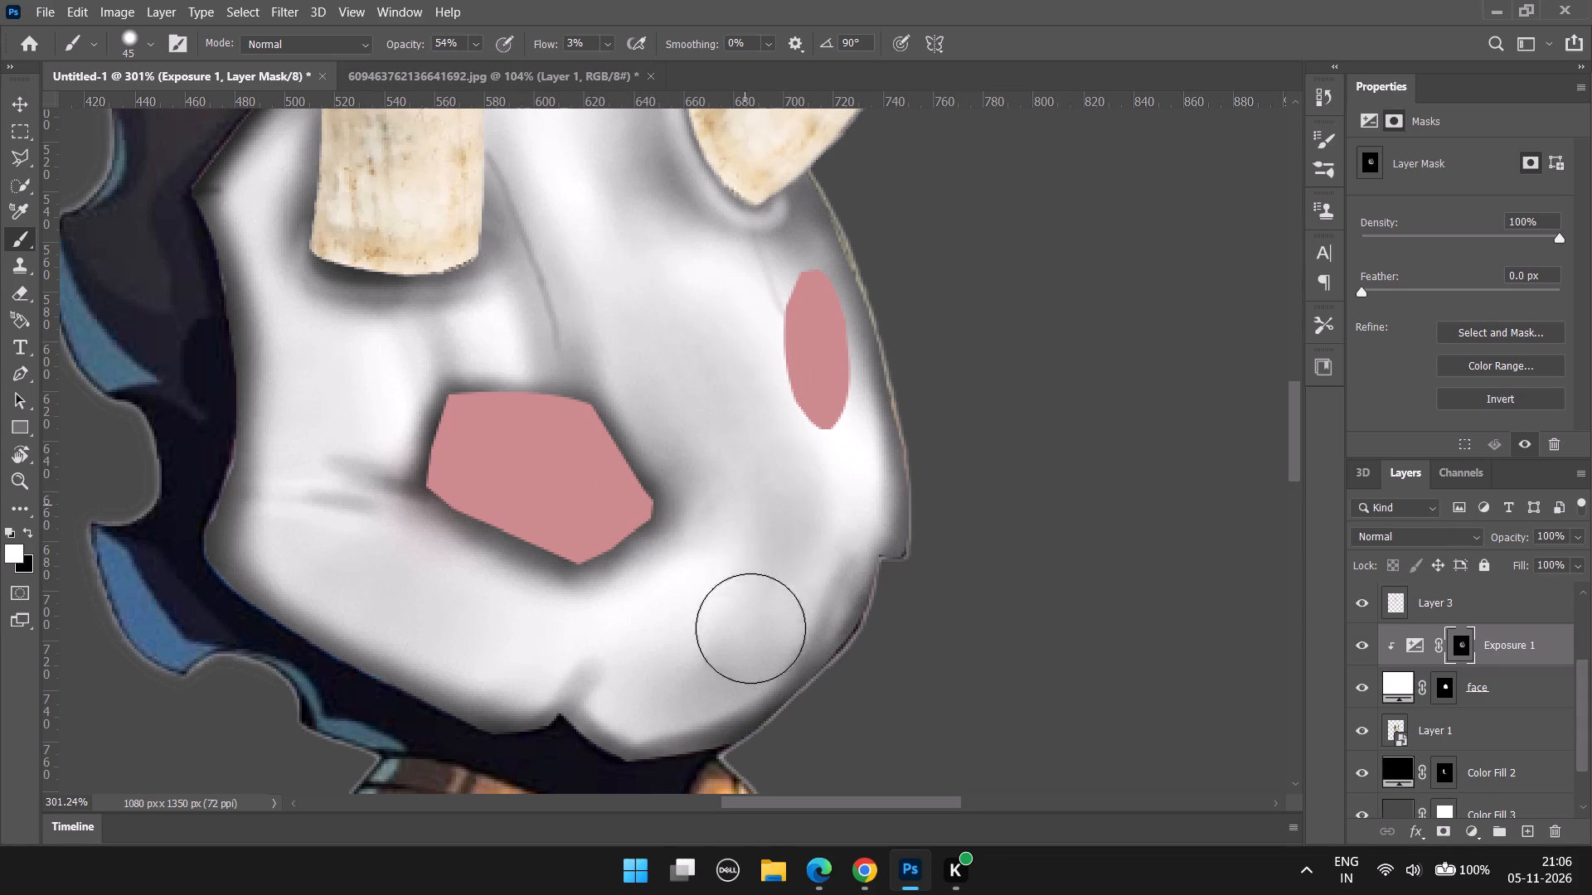
{"action": "left_click_drag", "start_coordinate": [750, 628], "coordinate": [750, 634]}
Darken the right cheek and the area around the right eye with white strokes at 45 px and 54% opacity.
{"action": "scroll", "coordinate": [910, 484], "scroll_direction": "down", "scroll_amount": 5, "text": "alt"}
{"action": "left_click_drag", "start_coordinate": [891, 521], "coordinate": [891, 519]}
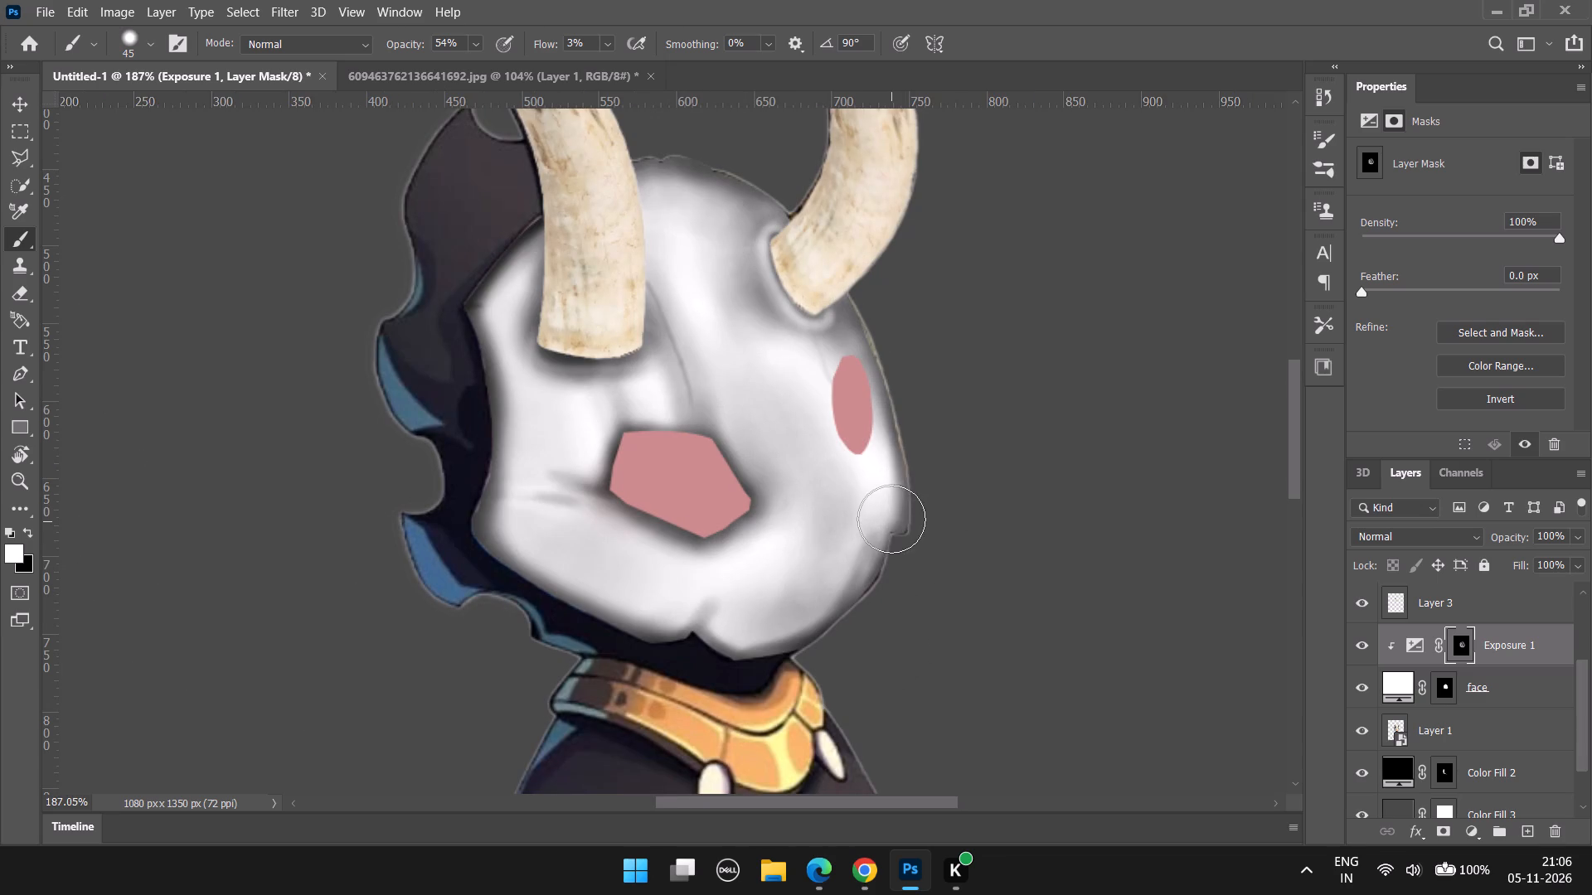
{"action": "left_click_drag", "start_coordinate": [891, 519], "coordinate": [889, 460]}
{"action": "left_click_drag", "start_coordinate": [871, 536], "coordinate": [887, 428]}
{"action": "left_click_drag", "start_coordinate": [866, 509], "coordinate": [886, 360]}
{"action": "left_click_drag", "start_coordinate": [872, 470], "coordinate": [847, 310]}
{"action": "left_click_drag", "start_coordinate": [813, 436], "coordinate": [803, 286]}
Deepen the shadow along the left eye's upper edge with white strokes at 45 px and 54% opacity.
{"action": "scroll", "coordinate": [844, 477], "scroll_direction": "down", "scroll_amount": 5, "text": "alt"}
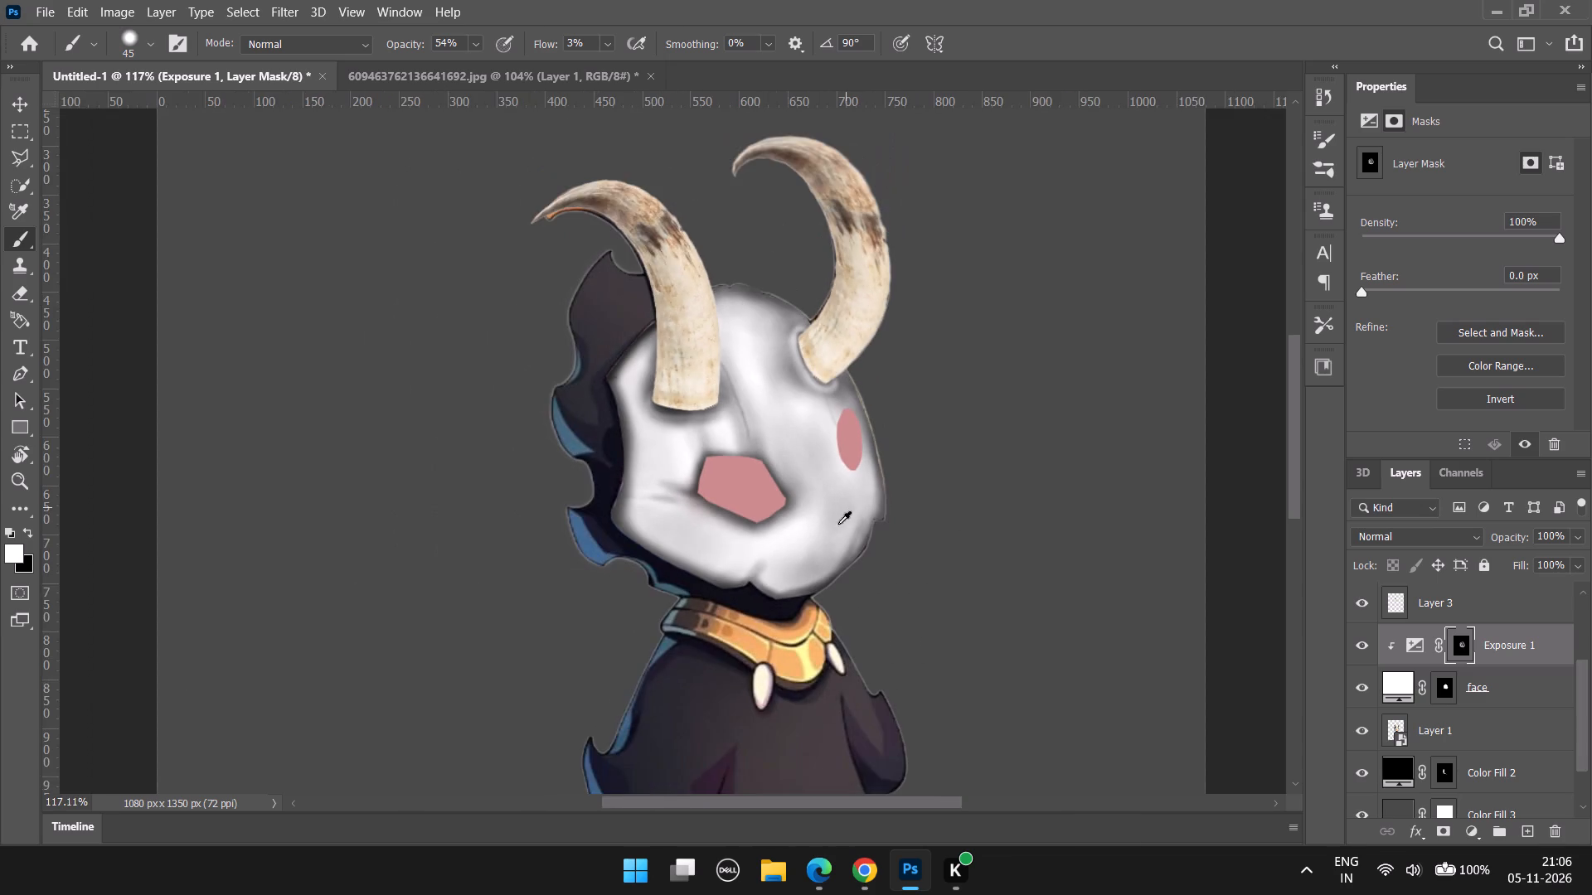
{"action": "scroll", "coordinate": [832, 544], "scroll_direction": "up", "scroll_amount": 18, "text": "alt"}
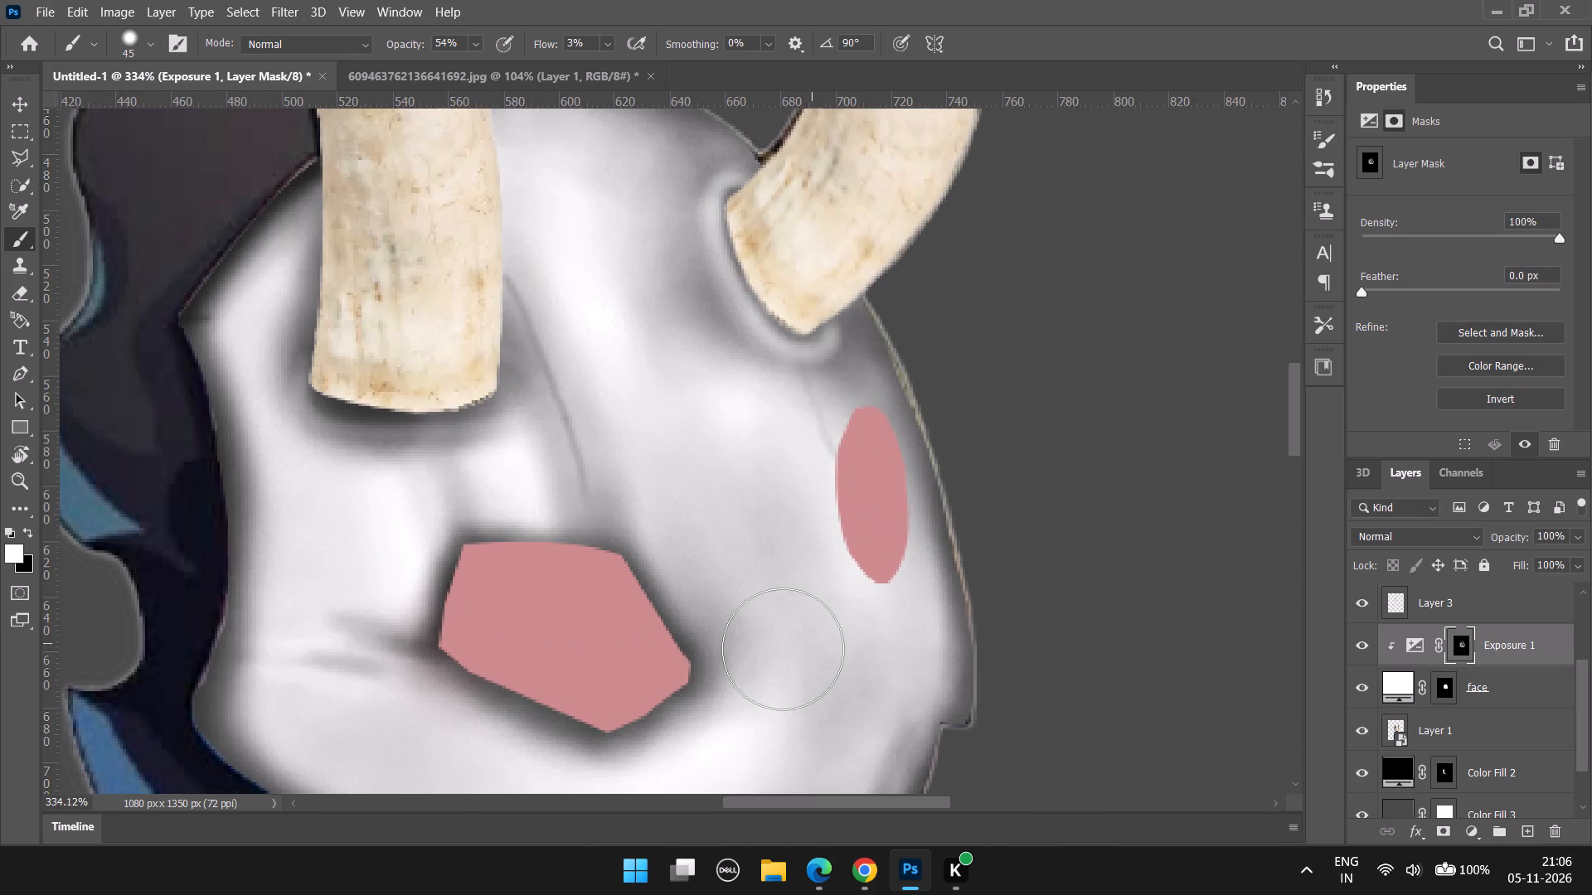
{"action": "scroll", "coordinate": [783, 649], "scroll_direction": "down", "scroll_amount": 2}
{"action": "scroll", "coordinate": [560, 685], "scroll_direction": "up", "scroll_amount": 3}
{"action": "left_click_drag", "start_coordinate": [497, 612], "coordinate": [502, 575]}
{"action": "left_click_drag", "start_coordinate": [499, 579], "coordinate": [502, 568]}
{"action": "left_click", "coordinate": [502, 568]}
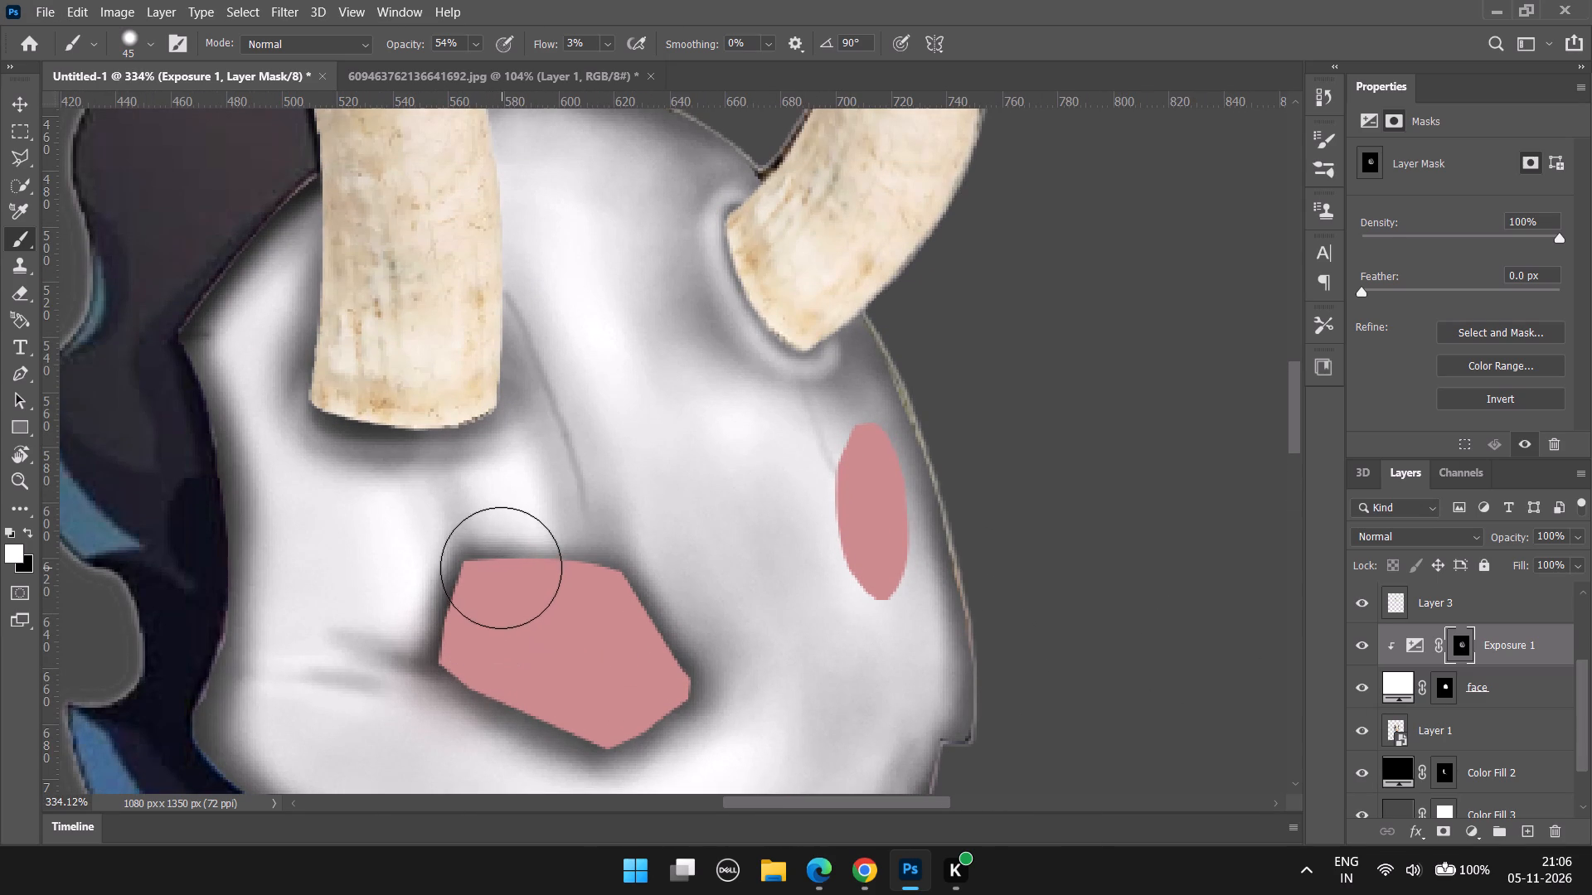
{"action": "left_click_drag", "start_coordinate": [482, 554], "coordinate": [549, 588]}
{"action": "left_click_drag", "start_coordinate": [516, 554], "coordinate": [575, 588]}
{"action": "left_click_drag", "start_coordinate": [503, 552], "coordinate": [595, 576]}
{"action": "left_click_drag", "start_coordinate": [517, 535], "coordinate": [575, 563]}
{"action": "left_click_drag", "start_coordinate": [505, 530], "coordinate": [622, 583]}
{"action": "left_click_drag", "start_coordinate": [535, 524], "coordinate": [654, 653]}
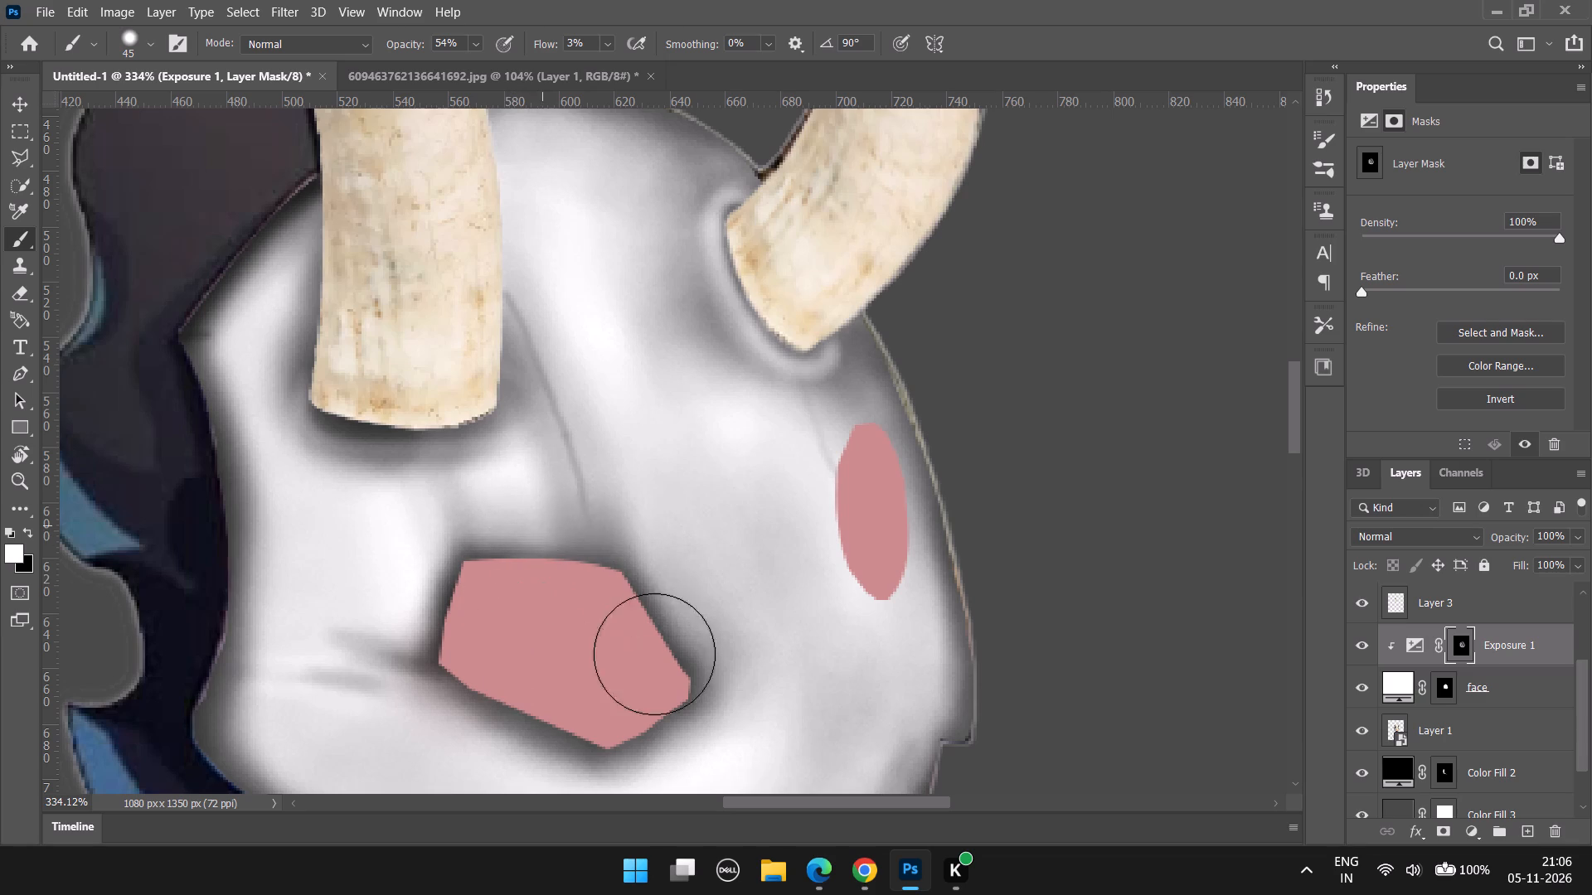
Deepen the shadow around the left eye's inner and lower edges with white strokes at 45 px and 54% opacity.
{"action": "left_click_drag", "start_coordinate": [608, 541], "coordinate": [666, 685]}
{"action": "left_click_drag", "start_coordinate": [650, 597], "coordinate": [677, 712]}
{"action": "left_click_drag", "start_coordinate": [650, 715], "coordinate": [600, 752]}
{"action": "left_click_drag", "start_coordinate": [619, 738], "coordinate": [544, 738]}
{"action": "left_click_drag", "start_coordinate": [596, 757], "coordinate": [549, 738]}
{"action": "left_click_drag", "start_coordinate": [603, 747], "coordinate": [649, 739]}
{"action": "left_click_drag", "start_coordinate": [624, 714], "coordinate": [644, 695]}
{"action": "double_click", "coordinate": [668, 682]}
{"action": "left_click_drag", "start_coordinate": [663, 667], "coordinate": [658, 598]}
{"action": "left_click_drag", "start_coordinate": [661, 641], "coordinate": [631, 573]}
{"action": "left_click_drag", "start_coordinate": [642, 615], "coordinate": [534, 530]}
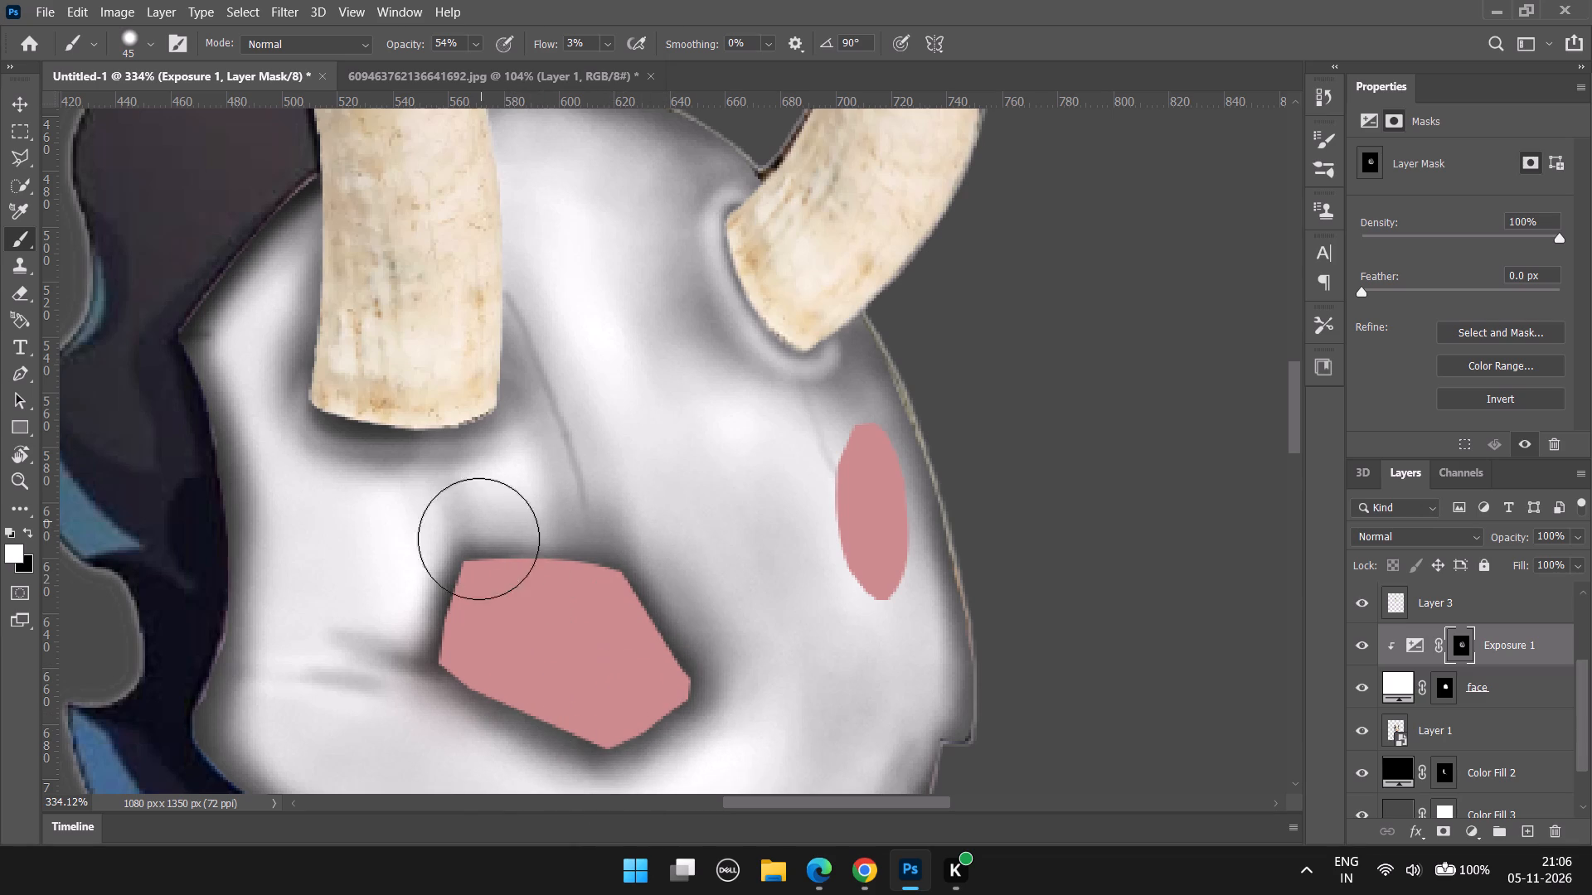
Lighten the shadow all around the left eye with black strokes on the Exposure 1 mask at 45 px and 3% flow.
{"action": "key", "text": "x"}
{"action": "left_click_drag", "start_coordinate": [514, 568], "coordinate": [584, 559]}
{"action": "left_click_drag", "start_coordinate": [472, 542], "coordinate": [659, 549]}
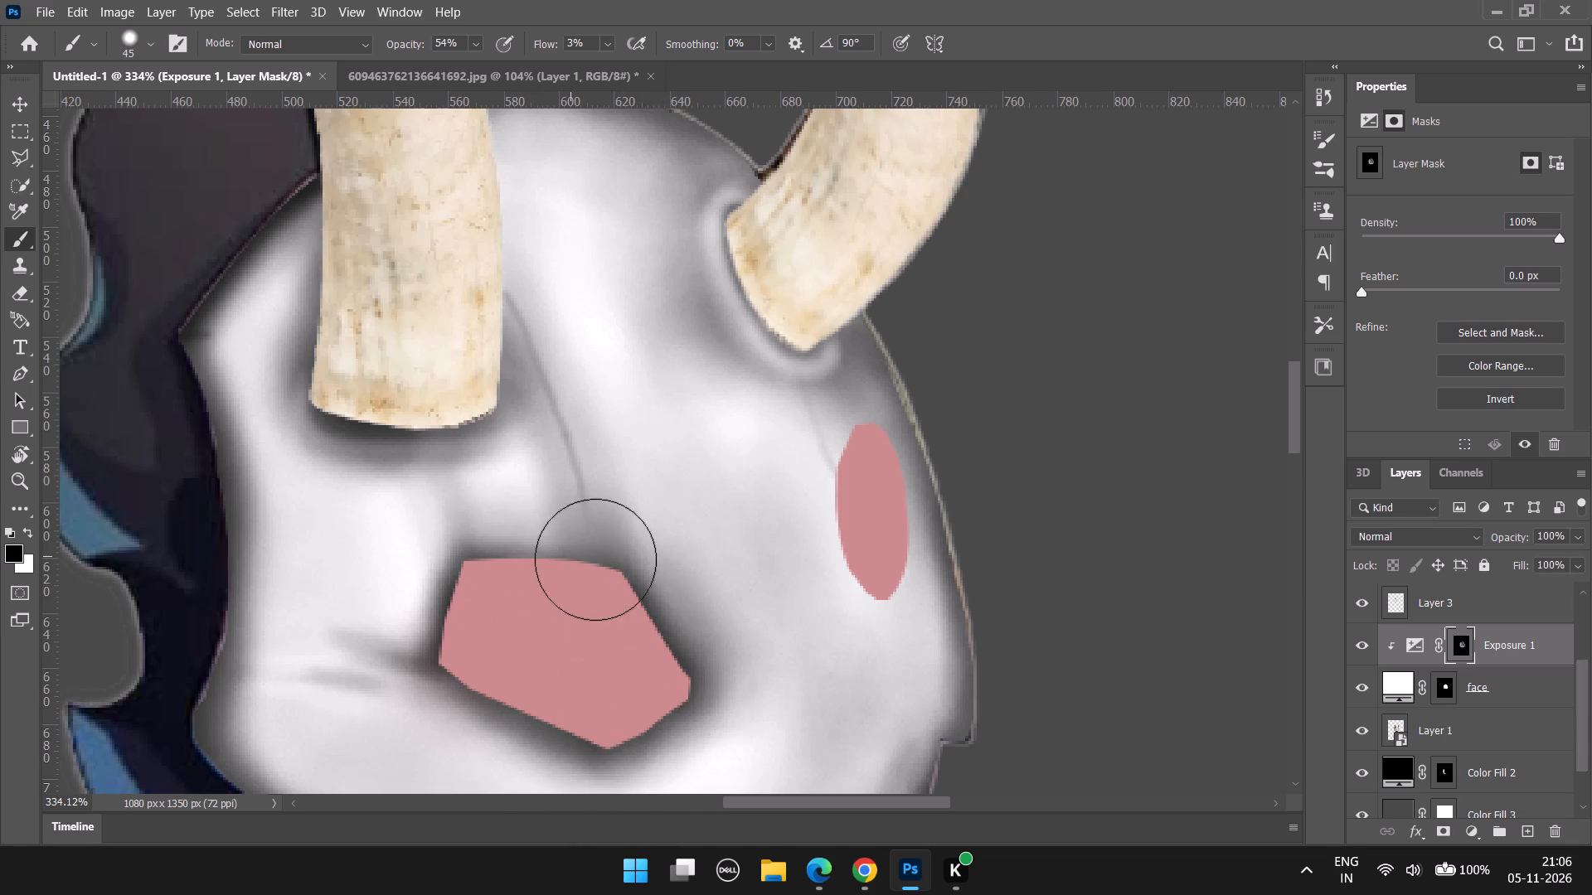
{"action": "left_click_drag", "start_coordinate": [622, 548], "coordinate": [721, 717]}
{"action": "left_click_drag", "start_coordinate": [627, 559], "coordinate": [676, 688]}
{"action": "left_click_drag", "start_coordinate": [616, 604], "coordinate": [675, 727]}
{"action": "left_click_drag", "start_coordinate": [596, 721], "coordinate": [564, 738]}
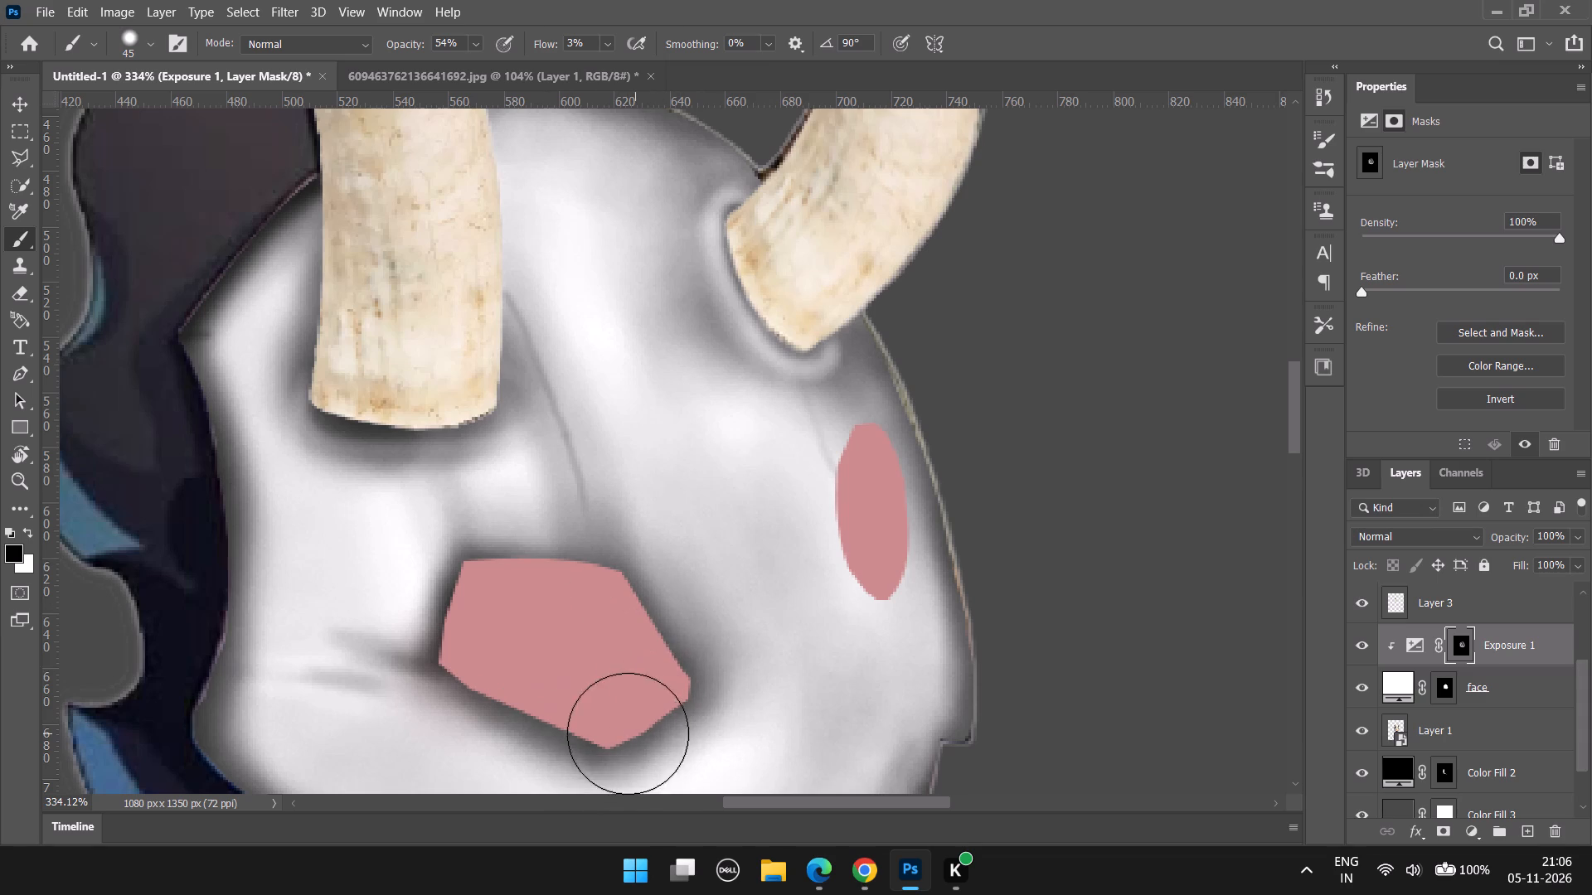
{"action": "left_click_drag", "start_coordinate": [628, 733], "coordinate": [414, 617]}
{"action": "left_click_drag", "start_coordinate": [470, 629], "coordinate": [464, 539]}
{"action": "left_click_drag", "start_coordinate": [459, 637], "coordinate": [434, 534]}
Brighten the forehead between the two horns and along the top of the head with black strokes at 45 px.
{"action": "scroll", "coordinate": [531, 561], "scroll_direction": "down", "scroll_amount": 8, "text": "alt"}
{"action": "scroll", "coordinate": [645, 600], "scroll_direction": "down", "scroll_amount": 1, "text": "alt"}
{"action": "scroll", "coordinate": [712, 608], "scroll_direction": "up", "scroll_amount": 2, "text": "alt"}
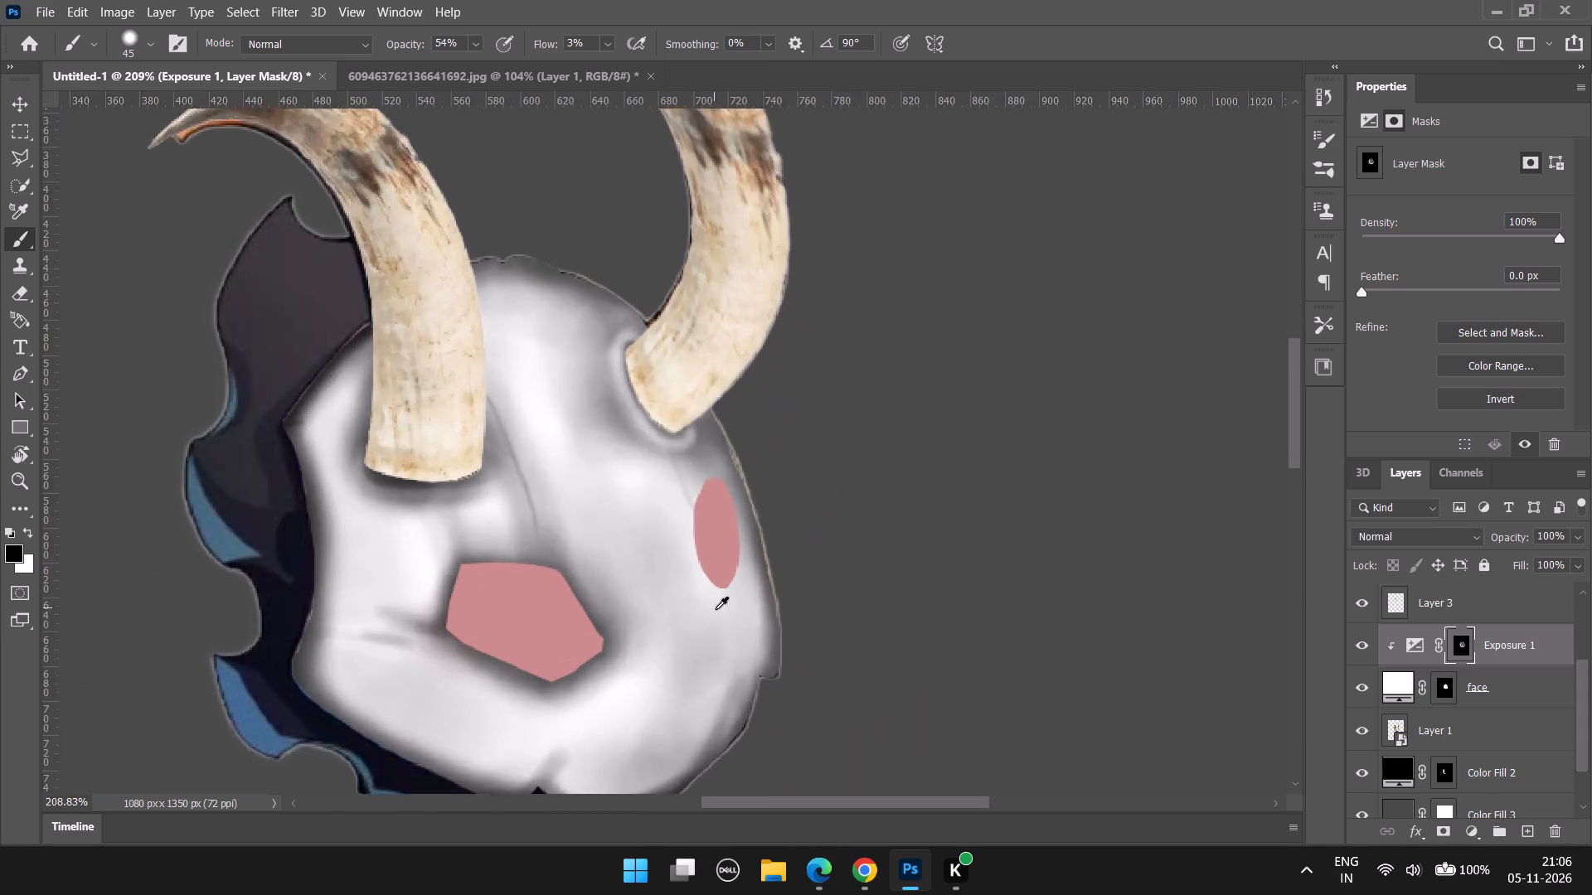
{"action": "scroll", "coordinate": [716, 609], "scroll_direction": "up", "scroll_amount": 2, "text": "alt"}
{"action": "scroll", "coordinate": [719, 613], "scroll_direction": "down", "scroll_amount": 6, "text": "alt"}
{"action": "scroll", "coordinate": [648, 495], "scroll_direction": "up", "scroll_amount": 10, "text": "alt"}
{"action": "left_click_drag", "start_coordinate": [610, 399], "coordinate": [614, 483]}
{"action": "left_click_drag", "start_coordinate": [624, 363], "coordinate": [766, 598]}
{"action": "left_click_drag", "start_coordinate": [642, 341], "coordinate": [706, 503]}
{"action": "left_click_drag", "start_coordinate": [695, 322], "coordinate": [794, 482]}
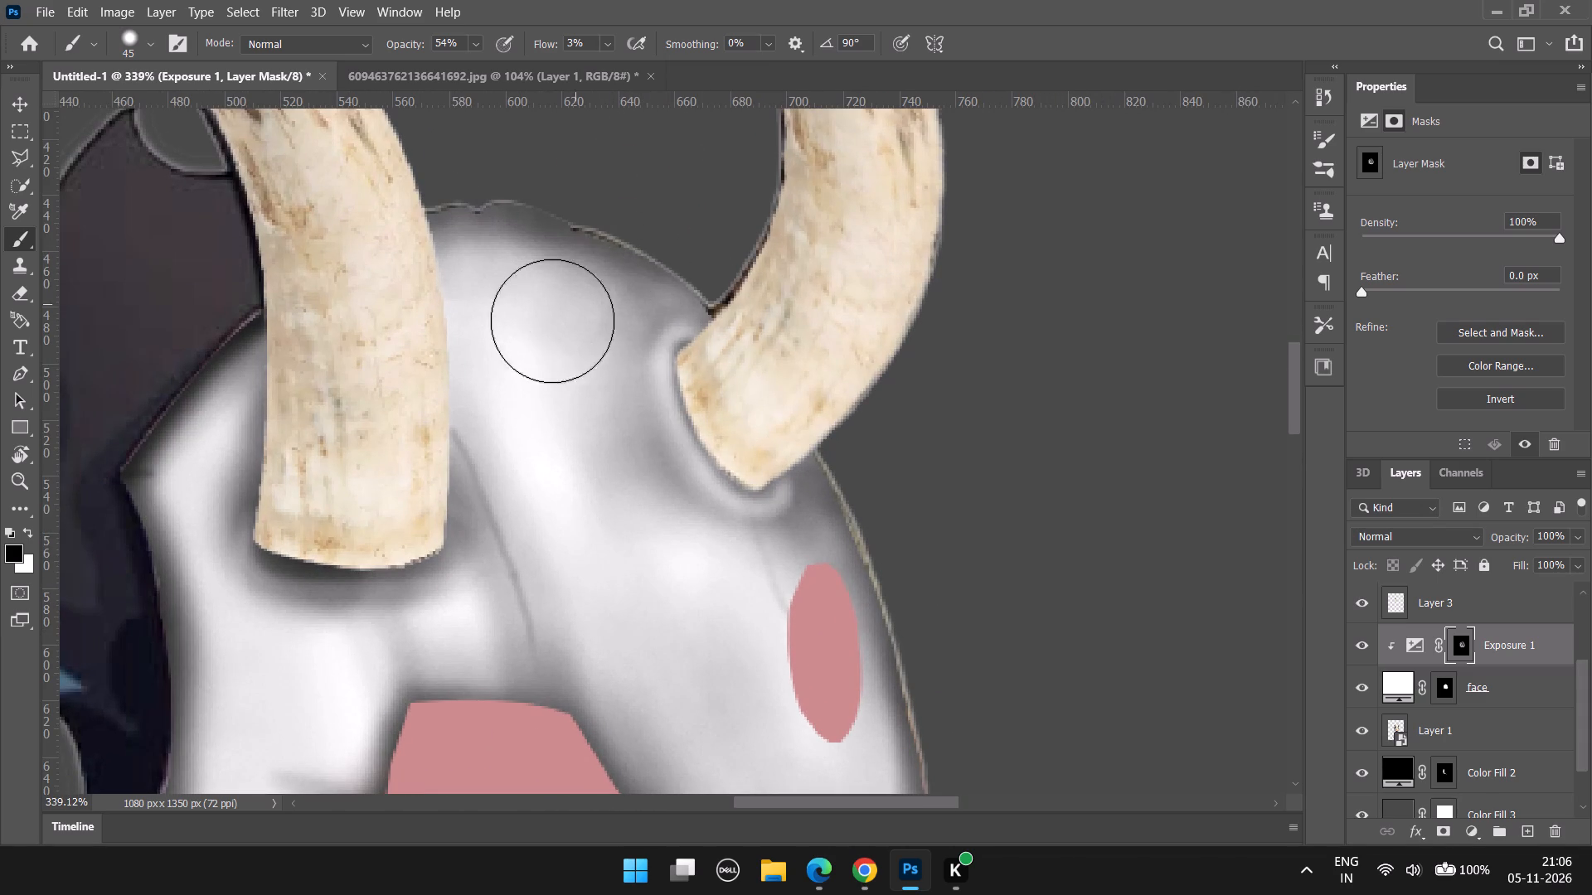
{"action": "left_click_drag", "start_coordinate": [536, 250], "coordinate": [733, 246]}
Lighten the dark shadow directly beneath the left horn's base with black strokes at 45 px and 3% flow.
{"action": "scroll", "coordinate": [626, 312], "scroll_direction": "down", "scroll_amount": 5, "text": "alt"}
{"action": "scroll", "coordinate": [527, 533], "scroll_direction": "up", "scroll_amount": 2, "text": "alt"}
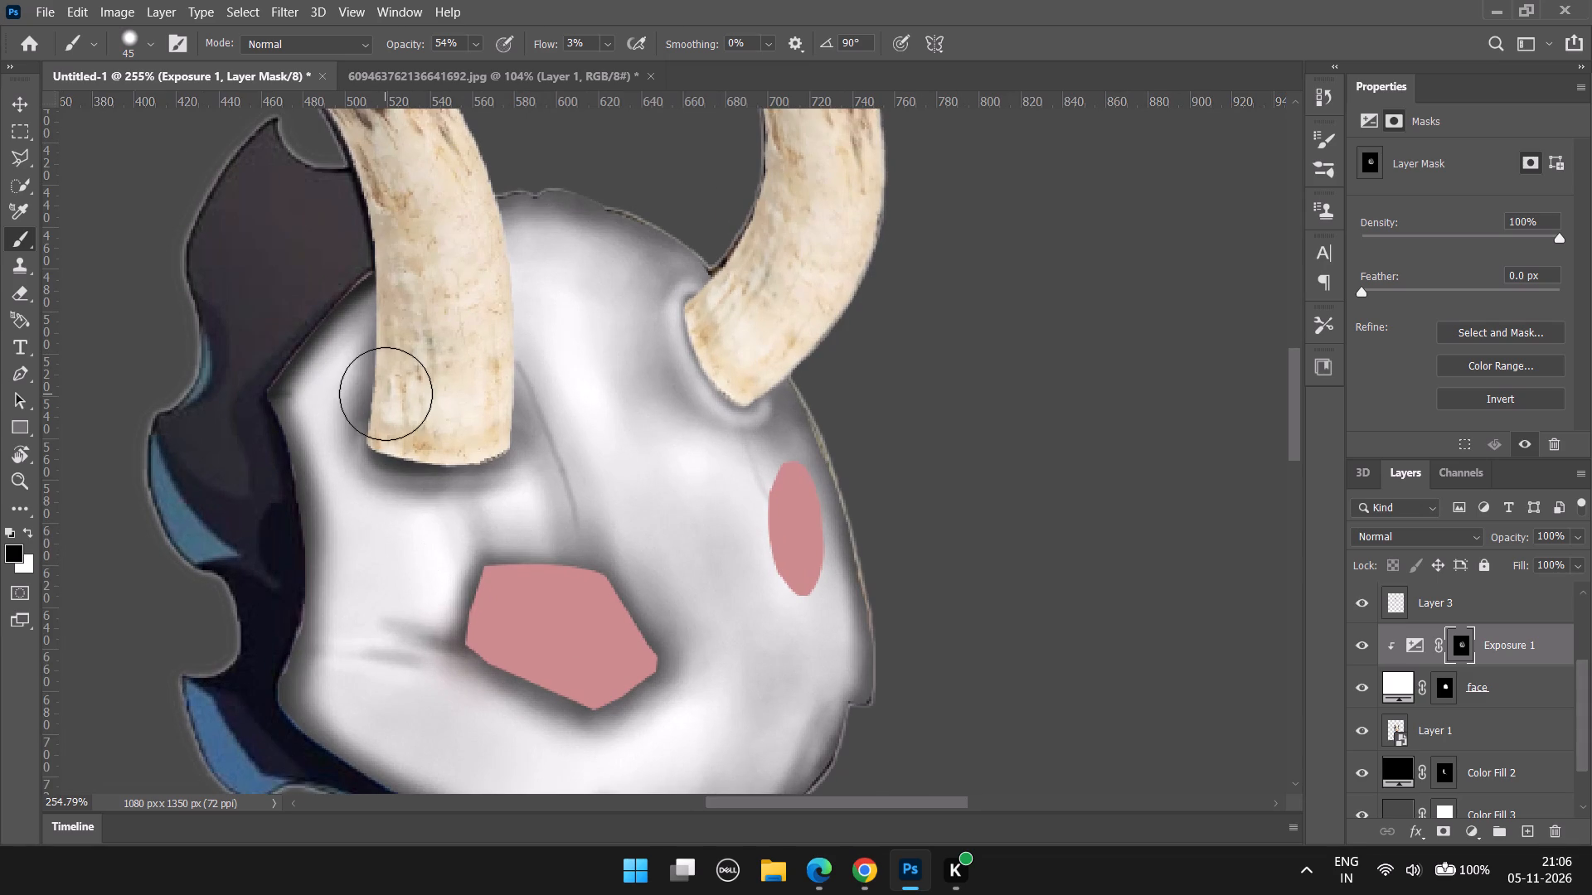
{"action": "scroll", "coordinate": [383, 405], "scroll_direction": "up", "scroll_amount": 6, "text": "alt"}
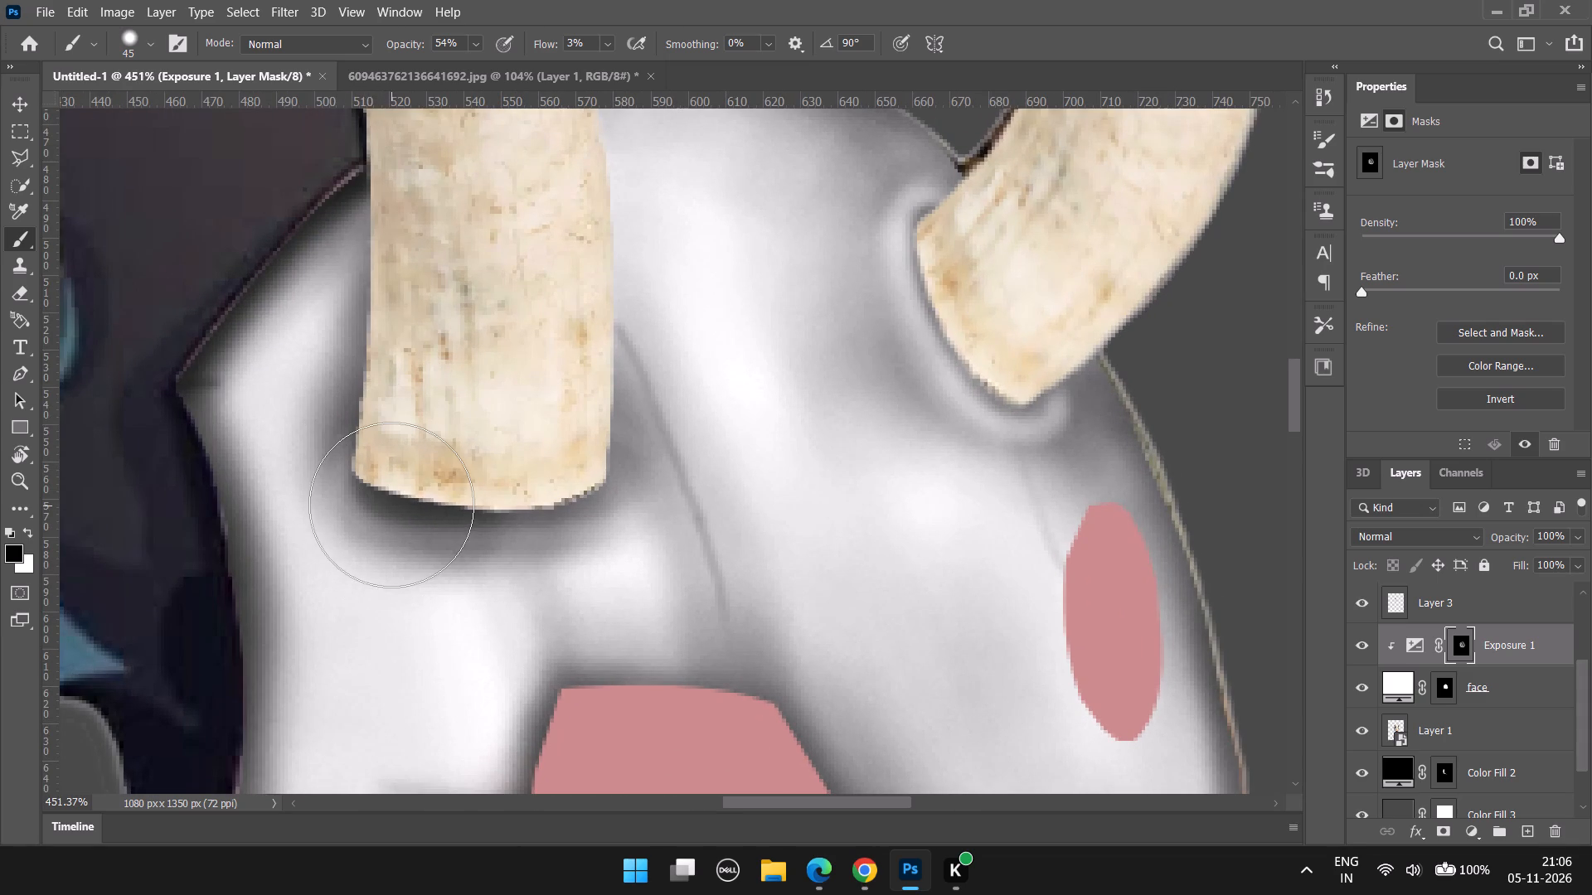
{"action": "left_click_drag", "start_coordinate": [400, 457], "coordinate": [459, 562]}
{"action": "left_click_drag", "start_coordinate": [398, 463], "coordinate": [621, 532]}
{"action": "left_click_drag", "start_coordinate": [391, 486], "coordinate": [643, 514]}
{"action": "left_click_drag", "start_coordinate": [429, 489], "coordinate": [622, 485]}
{"action": "left_click_drag", "start_coordinate": [391, 489], "coordinate": [649, 501]}
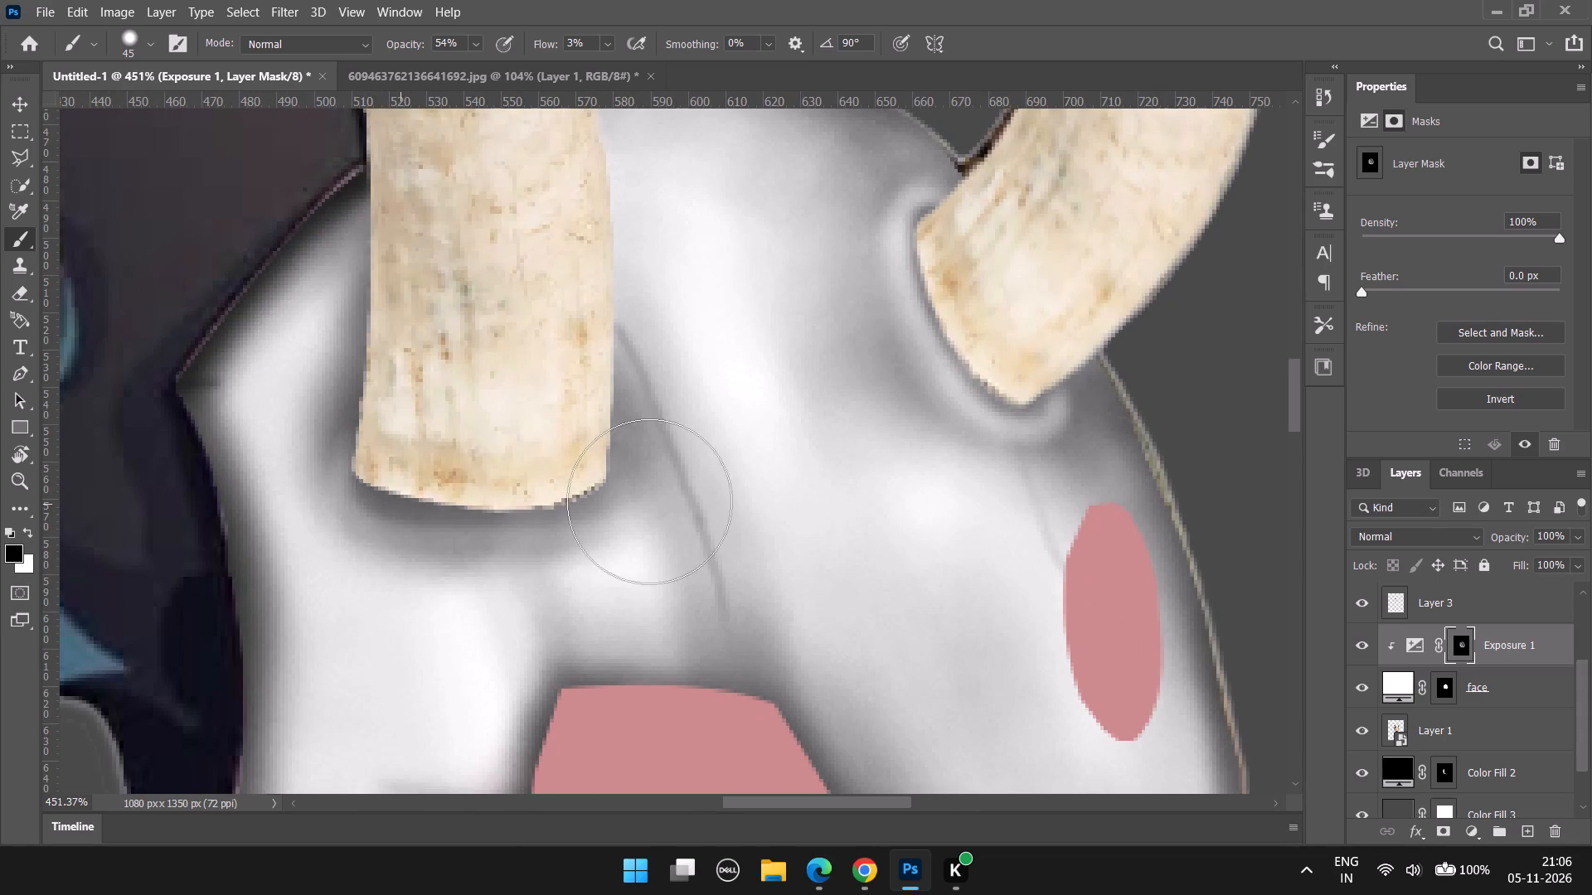
{"action": "left_click_drag", "start_coordinate": [649, 501], "coordinate": [643, 511]}
Fade the remaining shadow along the left horn's lower-left corner and bottom edge with more black strokes at 45 px.
{"action": "left_click_drag", "start_coordinate": [381, 482], "coordinate": [571, 481]}
{"action": "left_click_drag", "start_coordinate": [424, 422], "coordinate": [407, 525]}
{"action": "left_click_drag", "start_coordinate": [400, 460], "coordinate": [399, 472]}
{"action": "left_click_drag", "start_coordinate": [391, 467], "coordinate": [378, 487]}
{"action": "left_click_drag", "start_coordinate": [362, 474], "coordinate": [421, 525]}
{"action": "left_click_drag", "start_coordinate": [425, 470], "coordinate": [667, 510]}
{"action": "left_click_drag", "start_coordinate": [394, 476], "coordinate": [675, 530]}
{"action": "left_click_drag", "start_coordinate": [387, 495], "coordinate": [662, 513]}
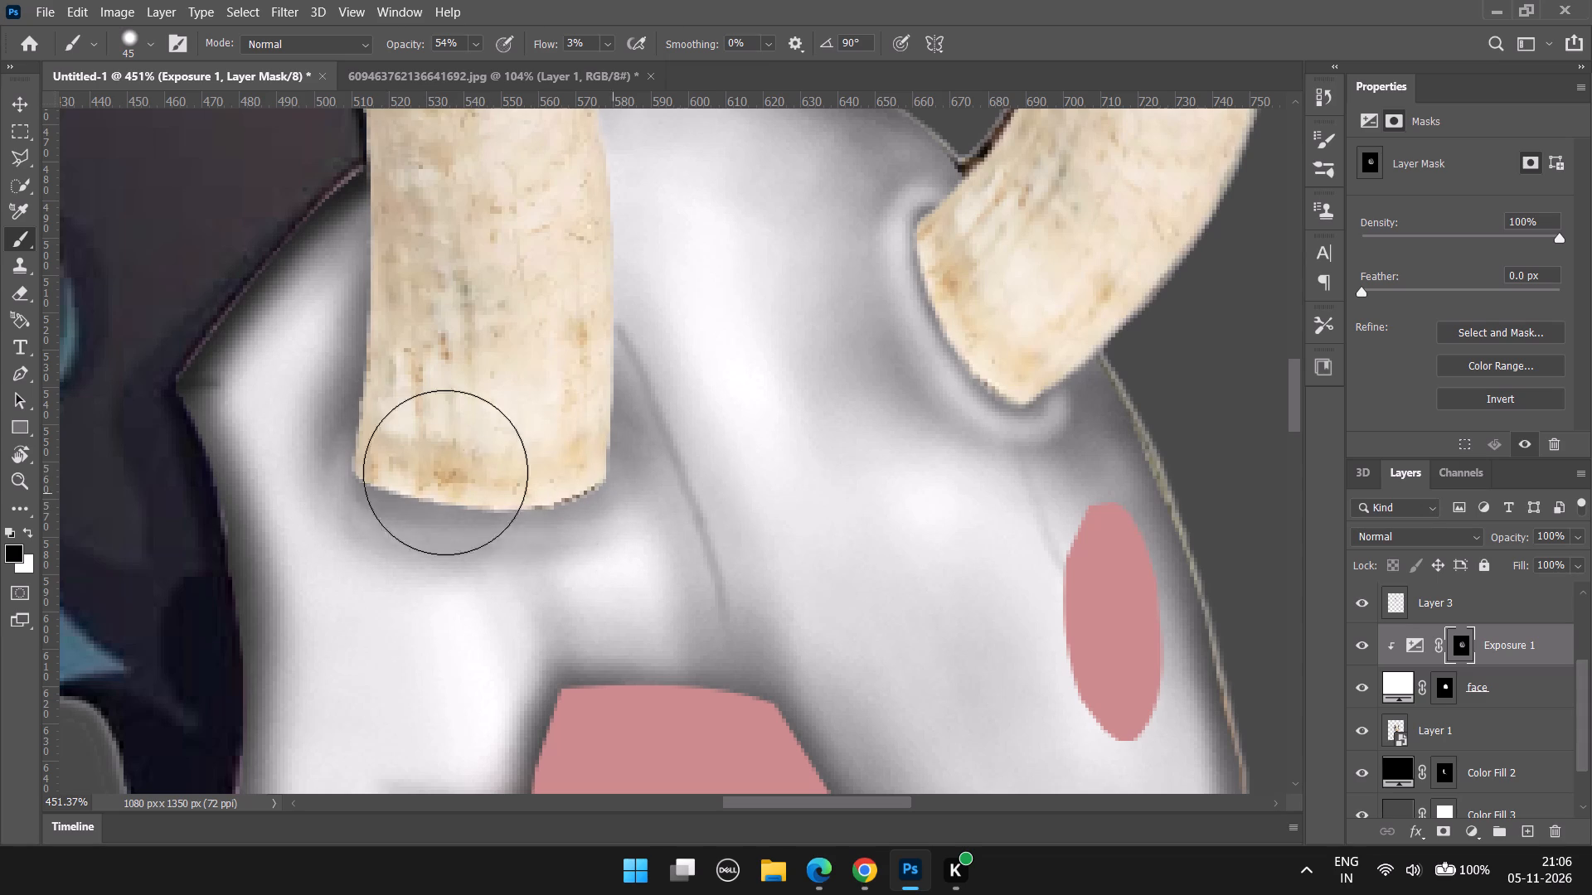
{"action": "left_click_drag", "start_coordinate": [426, 470], "coordinate": [533, 485]}
{"action": "left_click_drag", "start_coordinate": [447, 485], "coordinate": [508, 491]}
{"action": "left_click_drag", "start_coordinate": [415, 485], "coordinate": [493, 485]}
{"action": "left_click_drag", "start_coordinate": [371, 482], "coordinate": [748, 497]}
{"action": "left_click_drag", "start_coordinate": [434, 437], "coordinate": [524, 453]}
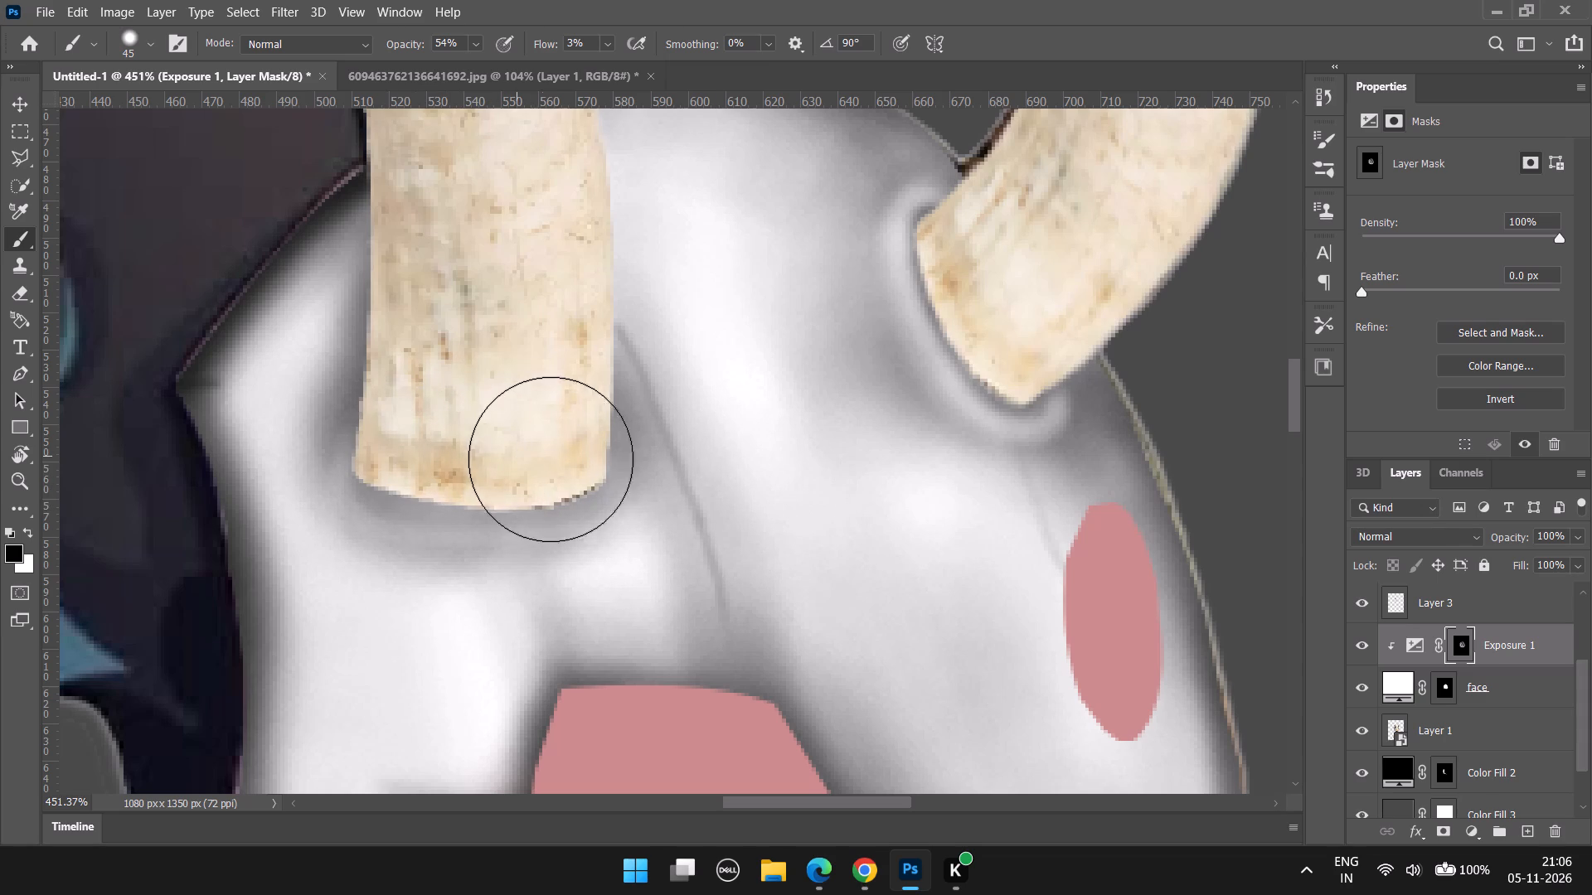
Enlarge the brush to 80 px and paint a broad soft shadow beneath the left horn's base with white strokes.
{"action": "key", "text": "x"}
{"action": "left_click_drag", "start_coordinate": [565, 464], "coordinate": [466, 523]}
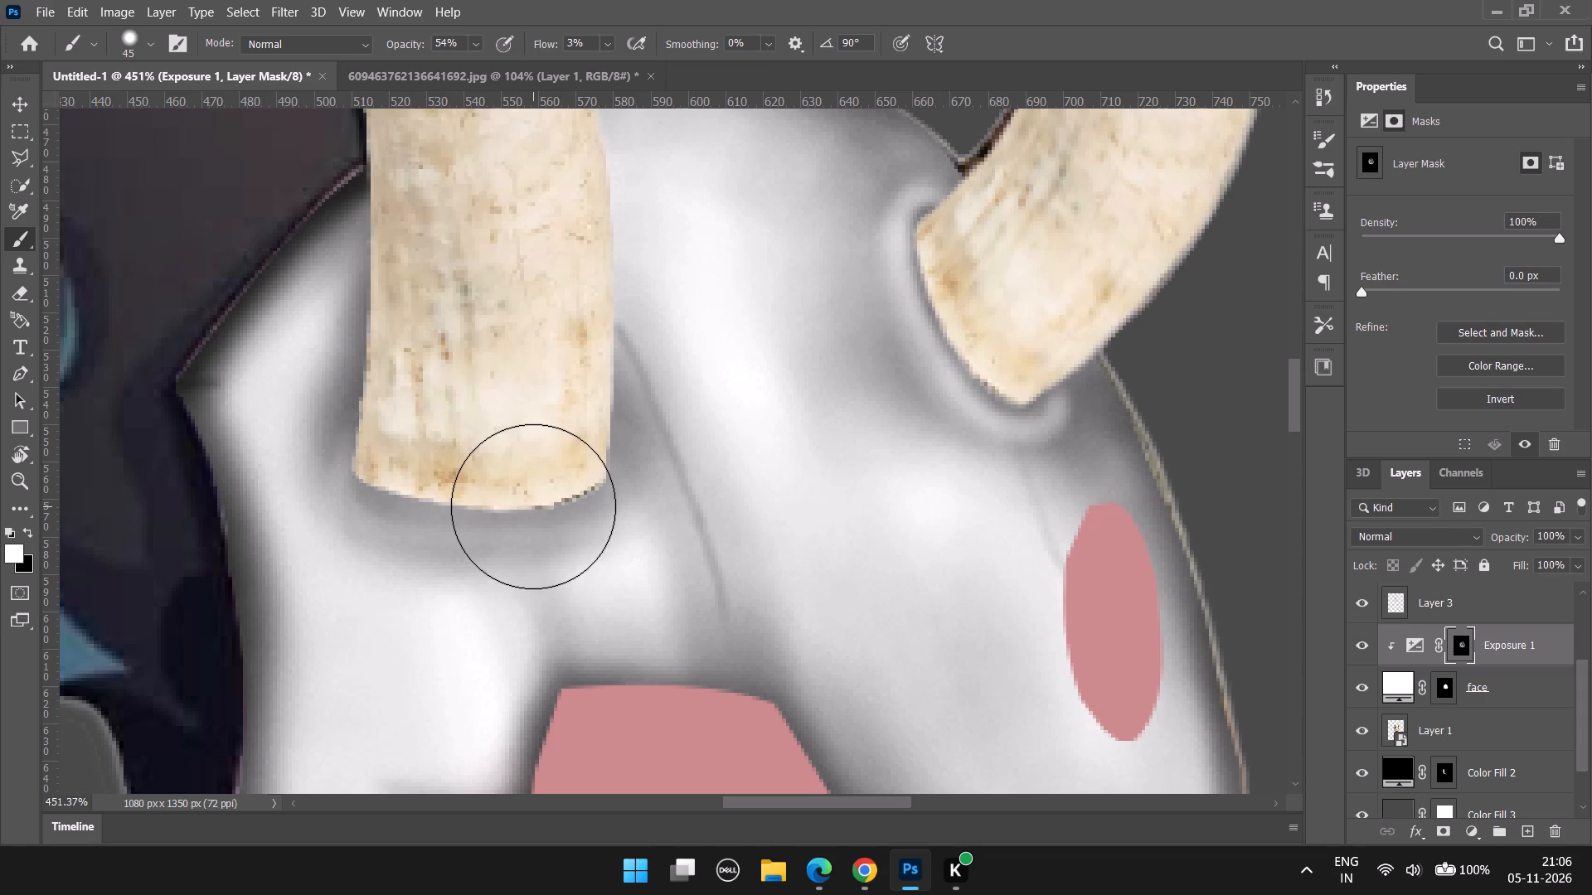
{"action": "type", "text": "]]"}
{"action": "key", "text": "bracketright"}
{"action": "key", "text": "bracketright"}
{"action": "left_click_drag", "start_coordinate": [410, 467], "coordinate": [468, 475]}
{"action": "left_click_drag", "start_coordinate": [454, 442], "coordinate": [487, 478]}
{"action": "left_click_drag", "start_coordinate": [469, 439], "coordinate": [488, 510]}
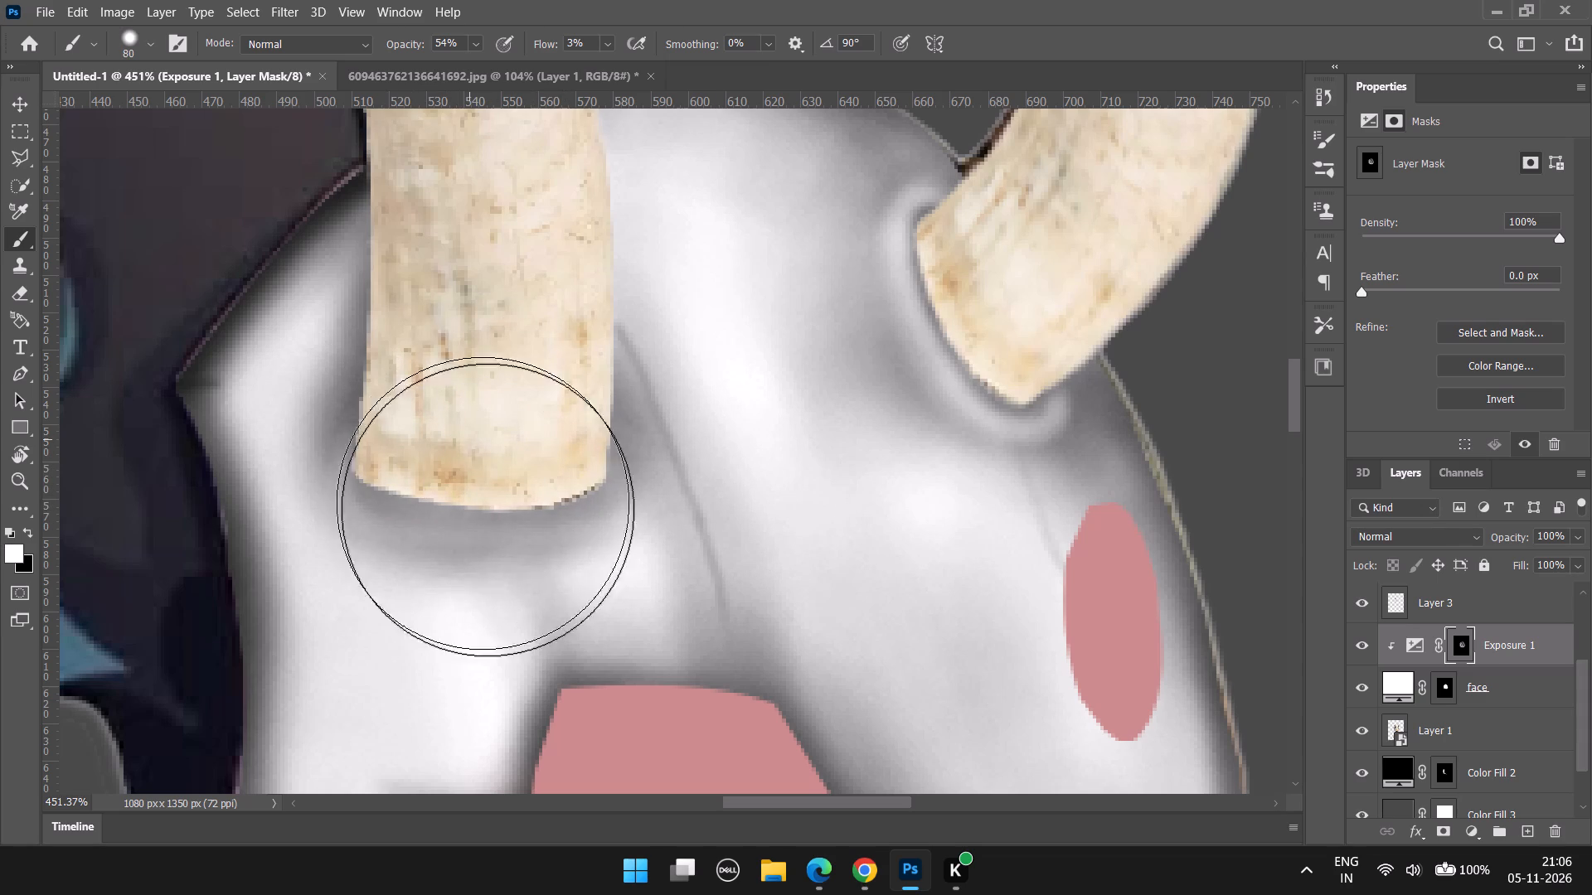
{"action": "left_click_drag", "start_coordinate": [488, 510], "coordinate": [535, 510]}
{"action": "left_click_drag", "start_coordinate": [491, 417], "coordinate": [509, 511]}
{"action": "left_click_drag", "start_coordinate": [451, 437], "coordinate": [518, 481]}
Raise the brush flow to 14% and deepen the shadow around the left horn's base with white strokes at 80 px.
{"action": "left_click", "coordinate": [614, 42]}
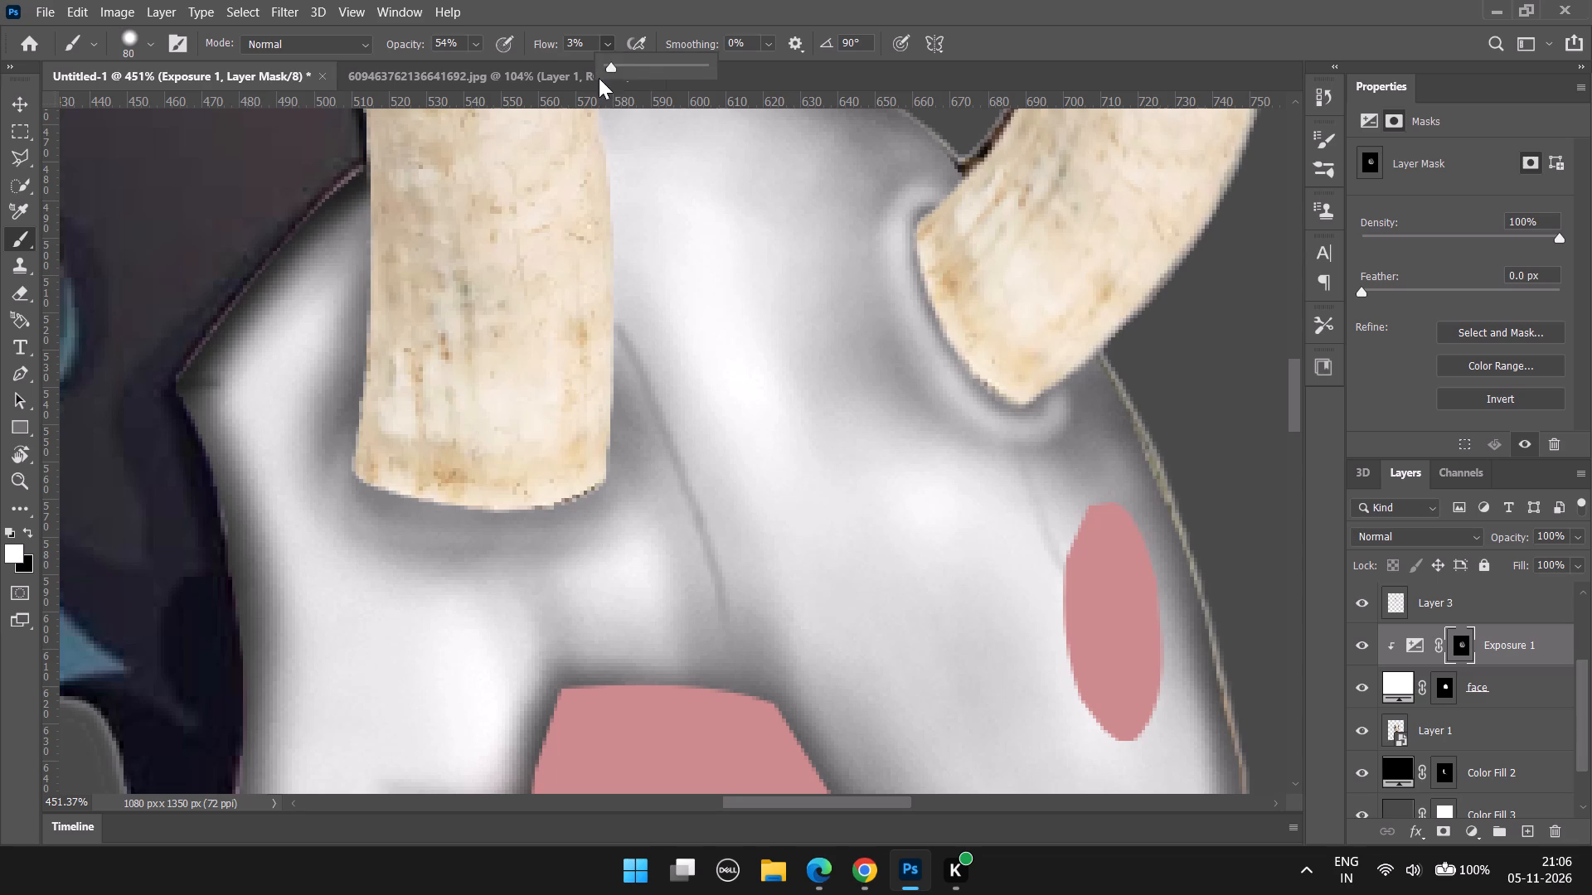
{"action": "left_click", "coordinate": [612, 75]}
{"action": "left_click", "coordinate": [621, 67]}
{"action": "left_click_drag", "start_coordinate": [454, 410], "coordinate": [451, 431]}
{"action": "left_click_drag", "start_coordinate": [451, 435], "coordinate": [471, 510]}
{"action": "left_click_drag", "start_coordinate": [427, 409], "coordinate": [520, 482]}
{"action": "left_click_drag", "start_coordinate": [424, 421], "coordinate": [600, 439]}
{"action": "left_click_drag", "start_coordinate": [564, 389], "coordinate": [568, 472]}
{"action": "left_click_drag", "start_coordinate": [585, 400], "coordinate": [563, 482]}
{"action": "left_click_drag", "start_coordinate": [436, 397], "coordinate": [424, 443]}
{"action": "left_click_drag", "start_coordinate": [425, 393], "coordinate": [430, 430]}
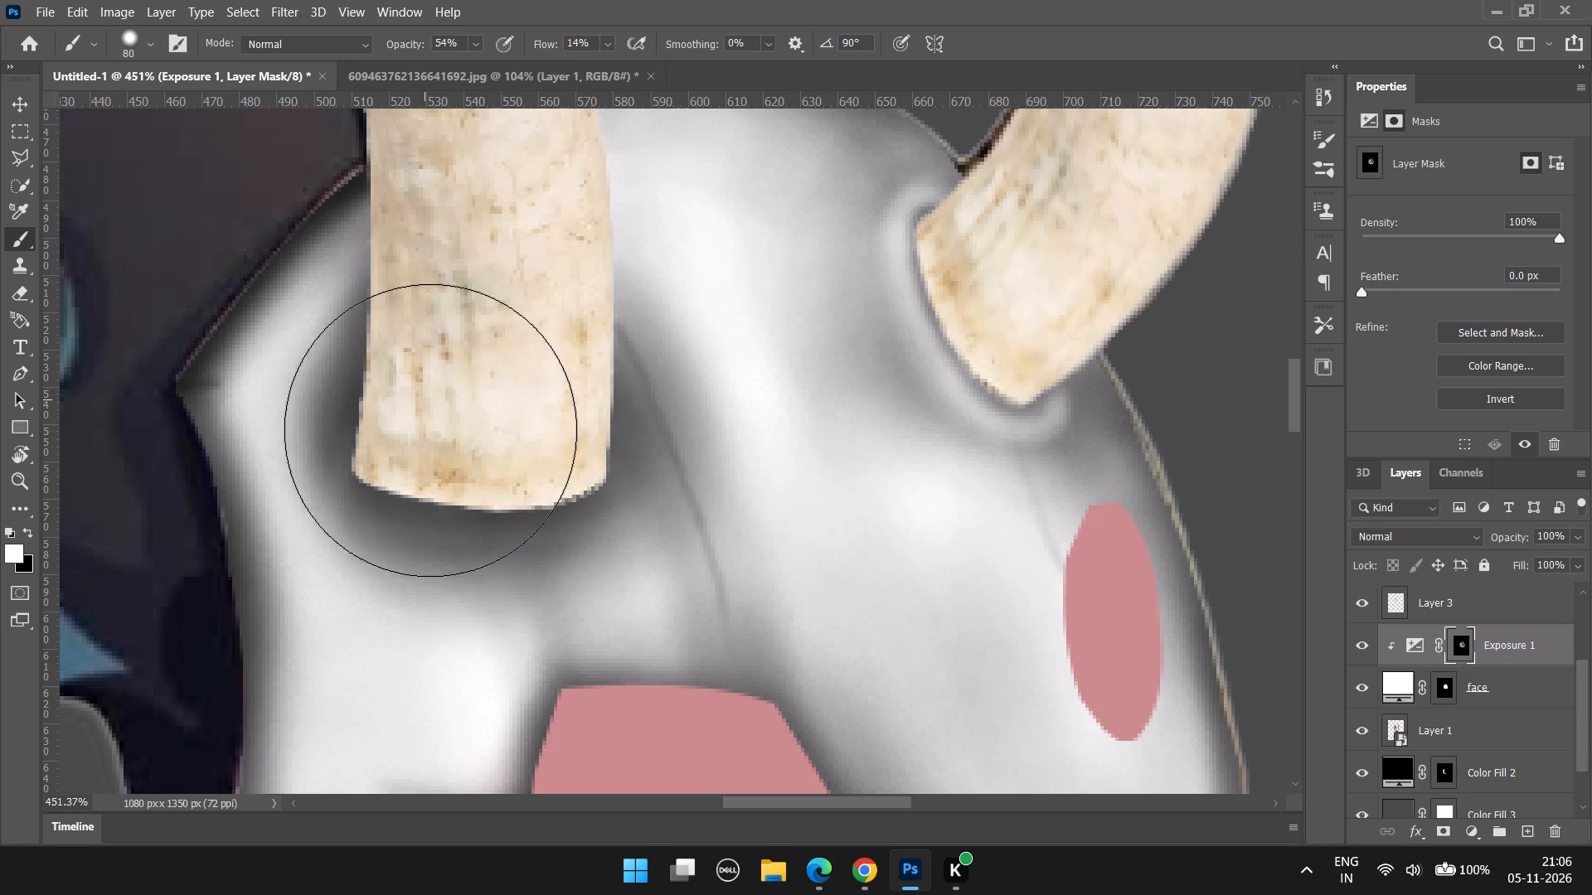
{"action": "left_click_drag", "start_coordinate": [430, 430], "coordinate": [447, 471]}
Lower the flow to 4% and soften the shadow around the left horn's base with black strokes at 80 px.
{"action": "left_click", "coordinate": [604, 42]}
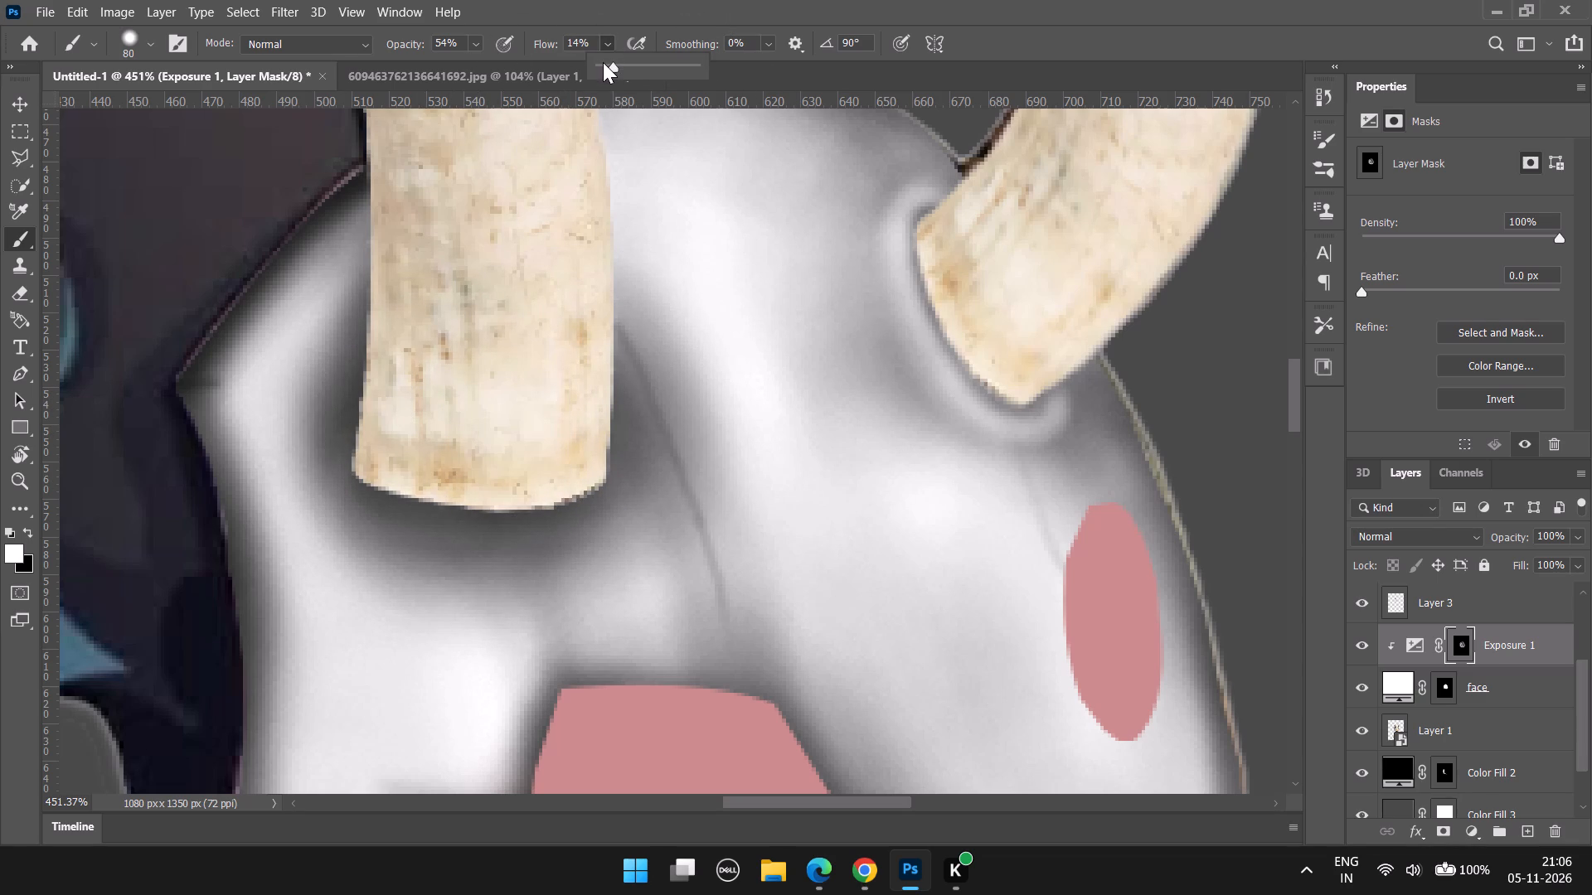
{"action": "left_click", "coordinate": [604, 64]}
{"action": "key", "text": "x"}
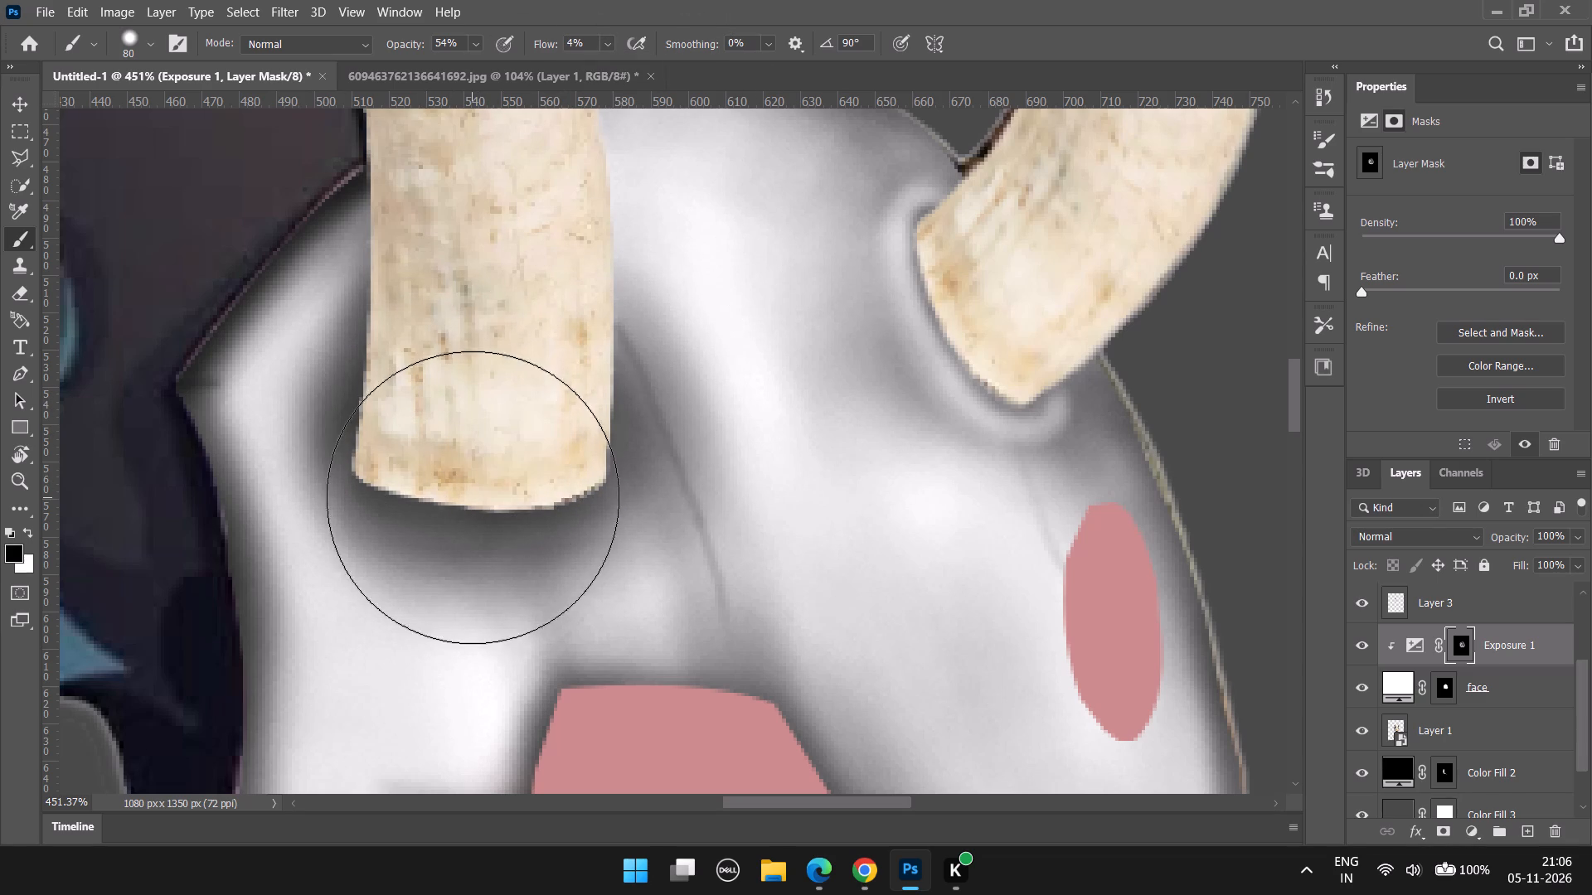
{"action": "left_click_drag", "start_coordinate": [445, 430], "coordinate": [467, 503]}
{"action": "left_click_drag", "start_coordinate": [459, 350], "coordinate": [498, 528]}
{"action": "left_click_drag", "start_coordinate": [445, 365], "coordinate": [506, 571]}
{"action": "left_click_drag", "start_coordinate": [560, 317], "coordinate": [600, 539]}
{"action": "left_click_drag", "start_coordinate": [564, 409], "coordinate": [476, 517]}
{"action": "left_click_drag", "start_coordinate": [400, 339], "coordinate": [410, 396]}
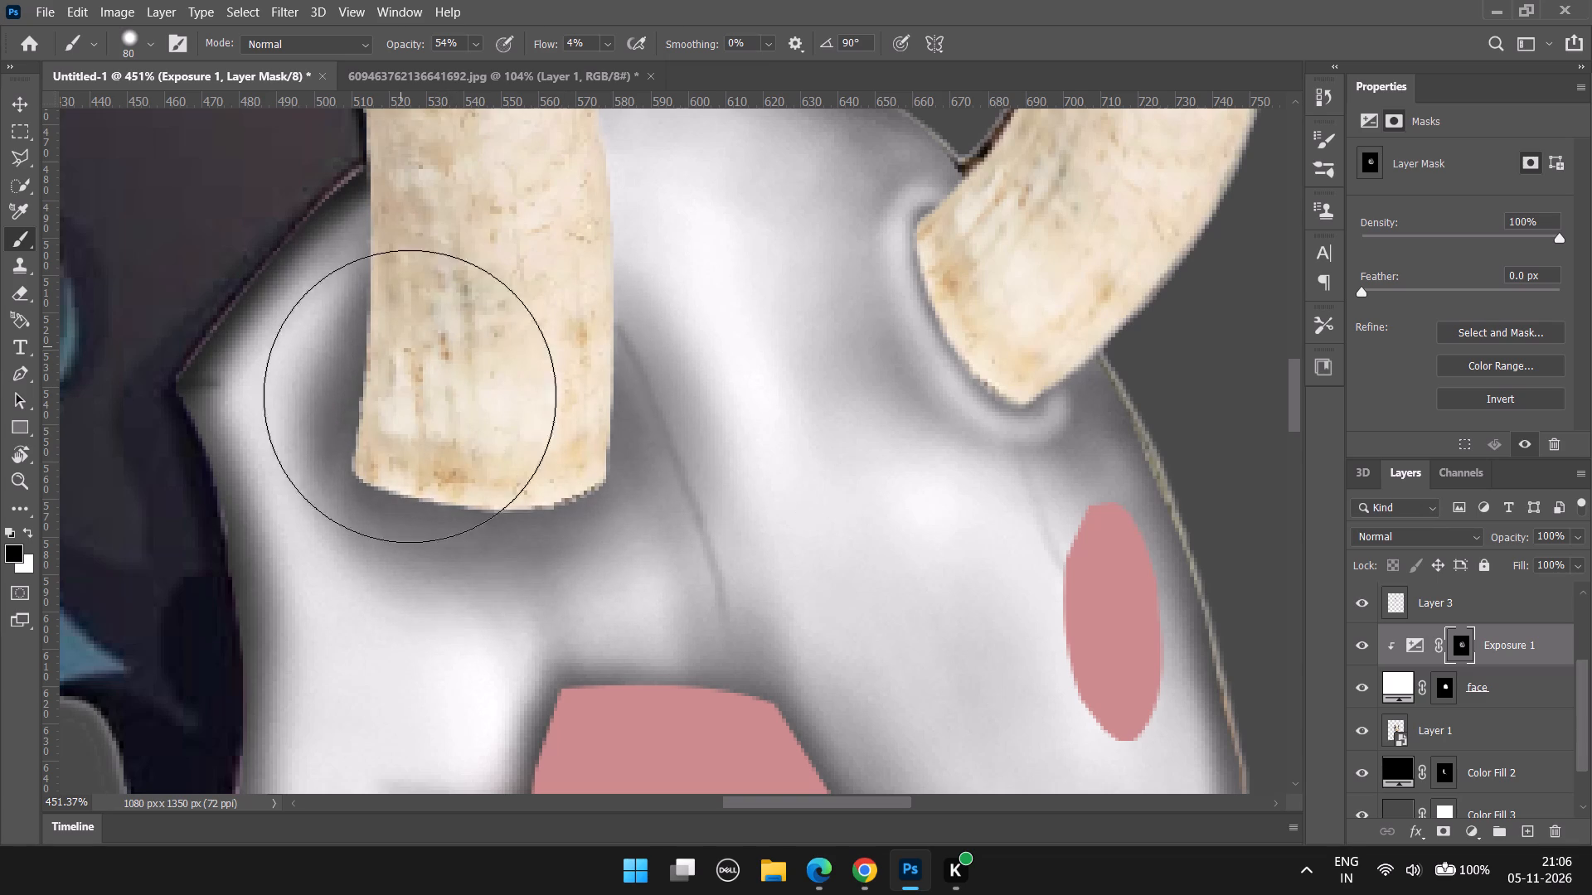
{"action": "left_click_drag", "start_coordinate": [410, 396], "coordinate": [481, 532]}
{"action": "left_click_drag", "start_coordinate": [526, 368], "coordinate": [489, 505]}
{"action": "left_click_drag", "start_coordinate": [526, 394], "coordinate": [629, 484]}
{"action": "left_click_drag", "start_coordinate": [419, 391], "coordinate": [419, 536]}
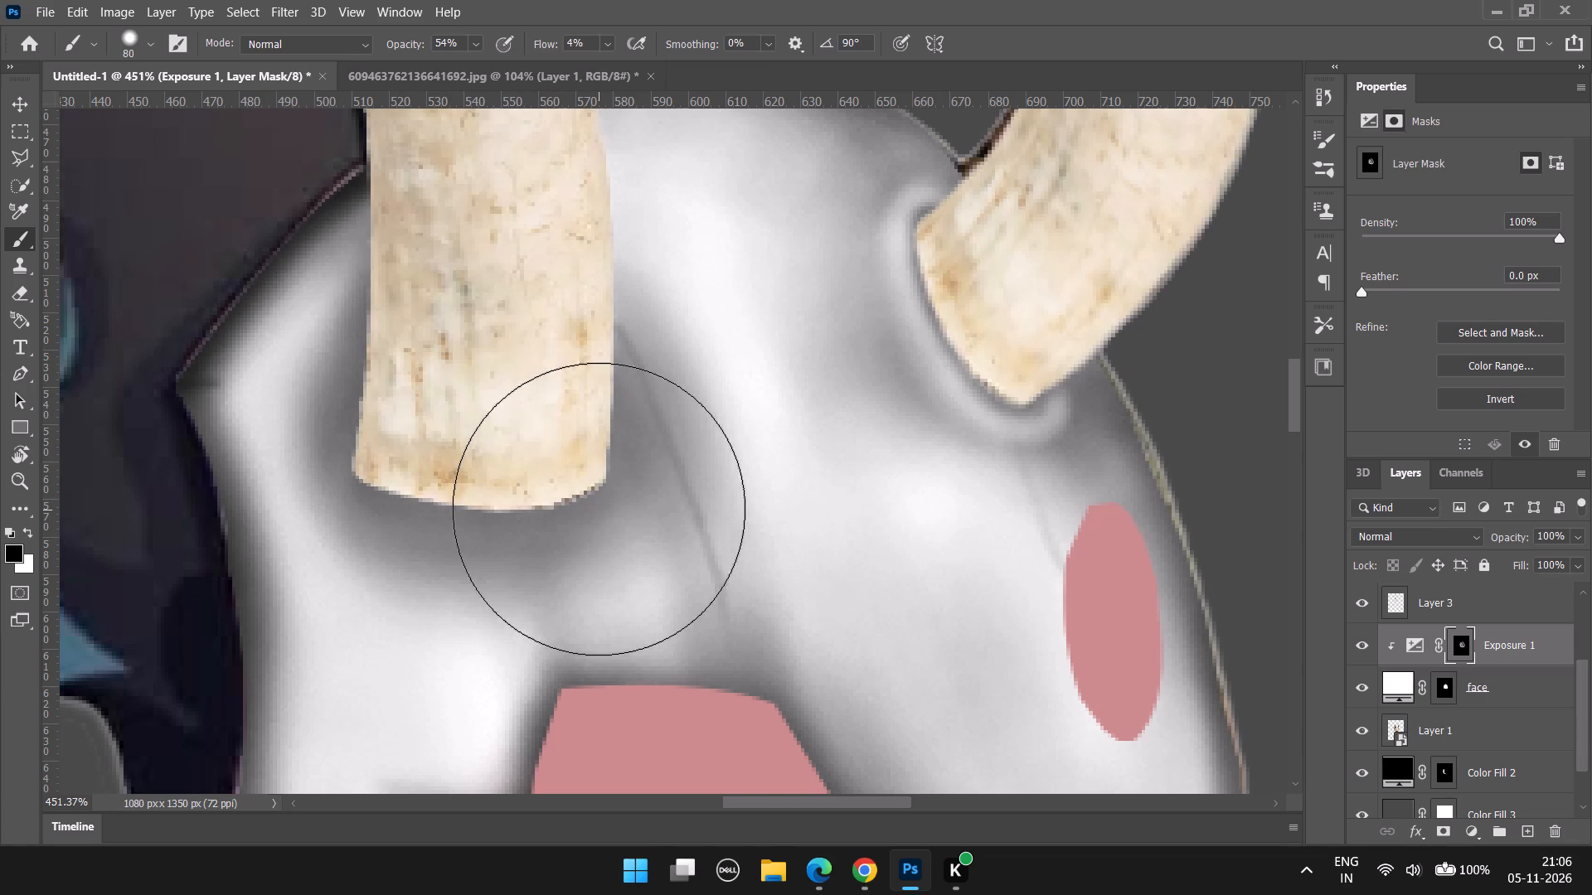
Reduce the brush to 9 px and trace a thin light rim in black around the left horn's base.
{"action": "type", "text": "[["}
{"action": "key", "text": "bracketleft"}
{"action": "key", "text": "bracketleft"}
{"action": "key", "text": "bracketleft"}
{"action": "key", "text": "bracketleft"}
{"action": "key", "text": "bracketleft"}
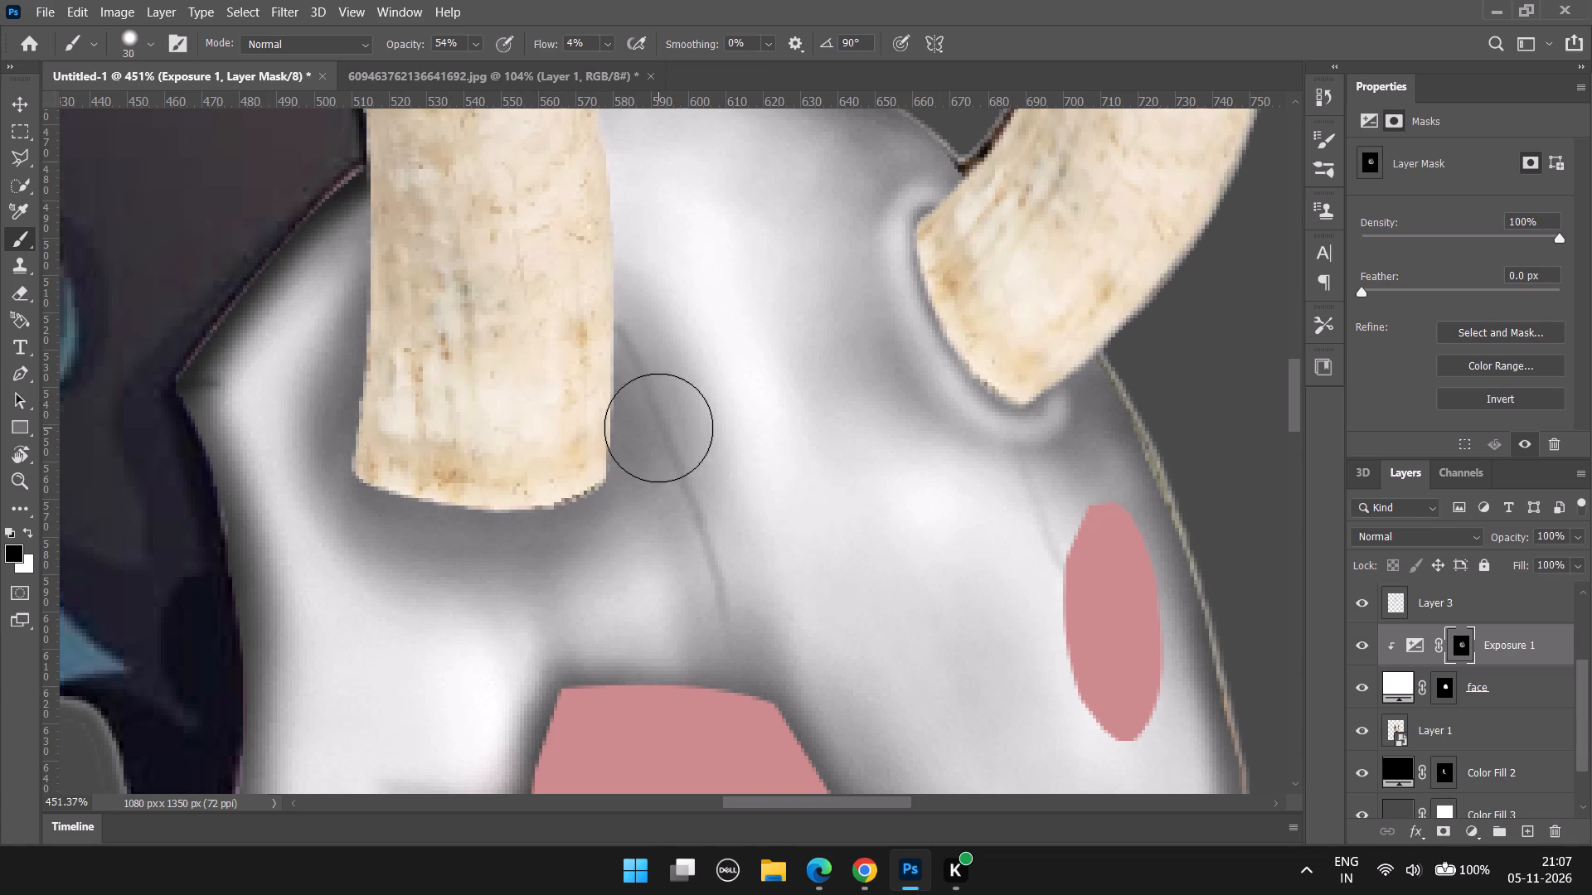
{"action": "key", "text": "bracketleft"}
{"action": "key", "text": "bracketleft"}
{"action": "key", "text": "bracketleft"}
{"action": "key", "text": "bracketleft"}
{"action": "key", "text": "bracketleft"}
{"action": "left_click_drag", "start_coordinate": [619, 456], "coordinate": [617, 520]}
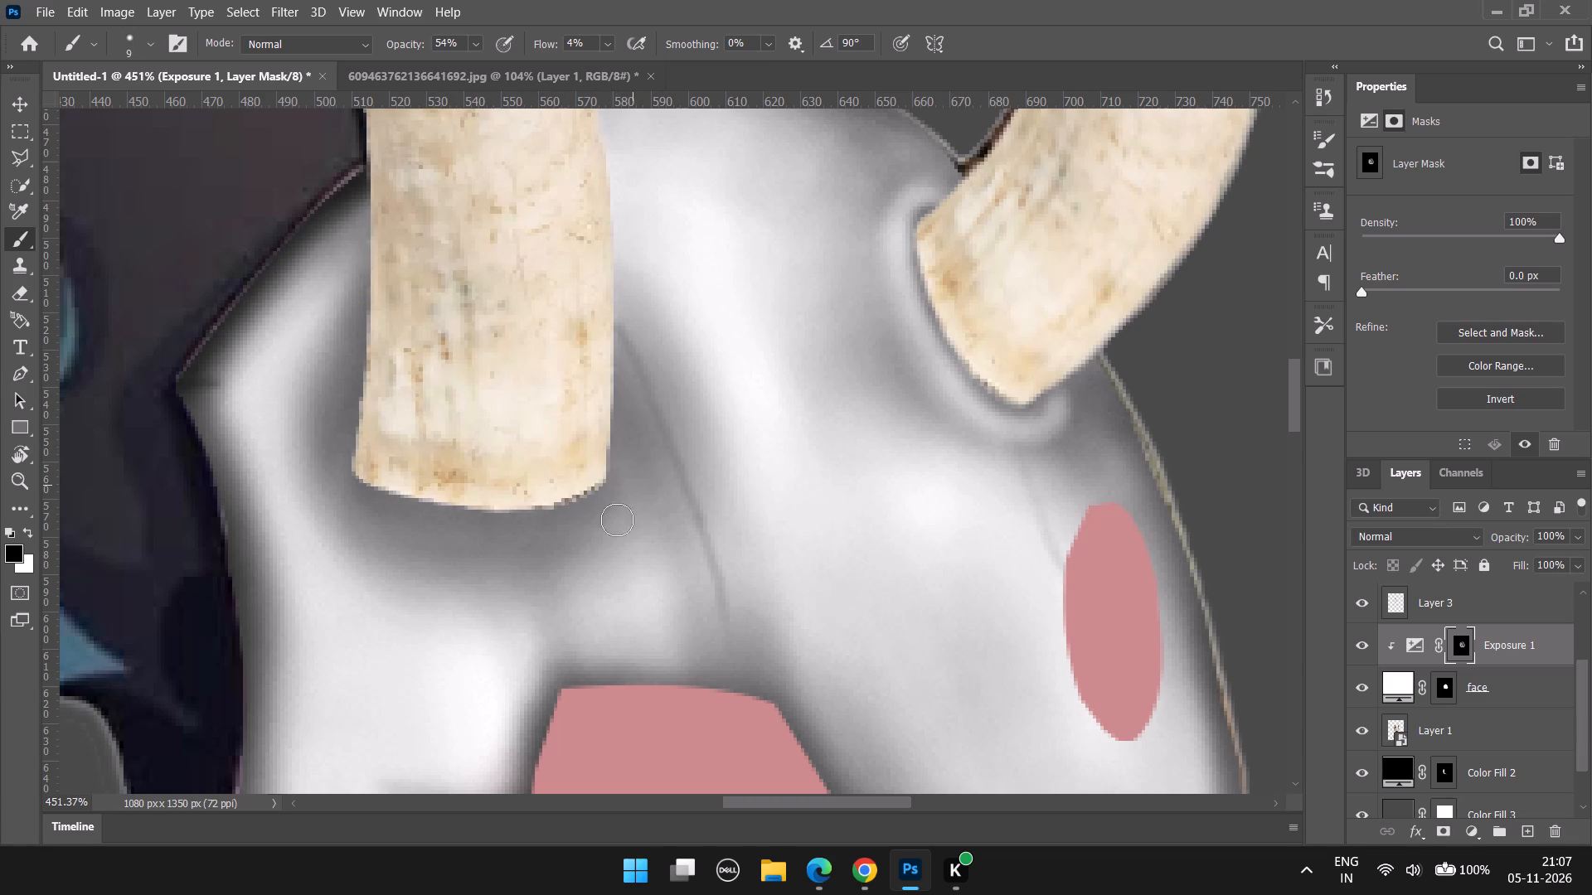
{"action": "left_click_drag", "start_coordinate": [617, 520], "coordinate": [516, 555]}
{"action": "key", "text": "ctrl+z"}
{"action": "left_click_drag", "start_coordinate": [617, 452], "coordinate": [362, 522]}
{"action": "left_click_drag", "start_coordinate": [362, 522], "coordinate": [359, 415]}
Build up the light rim along the left horn's lower-left side and bottom edge with black strokes at 9 px.
{"action": "scroll", "coordinate": [421, 482], "scroll_direction": "up", "scroll_amount": 3, "text": "alt"}
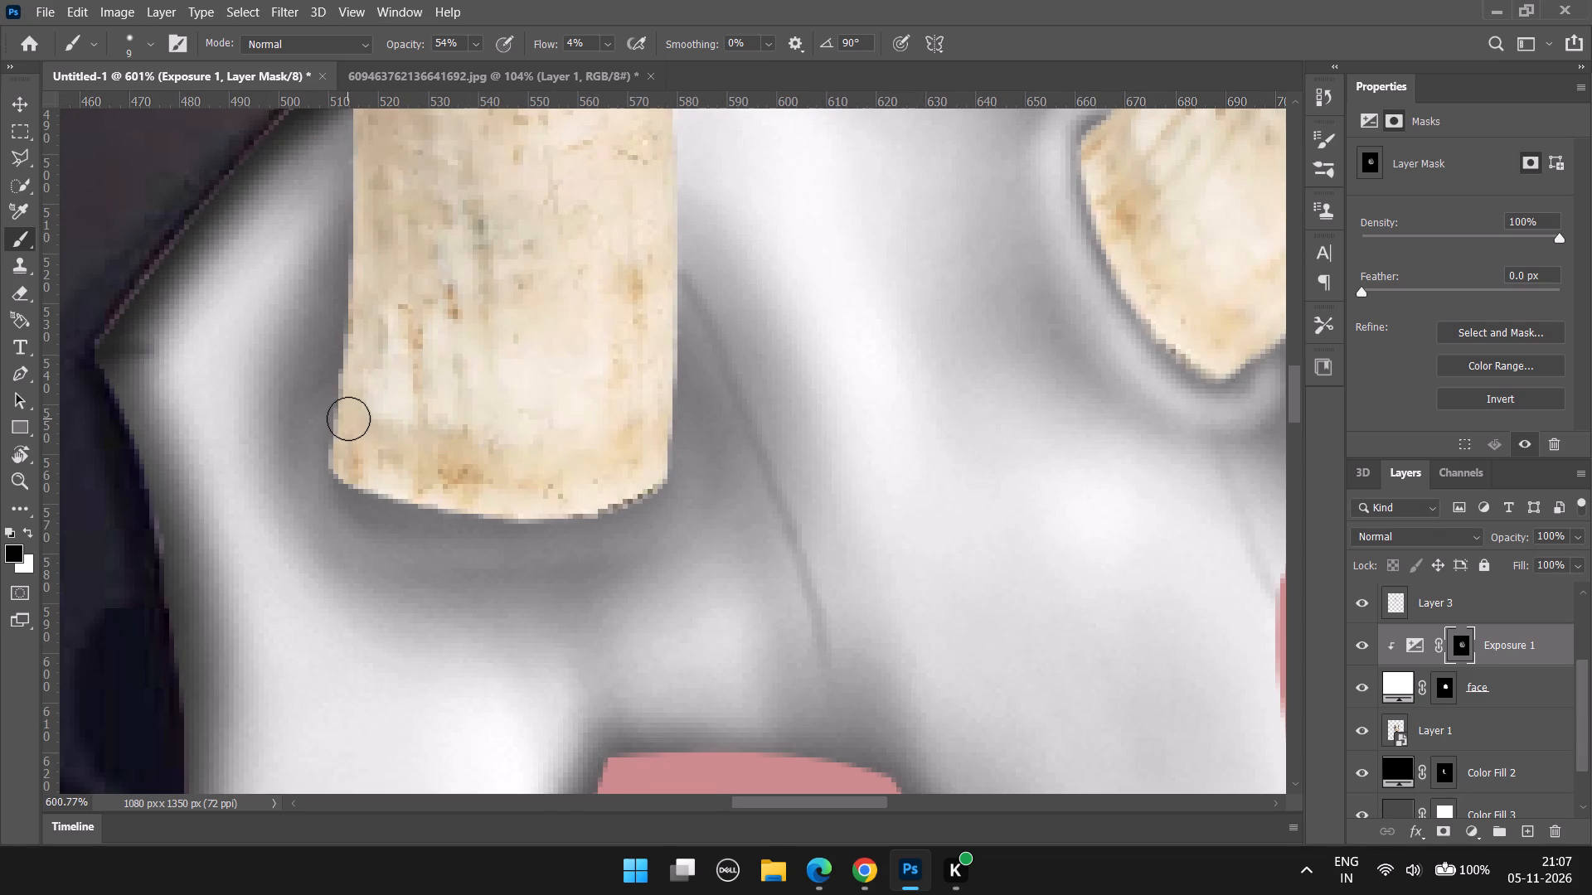
{"action": "left_click_drag", "start_coordinate": [340, 408], "coordinate": [323, 438]}
{"action": "left_click_drag", "start_coordinate": [333, 407], "coordinate": [299, 451]}
{"action": "left_click_drag", "start_coordinate": [328, 409], "coordinate": [301, 508]}
{"action": "left_click_drag", "start_coordinate": [314, 414], "coordinate": [321, 530]}
{"action": "left_click_drag", "start_coordinate": [310, 445], "coordinate": [430, 563]}
{"action": "left_click_drag", "start_coordinate": [326, 497], "coordinate": [513, 566]}
{"action": "left_click_drag", "start_coordinate": [344, 509], "coordinate": [531, 550]}
Extend the light rim beneath the left horn and up its right side with black strokes at 9 px and 4% flow.
{"action": "left_click_drag", "start_coordinate": [531, 550], "coordinate": [541, 550]}
{"action": "left_click_drag", "start_coordinate": [336, 503], "coordinate": [603, 551]}
{"action": "left_click_drag", "start_coordinate": [400, 538], "coordinate": [330, 415]}
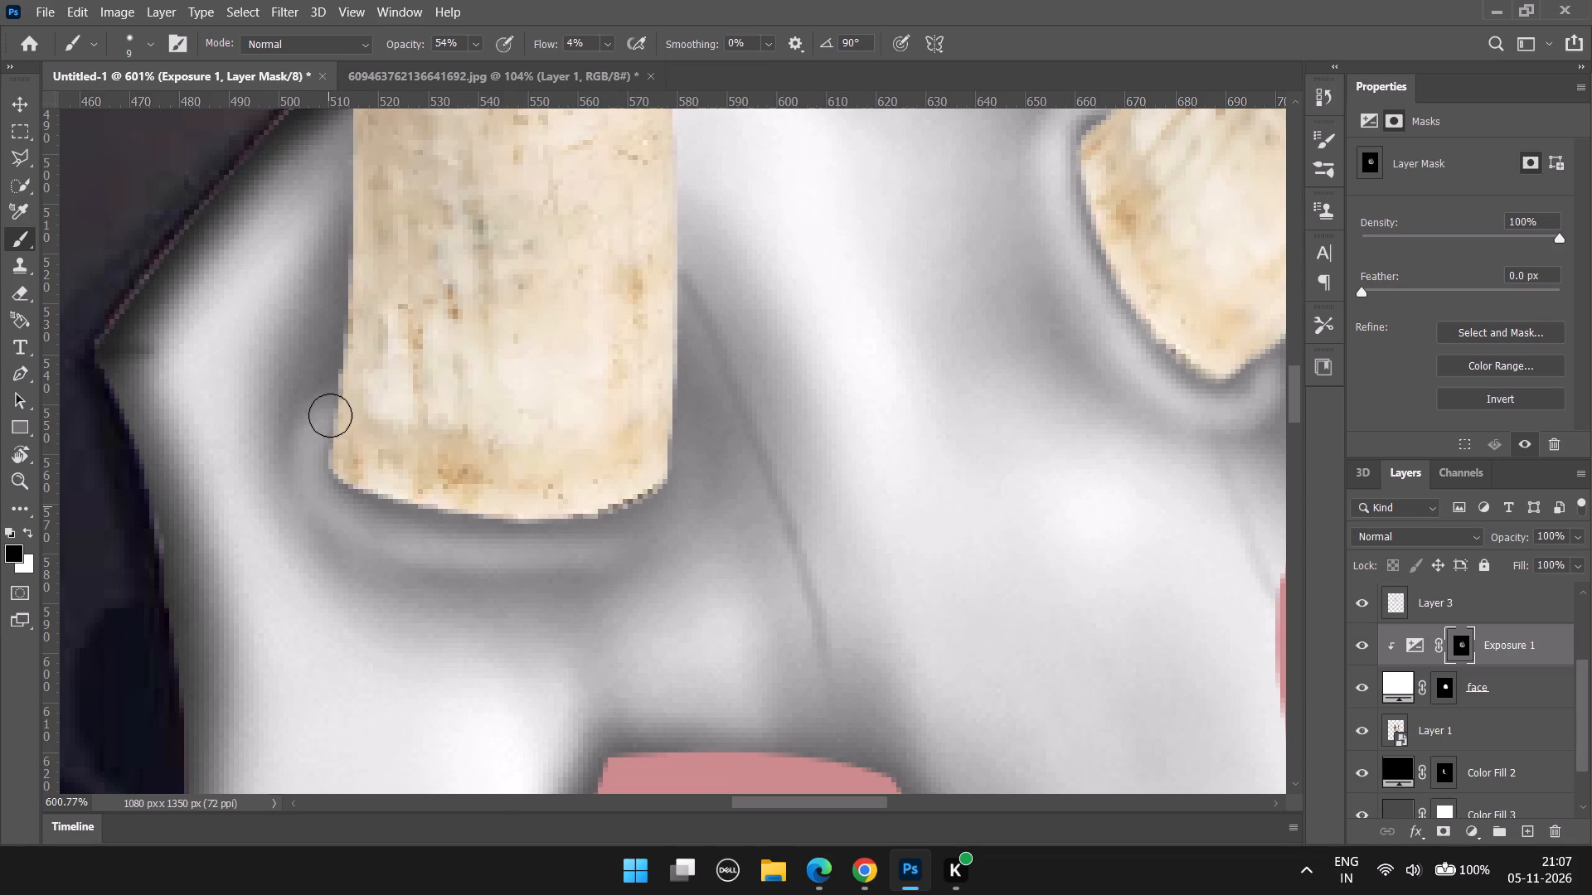
{"action": "left_click_drag", "start_coordinate": [330, 415], "coordinate": [331, 414]}
{"action": "left_click_drag", "start_coordinate": [312, 427], "coordinate": [680, 420]}
{"action": "left_click_drag", "start_coordinate": [686, 427], "coordinate": [701, 500]}
{"action": "left_click_drag", "start_coordinate": [673, 432], "coordinate": [679, 544]}
{"action": "left_click_drag", "start_coordinate": [692, 479], "coordinate": [371, 524]}
Strengthen the light rim down the left horn's left side and under its base with black strokes at 9 px.
{"action": "scroll", "coordinate": [368, 502], "scroll_direction": "down", "scroll_amount": 16, "text": "alt"}
{"action": "scroll", "coordinate": [369, 536], "scroll_direction": "up", "scroll_amount": 11, "text": "alt"}
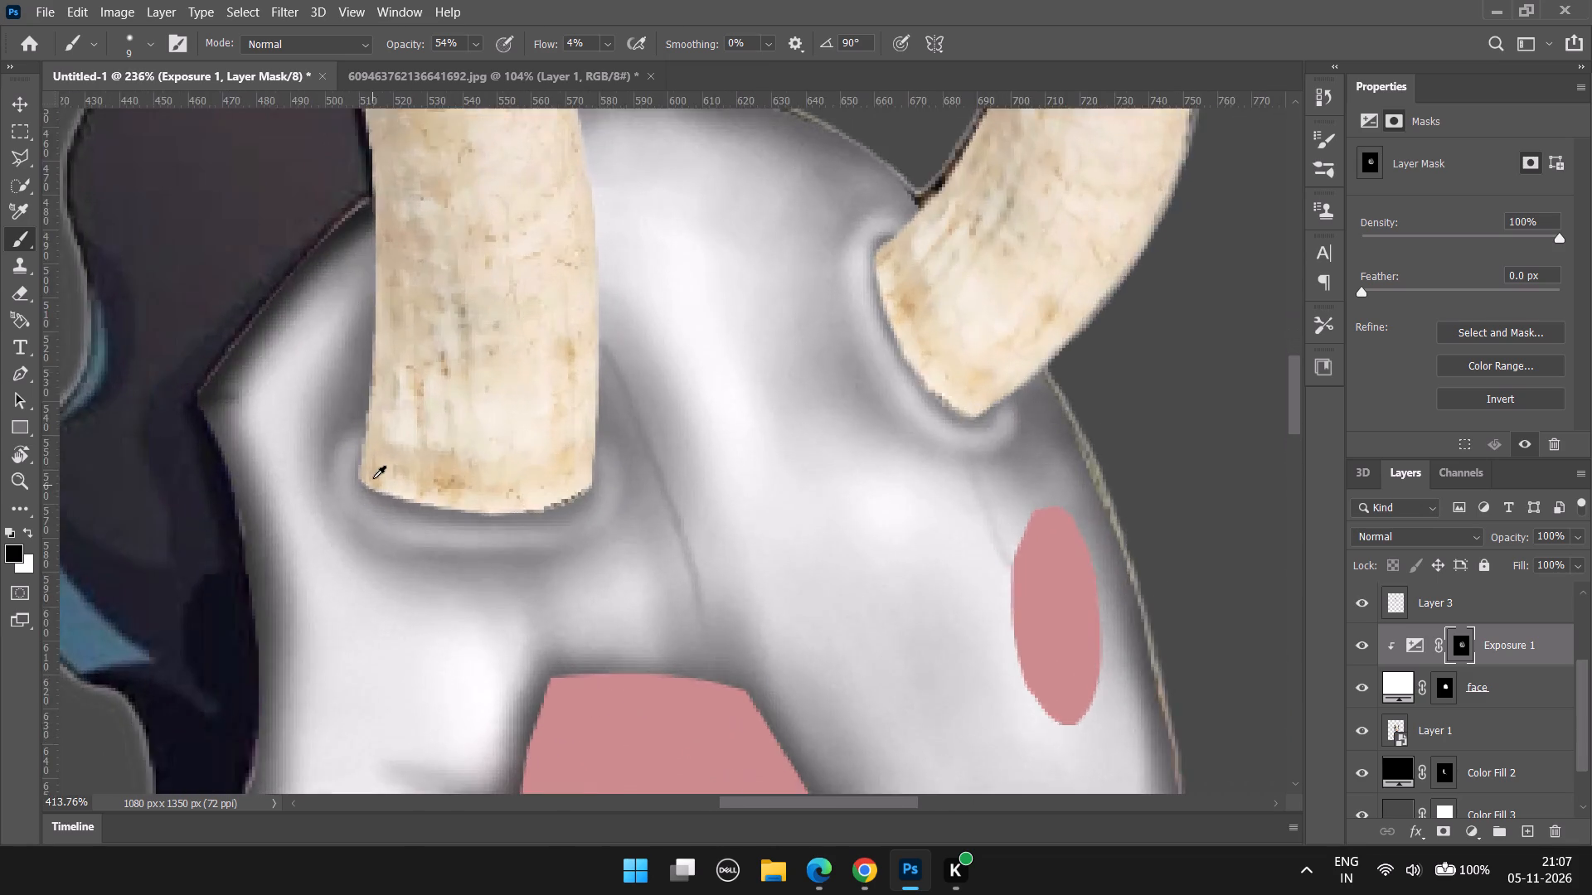
{"action": "scroll", "coordinate": [373, 478], "scroll_direction": "up", "scroll_amount": 6, "text": "alt"}
{"action": "left_click_drag", "start_coordinate": [368, 356], "coordinate": [340, 414]}
{"action": "left_click_drag", "start_coordinate": [375, 347], "coordinate": [327, 433]}
{"action": "left_click_drag", "start_coordinate": [364, 359], "coordinate": [296, 472]}
{"action": "left_click_drag", "start_coordinate": [371, 371], "coordinate": [328, 525]}
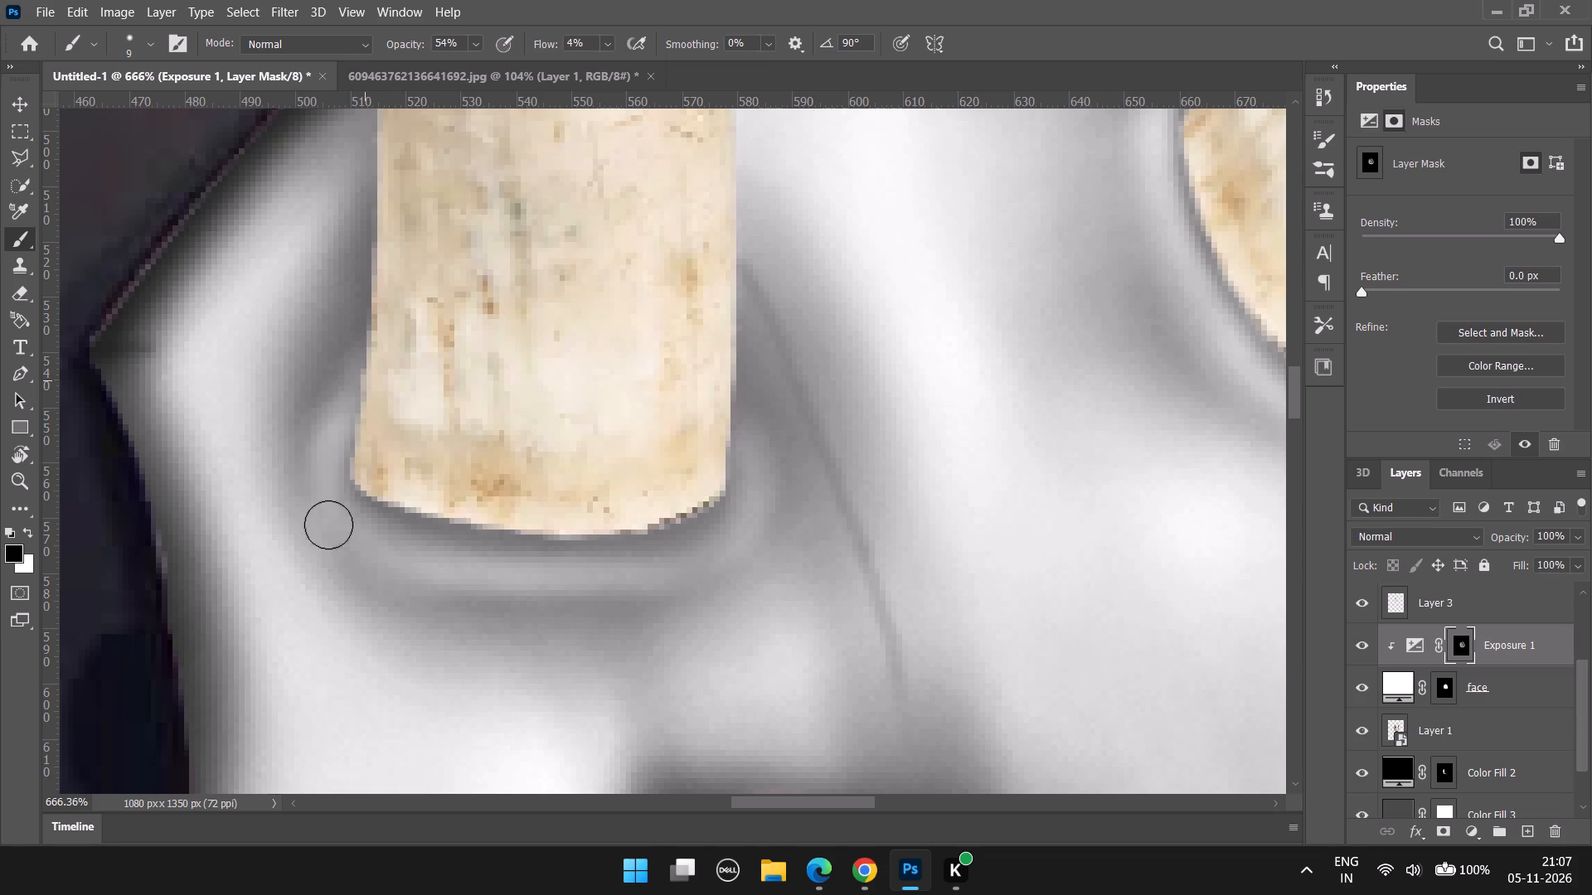
{"action": "left_click_drag", "start_coordinate": [328, 525], "coordinate": [359, 572]}
{"action": "left_click_drag", "start_coordinate": [303, 412], "coordinate": [478, 612]}
{"action": "left_click_drag", "start_coordinate": [342, 489], "coordinate": [553, 586]}
{"action": "left_click_drag", "start_coordinate": [336, 501], "coordinate": [559, 578]}
{"action": "left_click_drag", "start_coordinate": [350, 530], "coordinate": [488, 570]}
{"action": "left_click_drag", "start_coordinate": [488, 570], "coordinate": [595, 583]}
Raise the flow to 13% and brighten the full rim around the left horn's base with black strokes at 9 px.
{"action": "left_click", "coordinate": [614, 42]}
{"action": "left_click", "coordinate": [619, 68]}
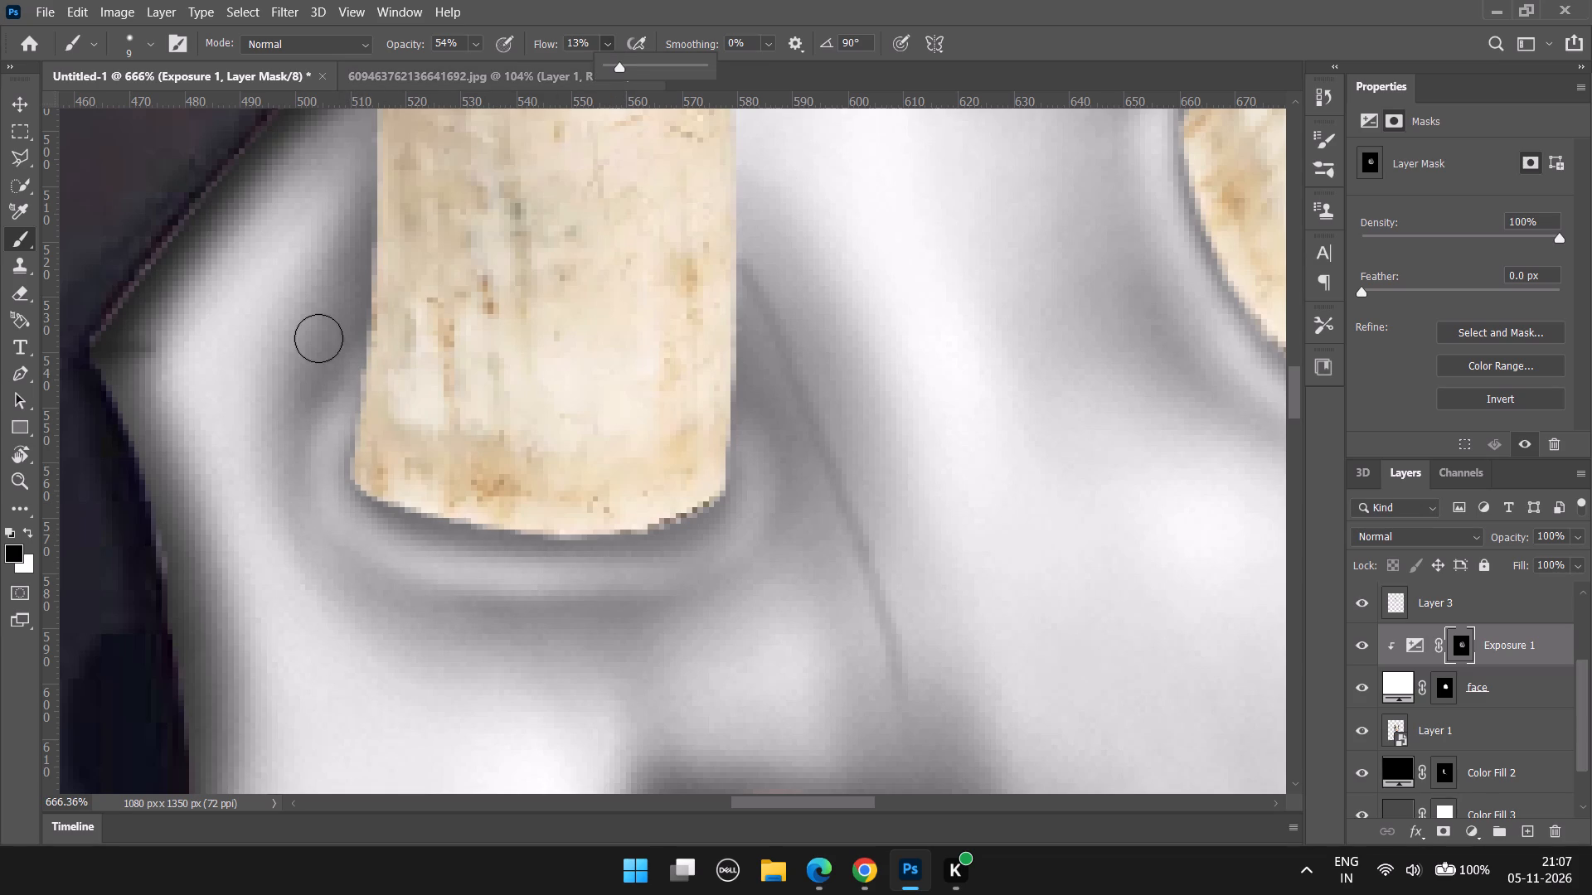
{"action": "left_click_drag", "start_coordinate": [344, 376], "coordinate": [327, 422]}
{"action": "left_click_drag", "start_coordinate": [357, 396], "coordinate": [645, 583]}
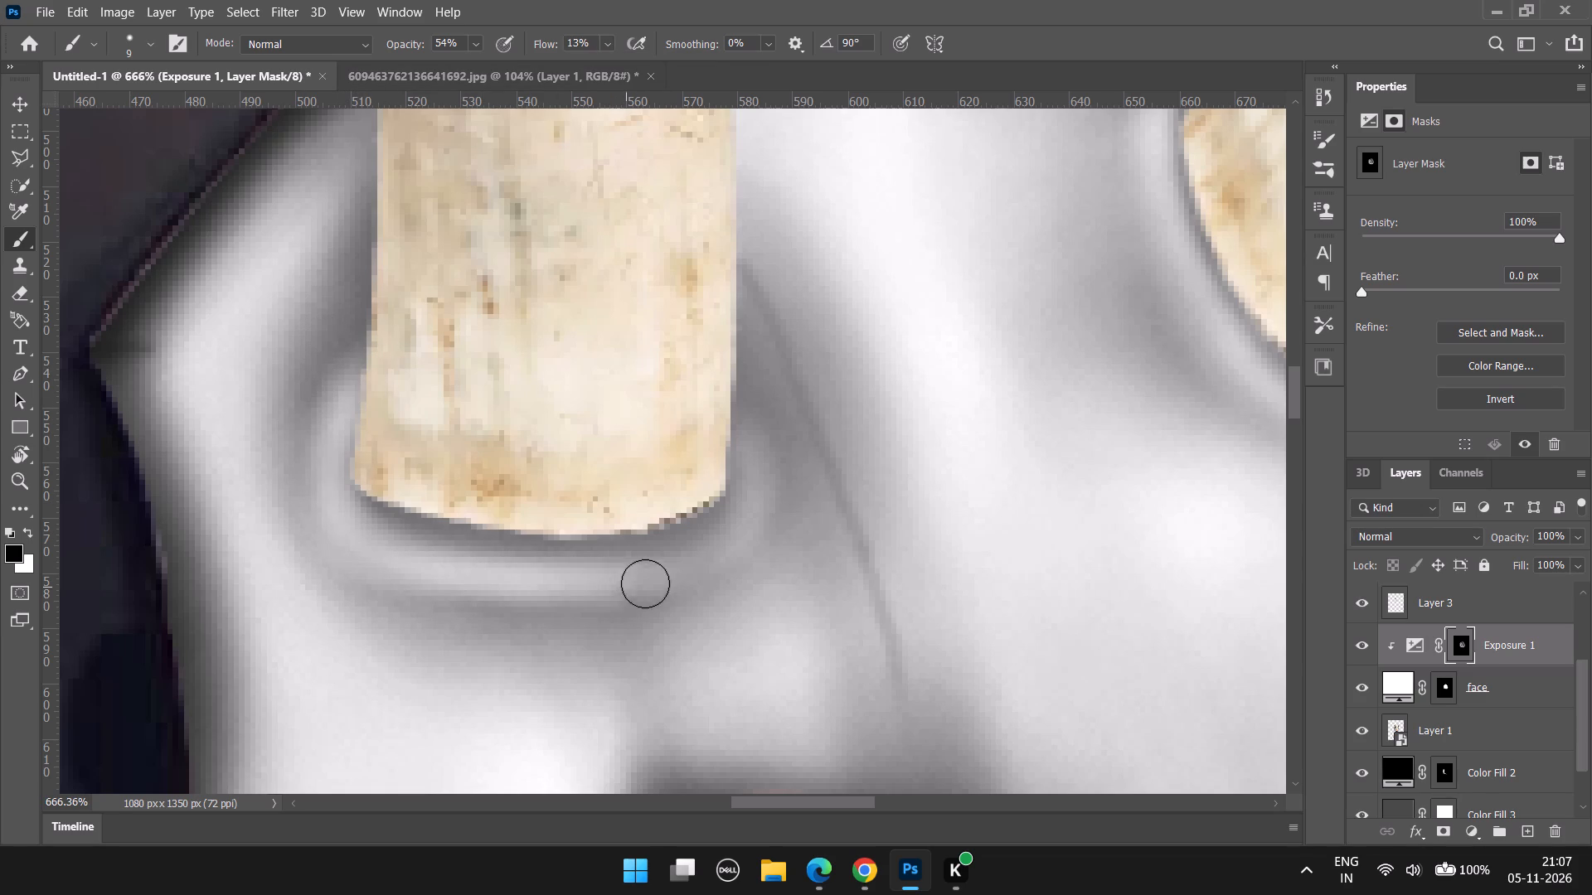
{"action": "left_click_drag", "start_coordinate": [645, 583], "coordinate": [741, 394]}
{"action": "left_click_drag", "start_coordinate": [735, 389], "coordinate": [764, 466]}
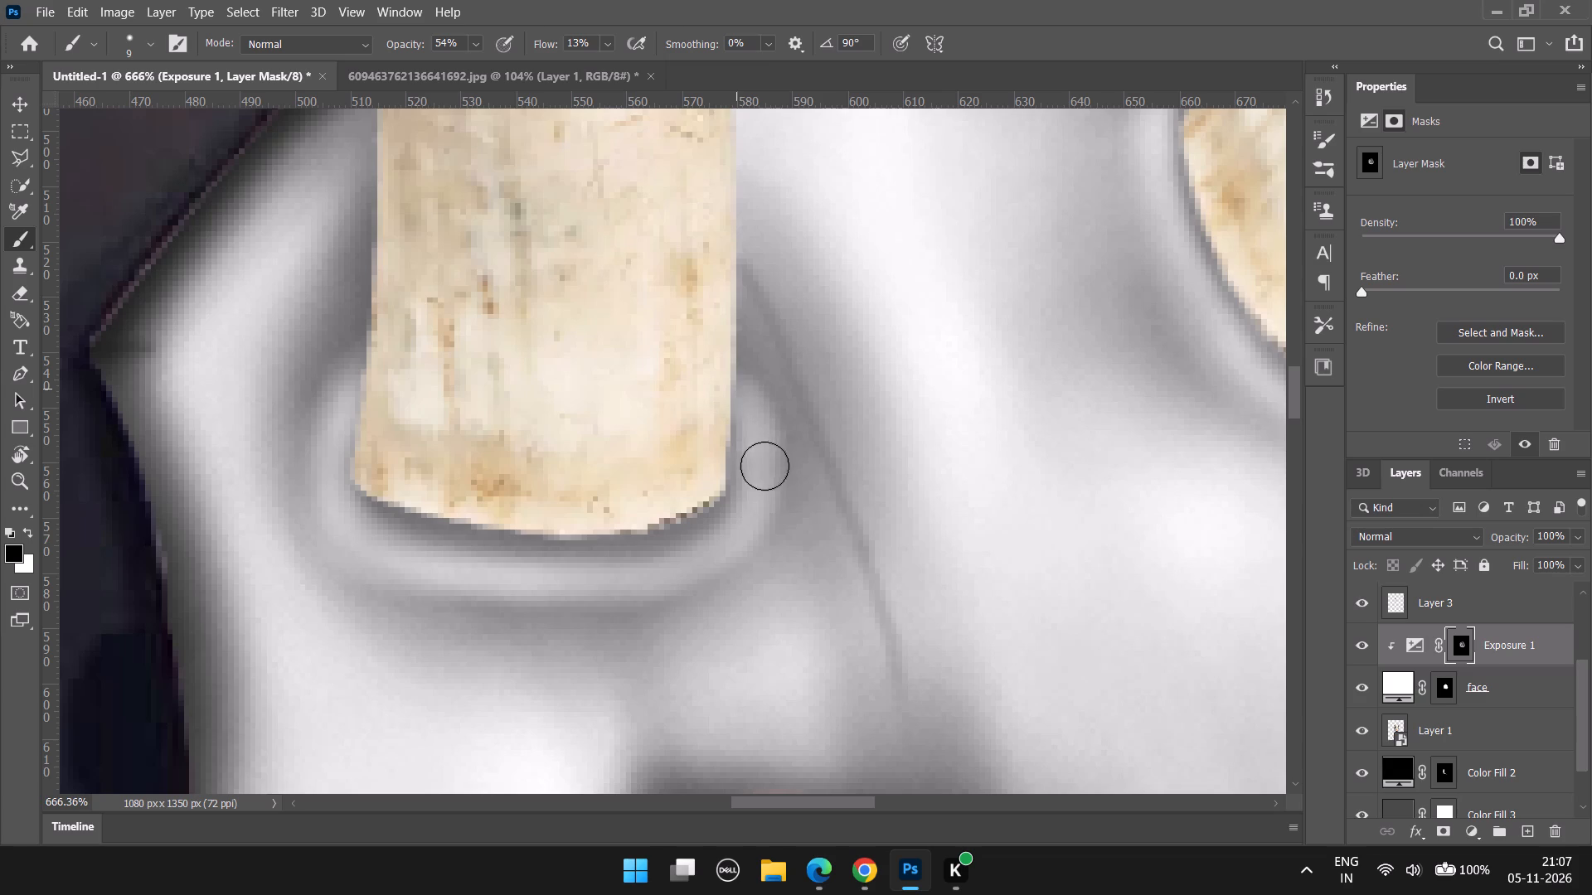
{"action": "left_click_drag", "start_coordinate": [764, 466], "coordinate": [381, 349]}
{"action": "scroll", "coordinate": [439, 377], "scroll_direction": "down", "scroll_amount": 17, "text": "alt"}
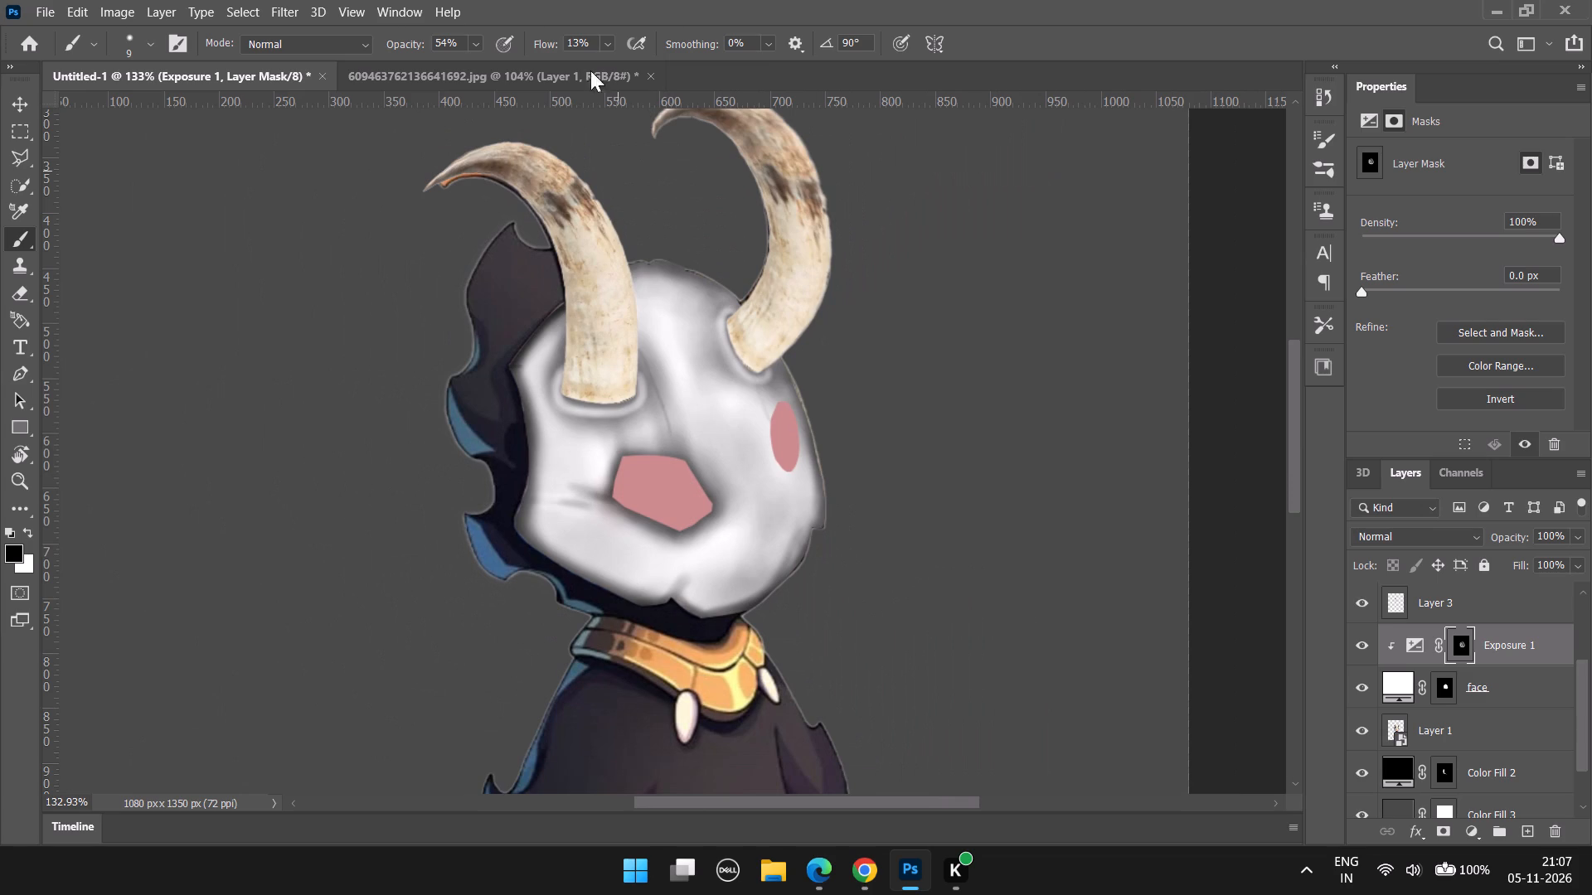
Enlarge the brush to 30 px and lighten the face around and below the left horn's base with black strokes at 13% flow.
{"action": "scroll", "coordinate": [723, 365], "scroll_direction": "down", "scroll_amount": 16, "text": "alt"}
{"action": "scroll", "coordinate": [692, 396], "scroll_direction": "up", "scroll_amount": 6, "text": "alt"}
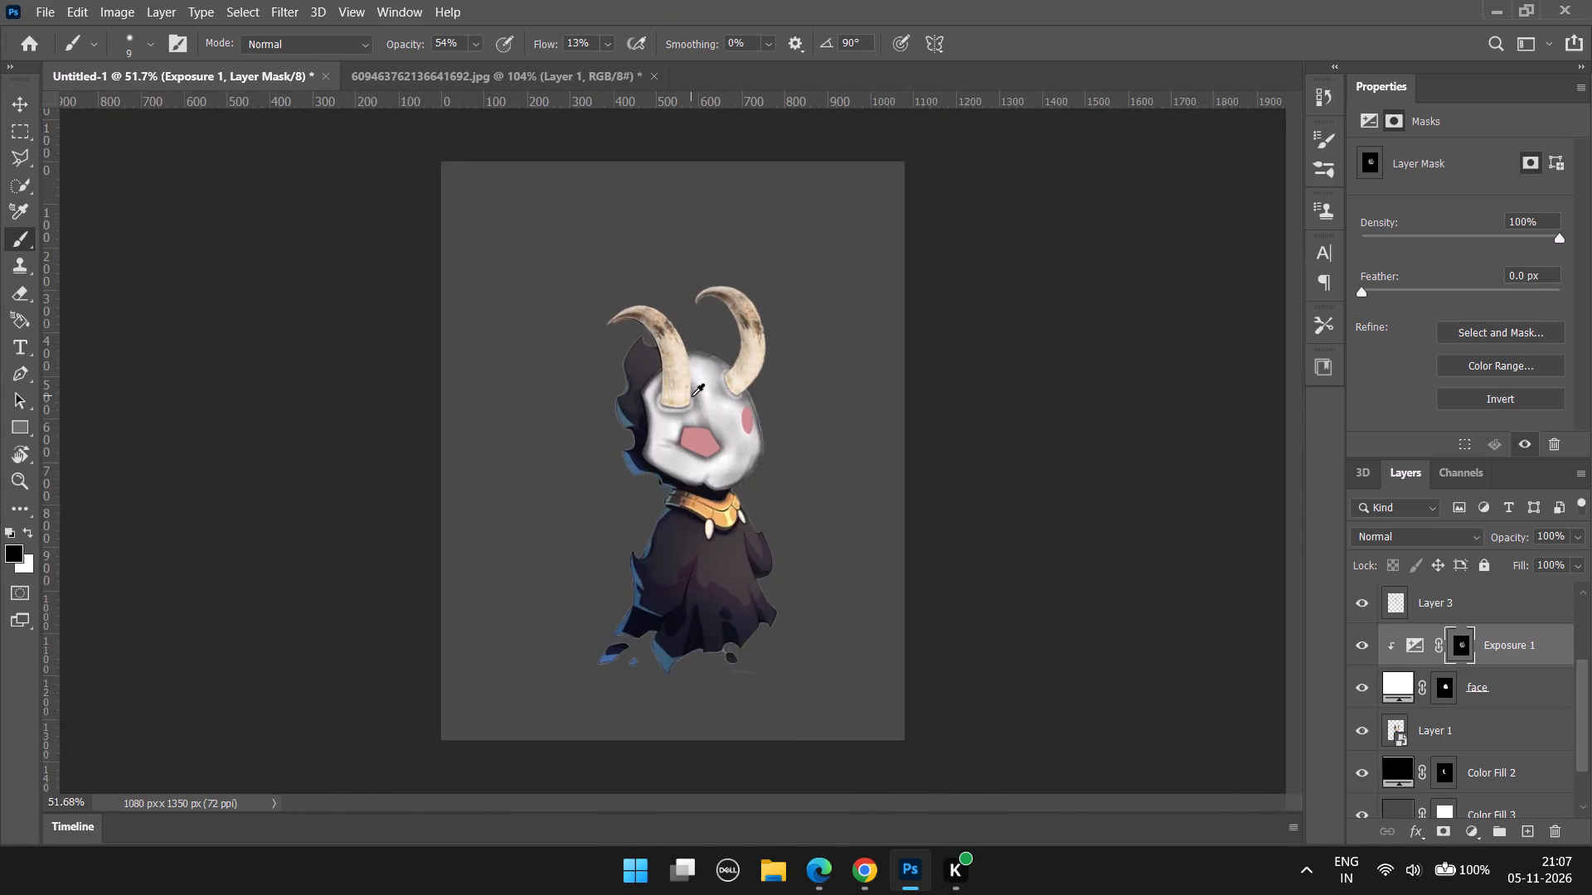
{"action": "scroll", "coordinate": [692, 396], "scroll_direction": "up", "scroll_amount": 19, "text": "alt"}
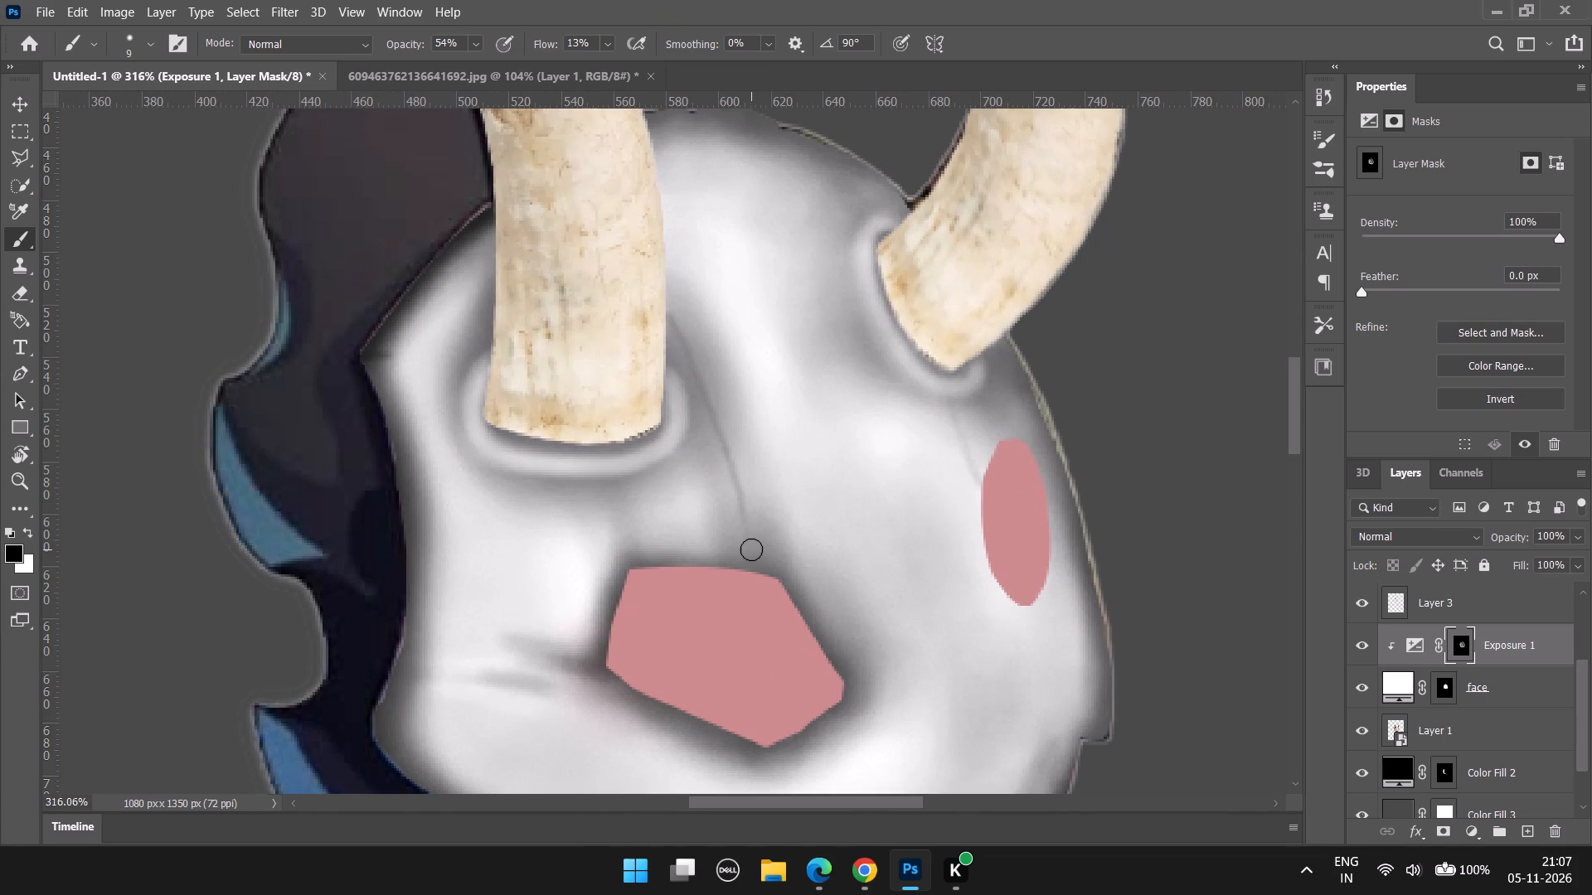
{"action": "scroll", "coordinate": [653, 685], "scroll_direction": "up", "scroll_amount": 5, "text": "alt"}
{"action": "scroll", "coordinate": [569, 606], "scroll_direction": "down", "scroll_amount": 6, "text": "alt"}
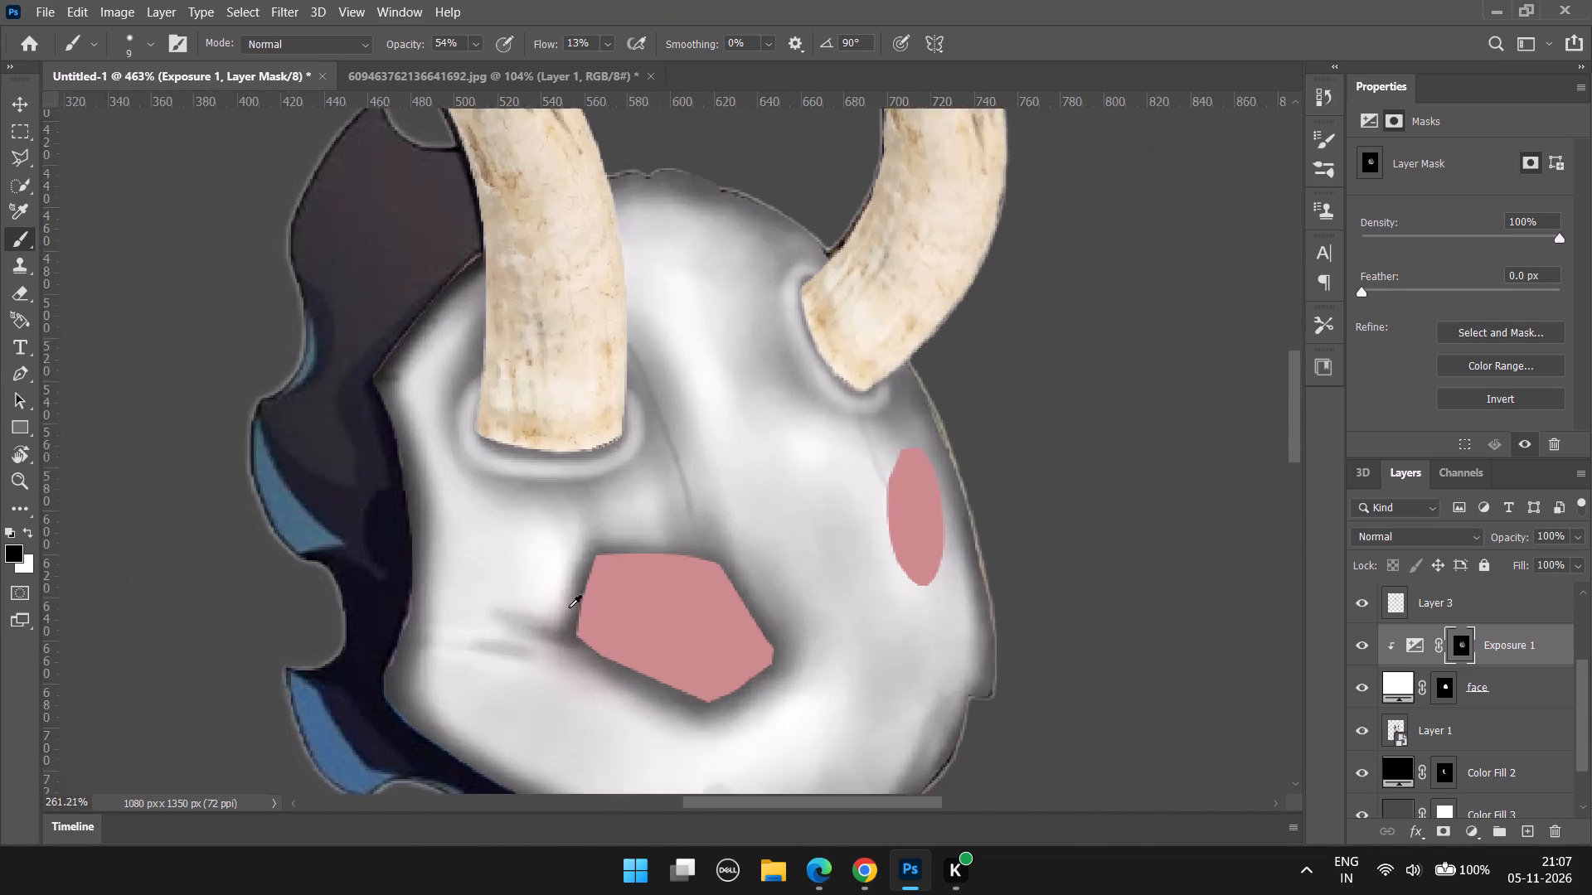
{"action": "scroll", "coordinate": [569, 607], "scroll_direction": "down", "scroll_amount": 2, "text": "alt"}
{"action": "scroll", "coordinate": [522, 425], "scroll_direction": "up", "scroll_amount": 13}
{"action": "type", "text": "]]]"}
{"action": "key", "text": "bracketright"}
{"action": "key", "text": "bracketright"}
{"action": "left_click_drag", "start_coordinate": [470, 457], "coordinate": [568, 541]}
{"action": "left_click_drag", "start_coordinate": [460, 448], "coordinate": [616, 543]}
{"action": "left_click_drag", "start_coordinate": [575, 523], "coordinate": [970, 512]}
{"action": "left_click_drag", "start_coordinate": [764, 554], "coordinate": [959, 382]}
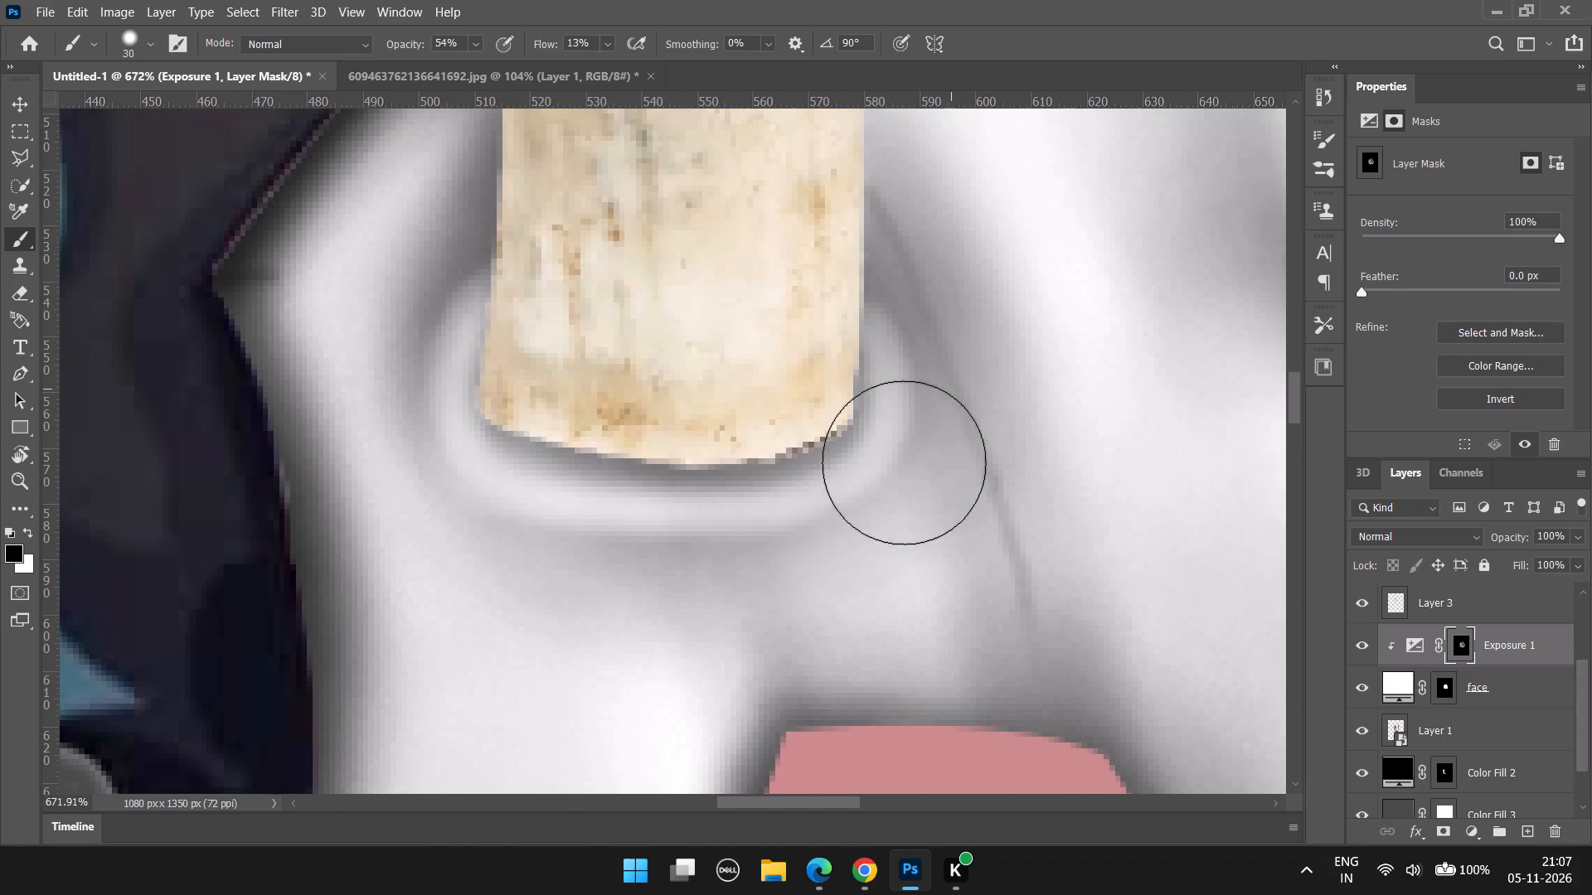
{"action": "left_click_drag", "start_coordinate": [923, 361], "coordinate": [879, 533]}
Switch to white and paint shadow outside the rim around the left horn's base with strokes at 30 px and 13% flow.
{"action": "key", "text": "x"}
{"action": "left_click_drag", "start_coordinate": [954, 371], "coordinate": [892, 548]}
{"action": "left_click_drag", "start_coordinate": [941, 361], "coordinate": [755, 604]}
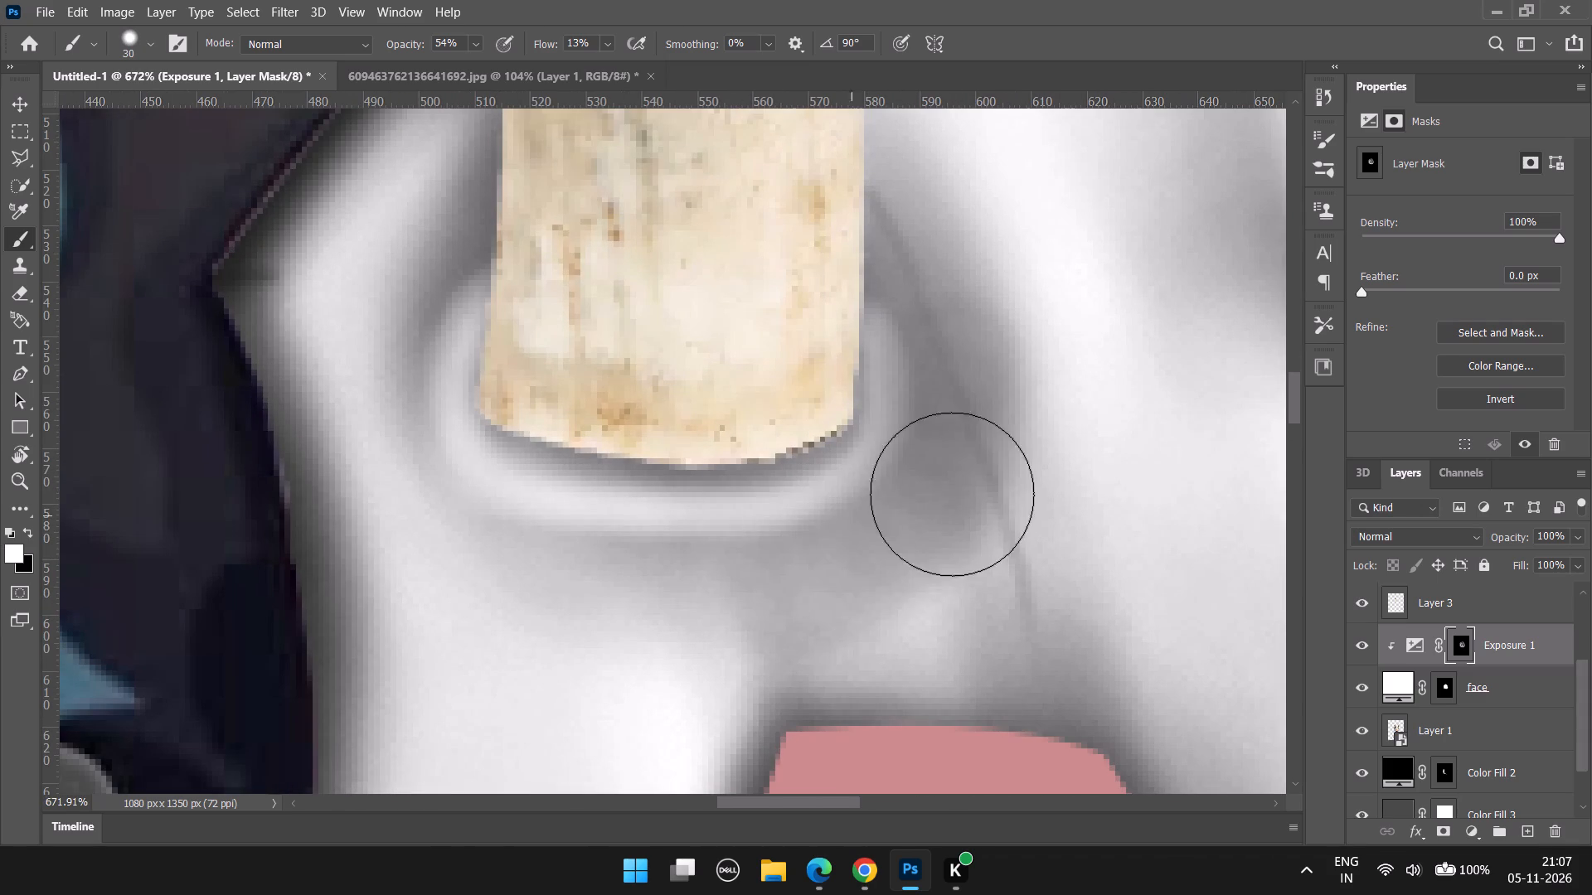
{"action": "left_click_drag", "start_coordinate": [881, 544], "coordinate": [565, 276]}
Lower the flow to 9%, undo the last shadow sweep, and repaint the shadow along the left horn's left side and lower-left base.
{"action": "left_click", "coordinate": [610, 41]}
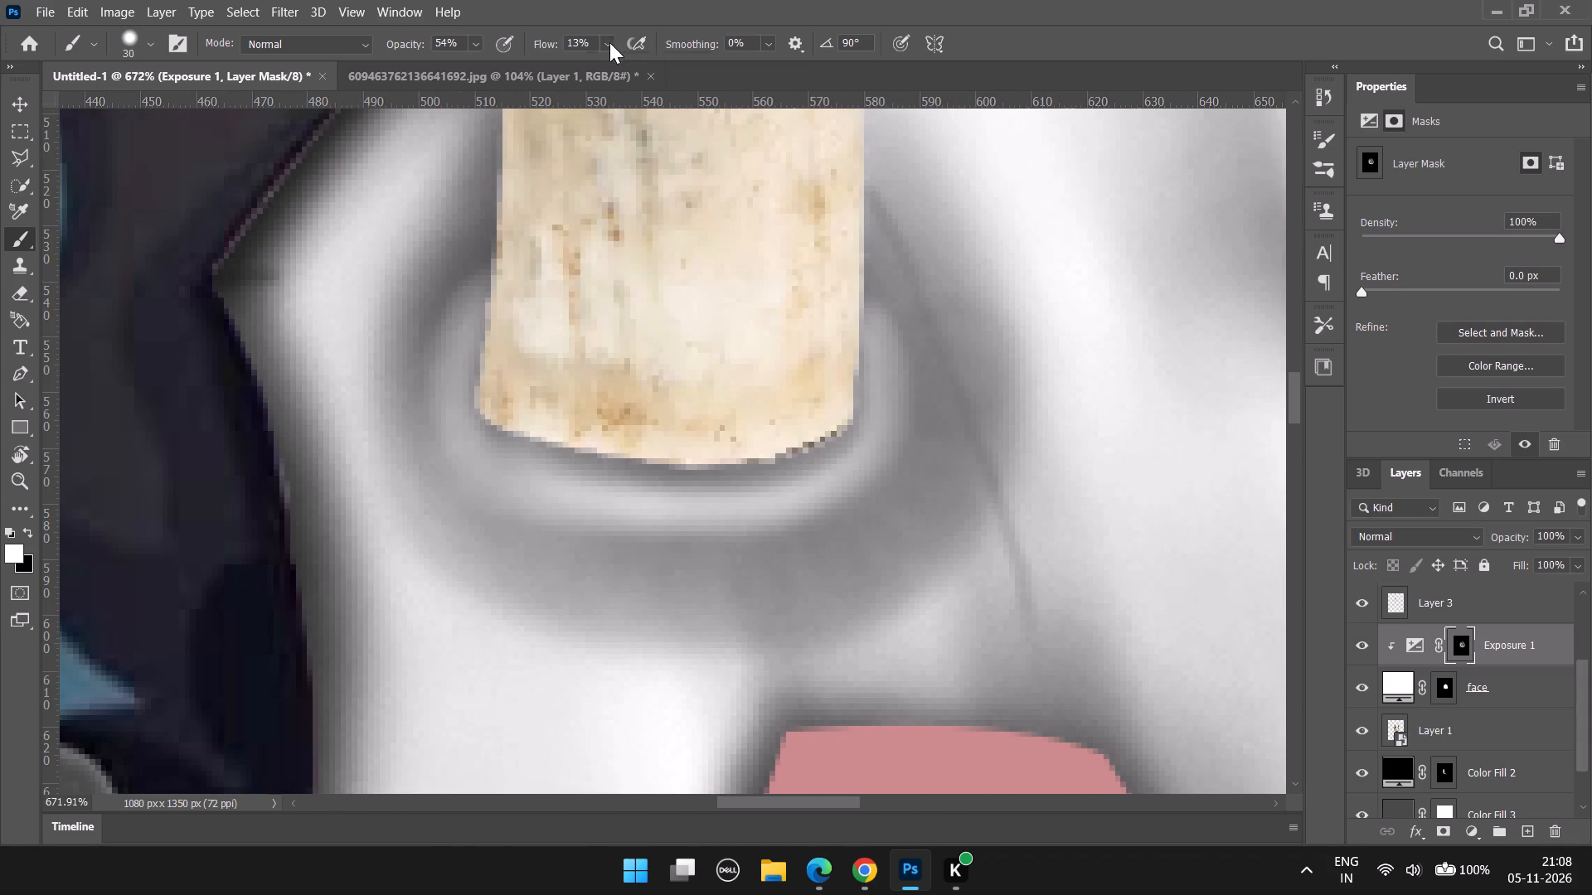
{"action": "left_click", "coordinate": [609, 69]}
{"action": "key", "text": "ctrl+z"}
{"action": "left_click_drag", "start_coordinate": [487, 314], "coordinate": [444, 455]}
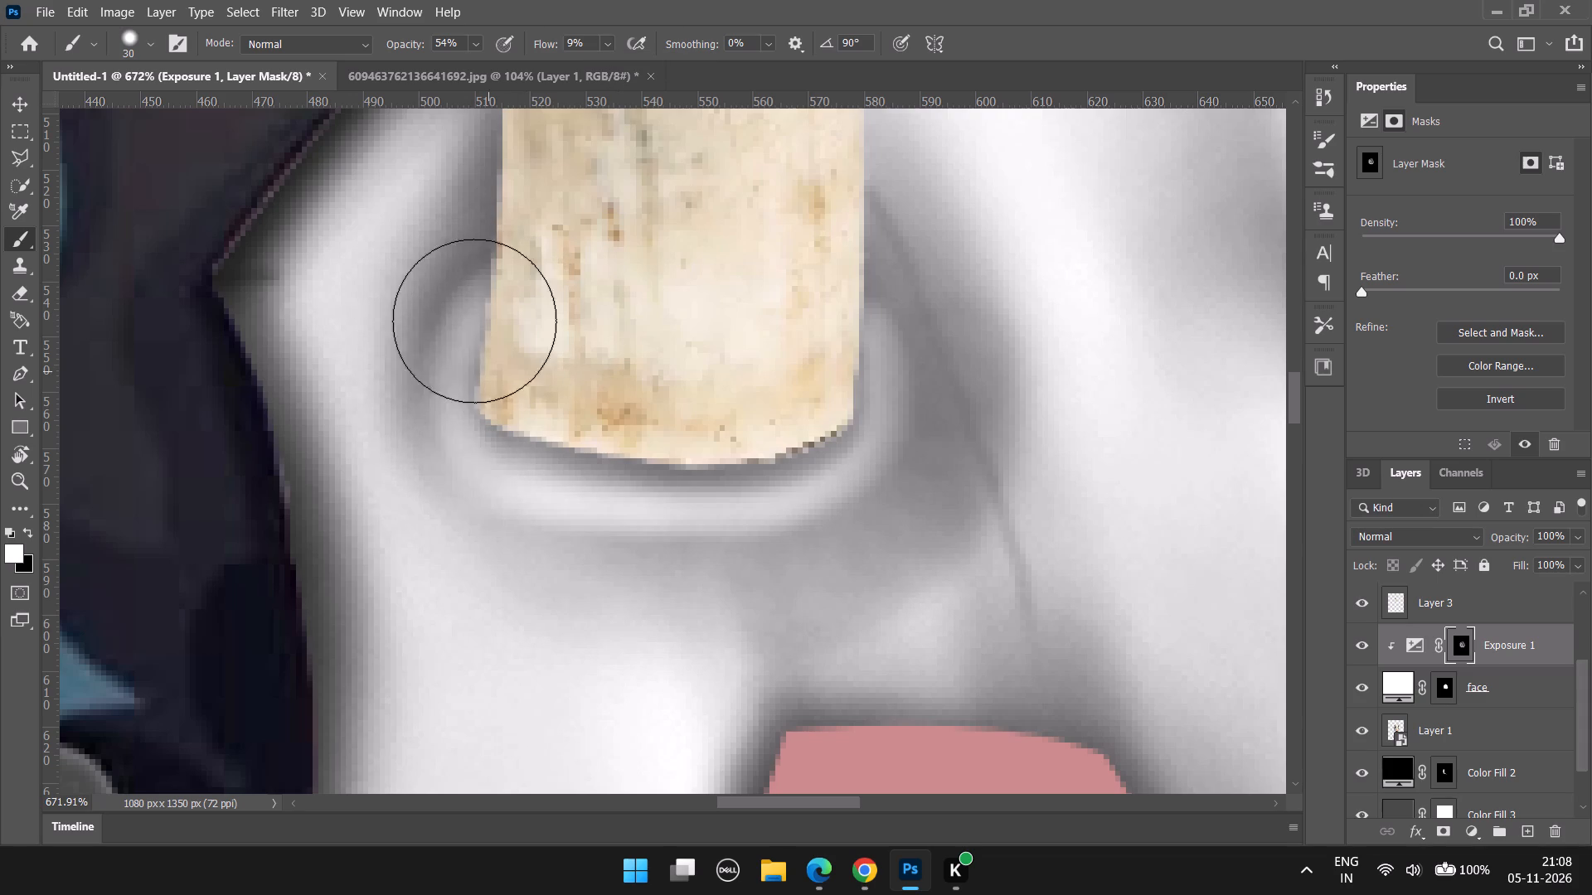
{"action": "left_click_drag", "start_coordinate": [461, 310], "coordinate": [546, 599]}
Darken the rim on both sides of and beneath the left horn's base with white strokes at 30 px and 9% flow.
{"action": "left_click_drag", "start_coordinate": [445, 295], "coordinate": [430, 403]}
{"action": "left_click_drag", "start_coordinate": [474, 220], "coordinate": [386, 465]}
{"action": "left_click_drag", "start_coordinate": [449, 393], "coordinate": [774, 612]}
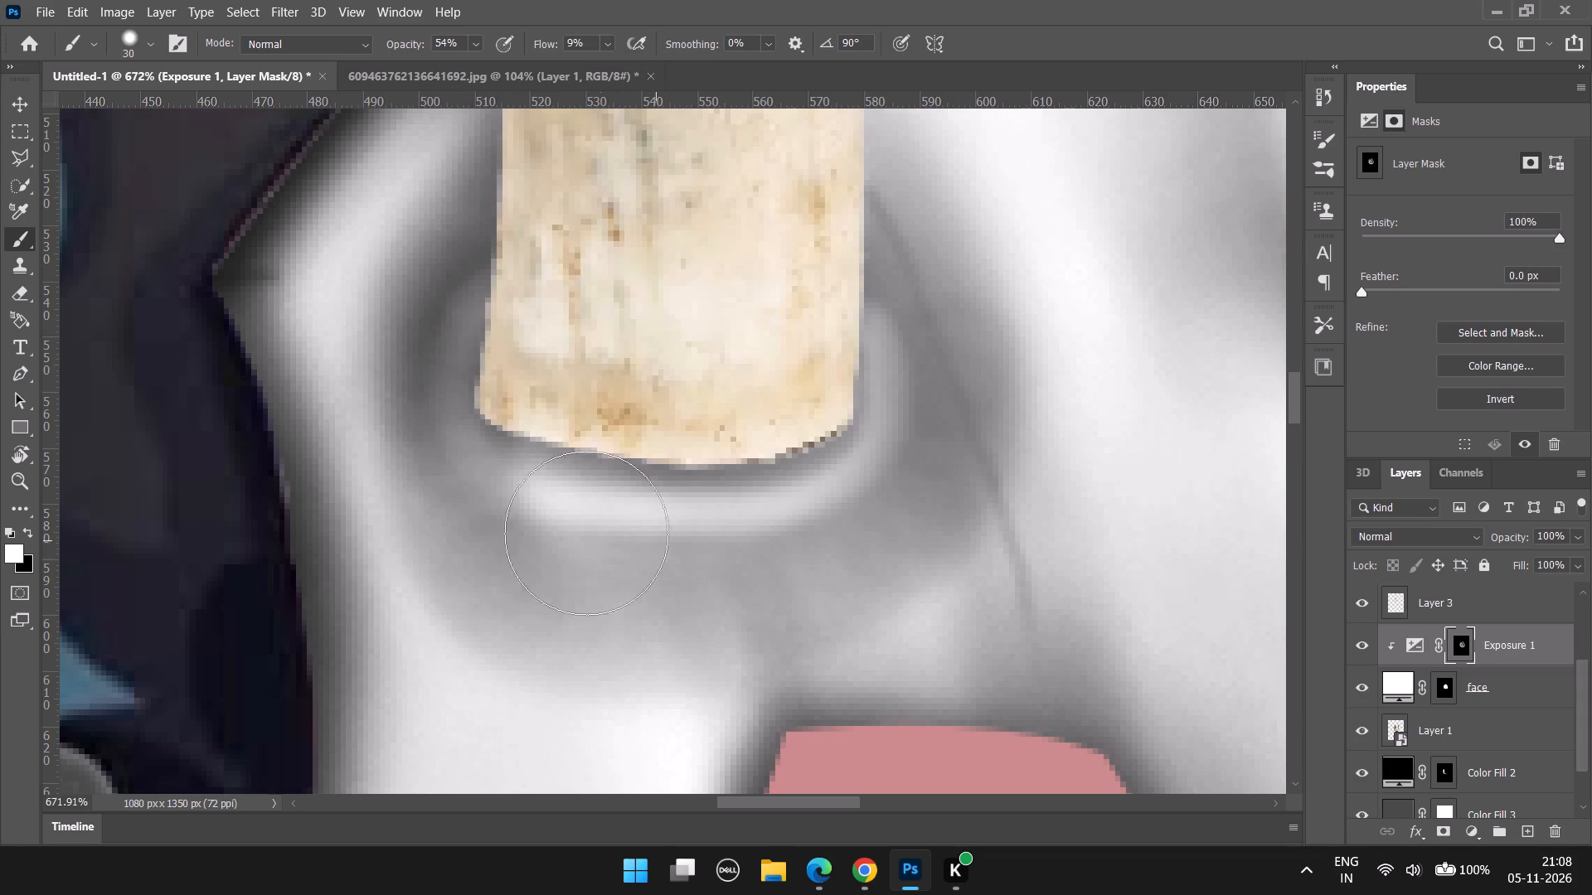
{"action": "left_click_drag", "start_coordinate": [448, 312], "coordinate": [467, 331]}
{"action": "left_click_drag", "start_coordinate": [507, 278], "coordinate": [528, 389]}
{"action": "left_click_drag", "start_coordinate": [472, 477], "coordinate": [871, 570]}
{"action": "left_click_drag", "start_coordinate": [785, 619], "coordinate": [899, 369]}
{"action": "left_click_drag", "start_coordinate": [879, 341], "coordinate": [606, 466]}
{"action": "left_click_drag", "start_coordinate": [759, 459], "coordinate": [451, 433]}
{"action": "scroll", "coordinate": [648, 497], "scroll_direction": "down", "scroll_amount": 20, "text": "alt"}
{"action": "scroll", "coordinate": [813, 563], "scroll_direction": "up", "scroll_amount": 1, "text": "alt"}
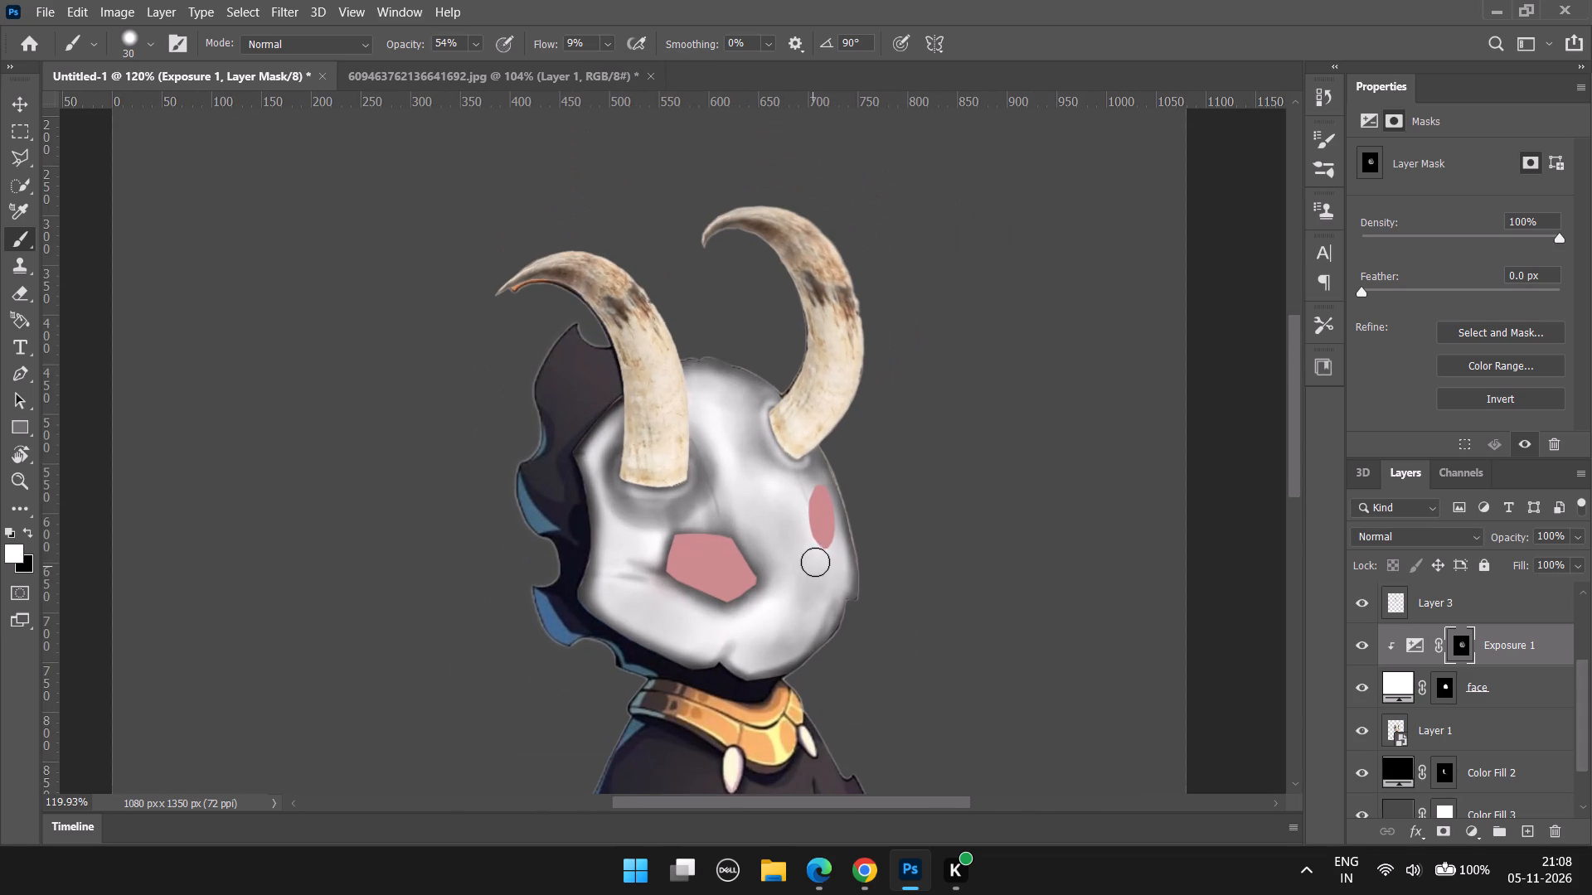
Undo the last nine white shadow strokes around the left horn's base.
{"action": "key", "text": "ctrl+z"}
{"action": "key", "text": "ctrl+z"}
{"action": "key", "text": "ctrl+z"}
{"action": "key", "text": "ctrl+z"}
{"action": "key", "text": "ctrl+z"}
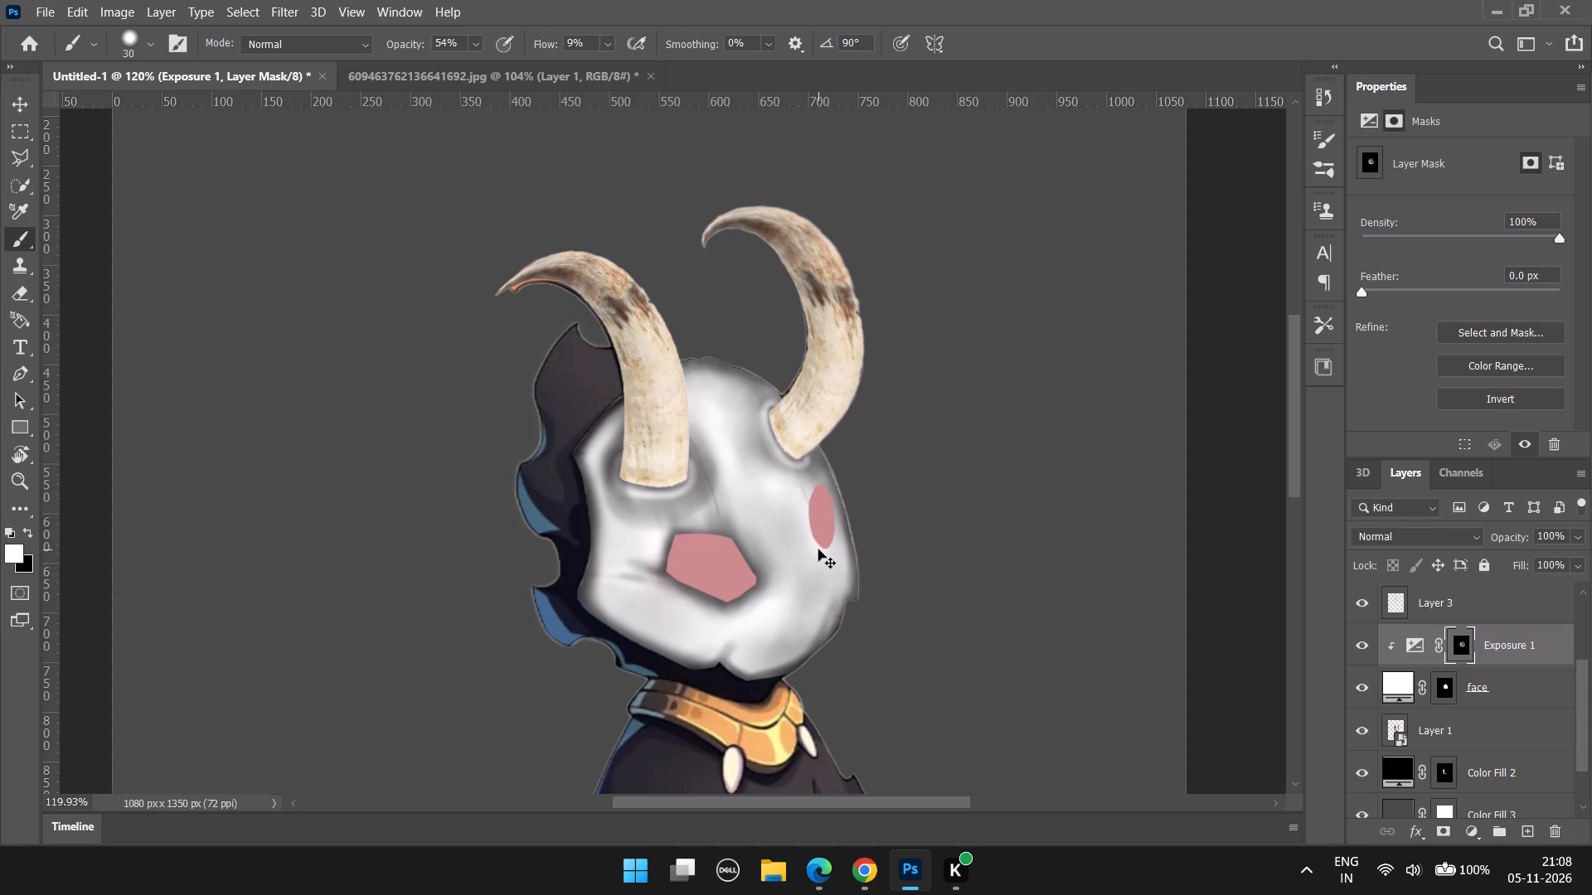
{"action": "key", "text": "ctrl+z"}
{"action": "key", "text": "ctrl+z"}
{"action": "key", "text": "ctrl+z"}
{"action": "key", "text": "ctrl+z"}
Shade the face's right edge beside the right eye with downward white strokes at 30 px and 9% flow.
{"action": "scroll", "coordinate": [818, 549], "scroll_direction": "down", "scroll_amount": 4, "text": "alt"}
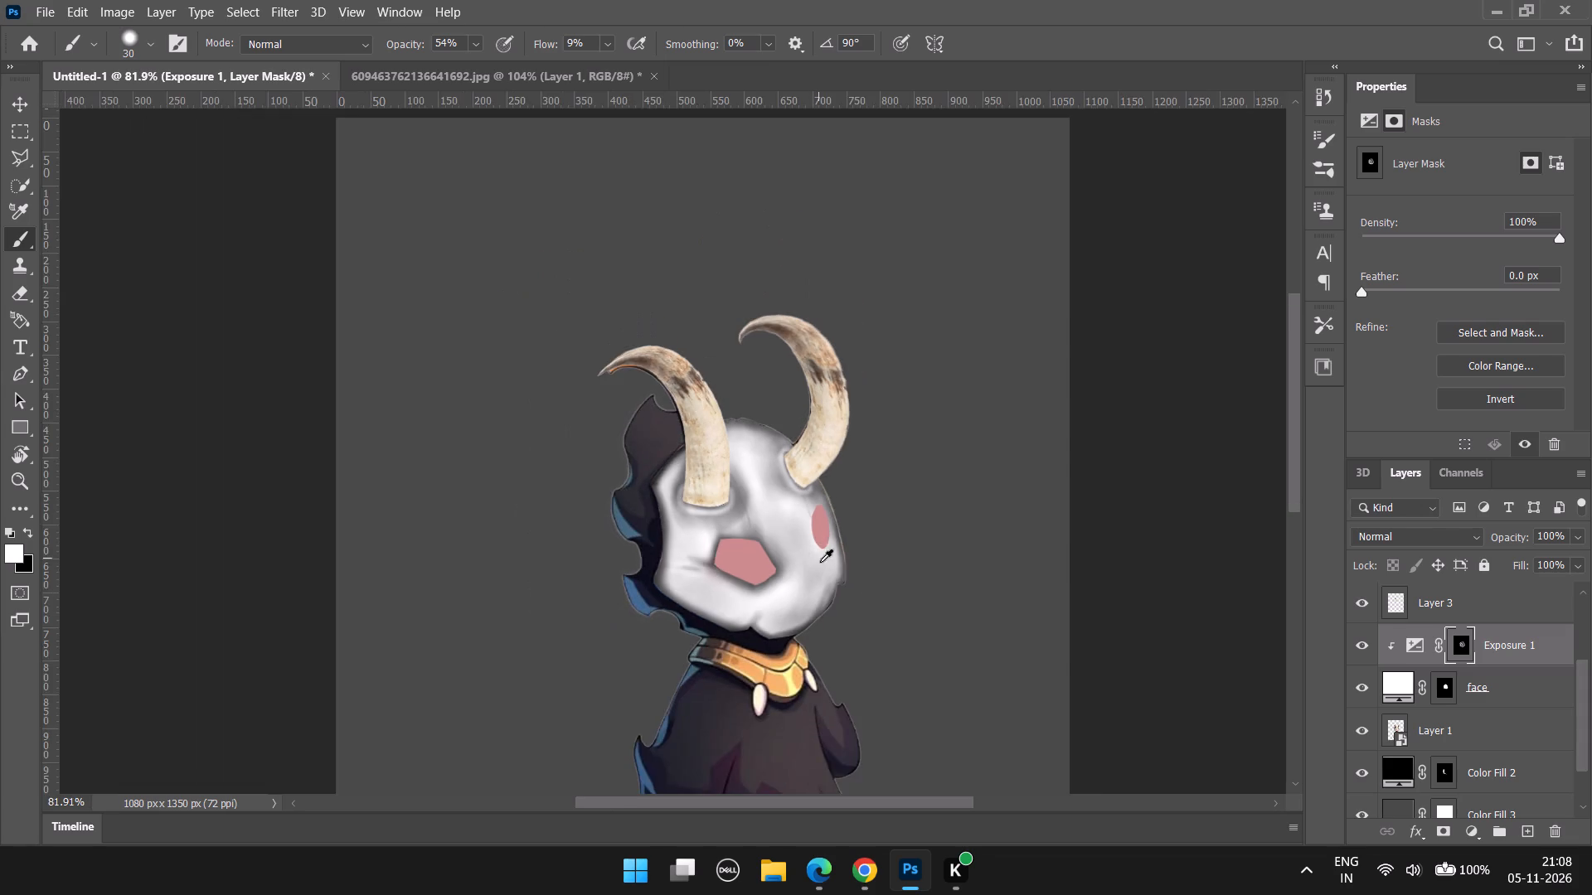
{"action": "scroll", "coordinate": [821, 563], "scroll_direction": "up", "scroll_amount": 14, "text": "alt"}
{"action": "left_click_drag", "start_coordinate": [910, 415], "coordinate": [904, 573]}
{"action": "left_click_drag", "start_coordinate": [906, 386], "coordinate": [896, 662]}
{"action": "left_click_drag", "start_coordinate": [895, 370], "coordinate": [891, 617]}
{"action": "scroll", "coordinate": [871, 659], "scroll_direction": "down", "scroll_amount": 14, "text": "alt"}
{"action": "scroll", "coordinate": [983, 709], "scroll_direction": "down", "scroll_amount": 3, "text": "alt"}
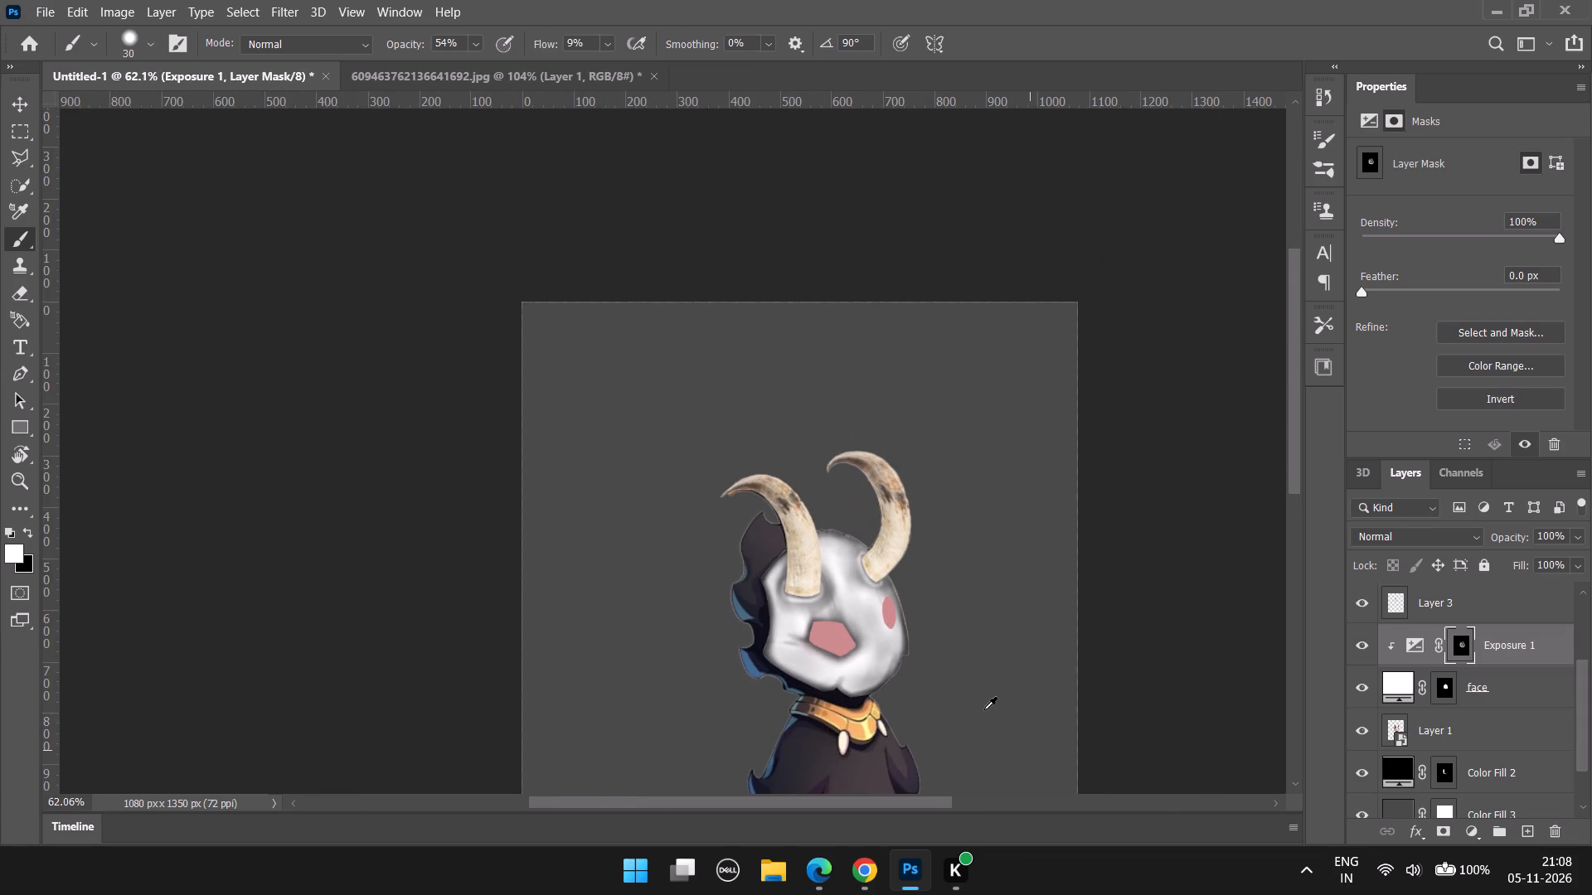
{"action": "scroll", "coordinate": [983, 709], "scroll_direction": "up", "scroll_amount": 3, "text": "alt"}
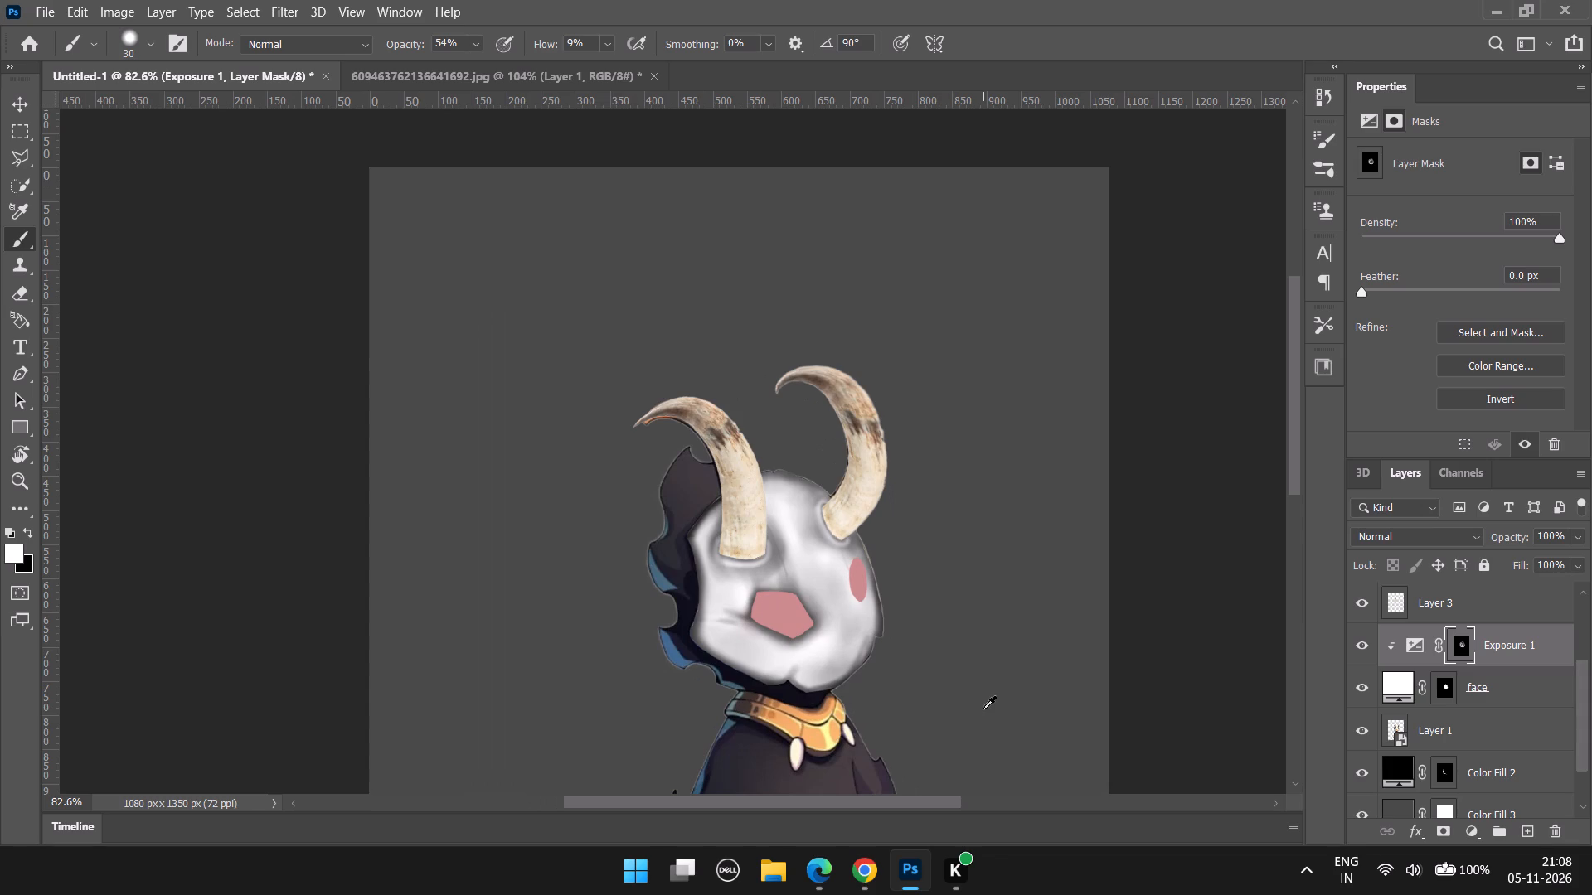
{"action": "scroll", "coordinate": [983, 706], "scroll_direction": "down", "scroll_amount": 3, "text": "alt"}
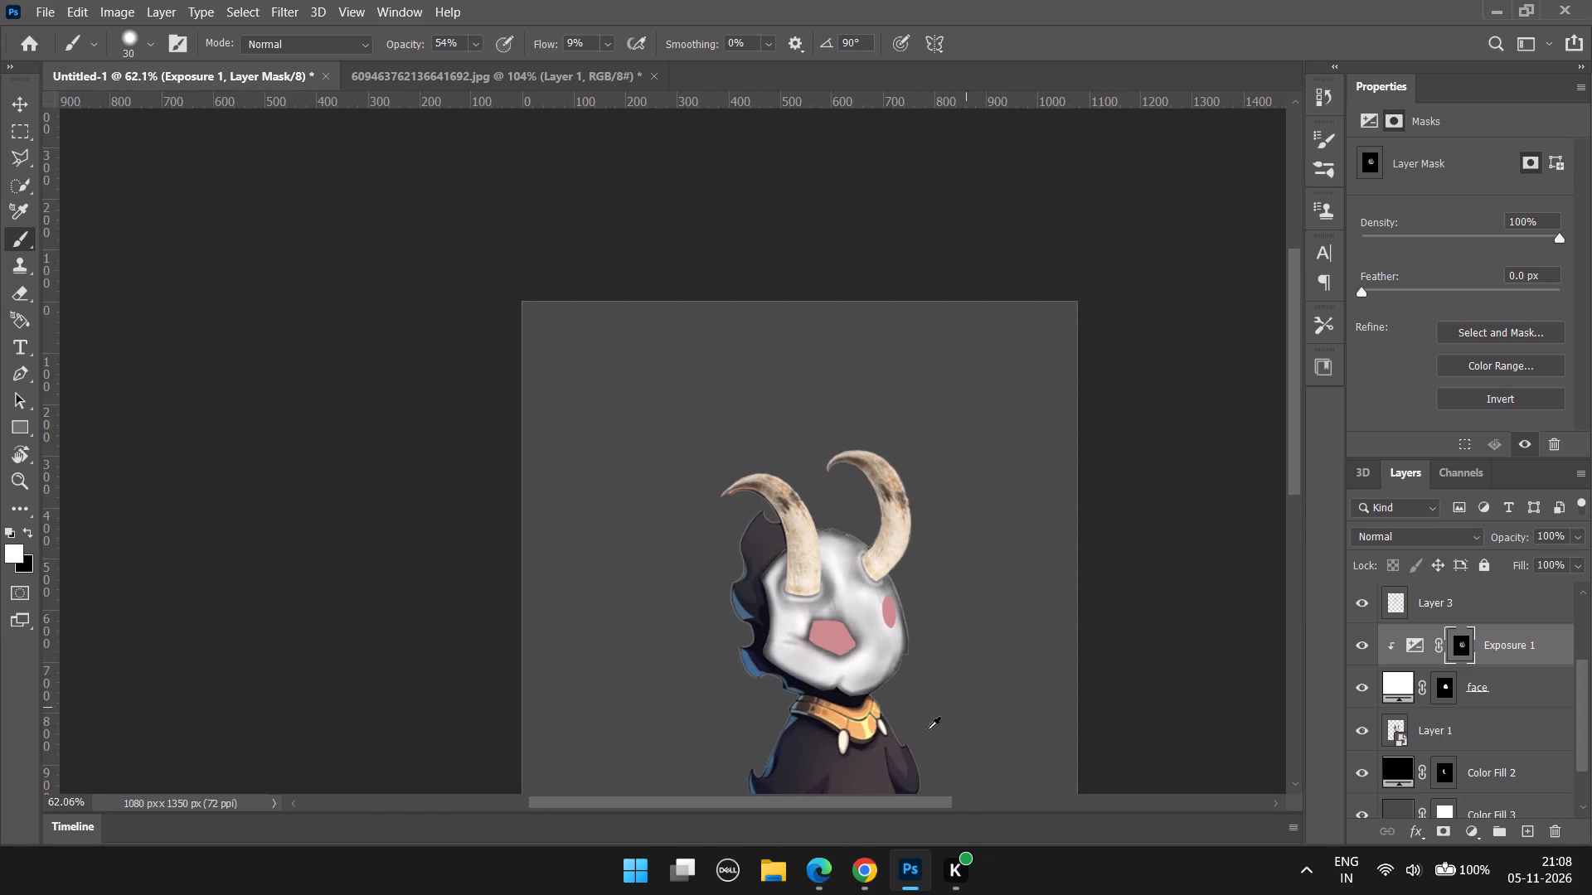